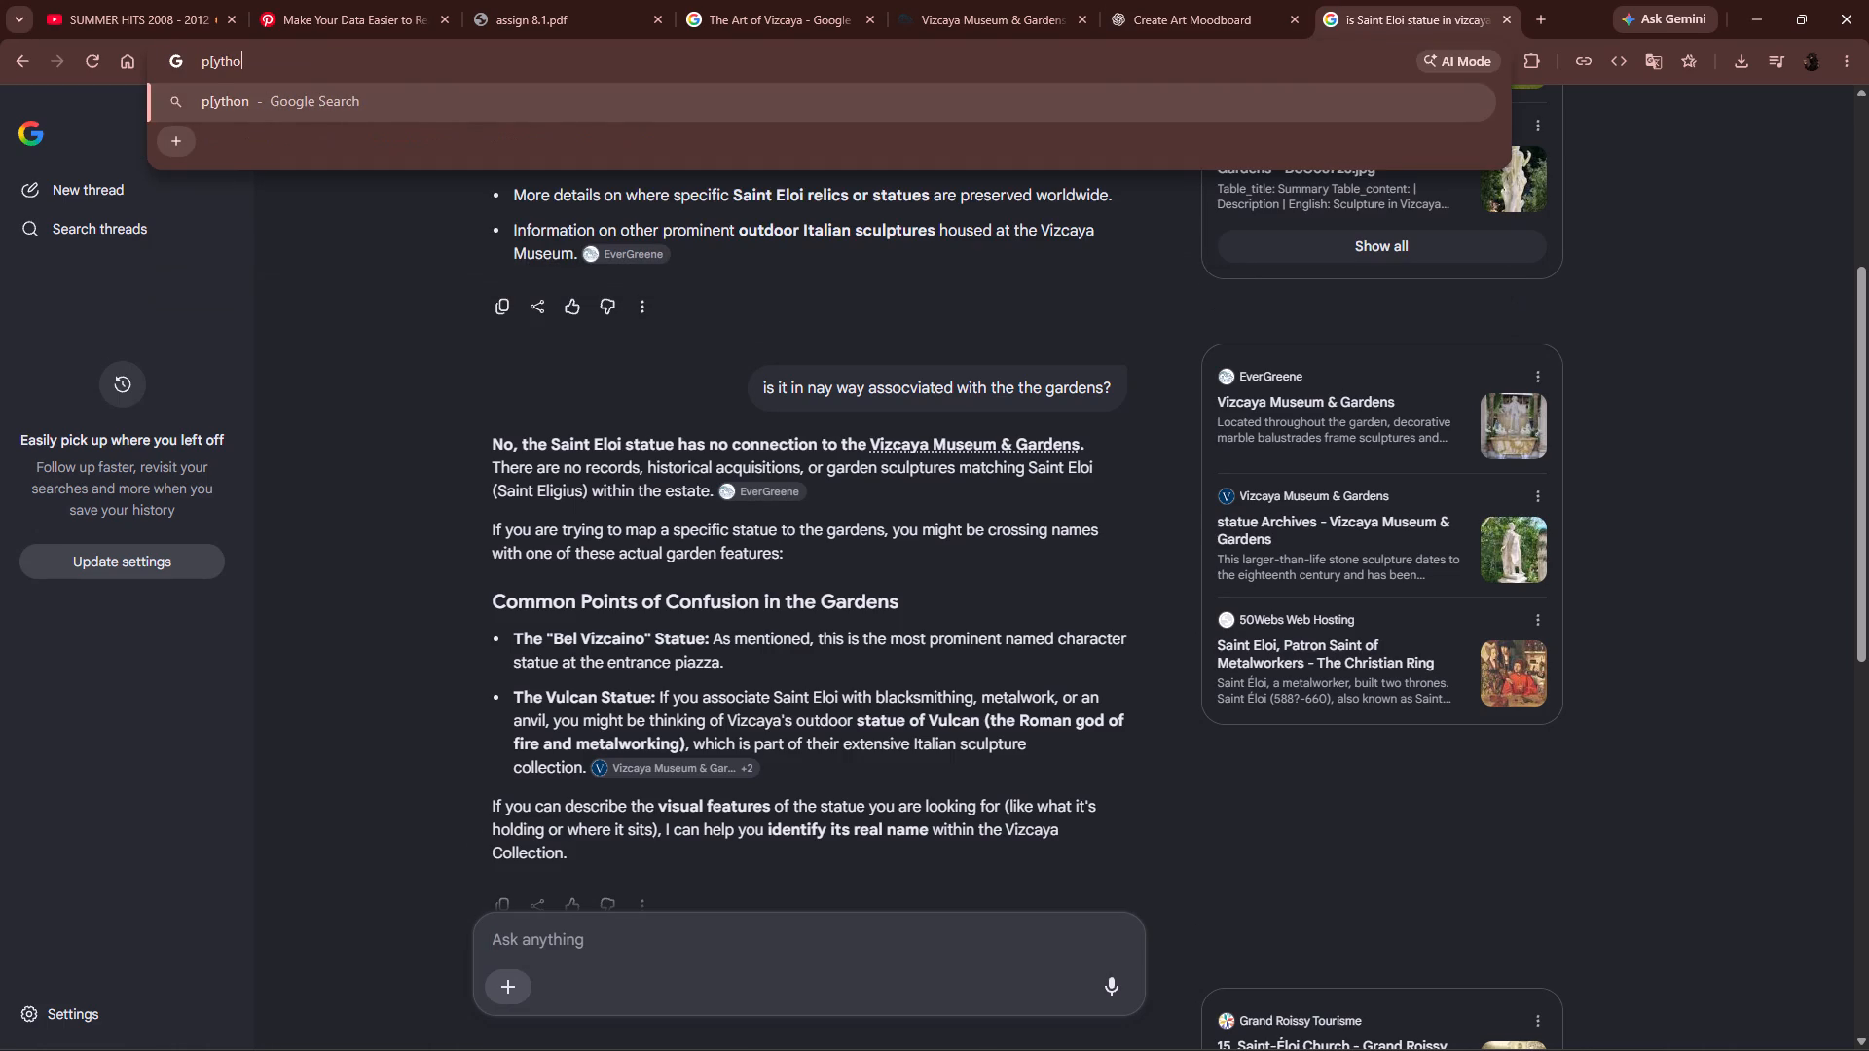
key("BackSpace")
key("BackSpace")
key("BackSpace")
key("BackSpace")
key("BackSpace")
key("BackSpace")
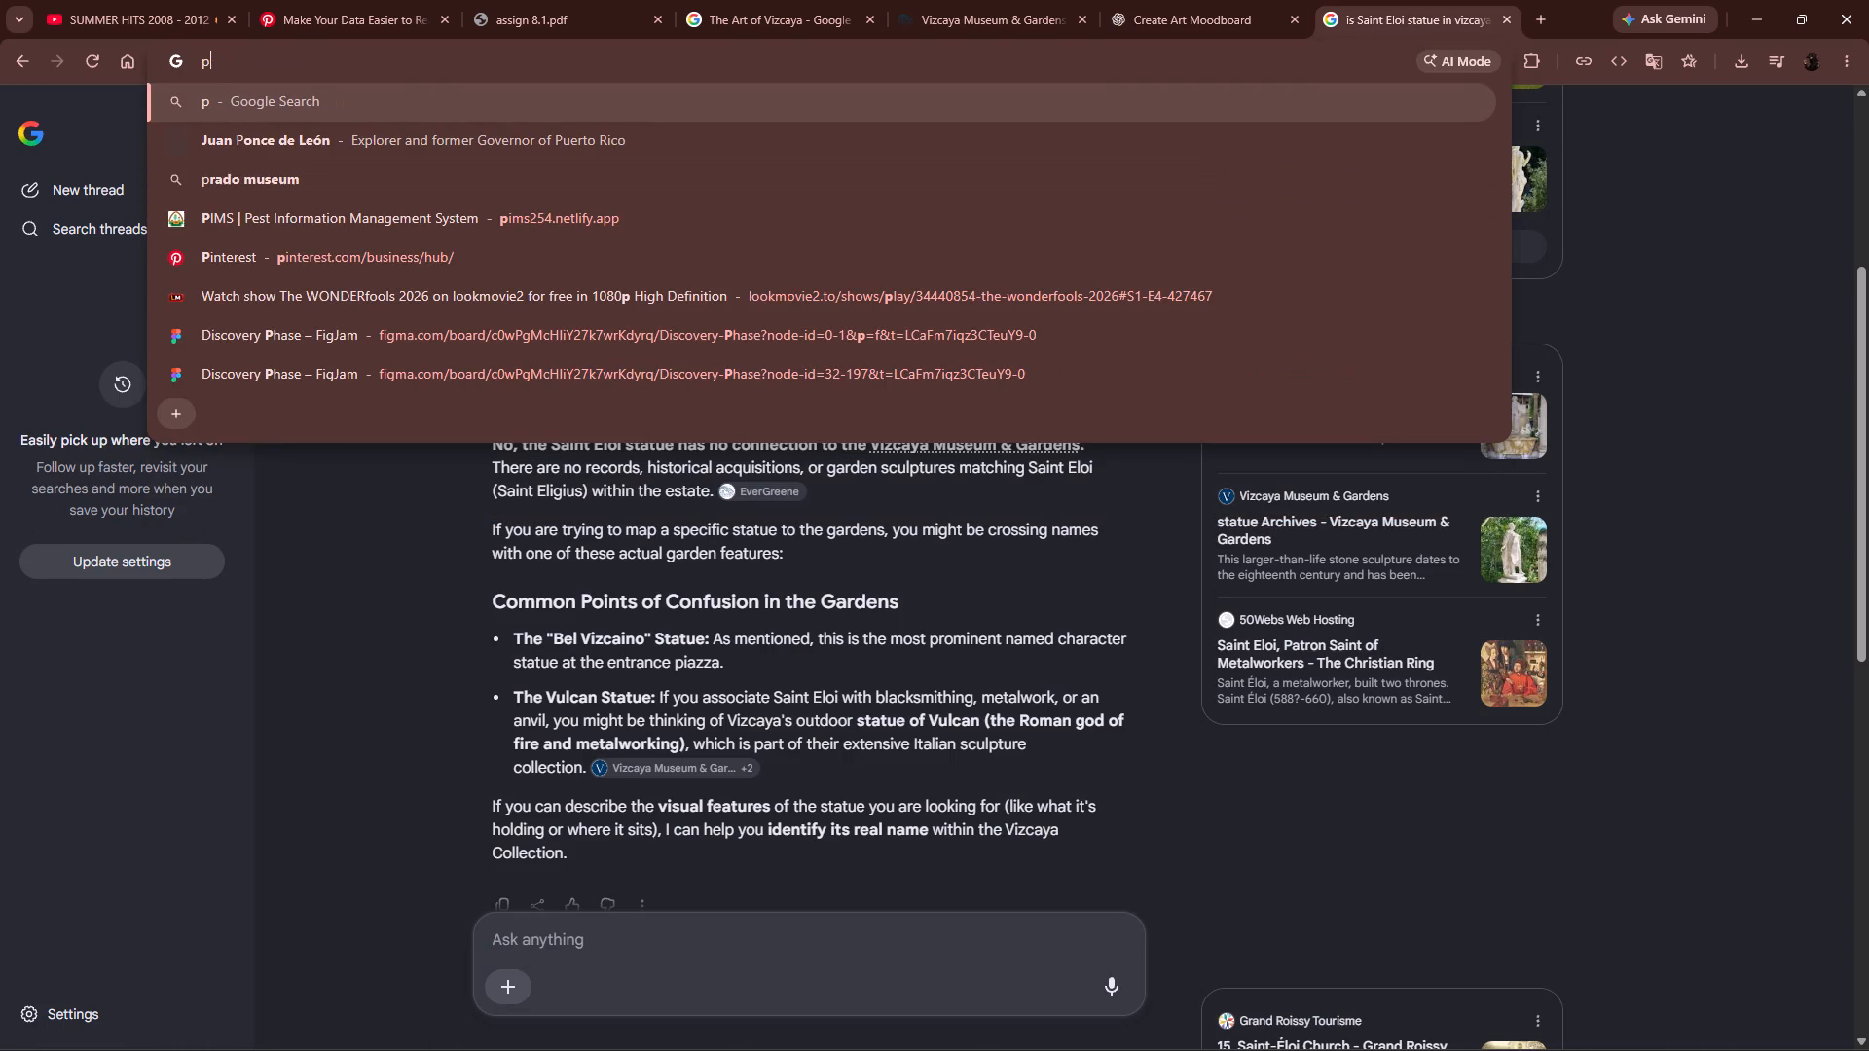
type("ython windows")
key("Return")
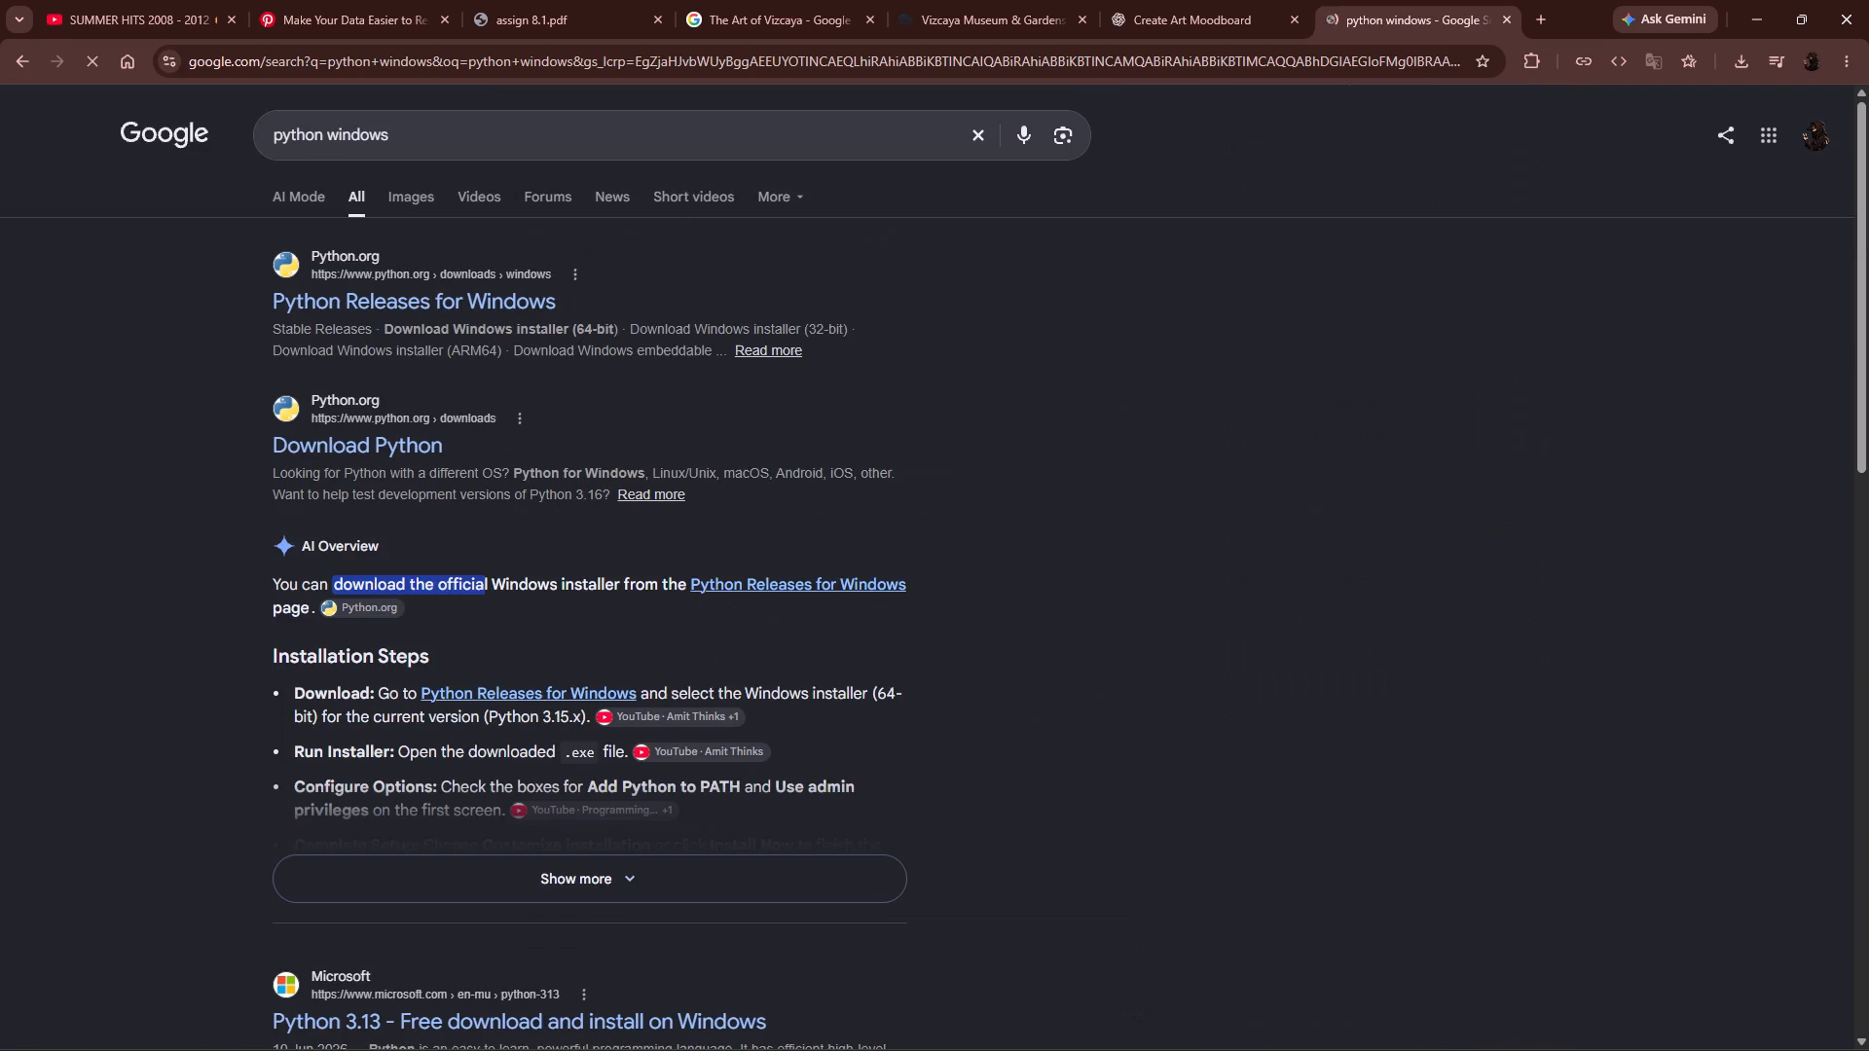
left_click(444, 306)
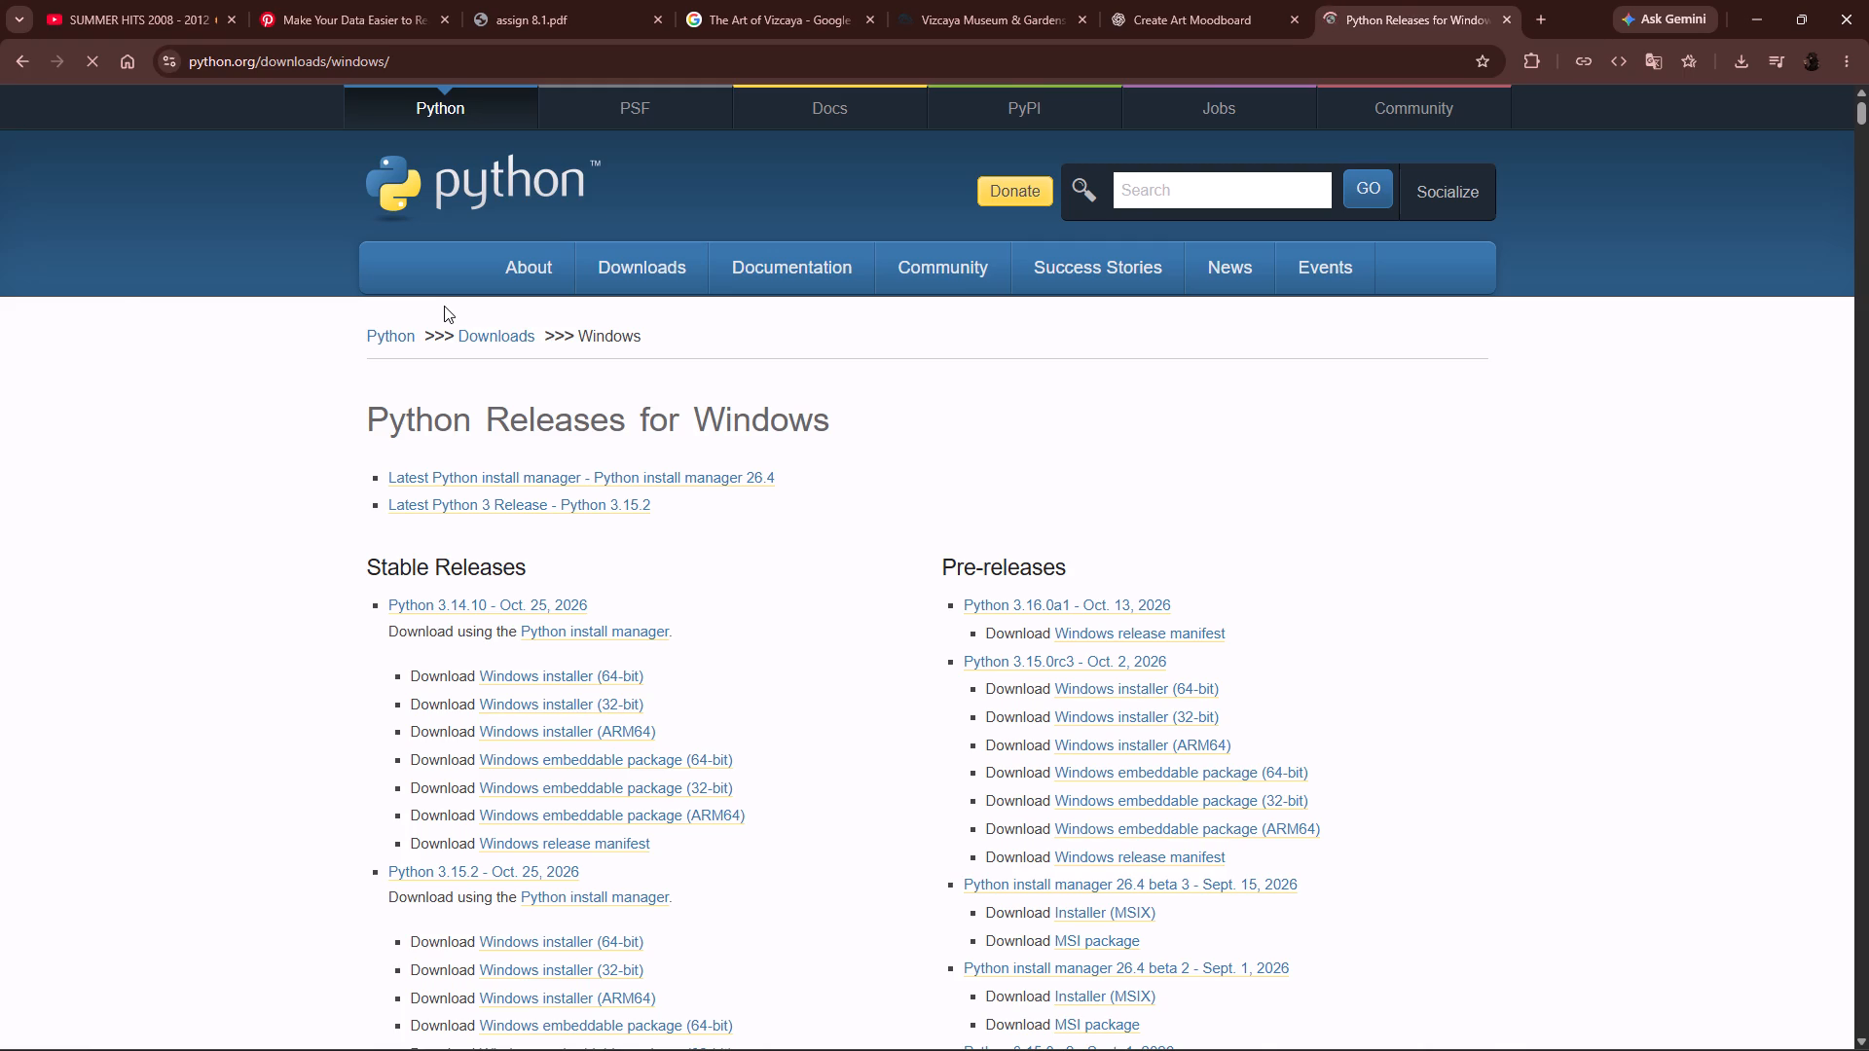
Select the artwork name "Saint Eloi statue" in the Research section of the assign 8.1 PDF.
left_click(495, 20)
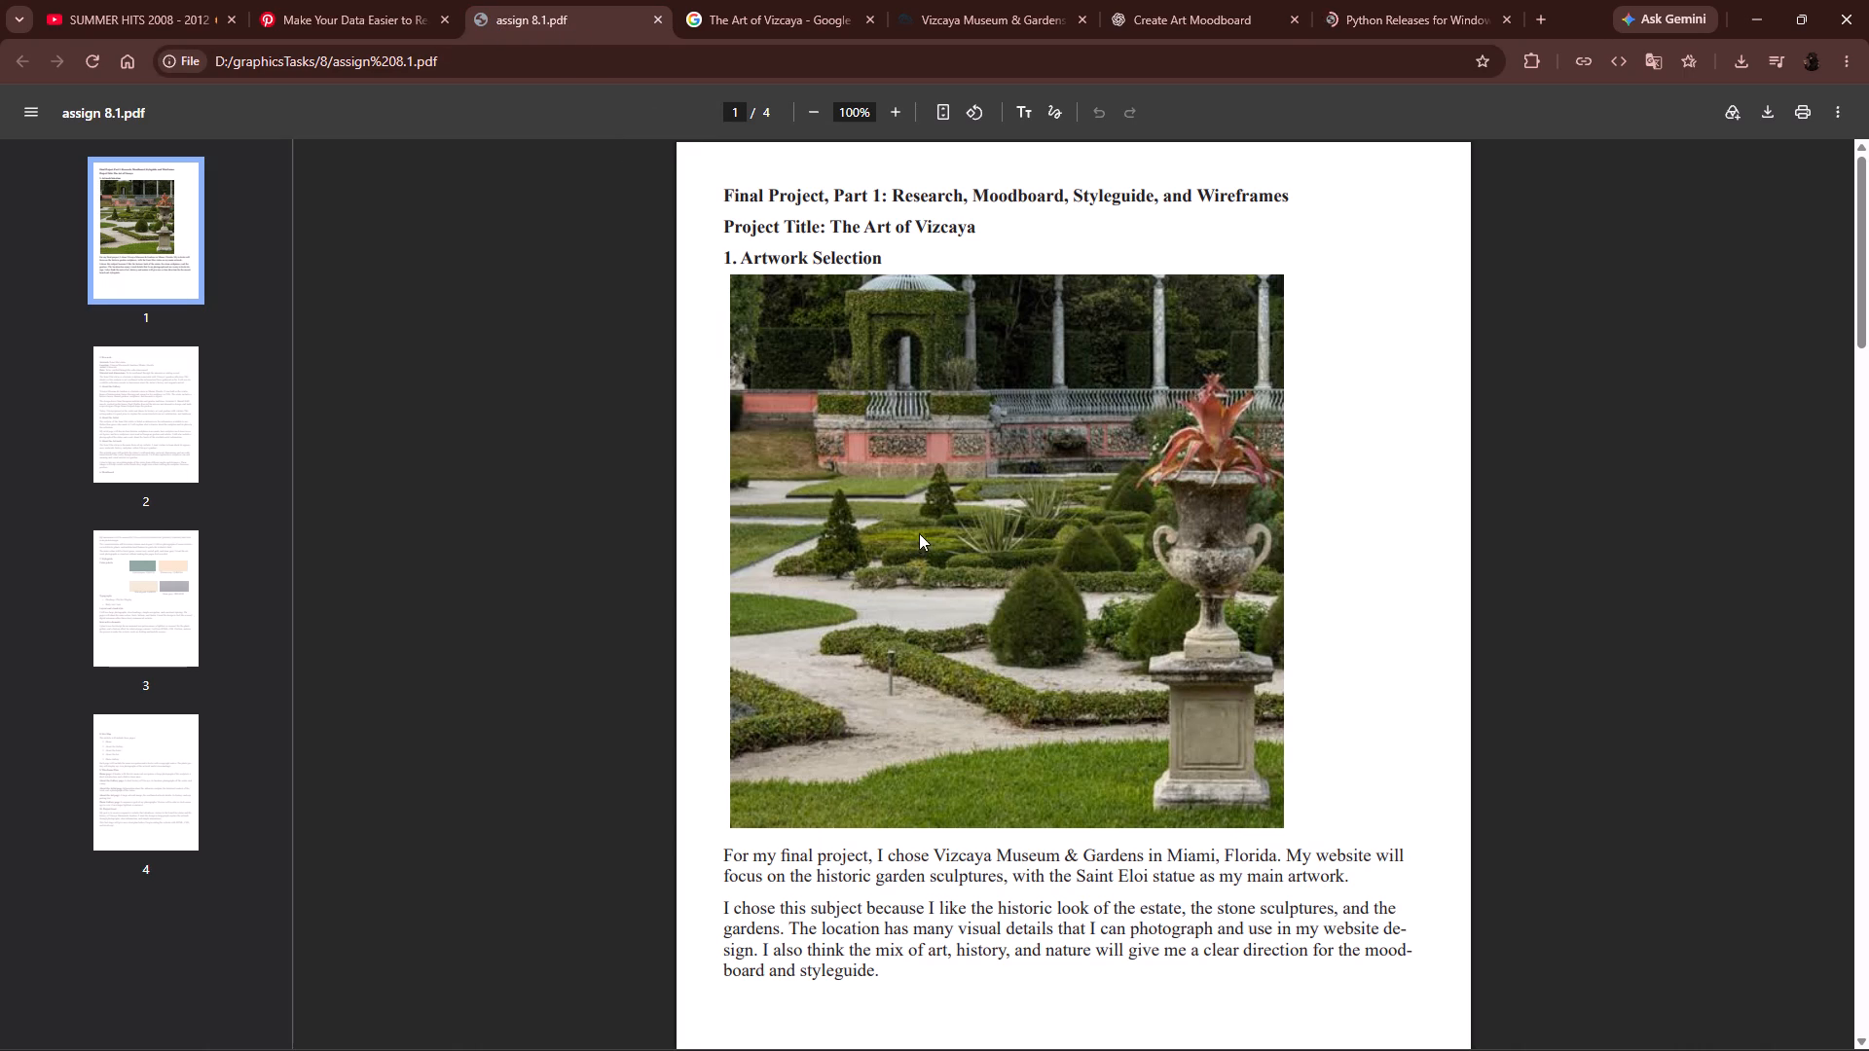
scroll(929, 565, "down", 1)
scroll(875, 405, "down", 5)
scroll(914, 479, "down", 4)
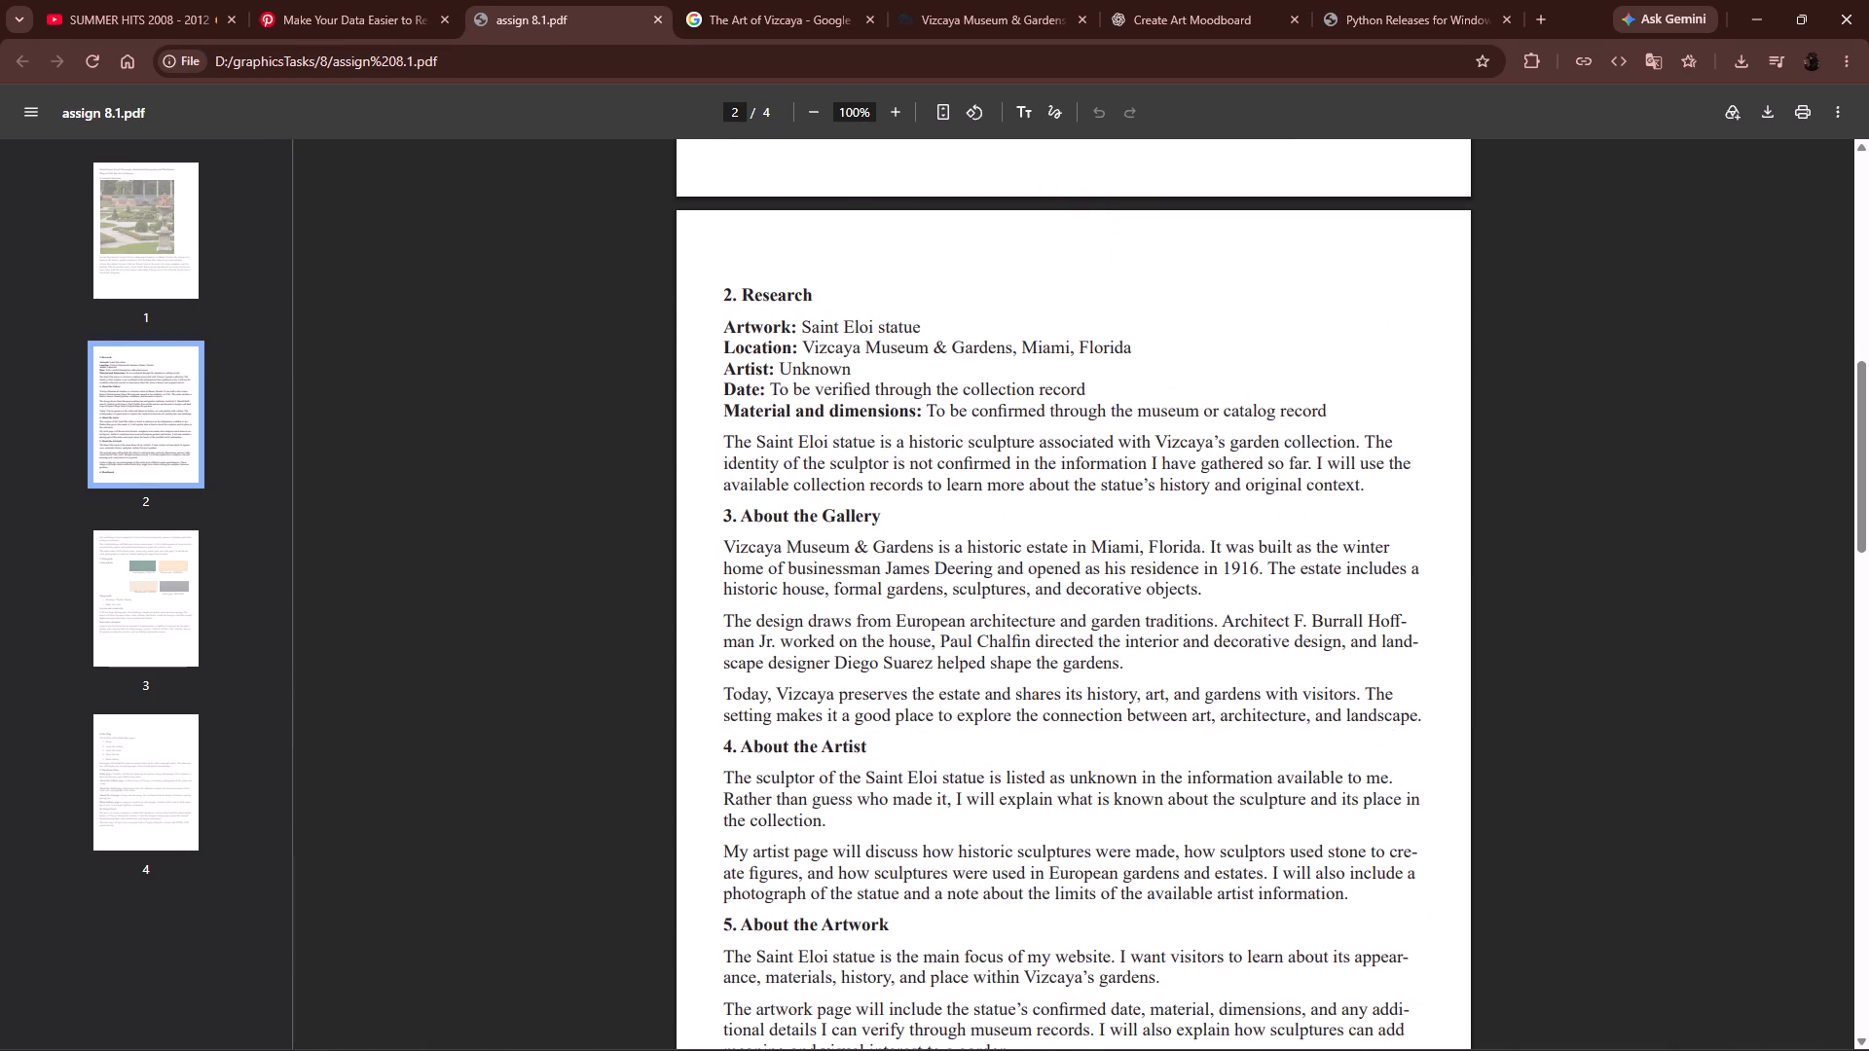
left_click_drag(921, 327, 801, 328)
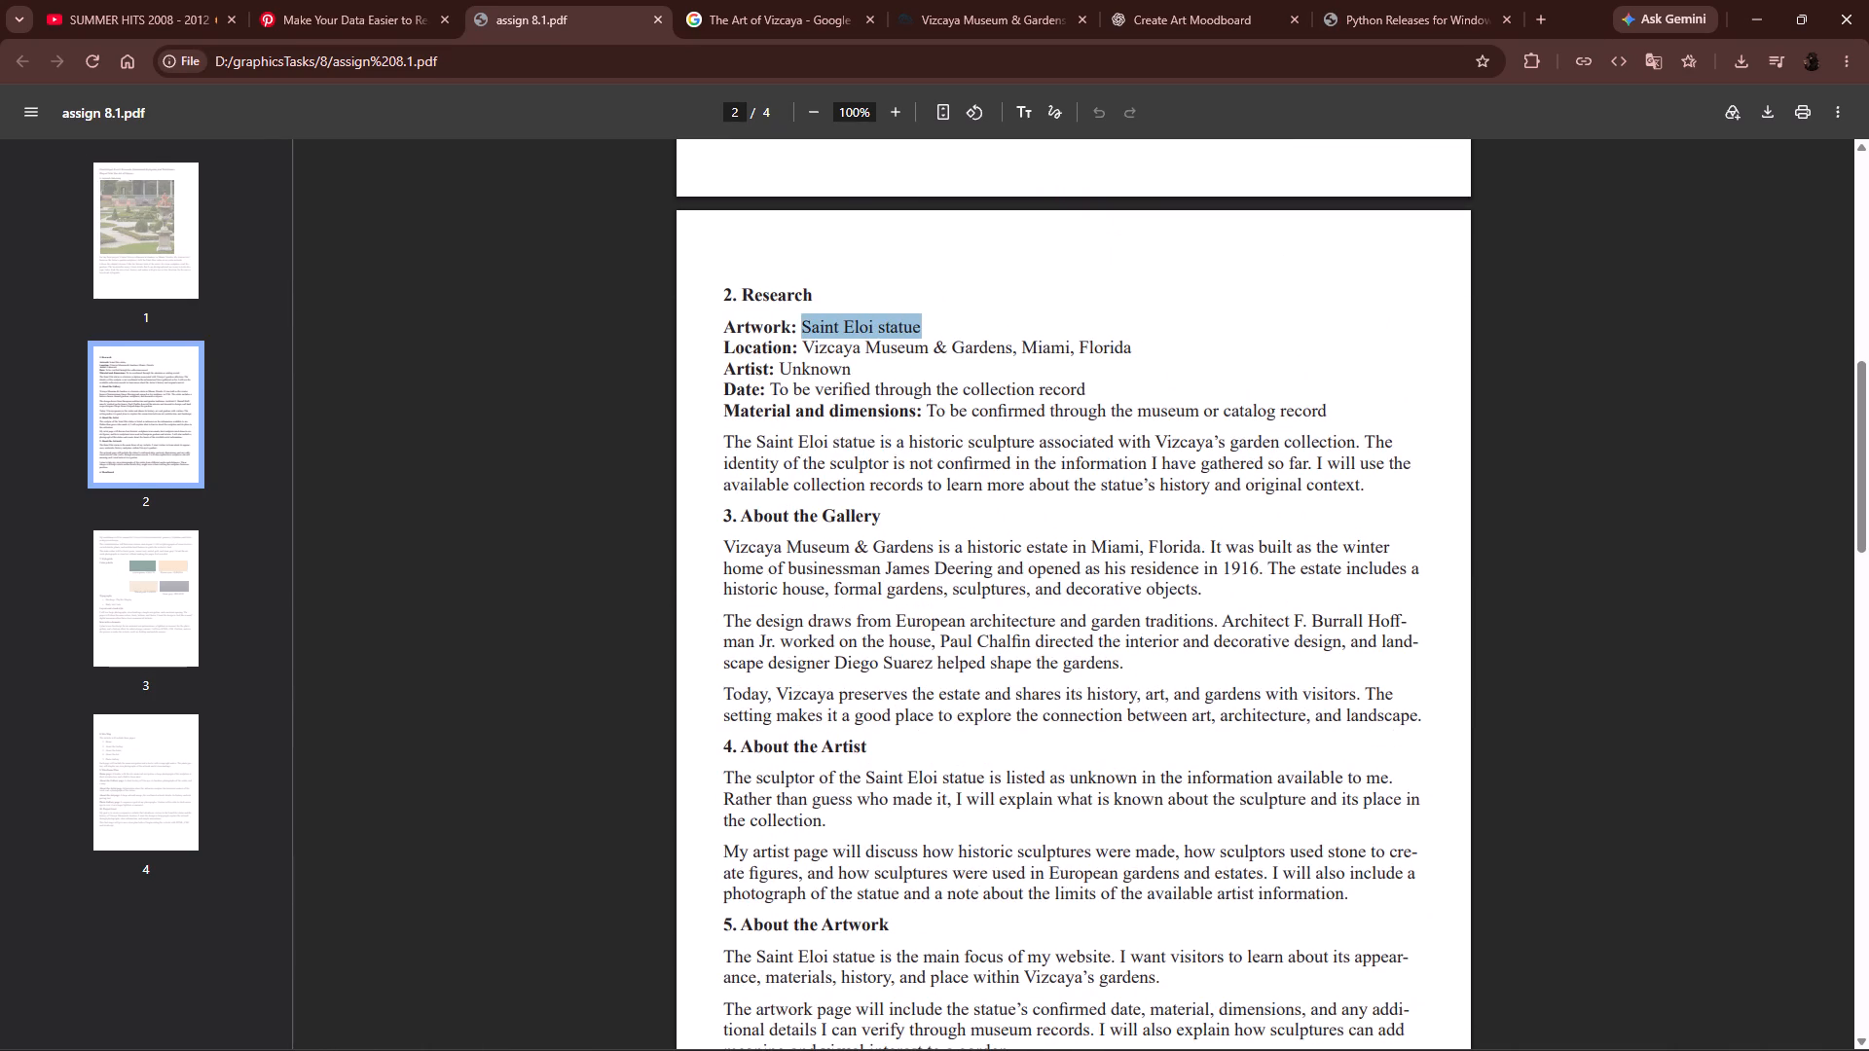
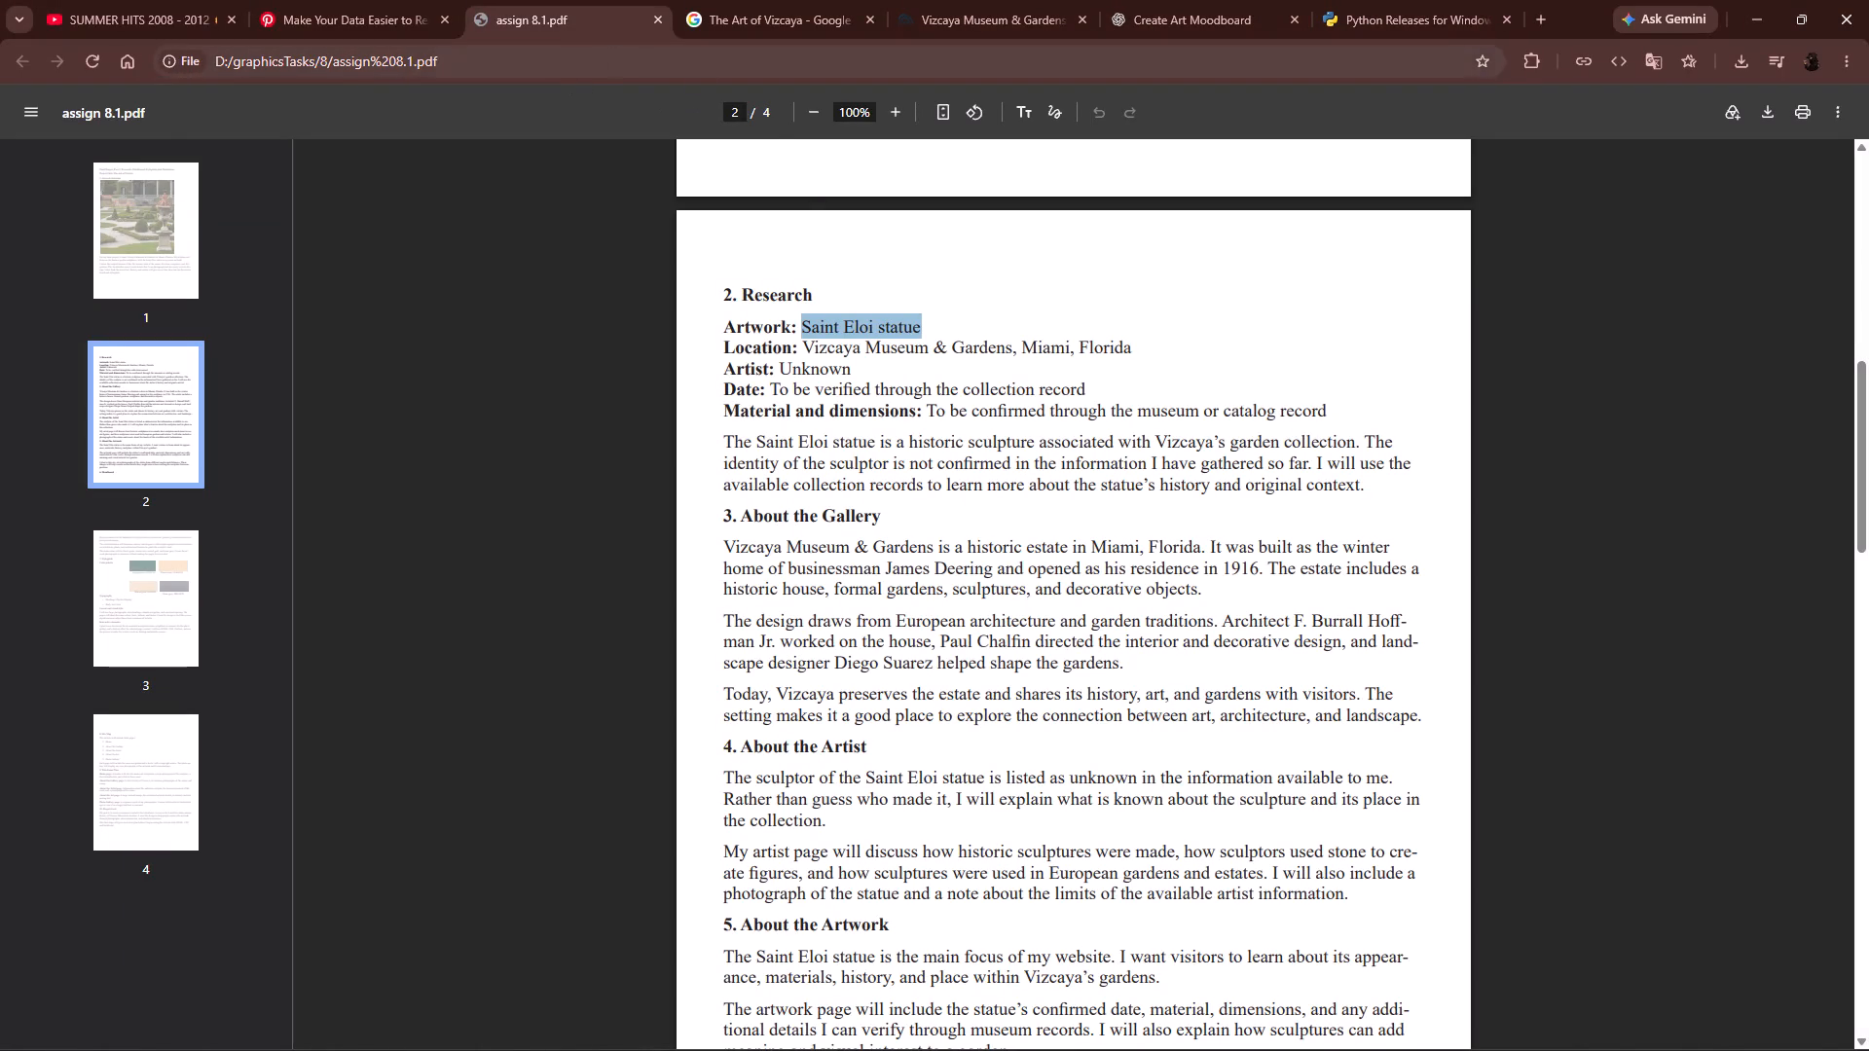
Copy the selected artwork name "Saint Eloi statue" from the assign 8.1 PDF.
right_click(868, 321)
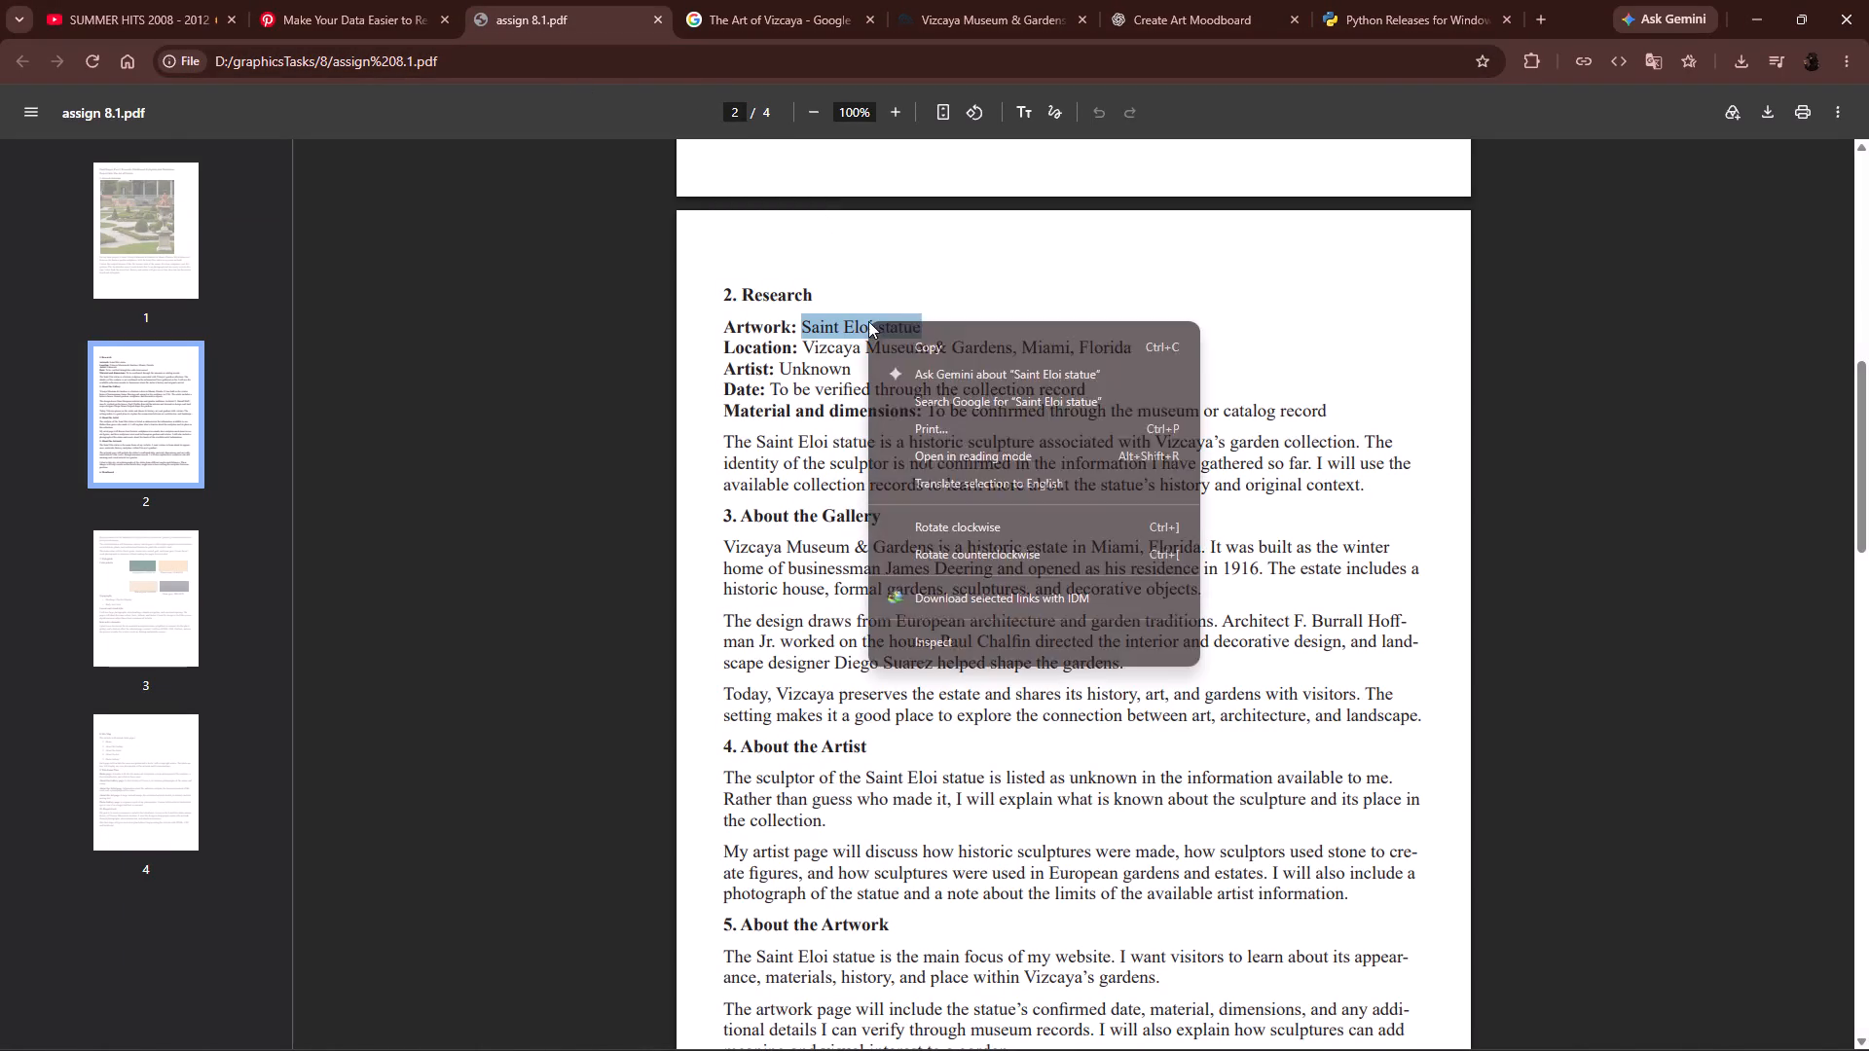
left_click(894, 345)
On python.org, go through all releases to the Python 3.15.2 release and open its Windows Python install manager page.
left_click(1383, 23)
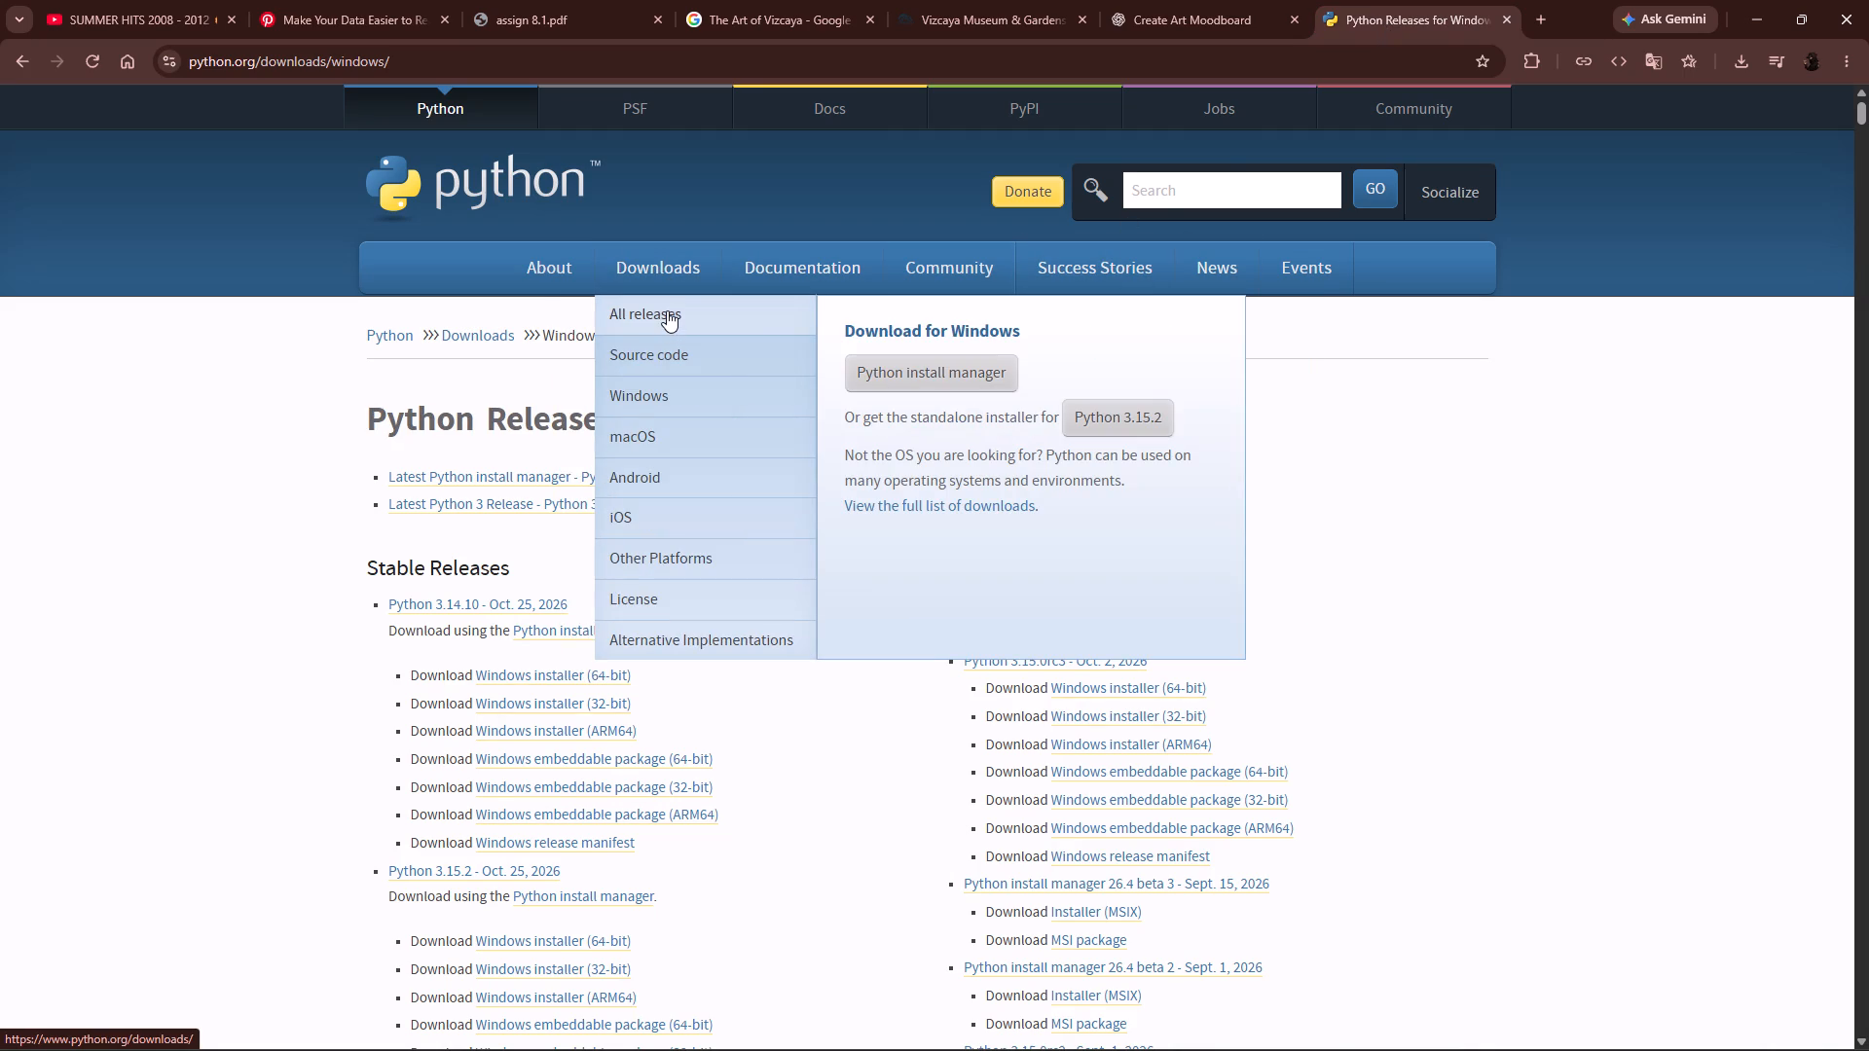
left_click(667, 310)
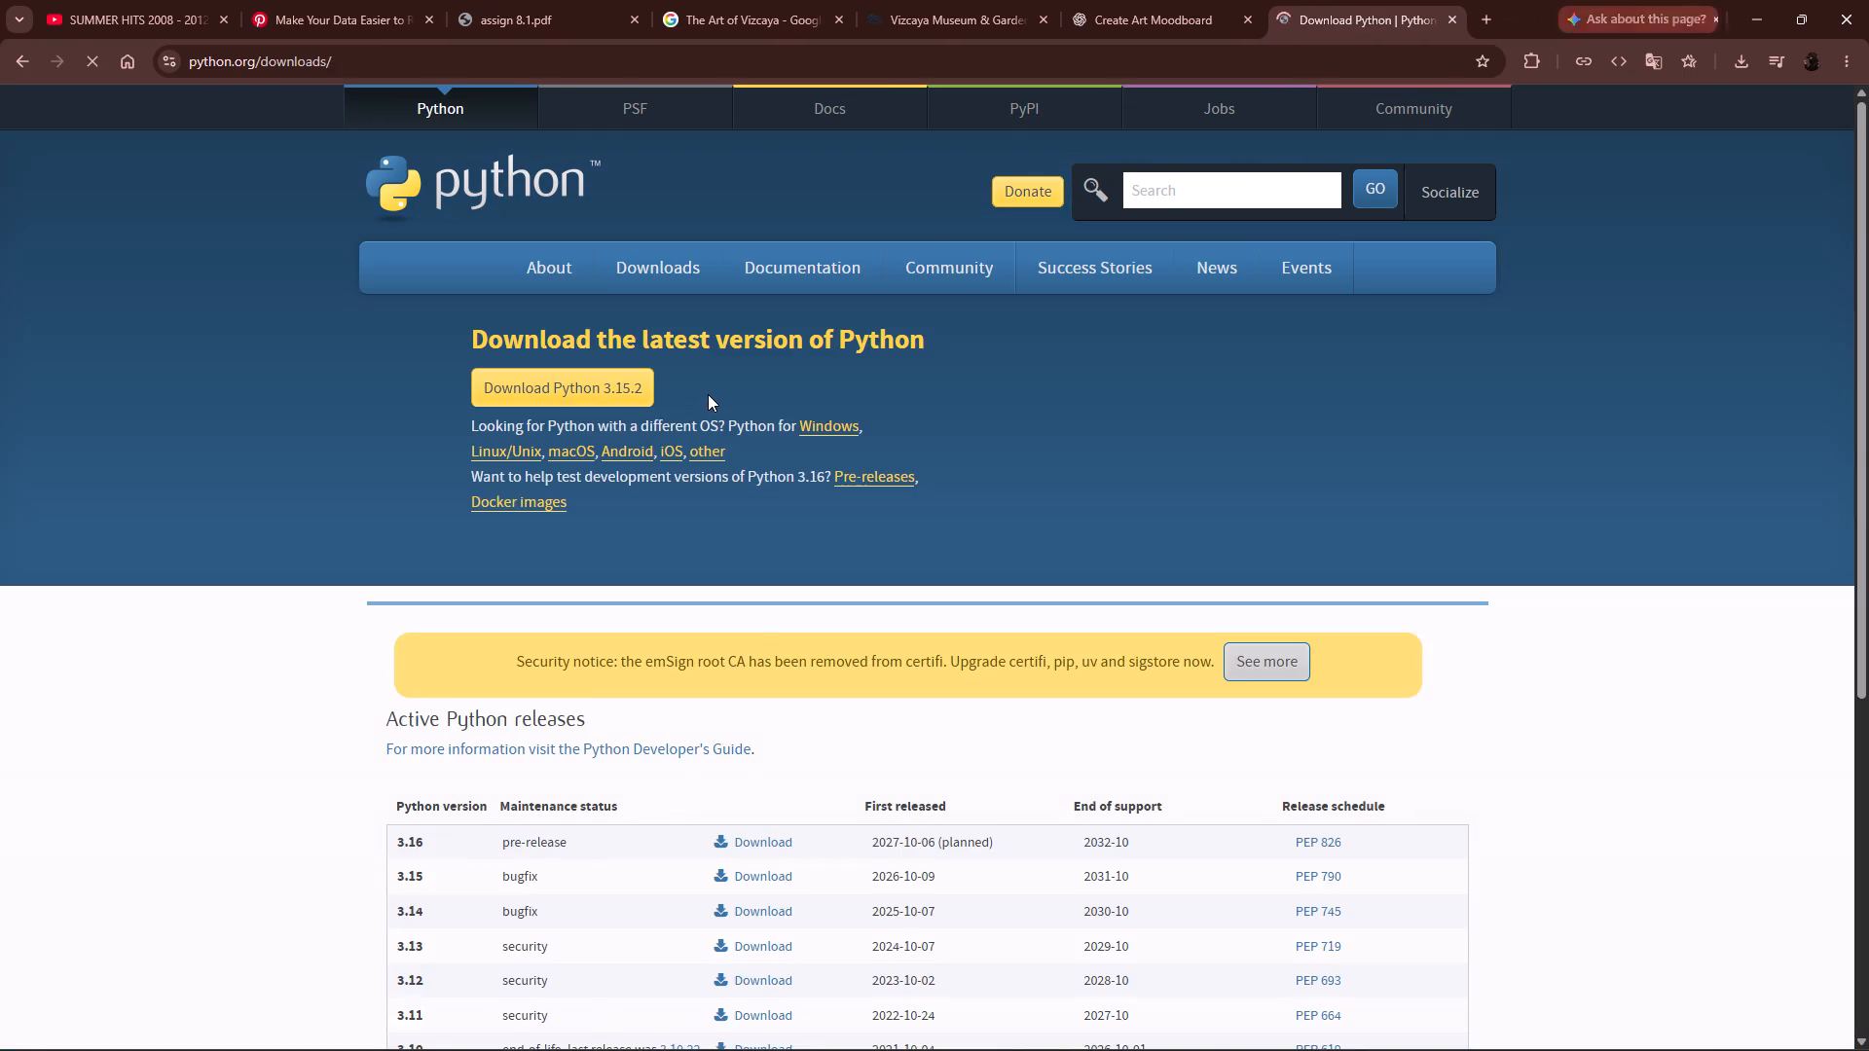
left_click(617, 387)
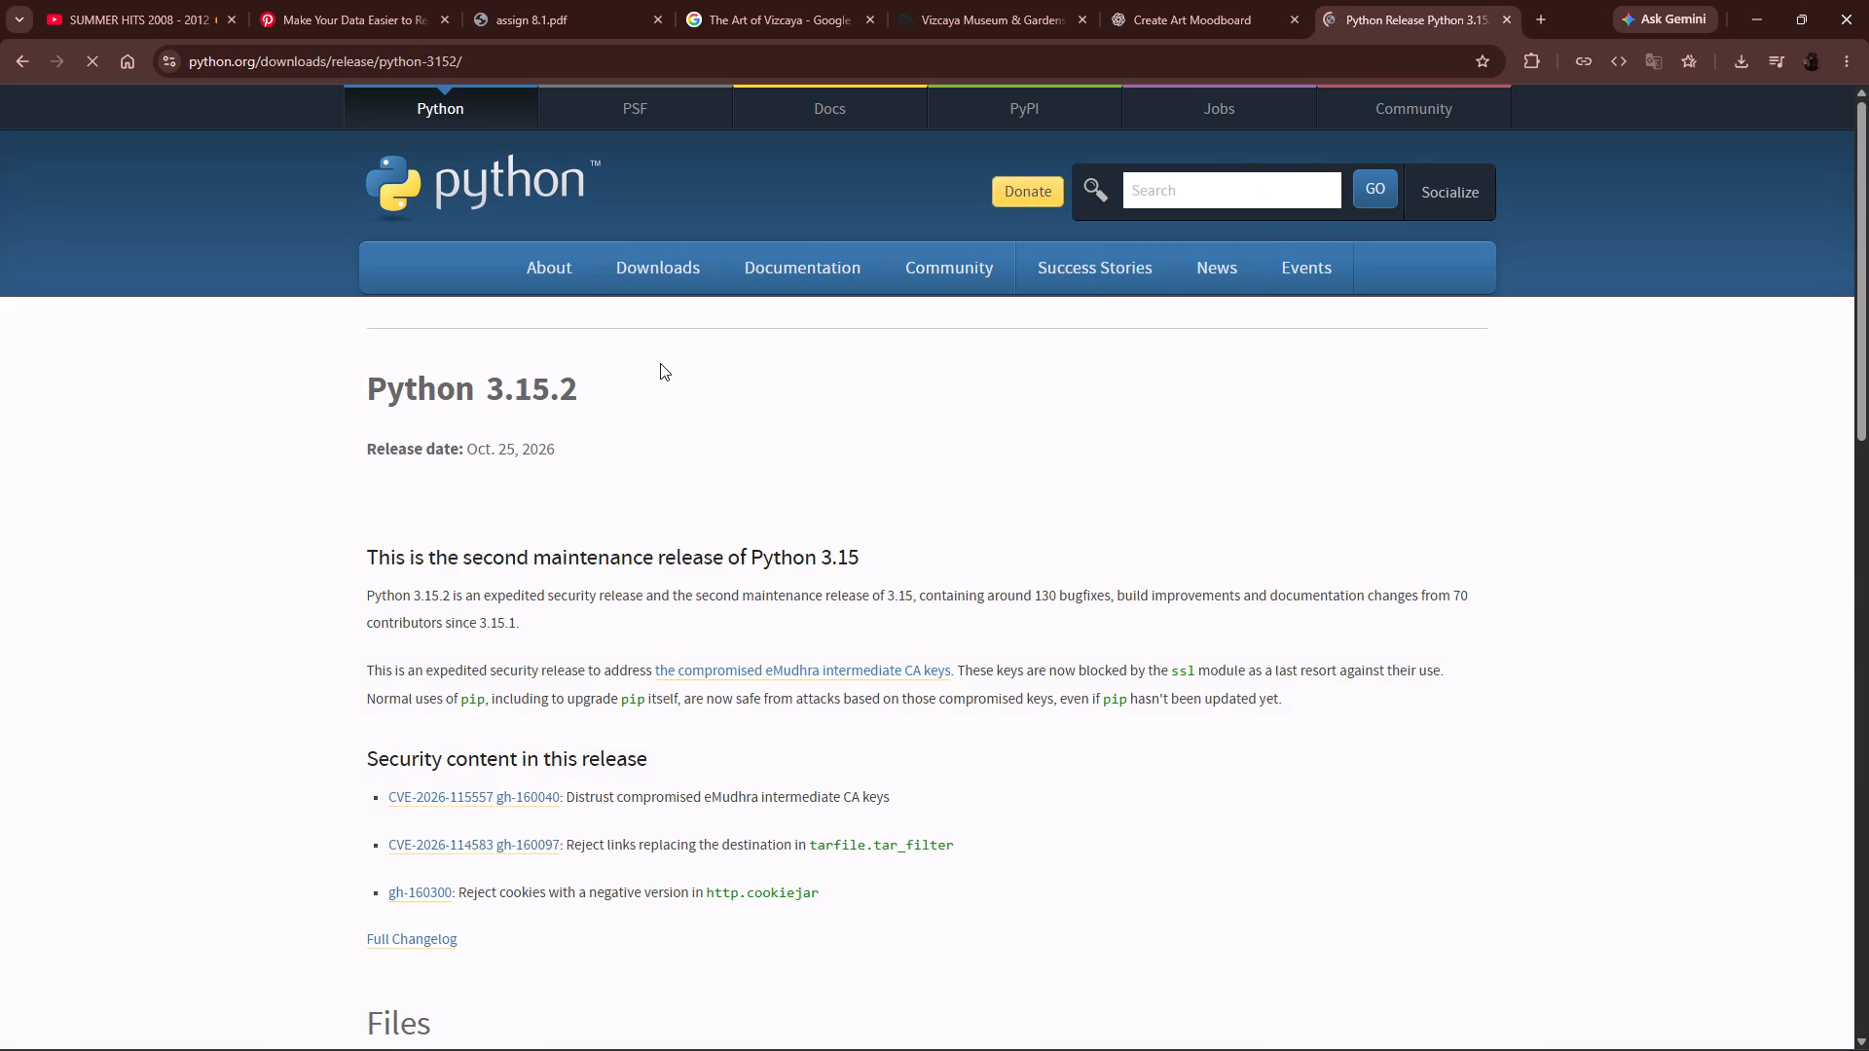
scroll(659, 423, "down", 1)
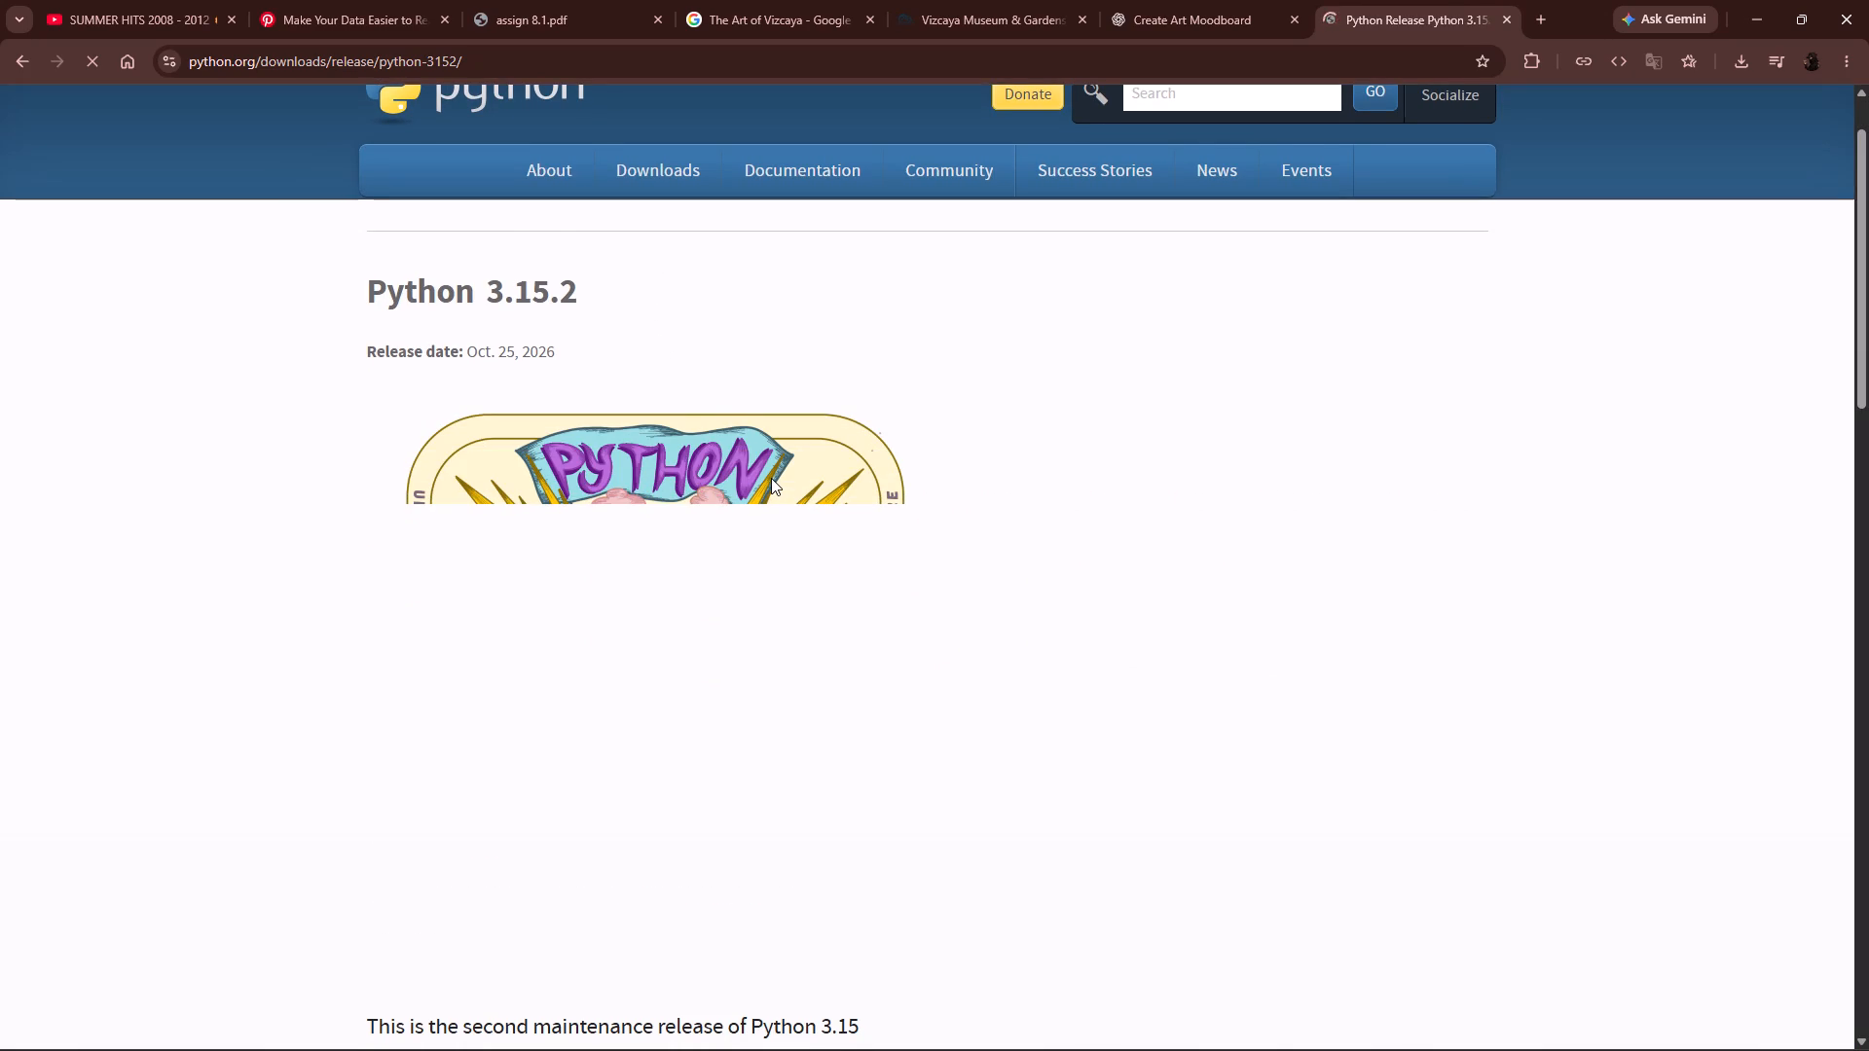
scroll(771, 481, "down", 6)
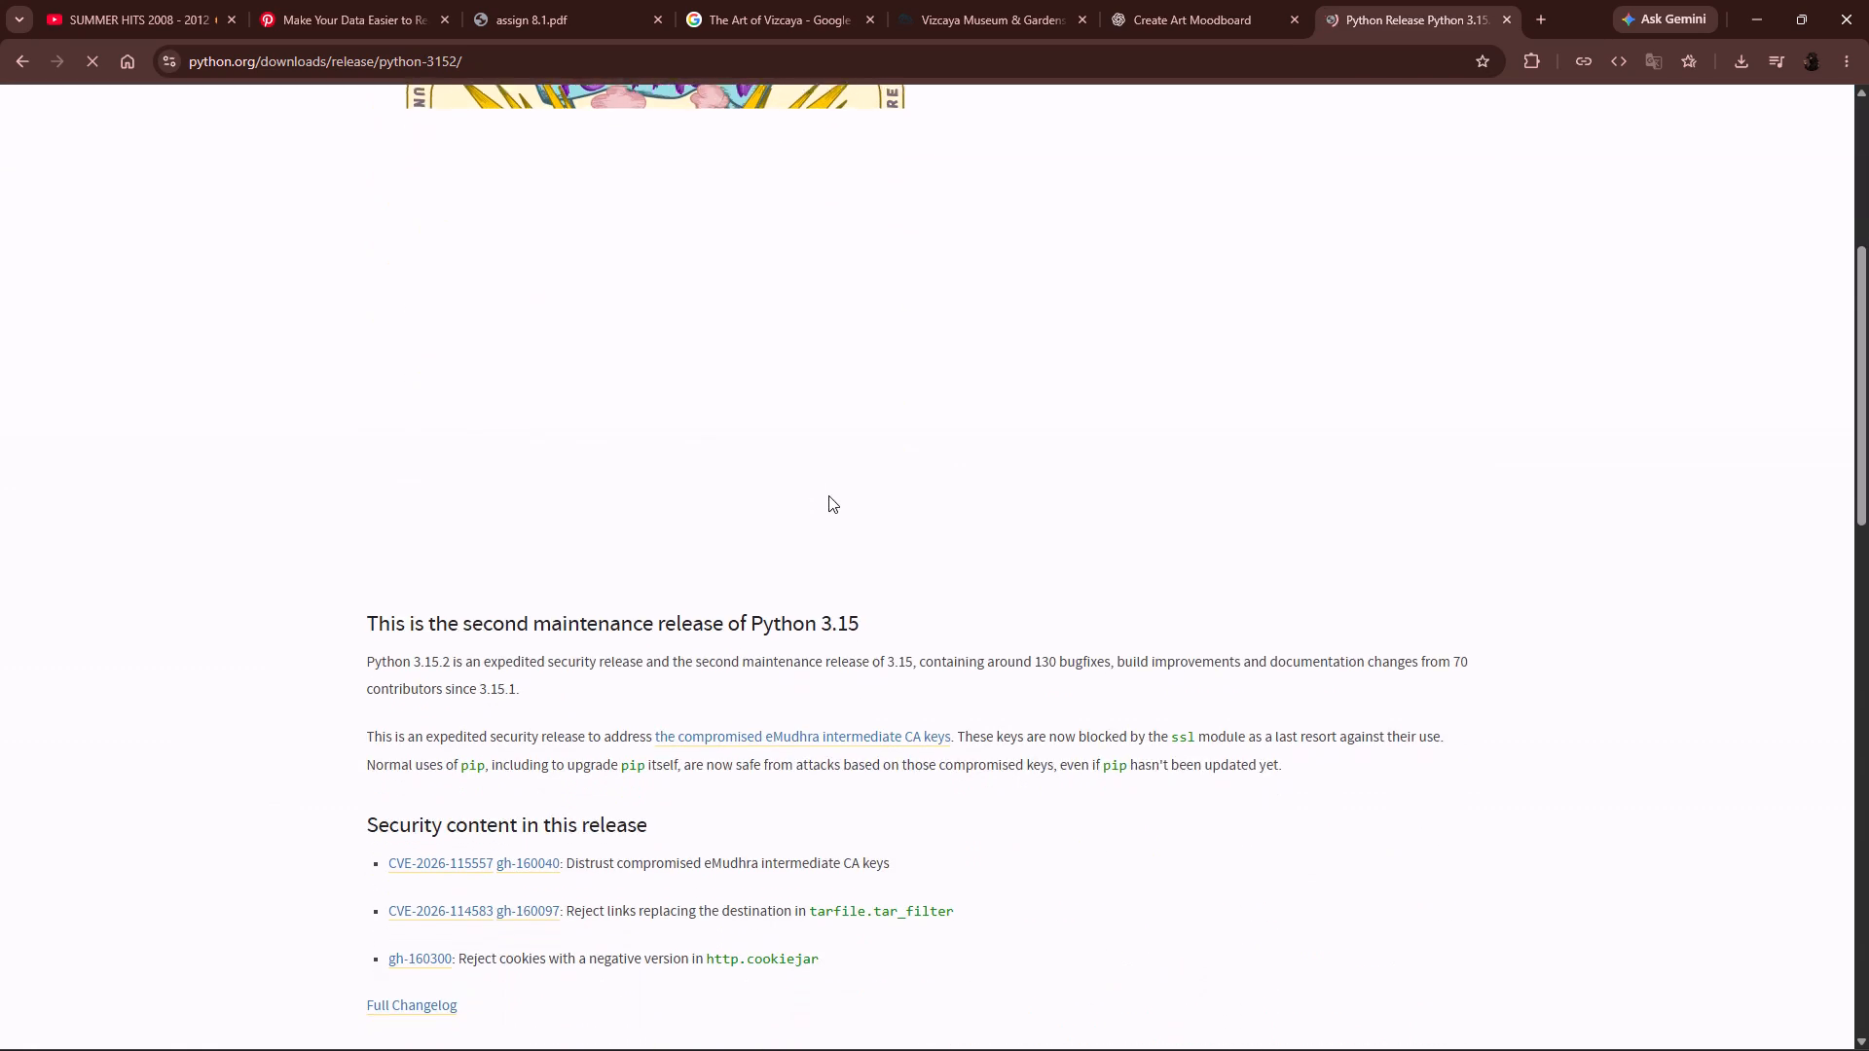
scroll(832, 495, "down", 2)
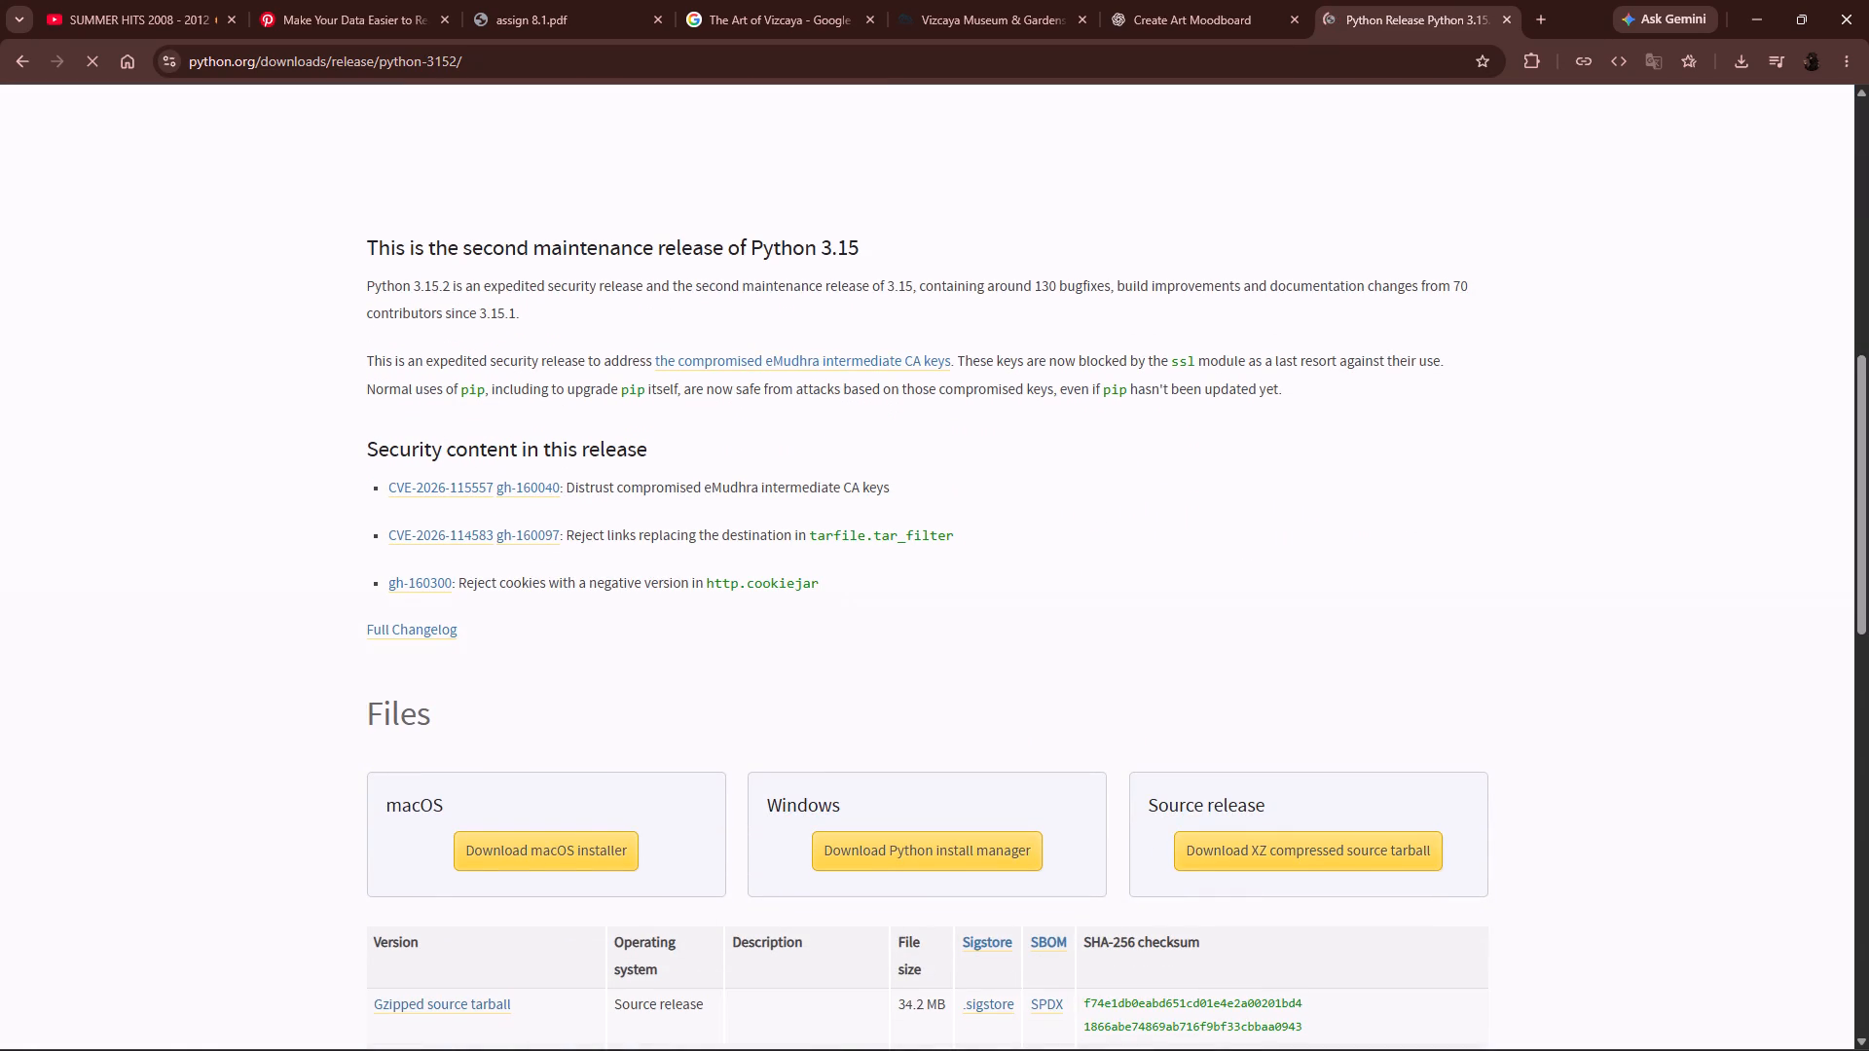
scroll(834, 496, "down", 3)
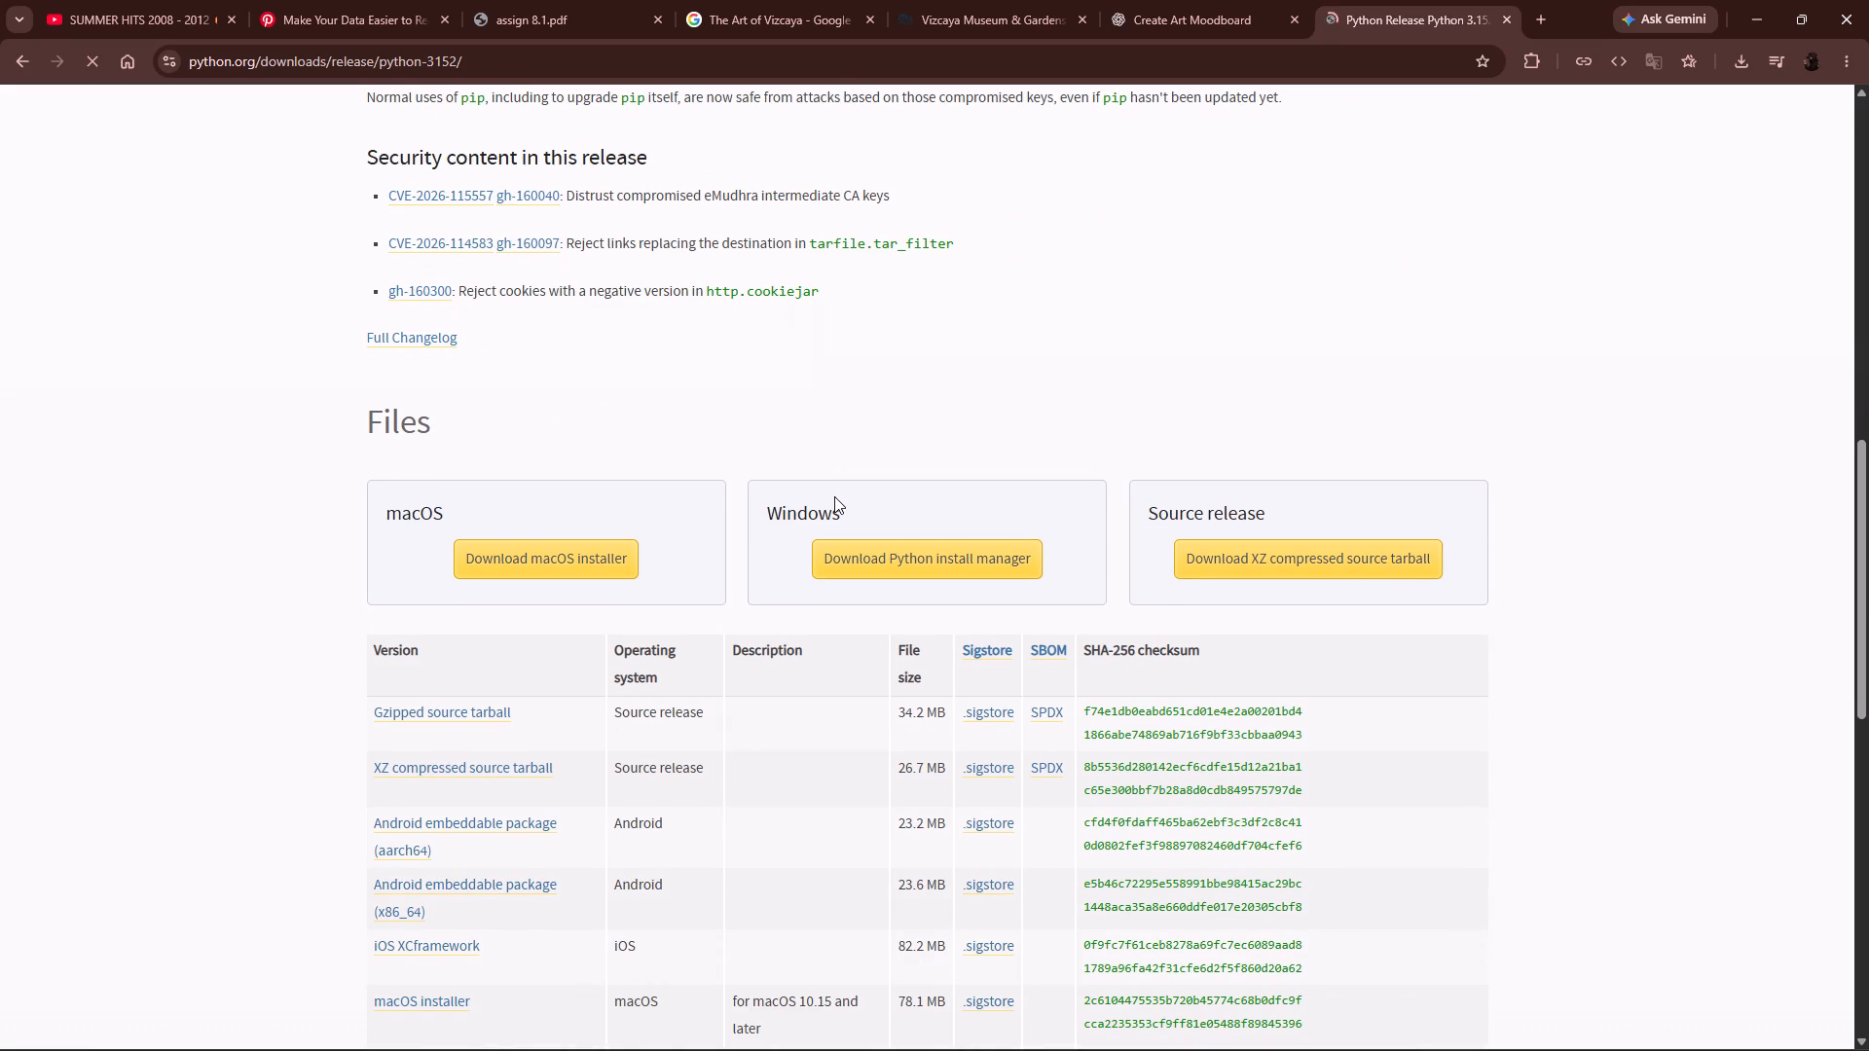
scroll(840, 497, "down", 1)
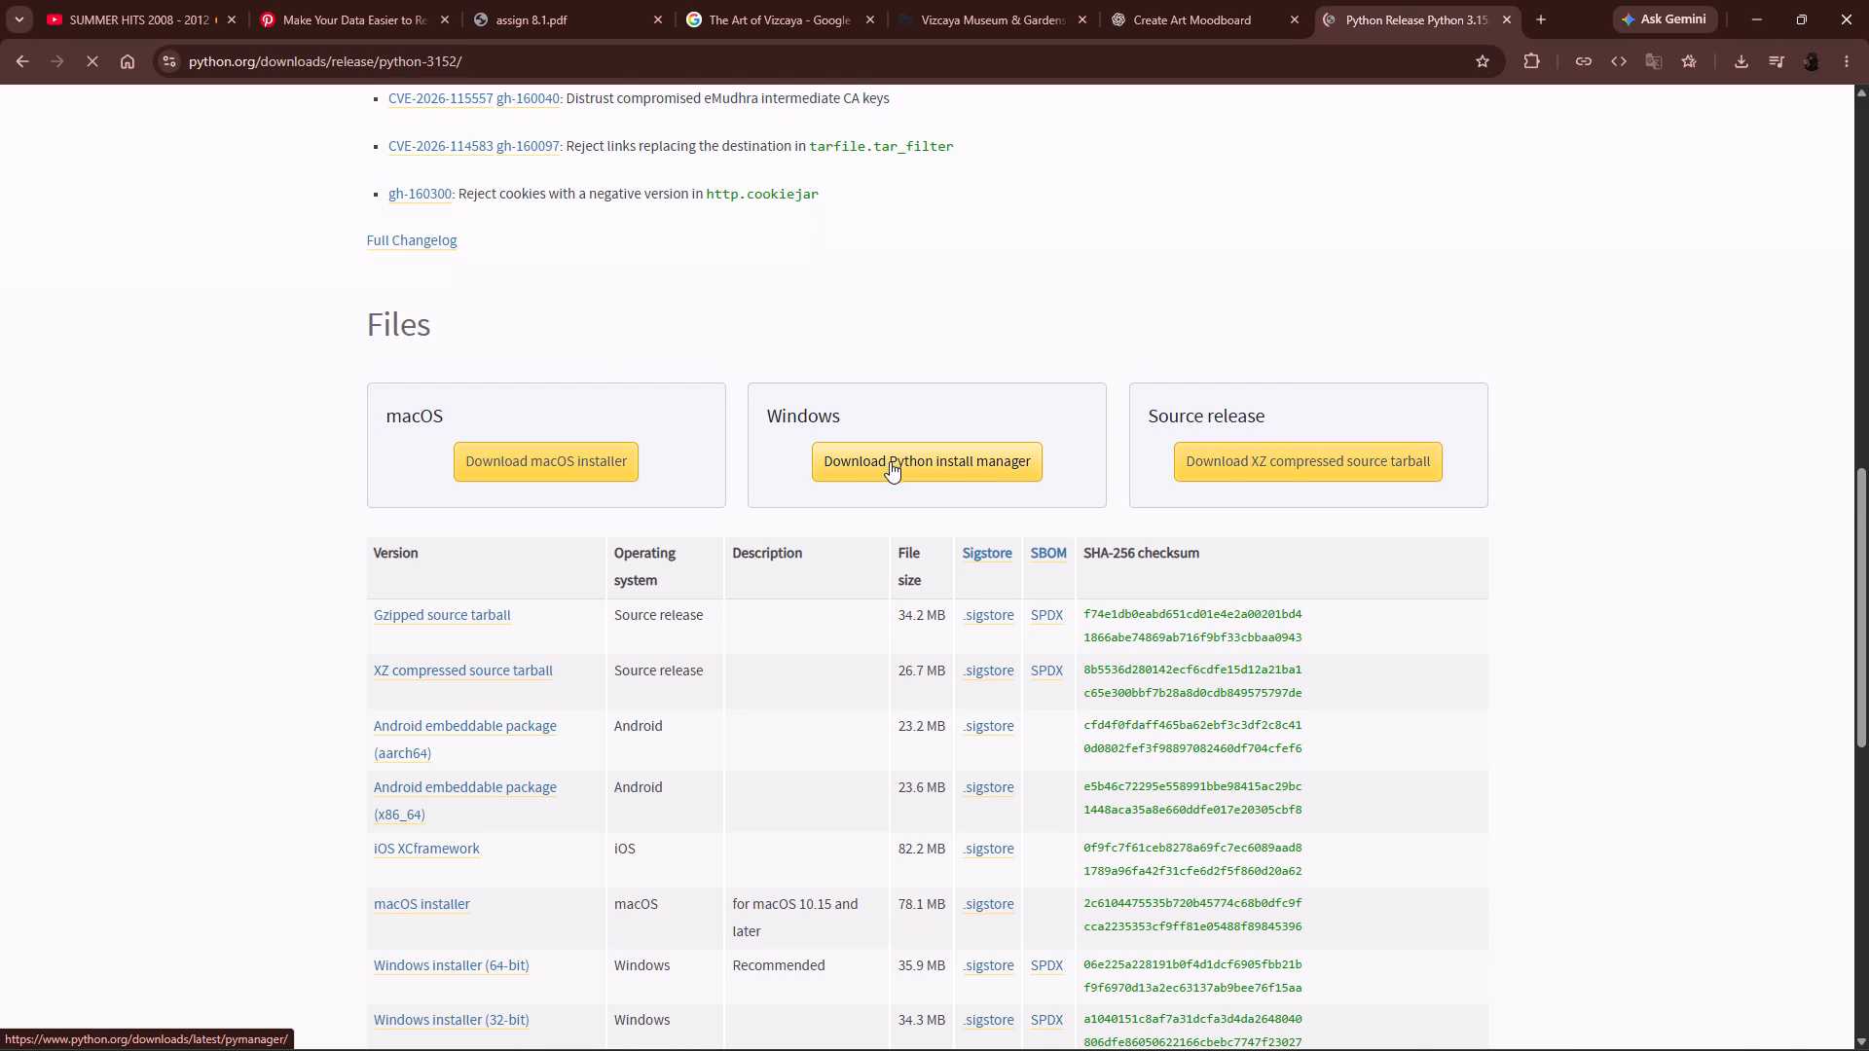
scroll(890, 461, "down", 2)
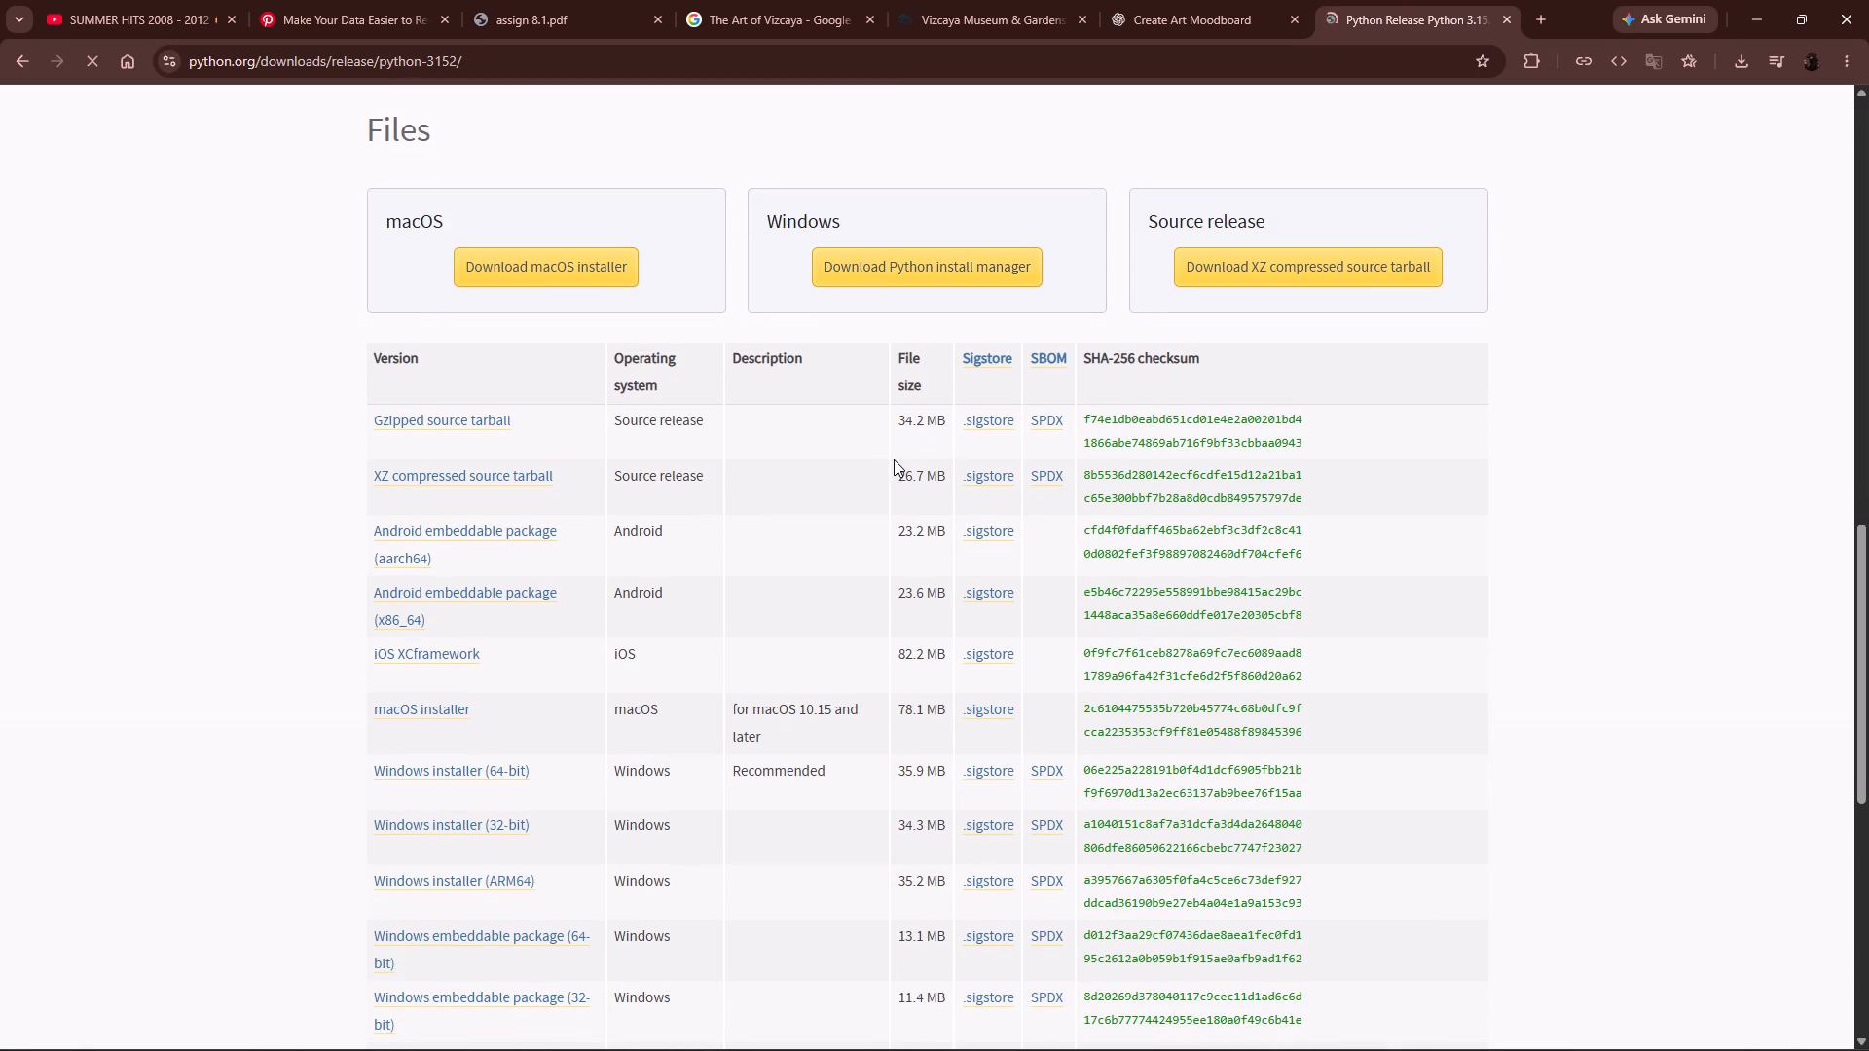
left_click(944, 272)
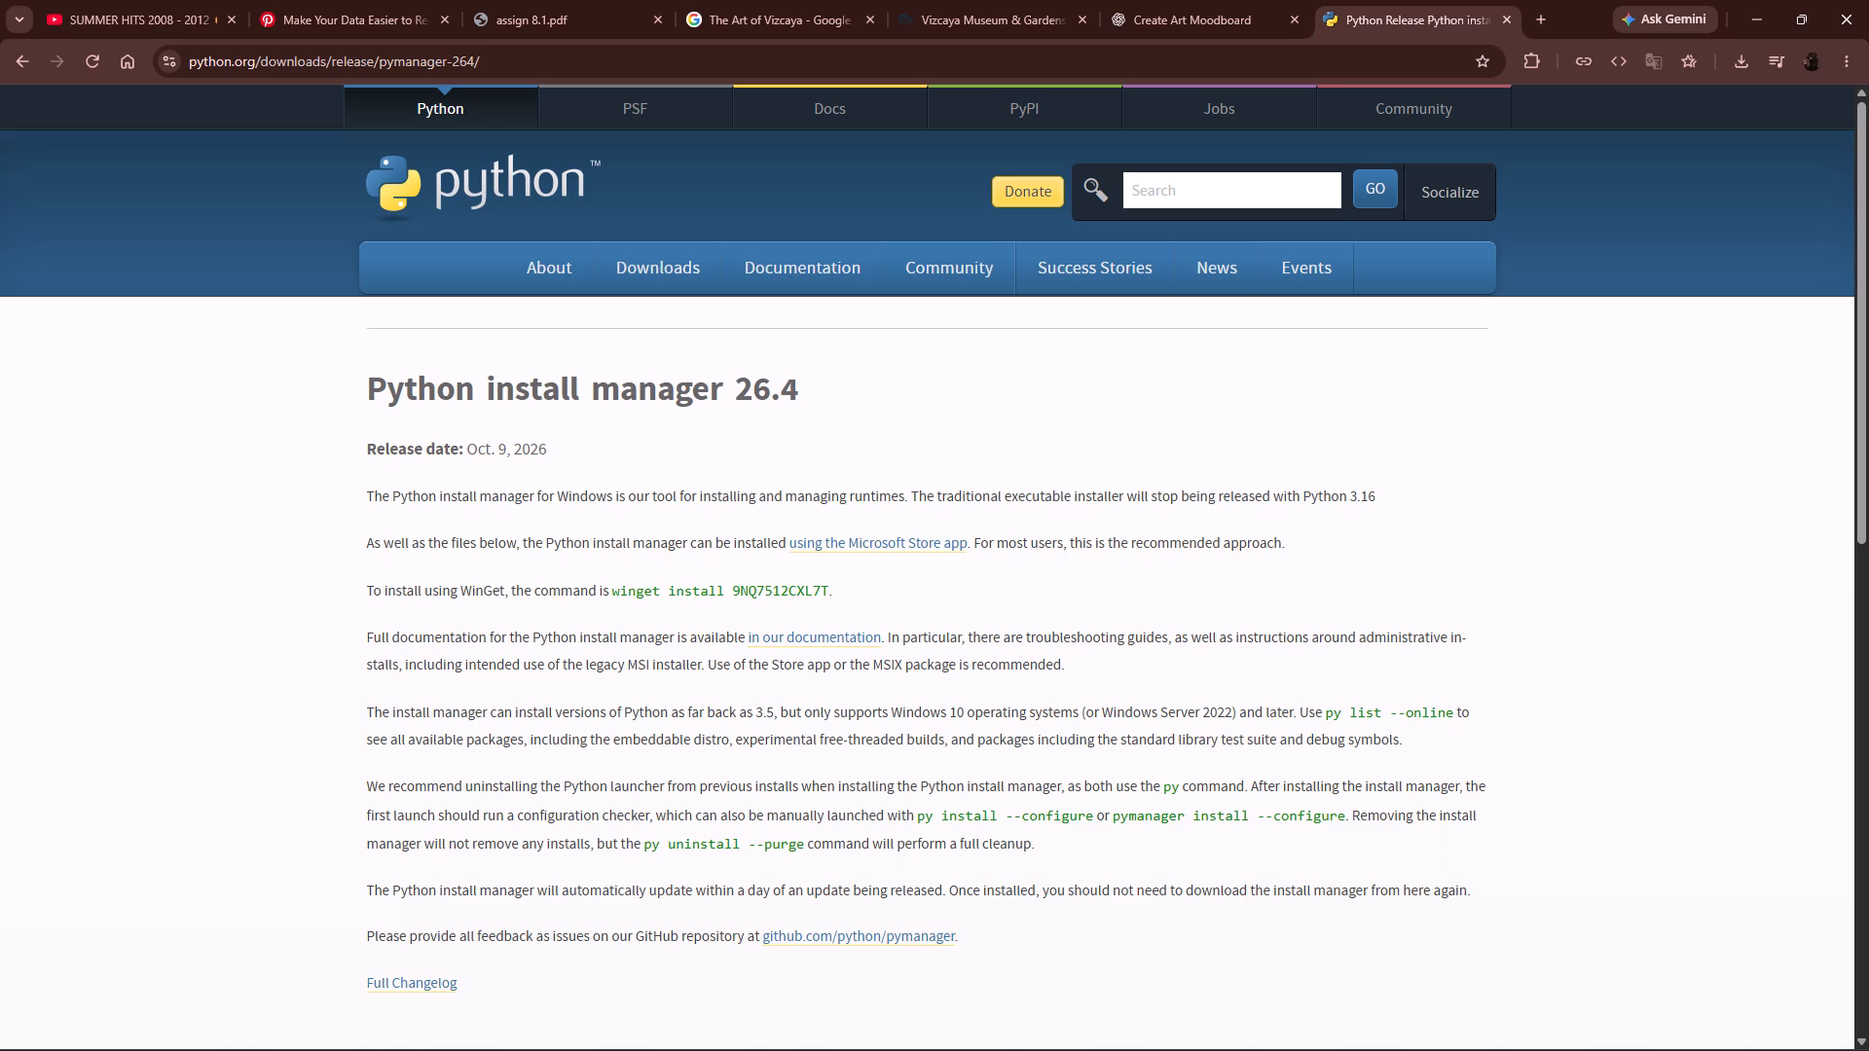
Download the Windows MSIX installer of the Python install manager as python-manager-26.4 into the programs folder on drive D.
scroll(814, 605, "down", 8)
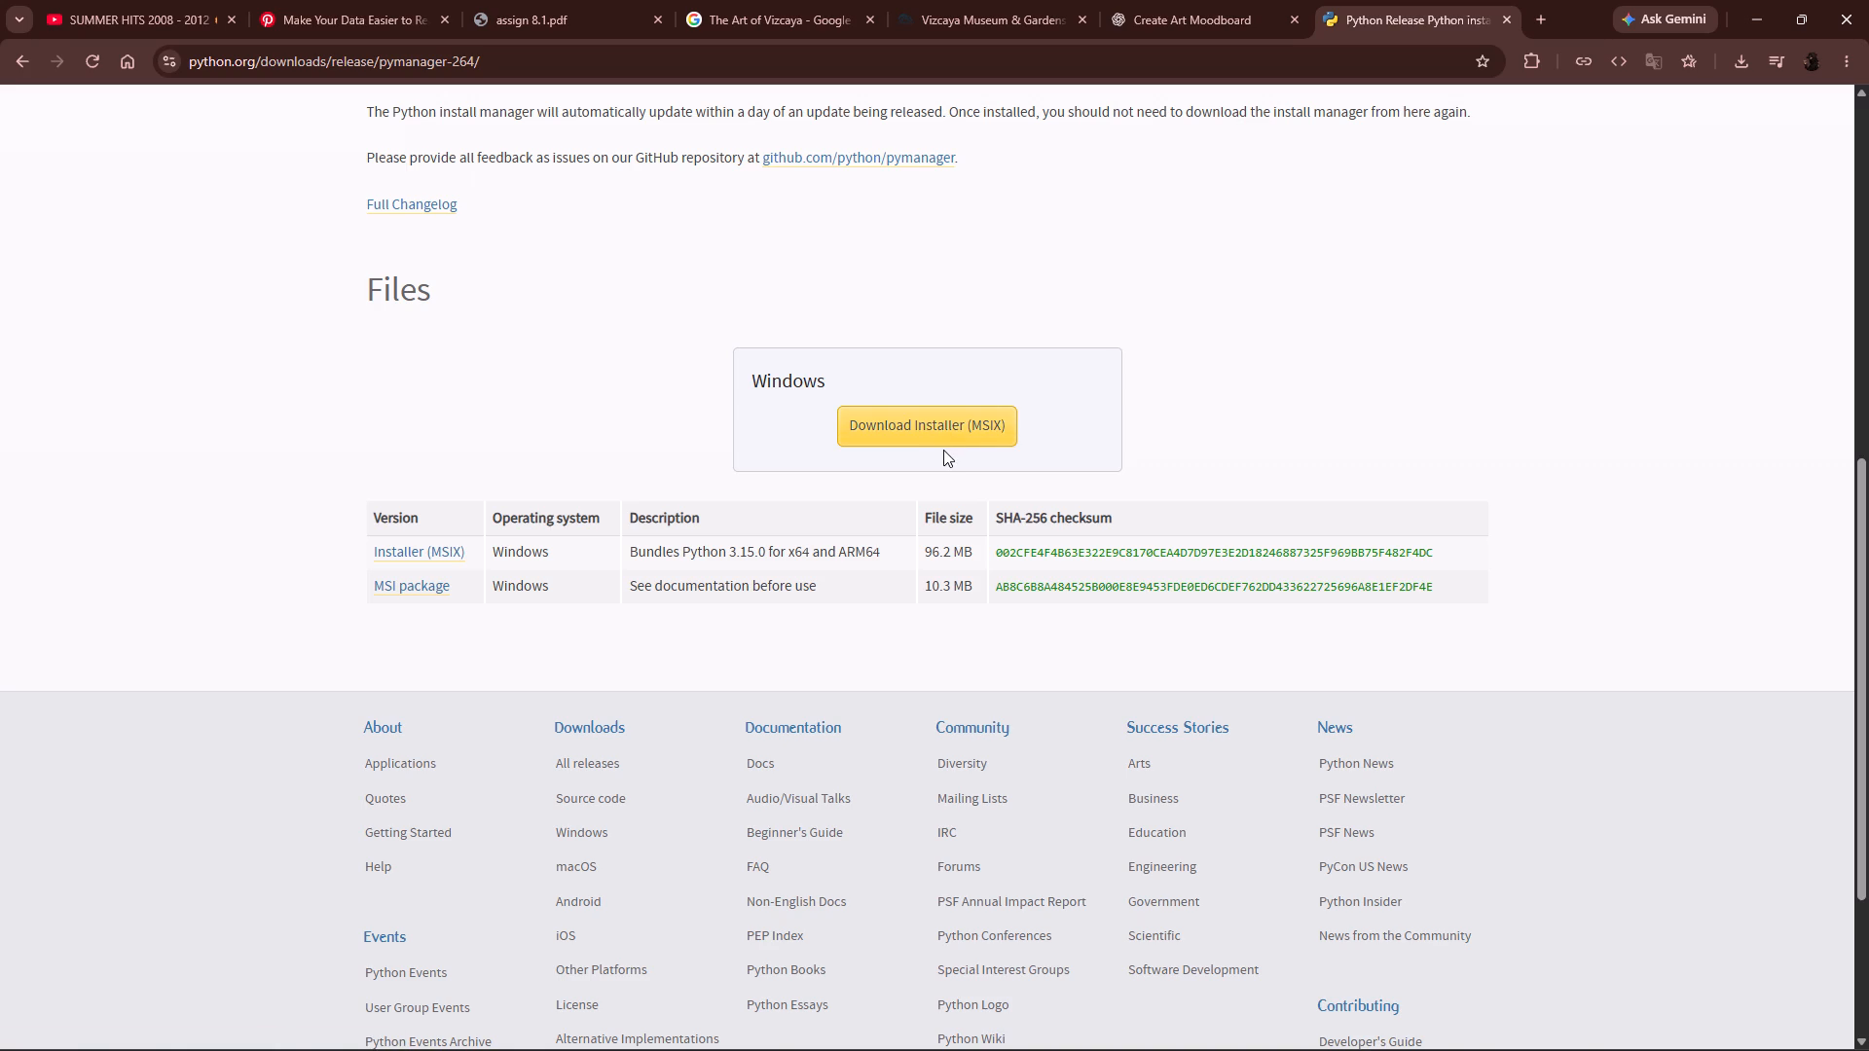
scroll(942, 450, "up", 8)
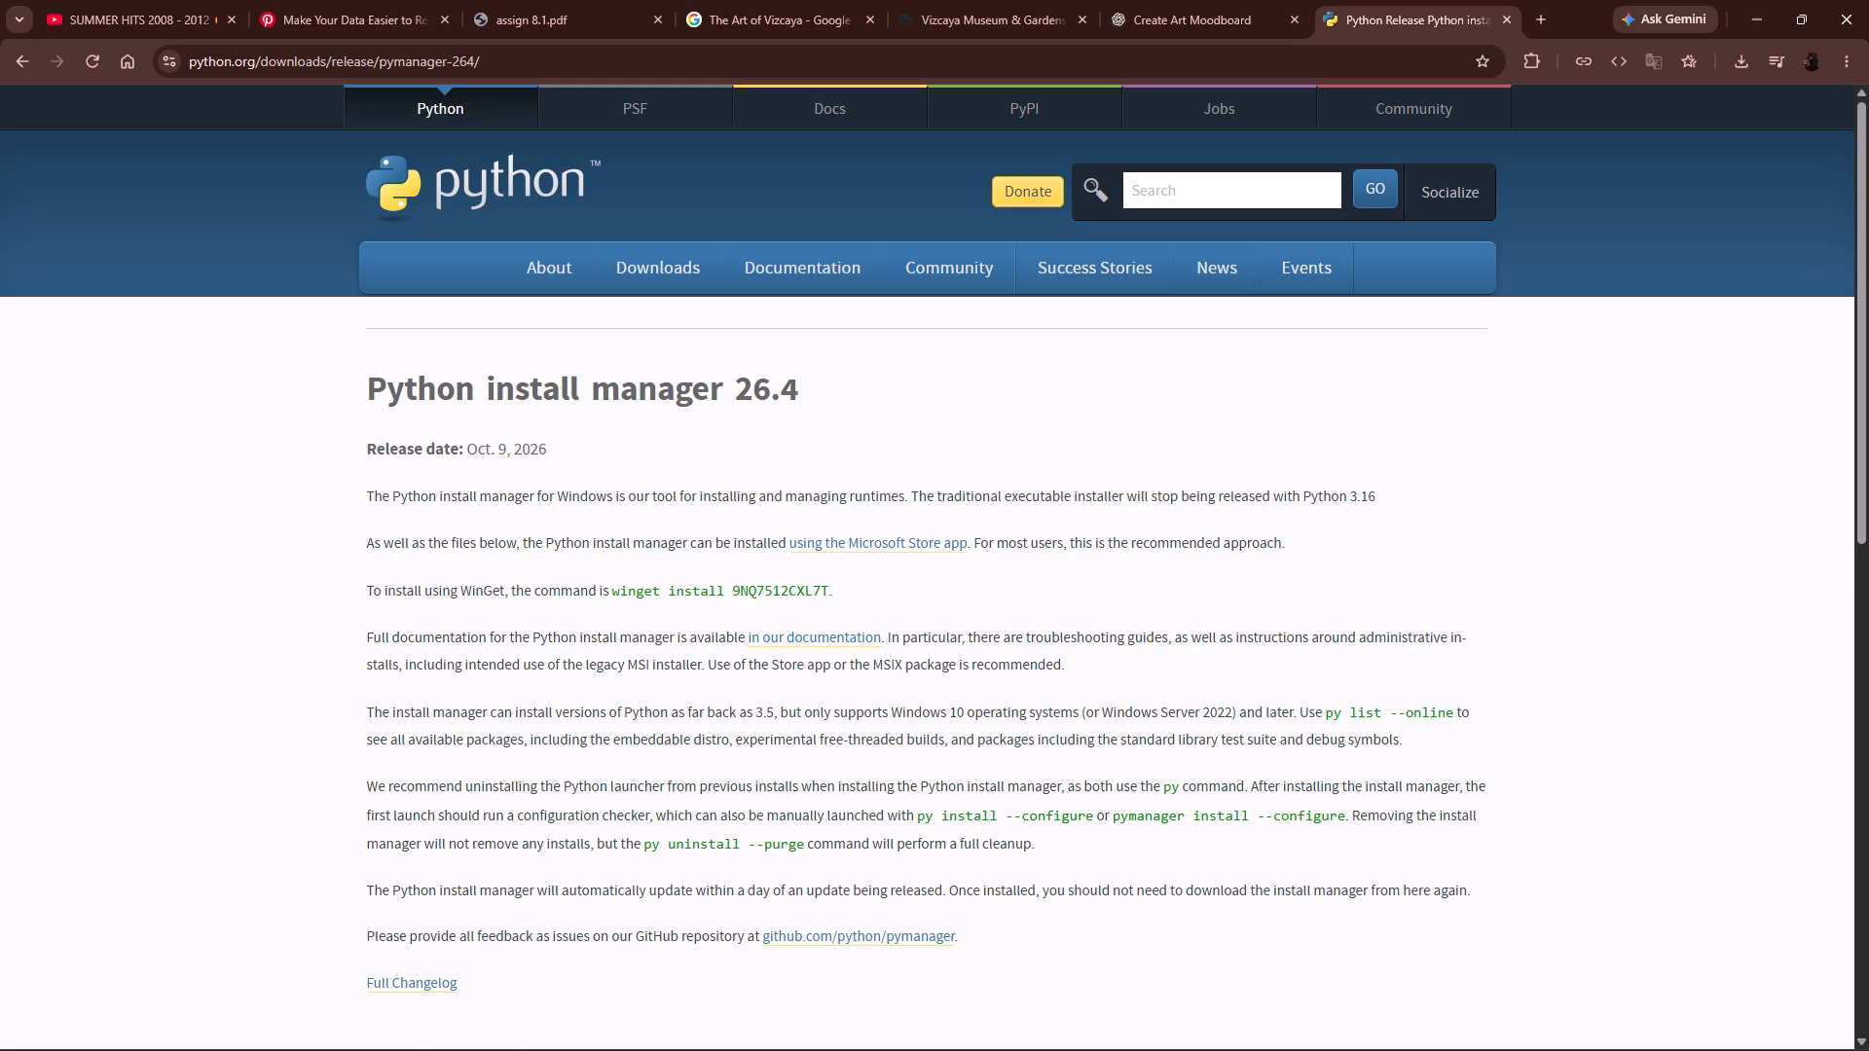
scroll(917, 847, "down", 5)
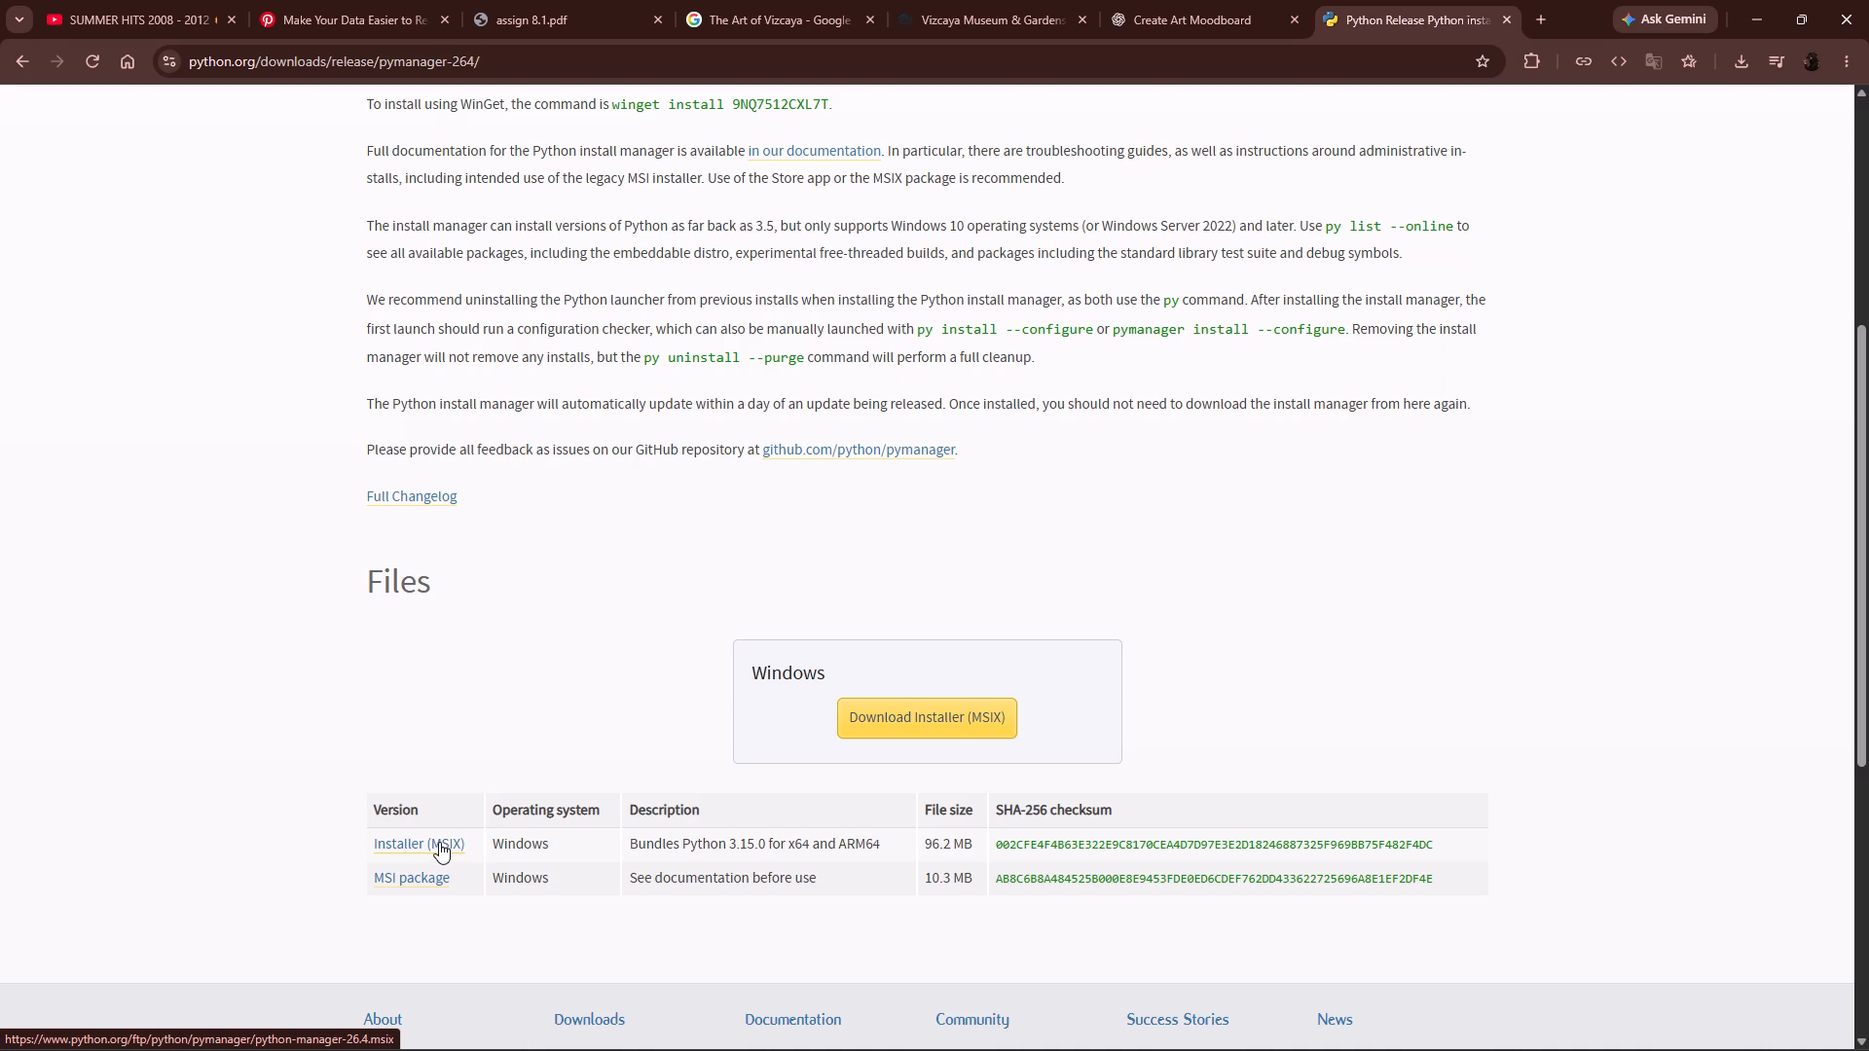
left_click(898, 708)
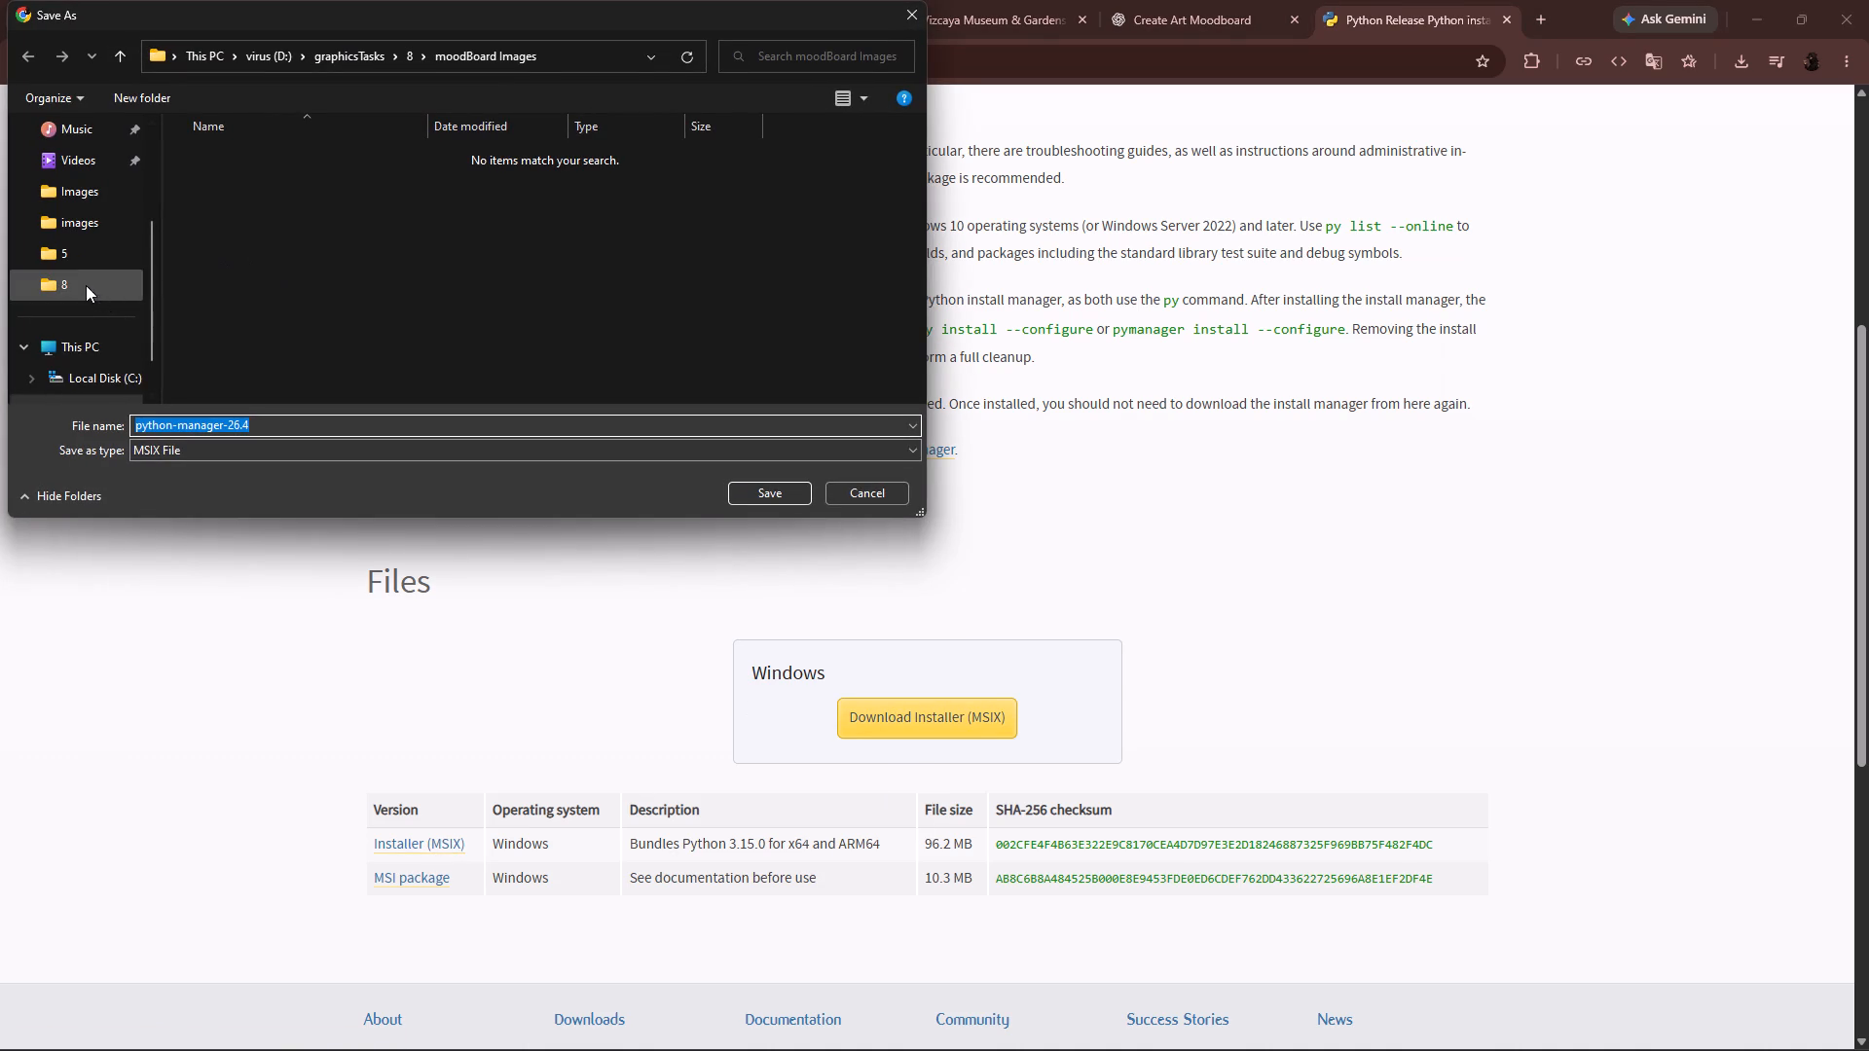
scroll(91, 355, "down", 3)
left_click(90, 342)
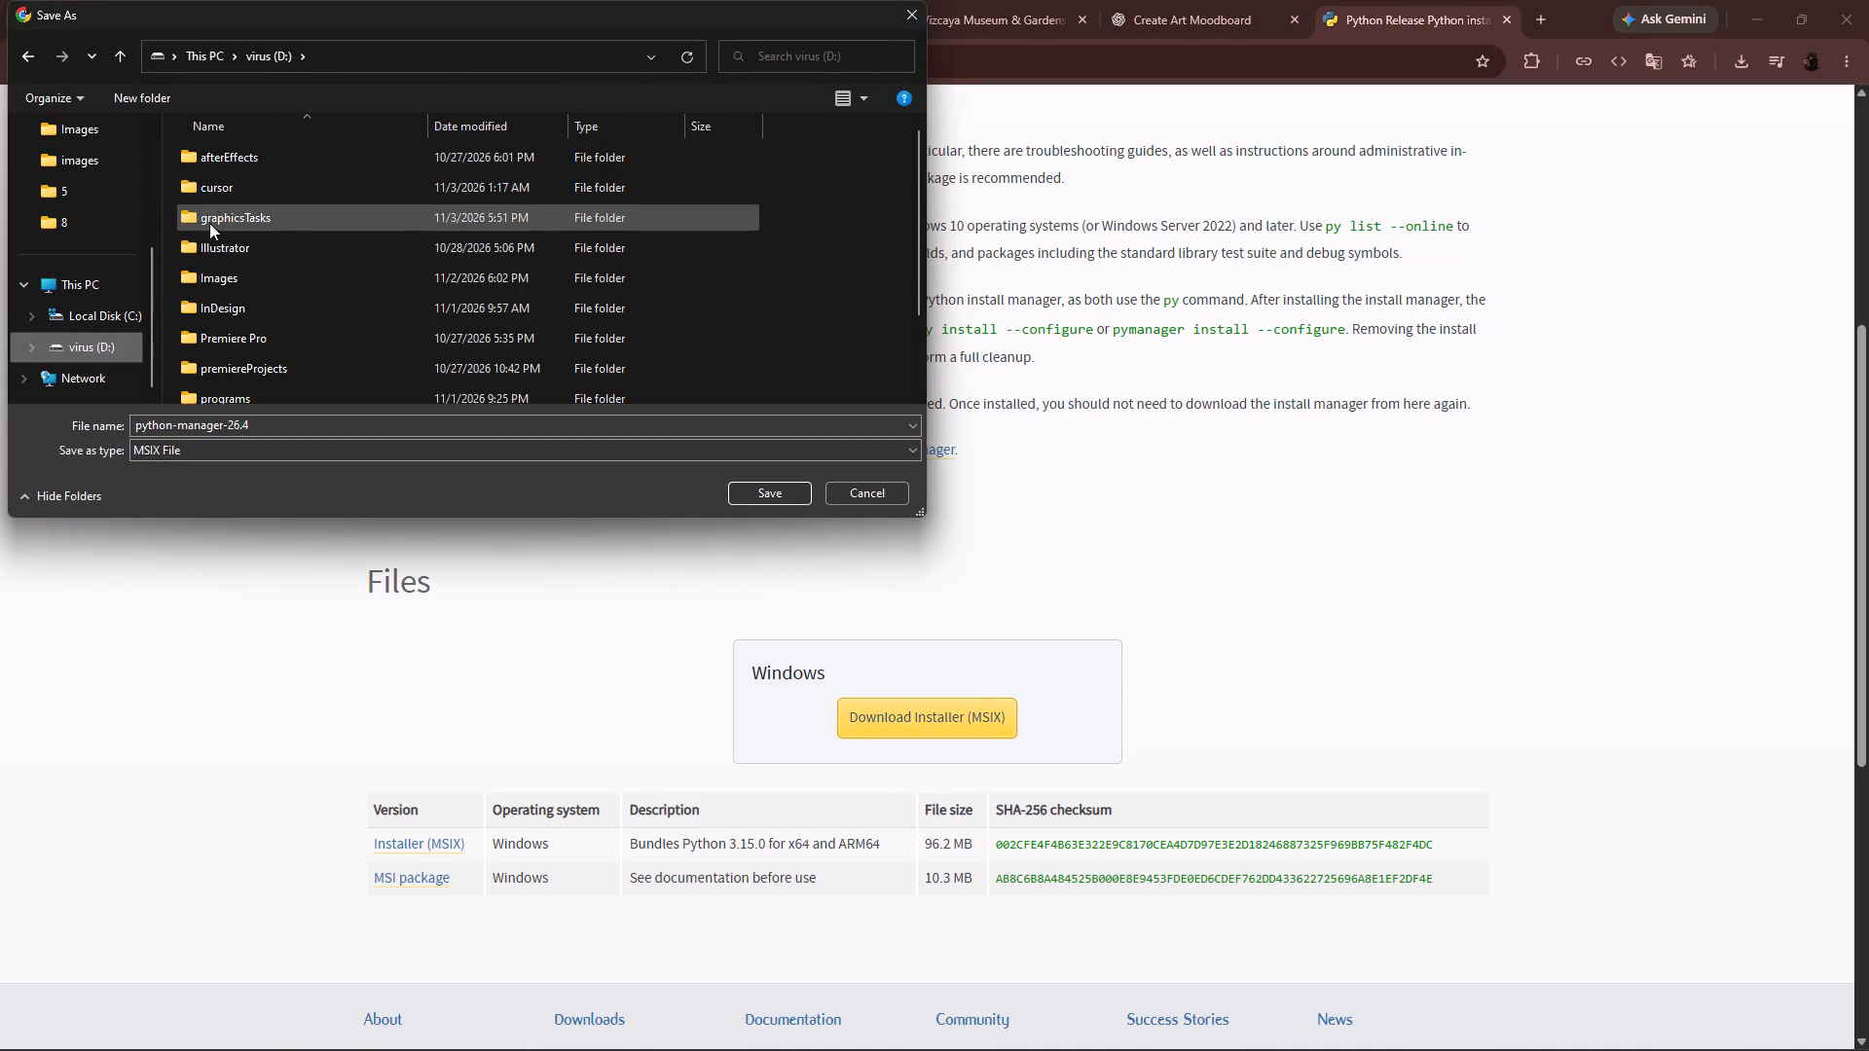
scroll(249, 360, "down", 3)
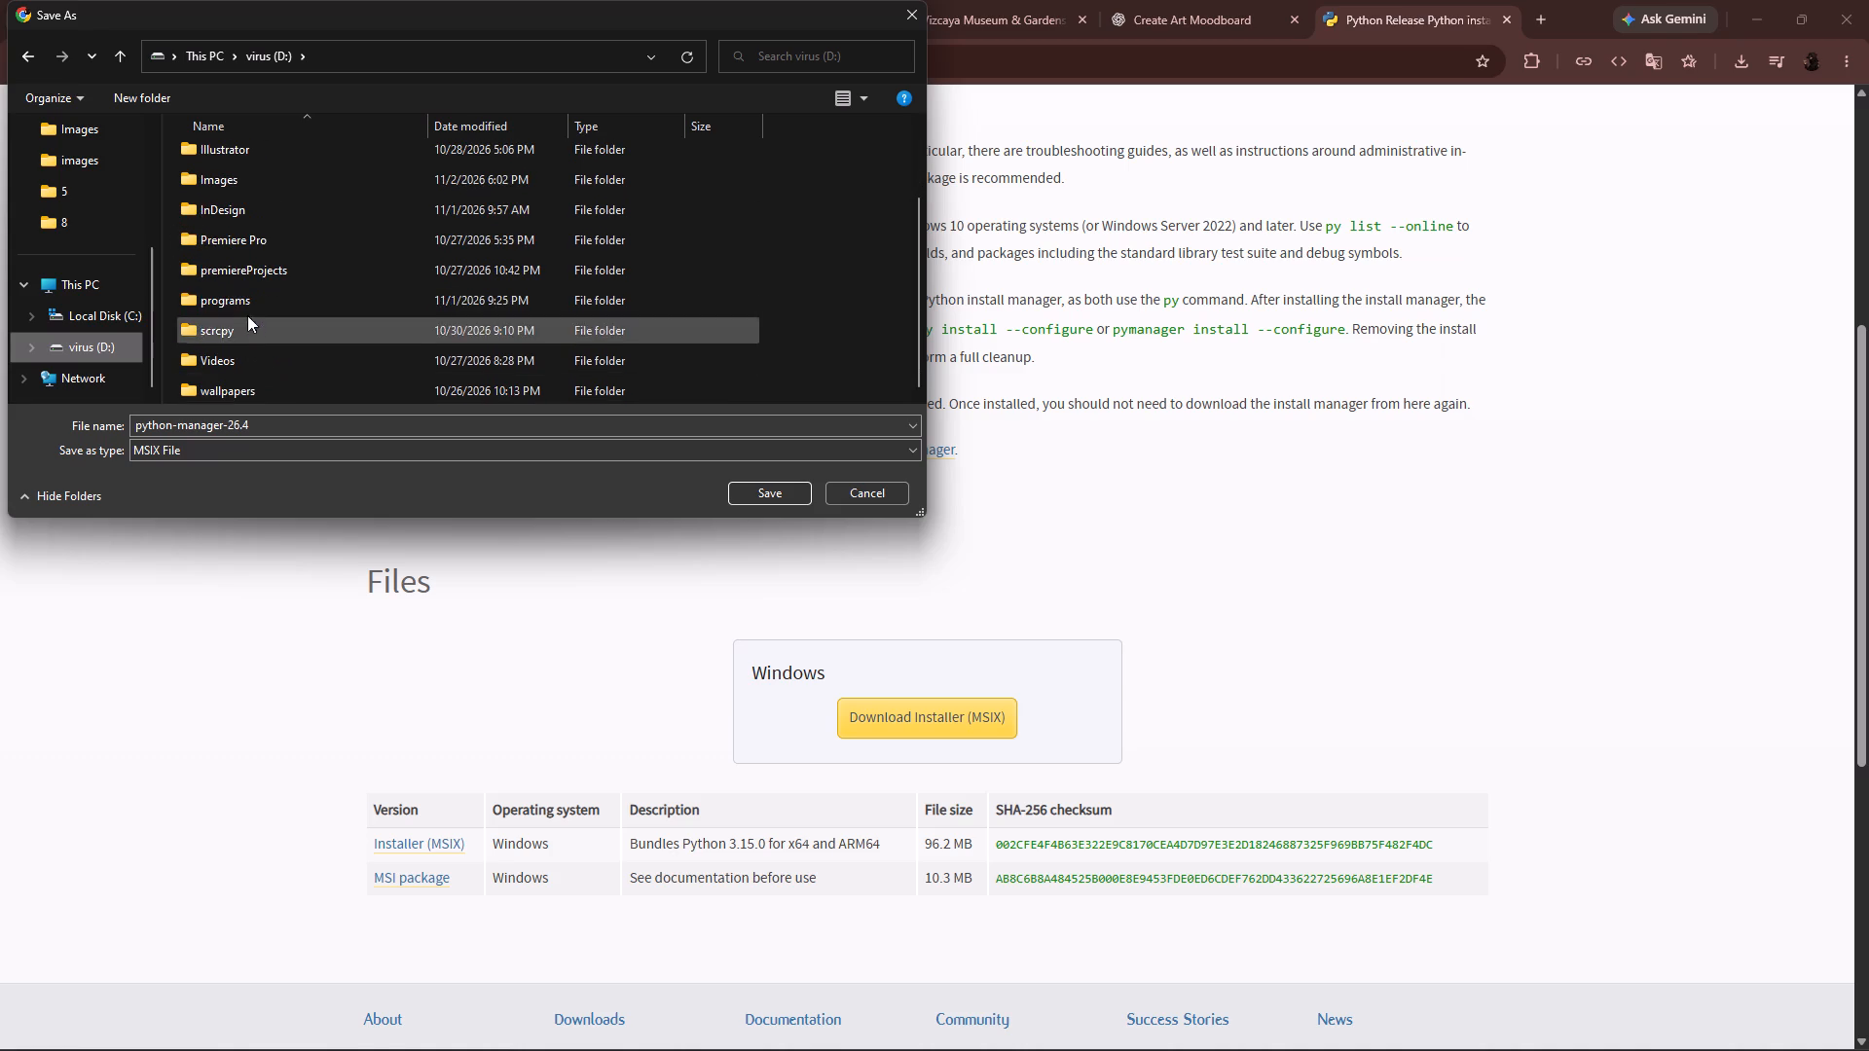
double_click(251, 297)
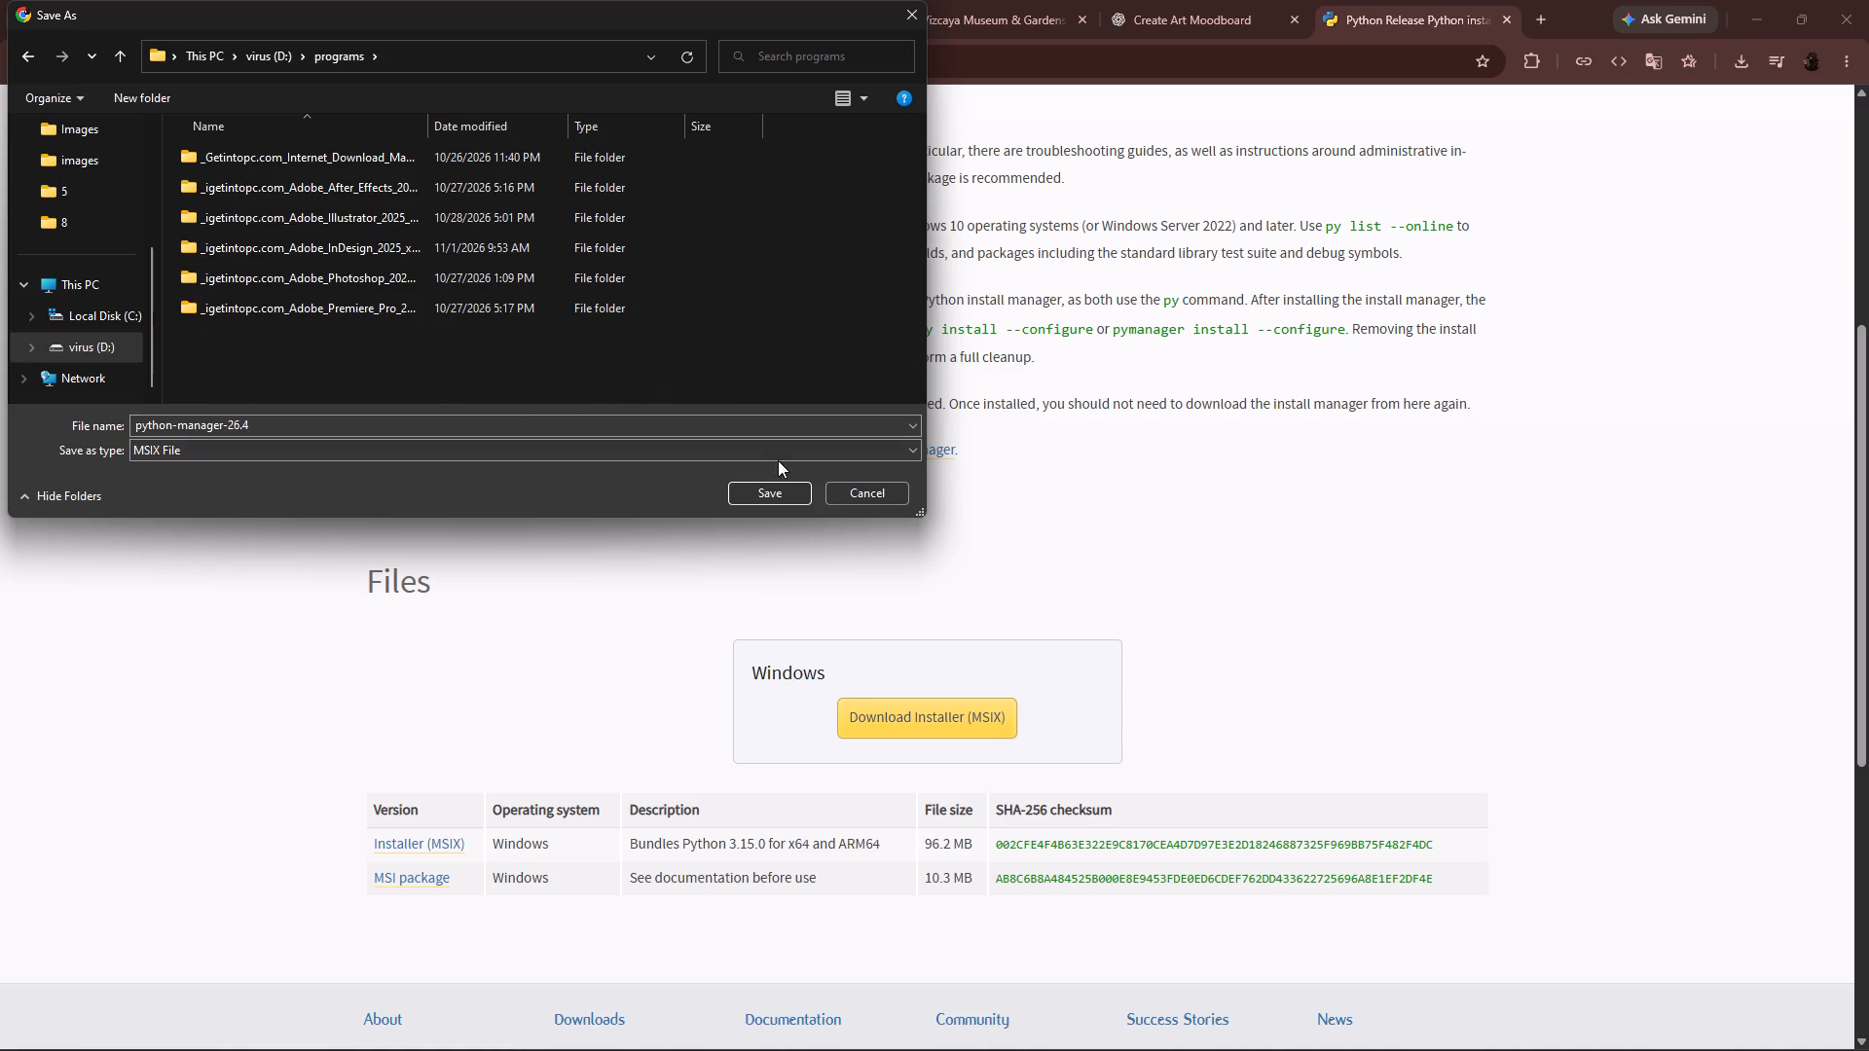
left_click(772, 494)
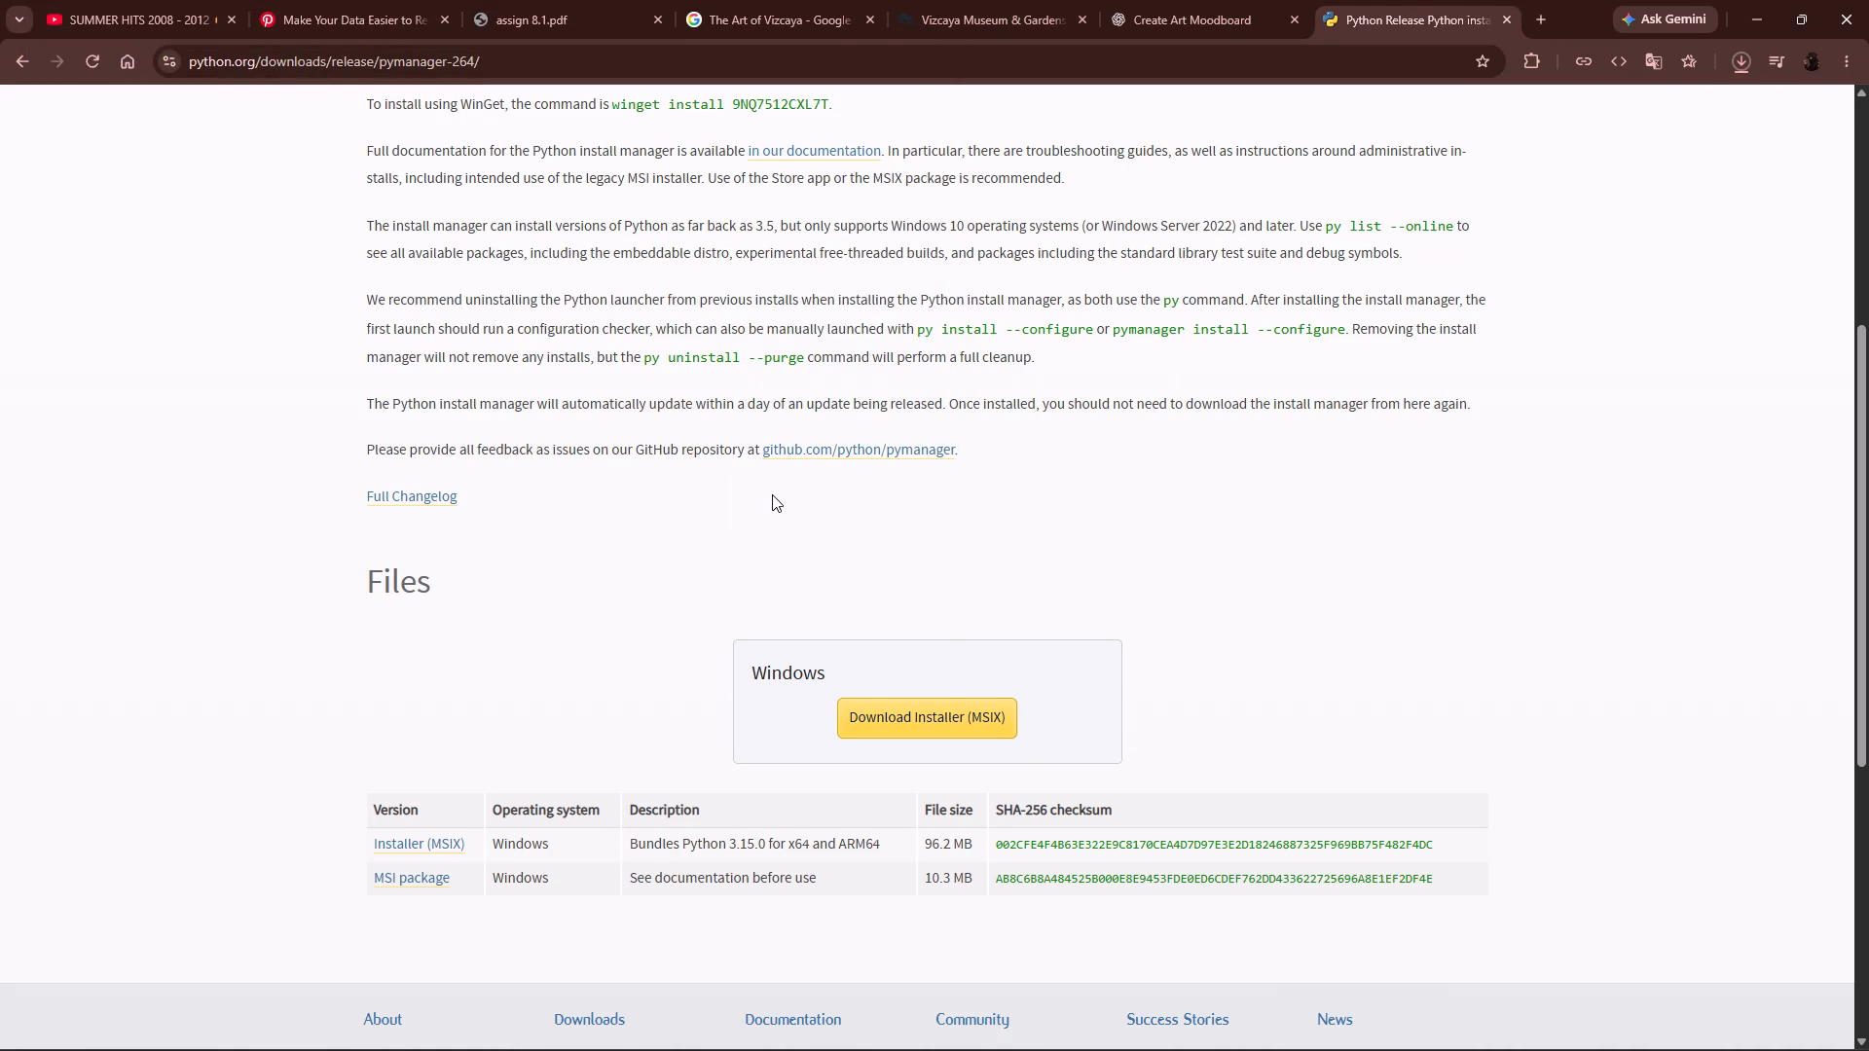
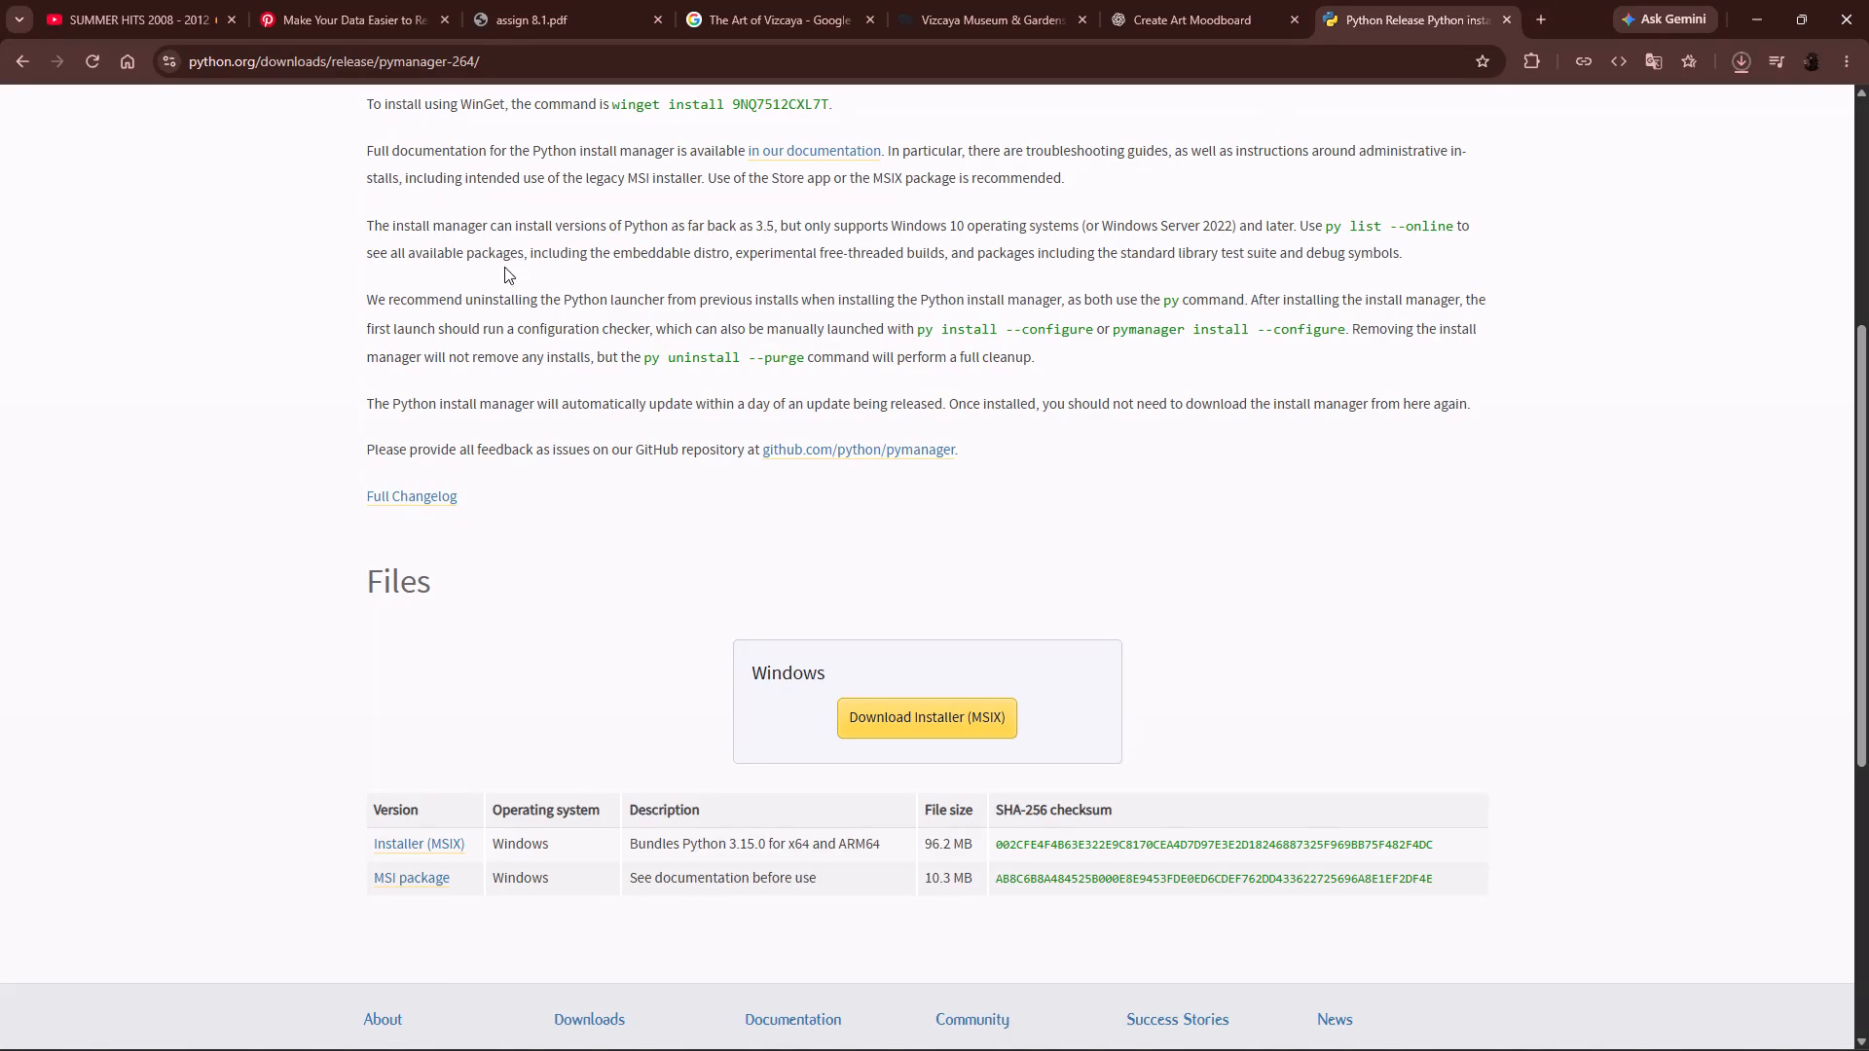
Open Internet Download Manager and dismiss its tip of the day.
left_click(1702, 1029)
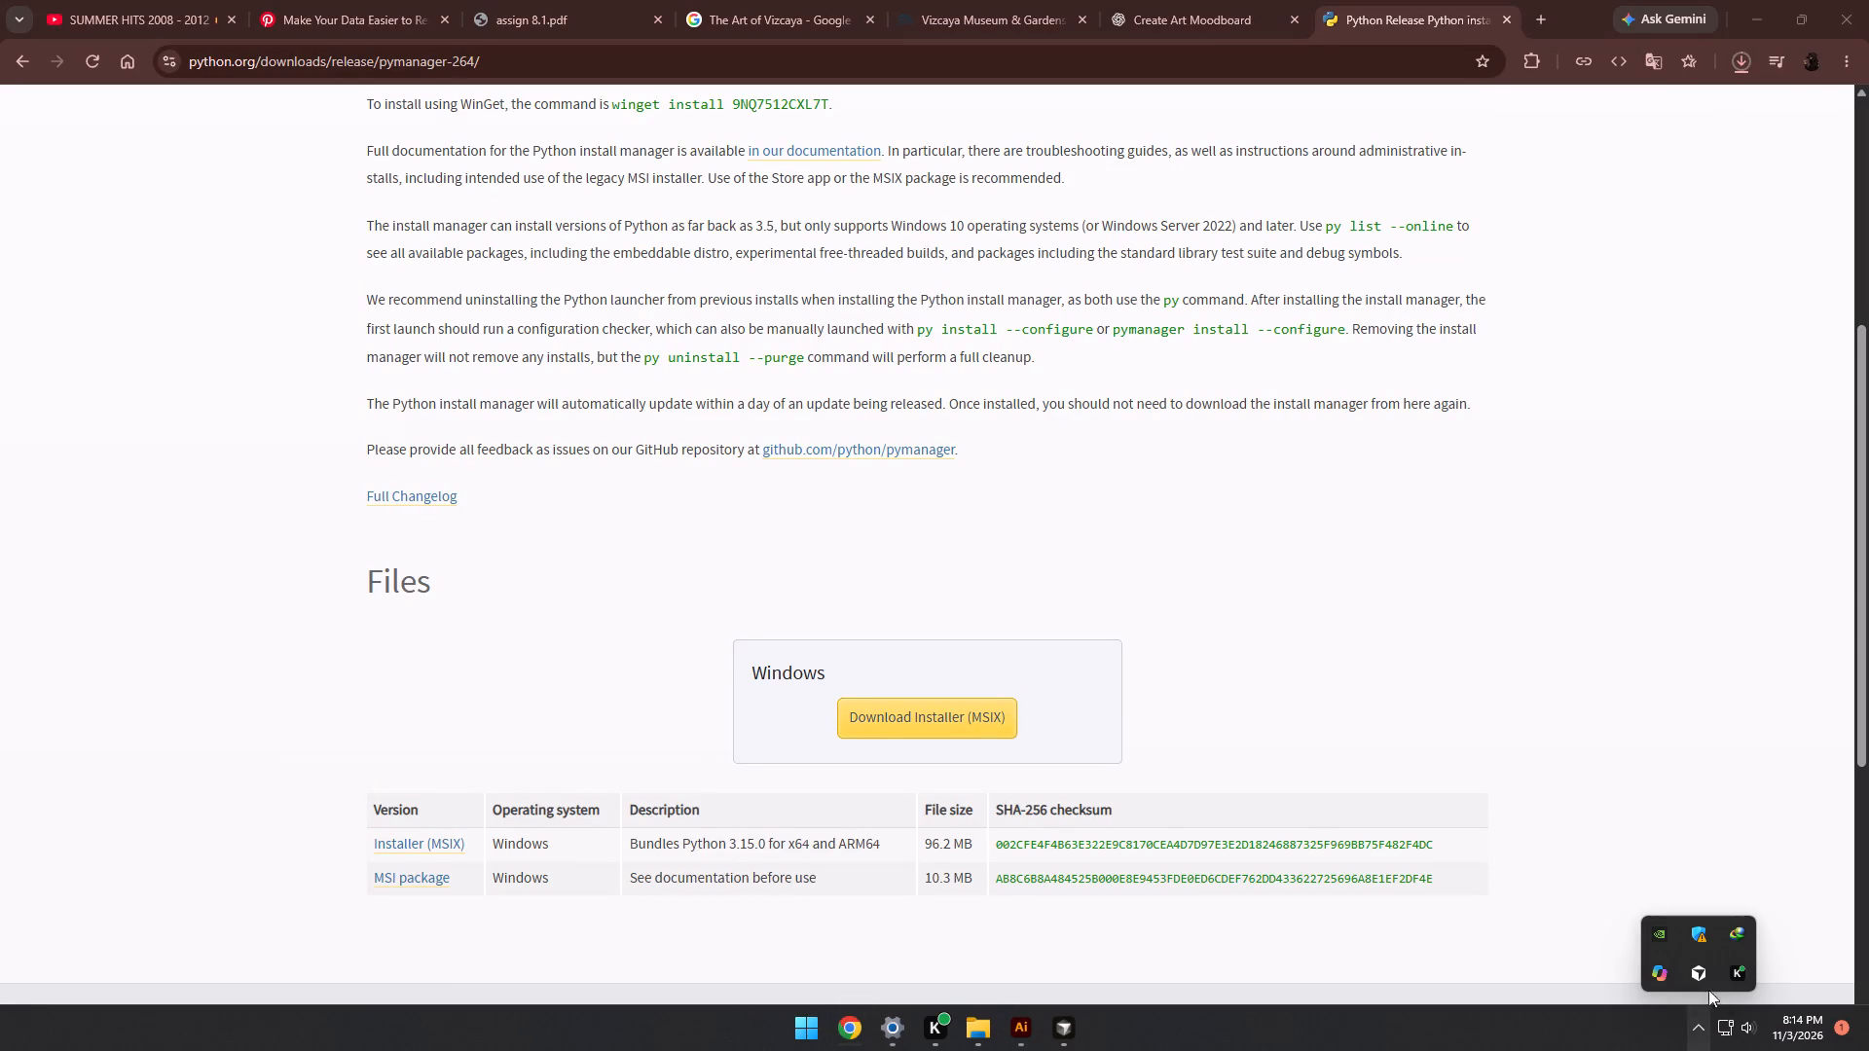
left_click(1738, 940)
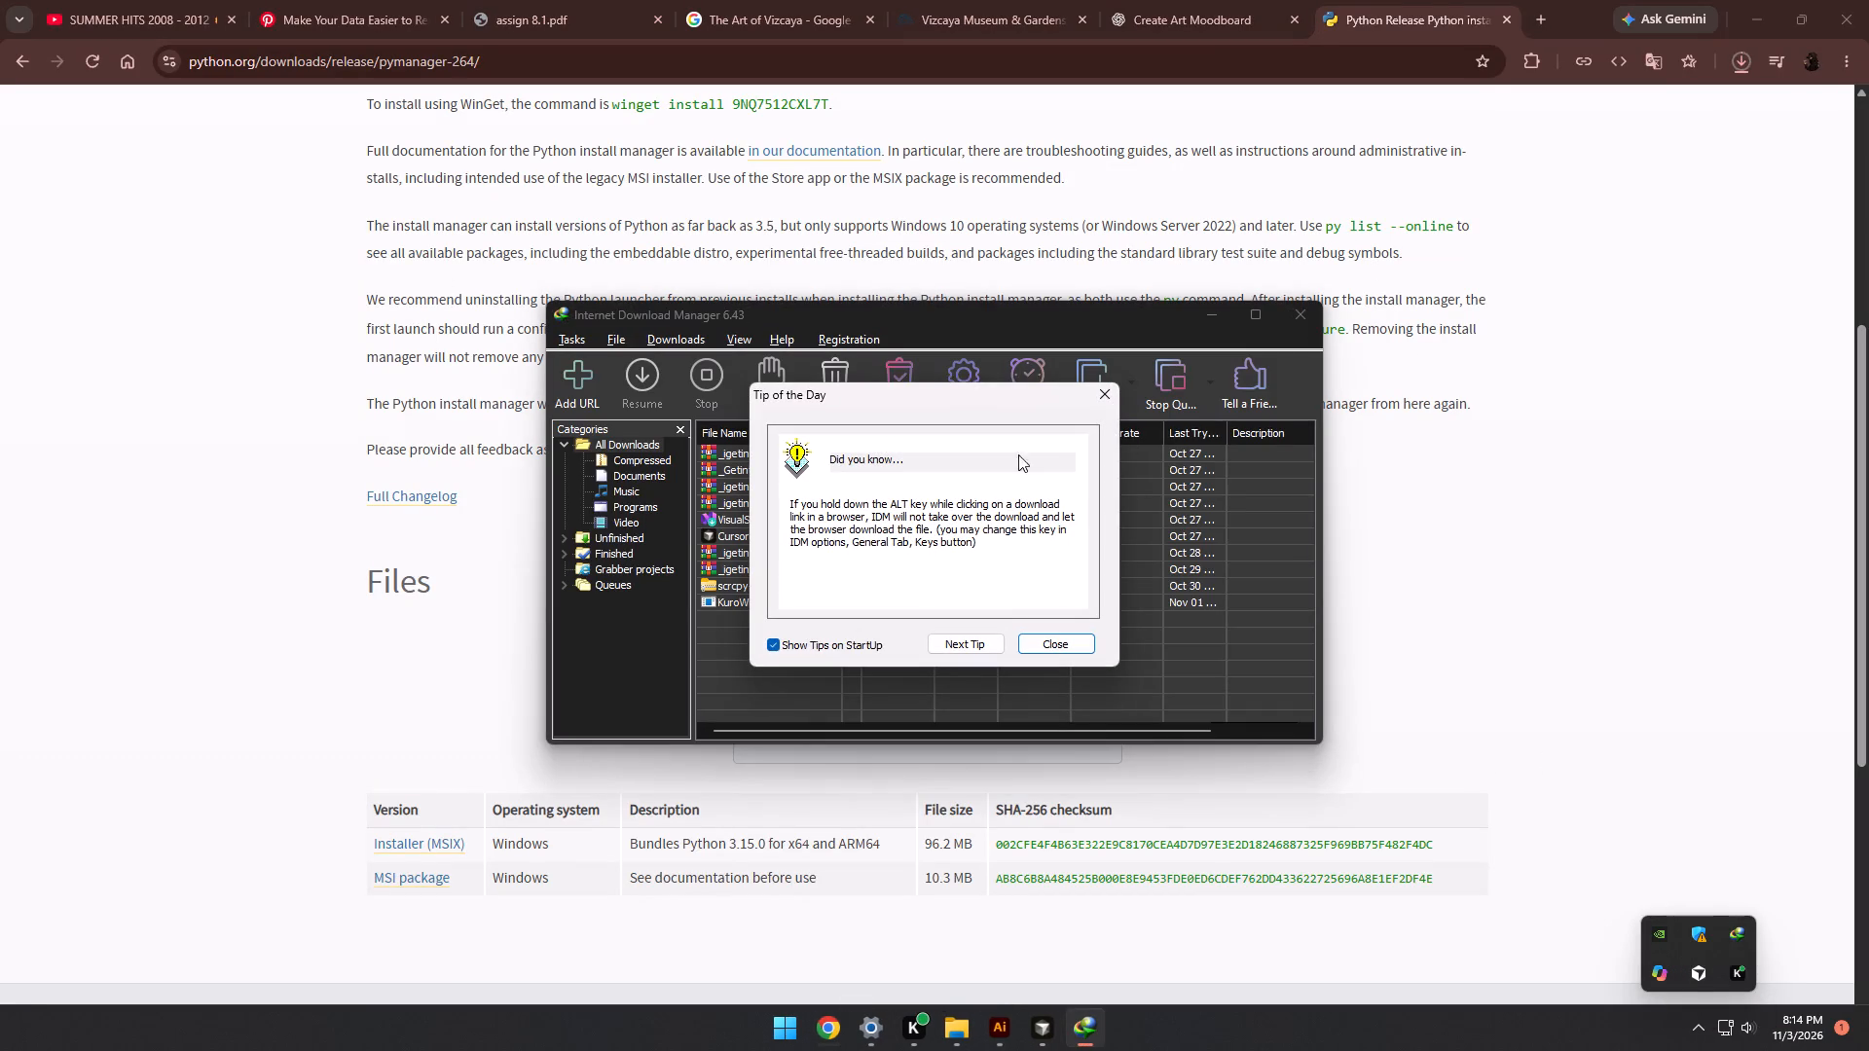
left_click(1048, 646)
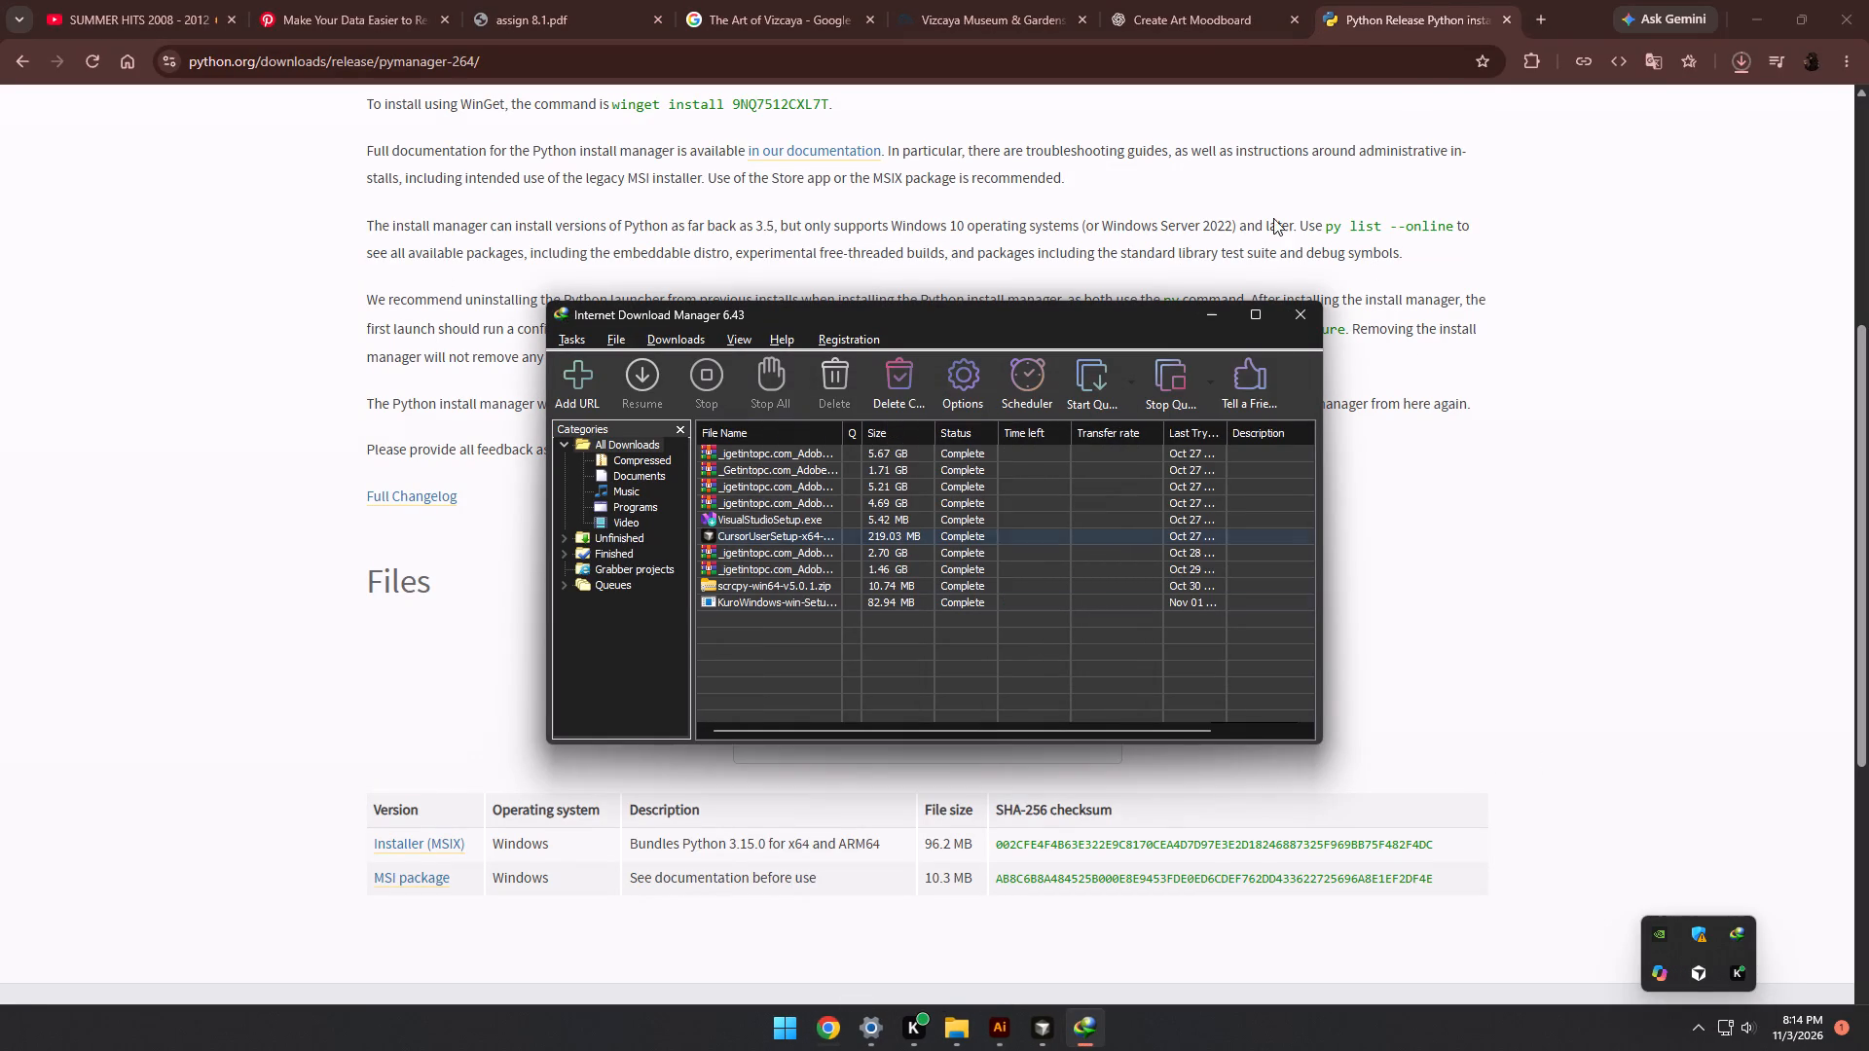
Show the in-progress python-manager-26.4.msix browser download in its folder, and close the folder window.
left_click(1738, 66)
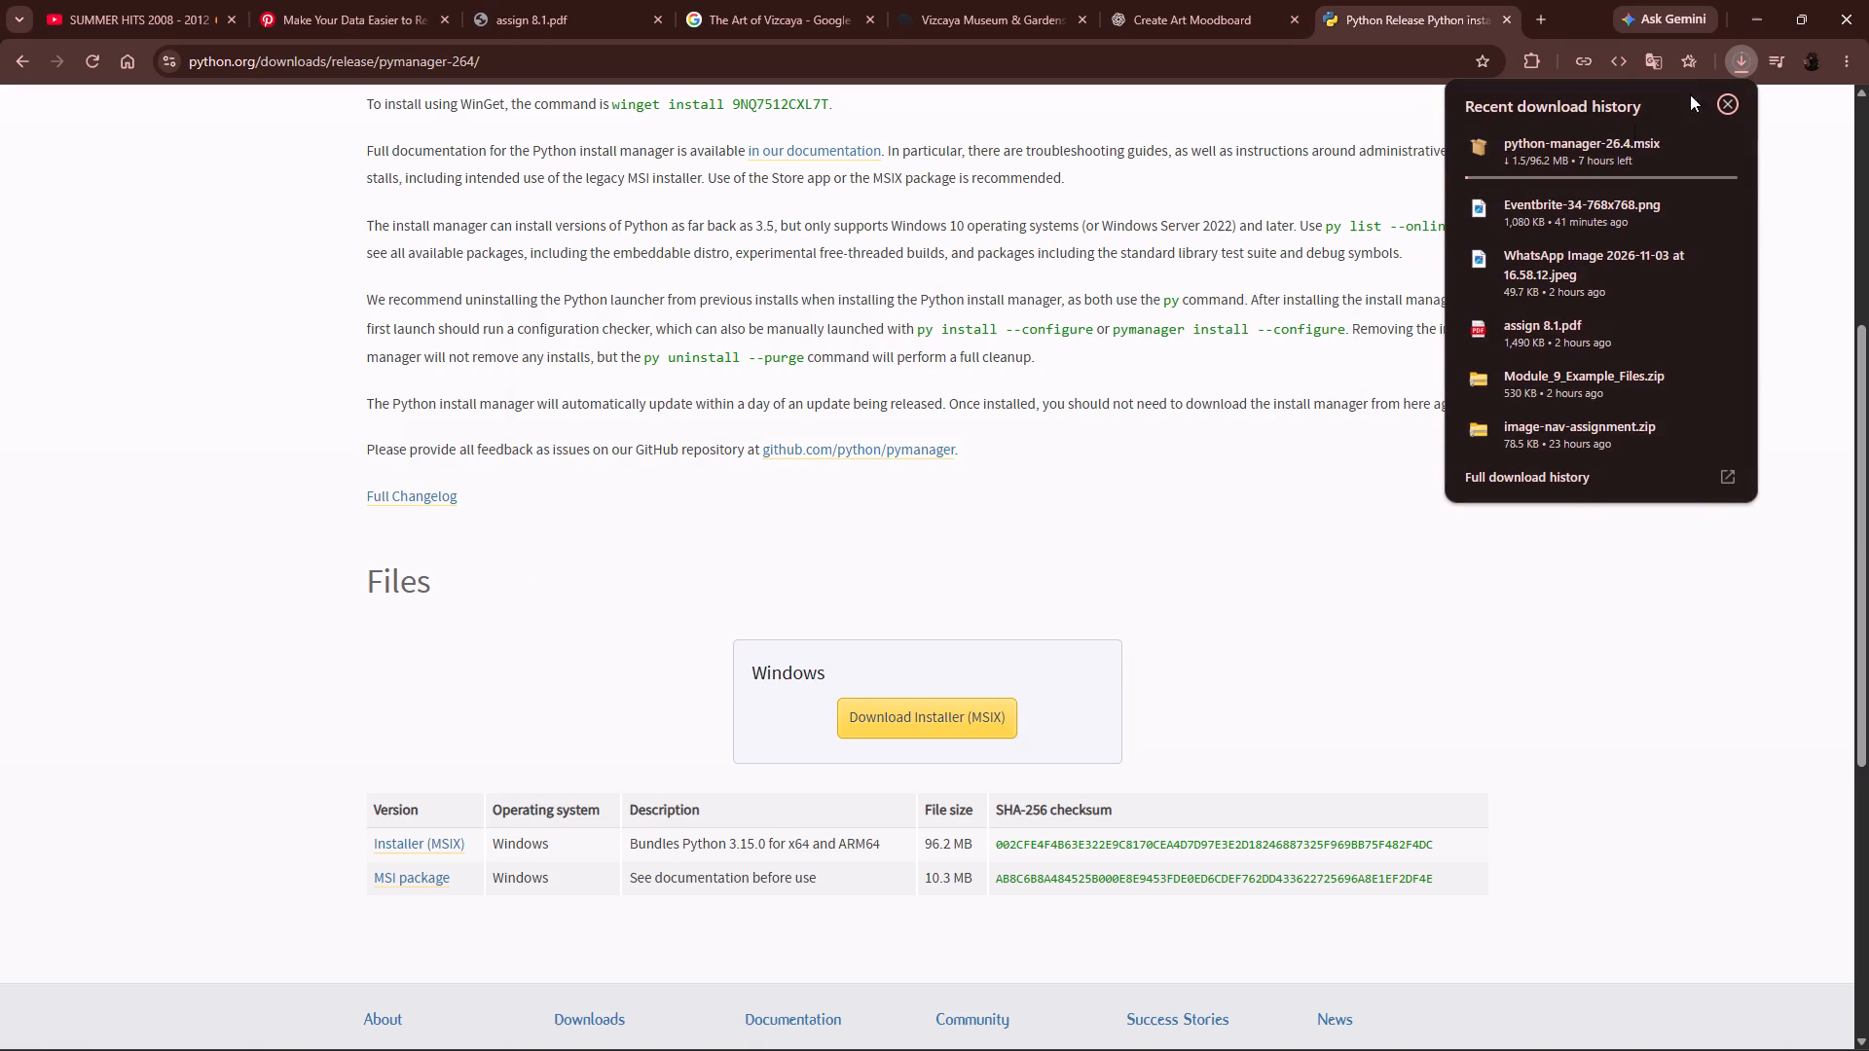
right_click(1620, 146)
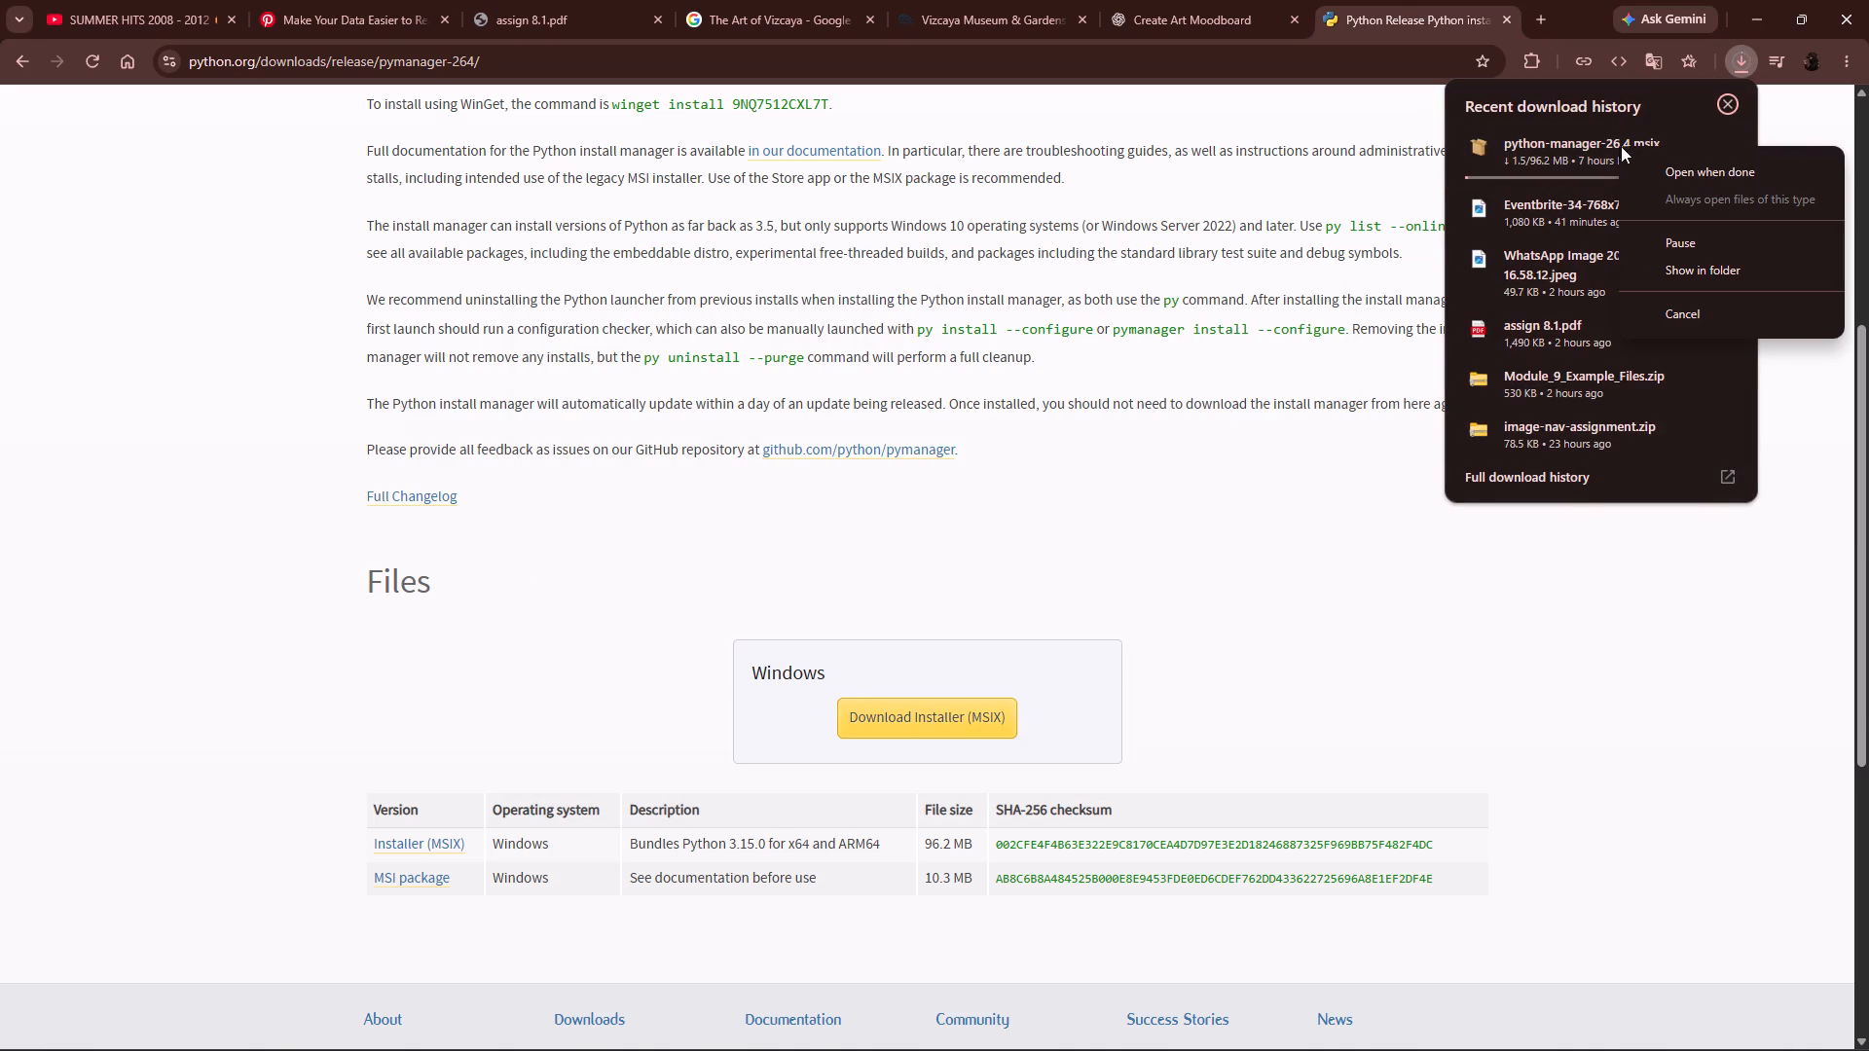
left_click(1664, 271)
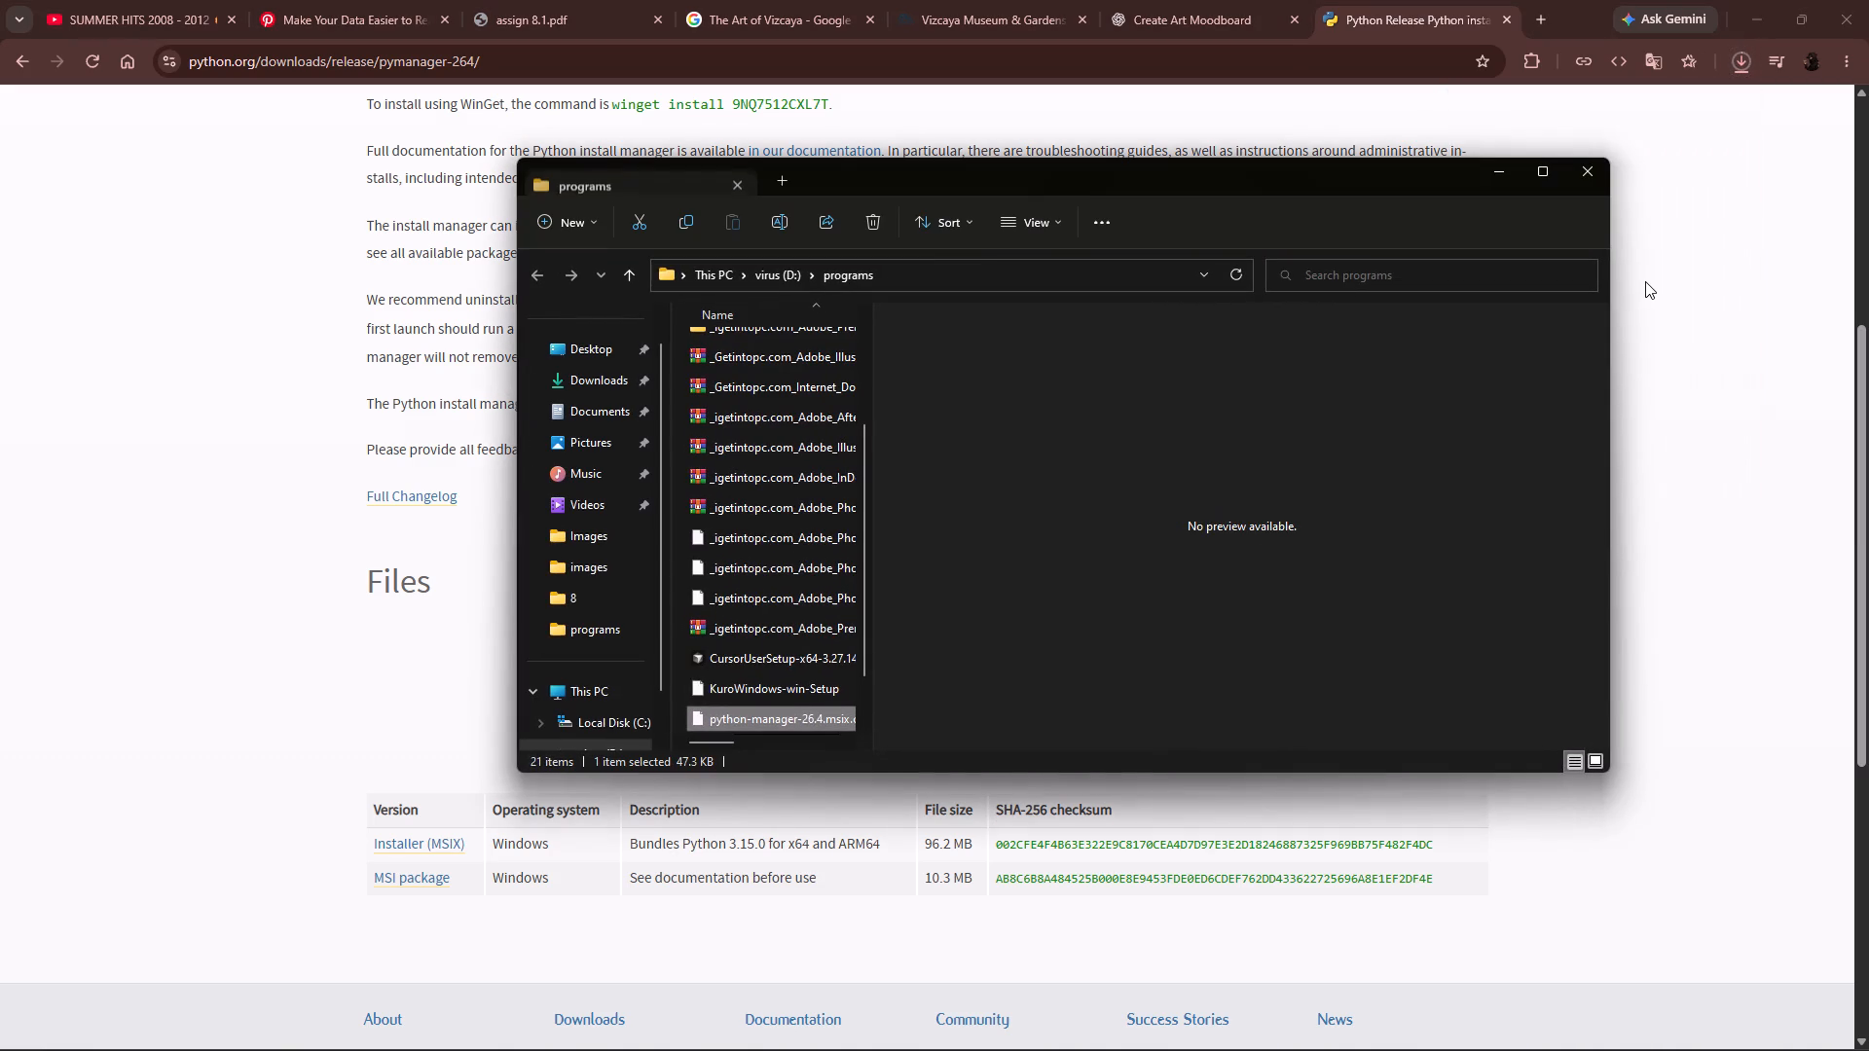
left_click(1598, 164)
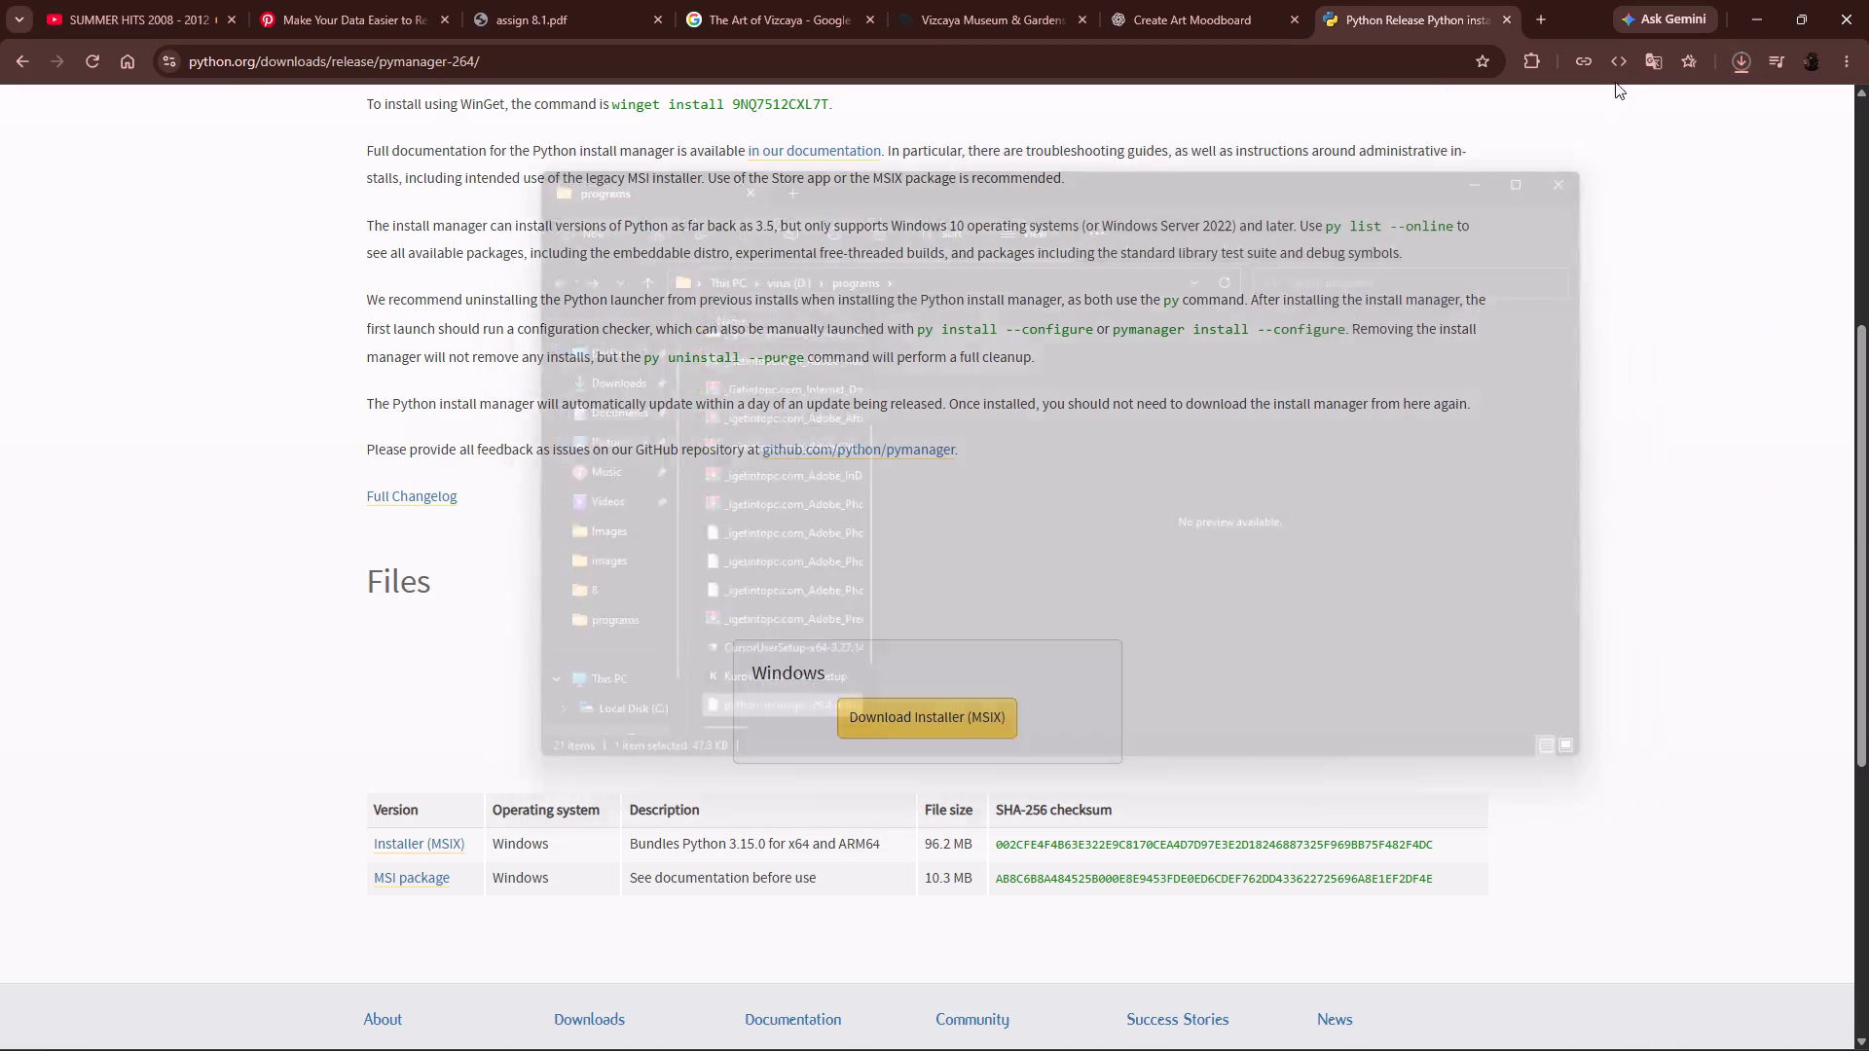
Copy the download link of python-manager-26.4.msix from Chrome's full download history.
right_click(1741, 60)
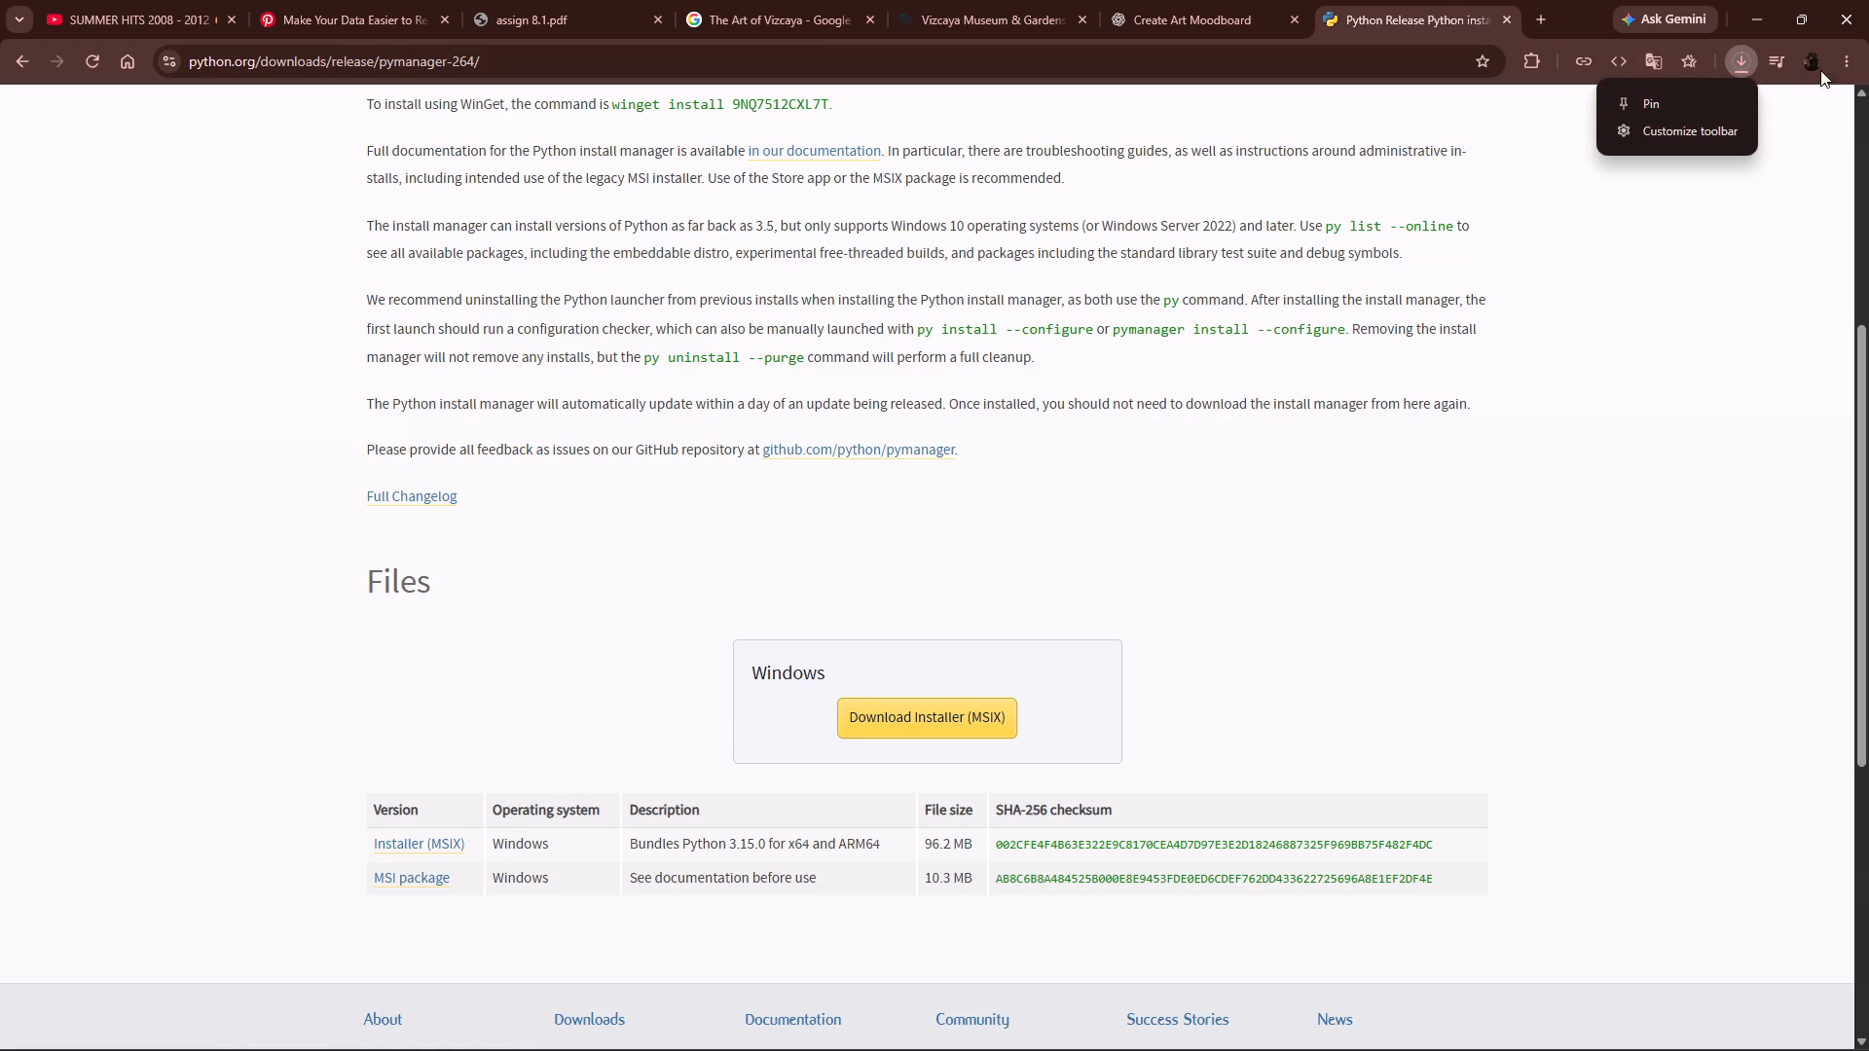
left_click(1849, 62)
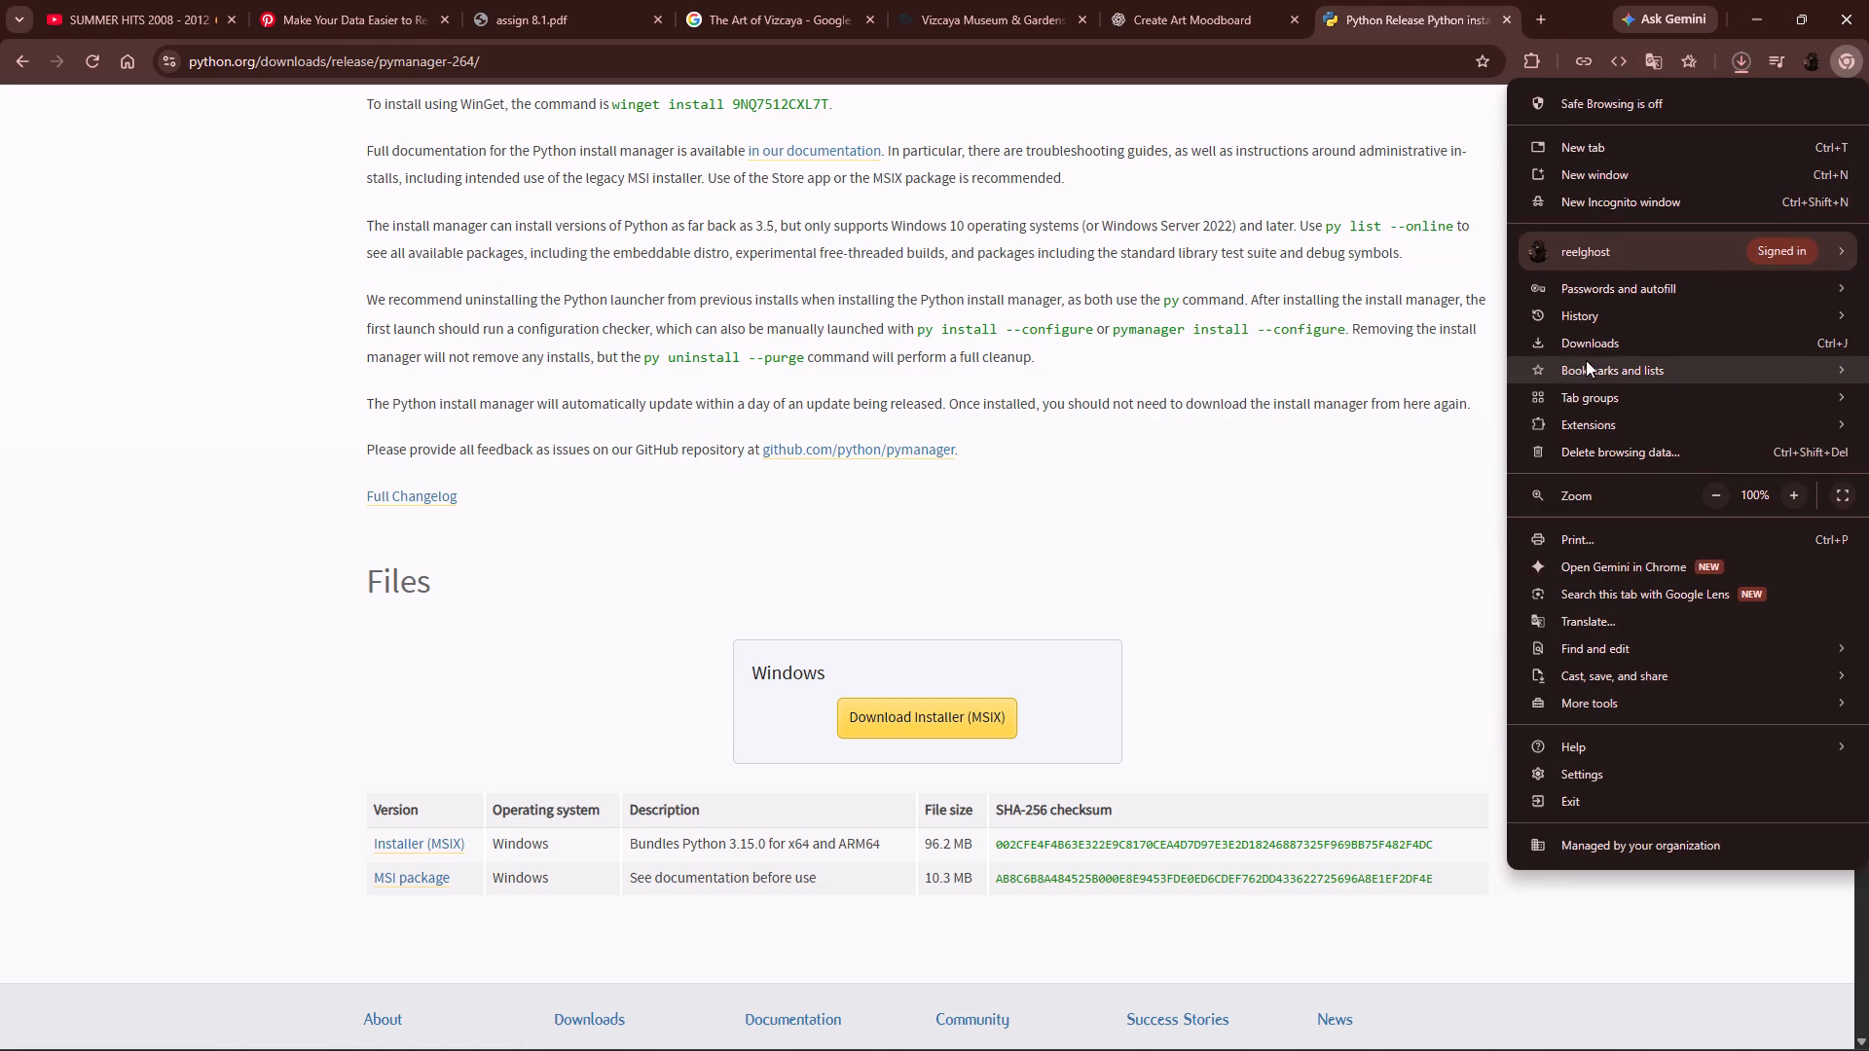
left_click(1591, 349)
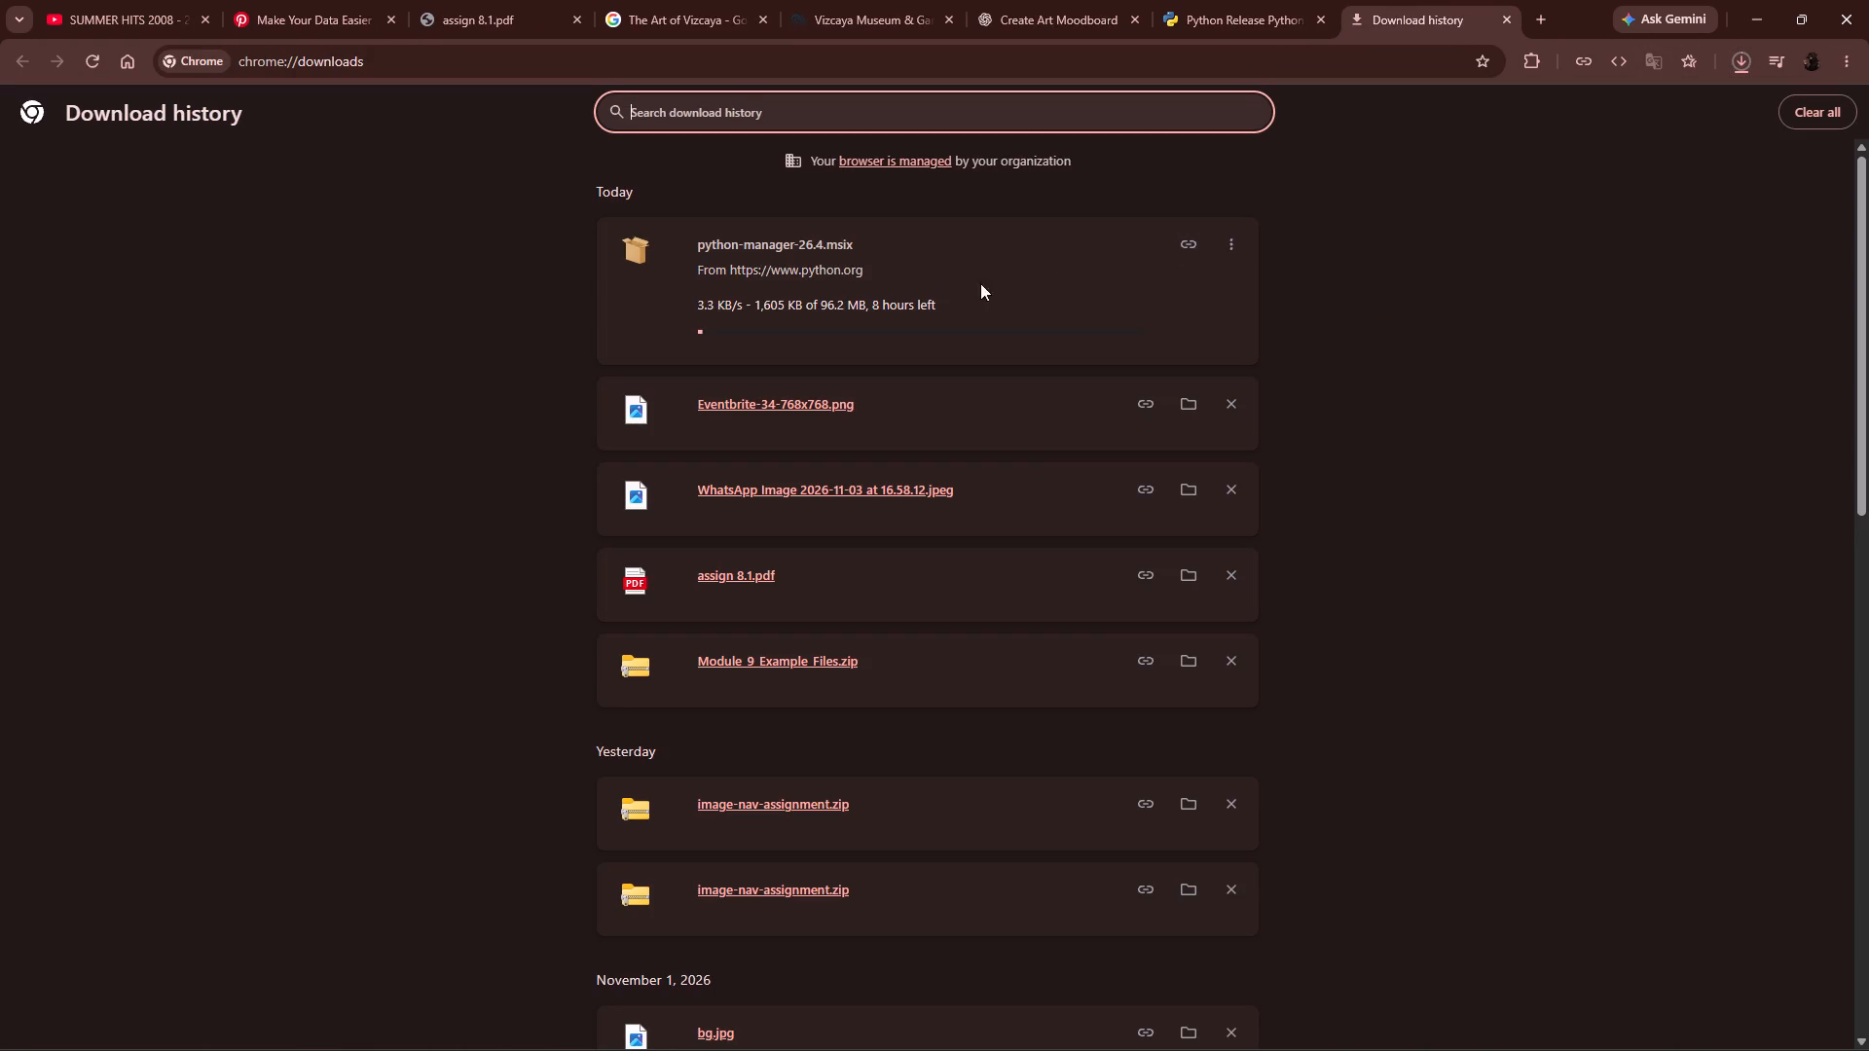
left_click(1189, 244)
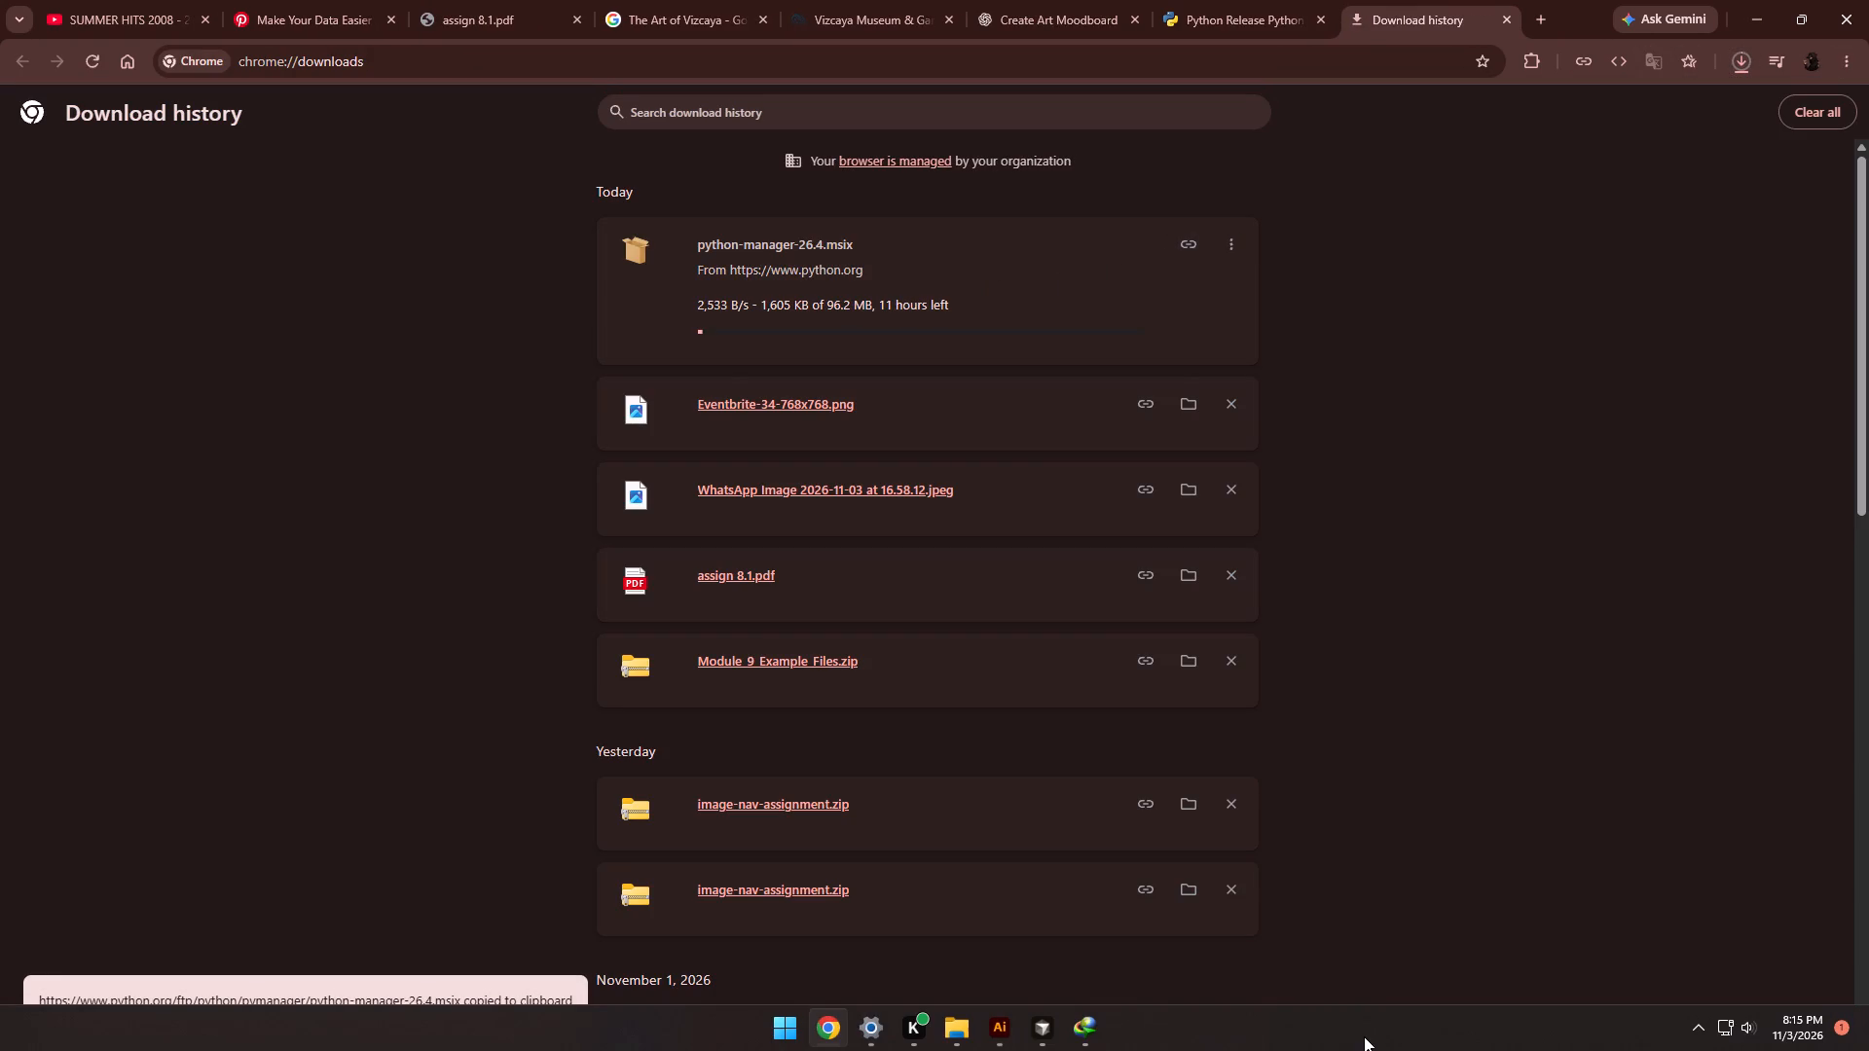
In Internet Download Manager, add the copied link and start downloading python-manager-26.4 directly to drive D.
left_click(1088, 1021)
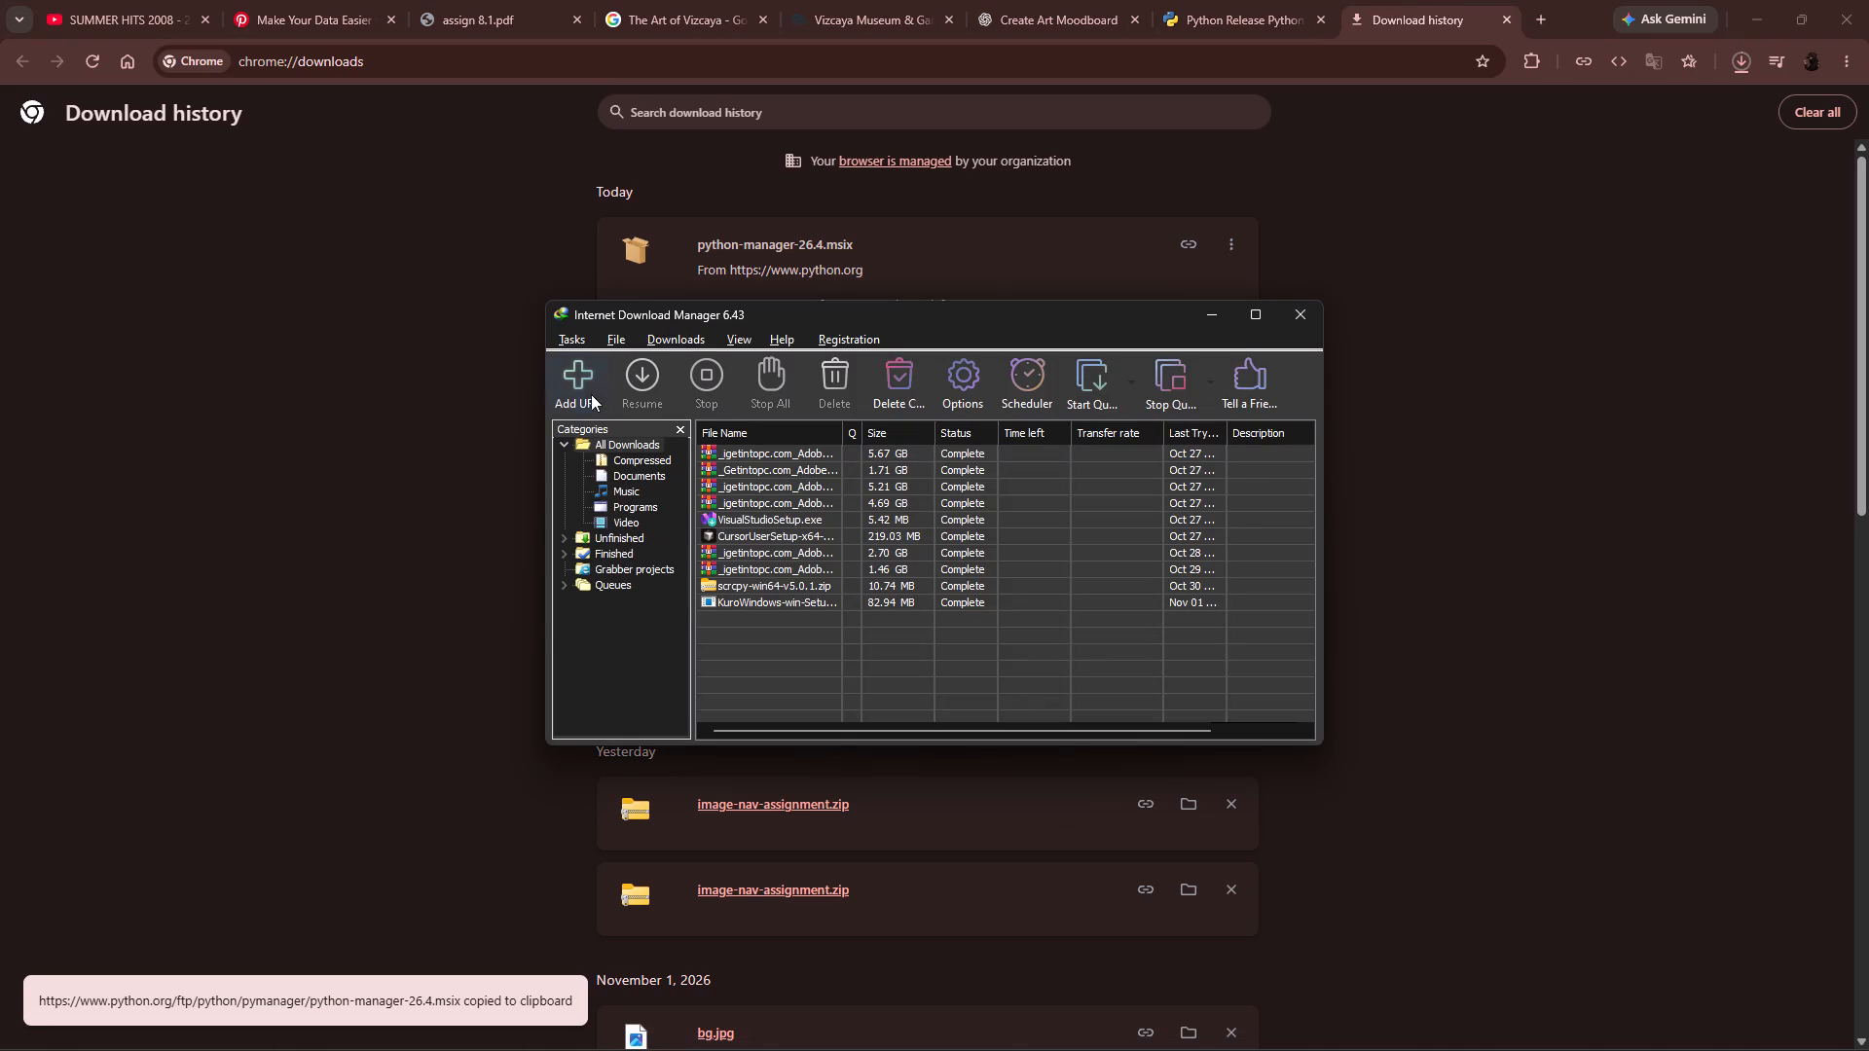
left_click(570, 385)
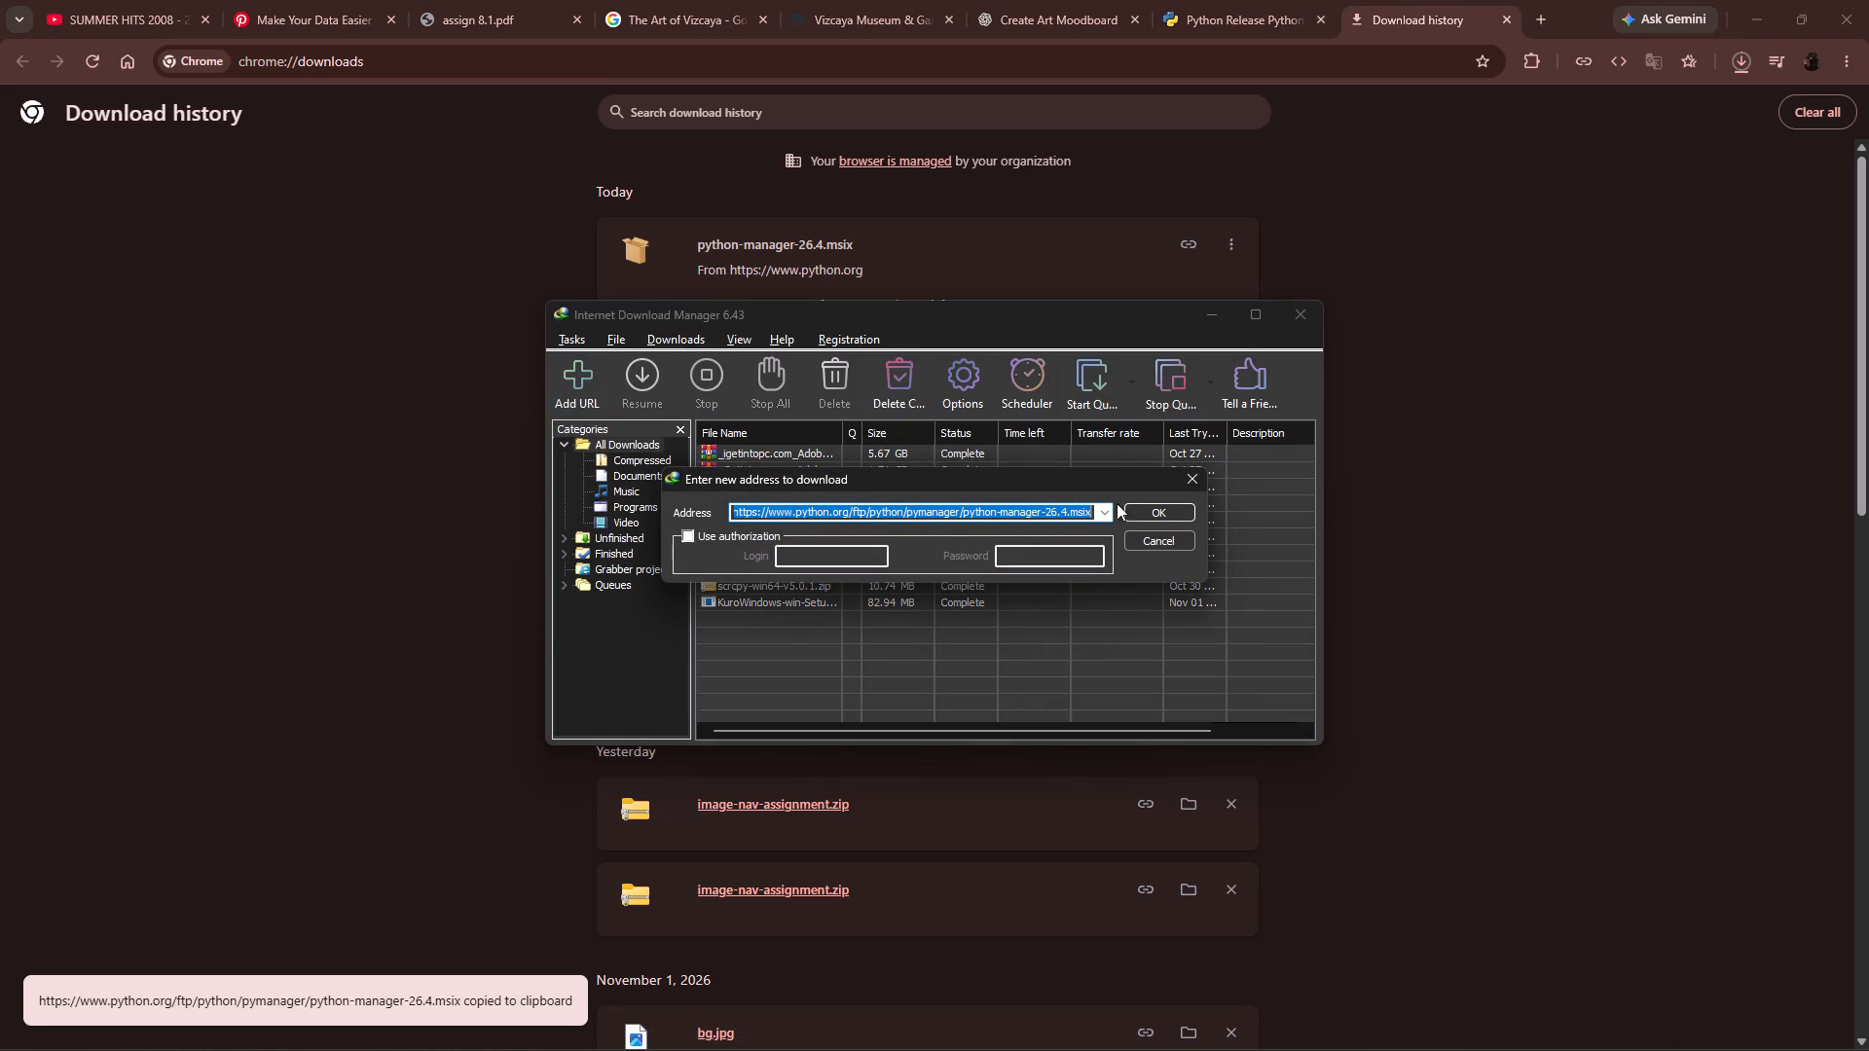
left_click(1172, 511)
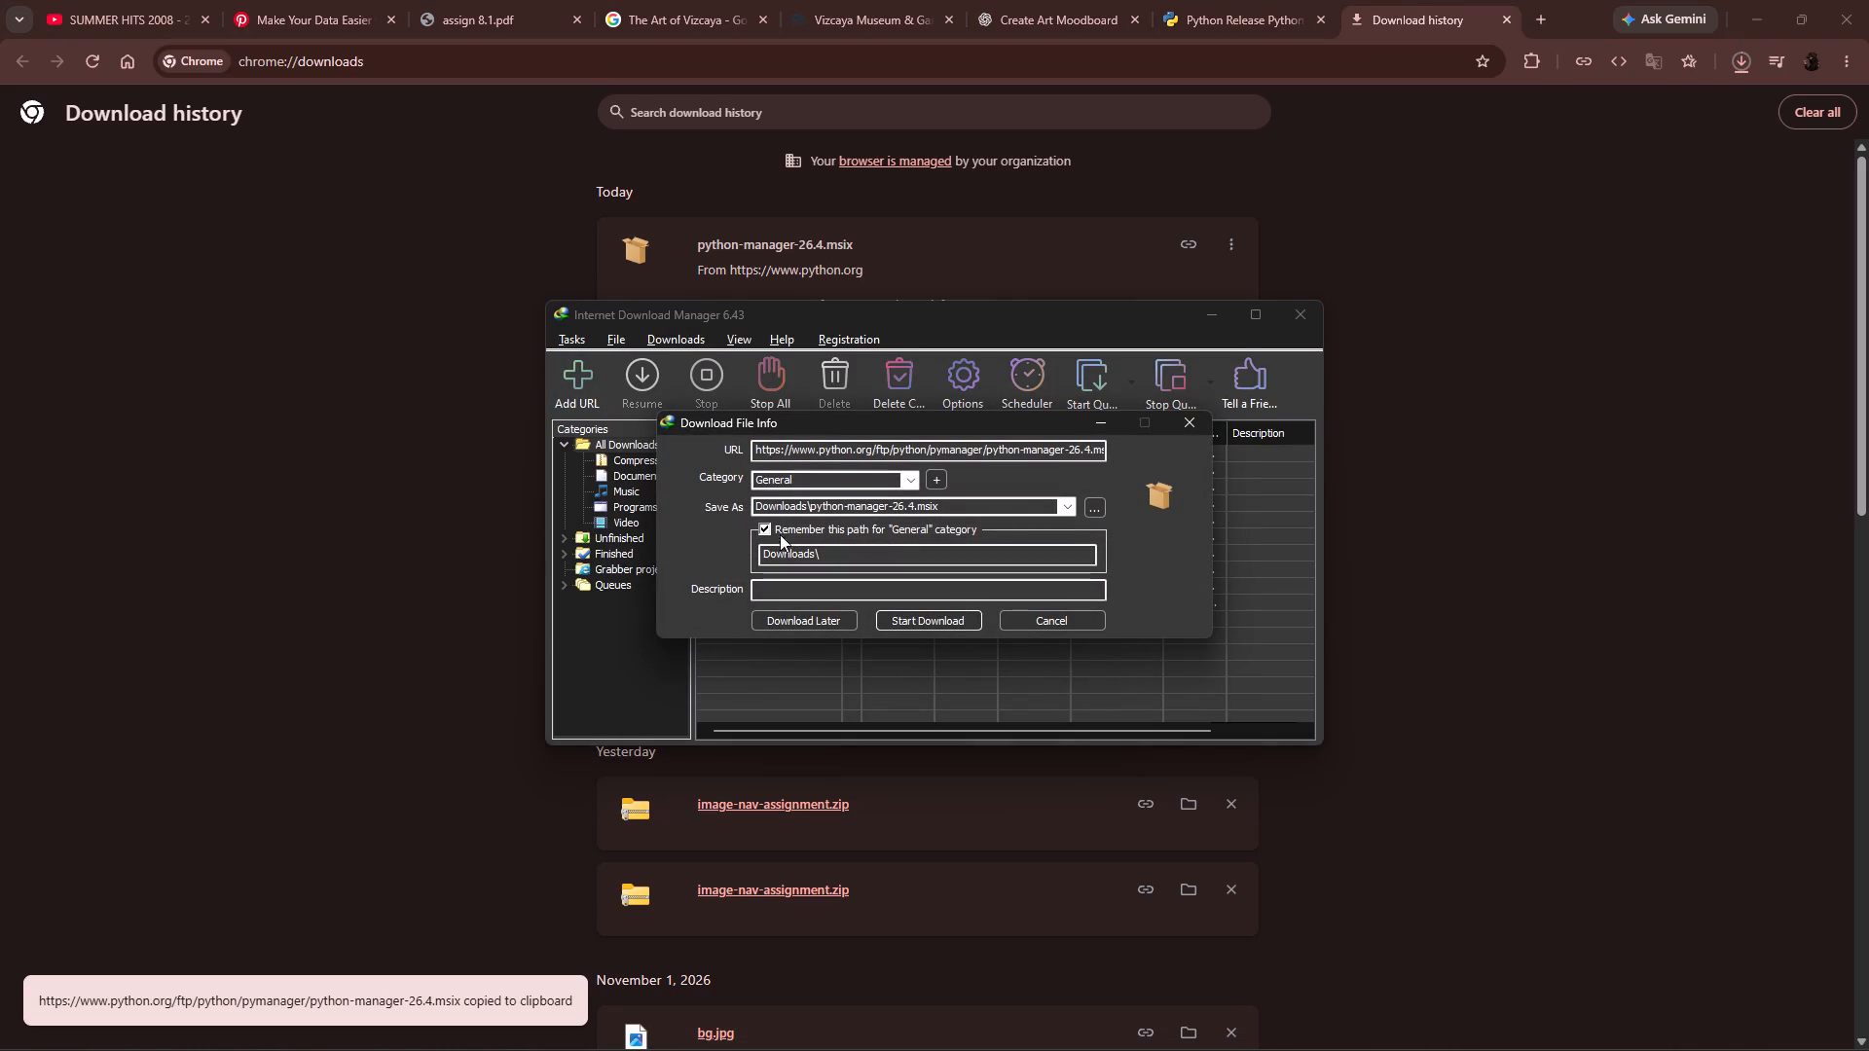
left_click(1093, 505)
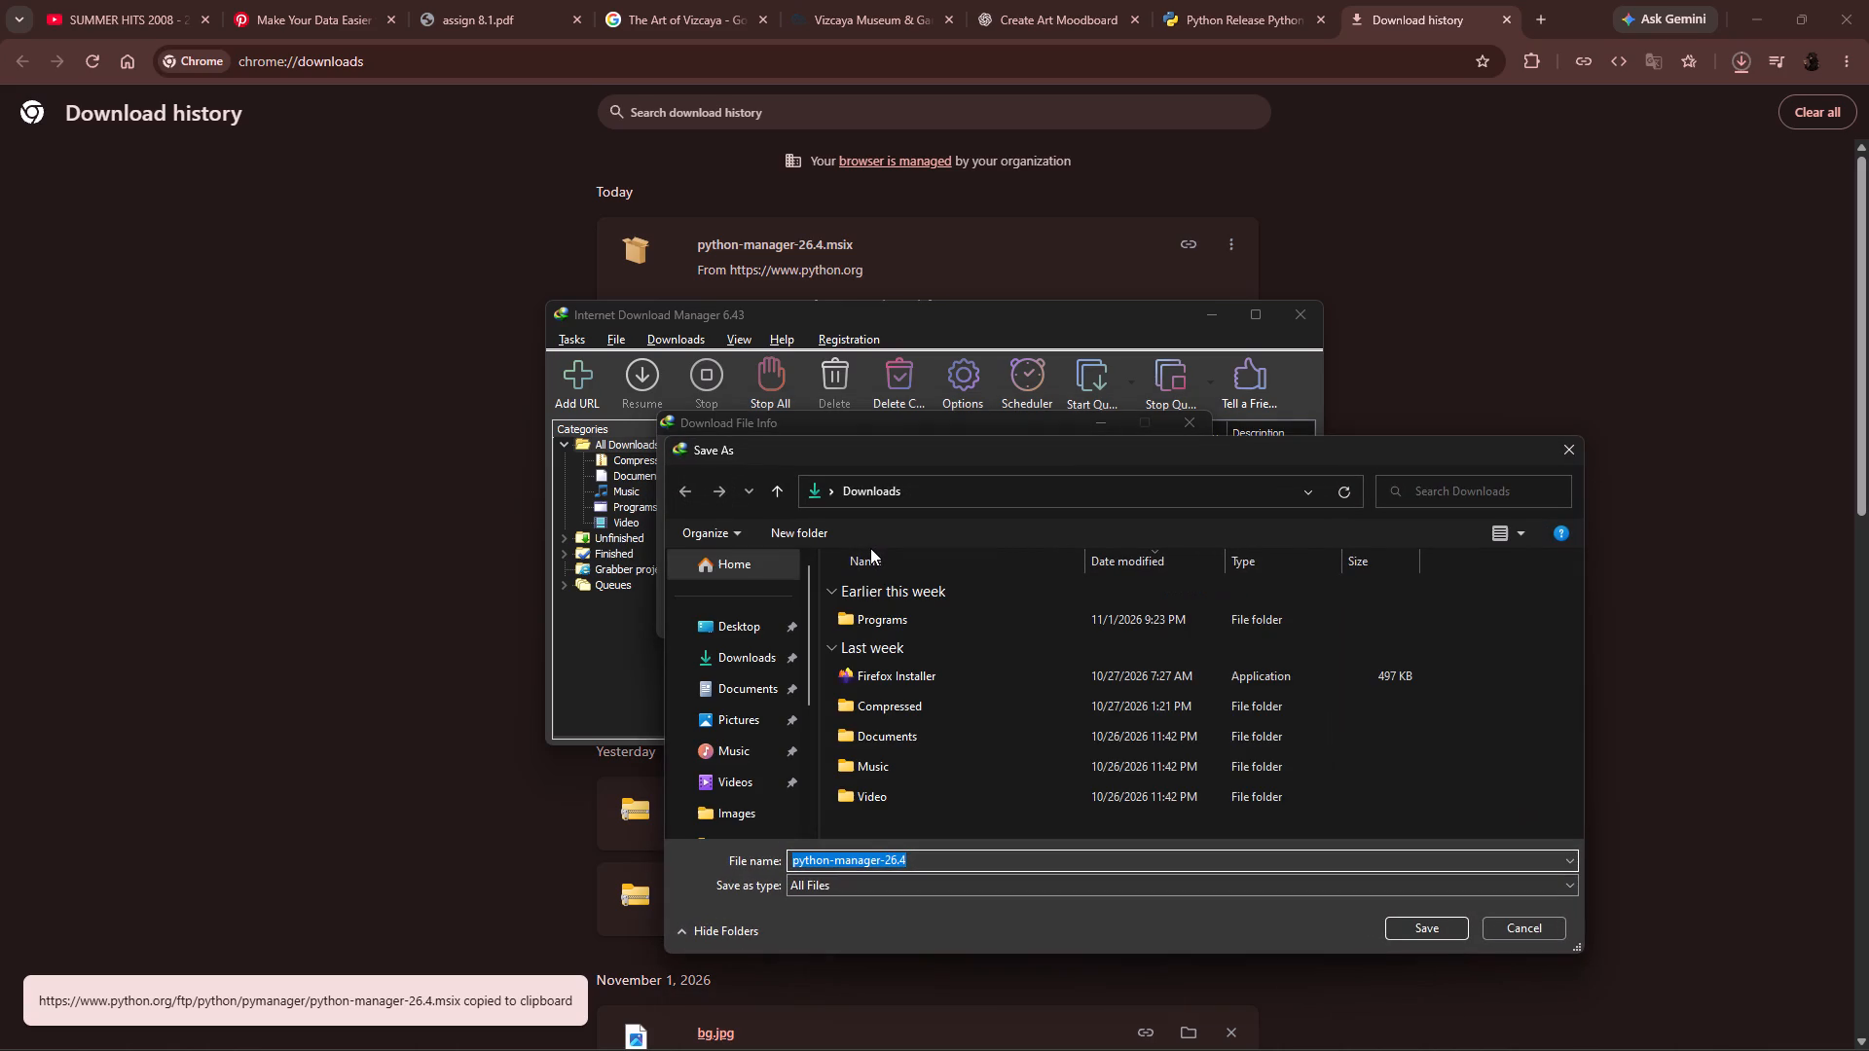
scroll(749, 776, "down", 11)
left_click(744, 786)
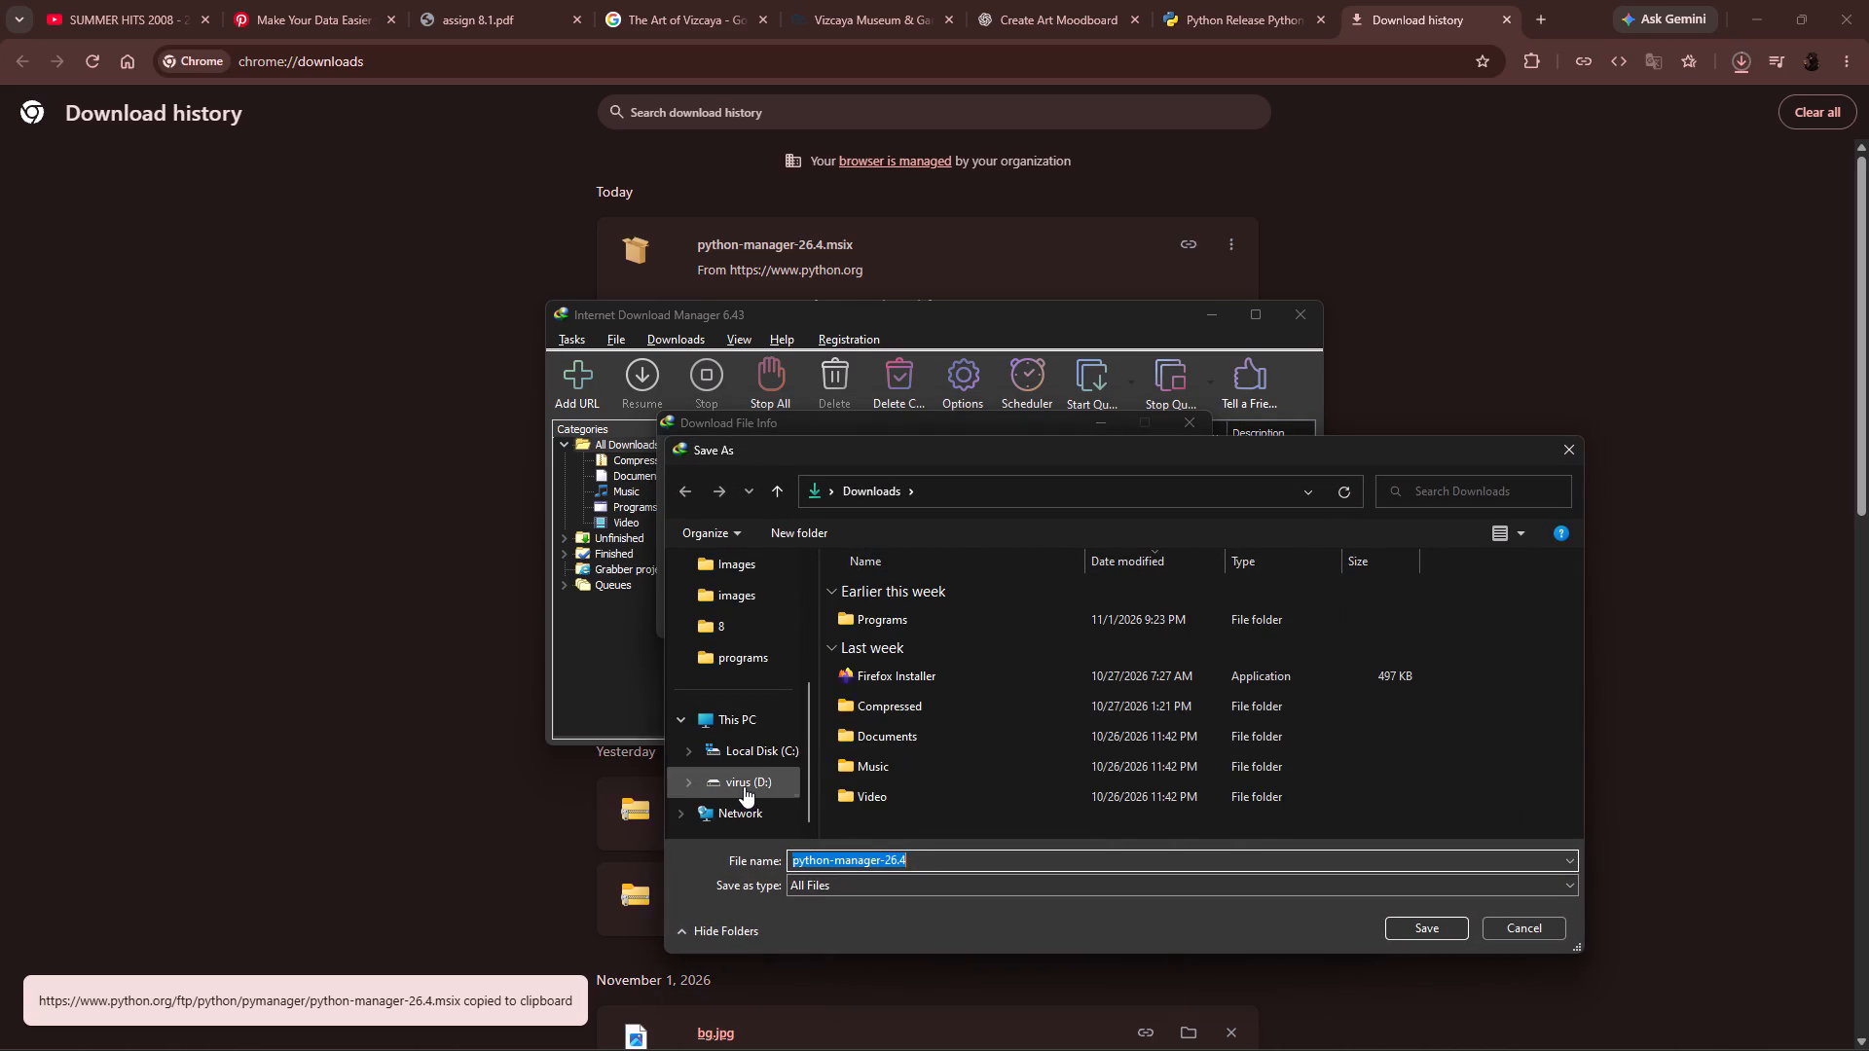
scroll(934, 674, "down", 6)
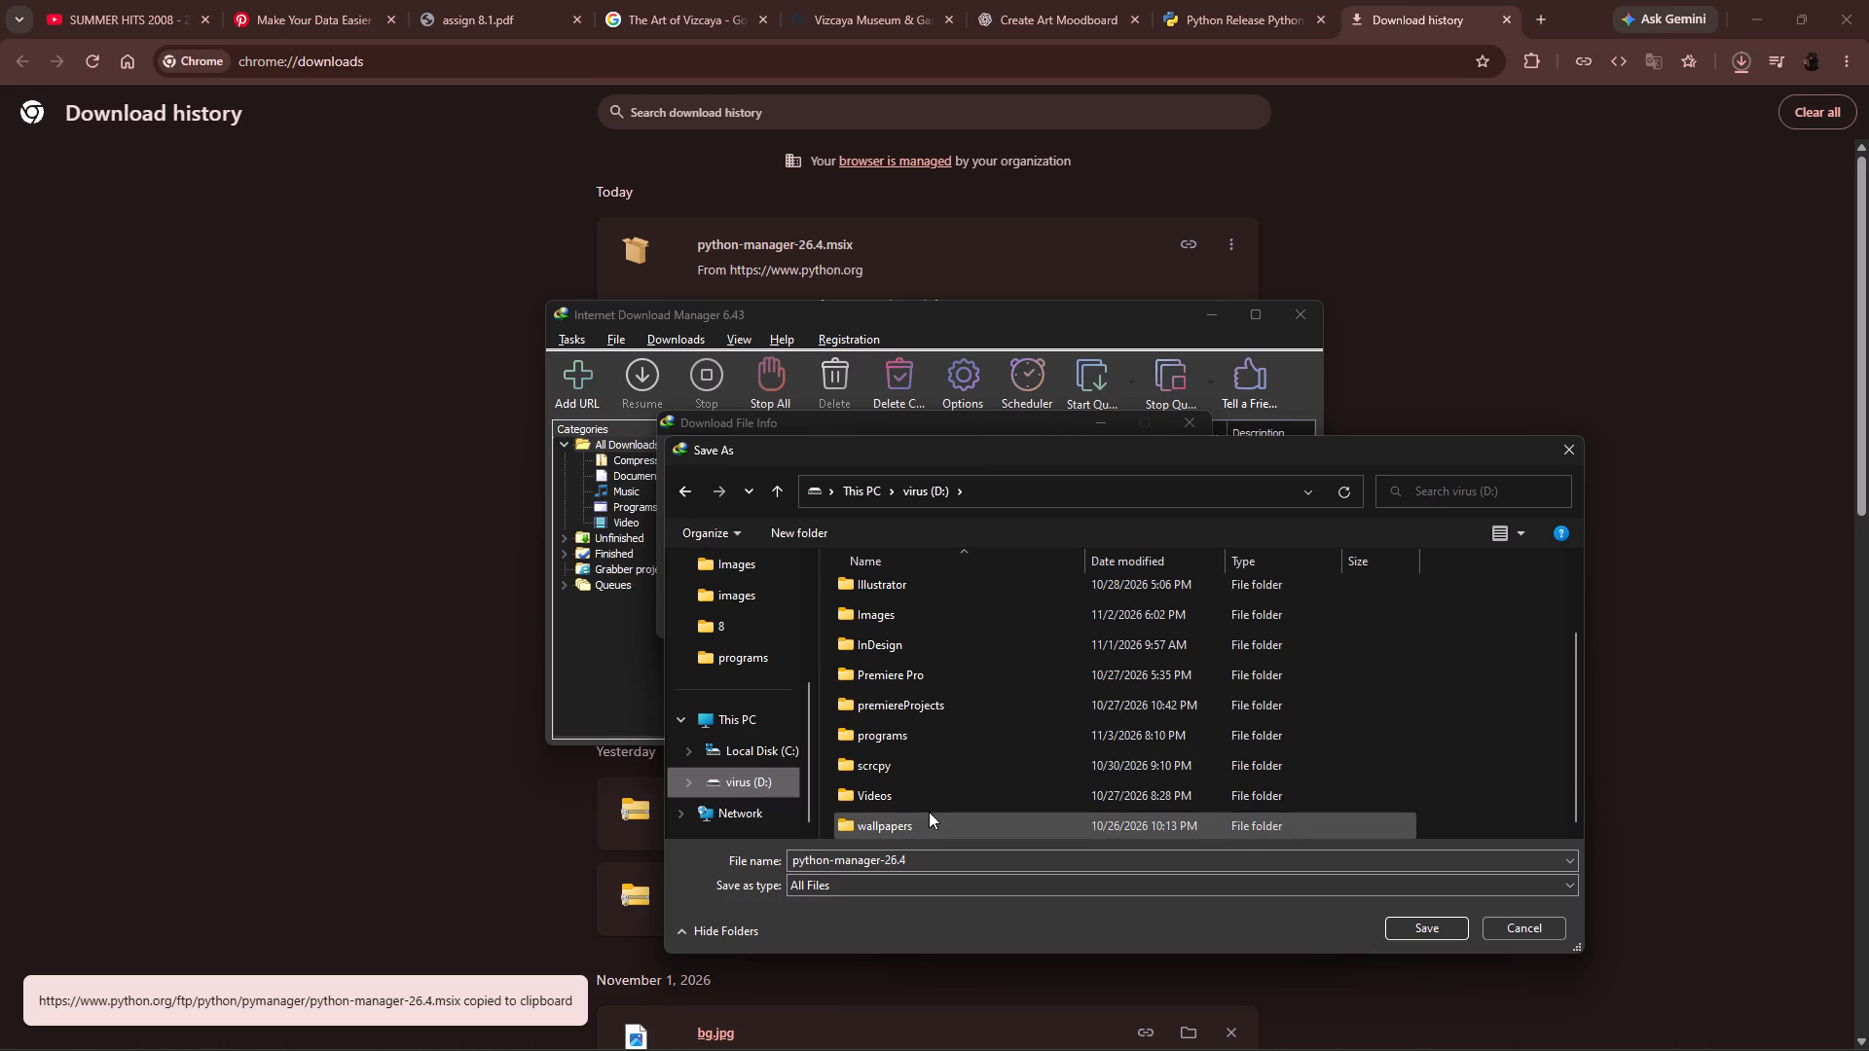
left_click(1400, 931)
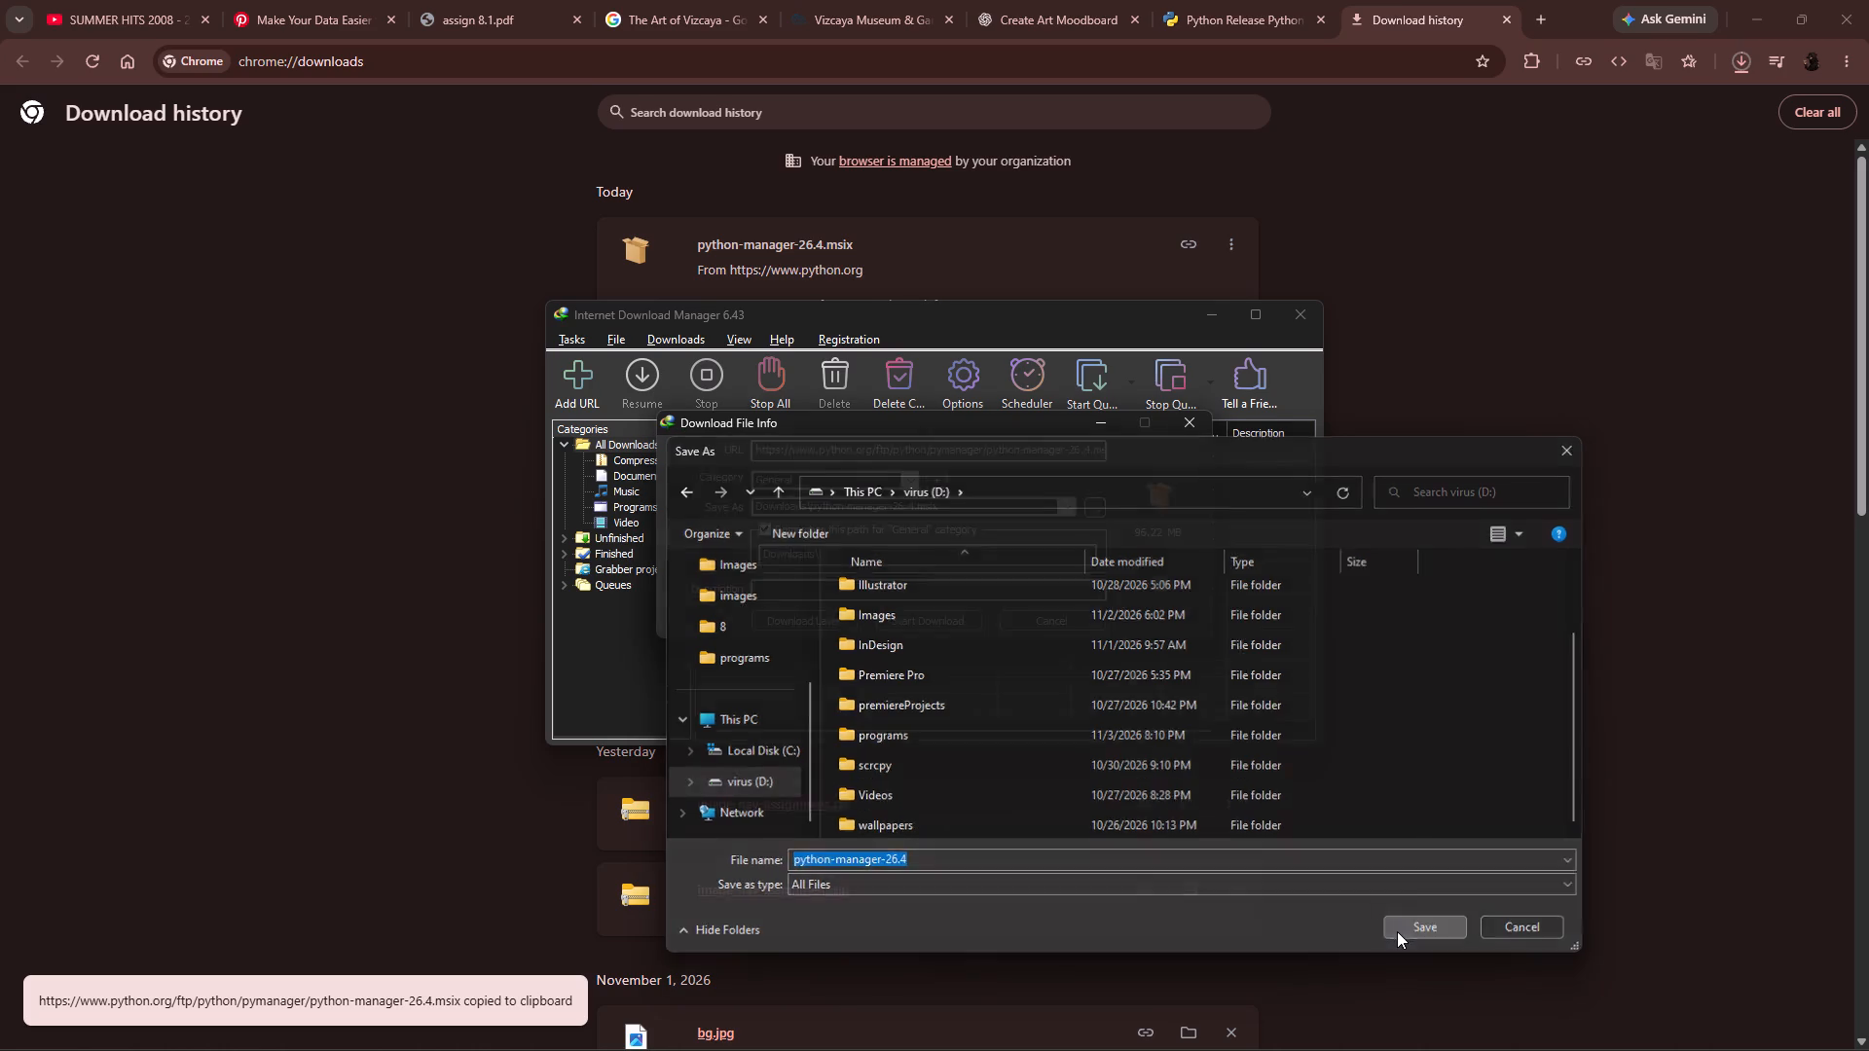
left_click(896, 624)
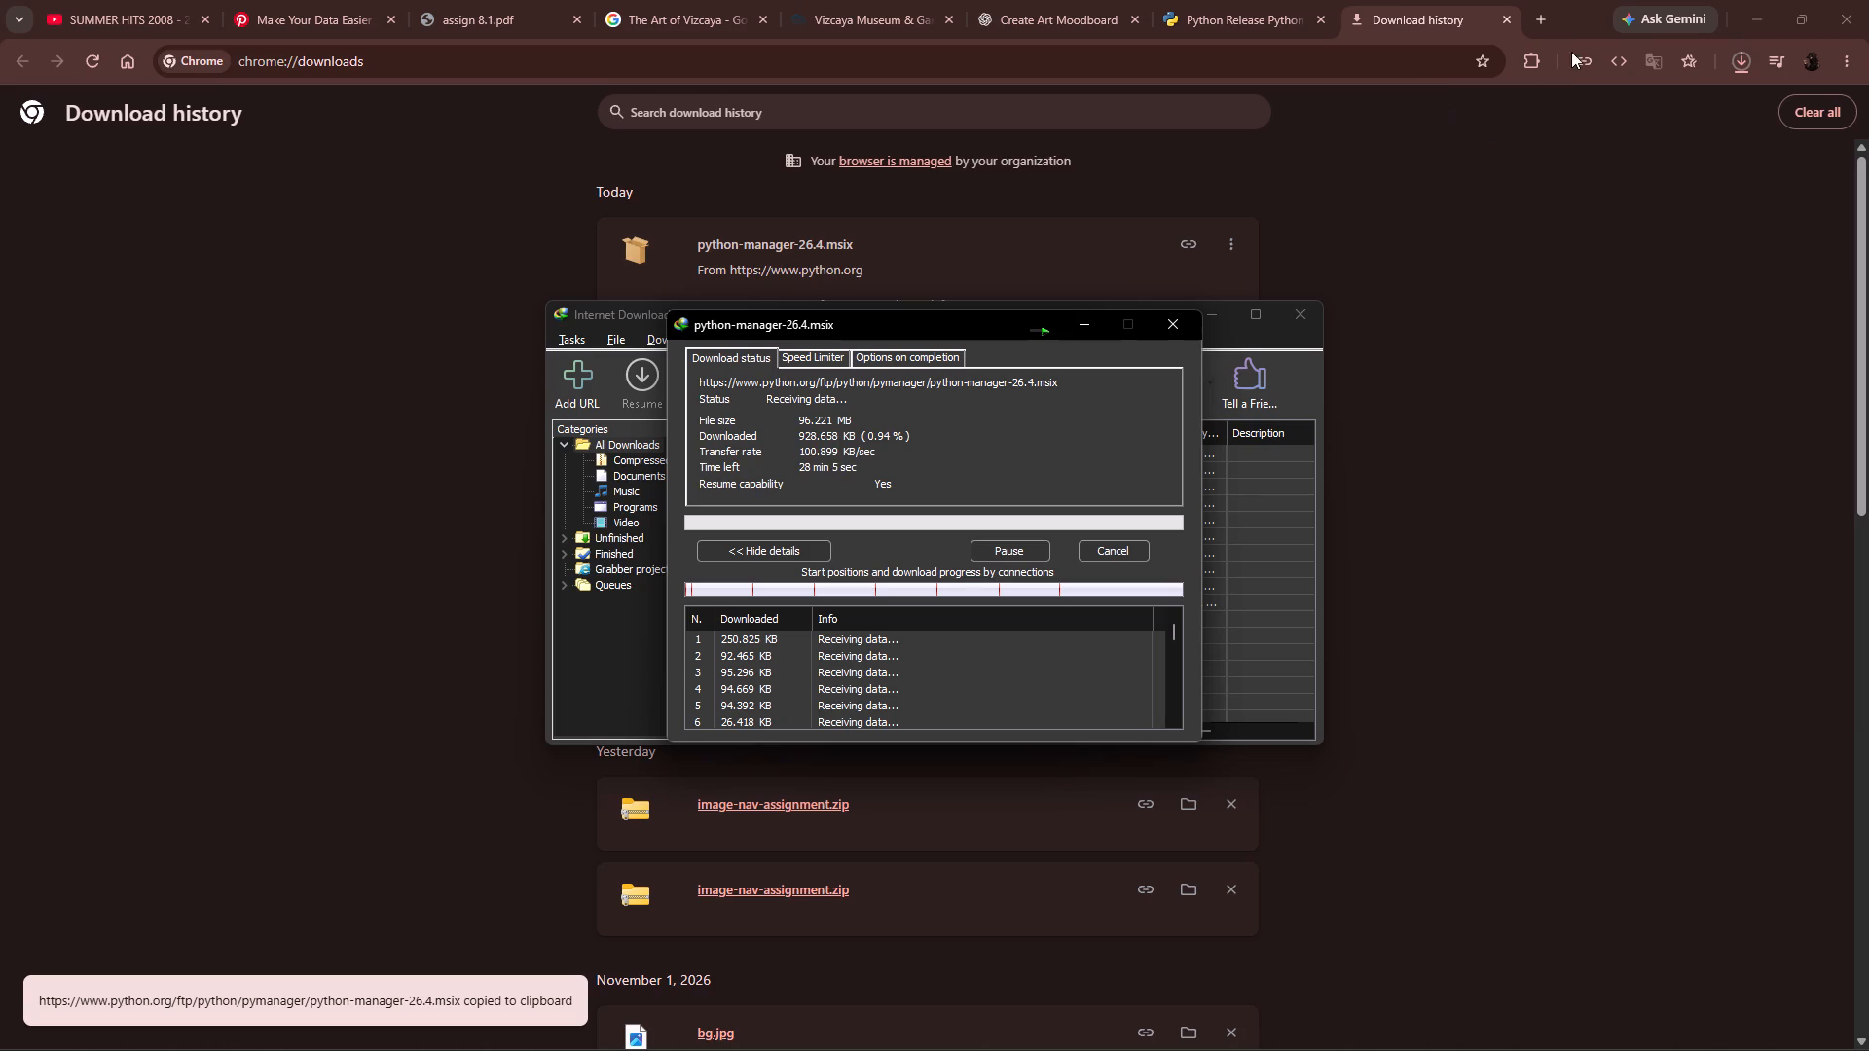
Pause Chrome's own download of python-manager-26.4.msix.
left_click(1746, 60)
left_click(1693, 148)
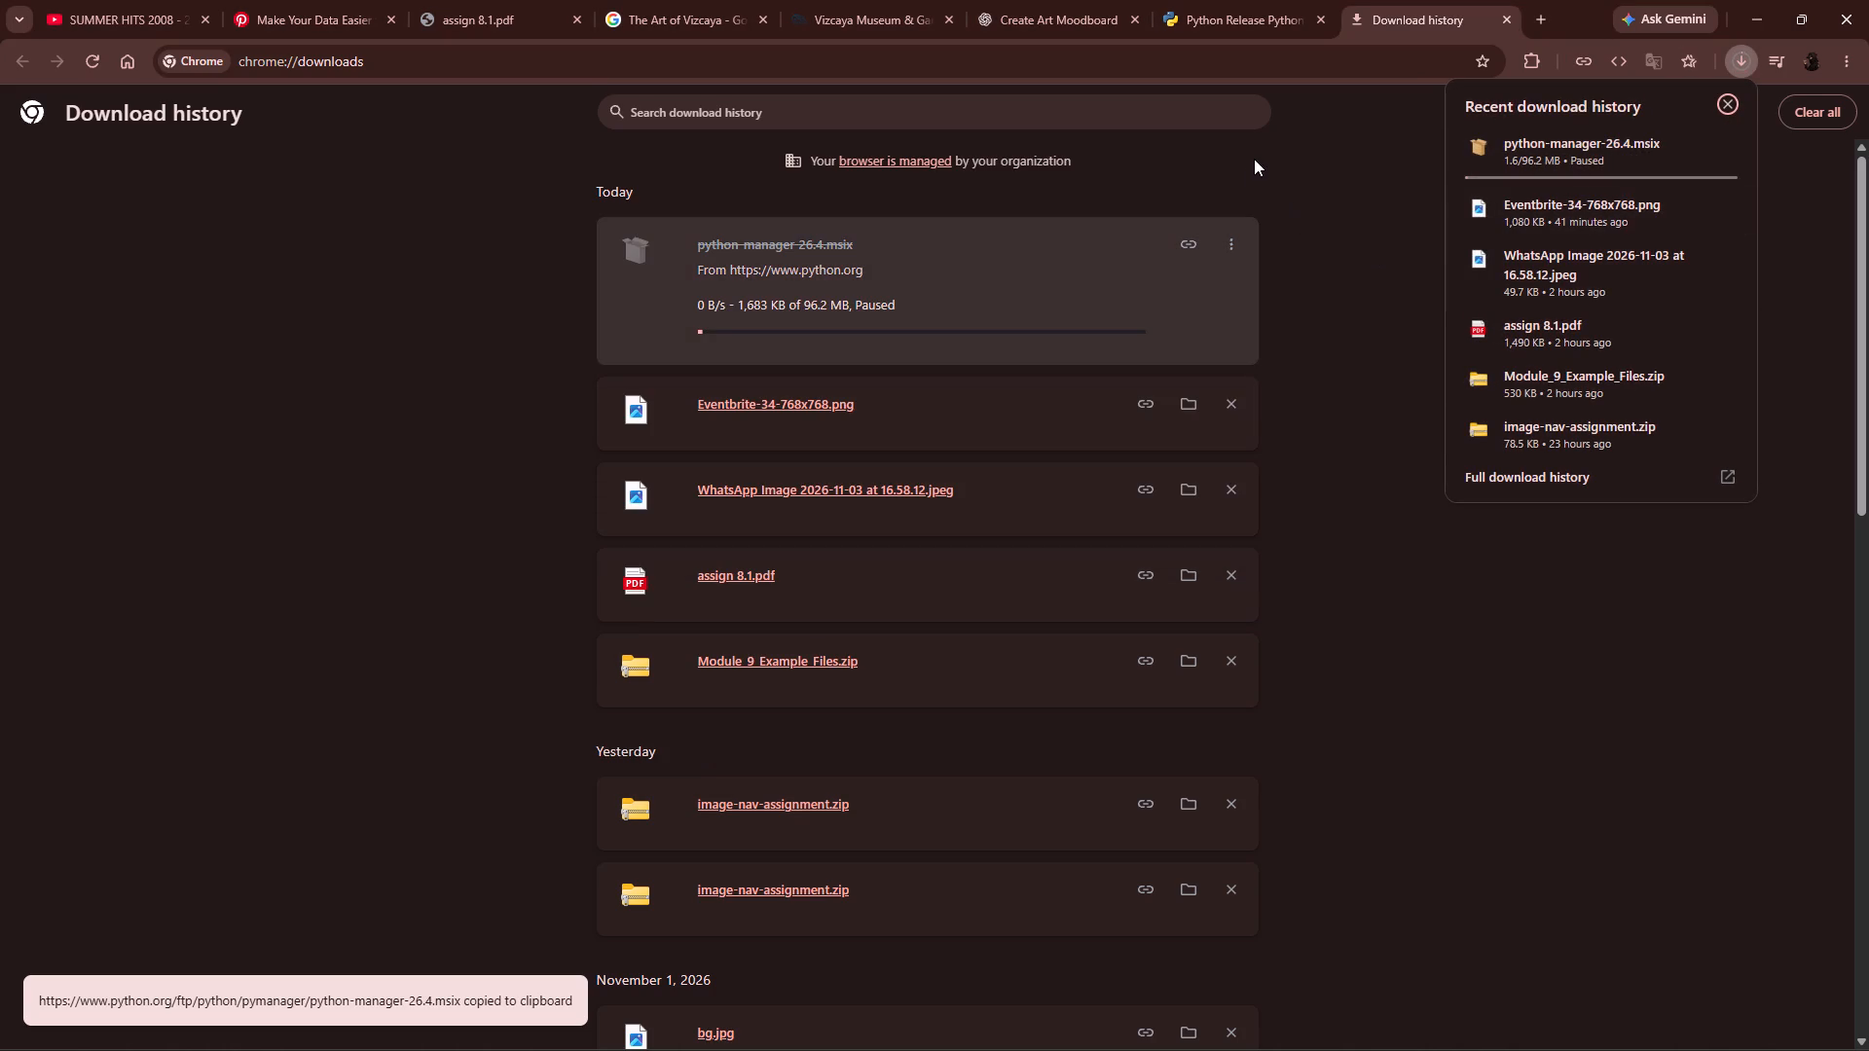
Search Google for "choir conduvtor" in the download history tab.
left_click(1330, 65)
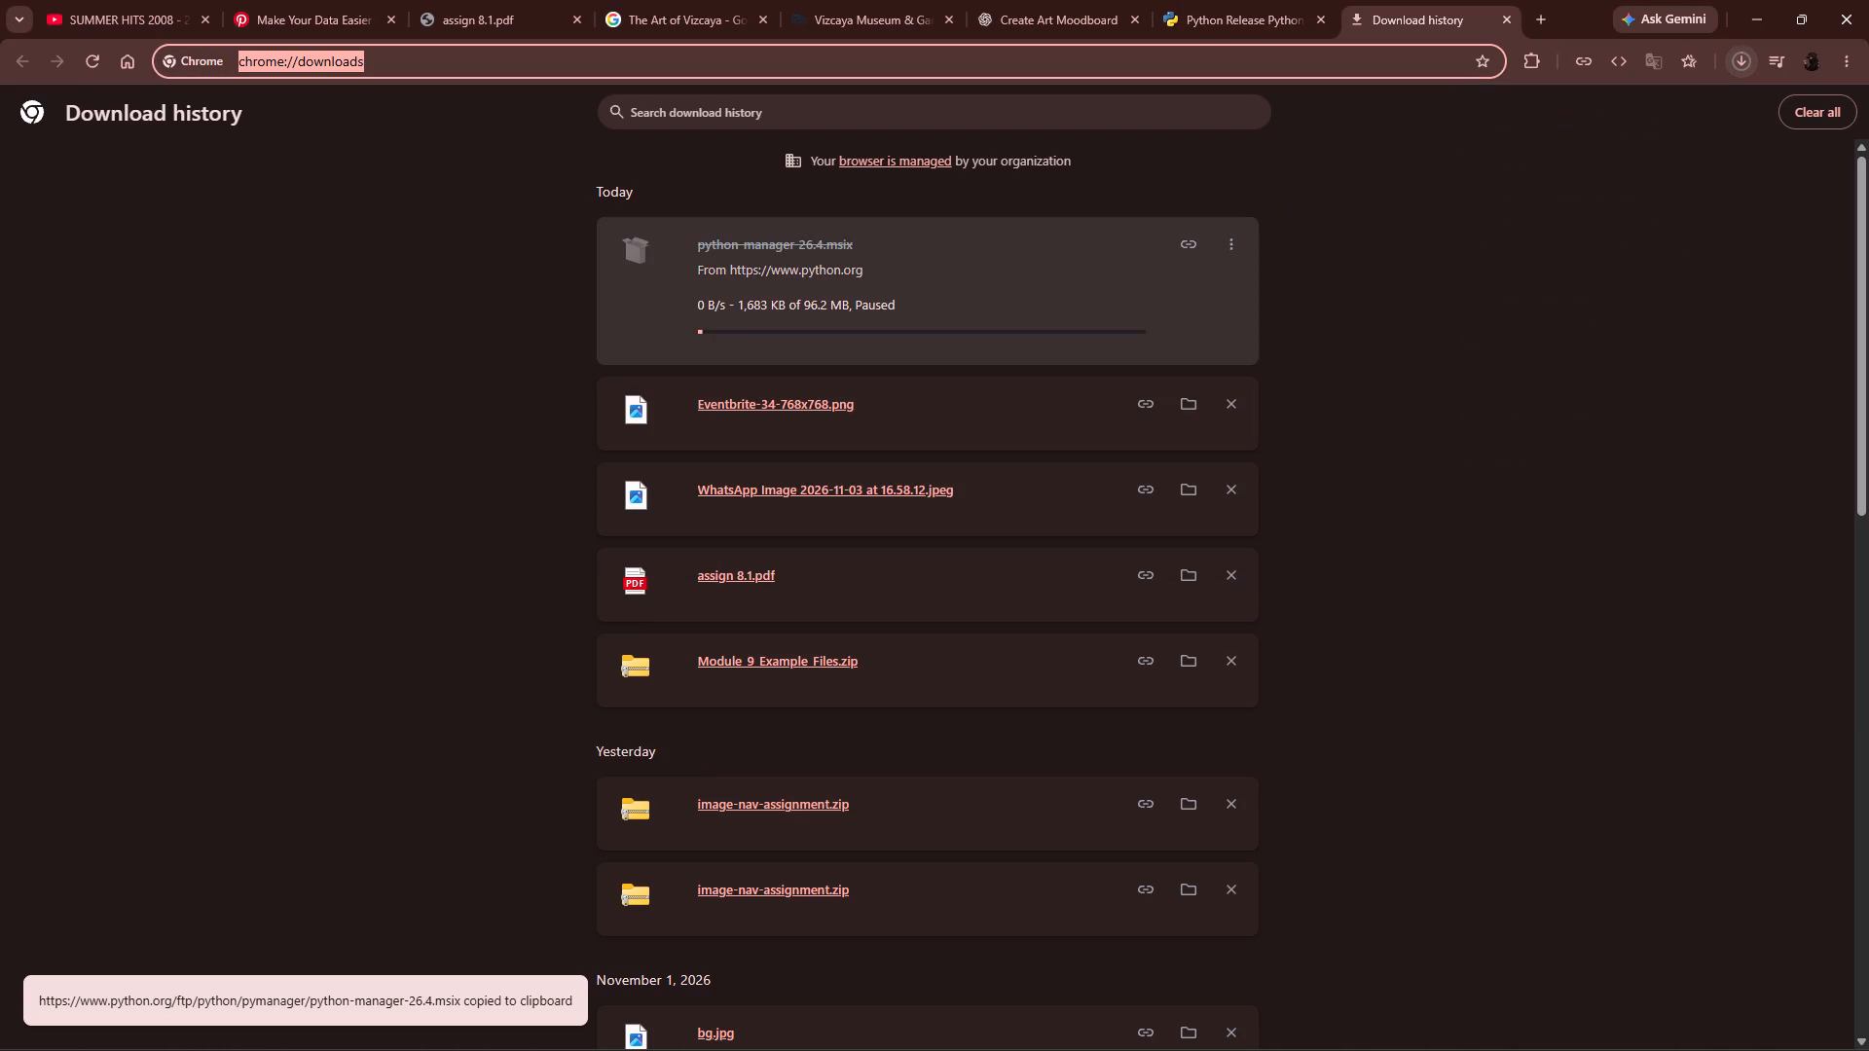
type("choir conduvr")
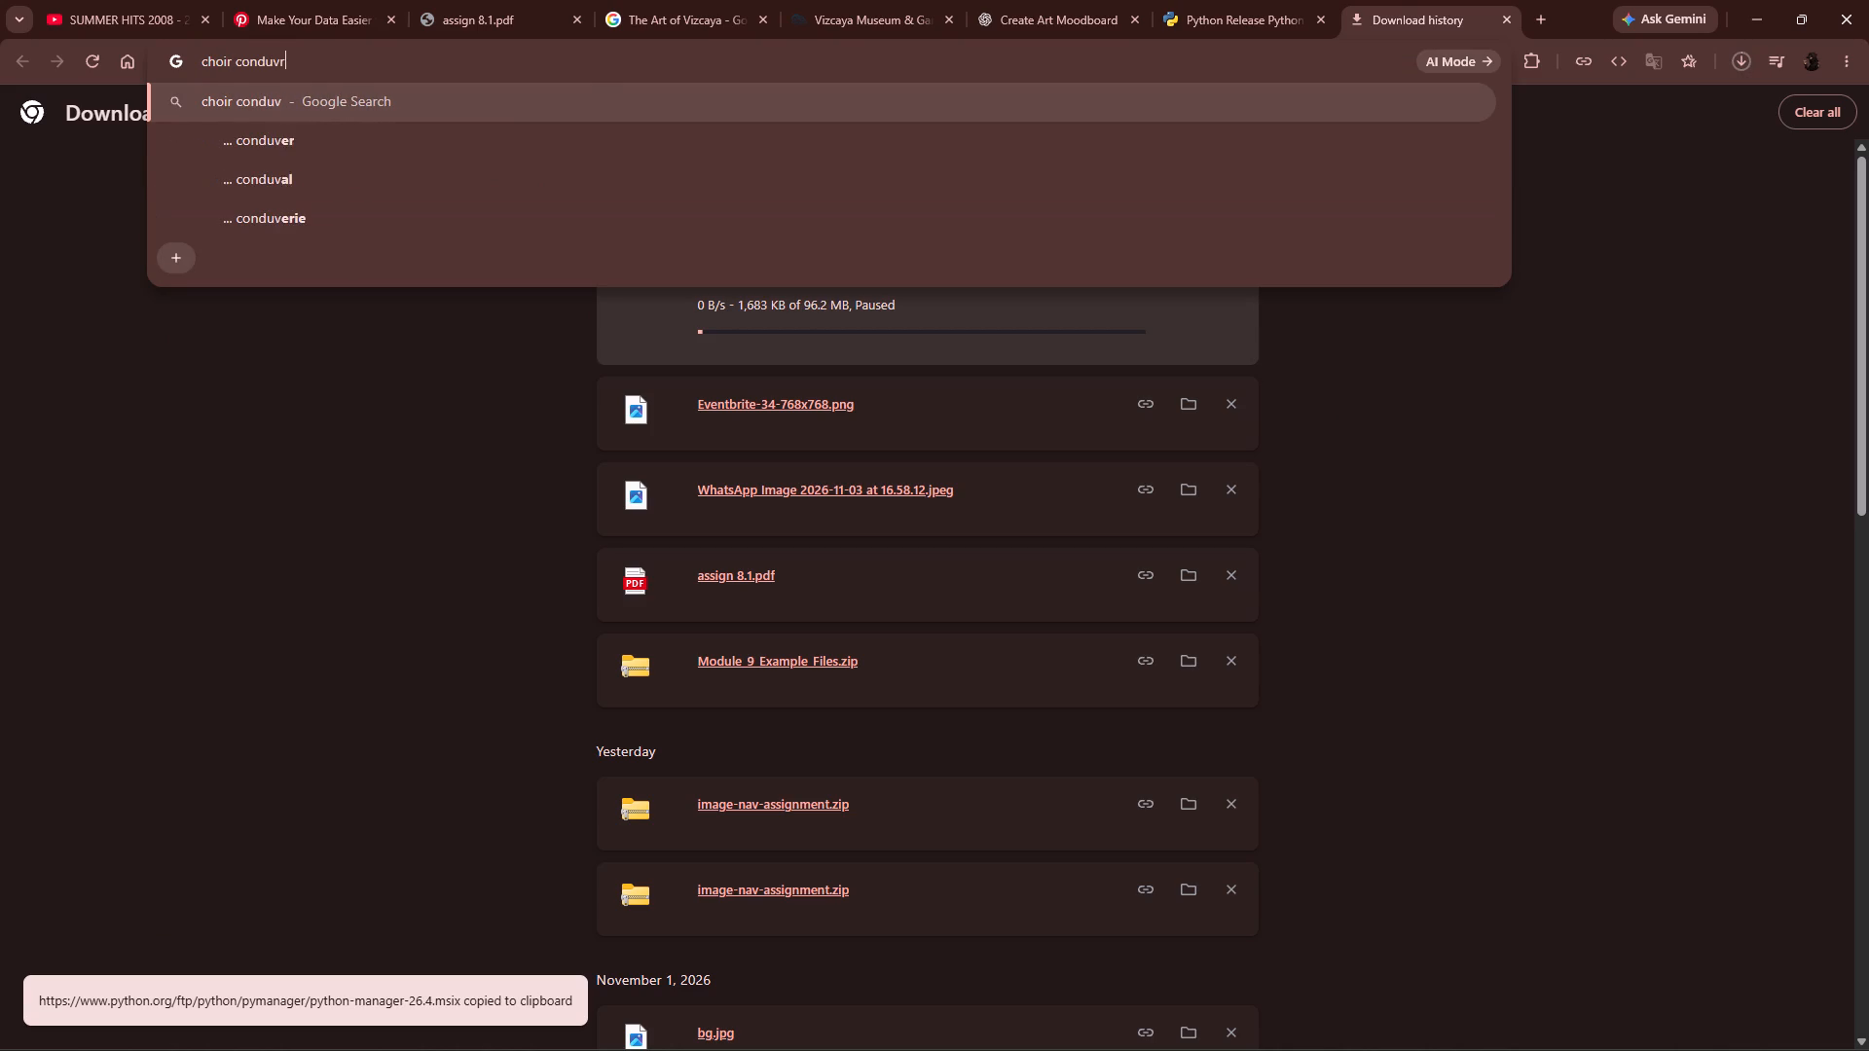
key("BackSpace")
type("tor")
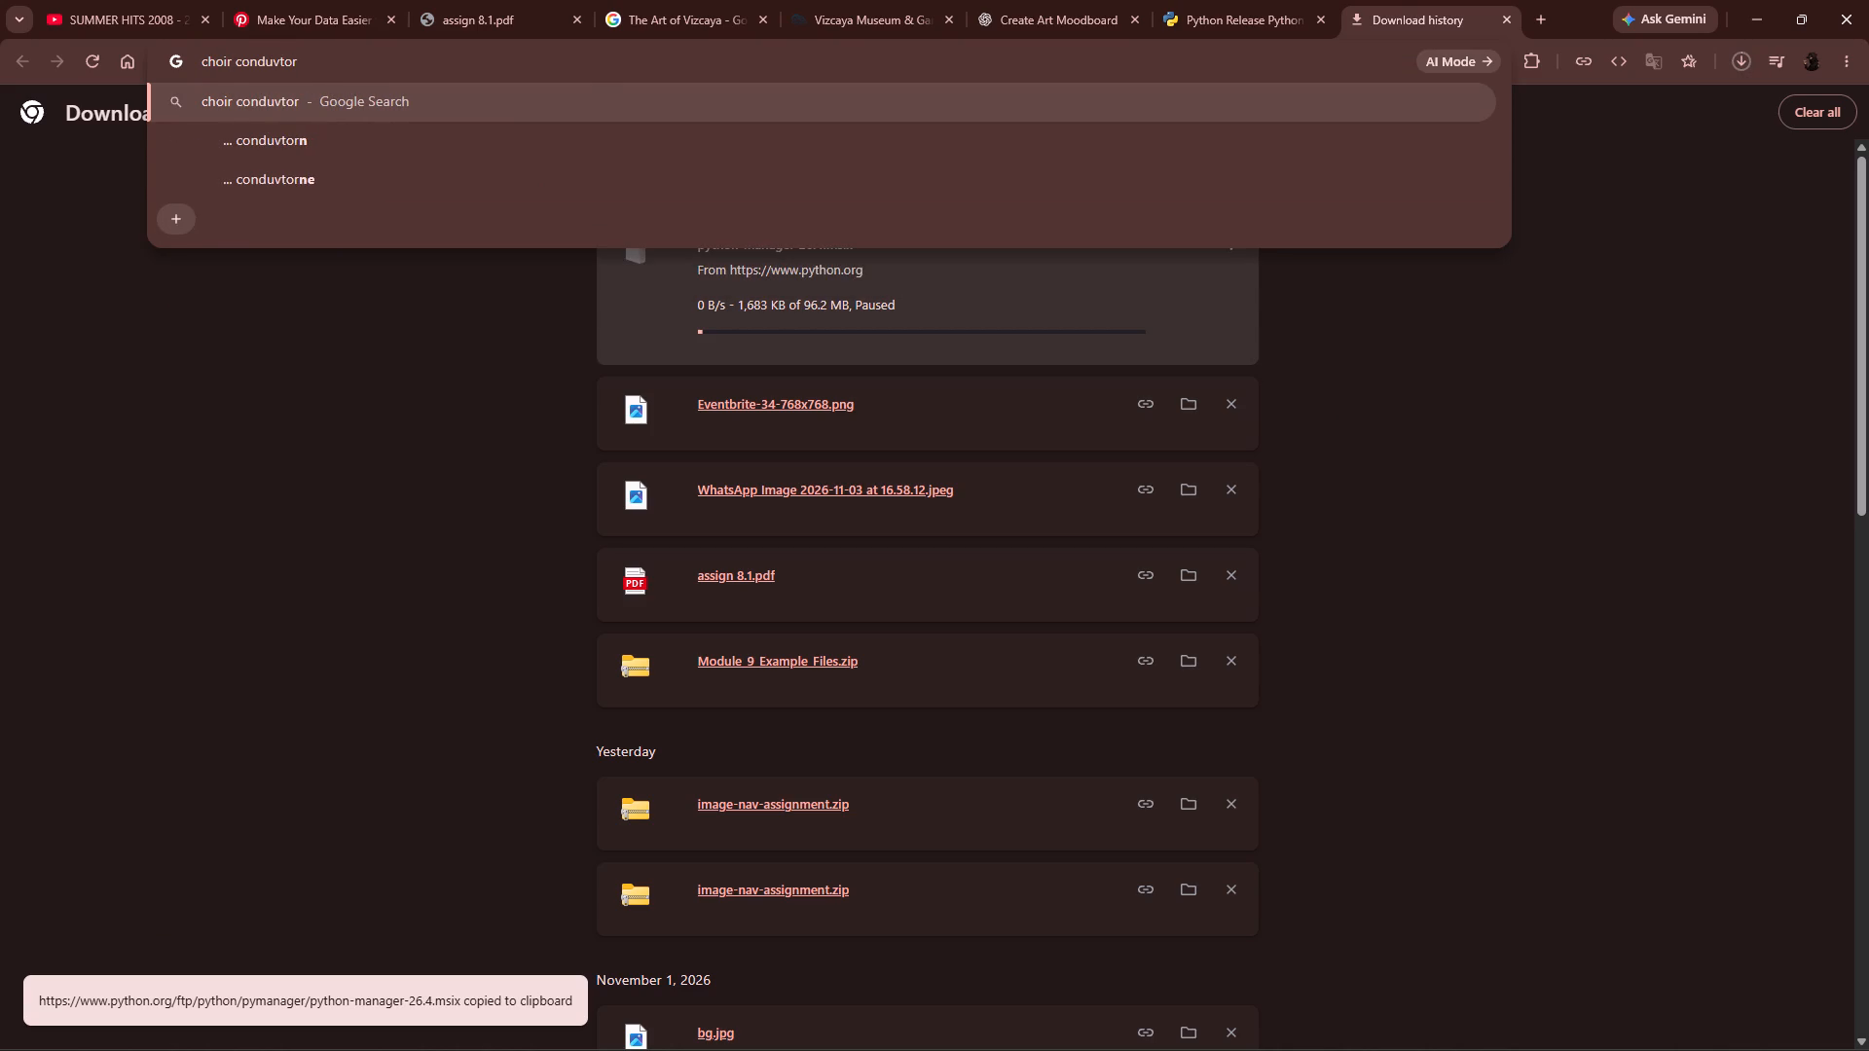
key("Return")
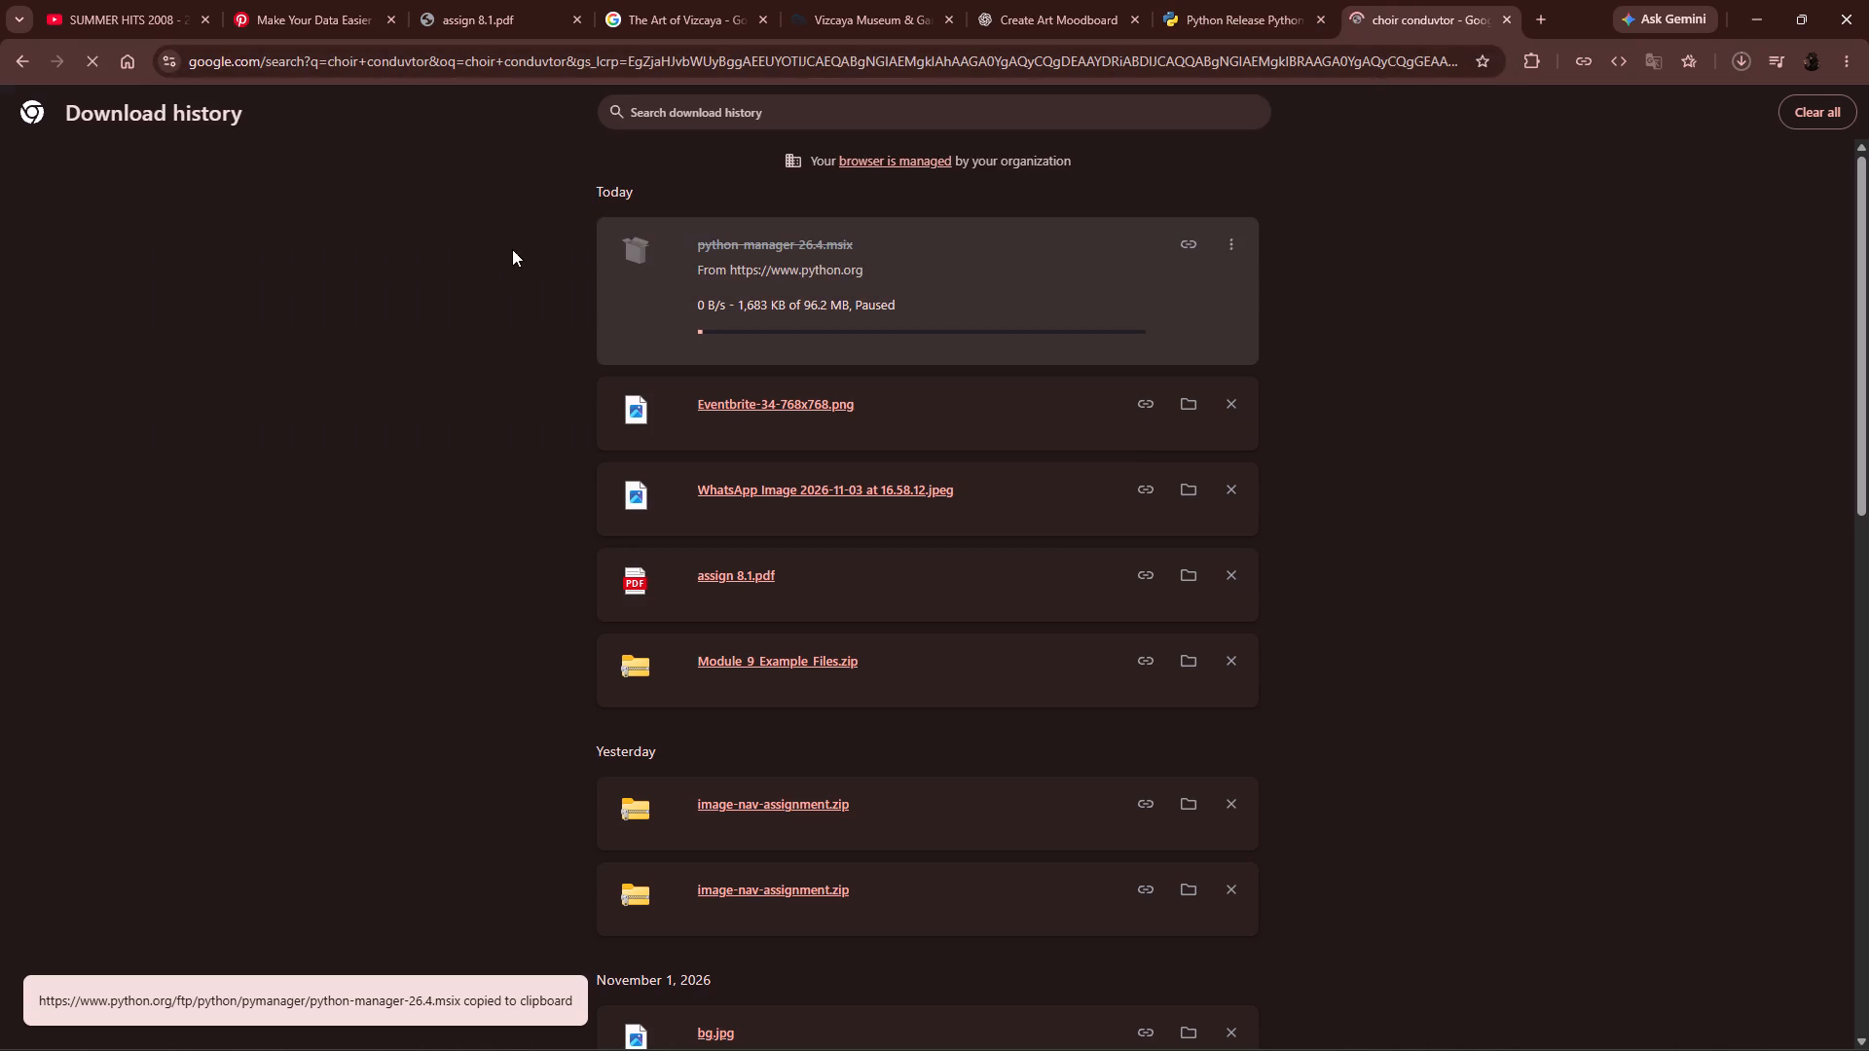
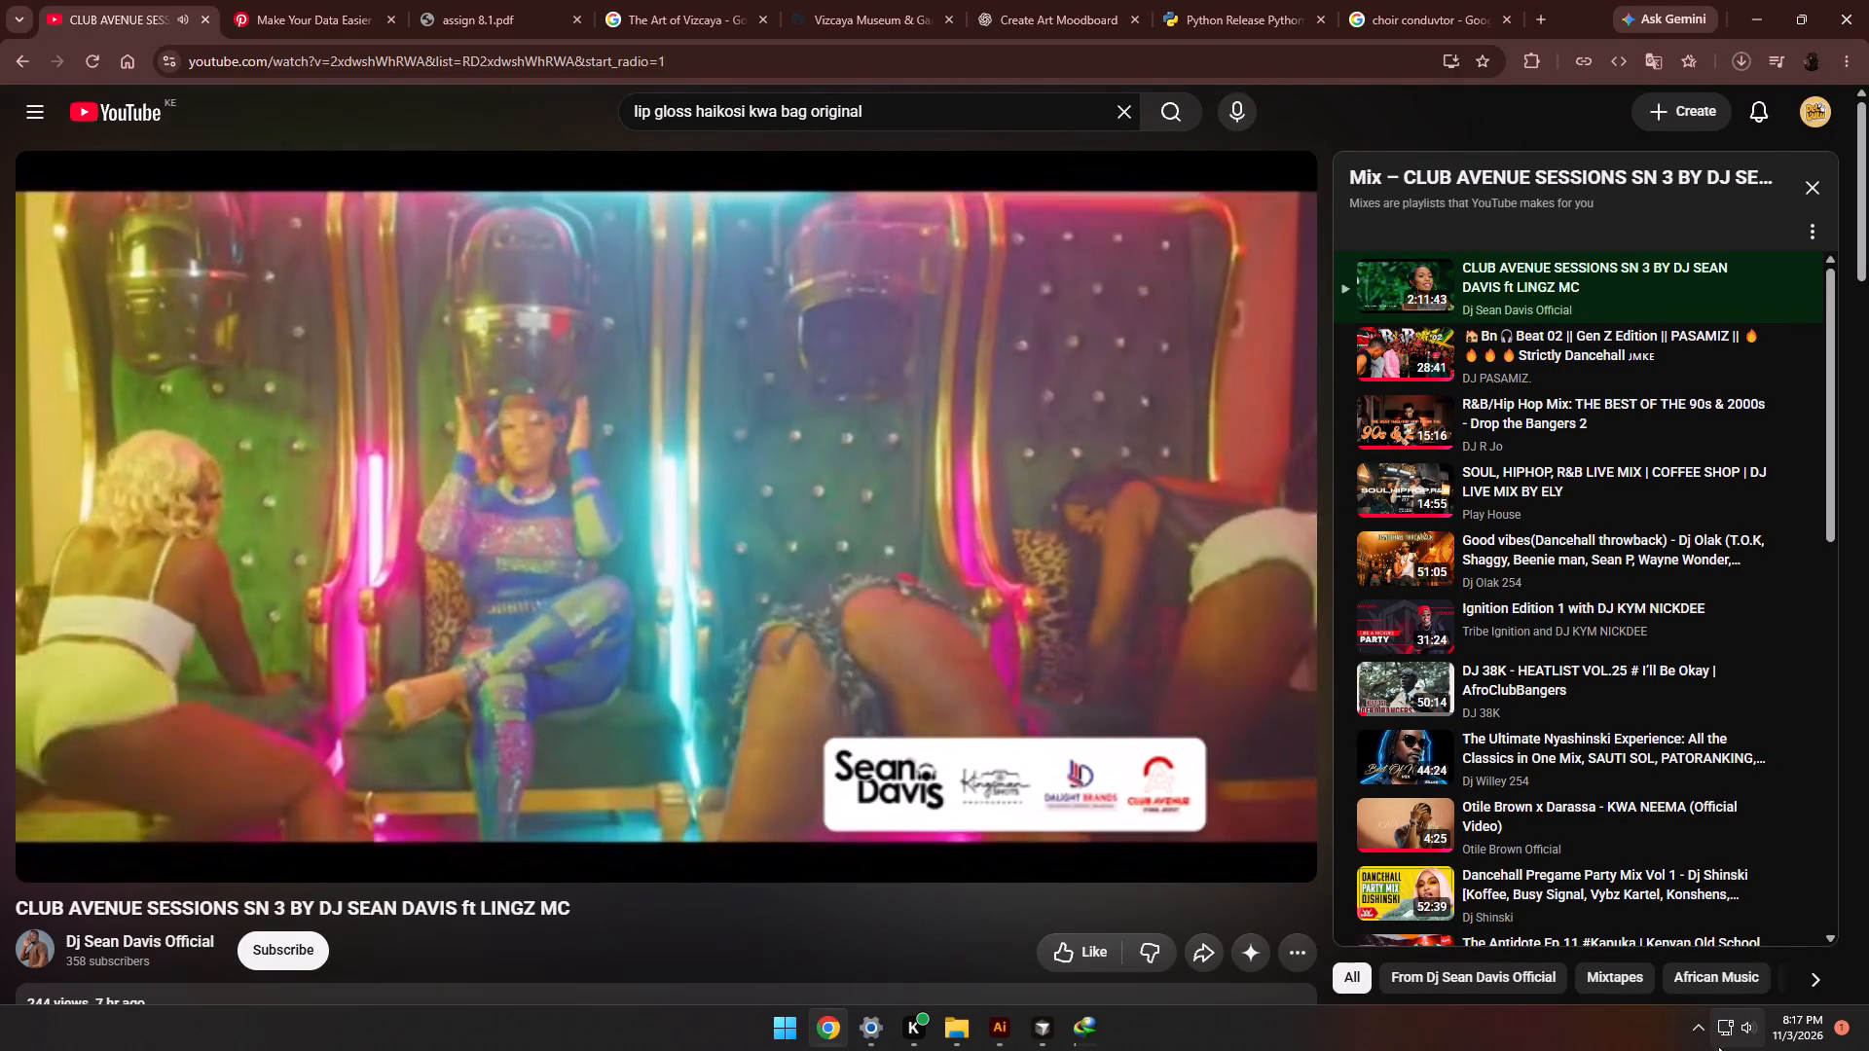
Set the system sound volume to roughly a fifth of its range.
left_click(1751, 1027)
left_click(1614, 953)
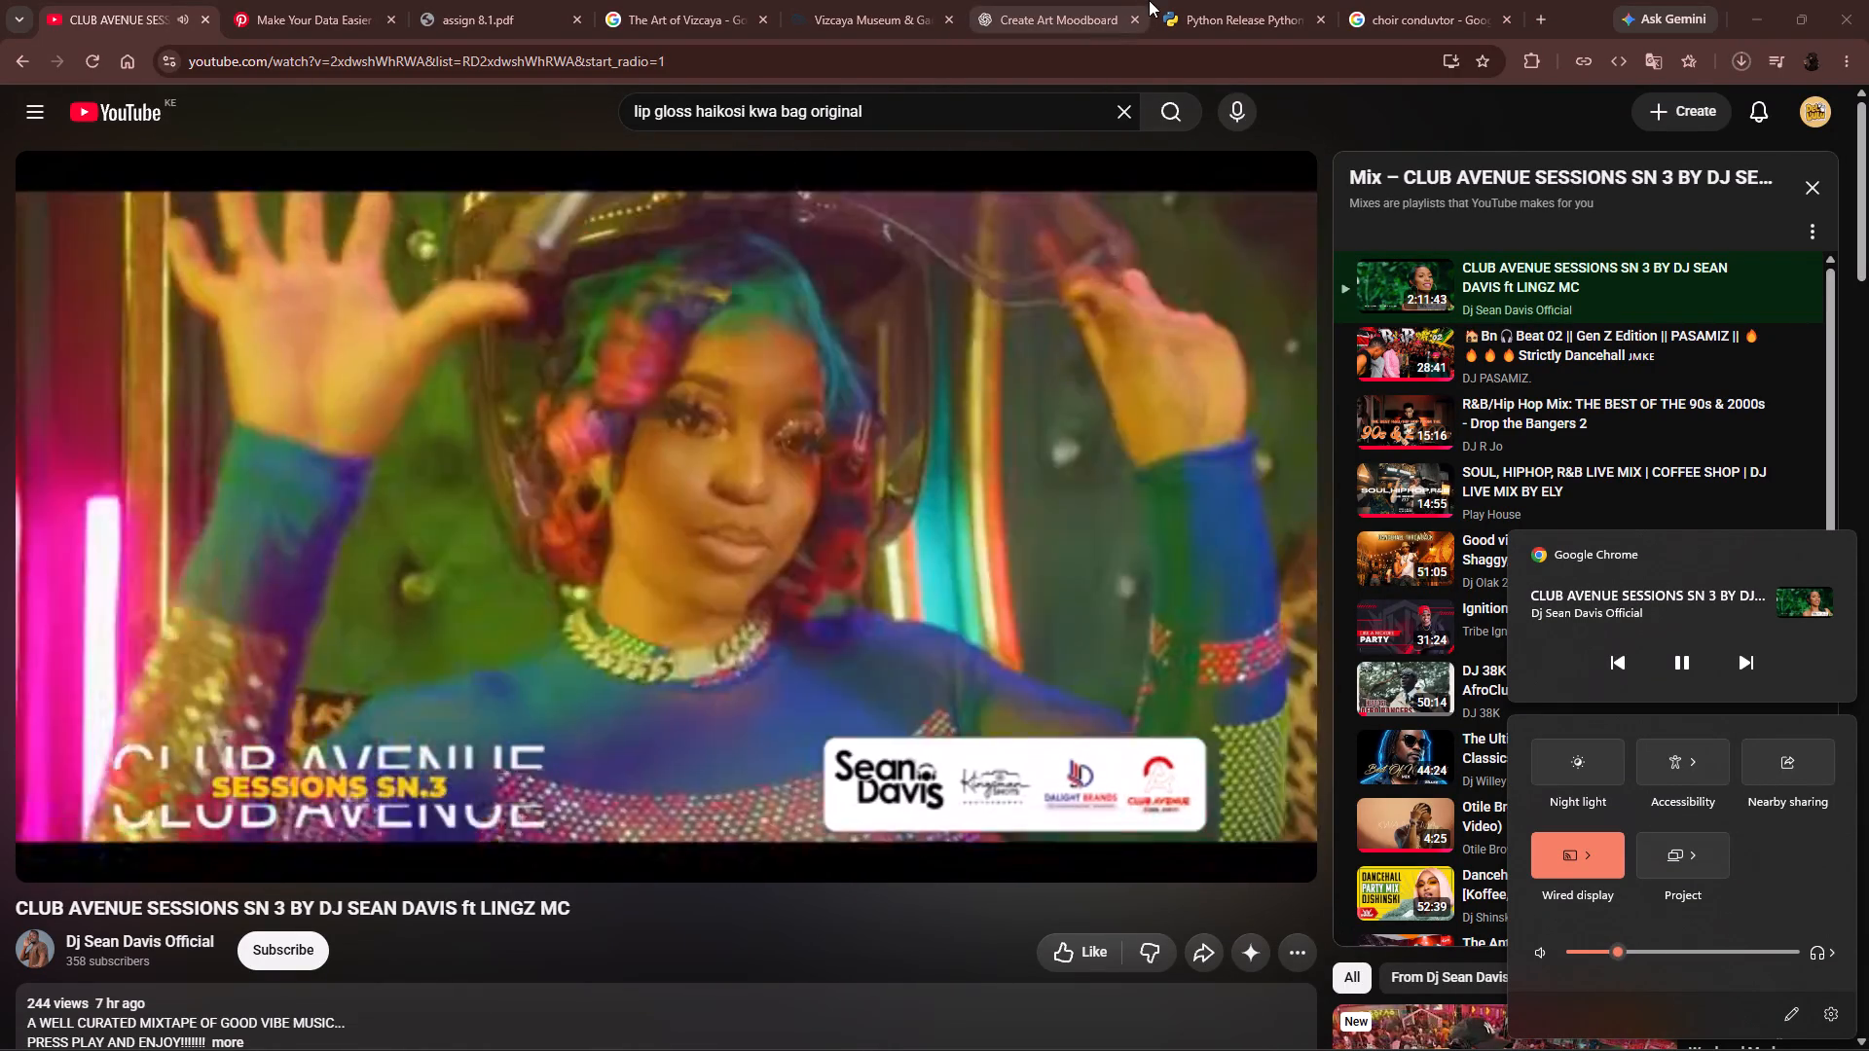
left_click(1571, 18)
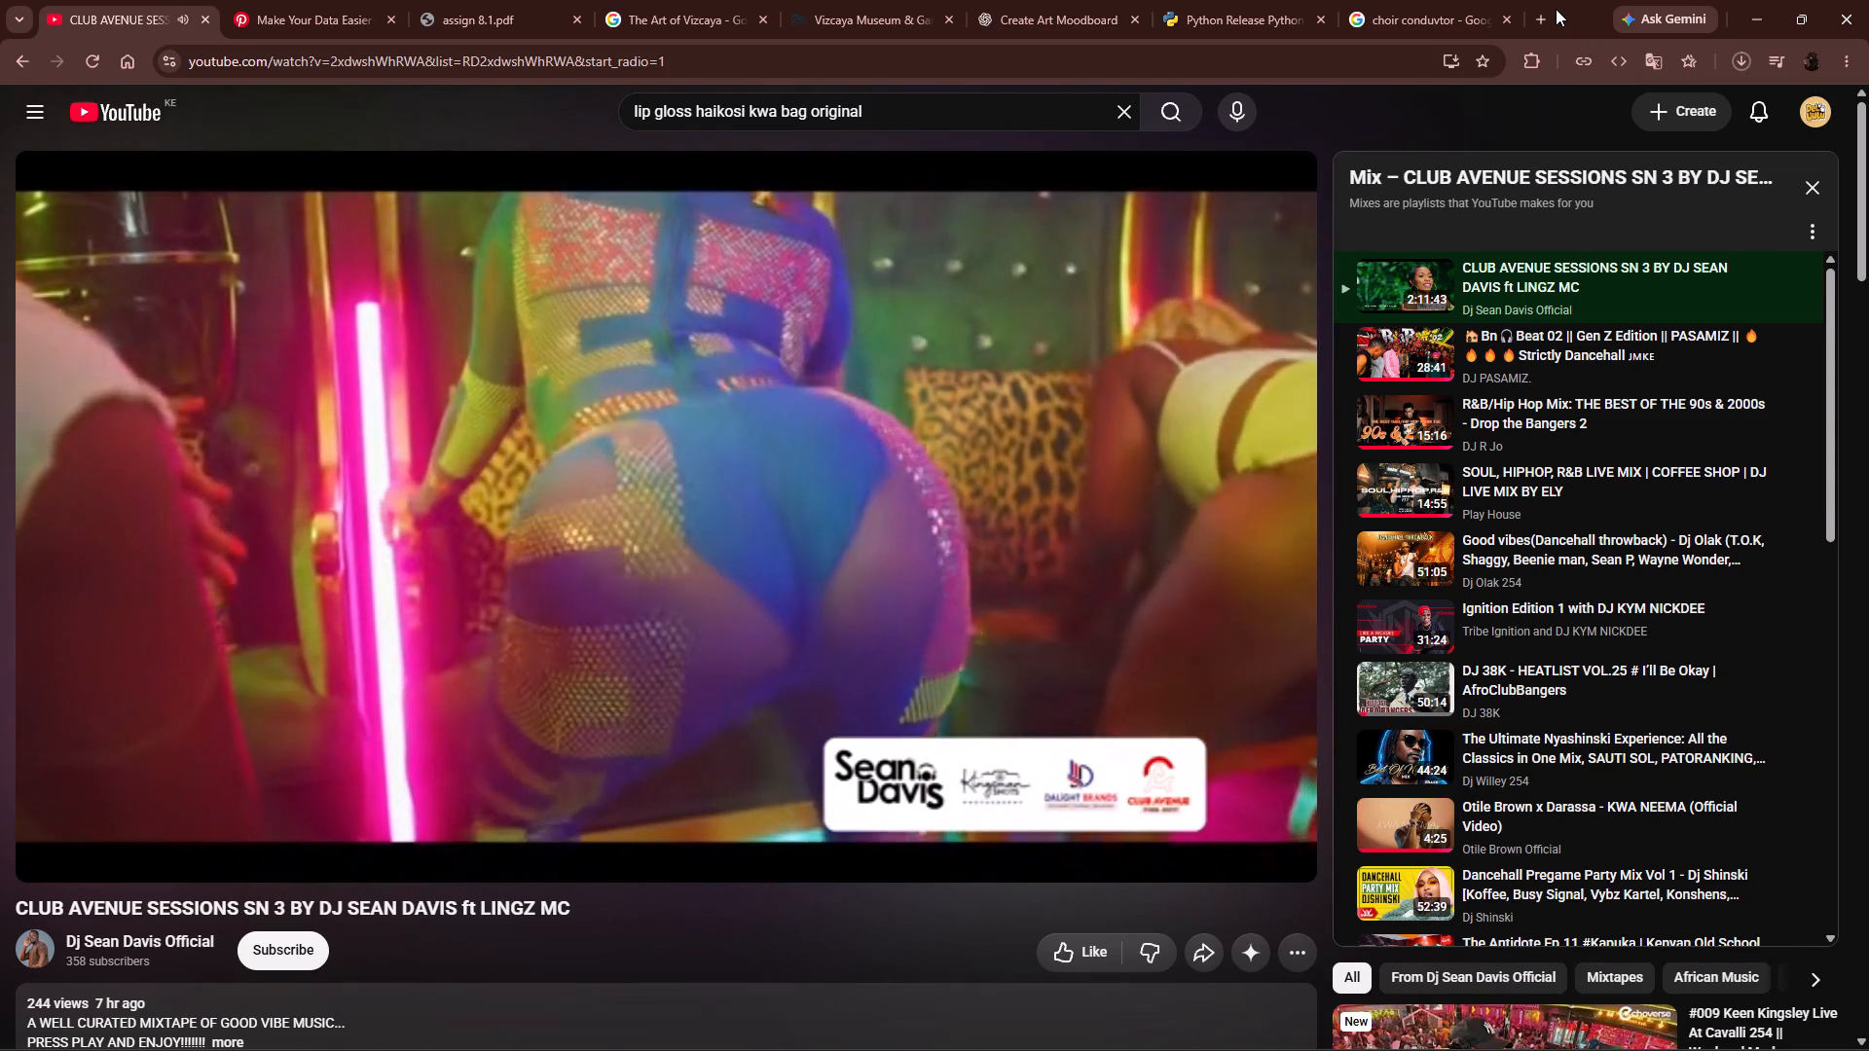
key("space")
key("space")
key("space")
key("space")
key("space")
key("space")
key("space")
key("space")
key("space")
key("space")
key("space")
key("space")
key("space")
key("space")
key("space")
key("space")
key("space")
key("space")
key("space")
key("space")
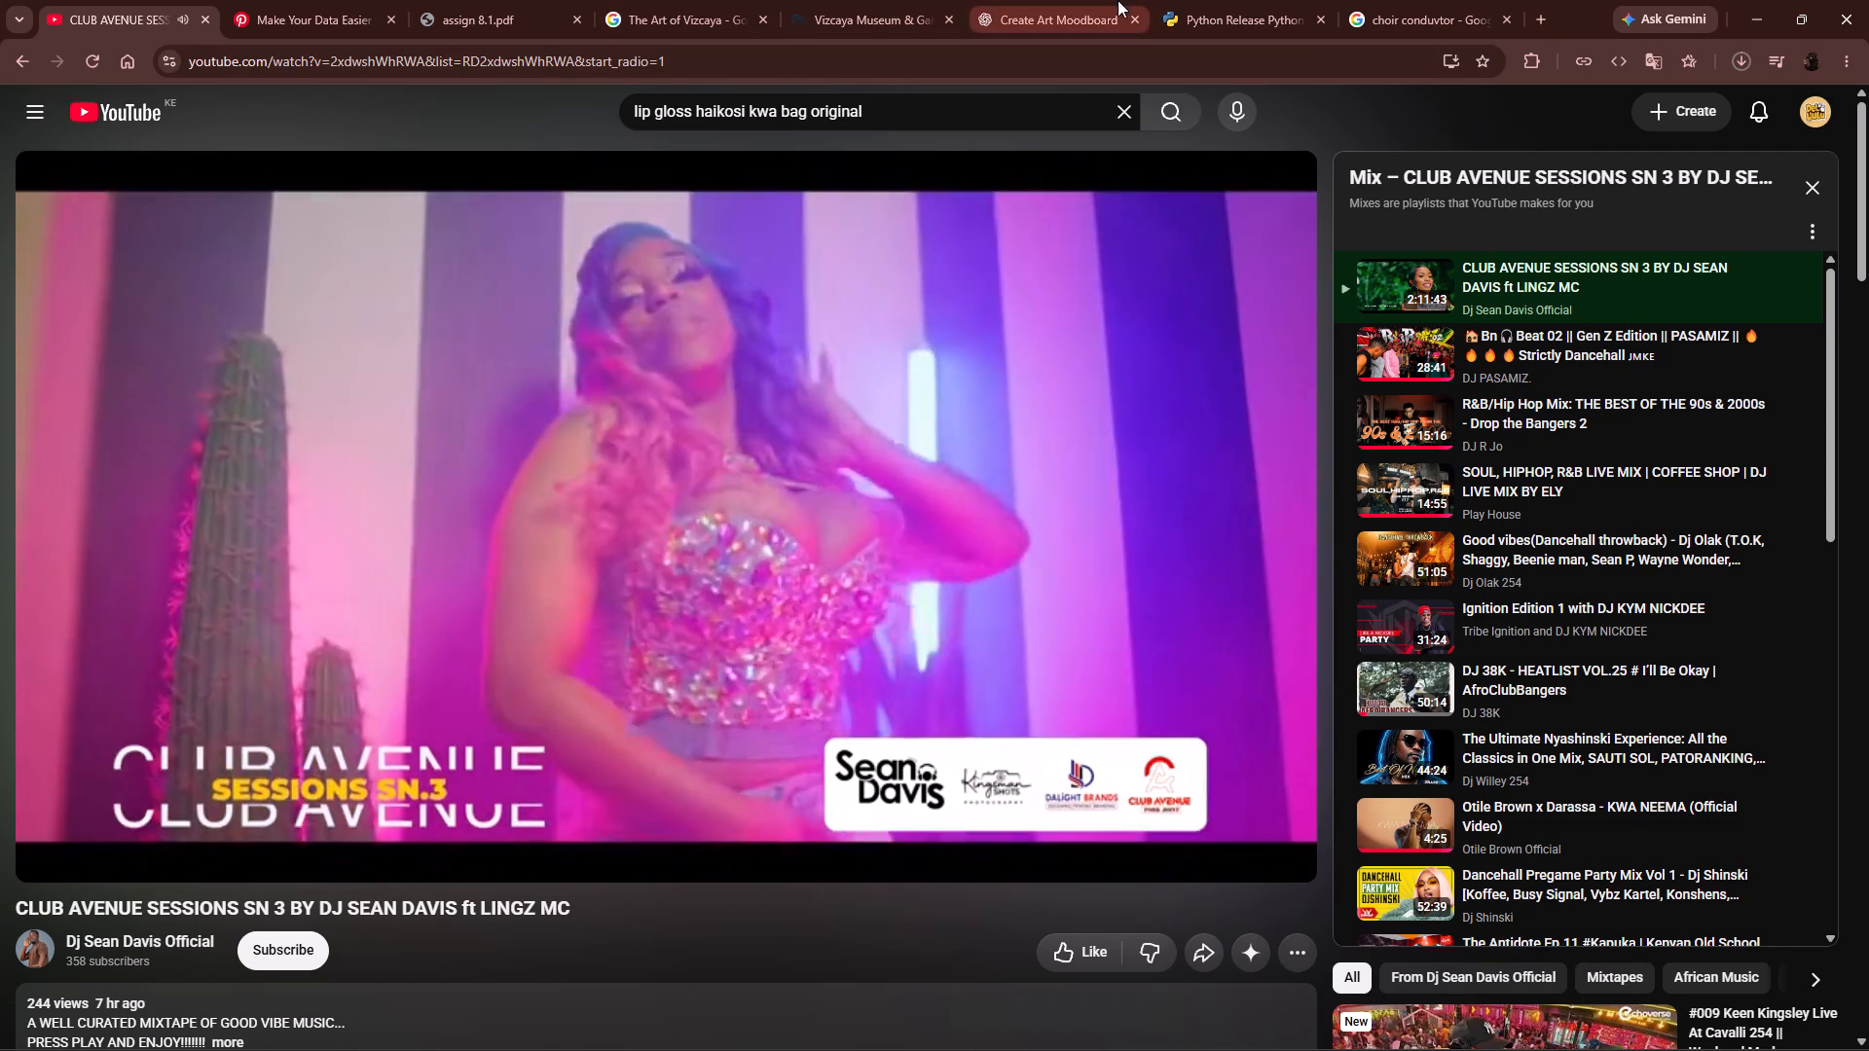
Check the progress of the python-manager download in Internet Download Manager from the Python release page.
left_click(1235, 18)
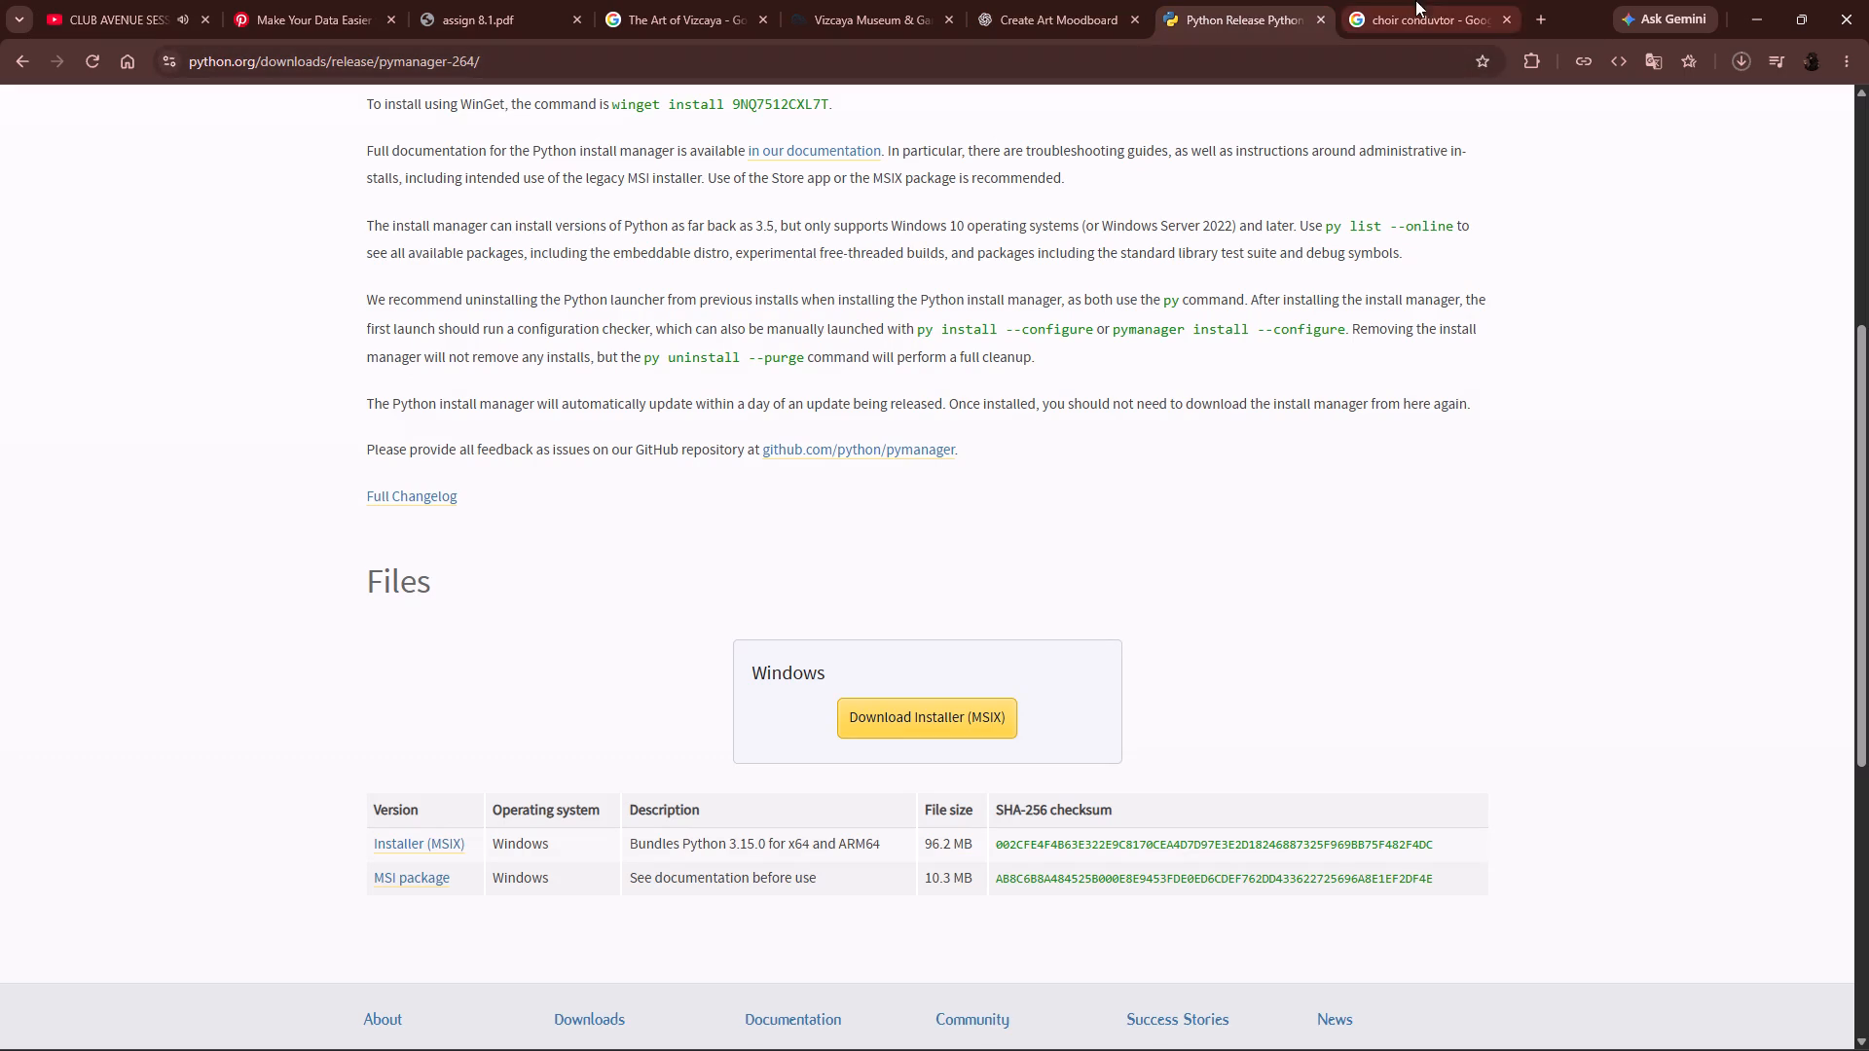
left_click(1093, 1040)
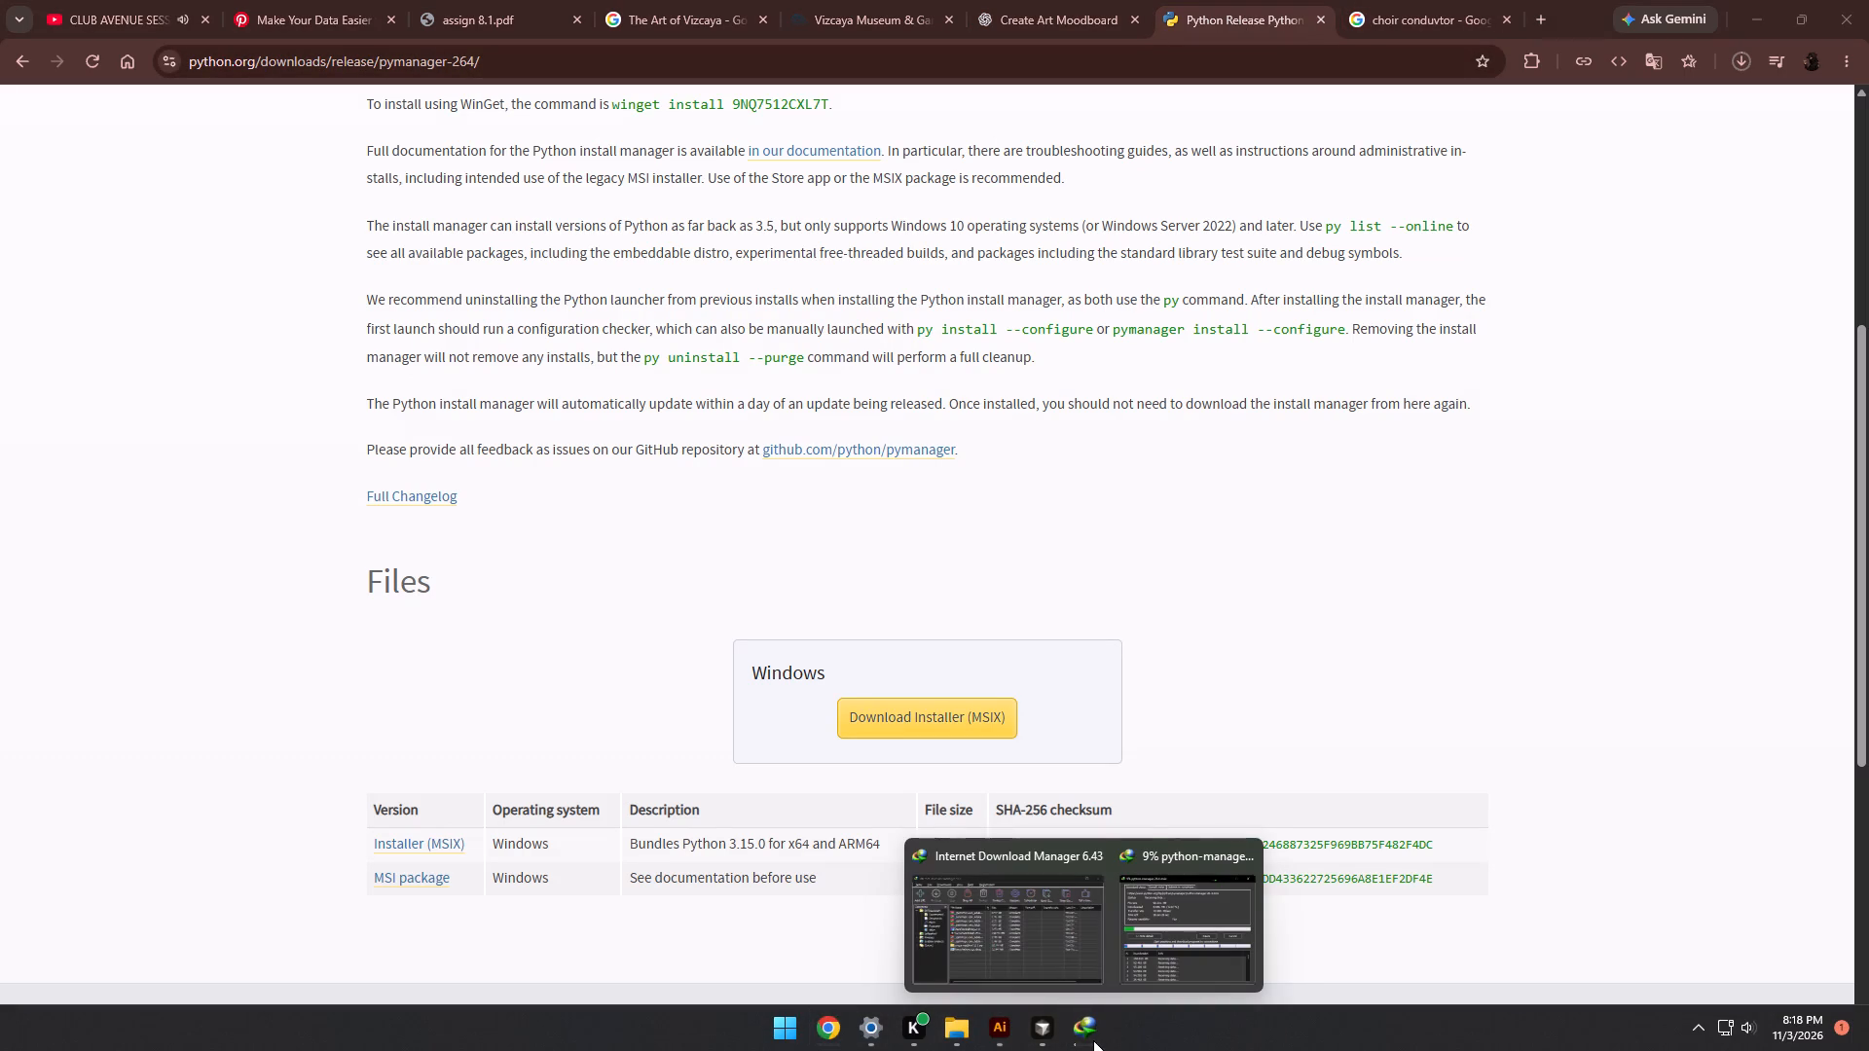
left_click(1231, 554)
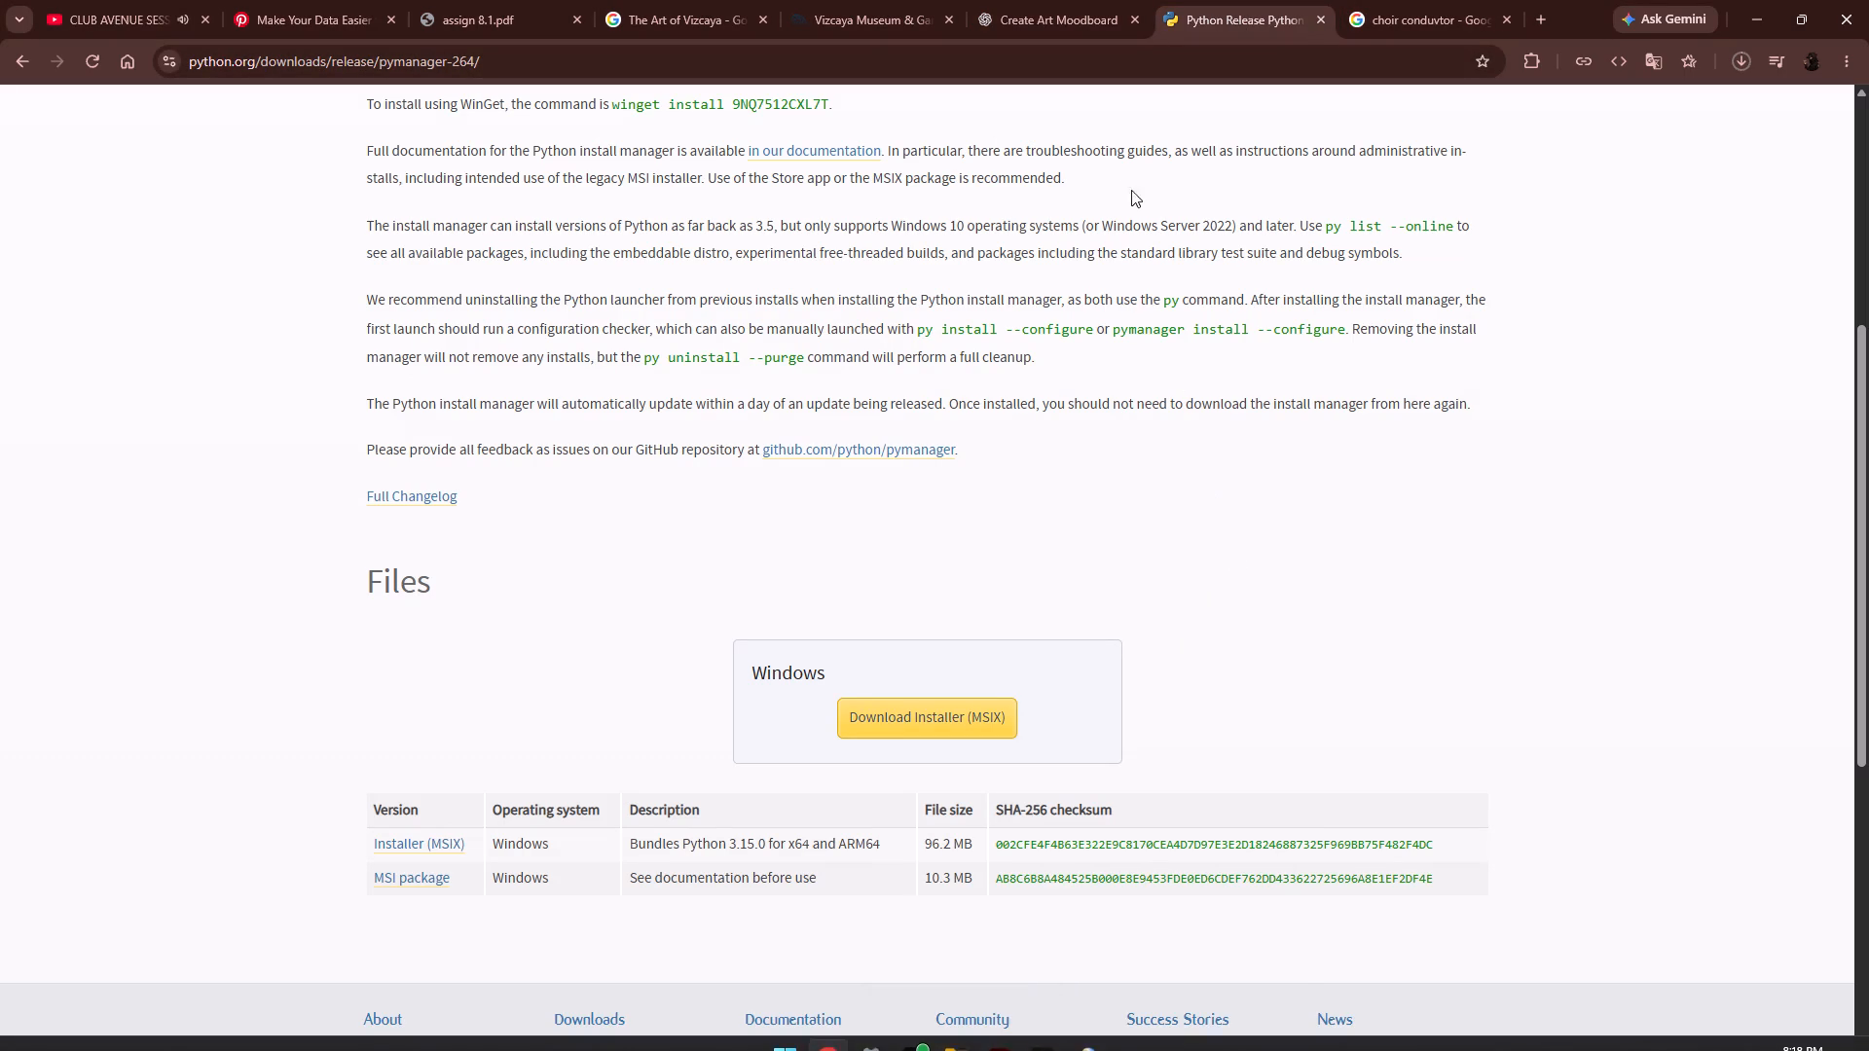
Look through EverGreene's Vizcaya Museum & Gardens project page for usable photos and for its garden, sculpture and fountain details.
left_click(908, 1)
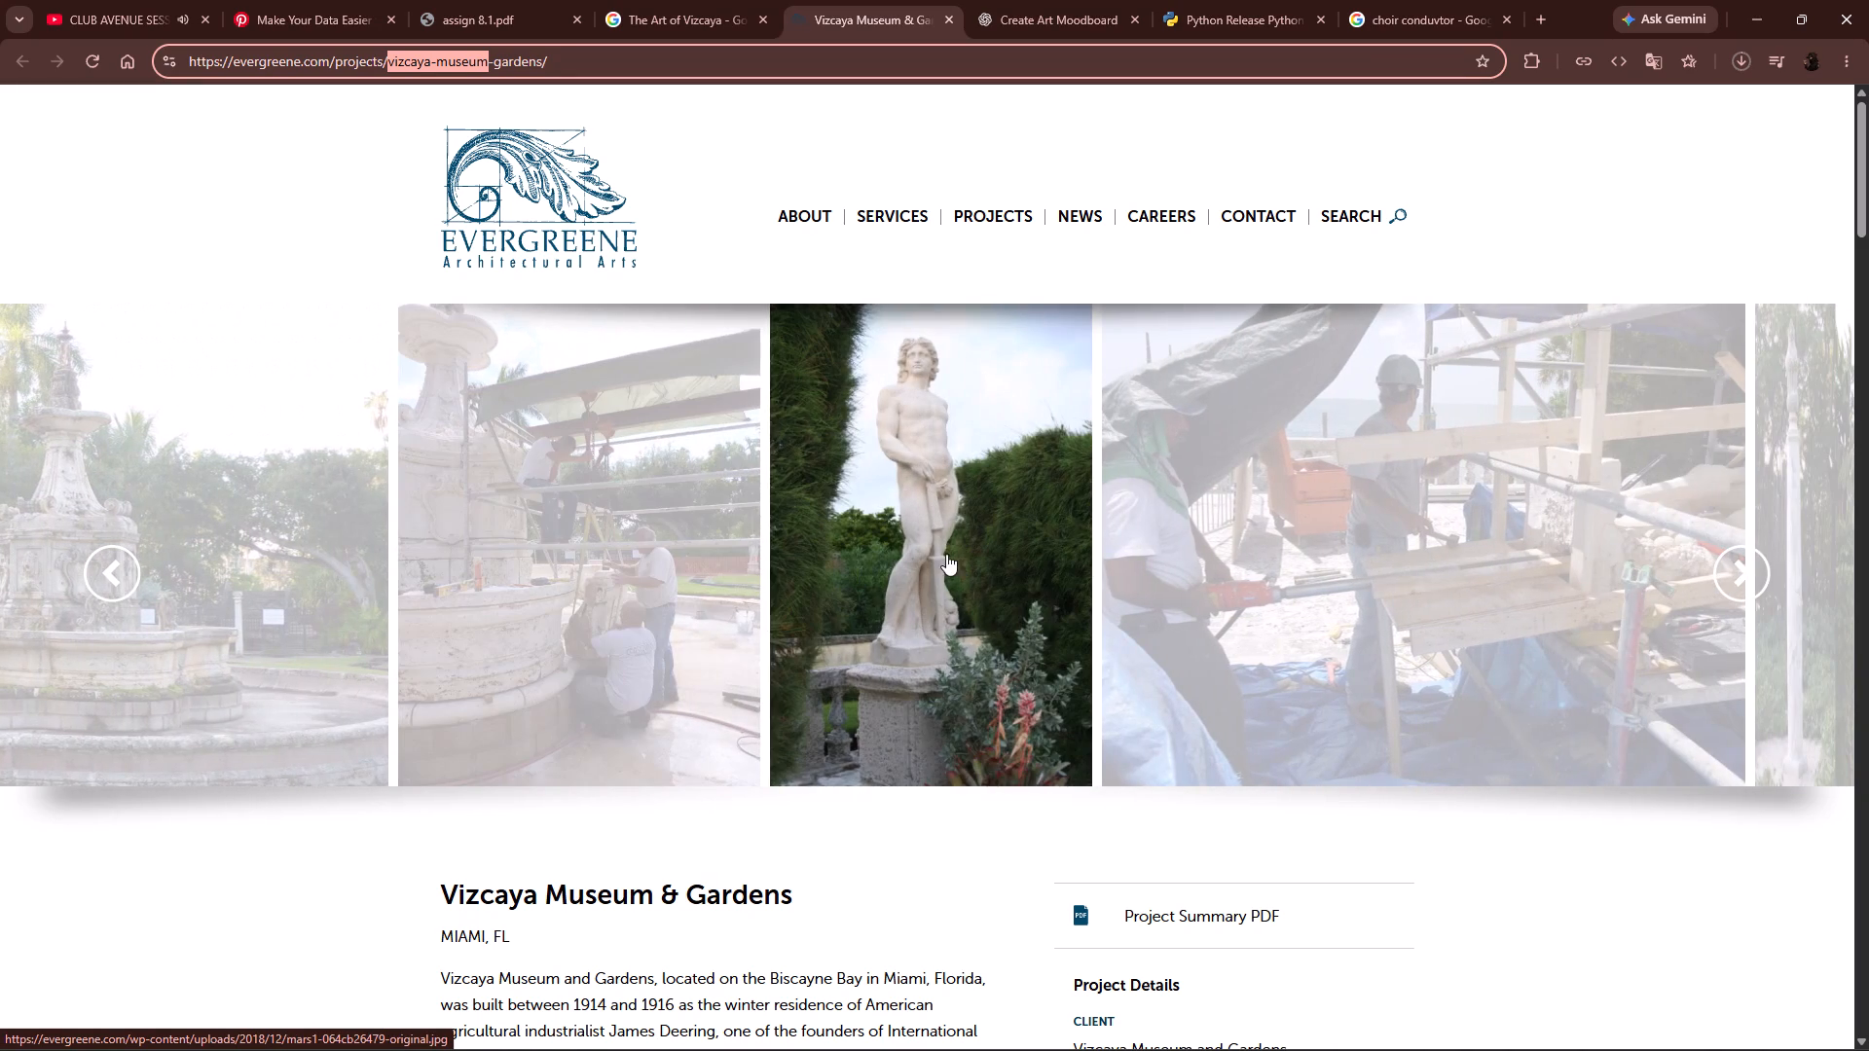
right_click(933, 482)
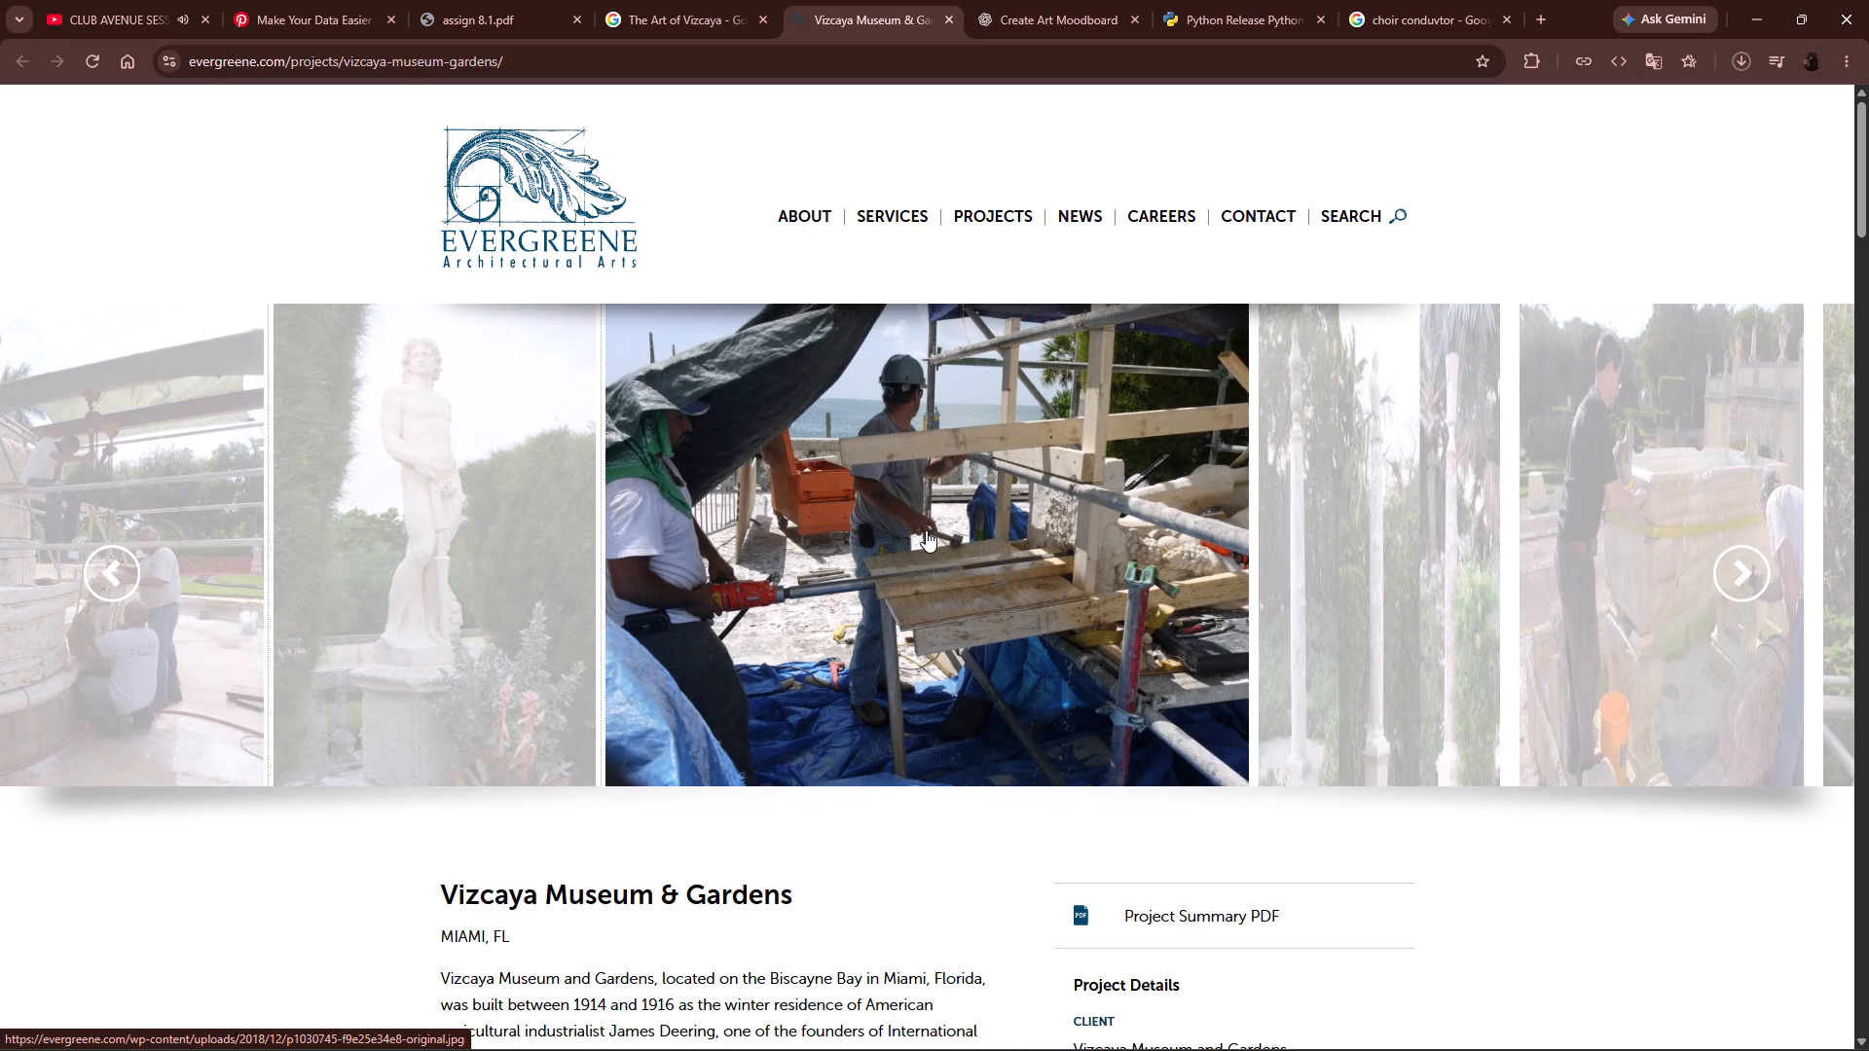
scroll(1040, 524, "down", 4)
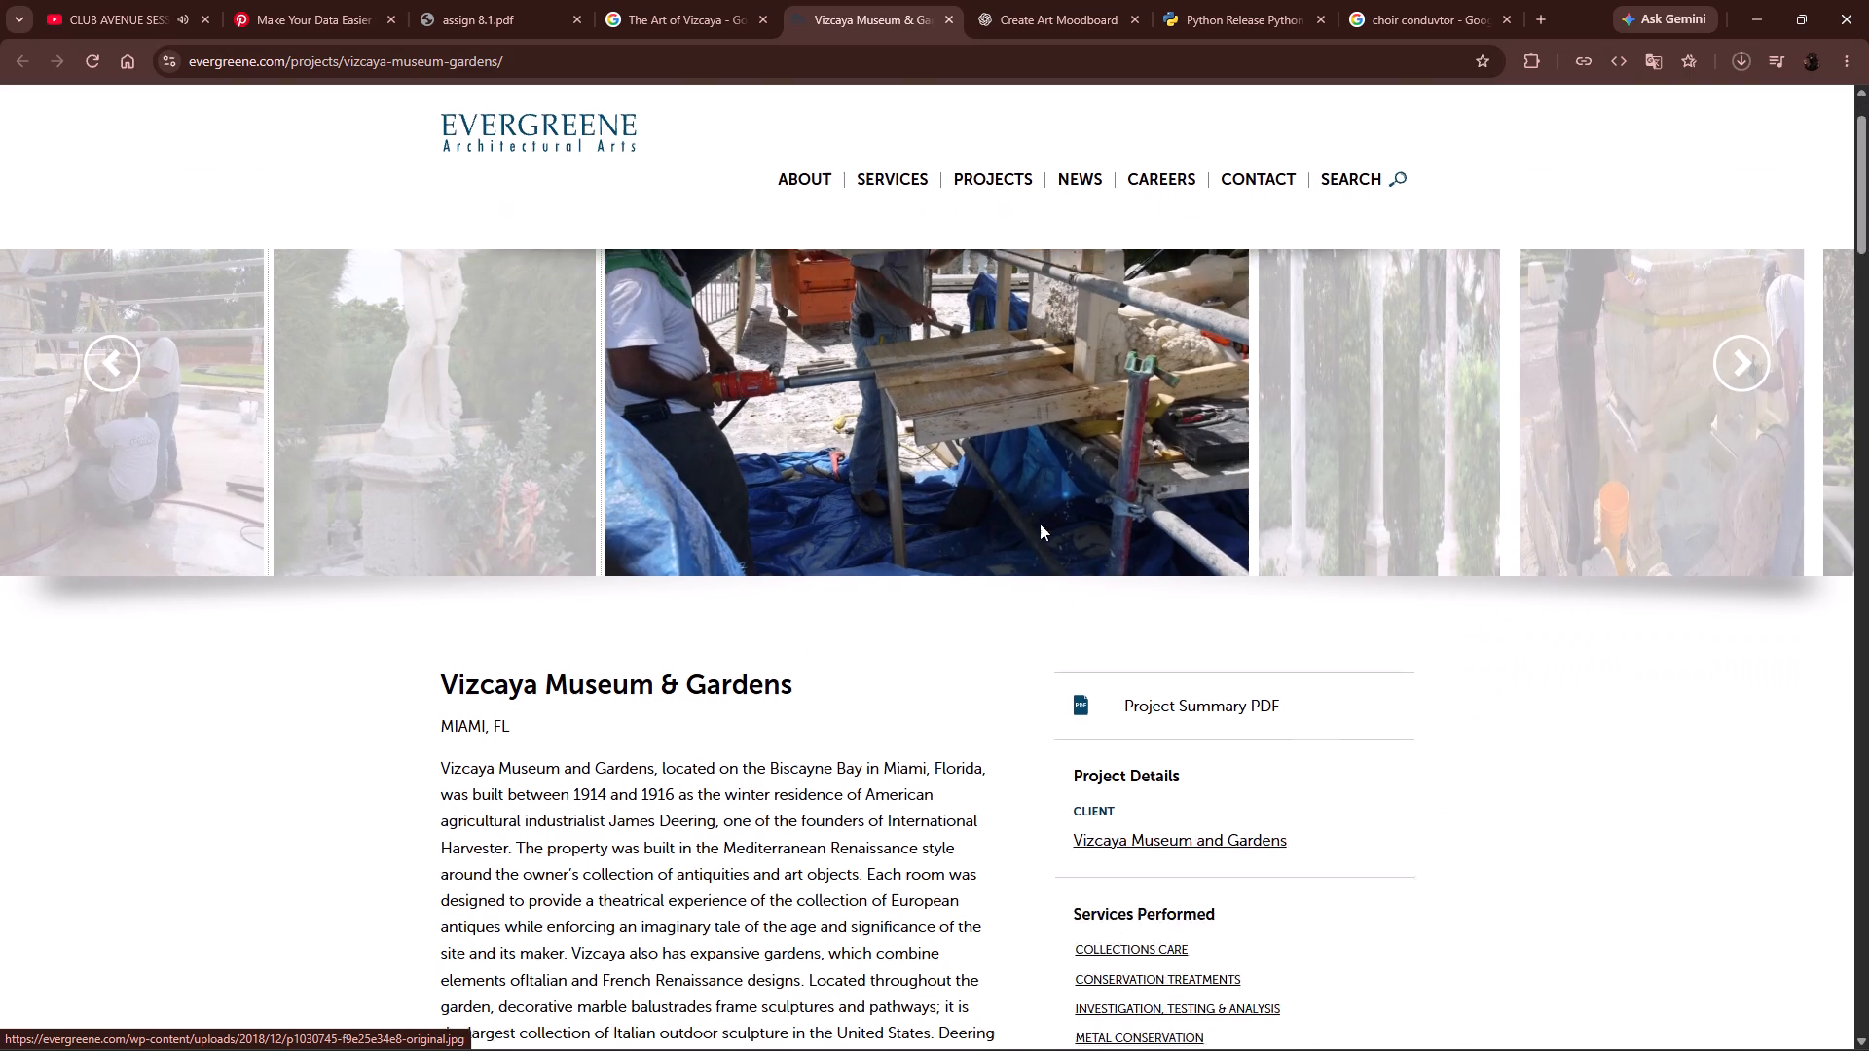
scroll(1040, 524, "down", 7)
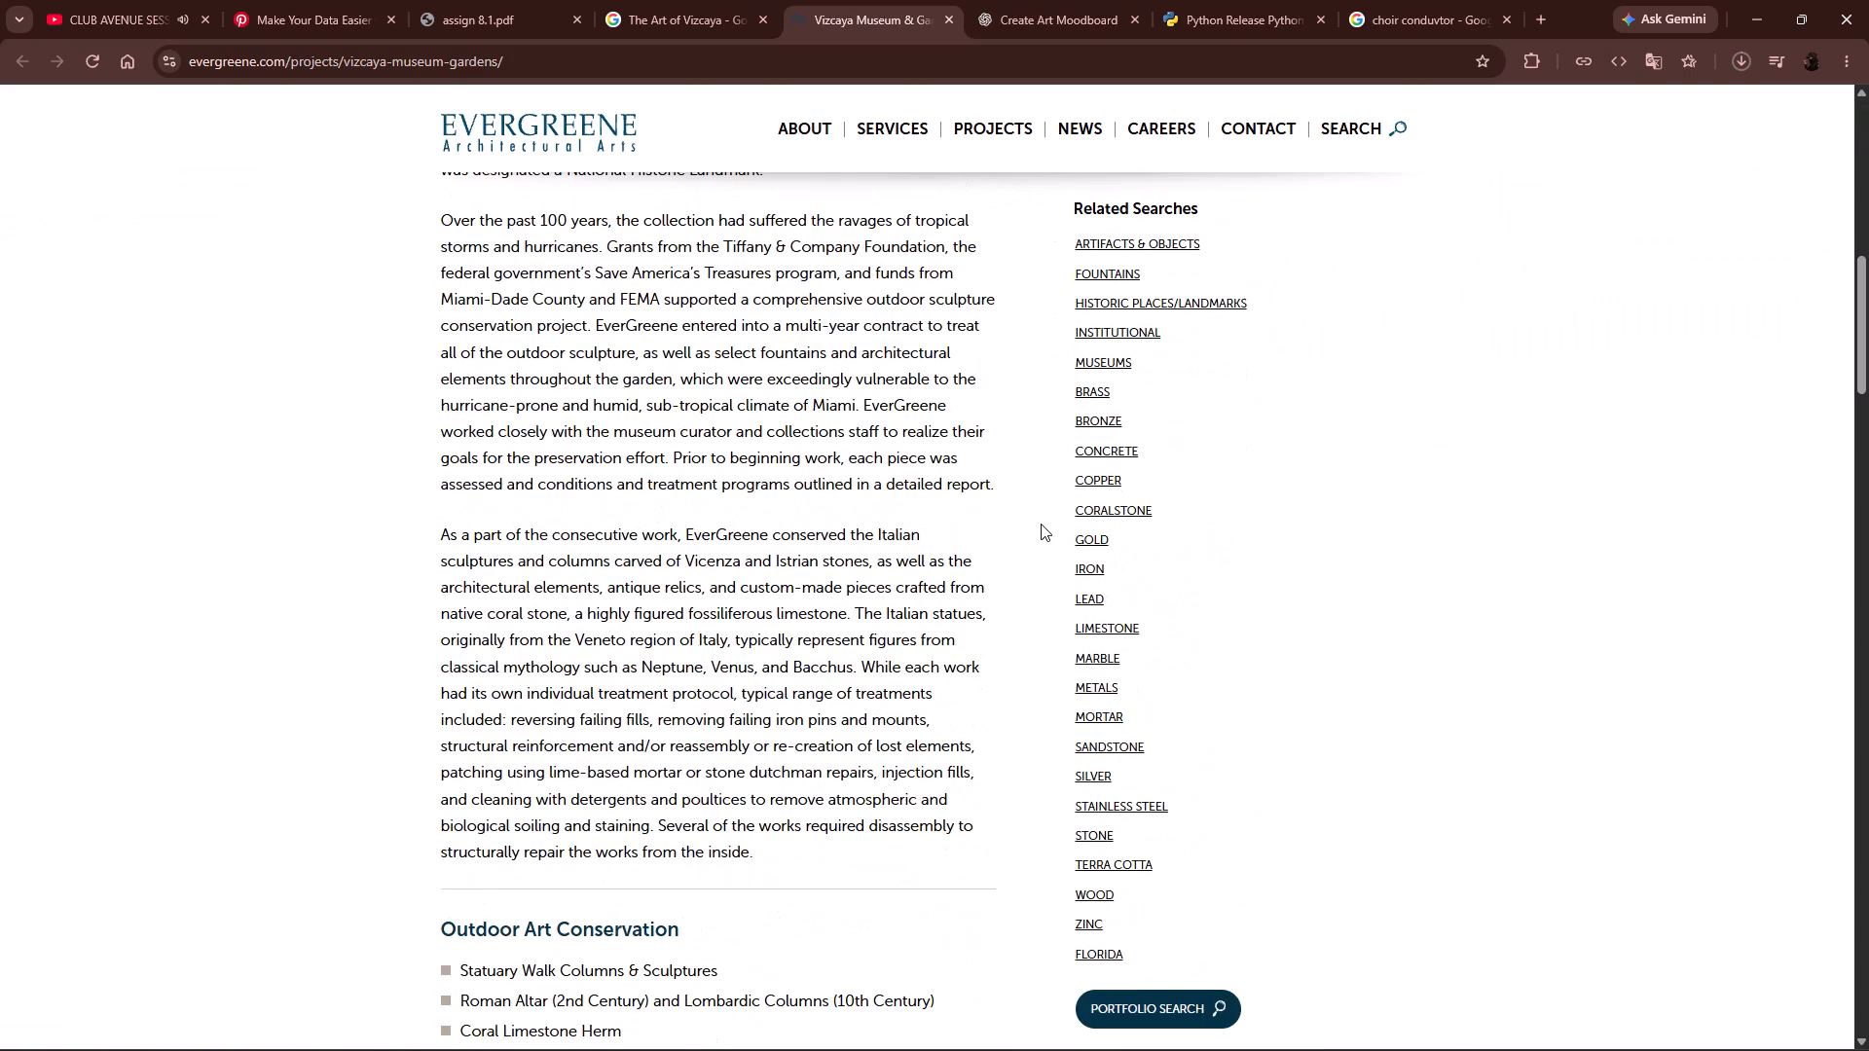
scroll(1041, 522, "up", 8)
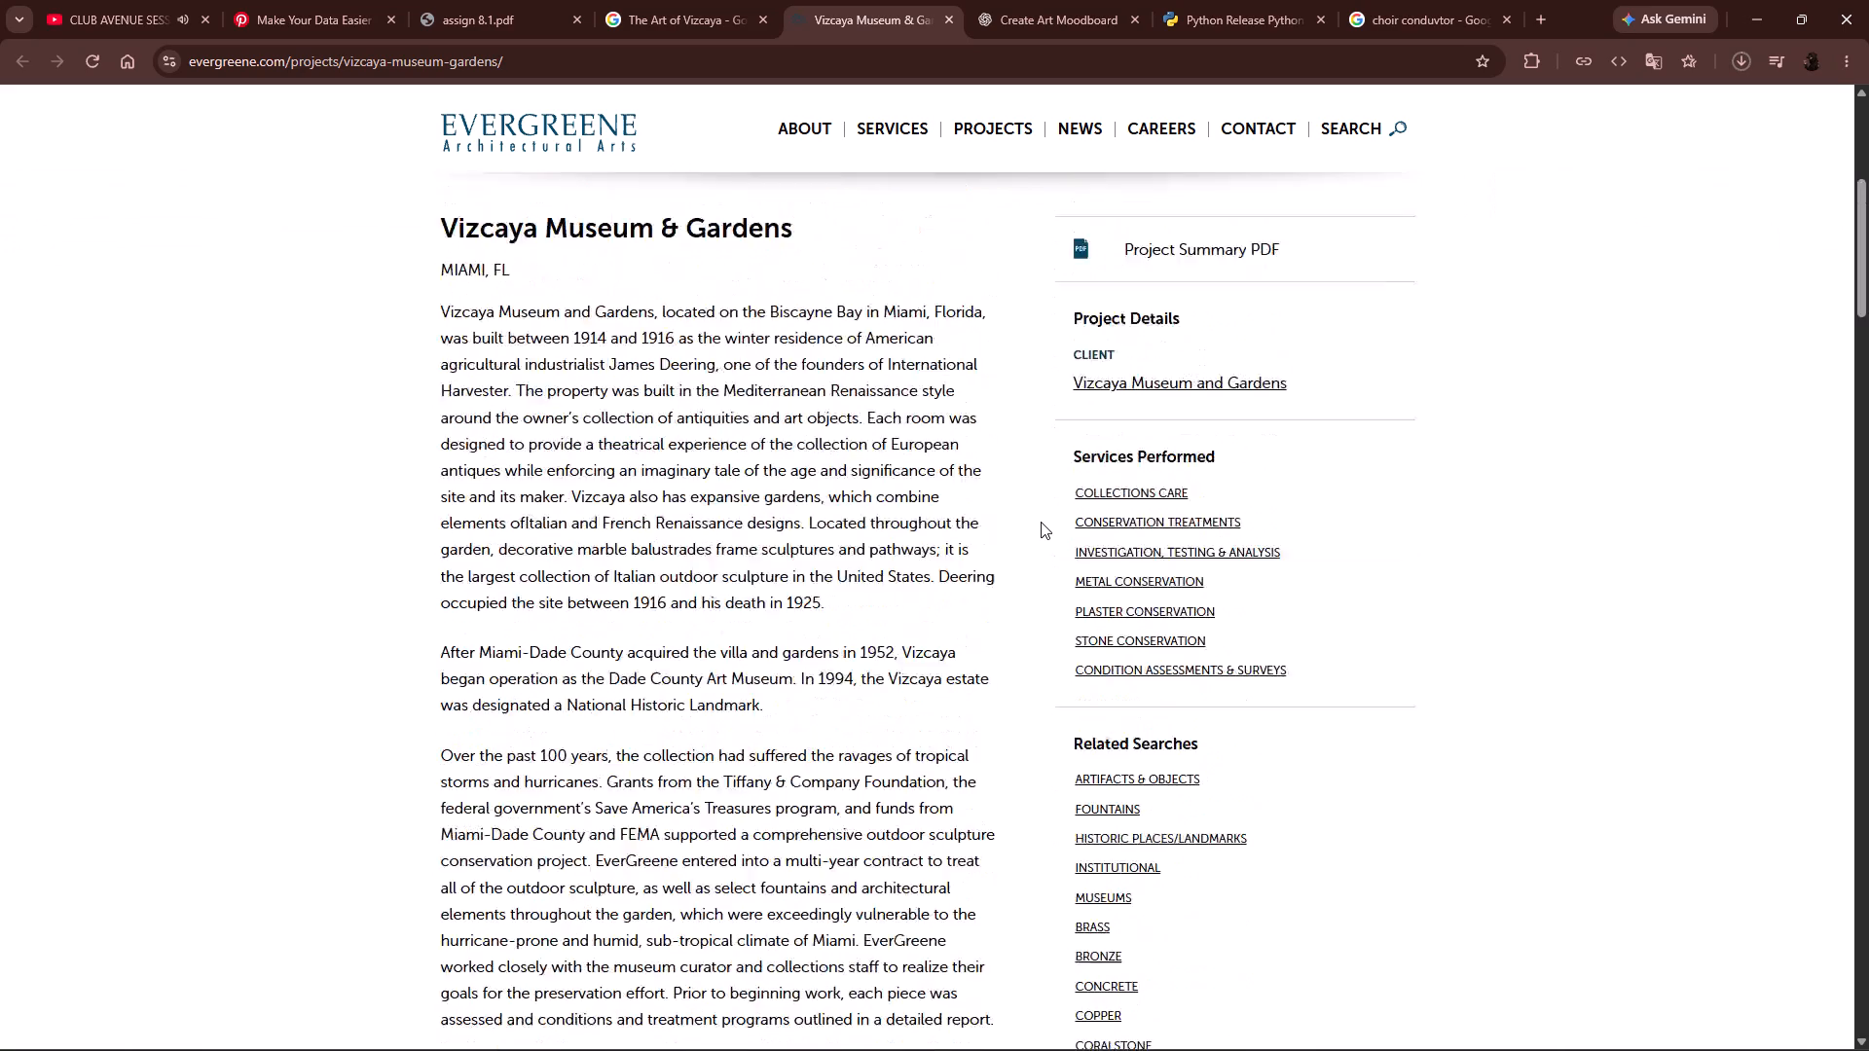
scroll(1043, 520, "up", 2)
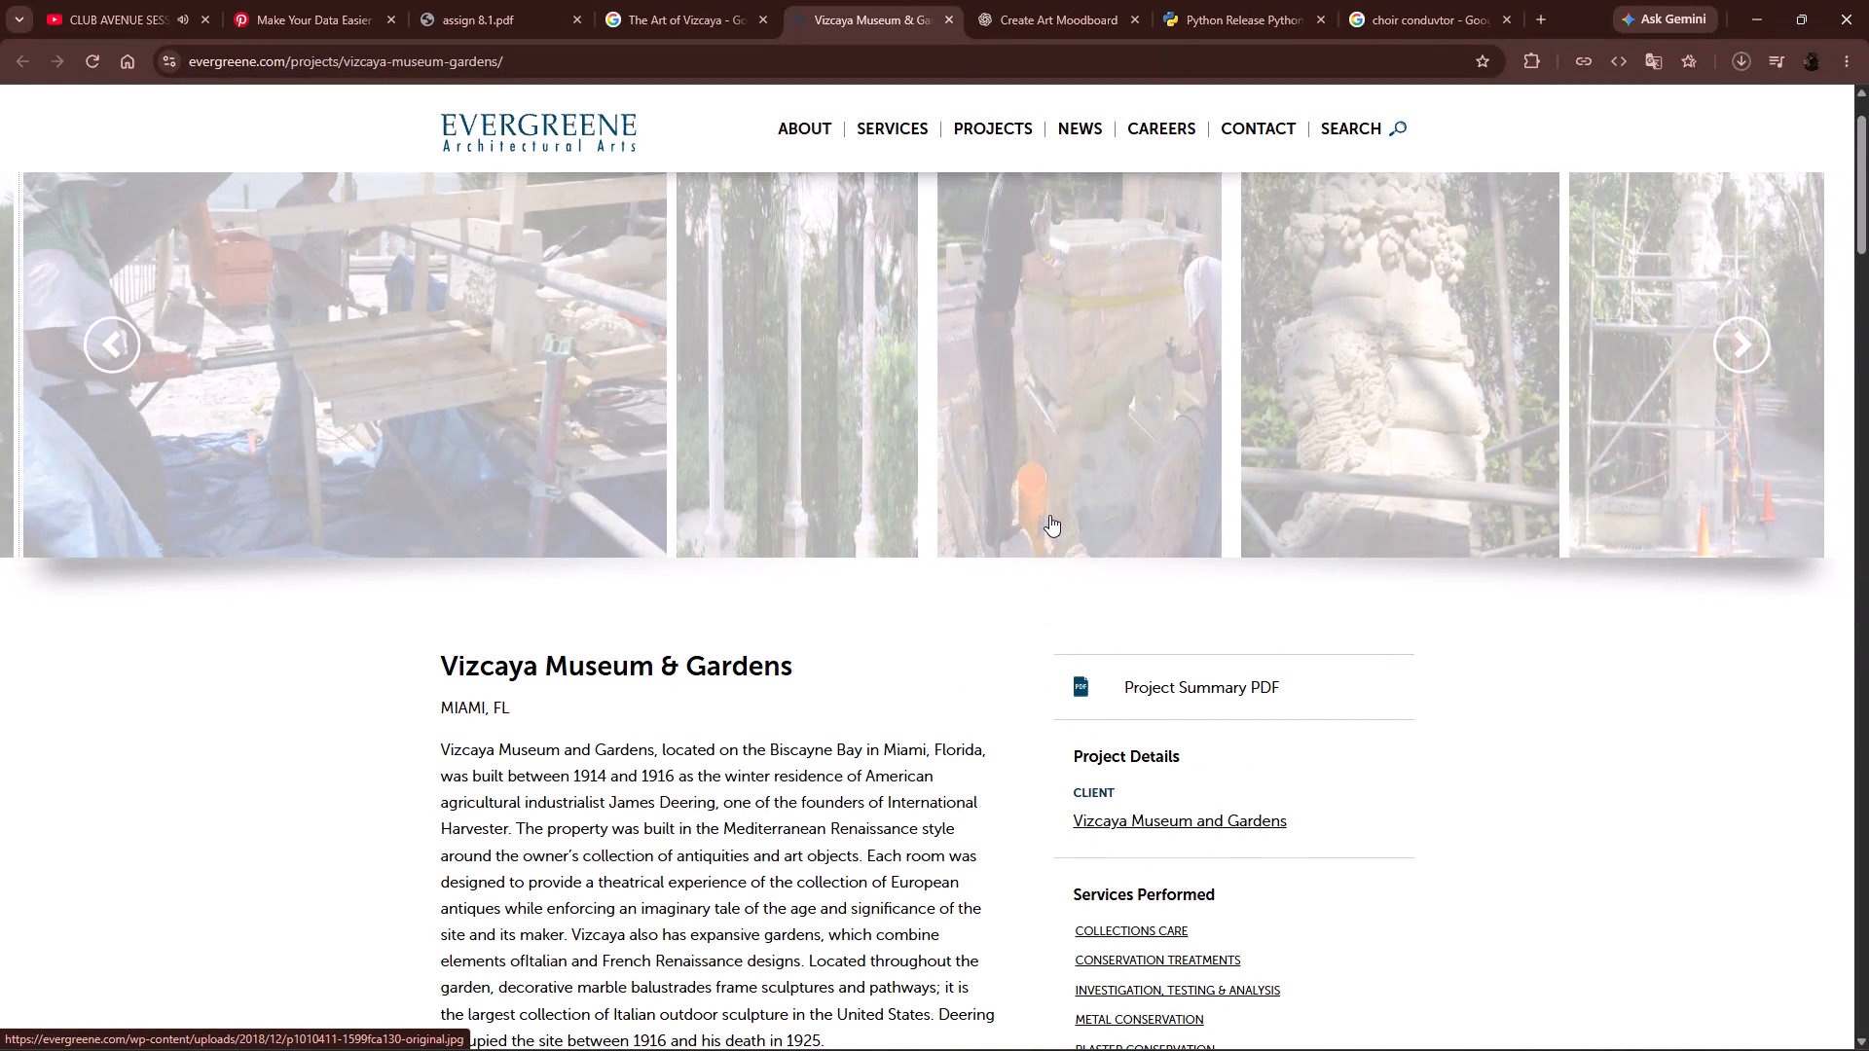
scroll(1050, 517, "down", 20)
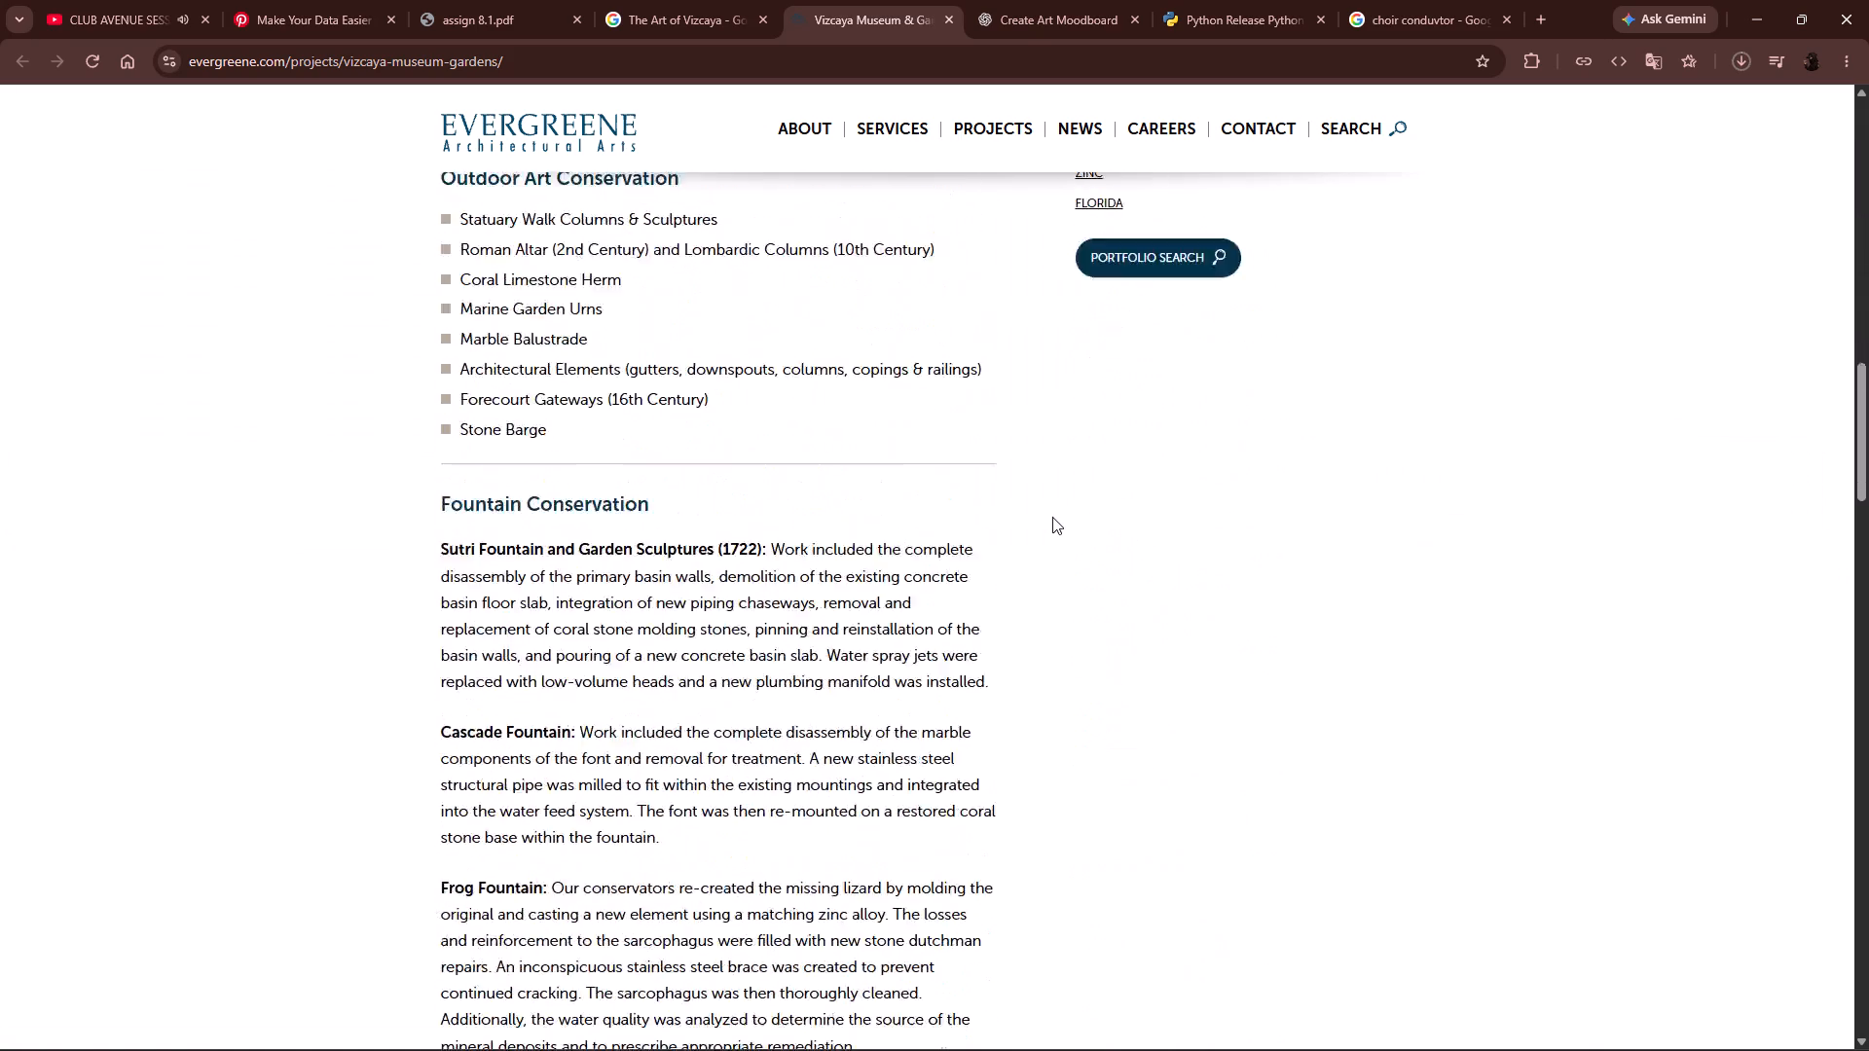
scroll(1052, 517, "down", 15)
scroll(1052, 518, "down", 11)
scroll(1056, 520, "up", 5)
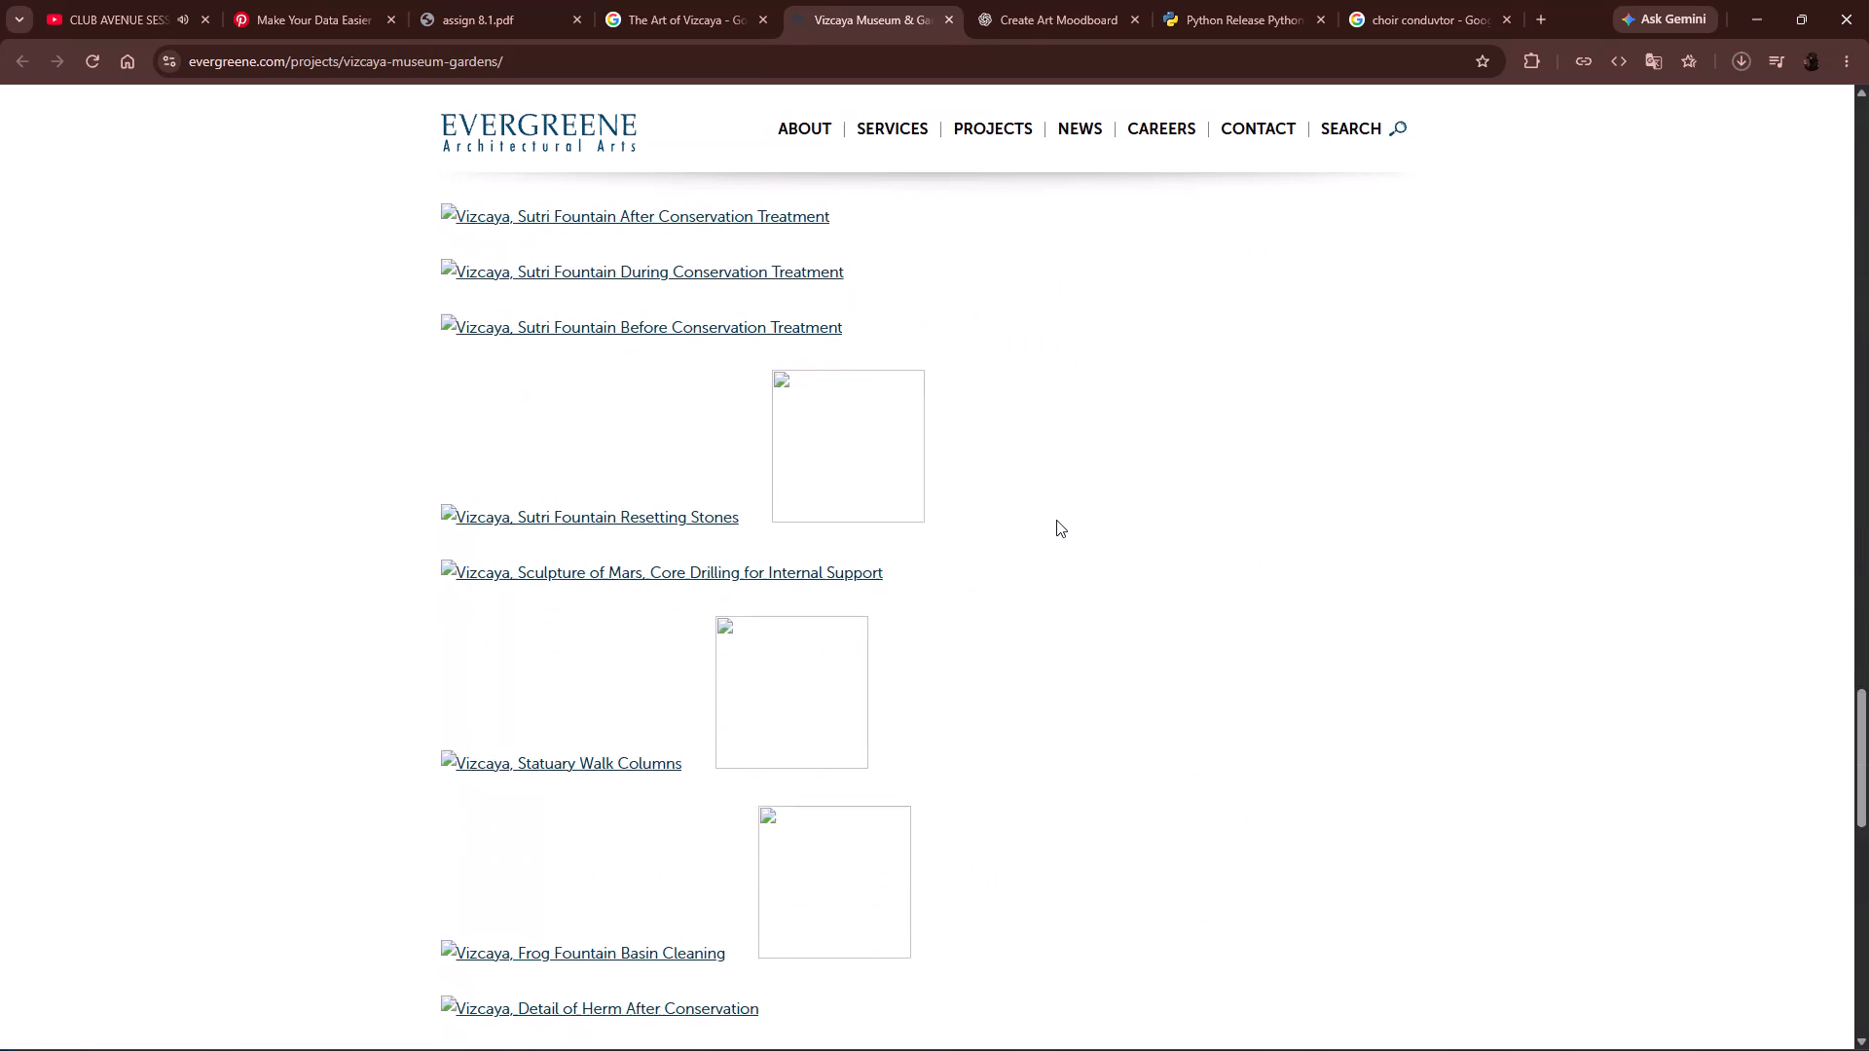
scroll(1056, 520, "up", 20)
scroll(1114, 345, "up", 7)
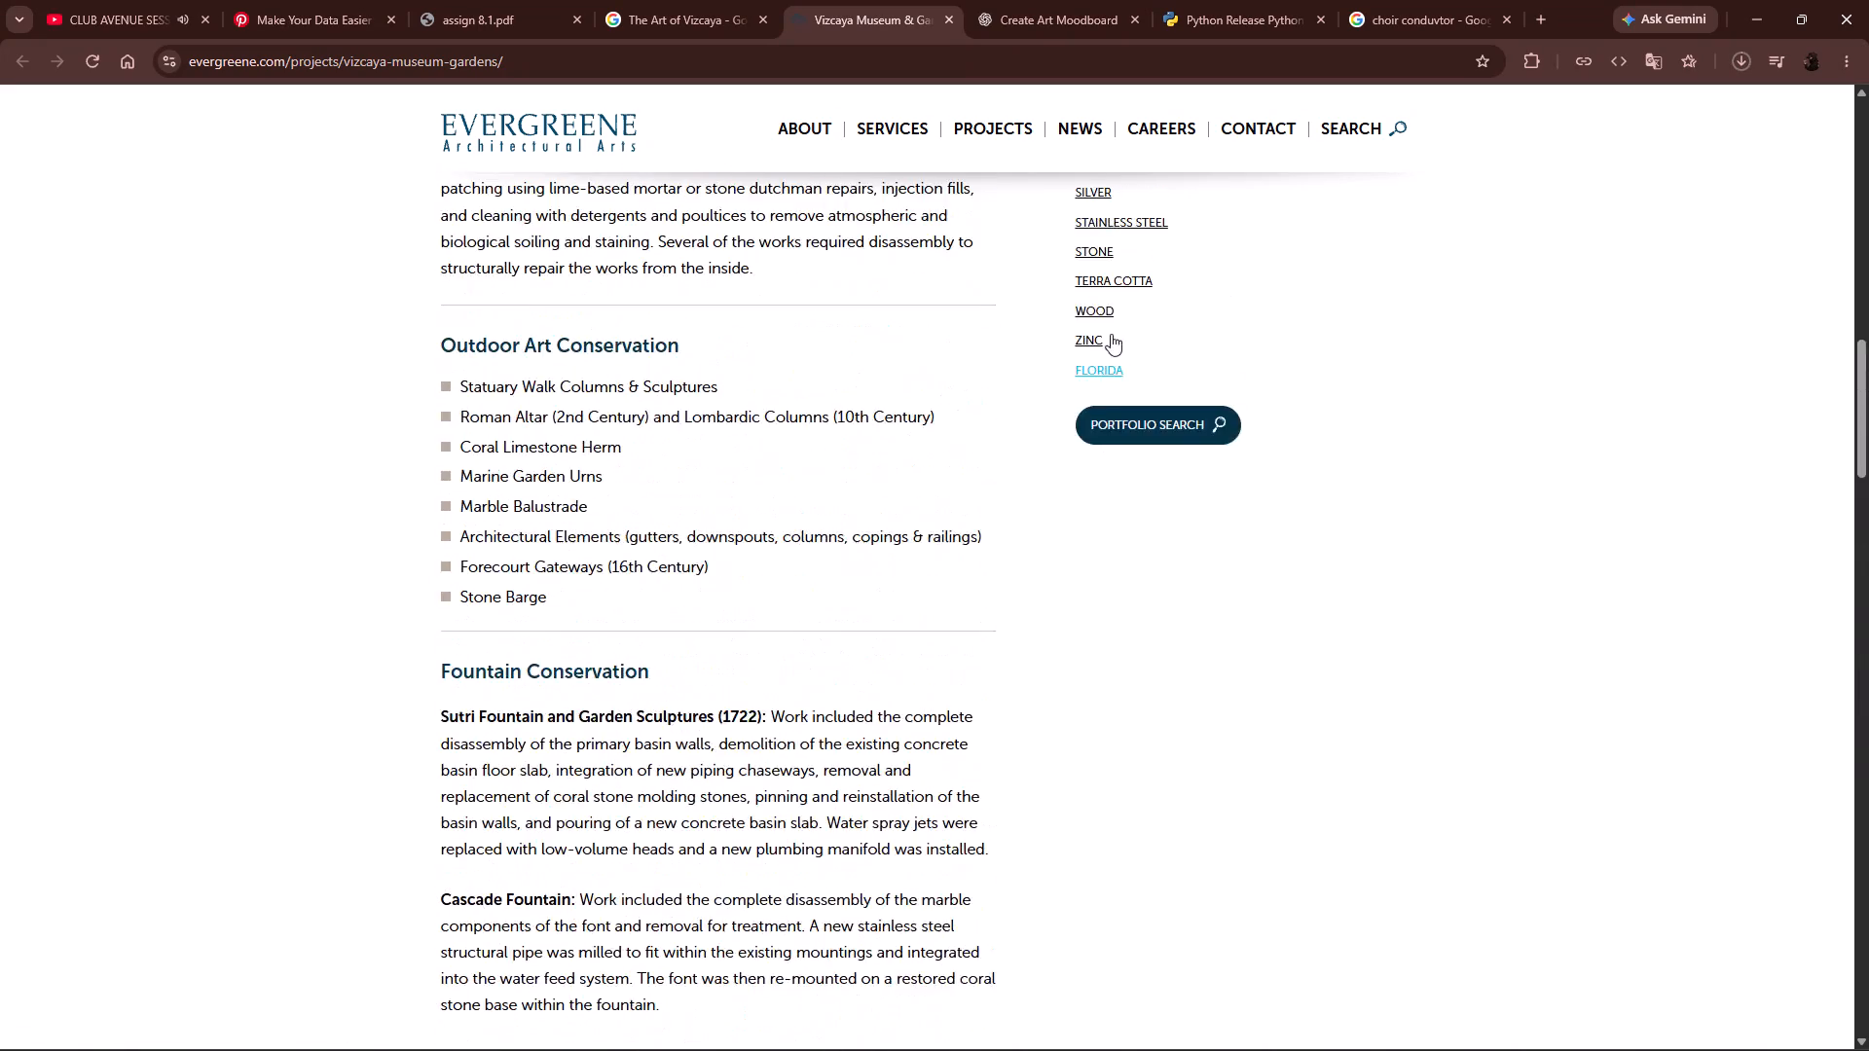
scroll(1111, 334, "up", 10)
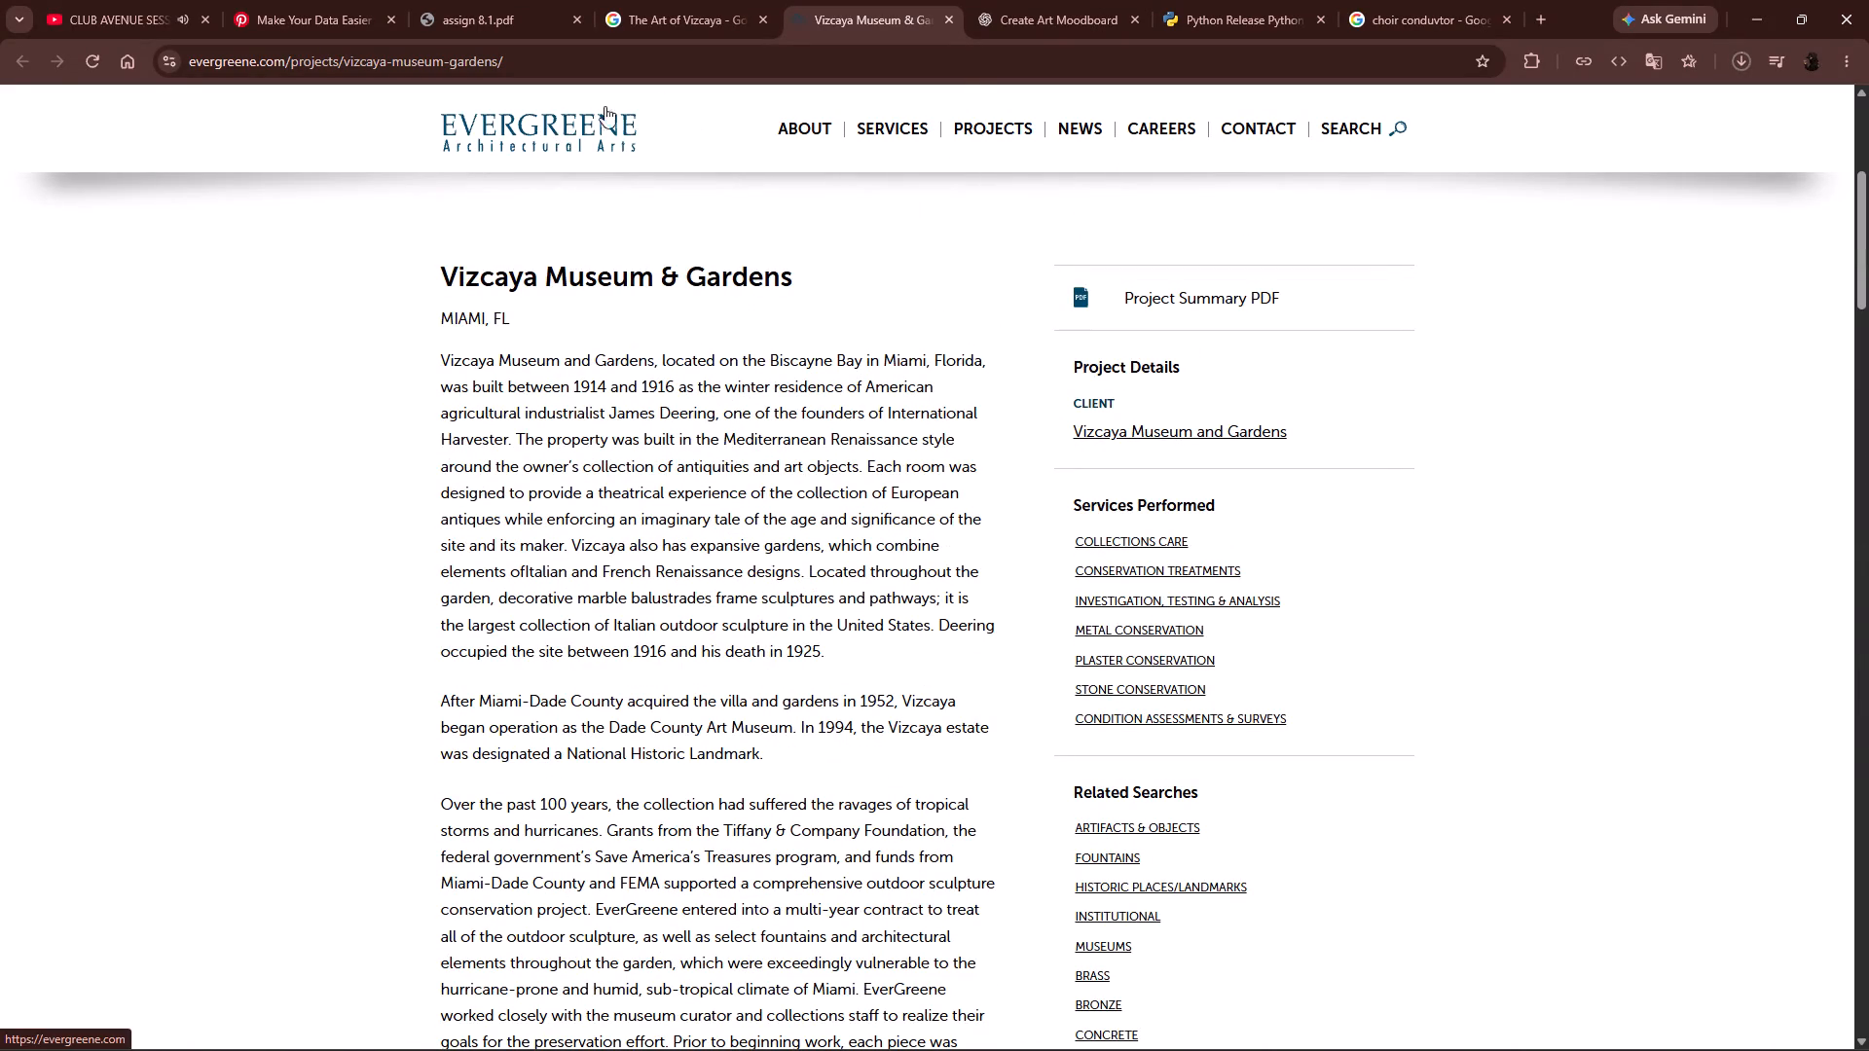
Close the choir conductor search tab and the Python release page tab.
left_click(1364, 14)
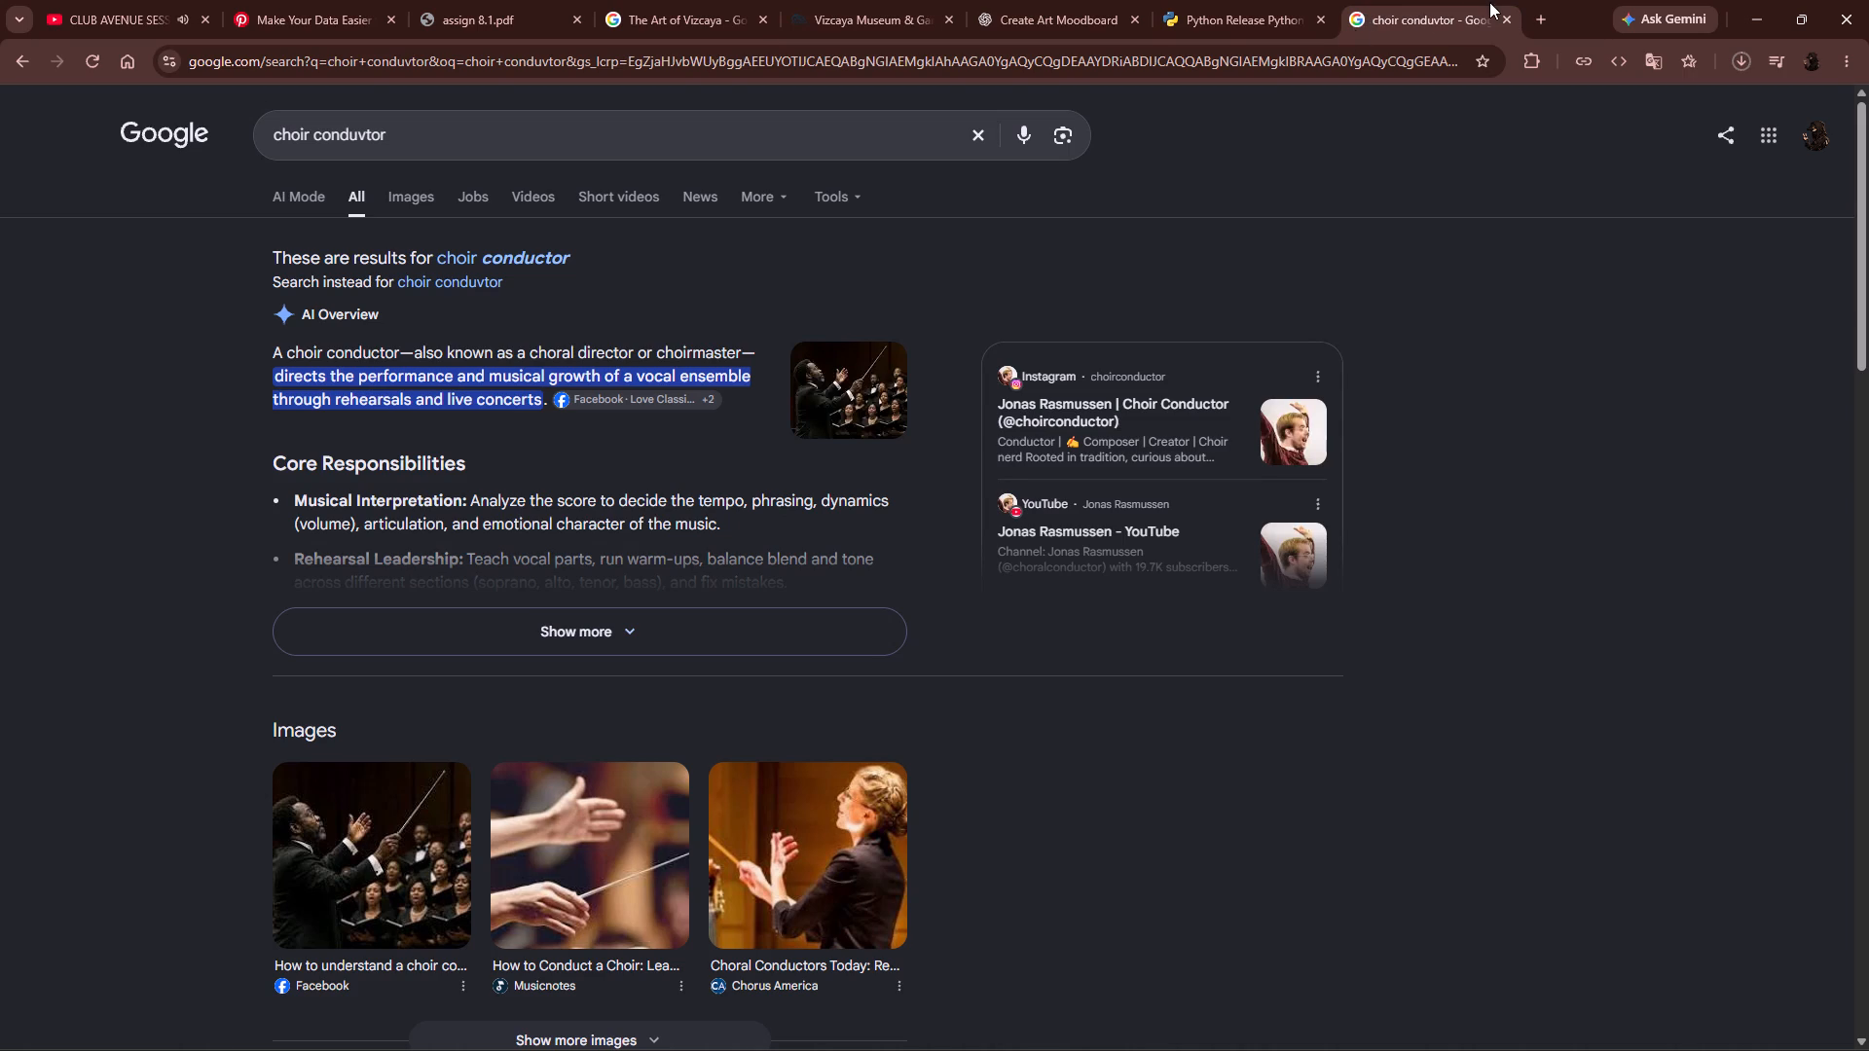
left_click(1506, 18)
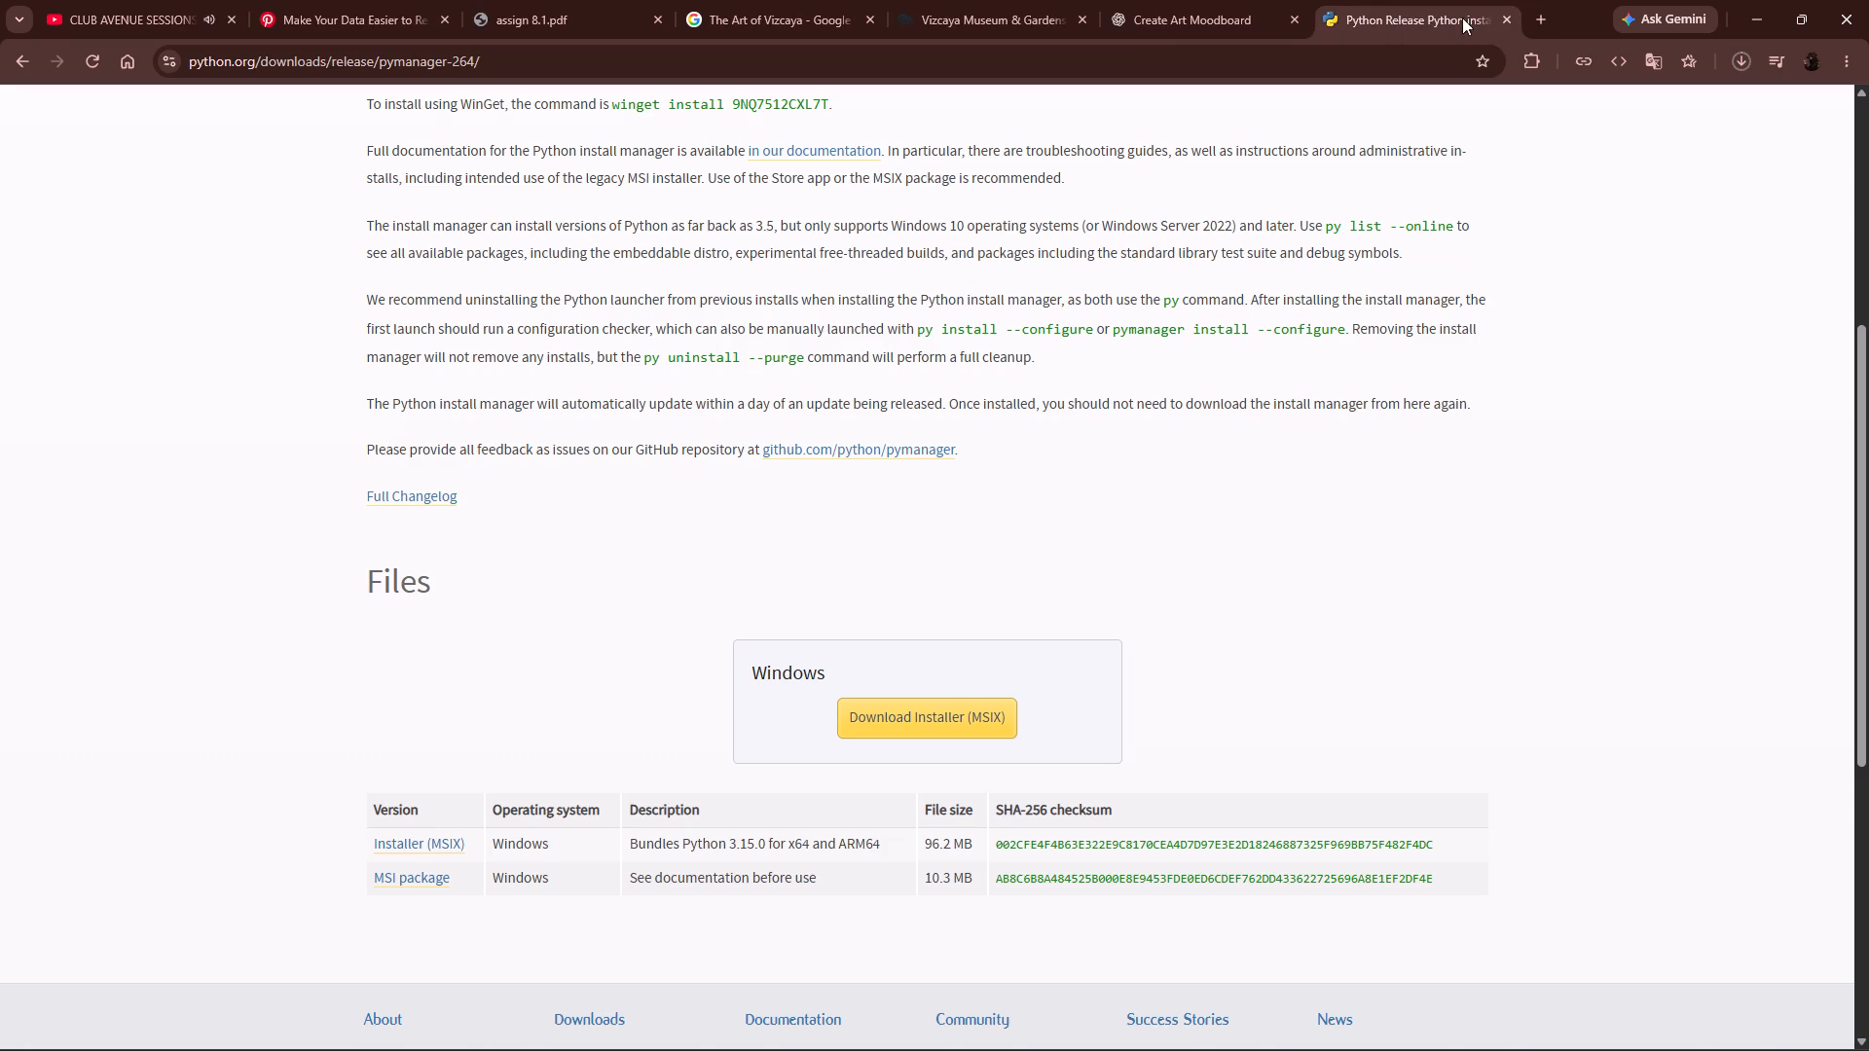
left_click(1504, 20)
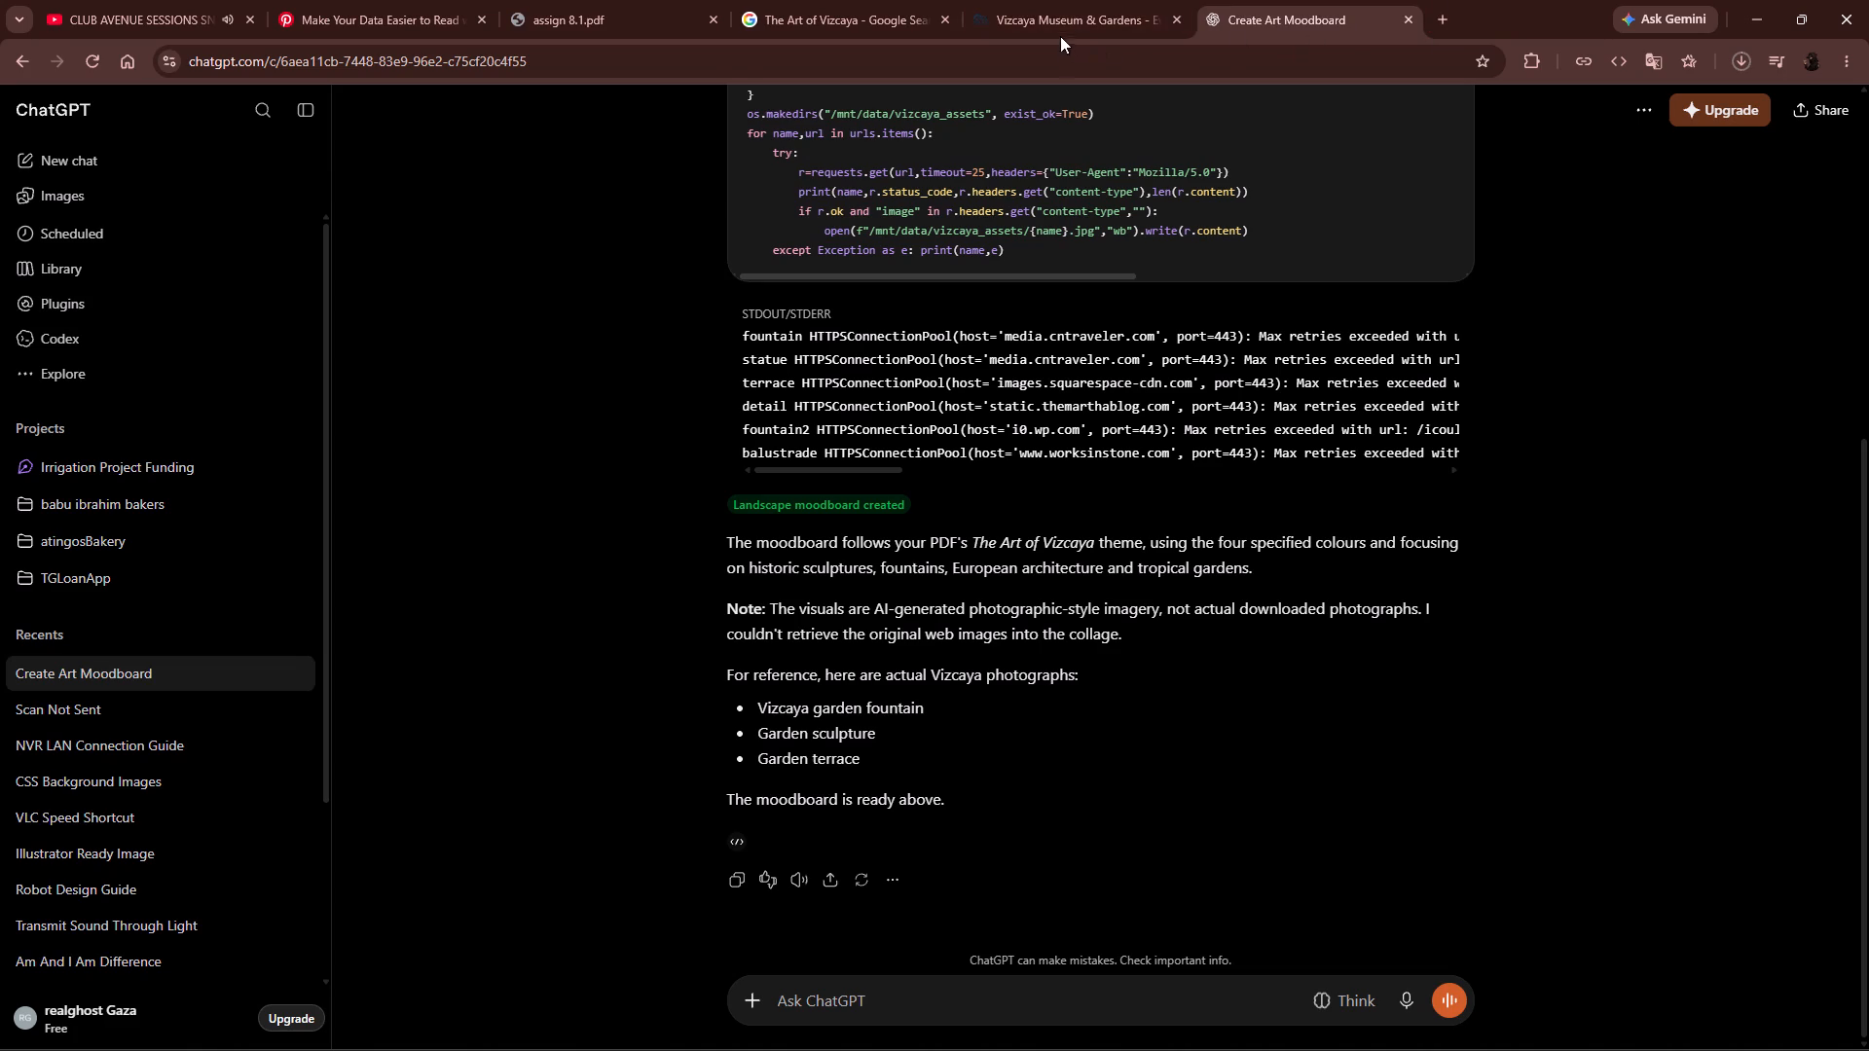
left_click(1061, 17)
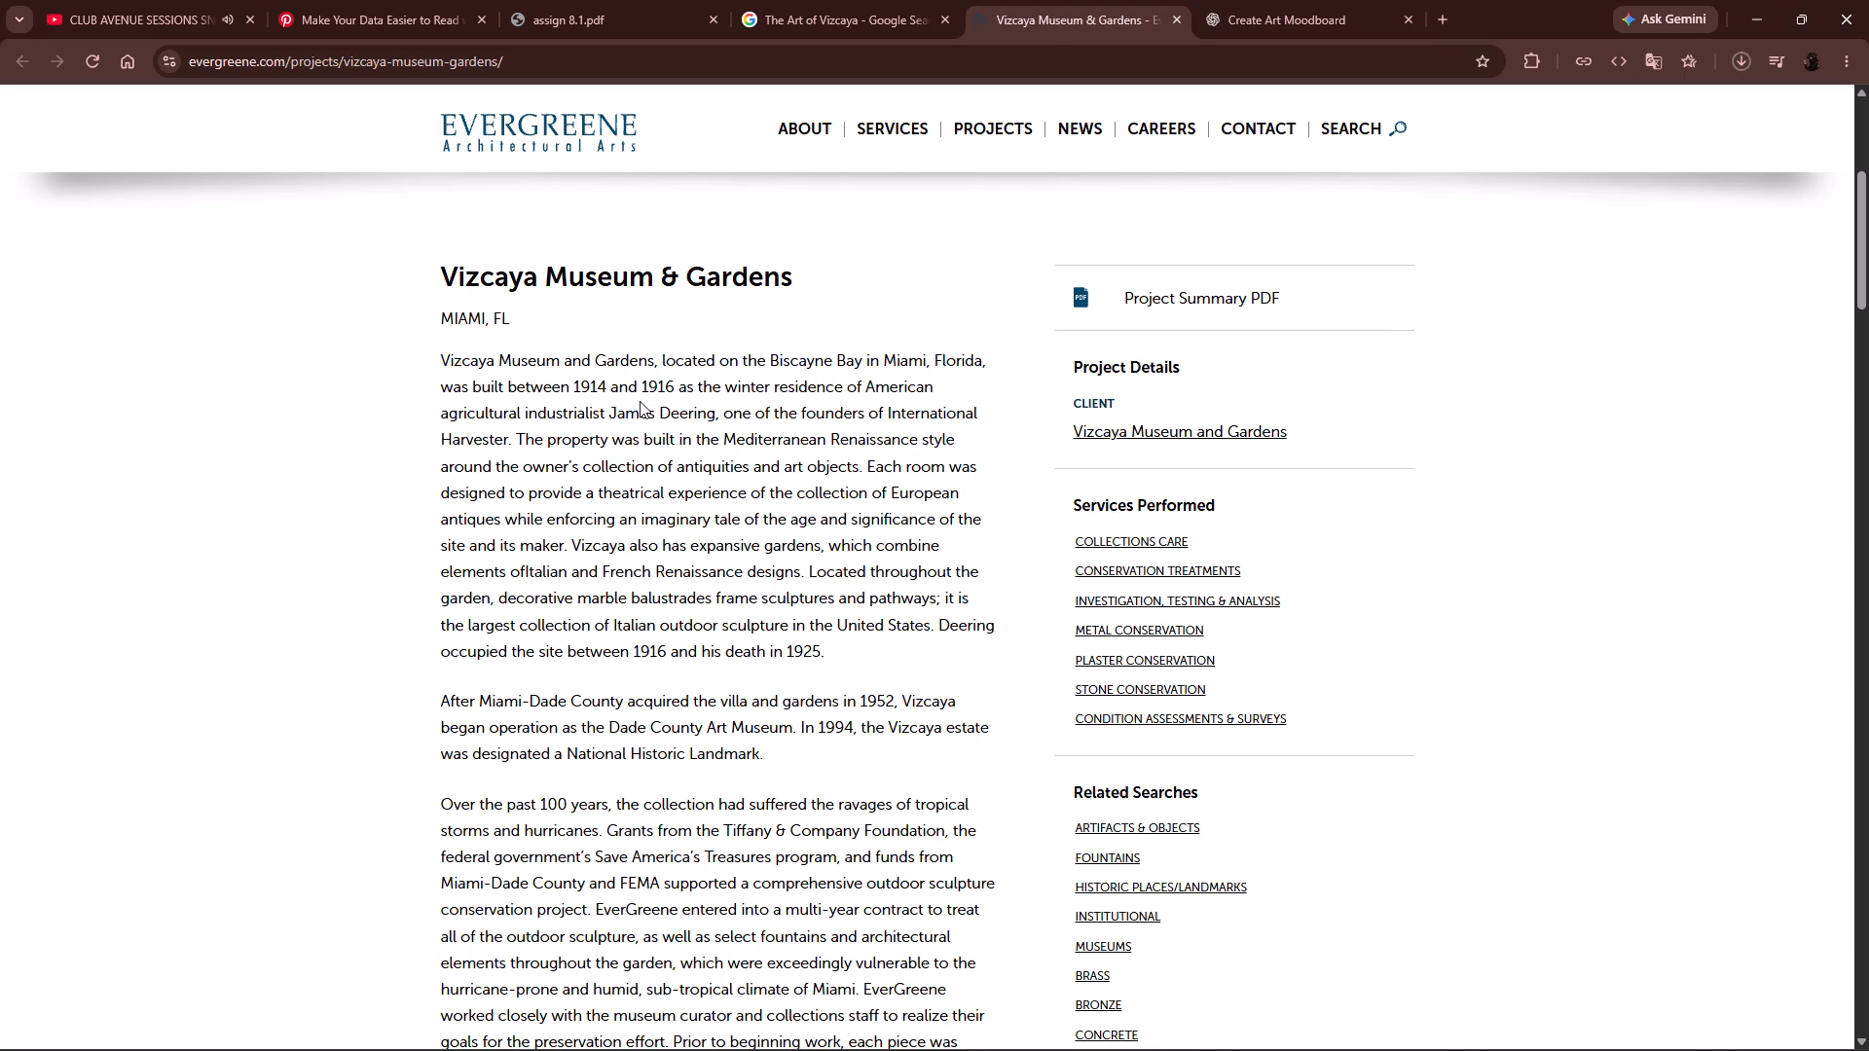
scroll(676, 359, "up", 8)
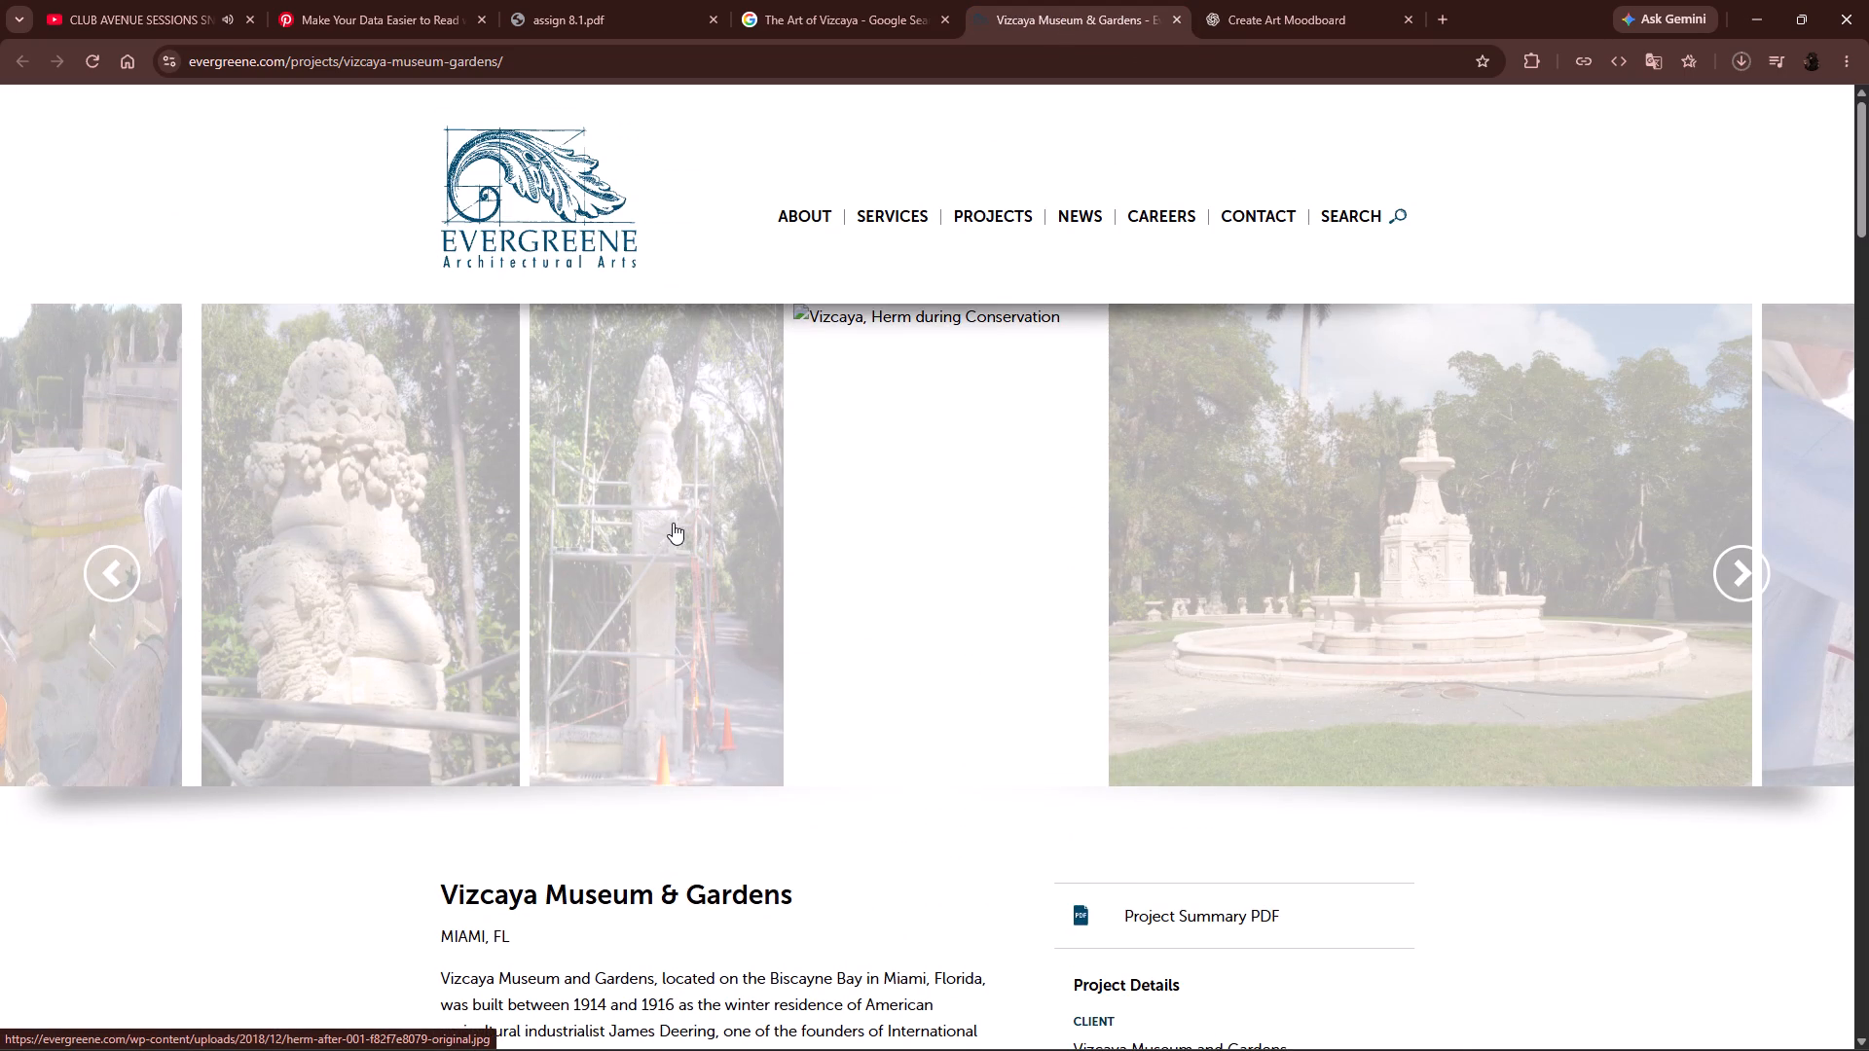
left_click(445, 584)
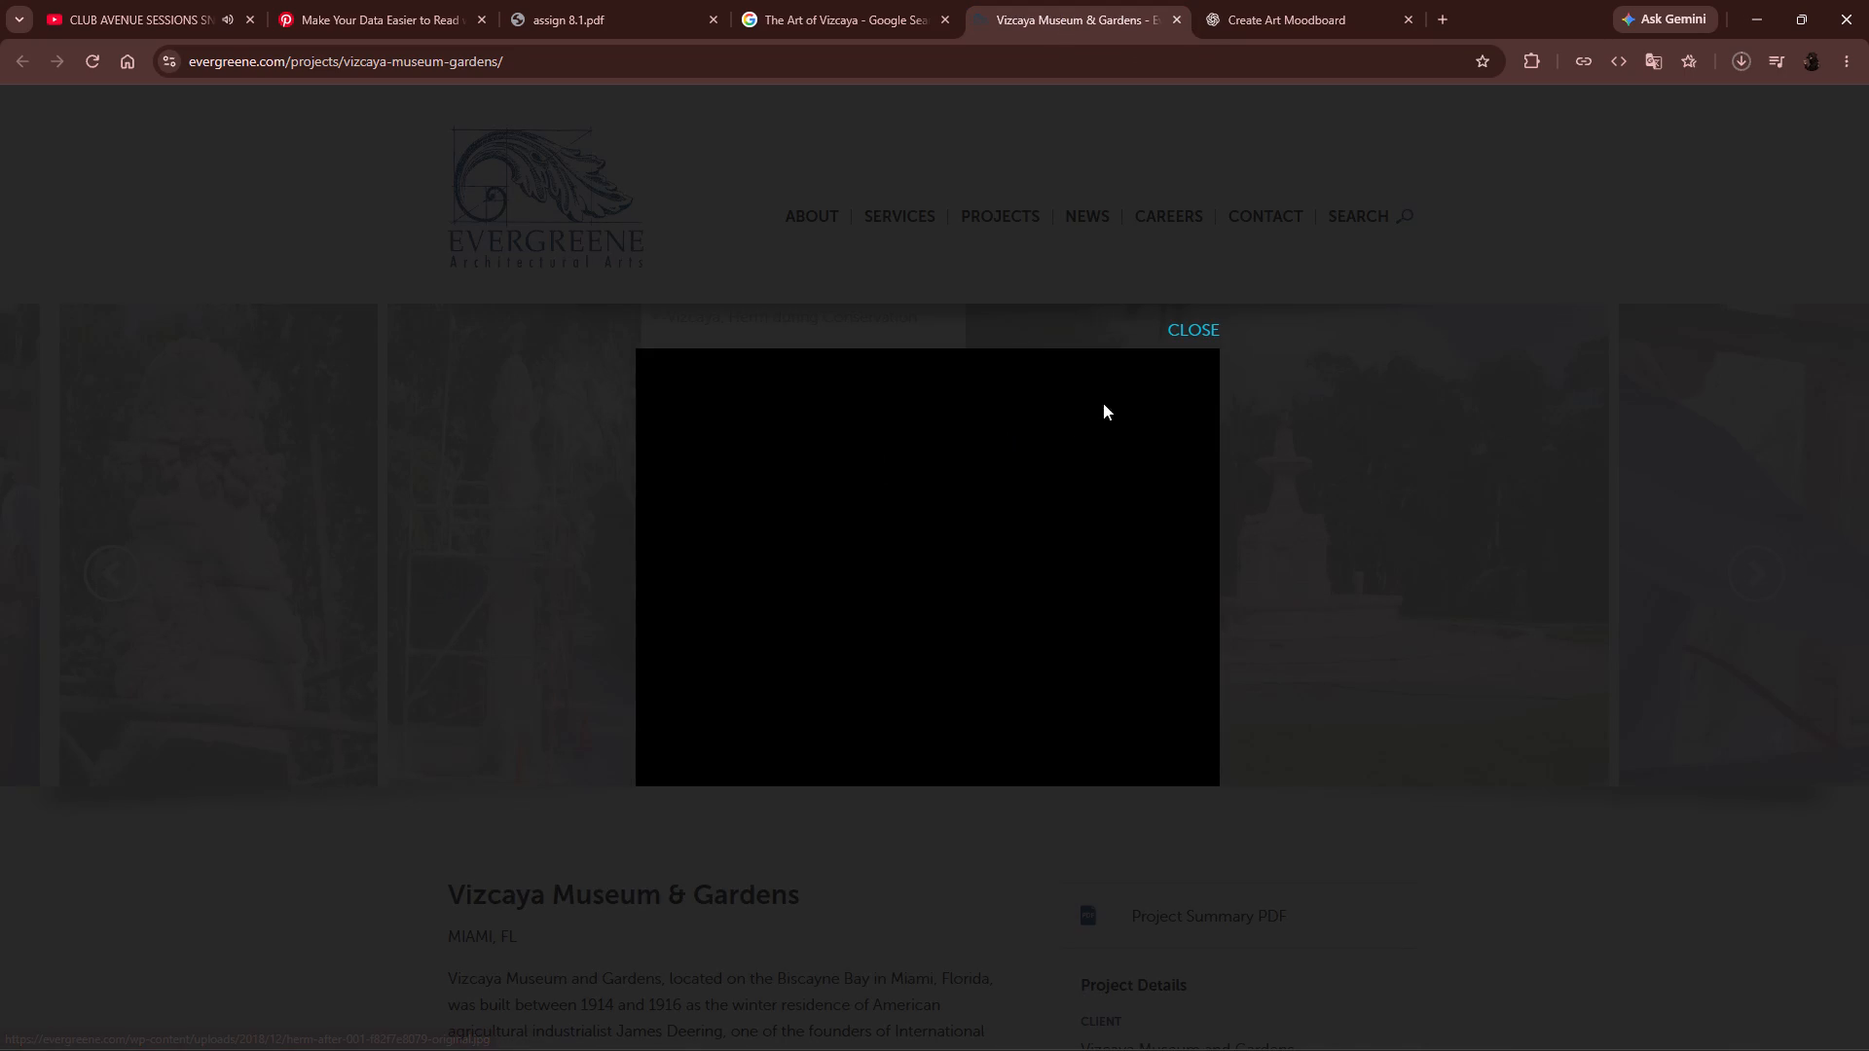
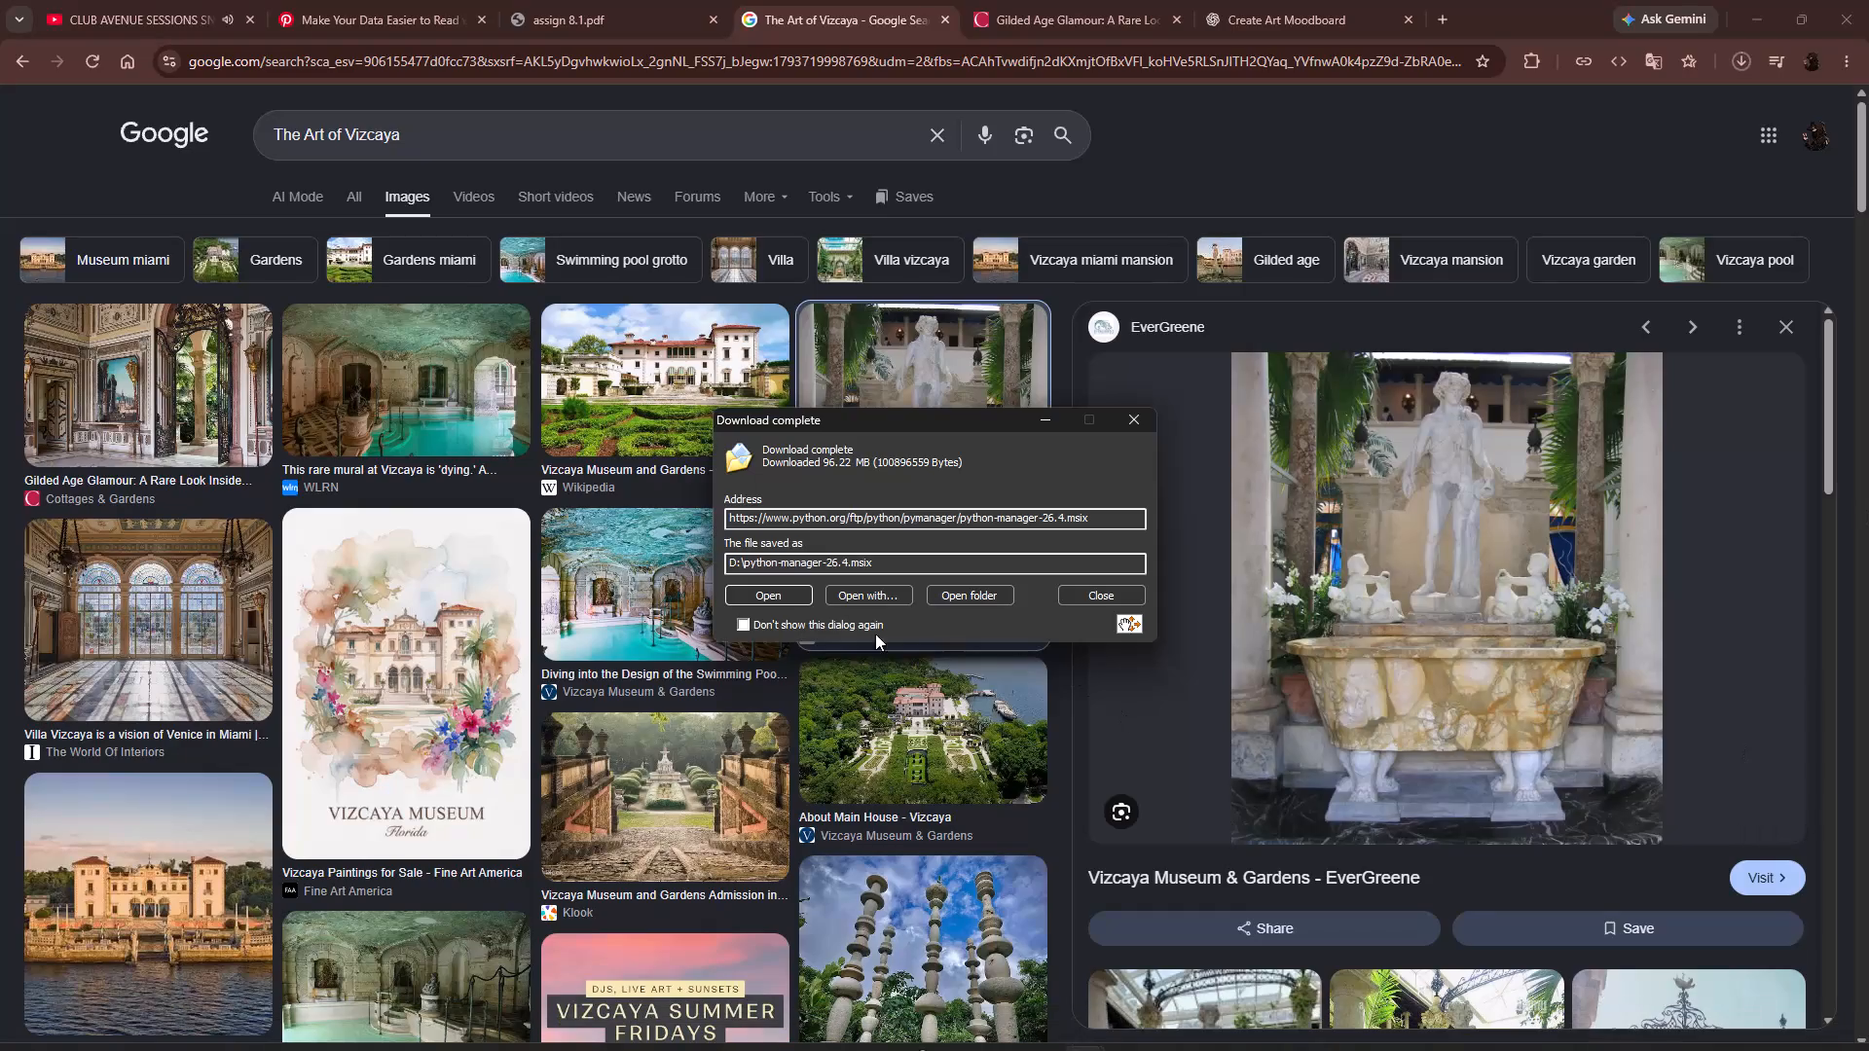
Open the folder holding the completed Python download on drive D and select the python-manager-26.4 installer file.
left_click(950, 598)
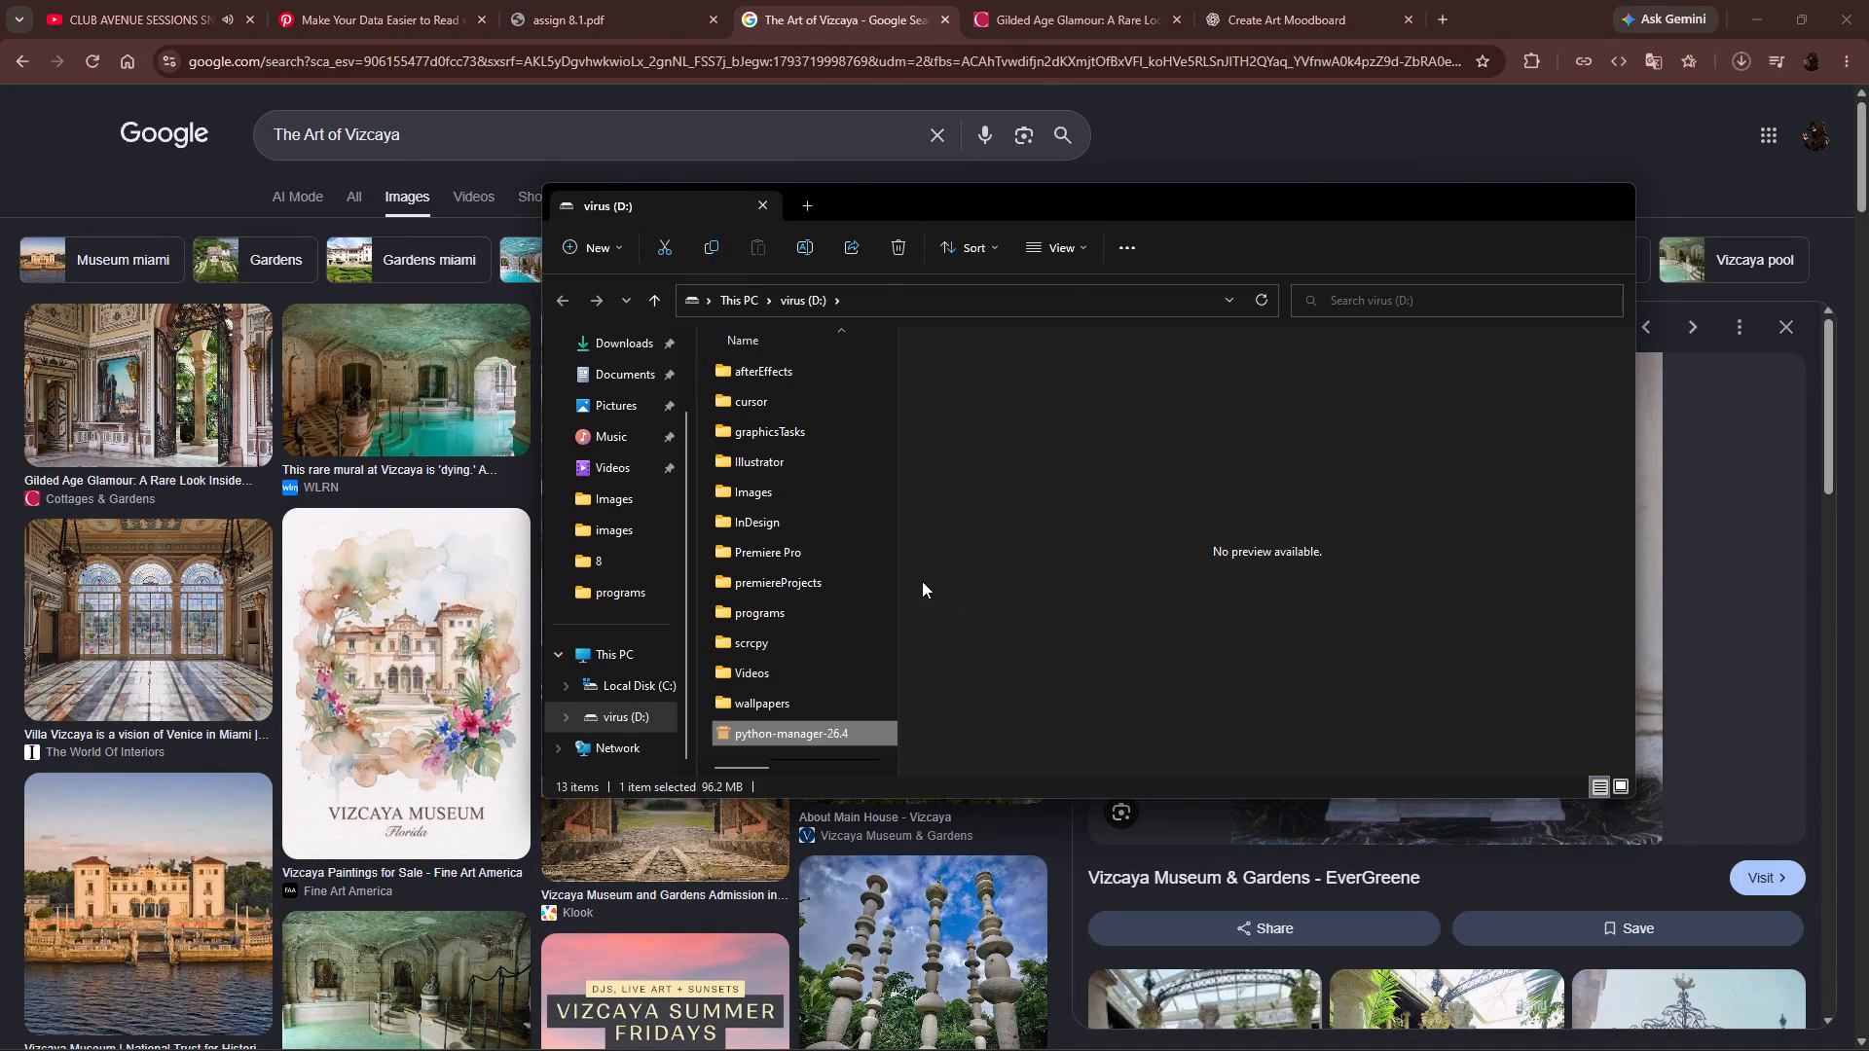
left_click(817, 731)
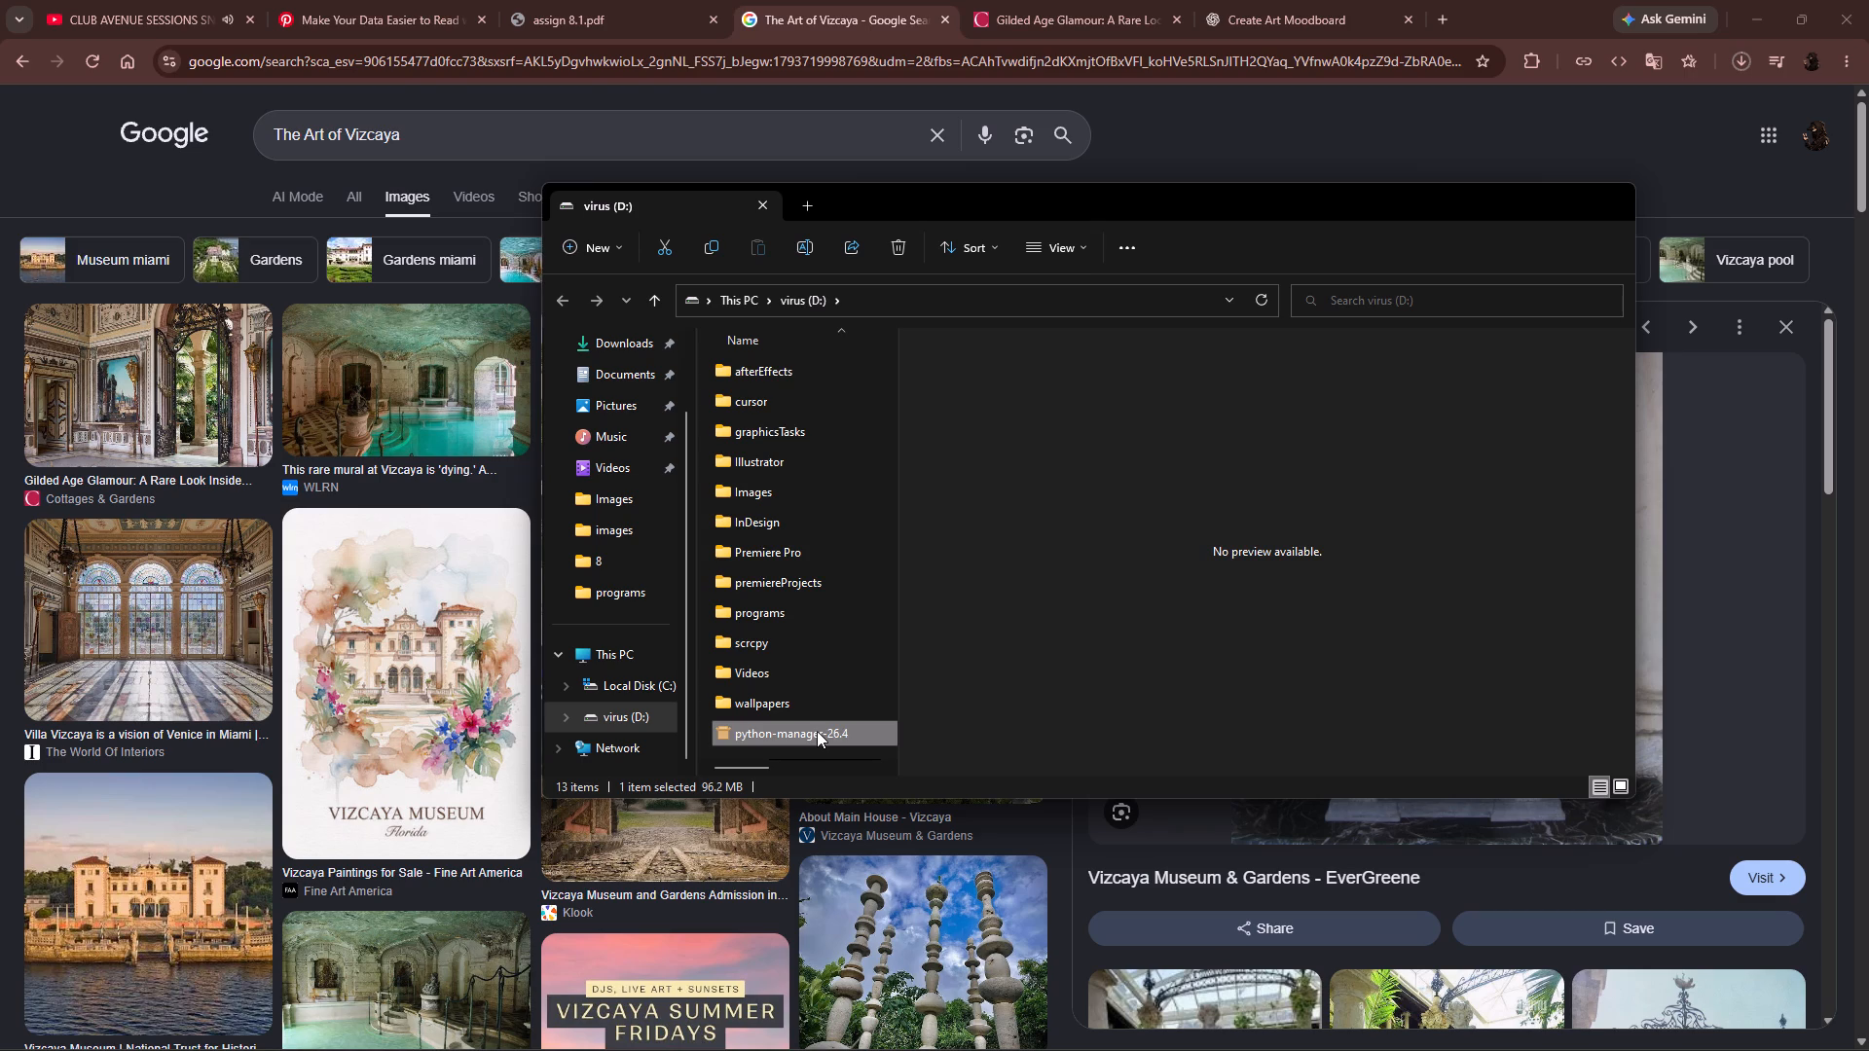
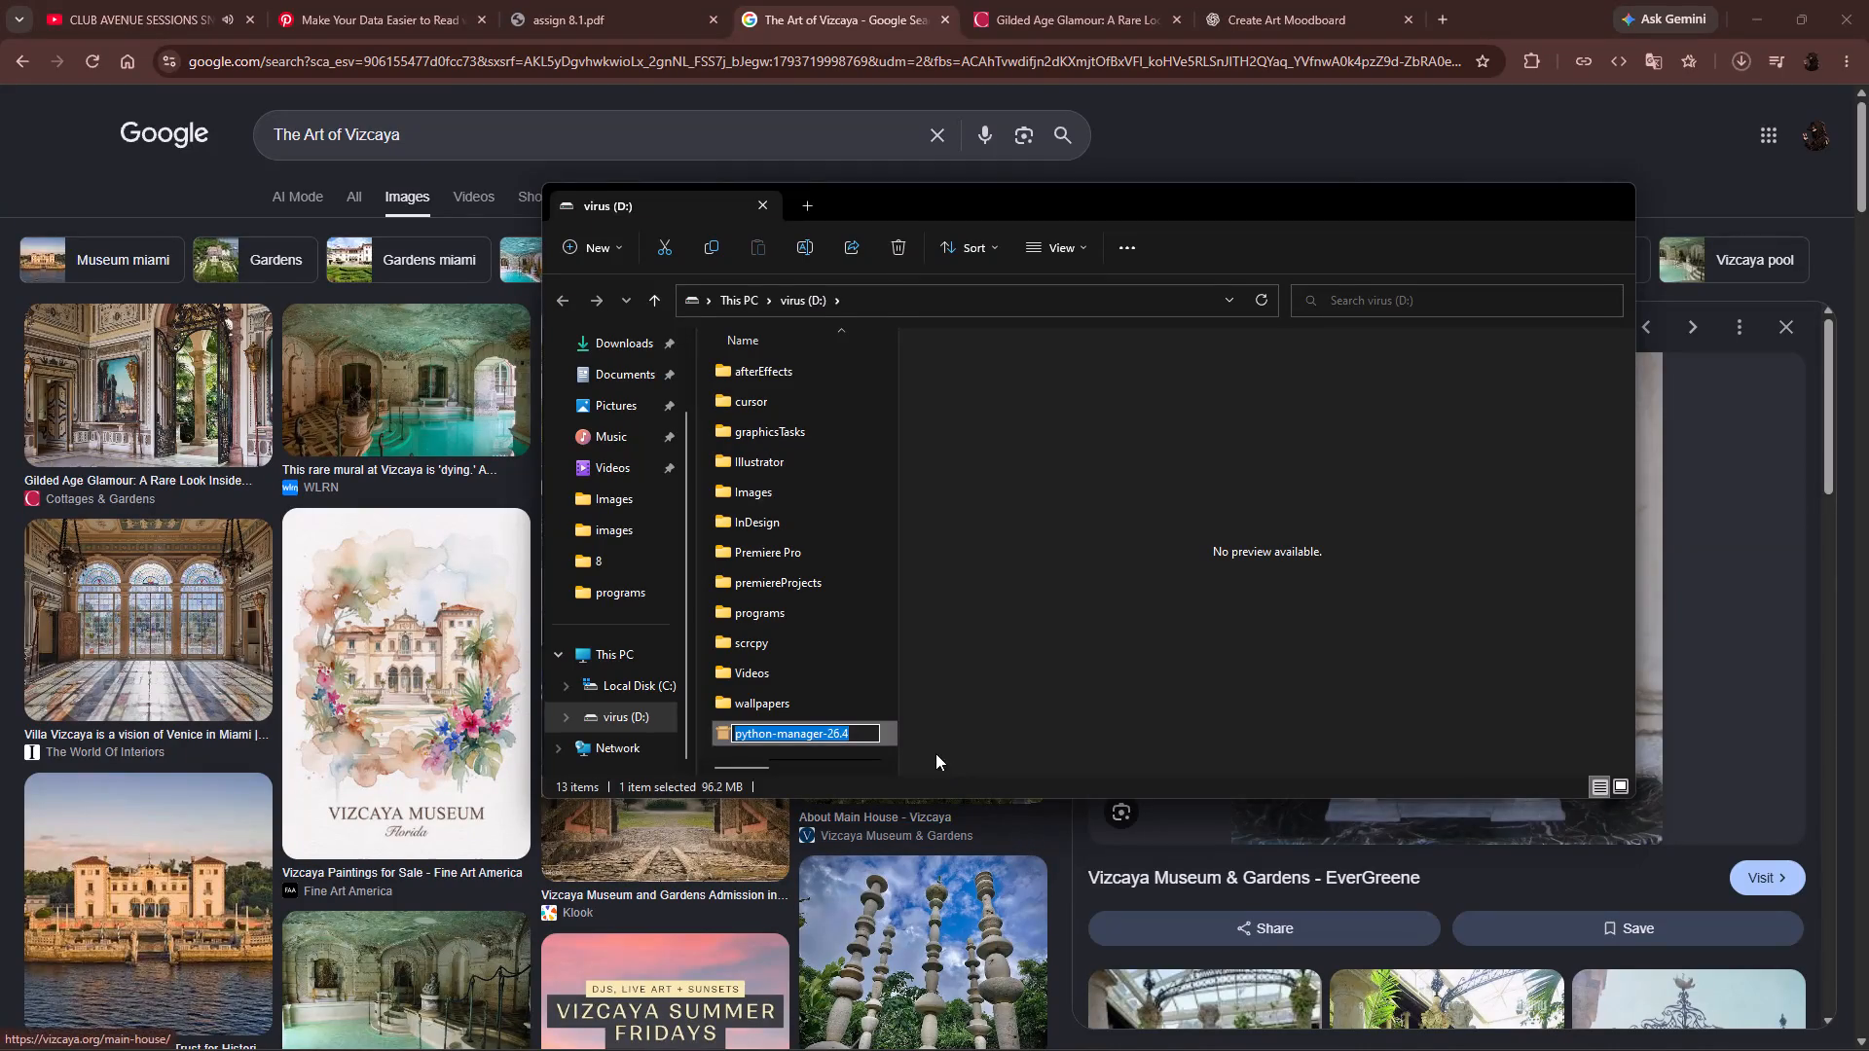
Leave the file name unedited and launch the python-manager-26.4 installer from drive D.
left_click(945, 738)
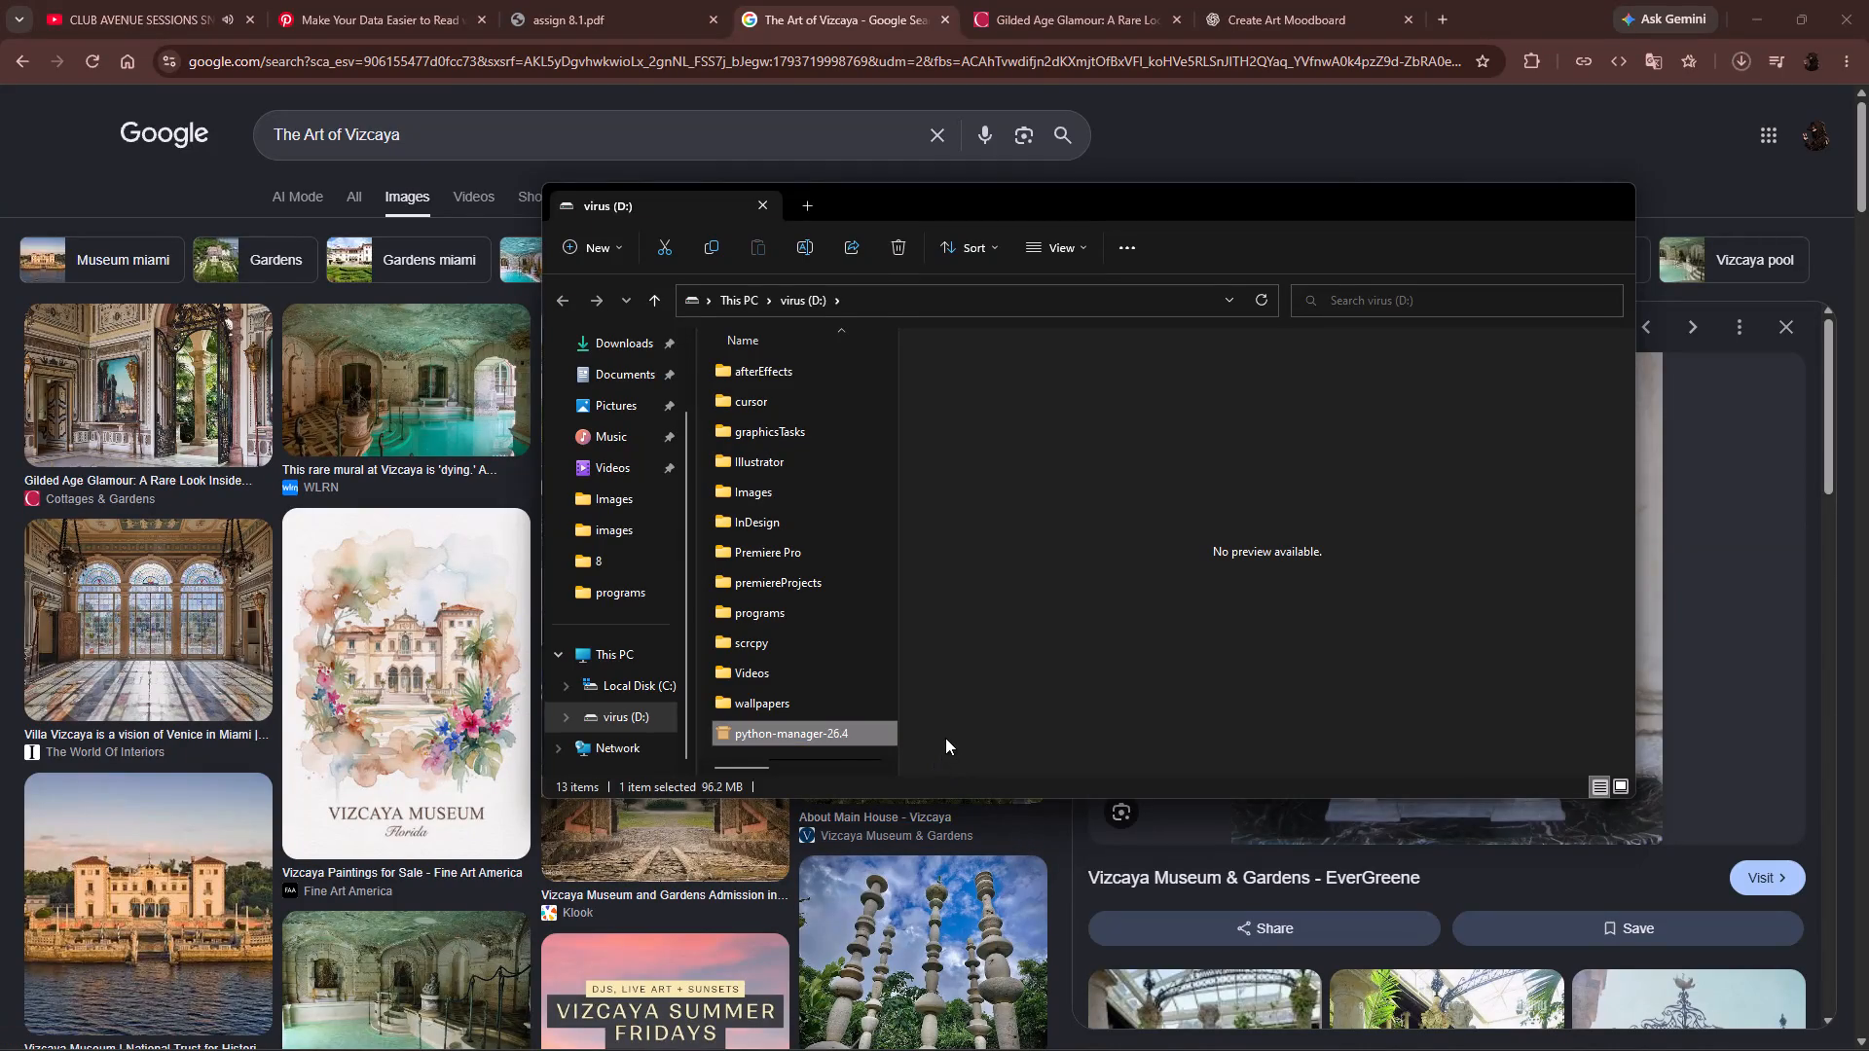
double_click(840, 735)
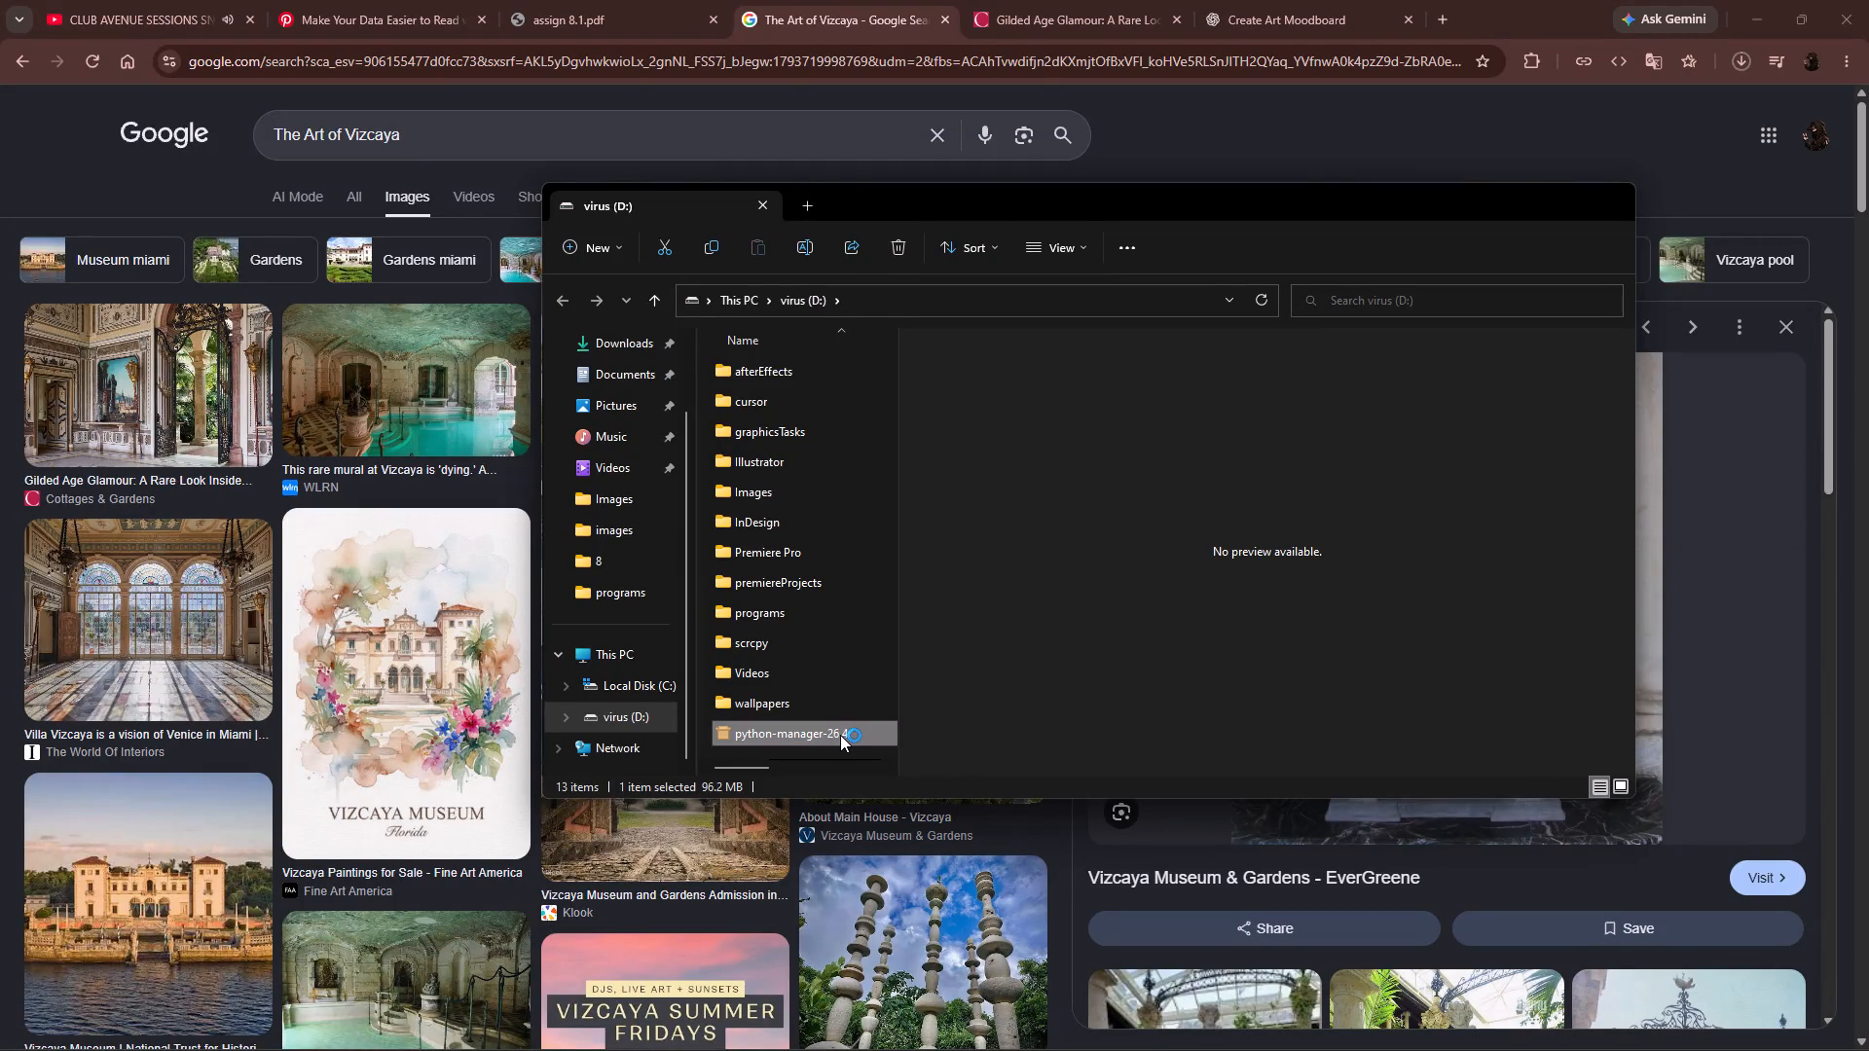
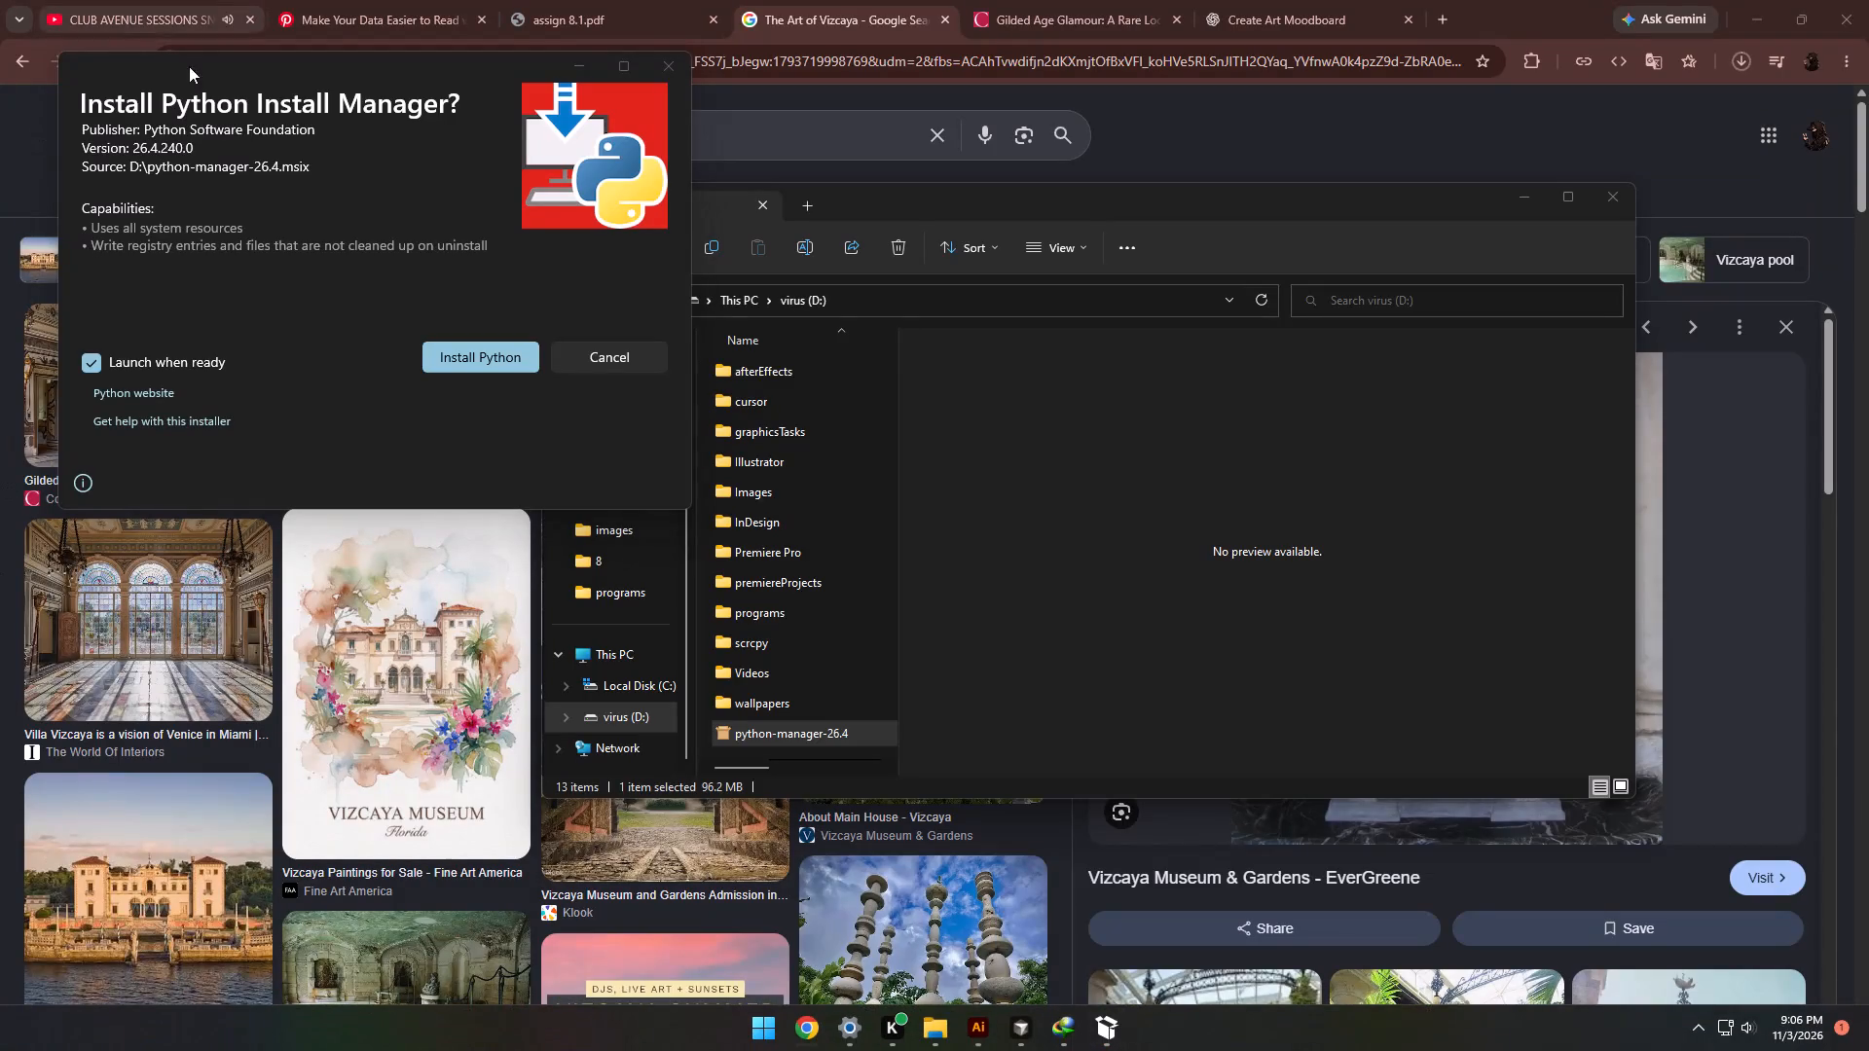
Start installing the Python Install Manager, leaving it set to launch when ready.
left_click(438, 356)
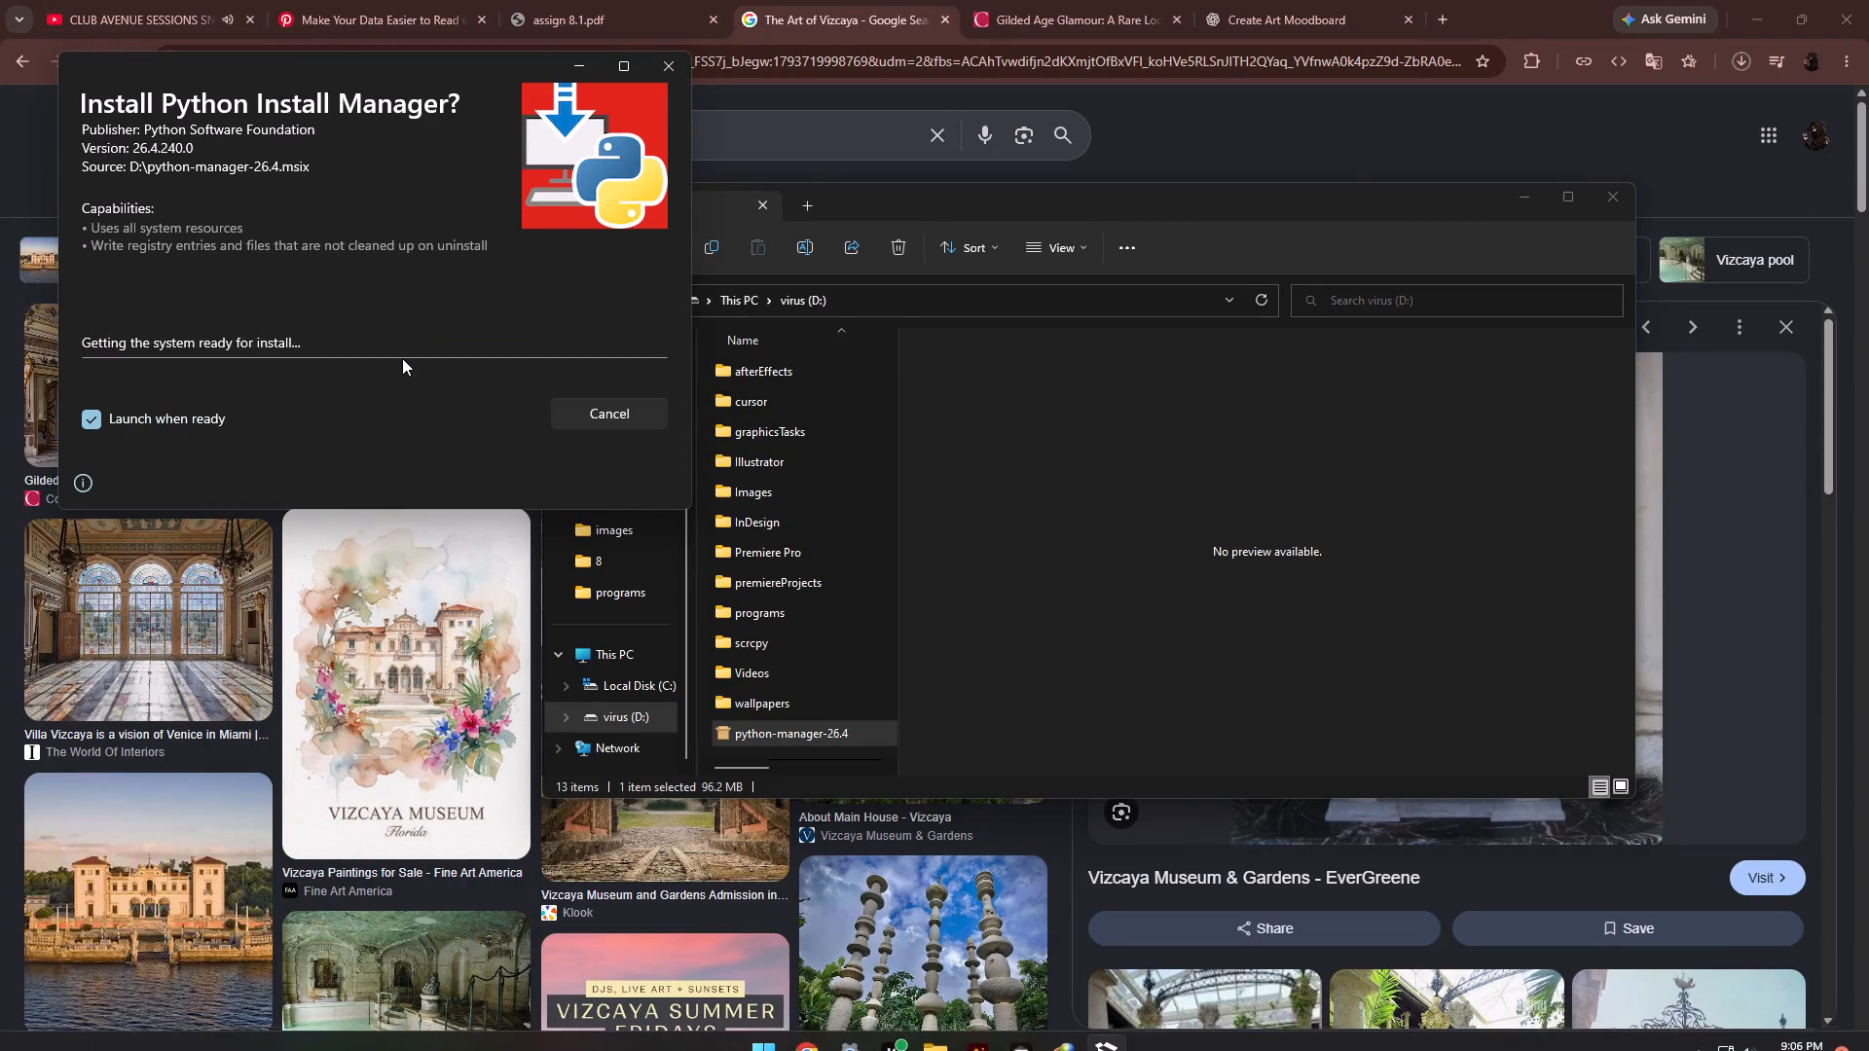
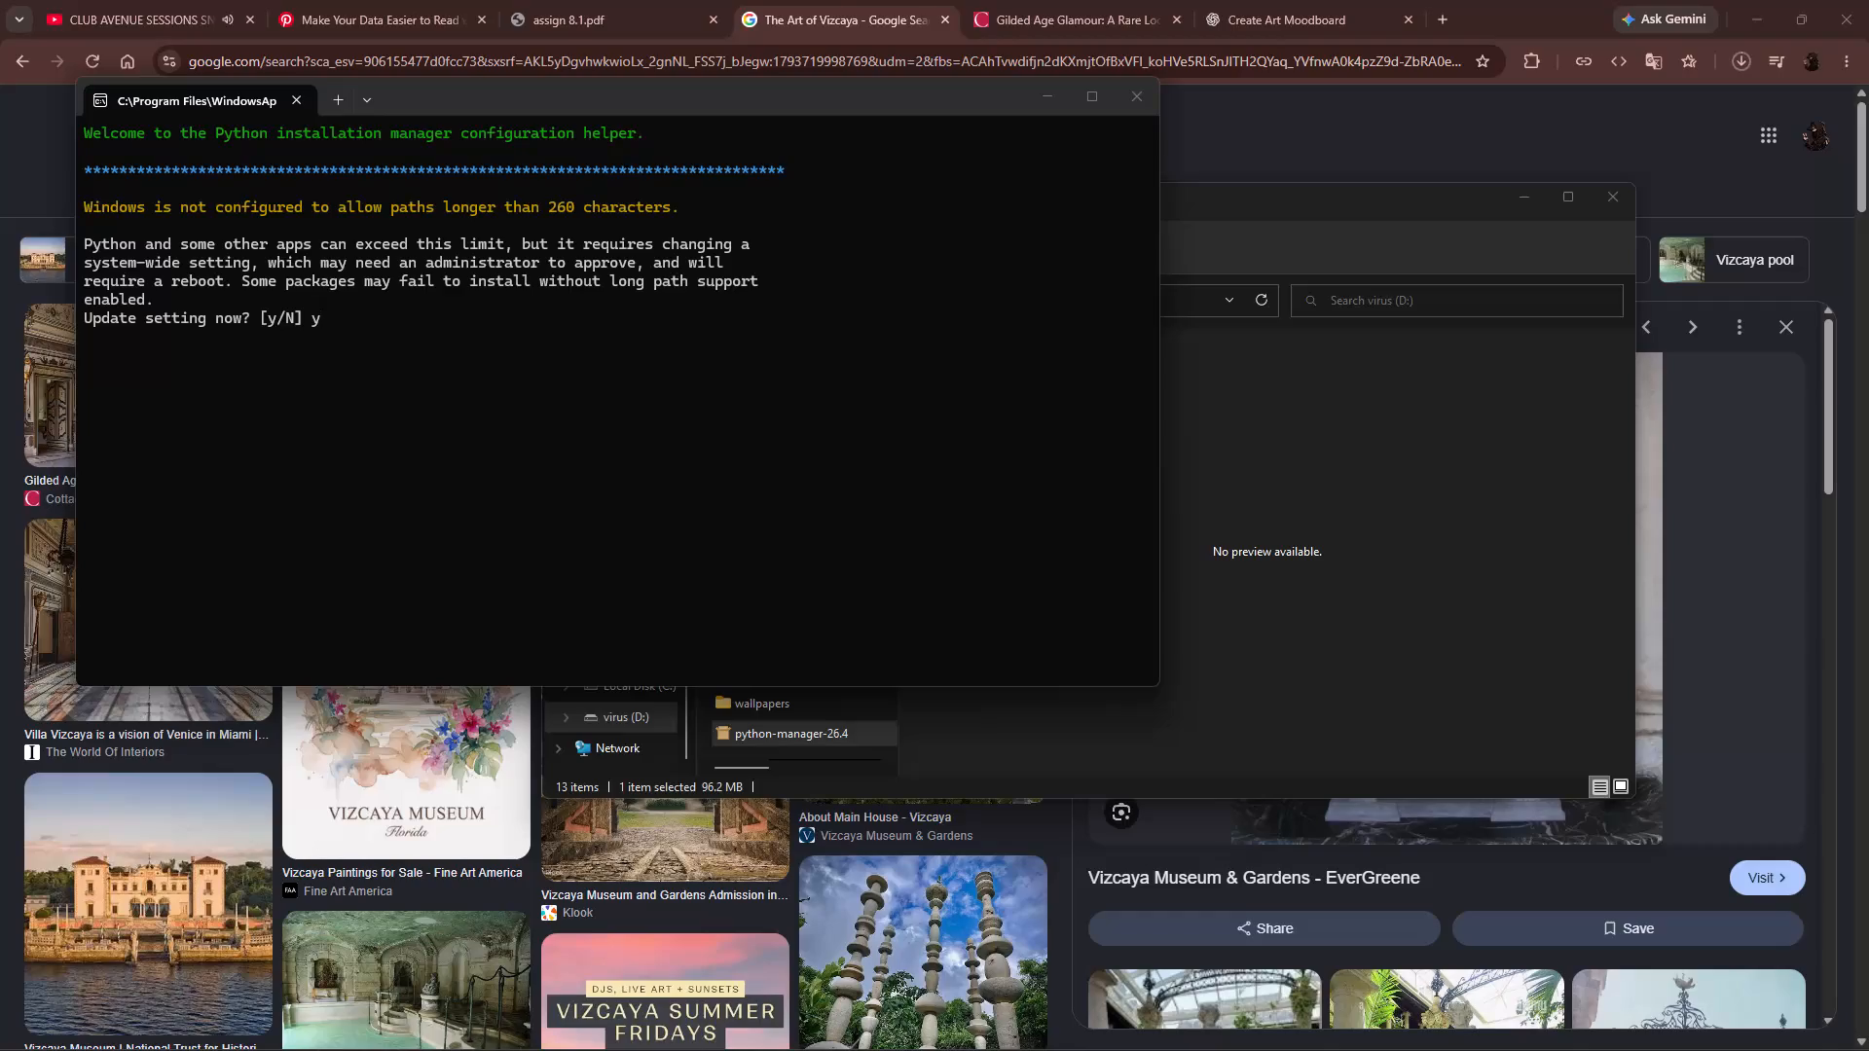
Accept the Windows long-path setting update and add Python's commands directory to PATH in the configuration helper.
key("Return")
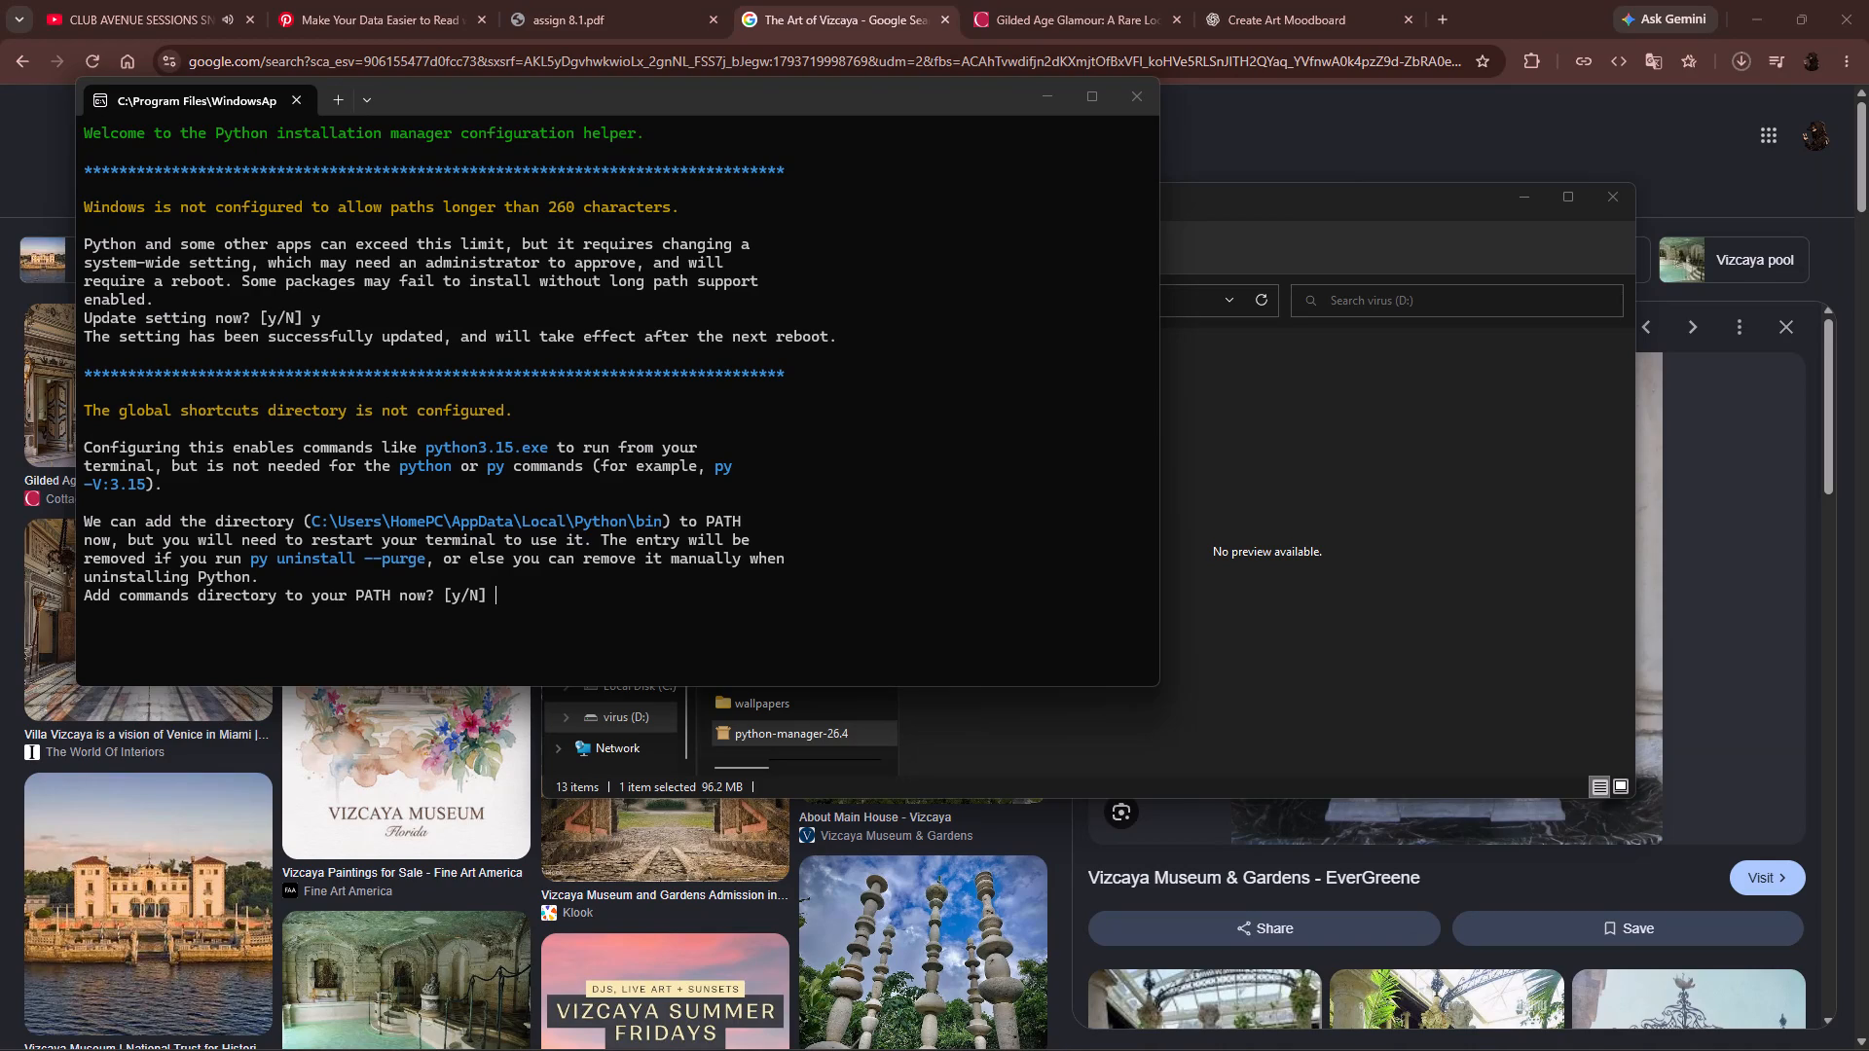
key("y")
key("Return")
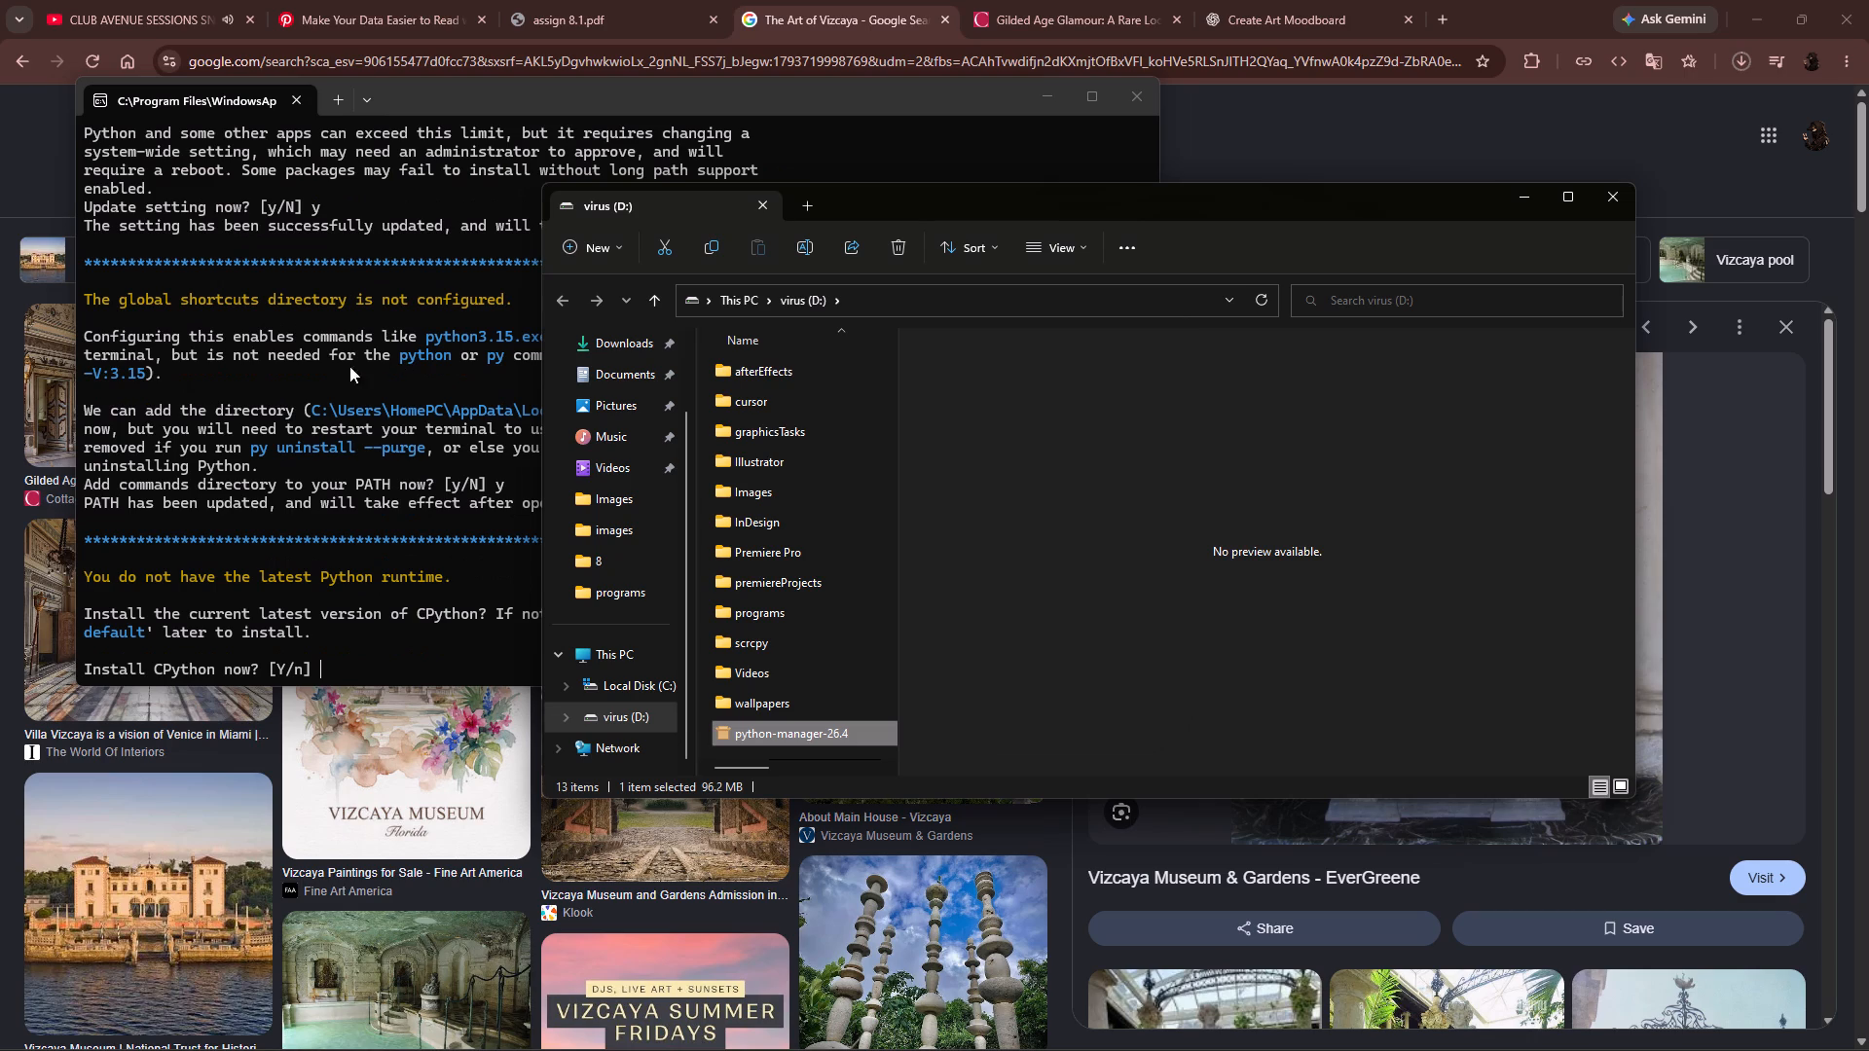
Return to the Python configuration helper and agree to install the current latest version of CPython.
left_click(247, 600)
left_click(363, 654)
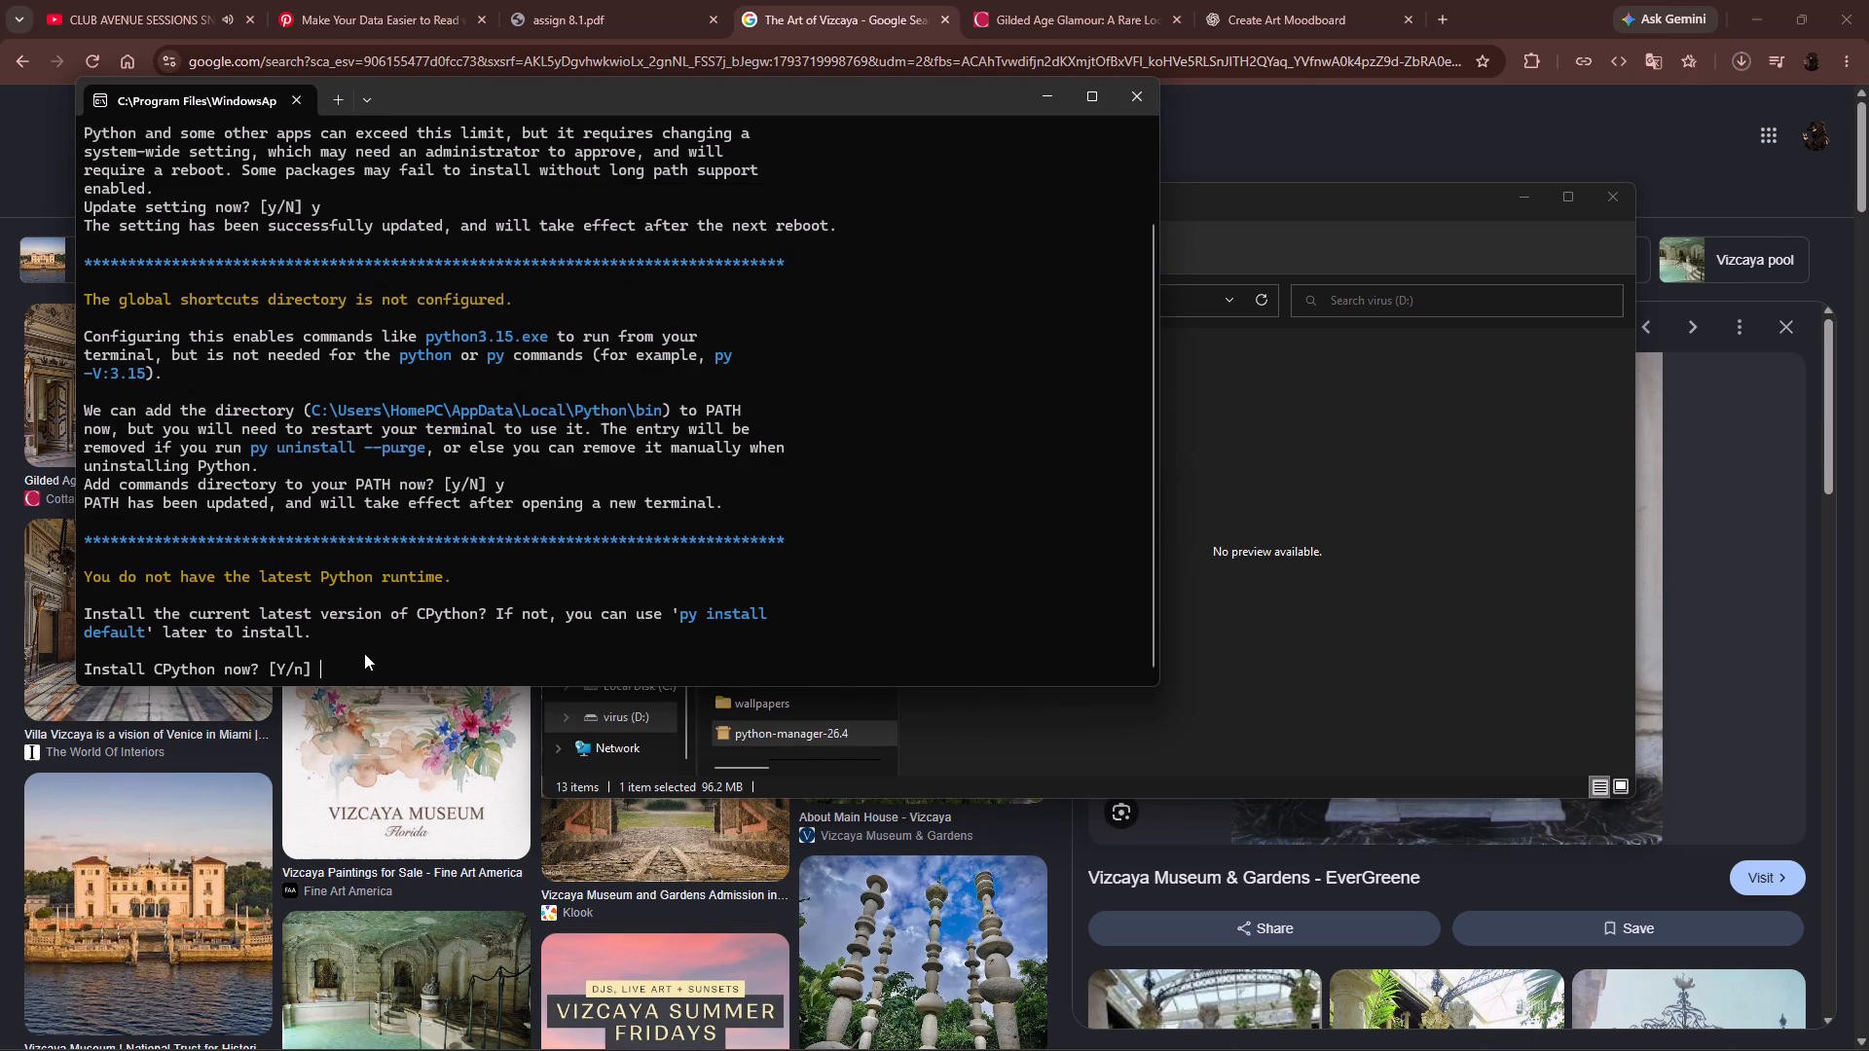
key("y")
key("Return")
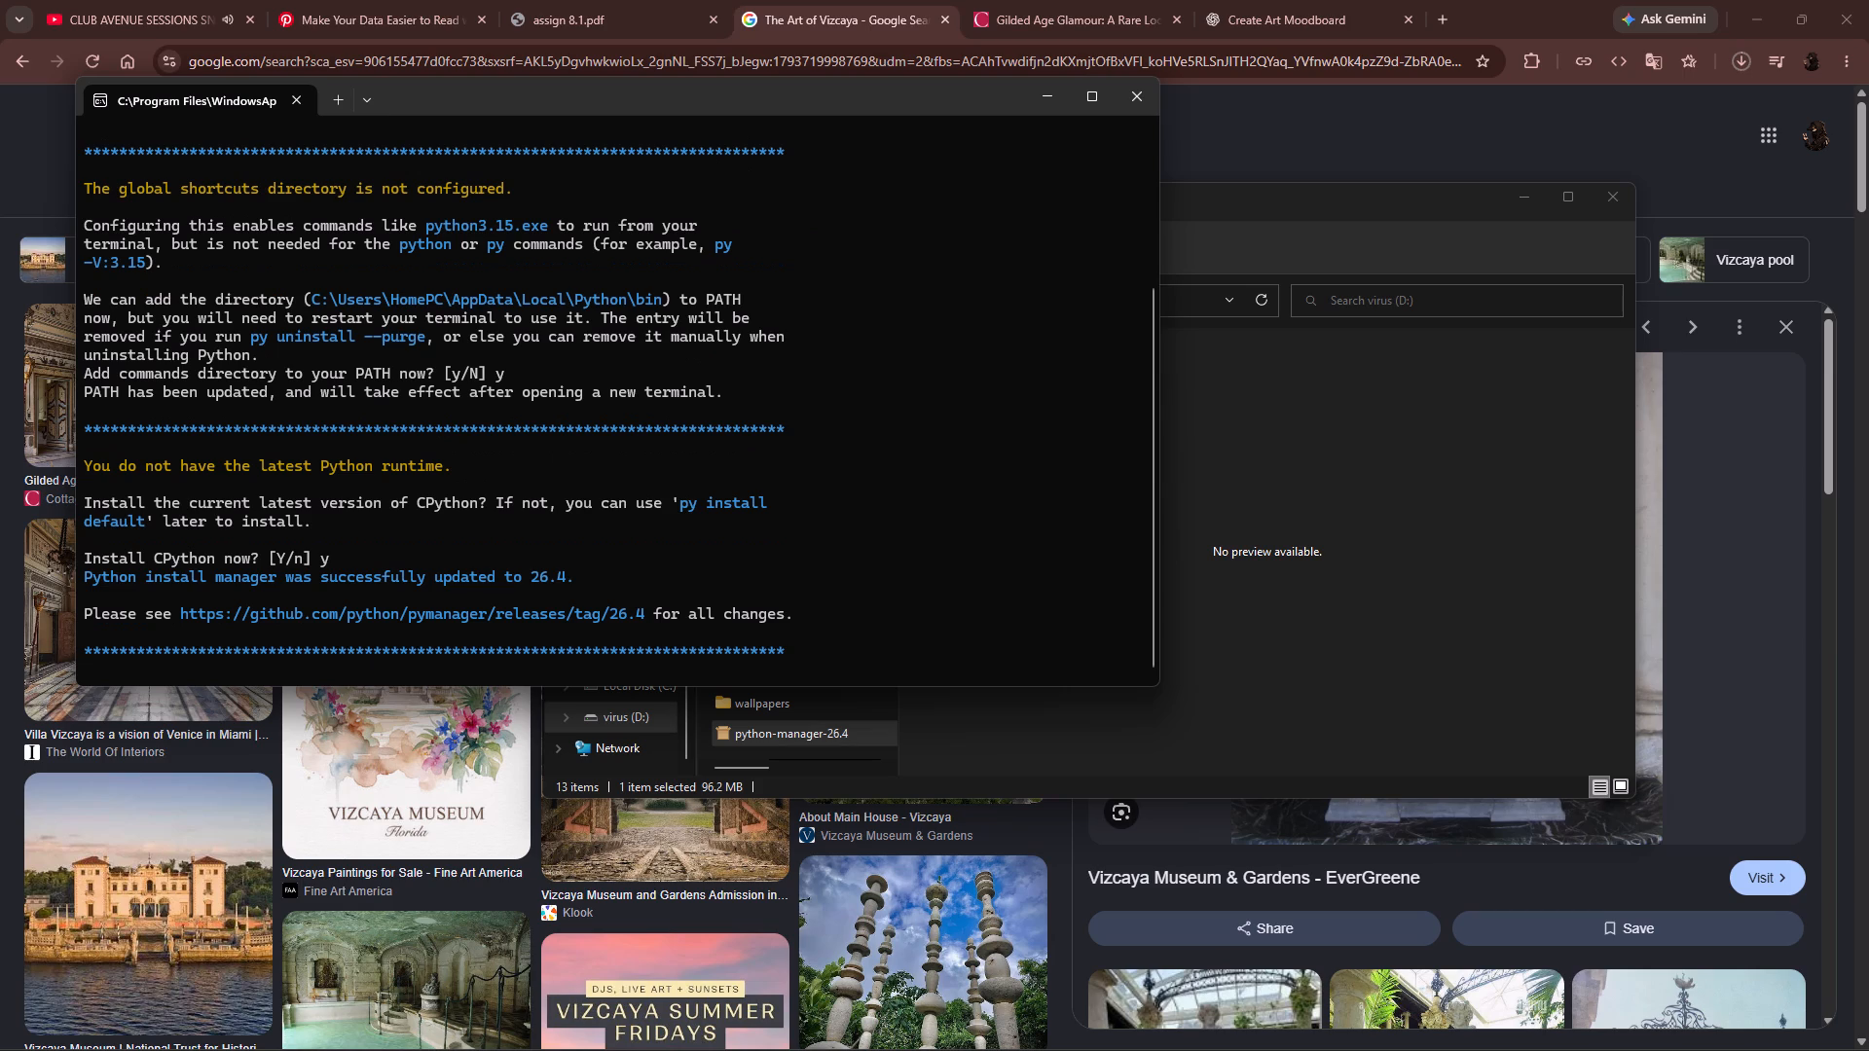
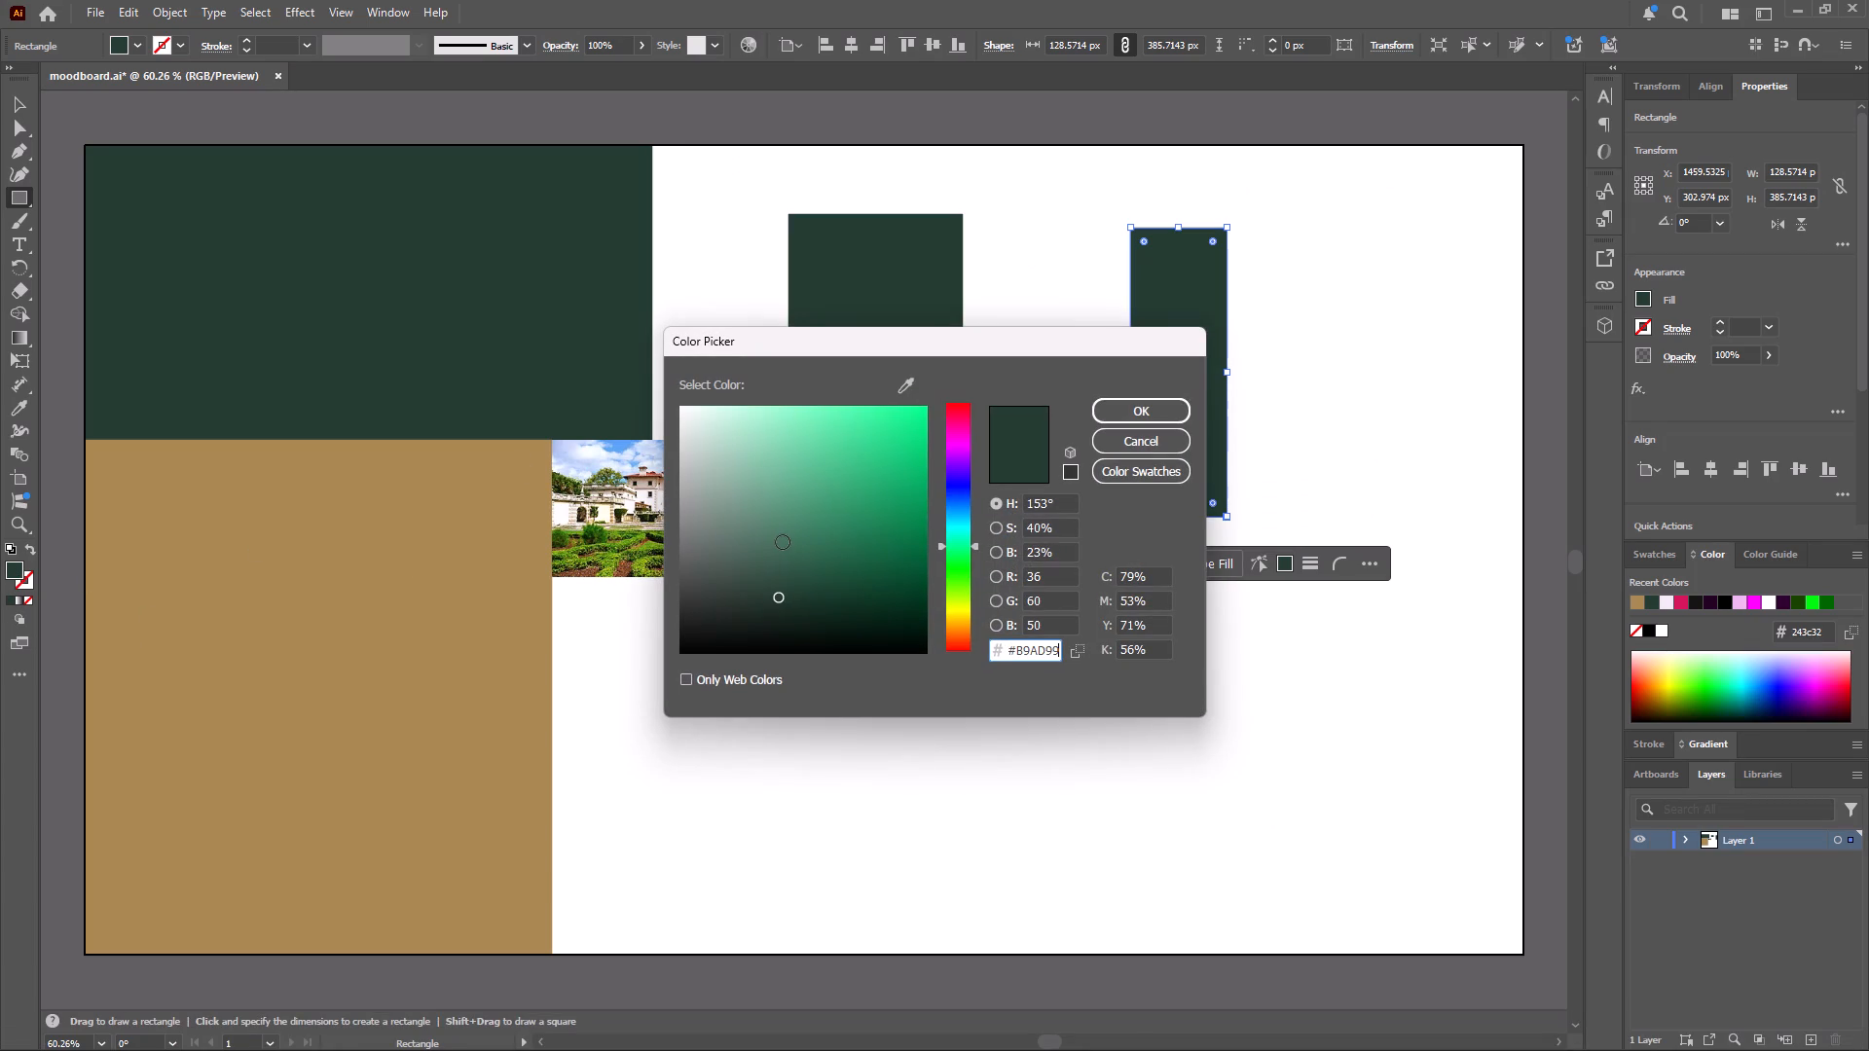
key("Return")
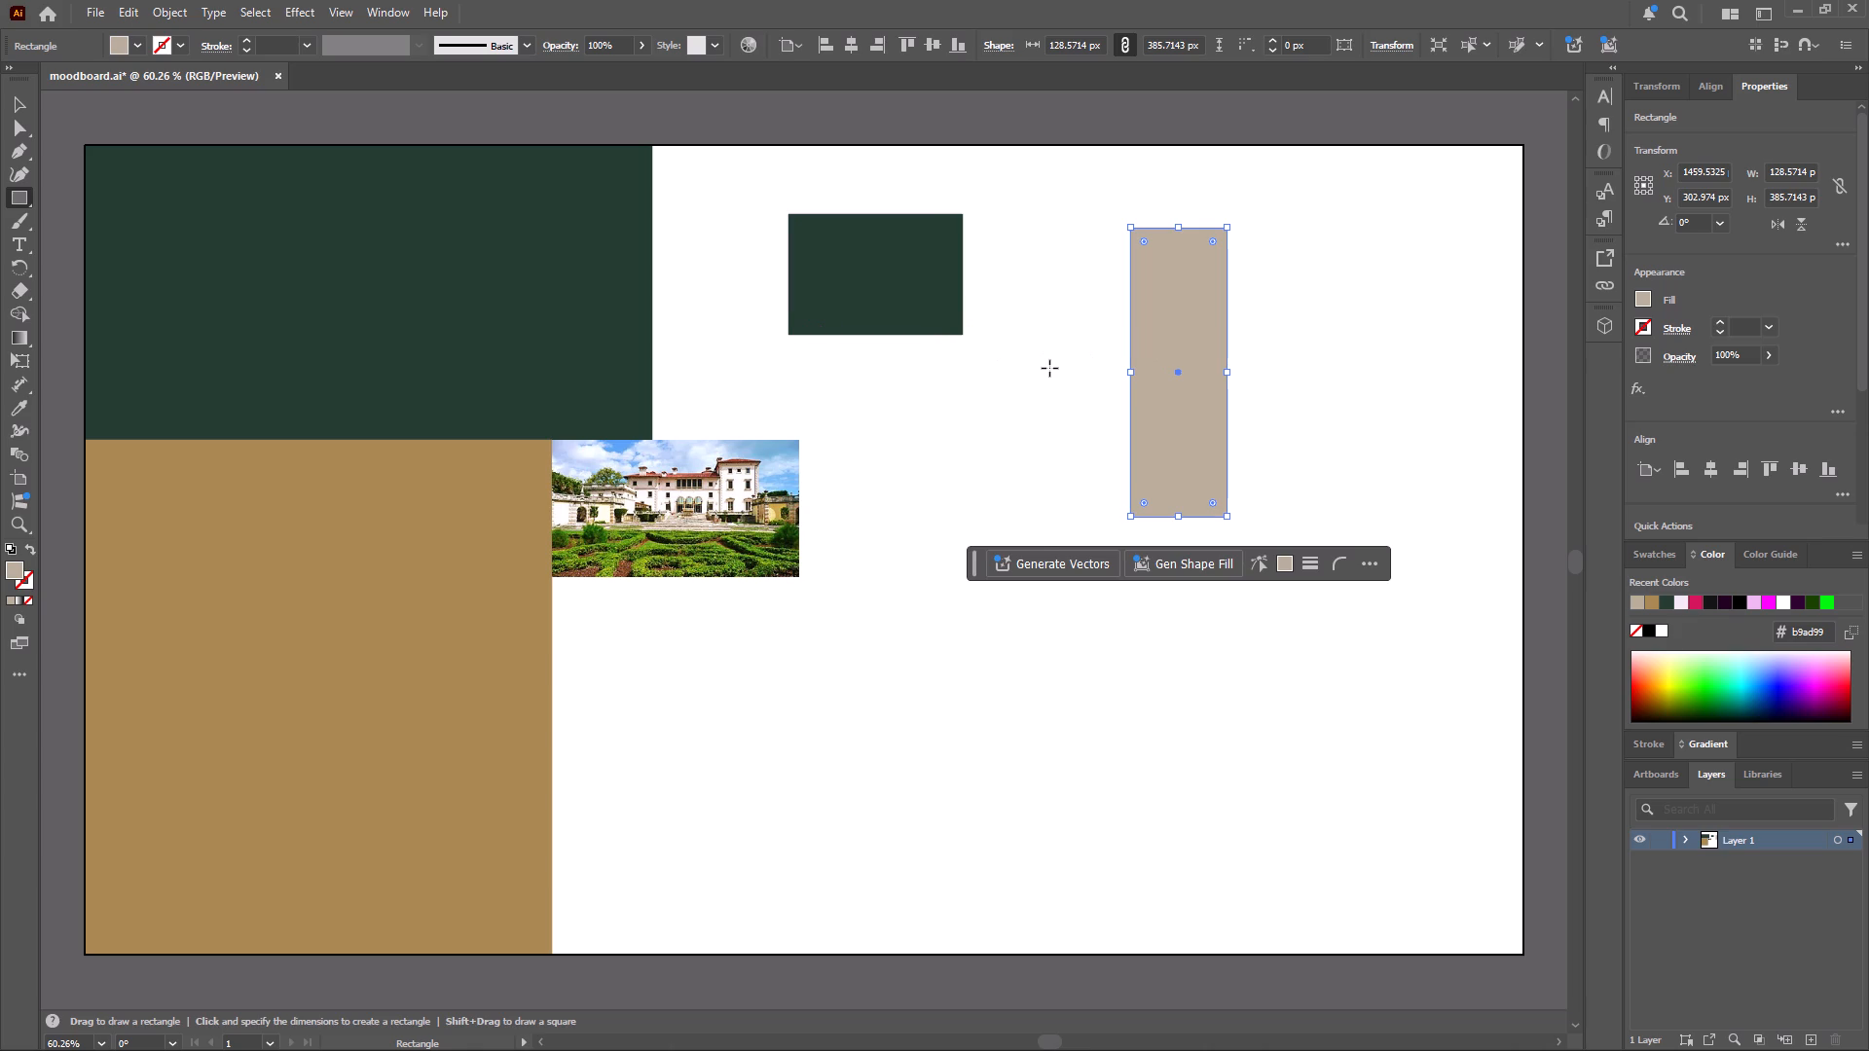
Move the tall rectangle into the artboard's top-right corner and stretch it down to the full 1080 px height.
key("v")
left_click_drag(1157, 336, 1448, 255)
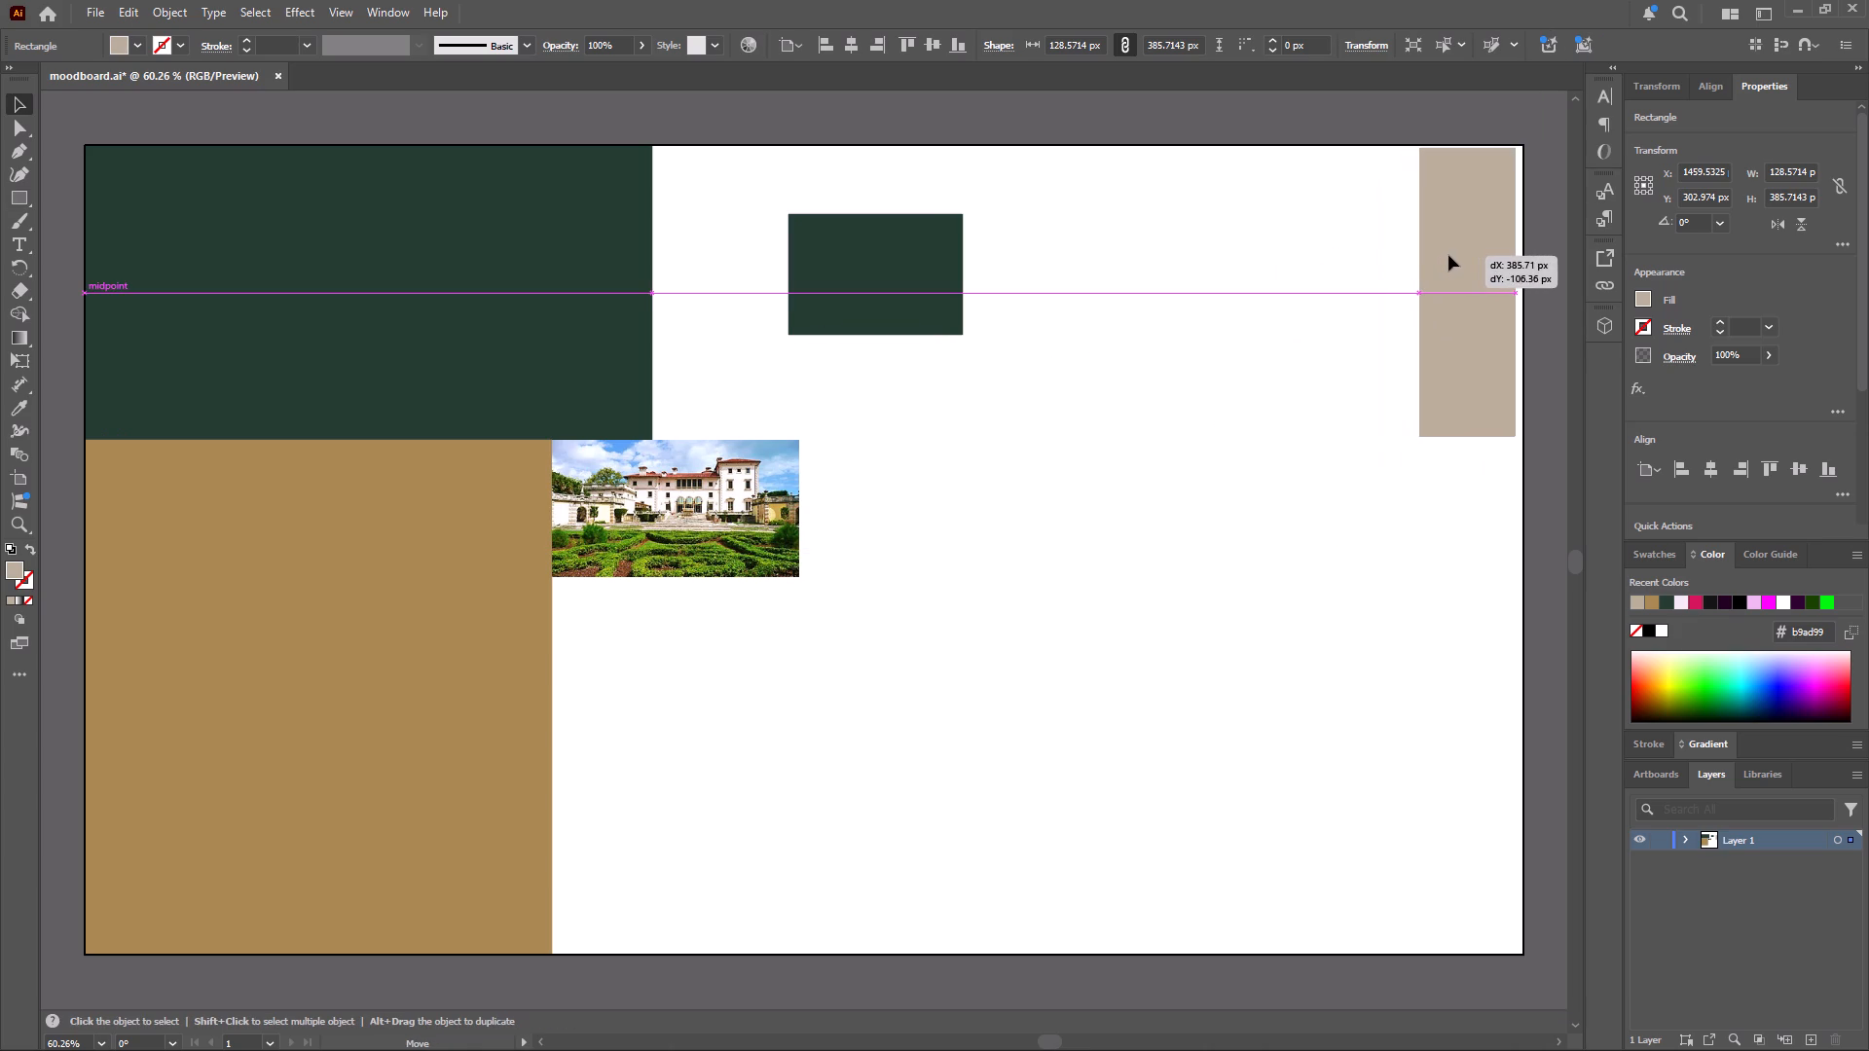
left_click_drag(1448, 255, 1457, 252)
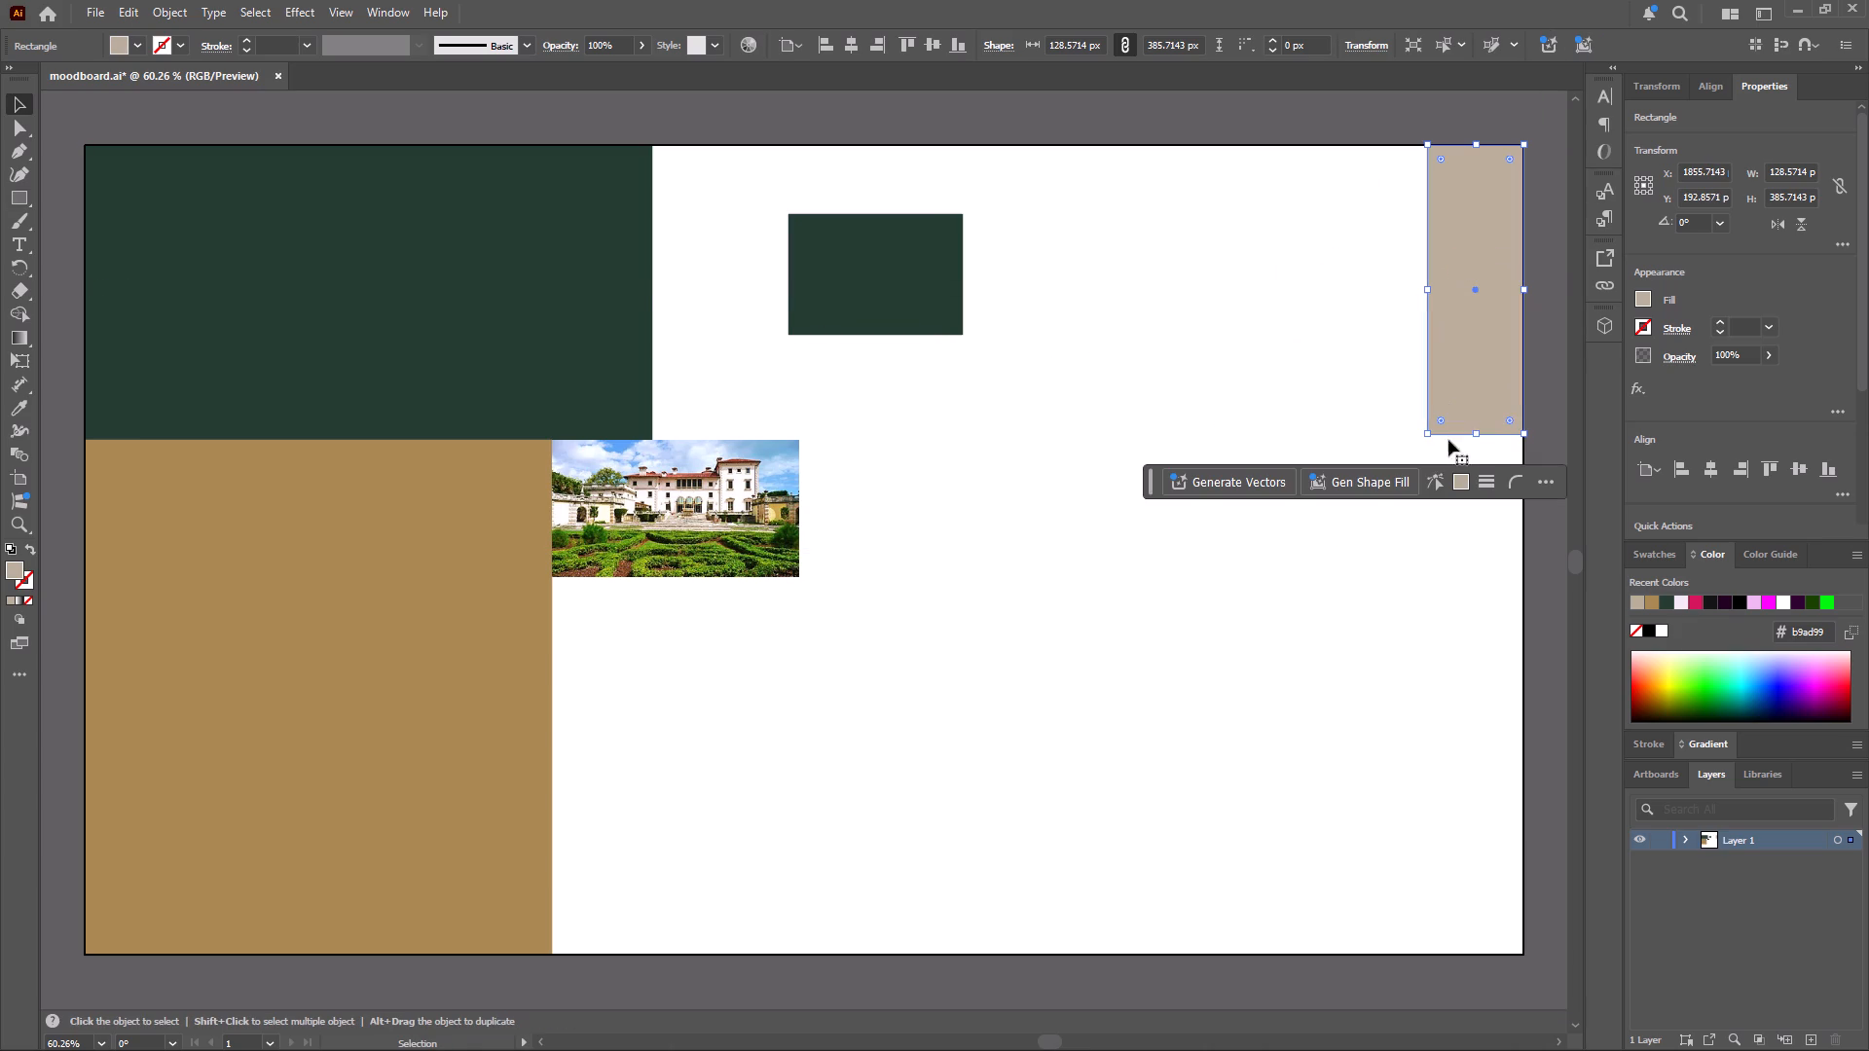
left_click_drag(1477, 436, 1505, 883)
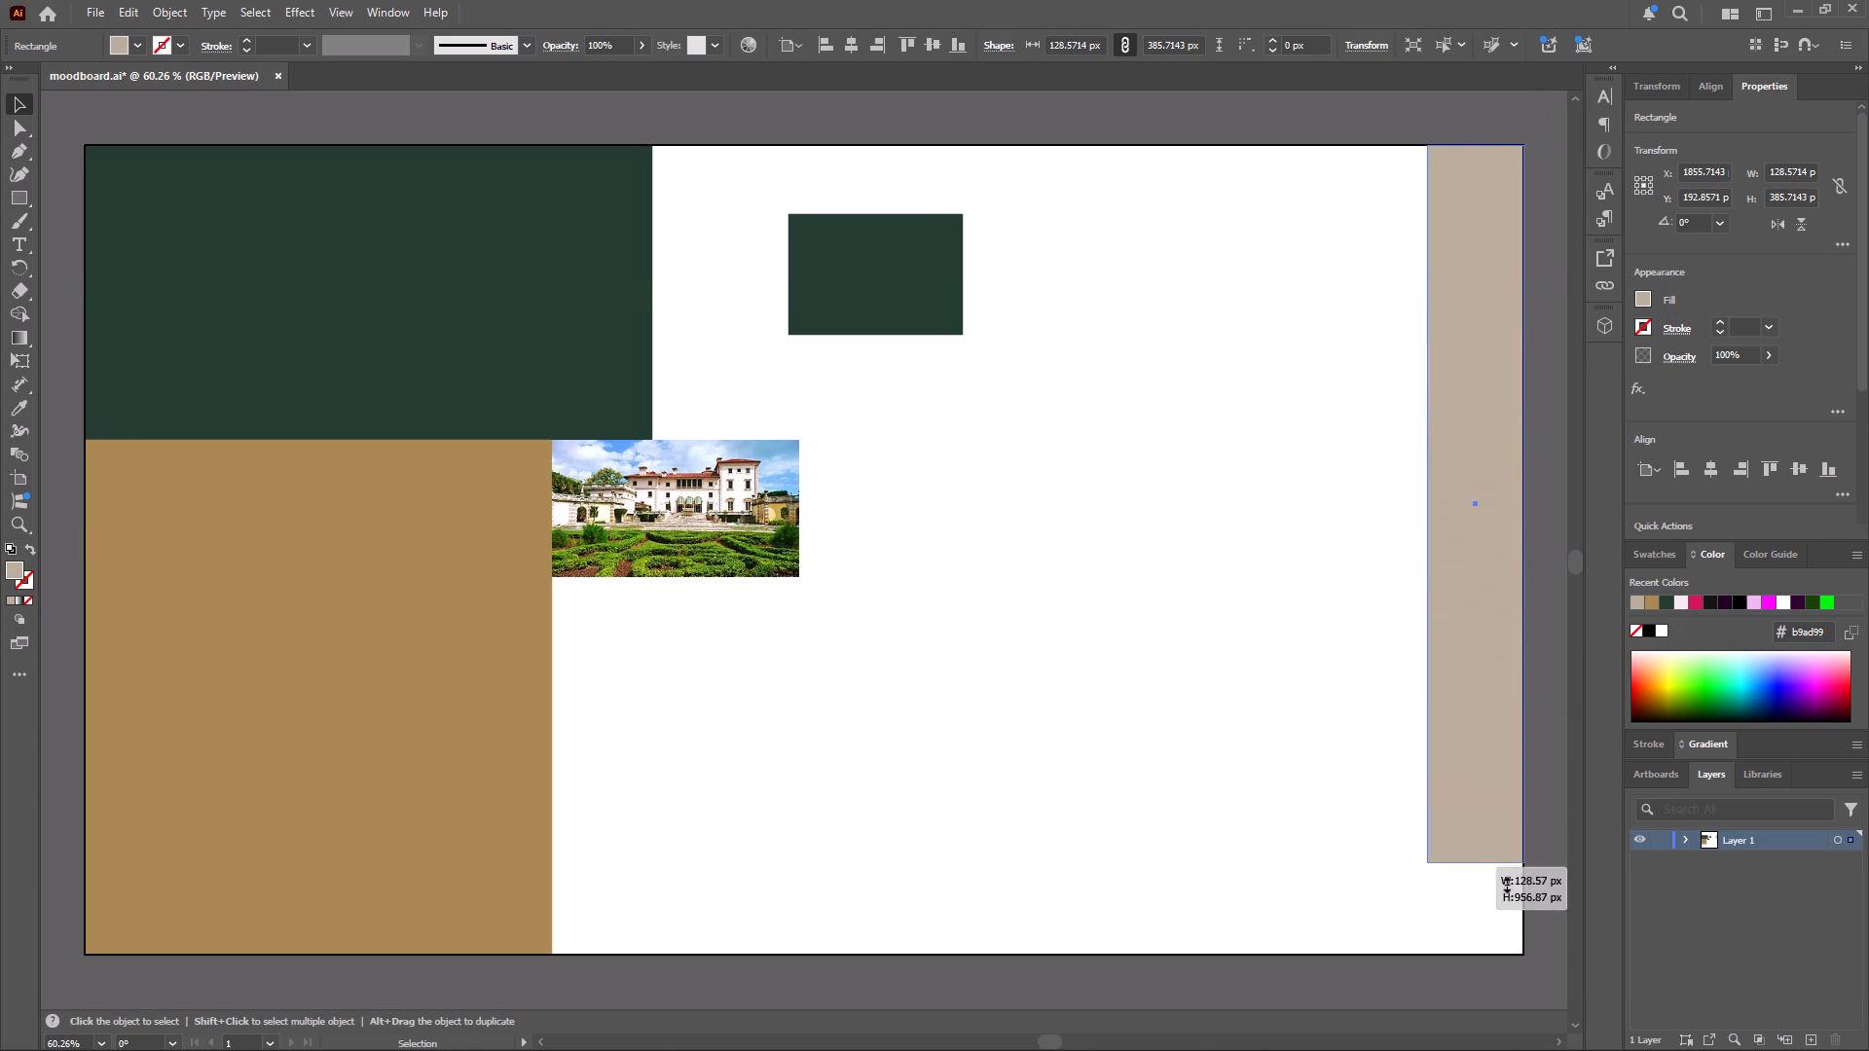
left_click_drag(1505, 883, 1519, 952)
left_click(1288, 658)
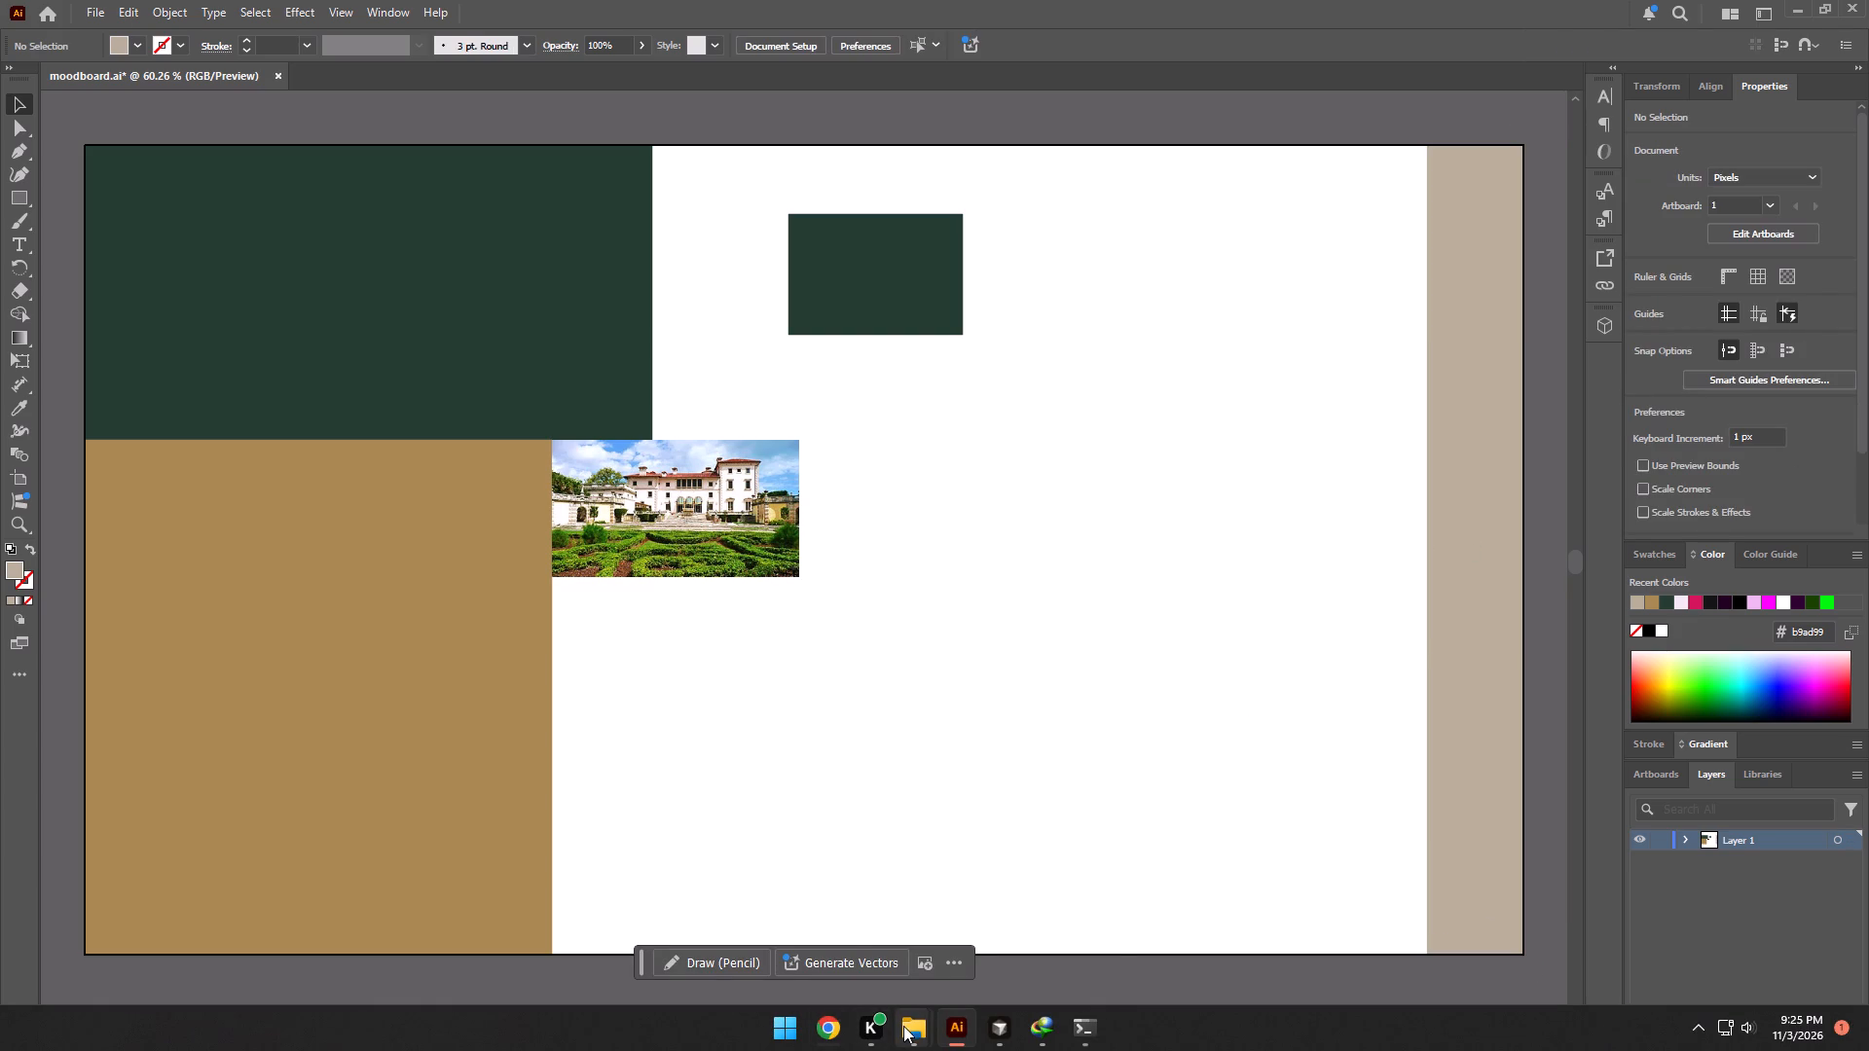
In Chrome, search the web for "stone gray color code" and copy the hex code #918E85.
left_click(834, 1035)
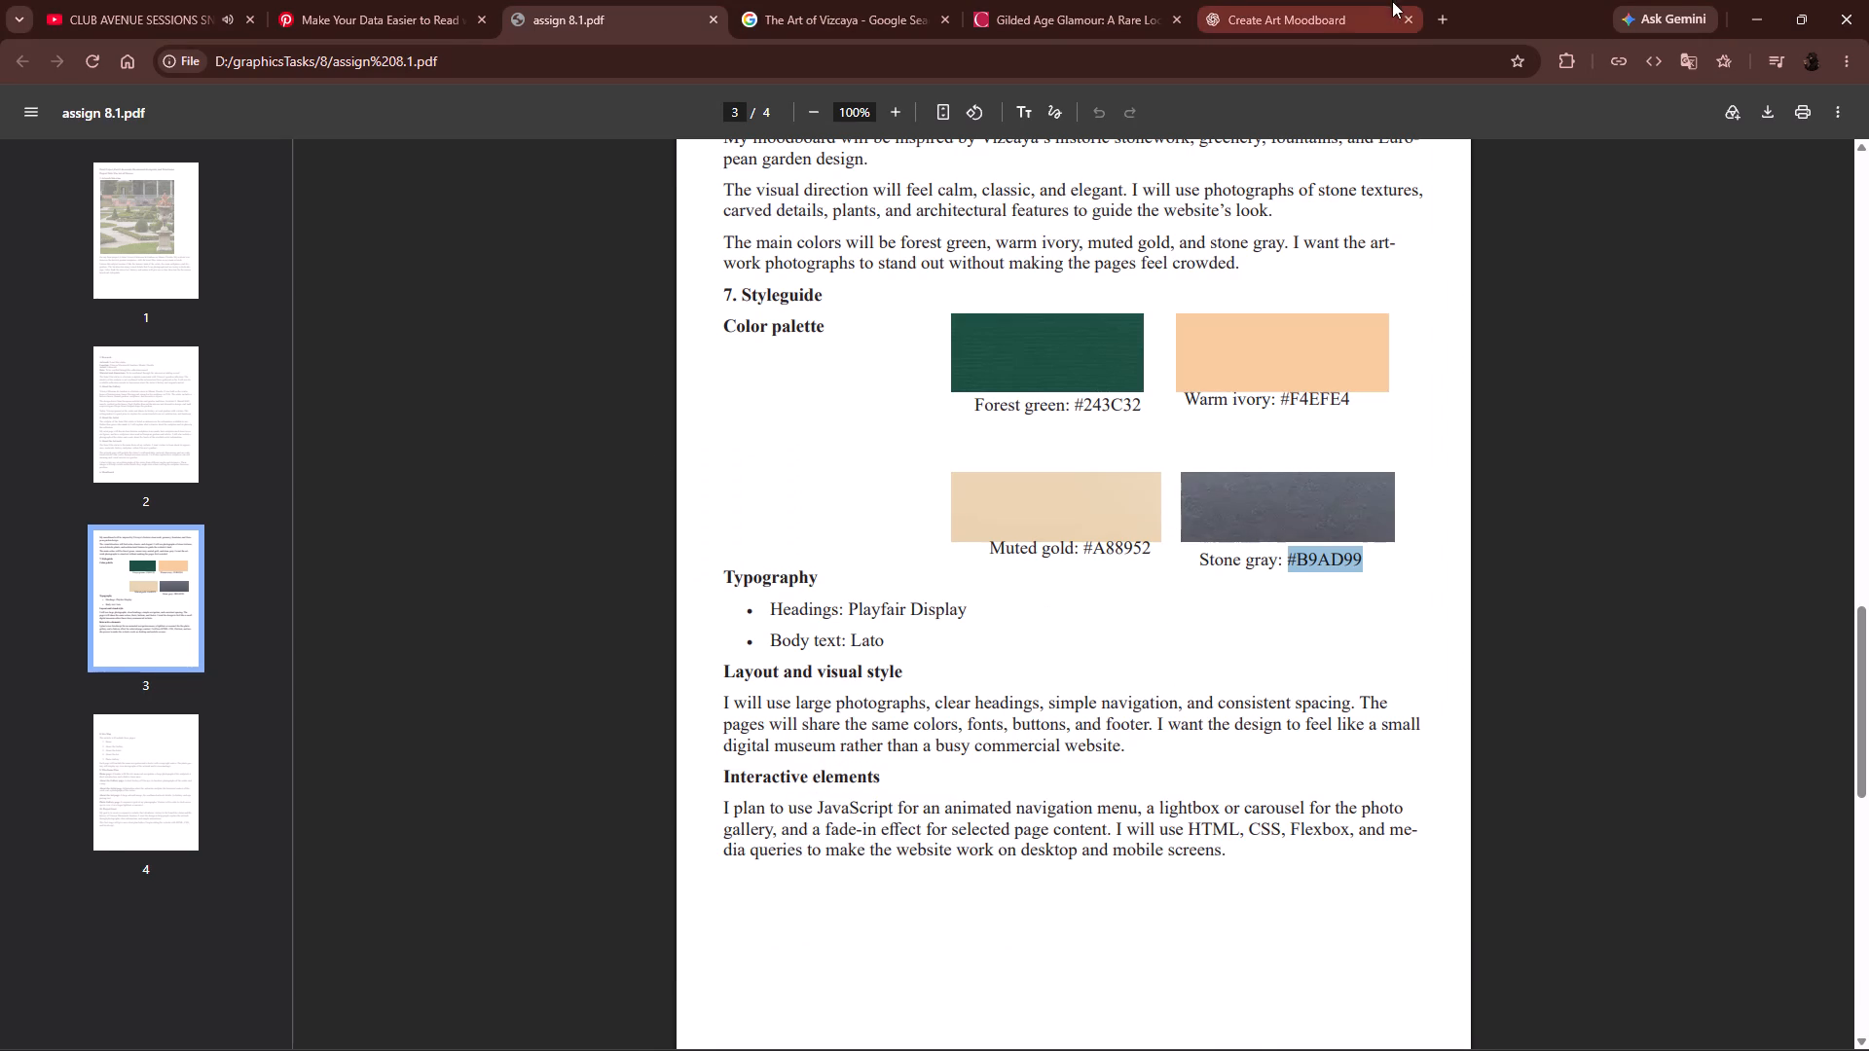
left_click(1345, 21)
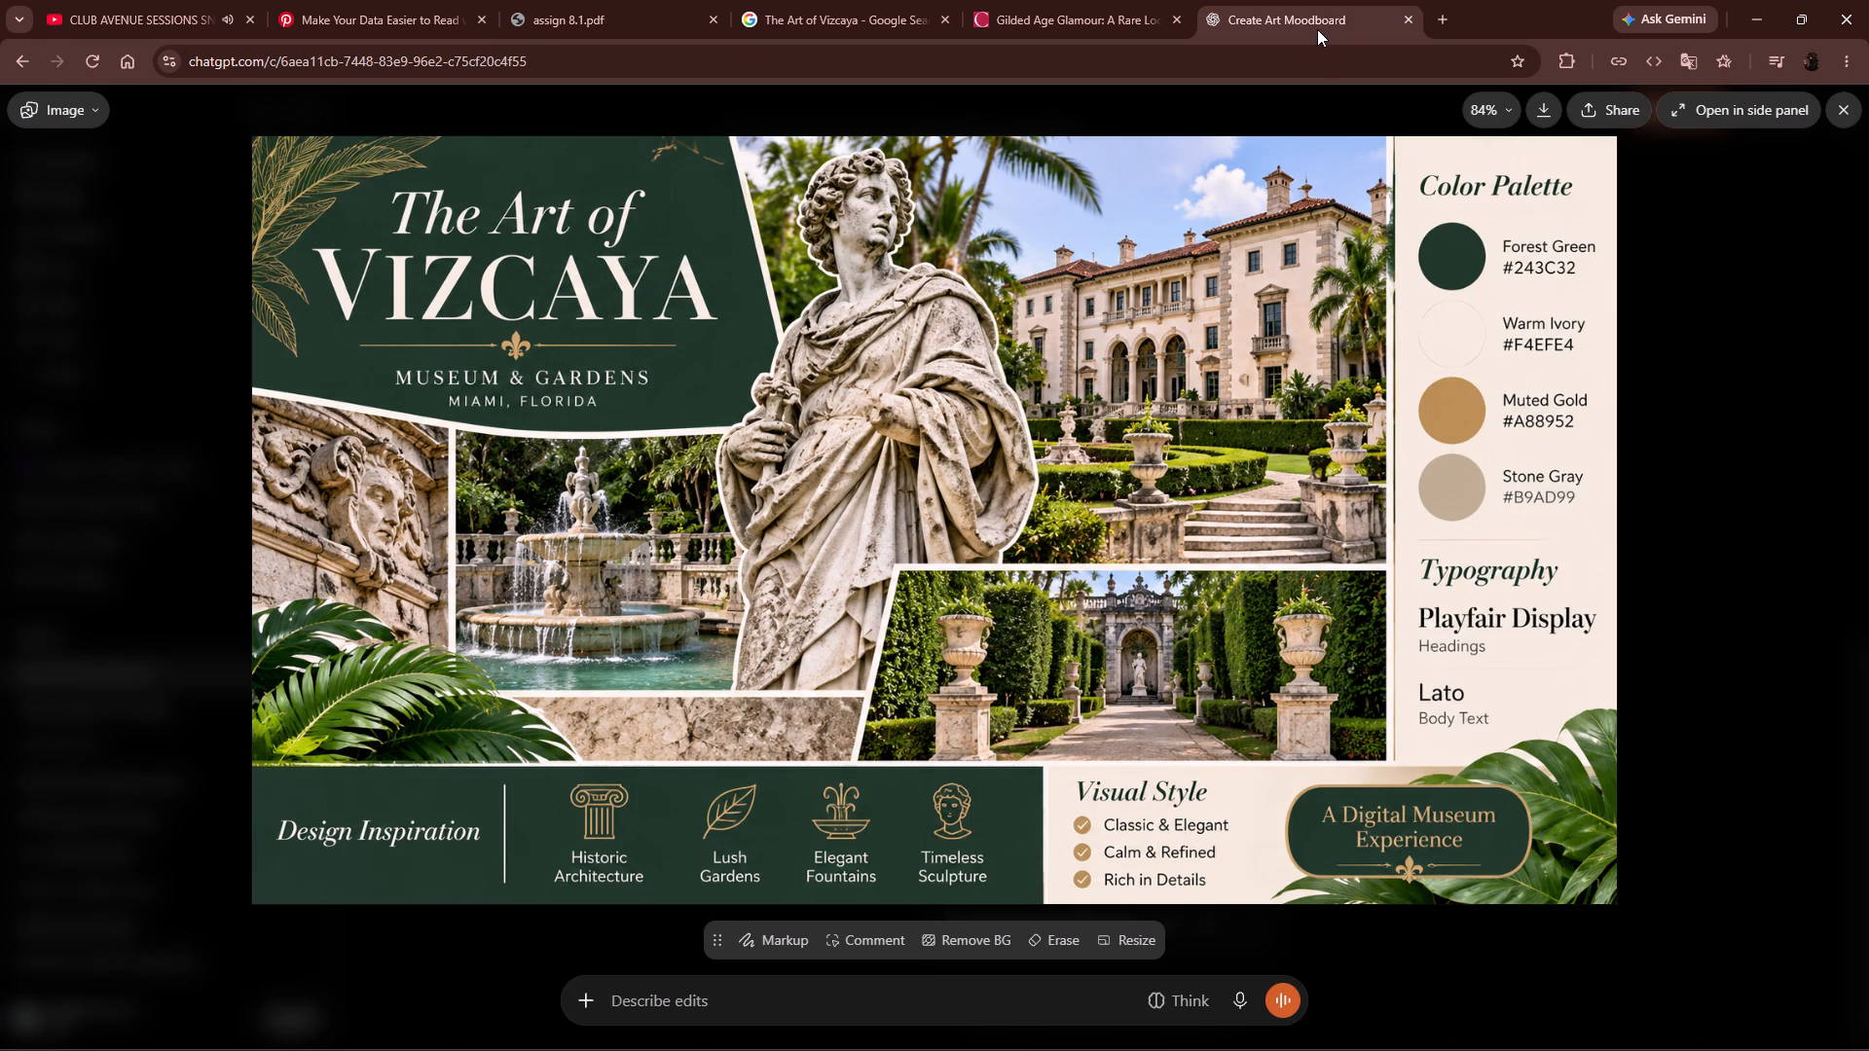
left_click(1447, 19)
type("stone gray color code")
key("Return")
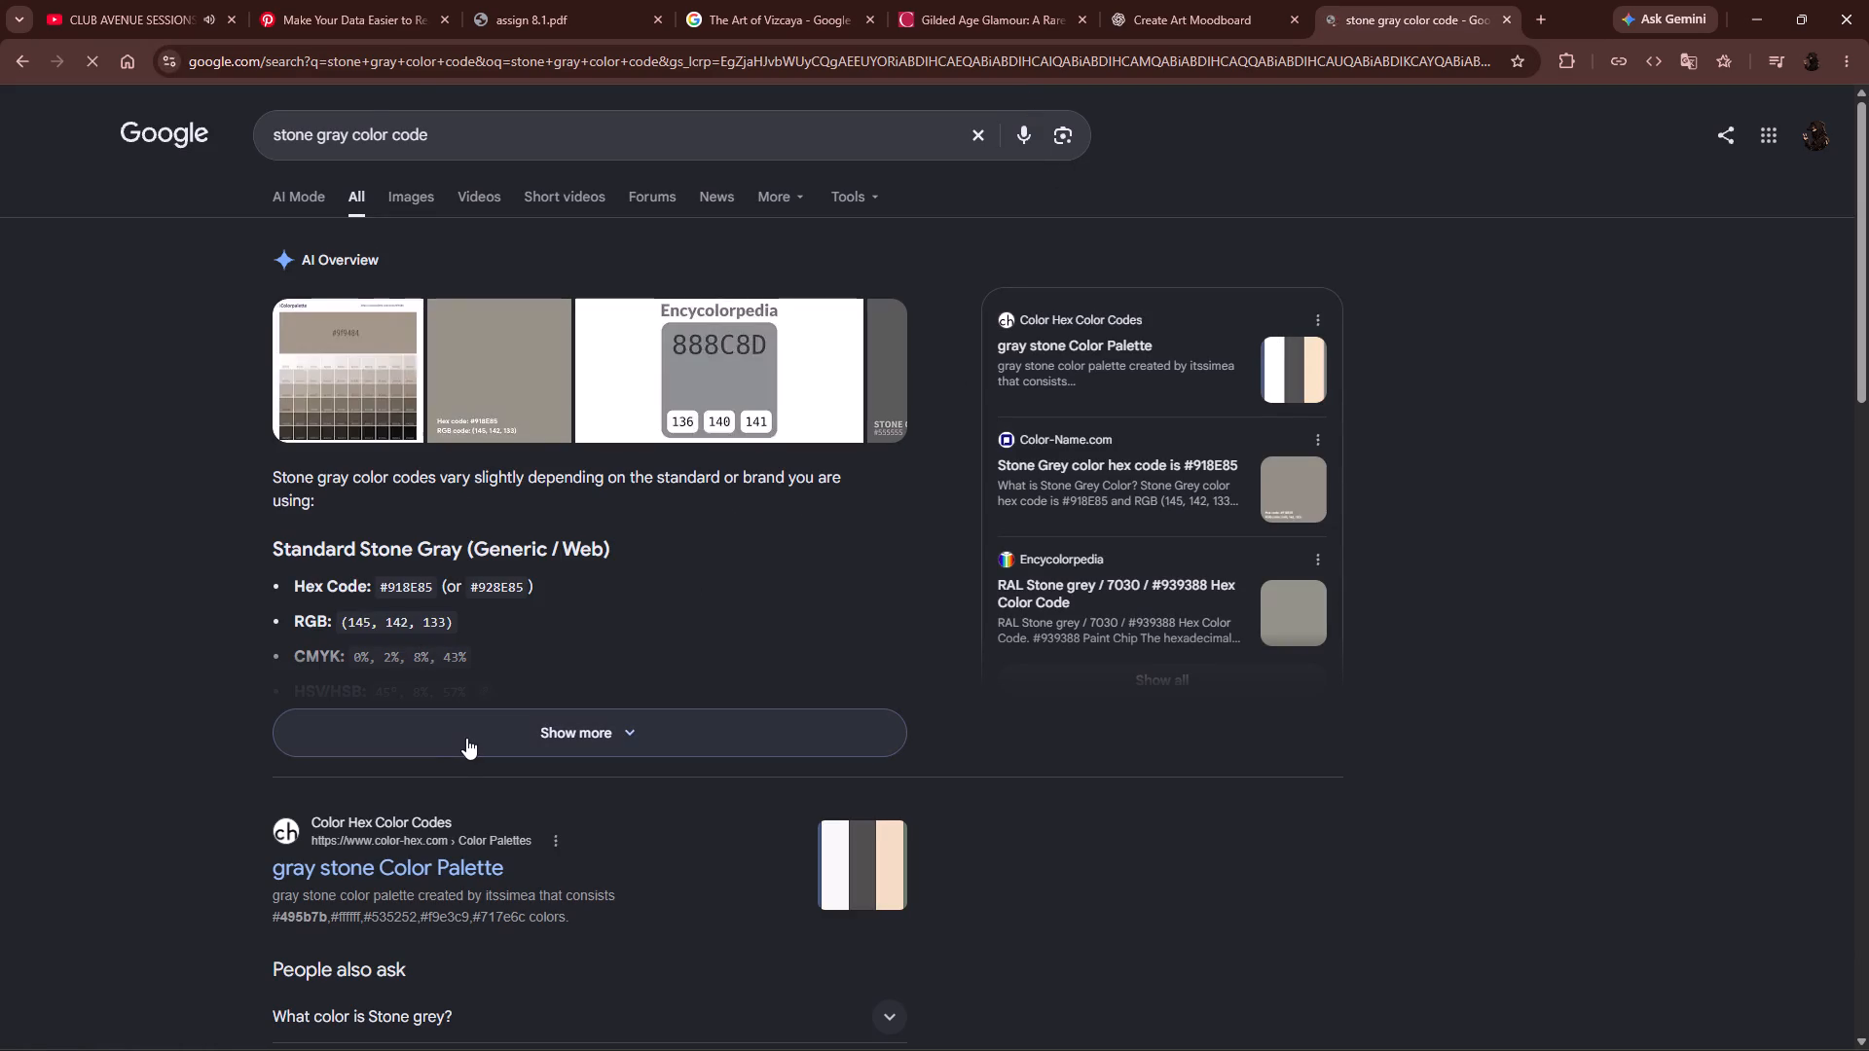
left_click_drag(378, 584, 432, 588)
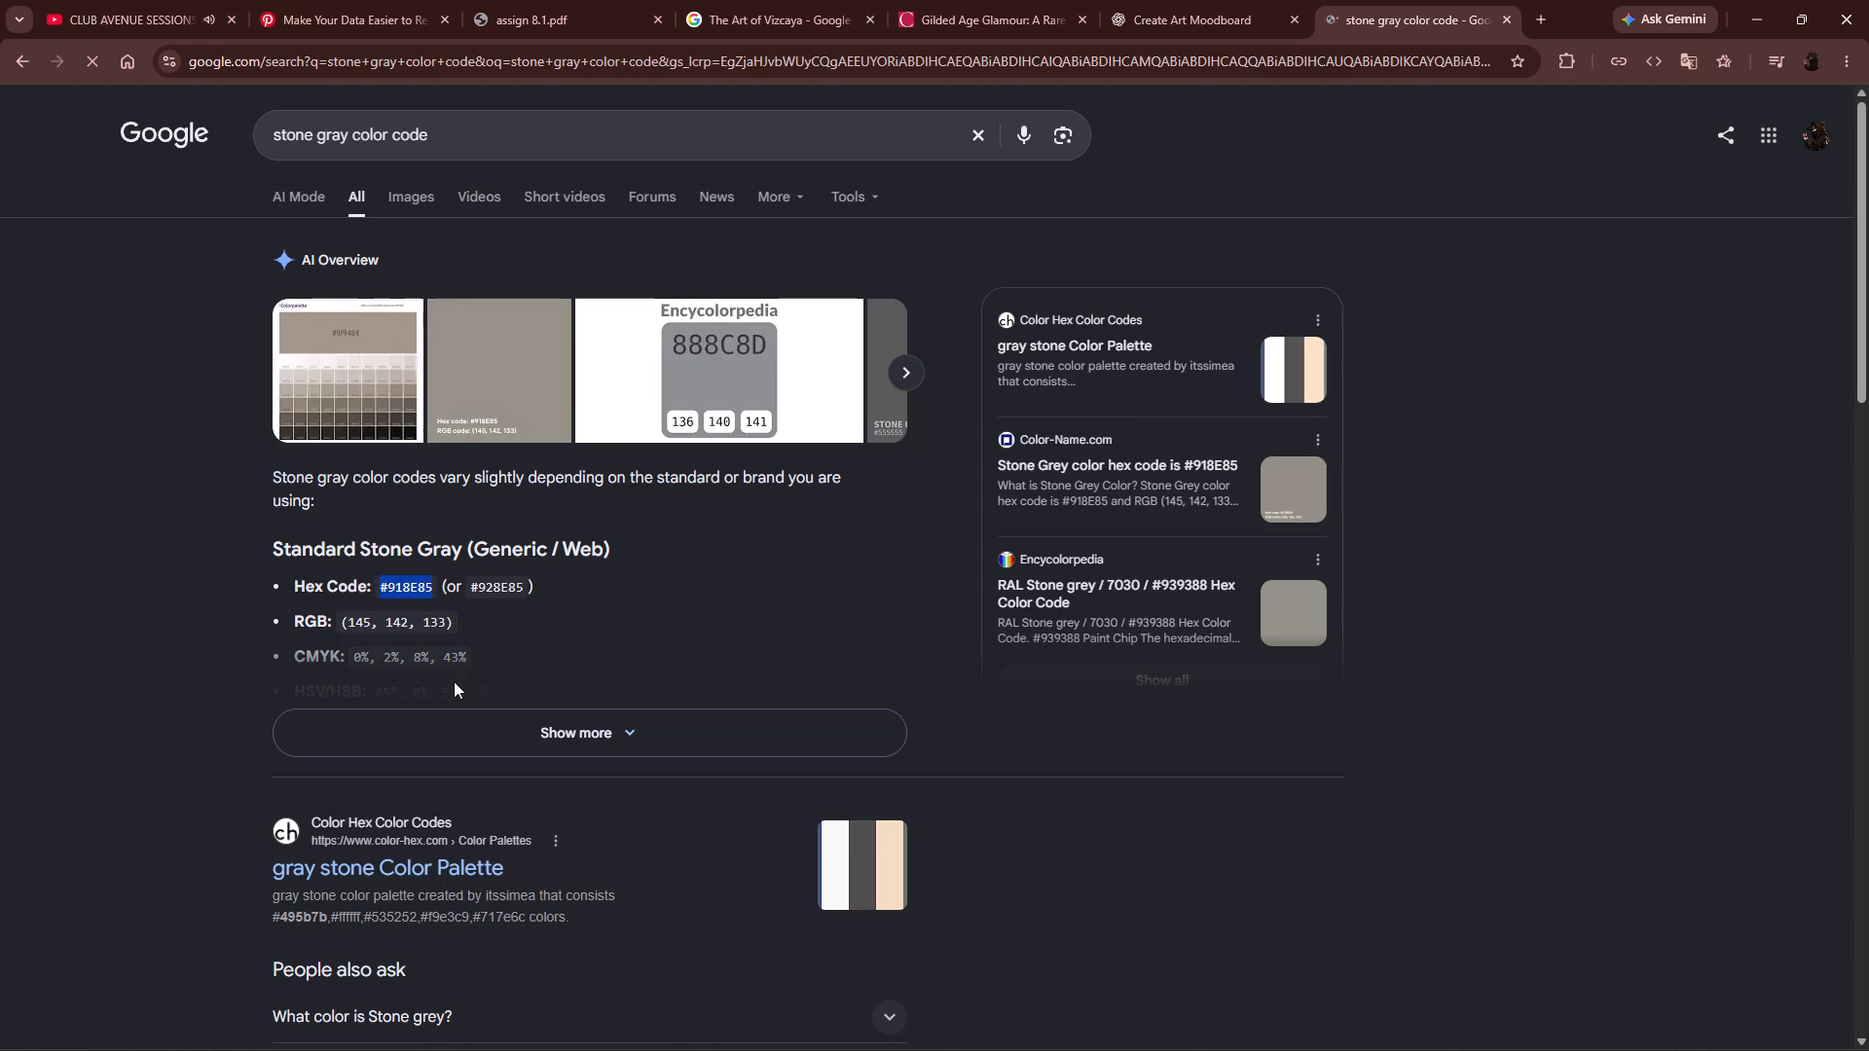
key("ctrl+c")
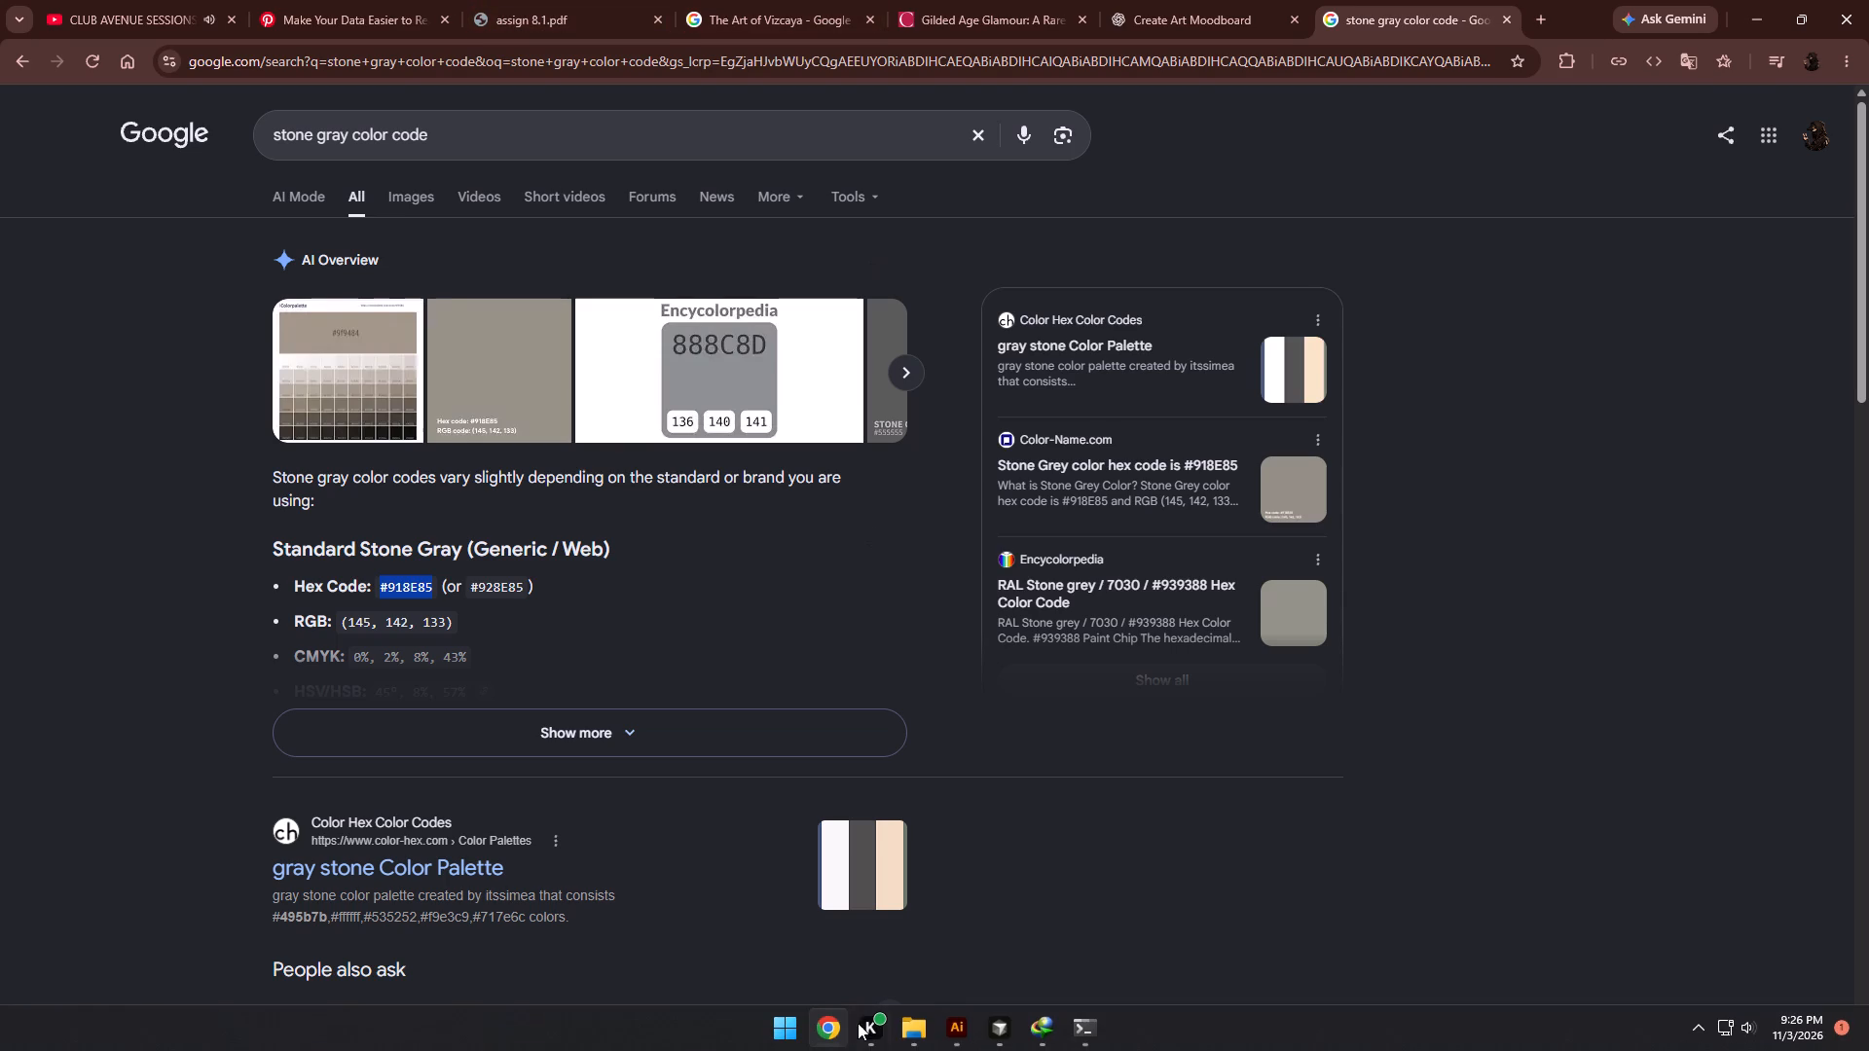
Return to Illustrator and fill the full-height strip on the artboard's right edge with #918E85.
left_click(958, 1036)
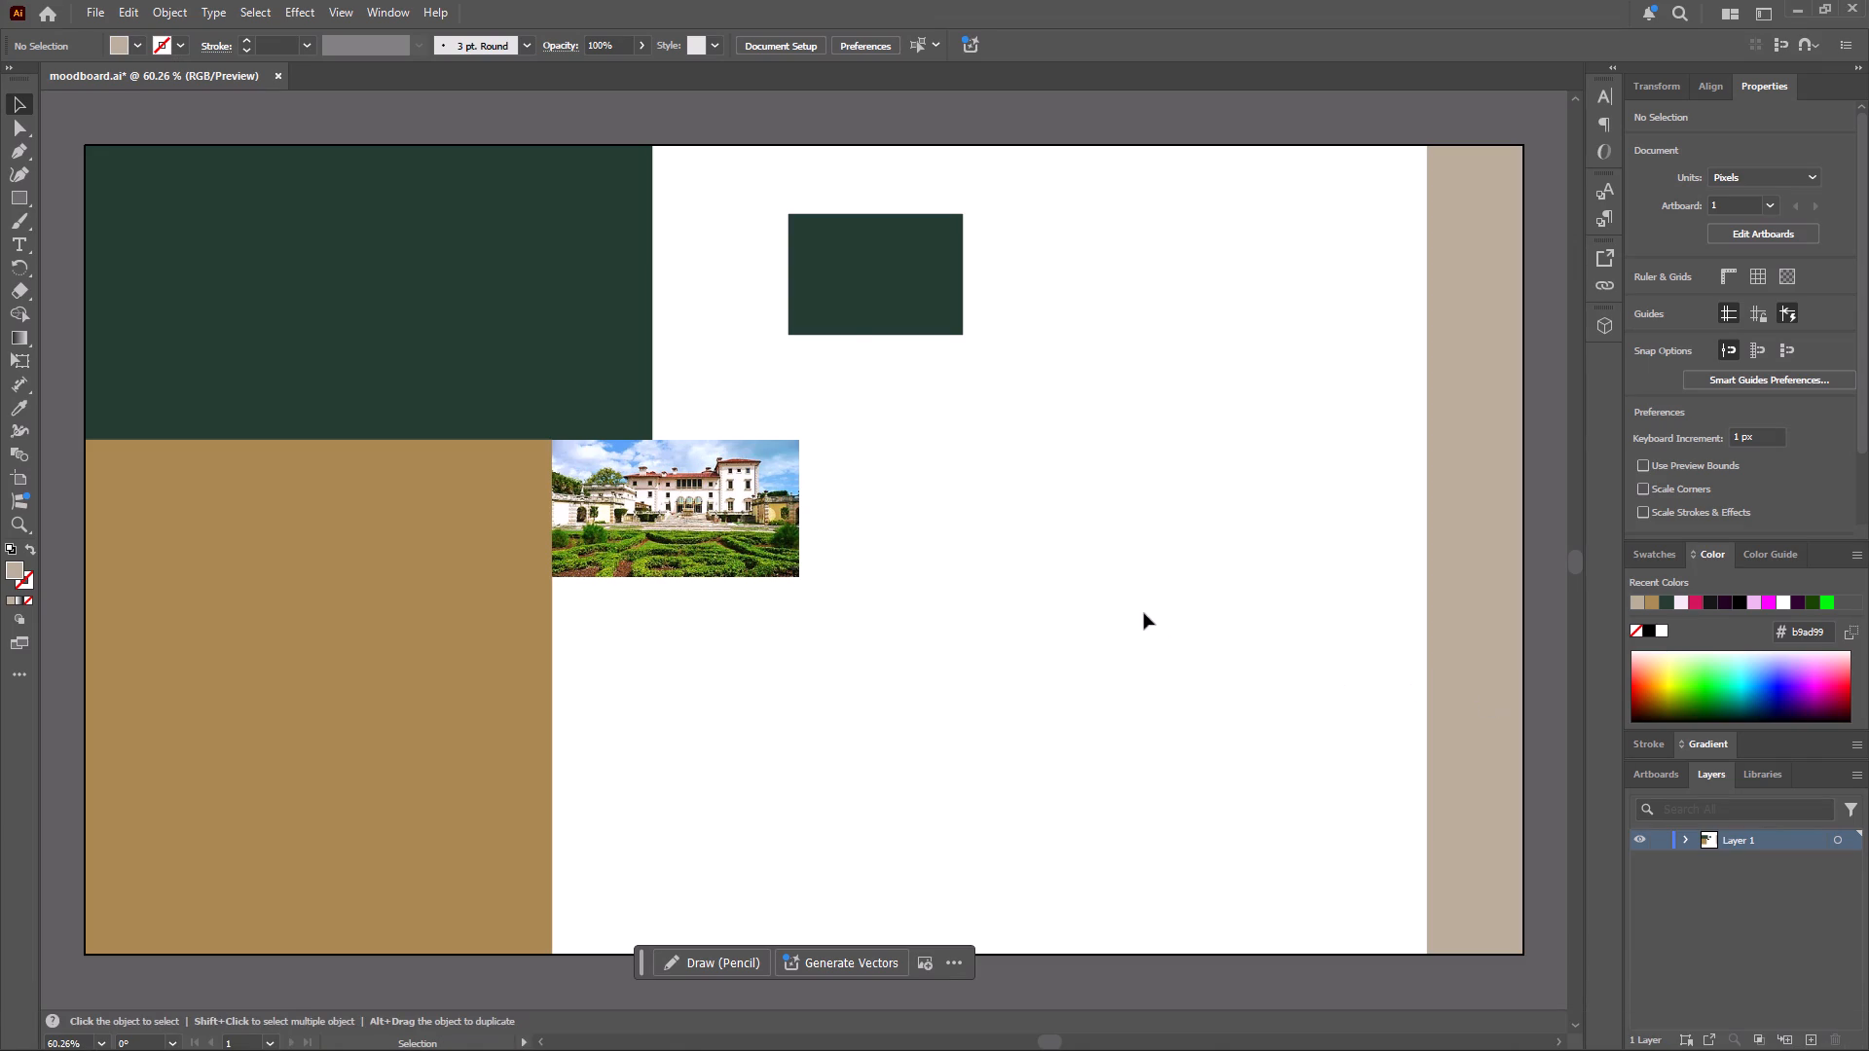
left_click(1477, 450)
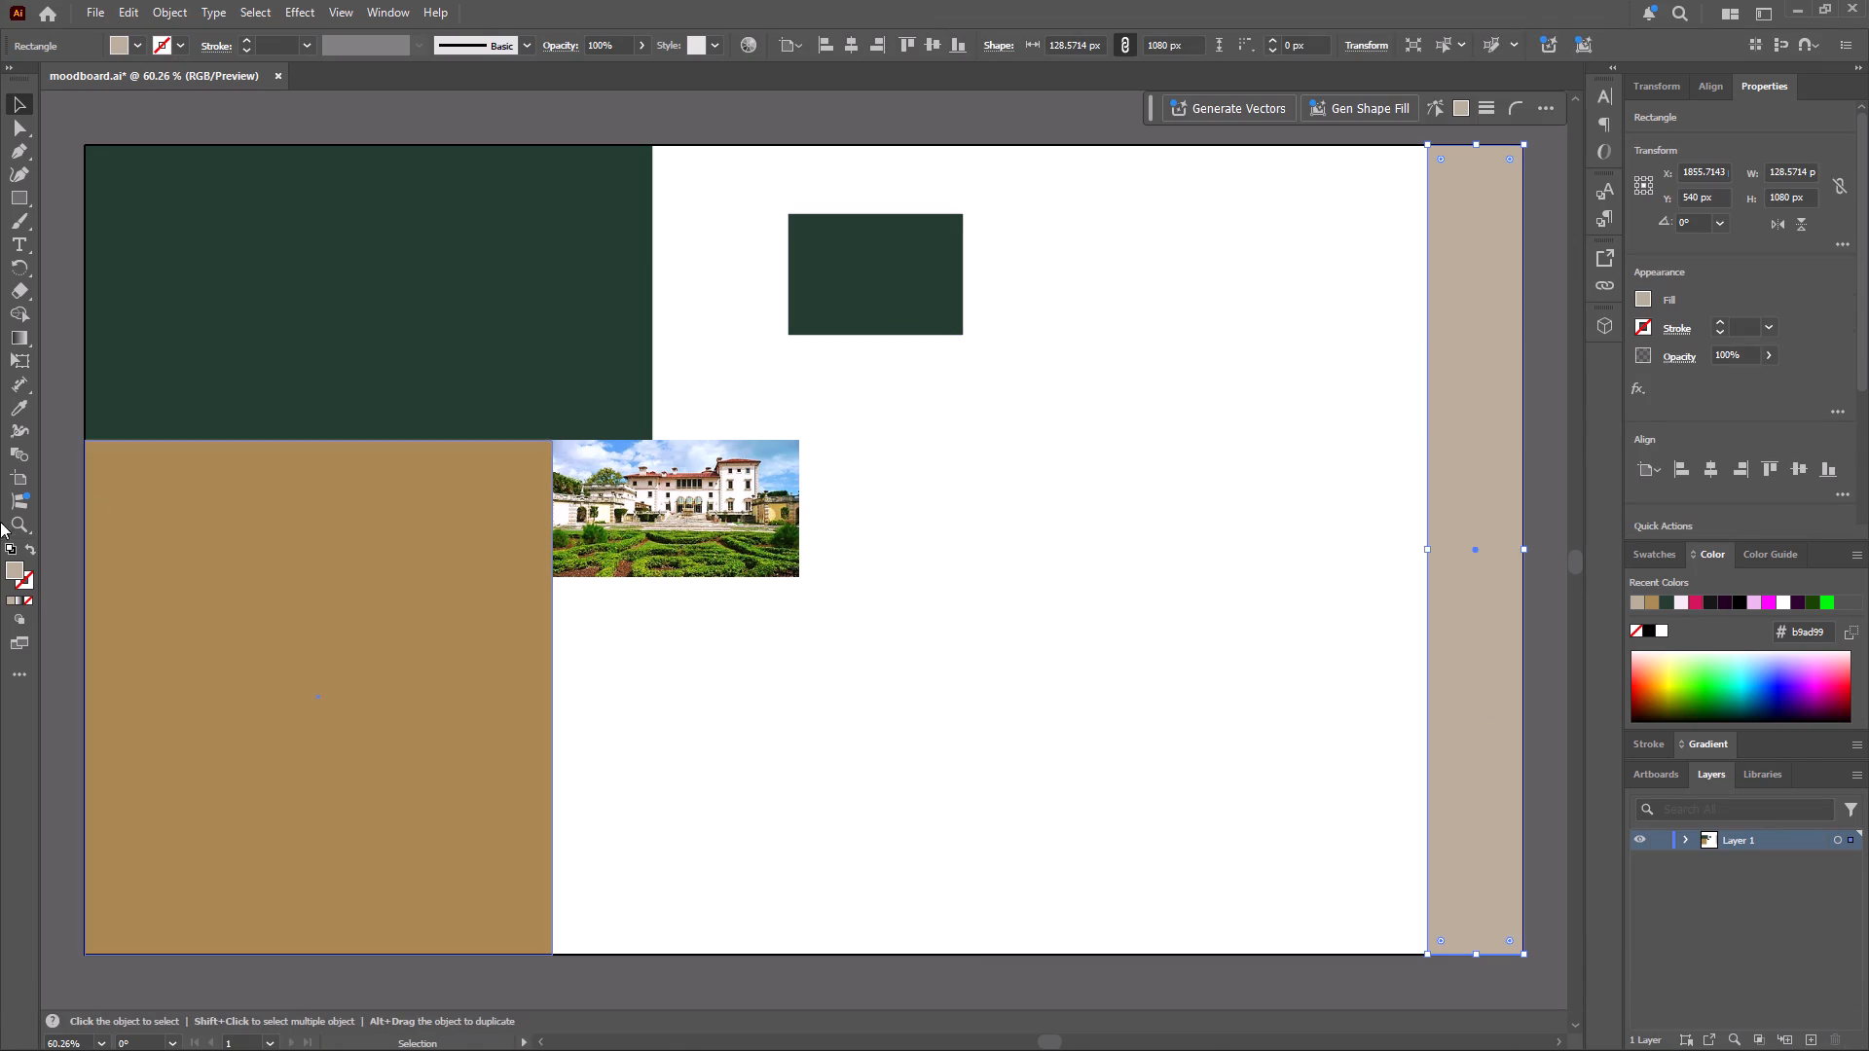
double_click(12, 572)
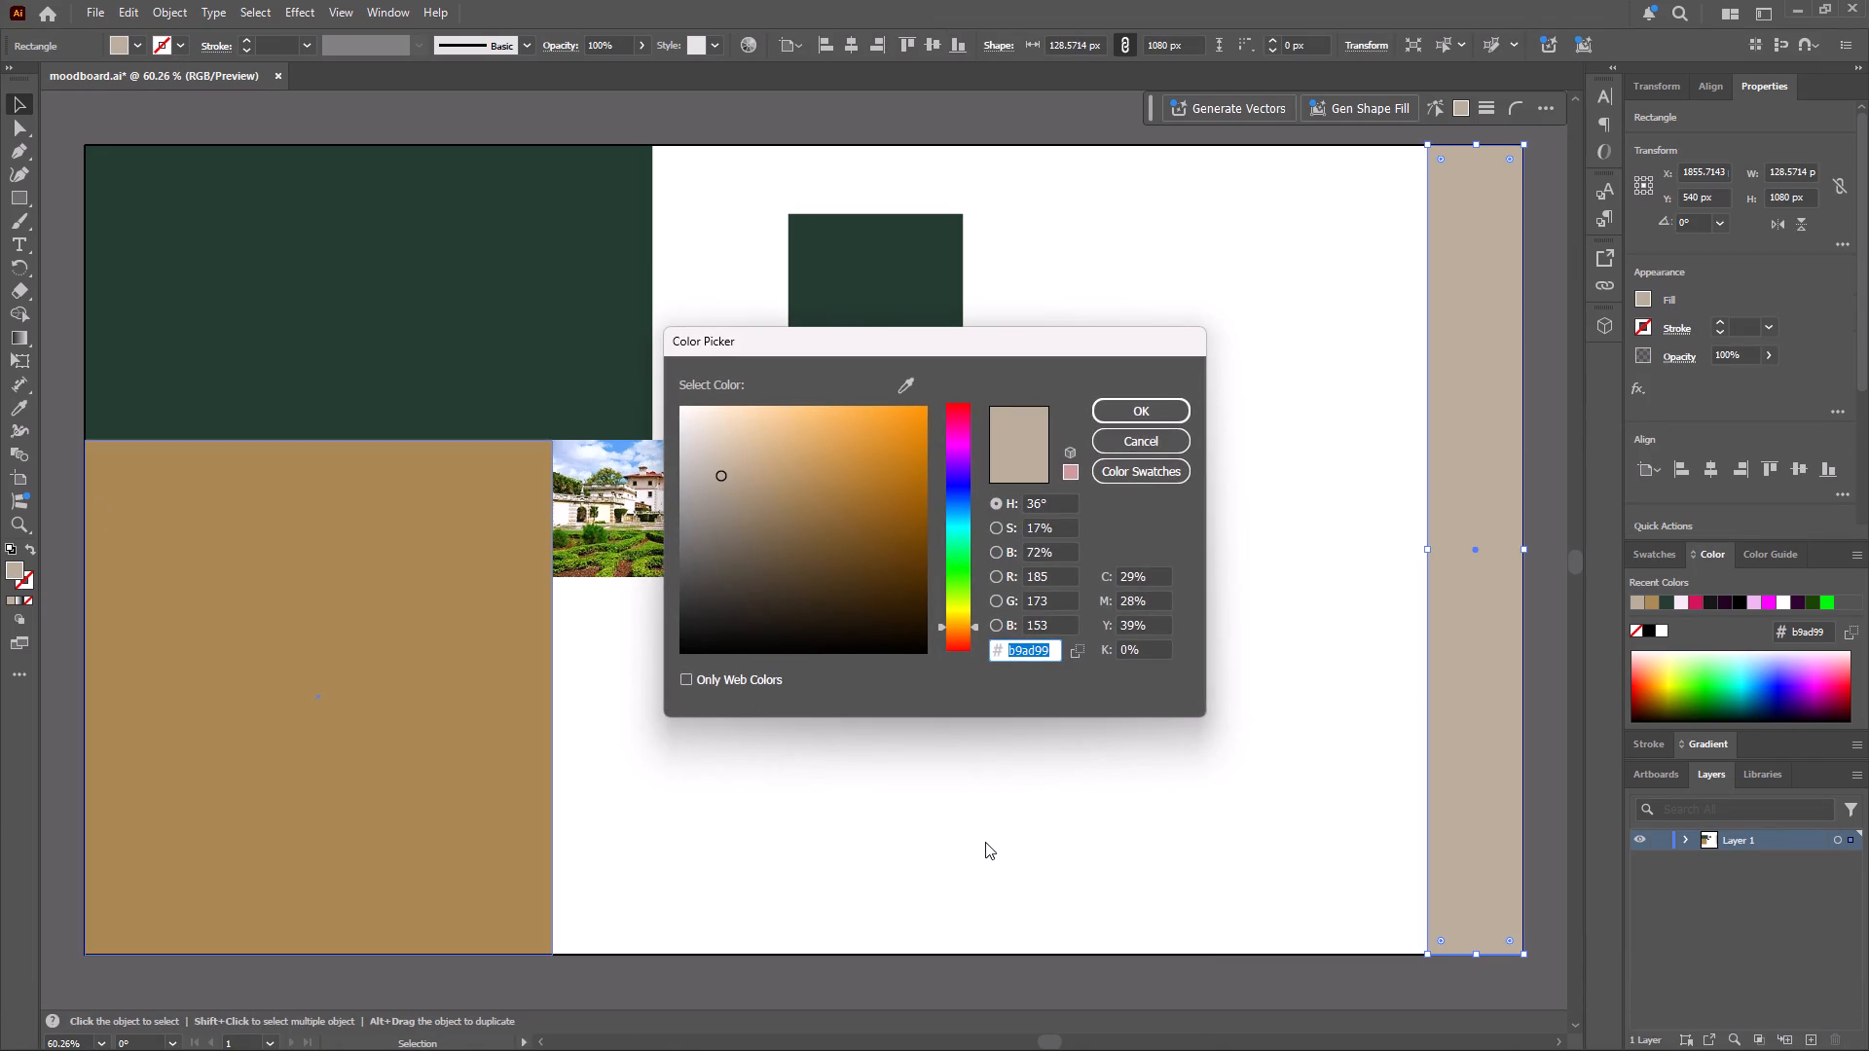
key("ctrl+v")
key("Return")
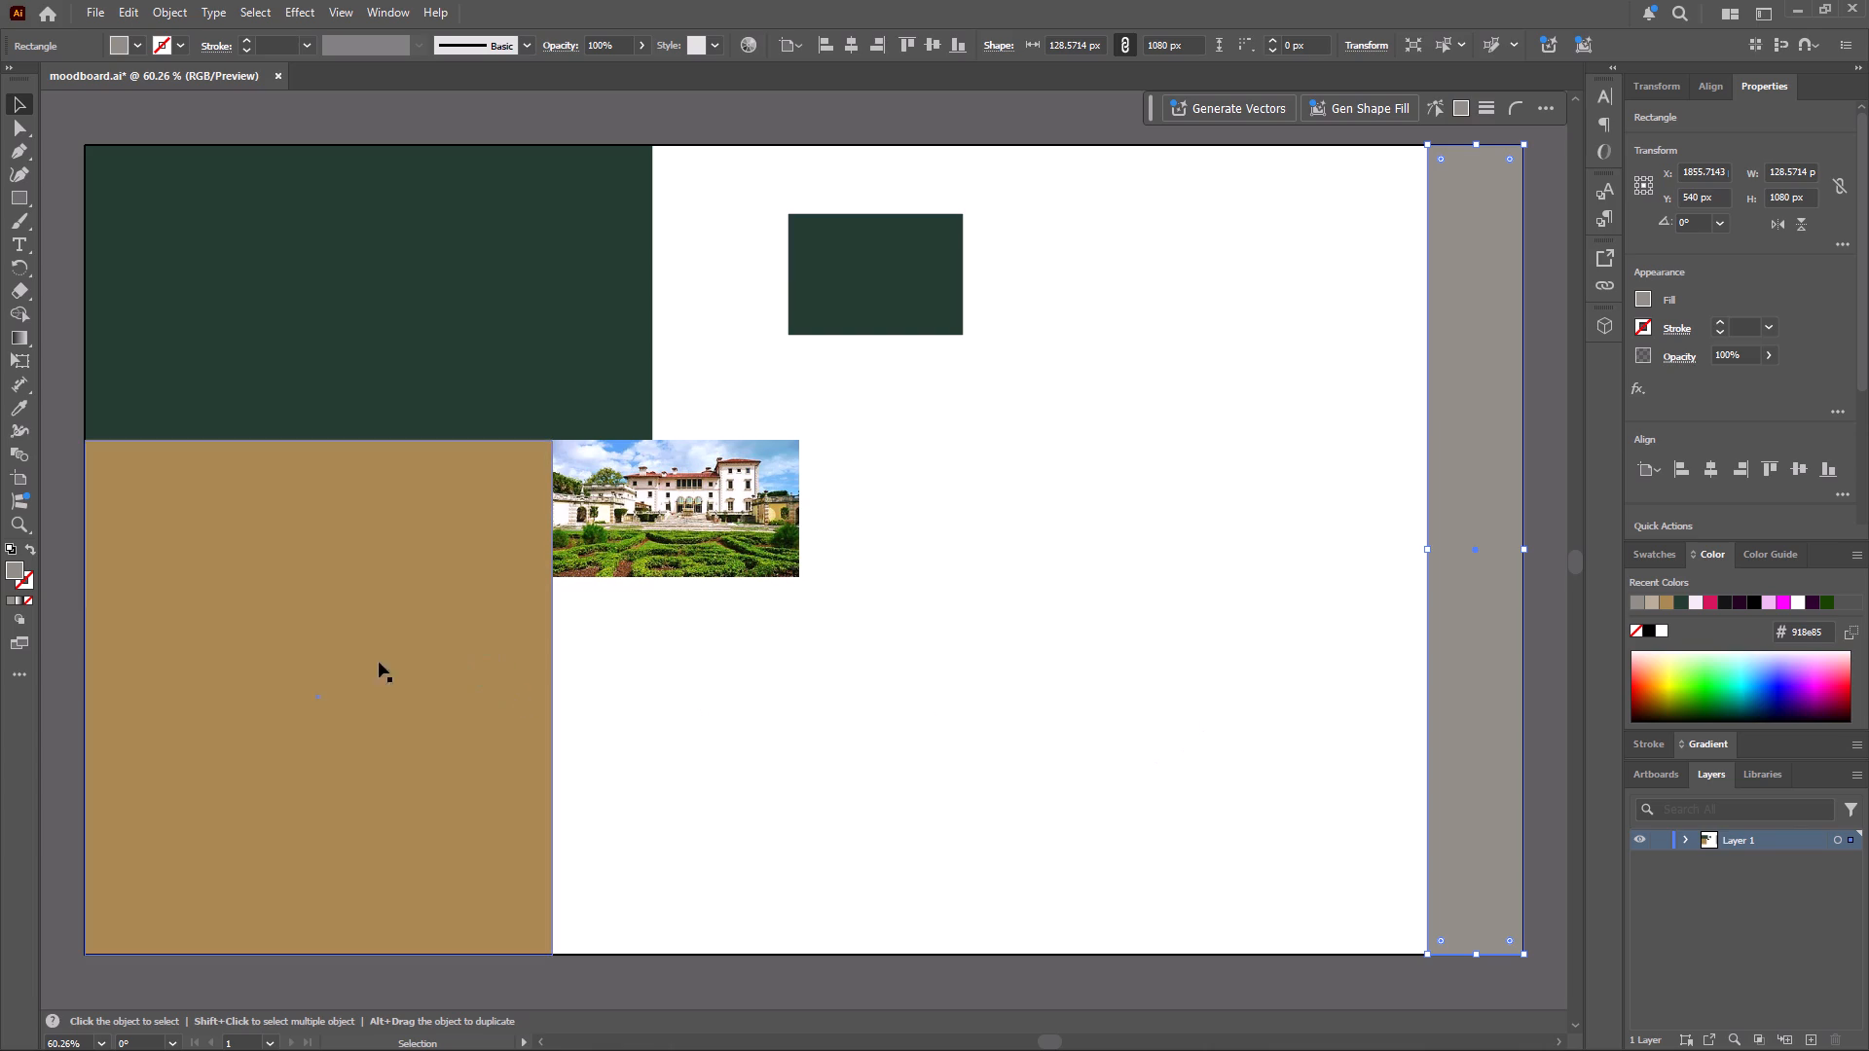
Darken the full-height strip's fill to the dark gray #51504E, then deselect it.
double_click(7, 568)
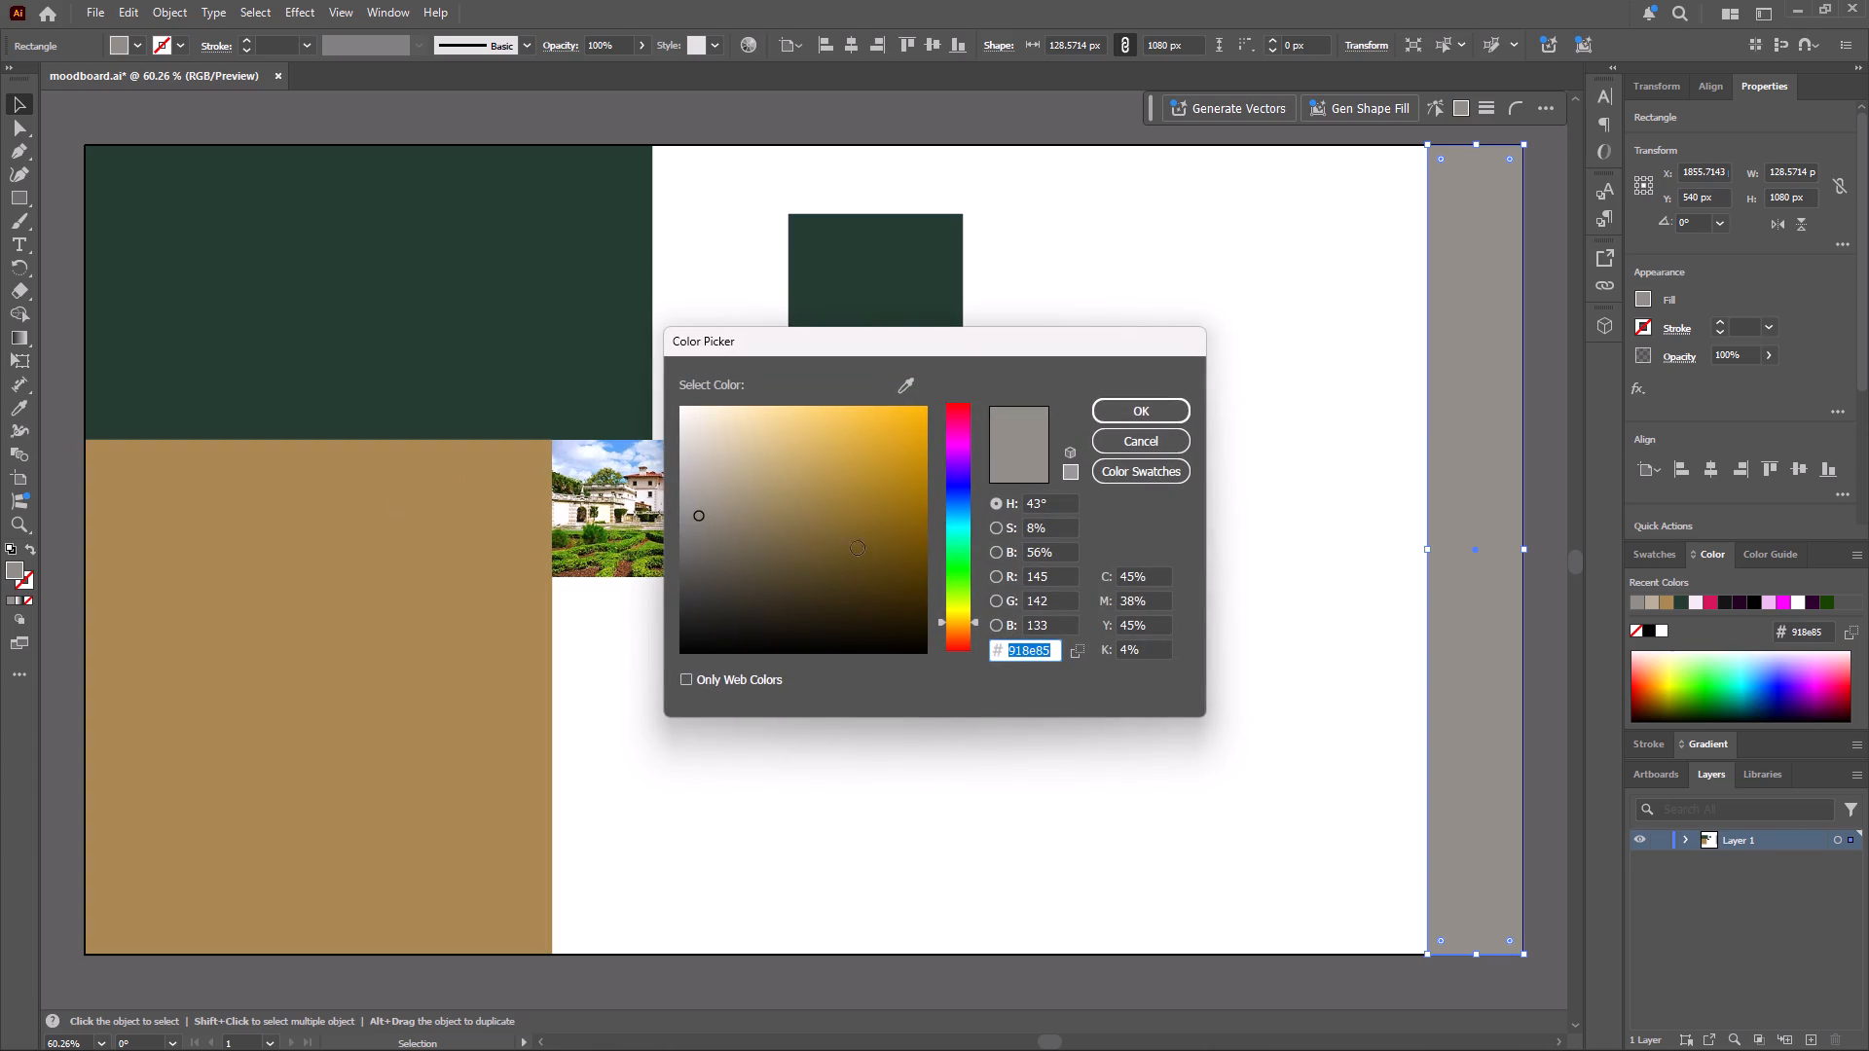
left_click(690, 603)
left_click(690, 582)
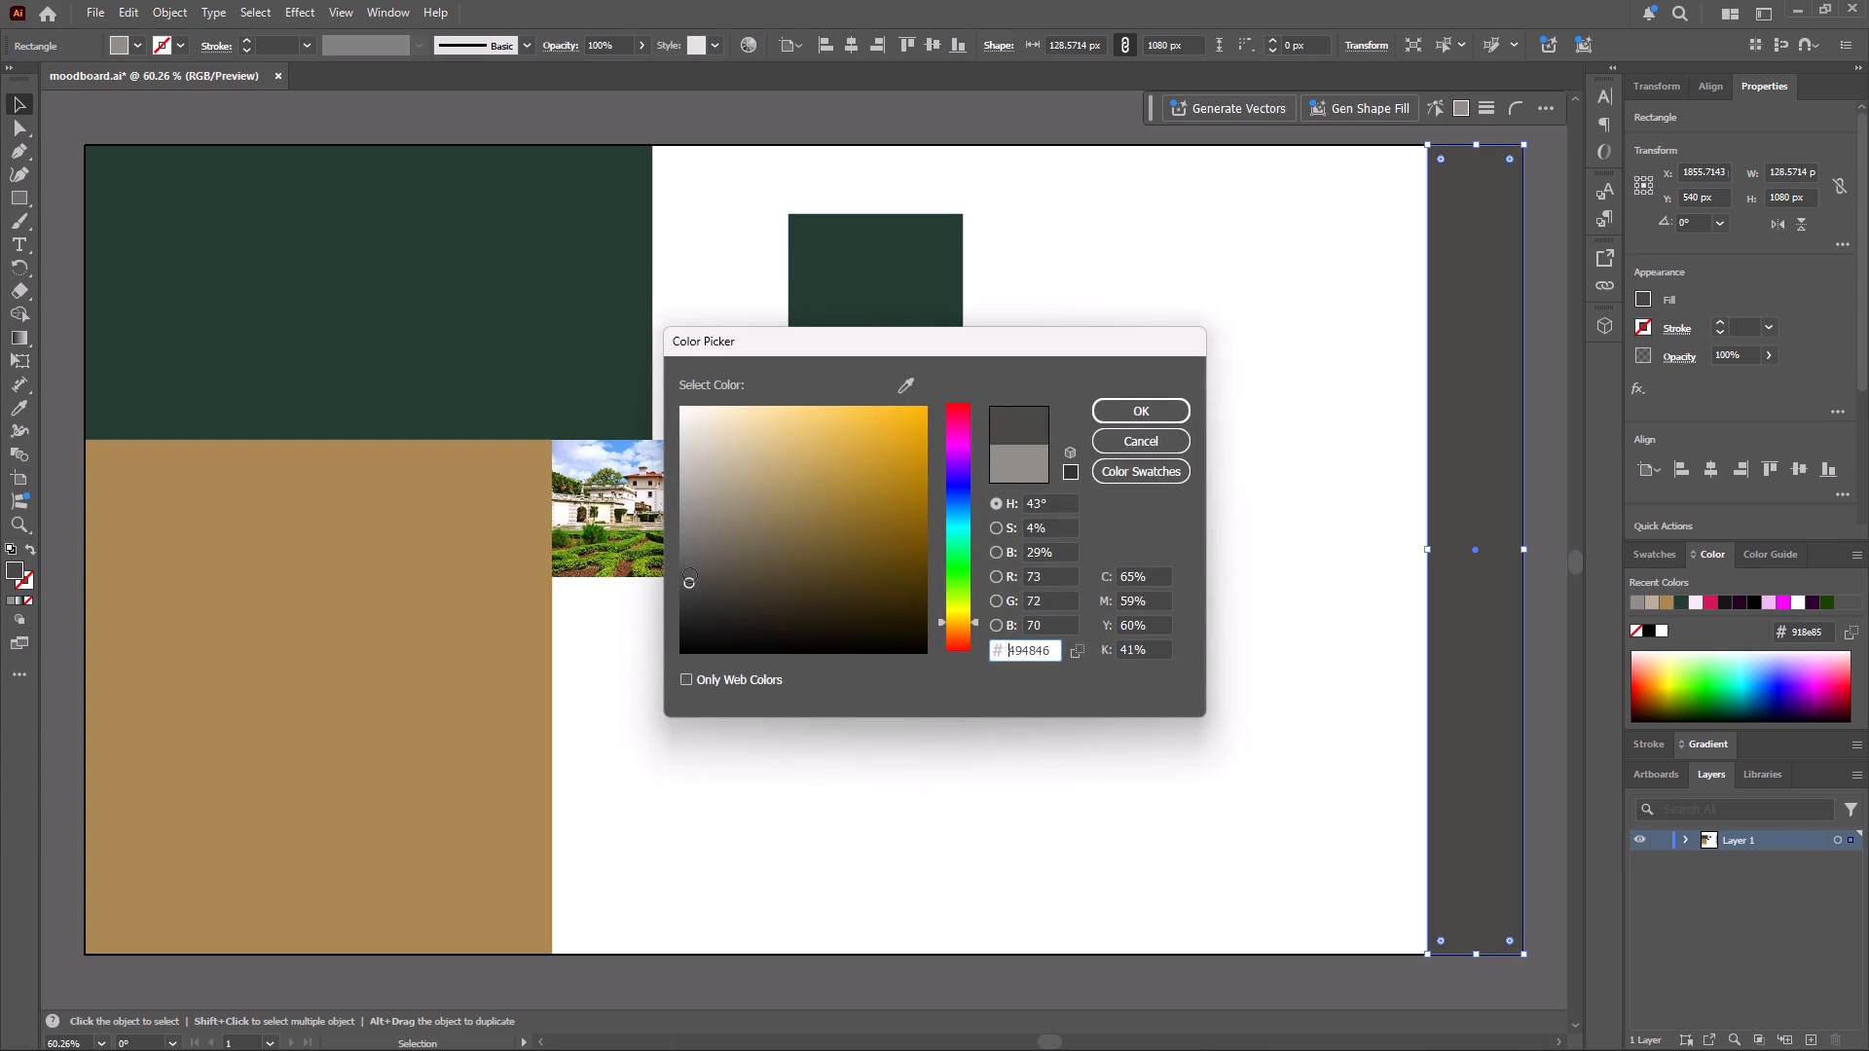
left_click(690, 573)
left_click(1150, 415)
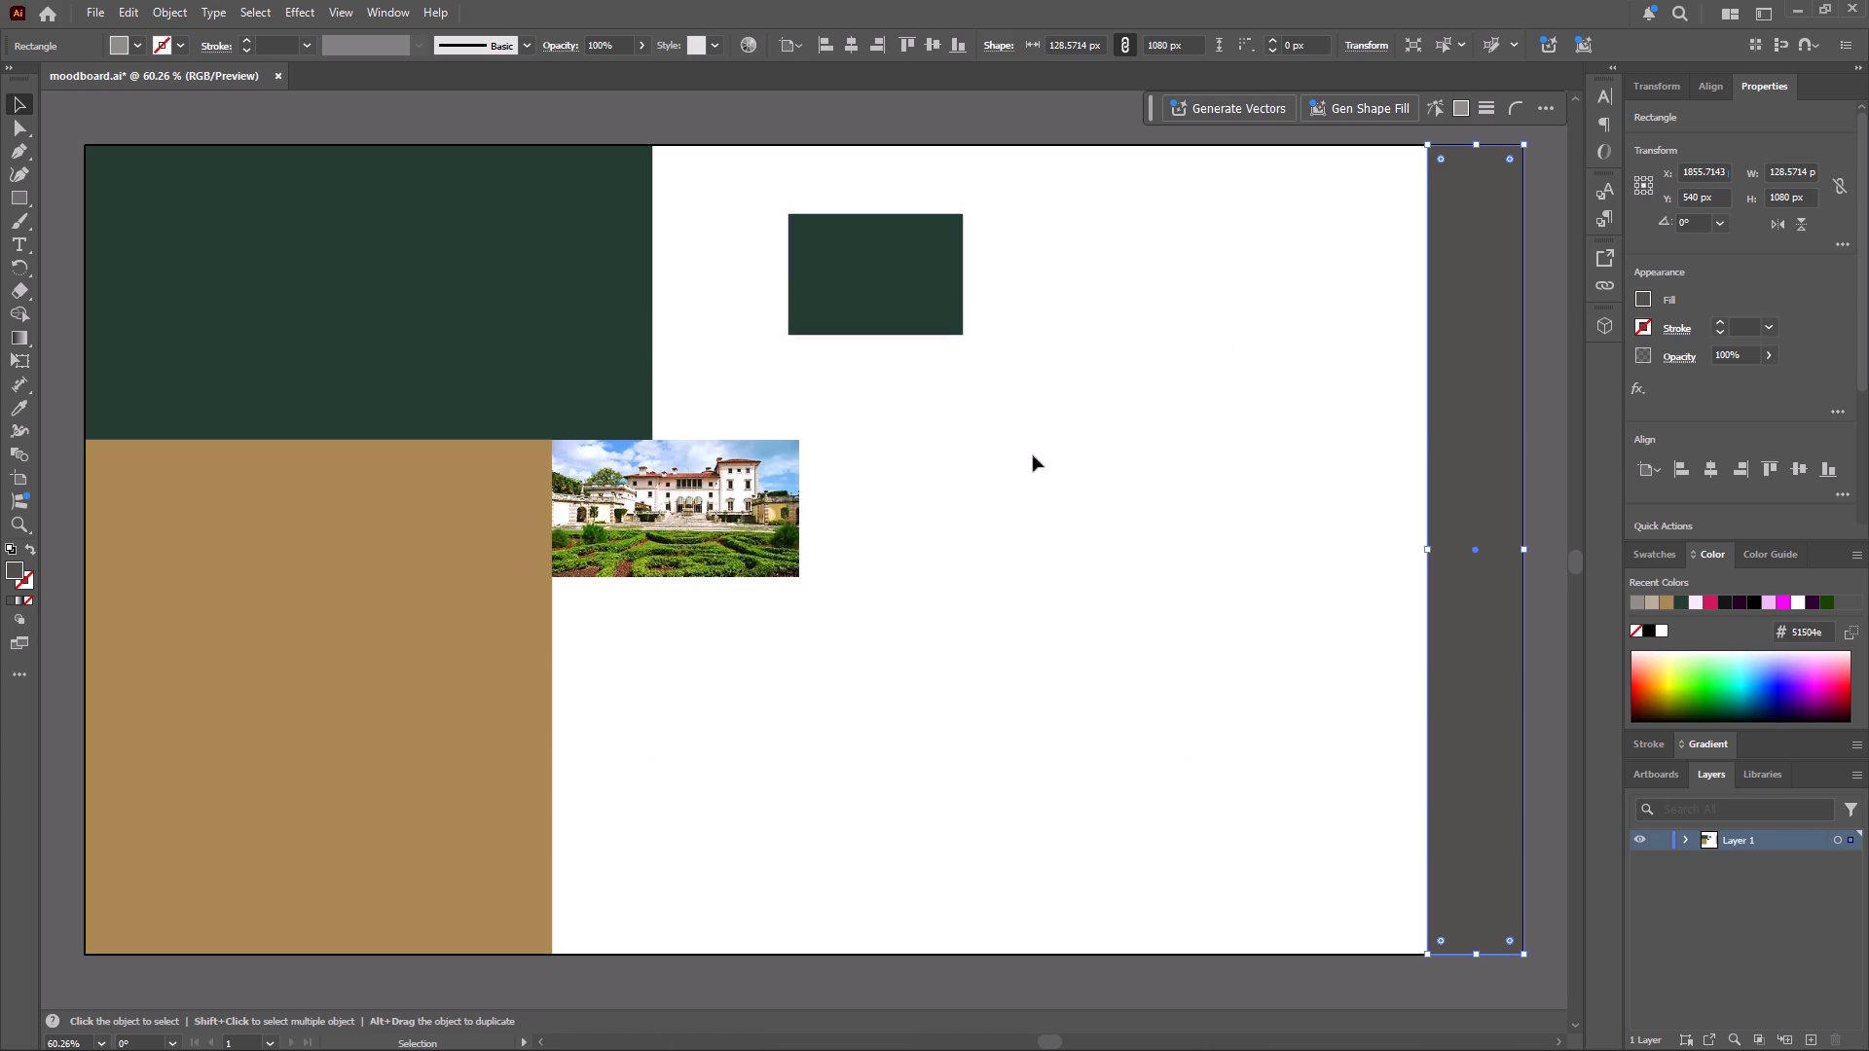
left_click(1074, 454)
Fill the small green rectangle with the style guide's muted gold #A88952, copied from the assign 8.1 PDF in Chrome.
left_click(871, 295)
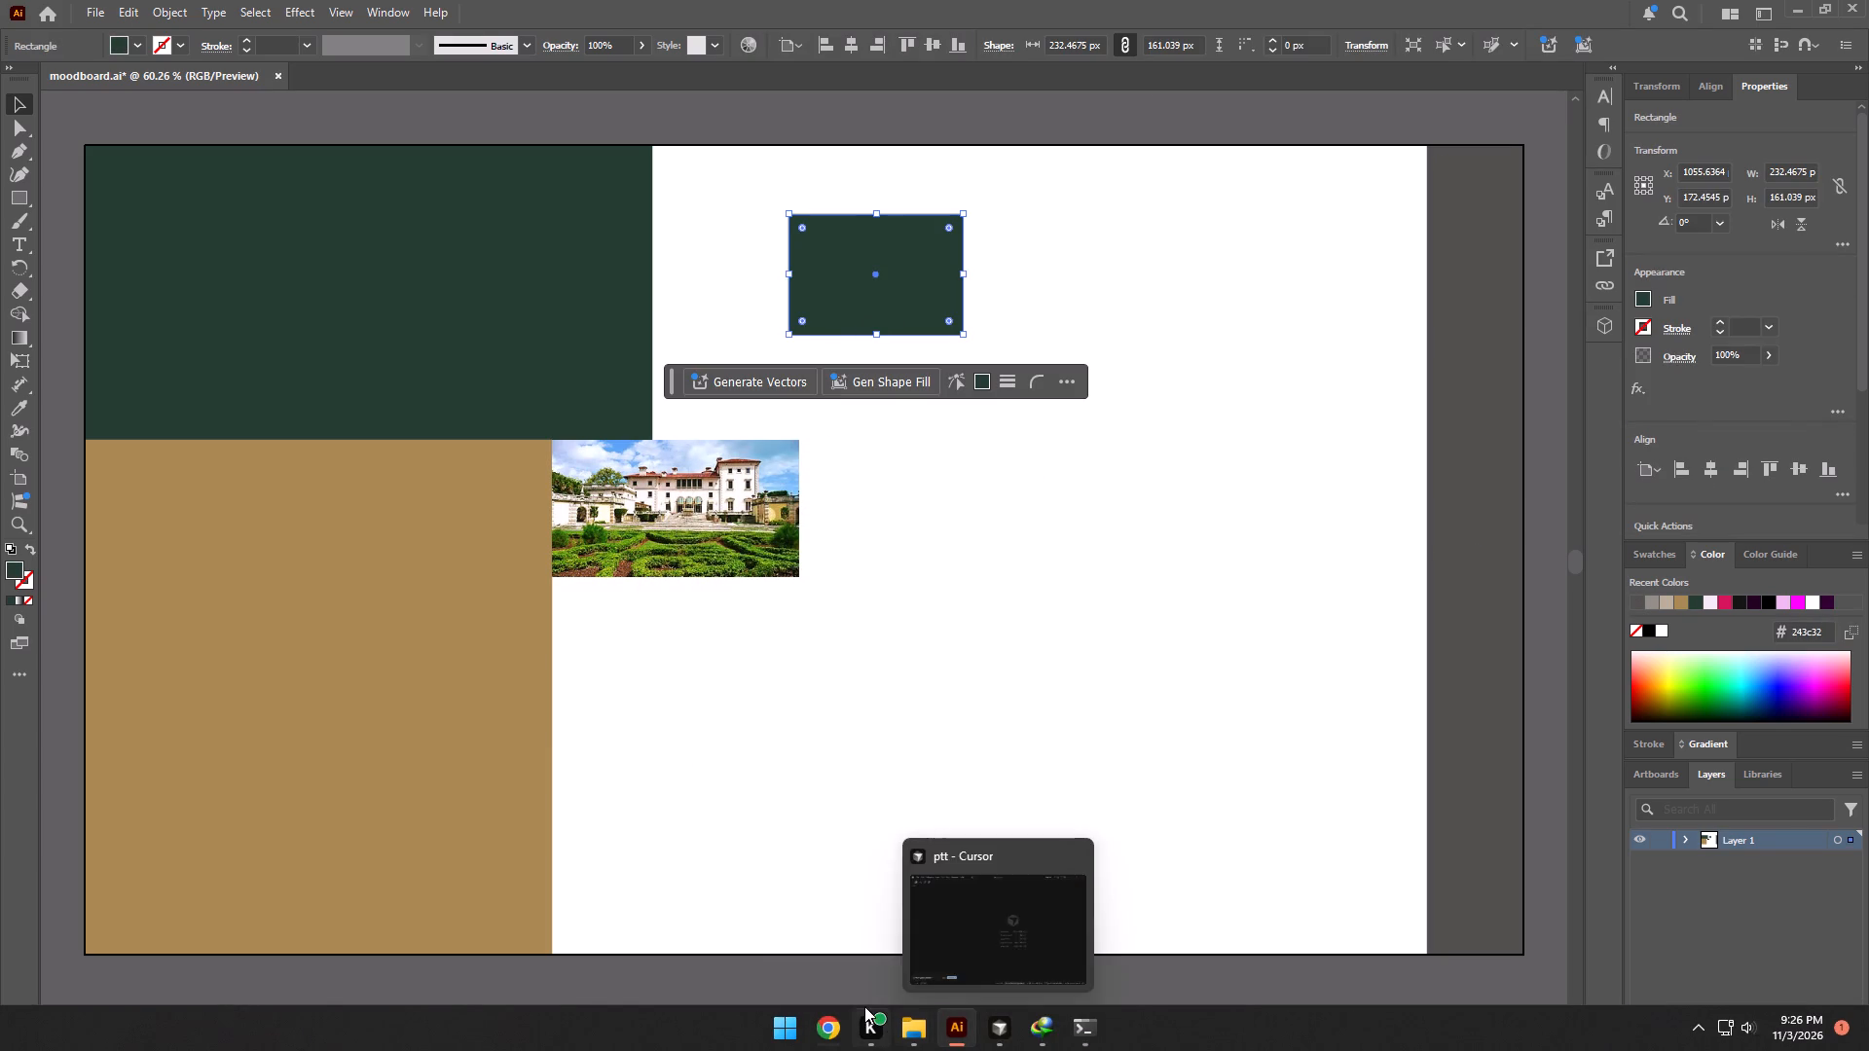
left_click(836, 1033)
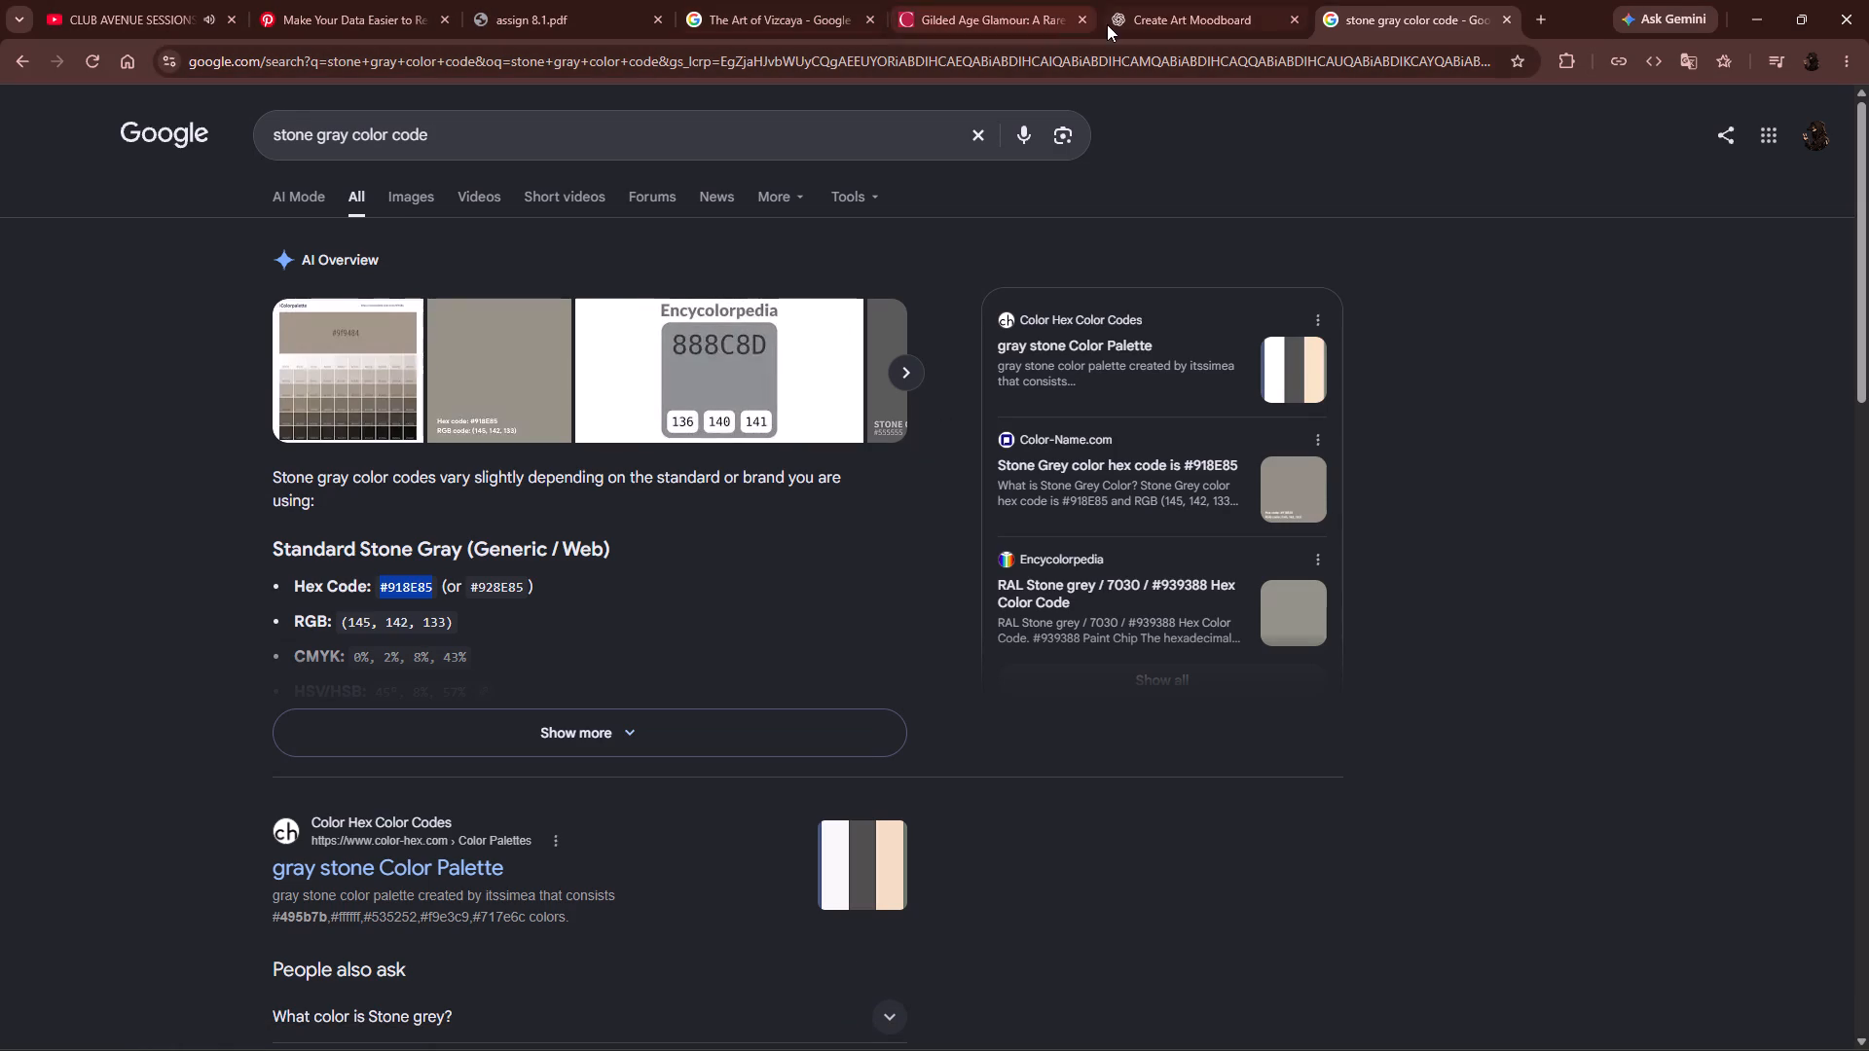
left_click(564, 29)
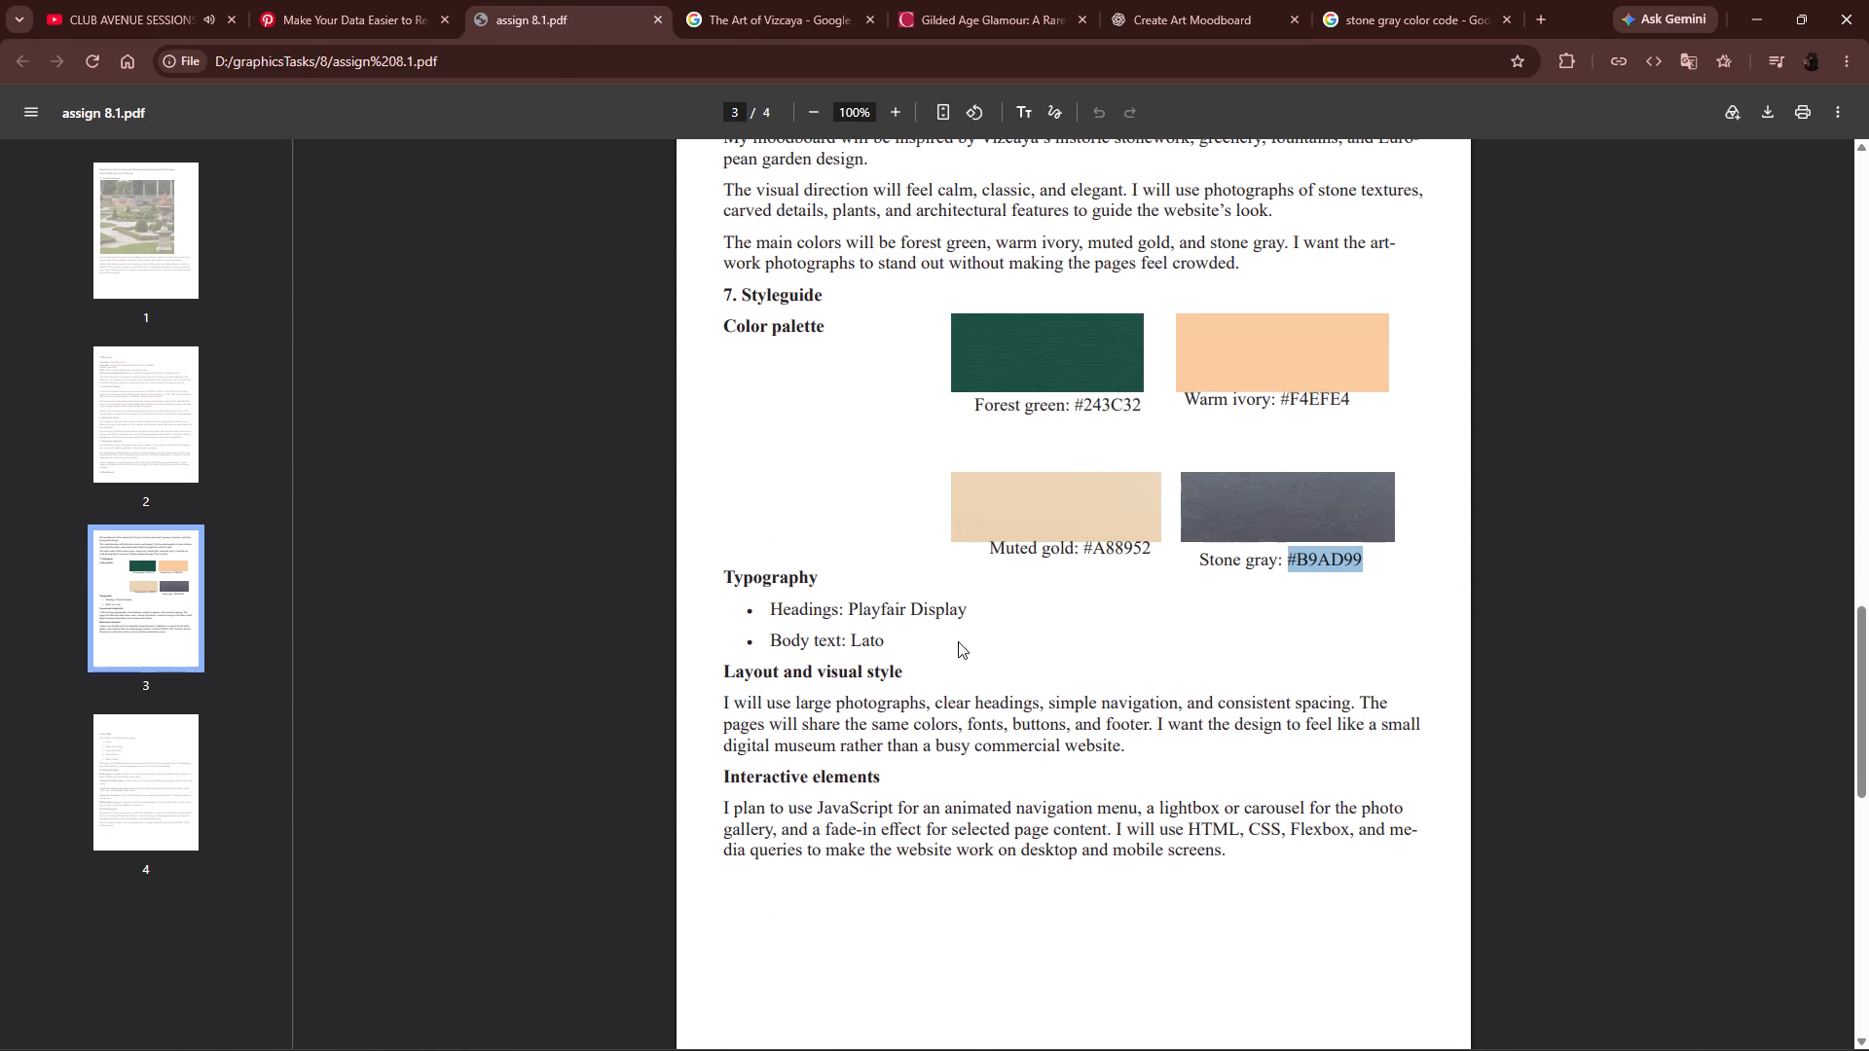
left_click_drag(1082, 551, 1149, 547)
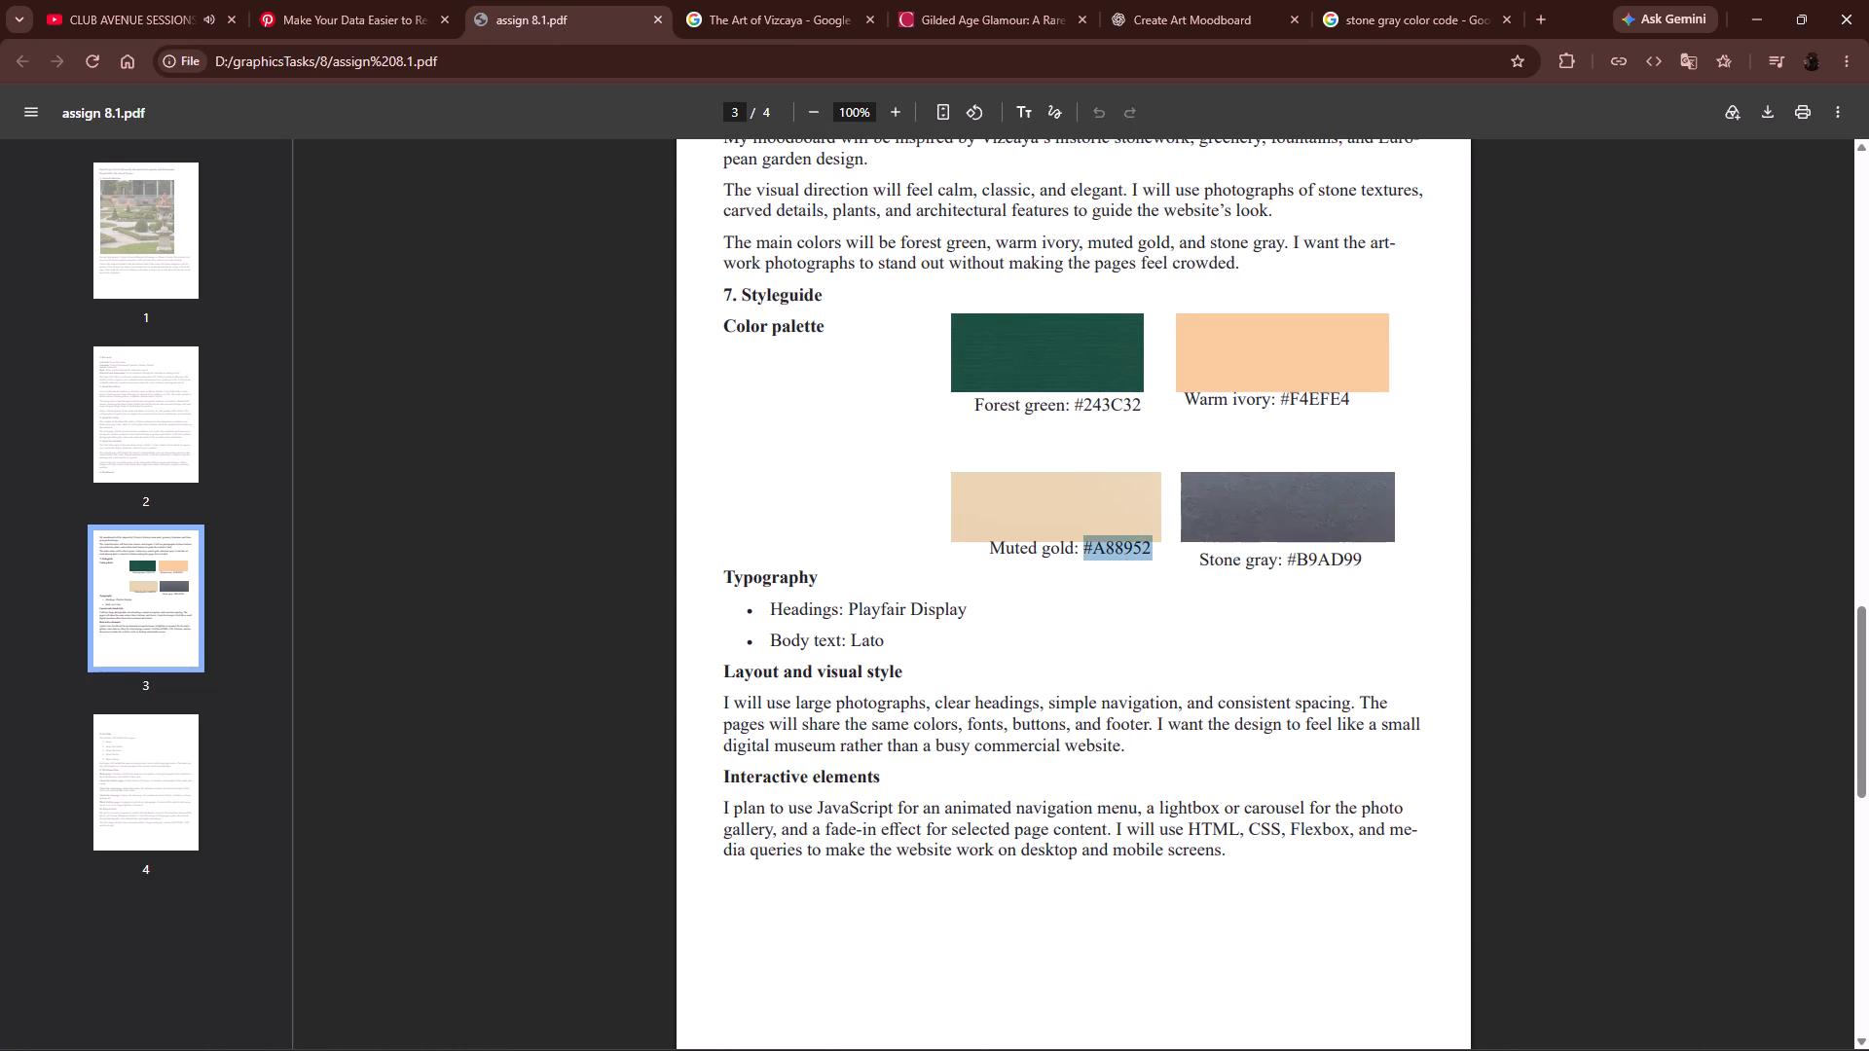
left_click_drag(1149, 547, 1153, 547)
key("ctrl+c")
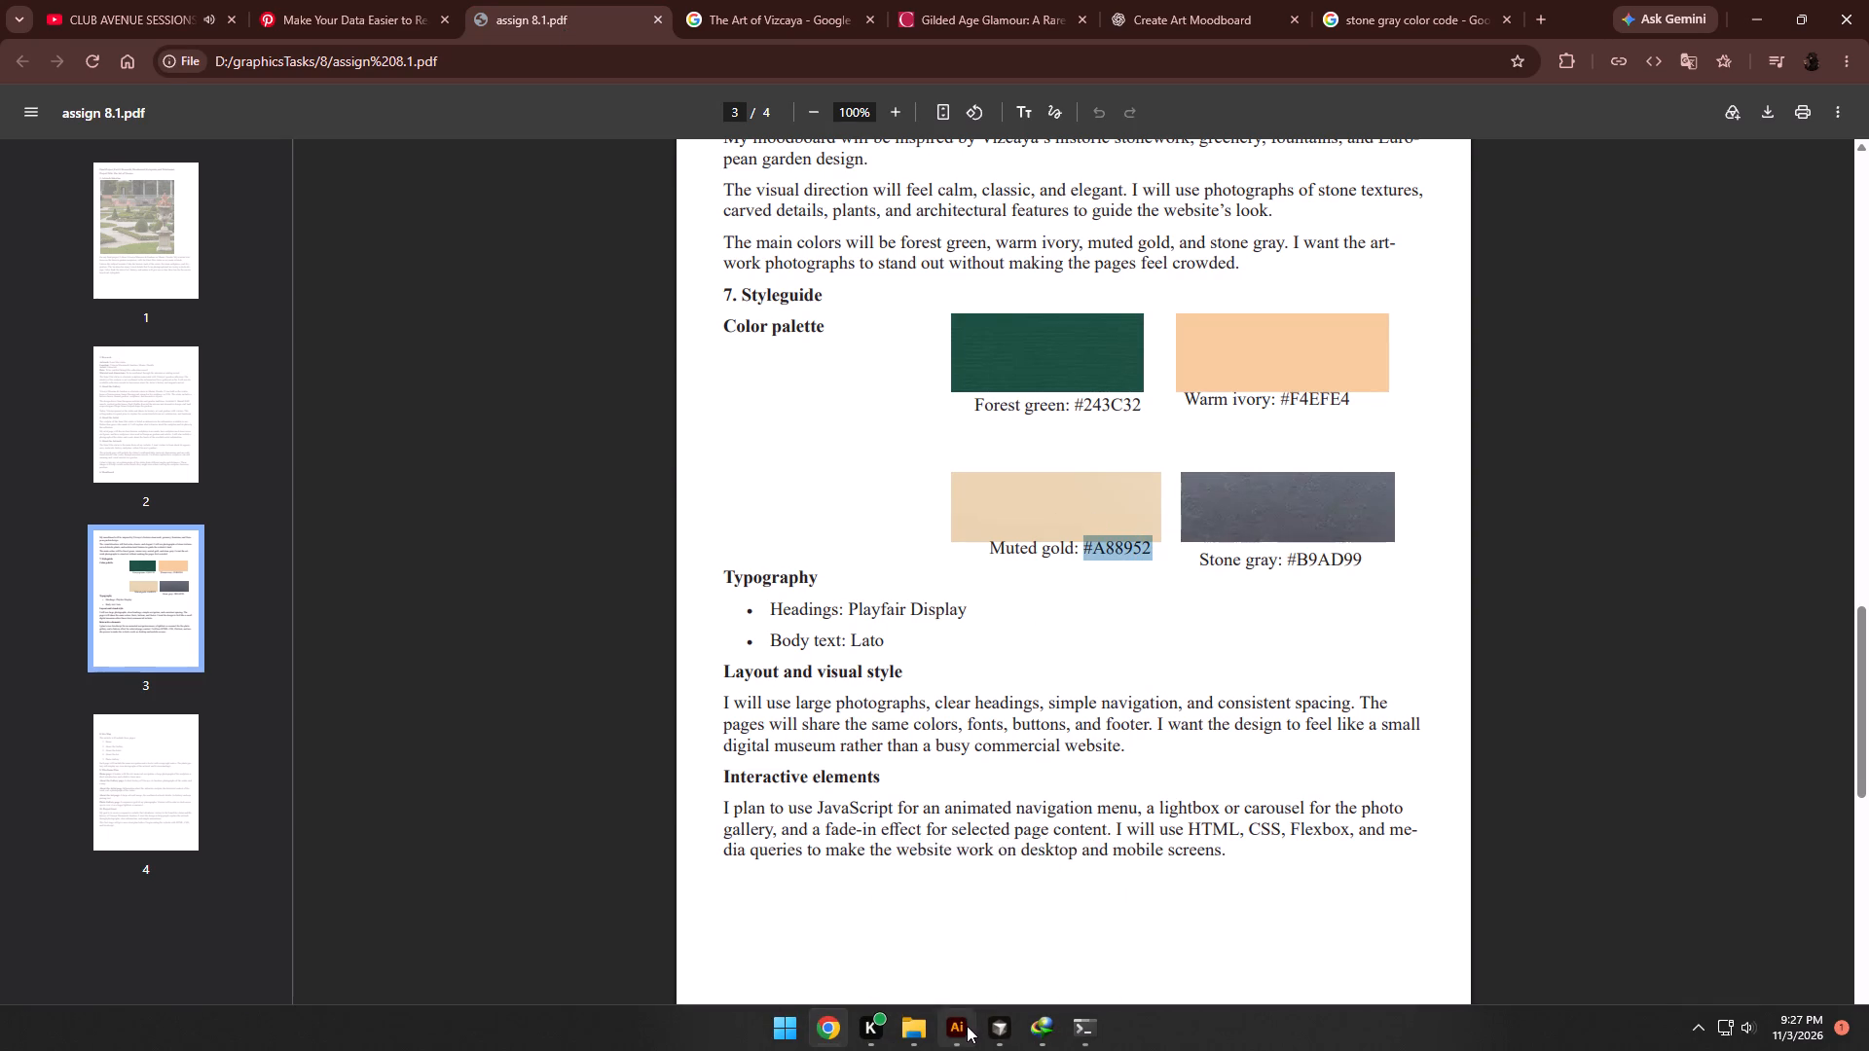
left_click(967, 1026)
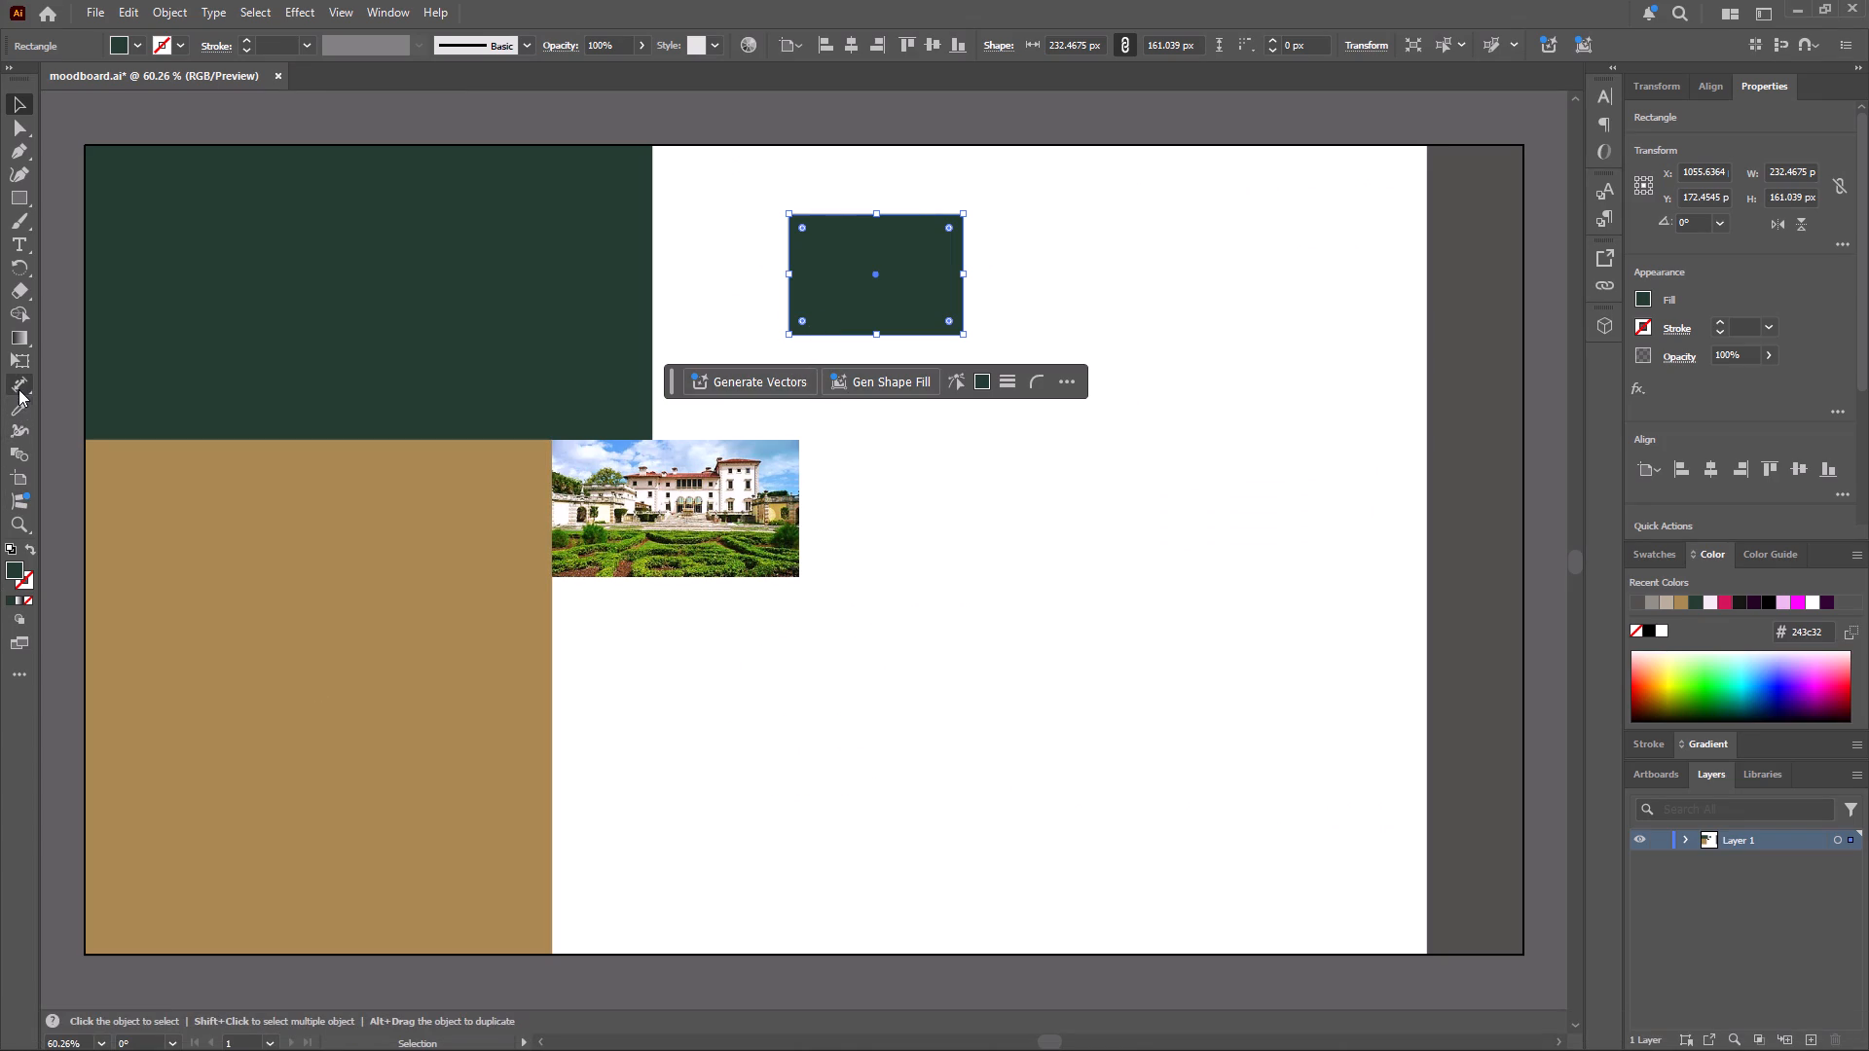
double_click(14, 571)
key("ctrl+v")
key("Return")
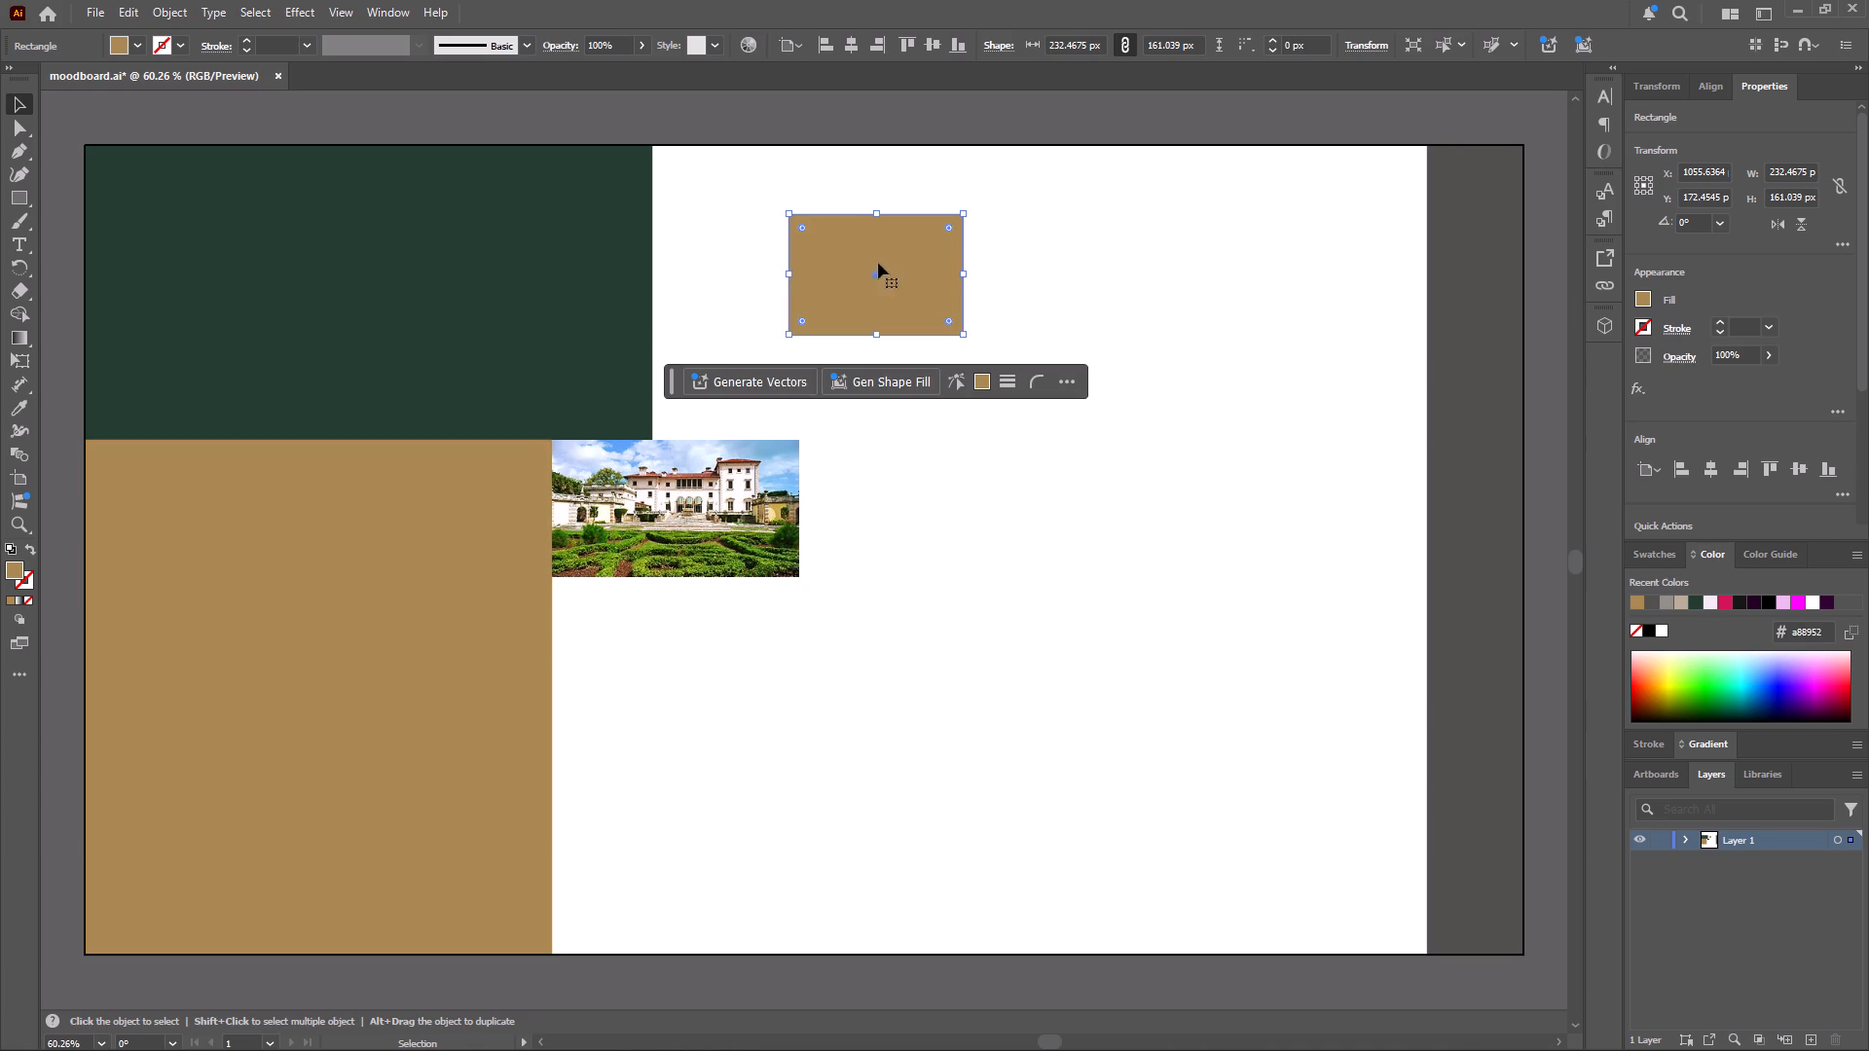
Move the small gold rectangle to the artboard's top edge, flush against the right side of the dark green block.
left_click(903, 265)
left_click_drag(904, 272, 776, 207)
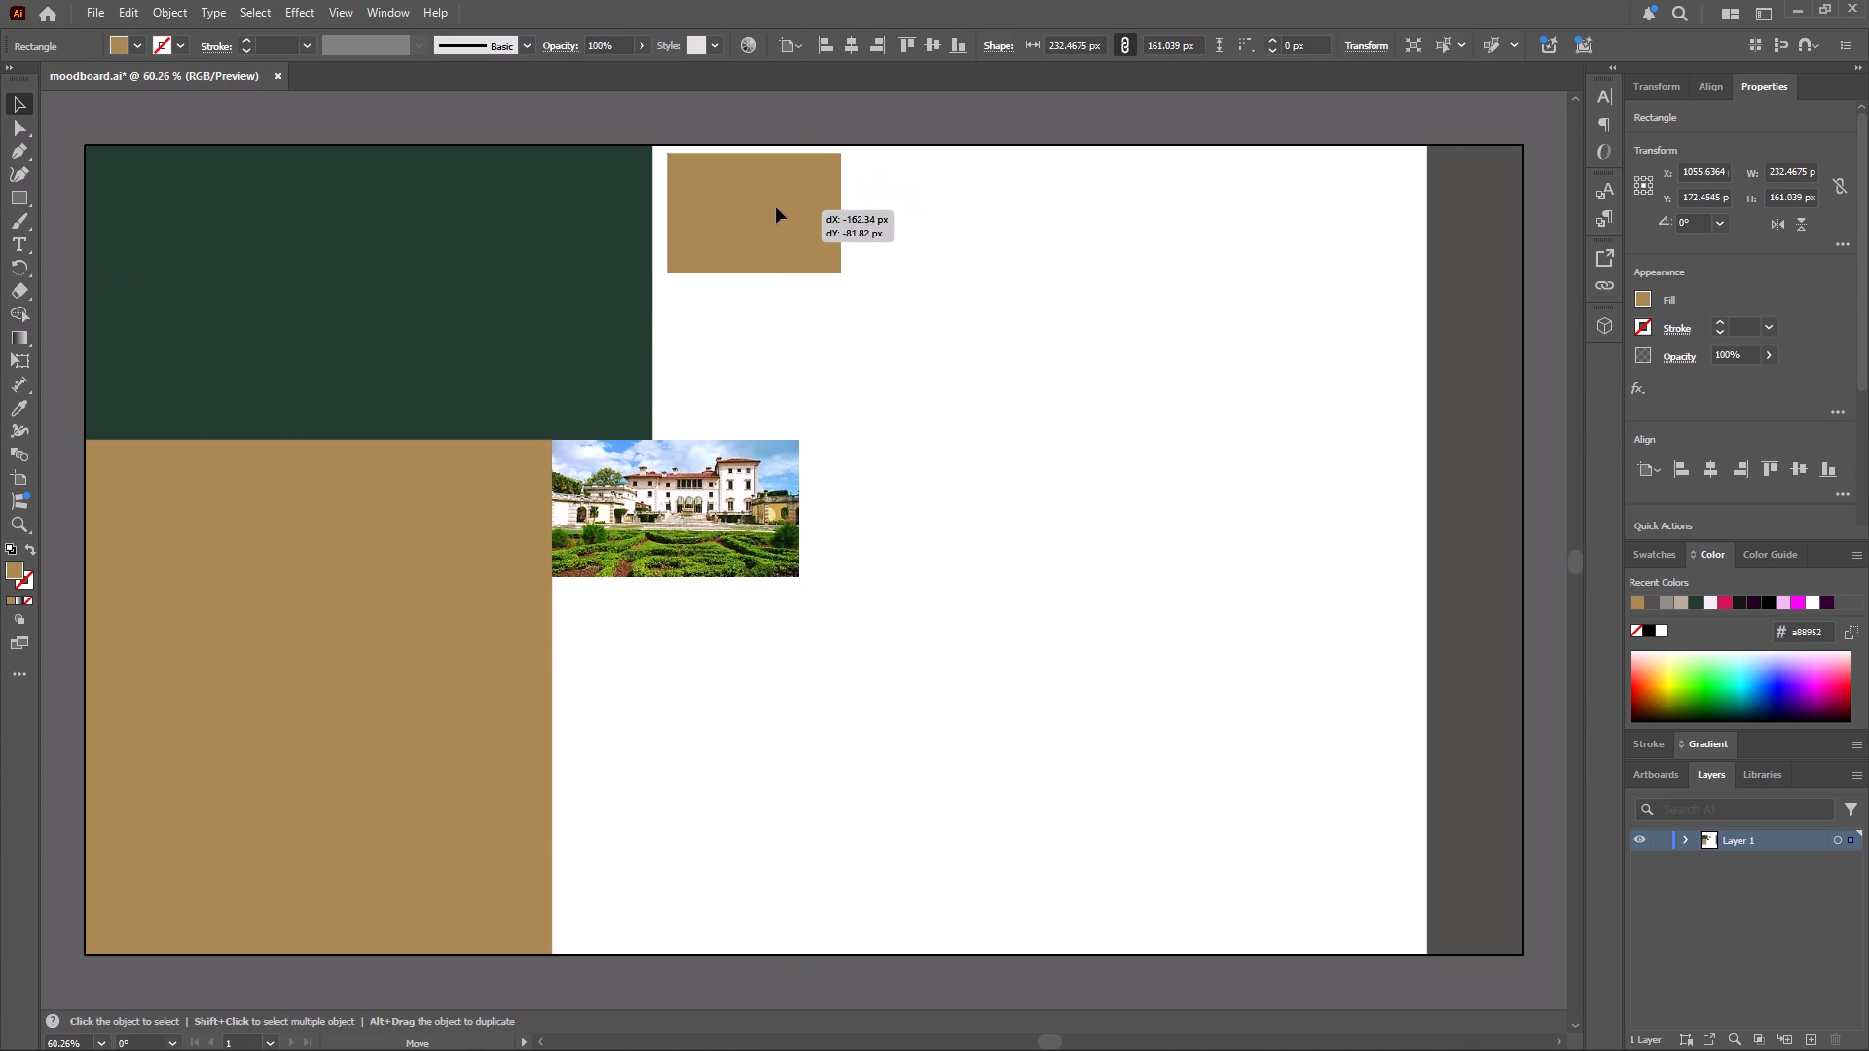
left_click_drag(776, 207, 768, 201)
Move the Vizcaya mansion photo to the artboard's upper right, slightly overlapping the dark gray strip.
left_click_drag(684, 493, 807, 425)
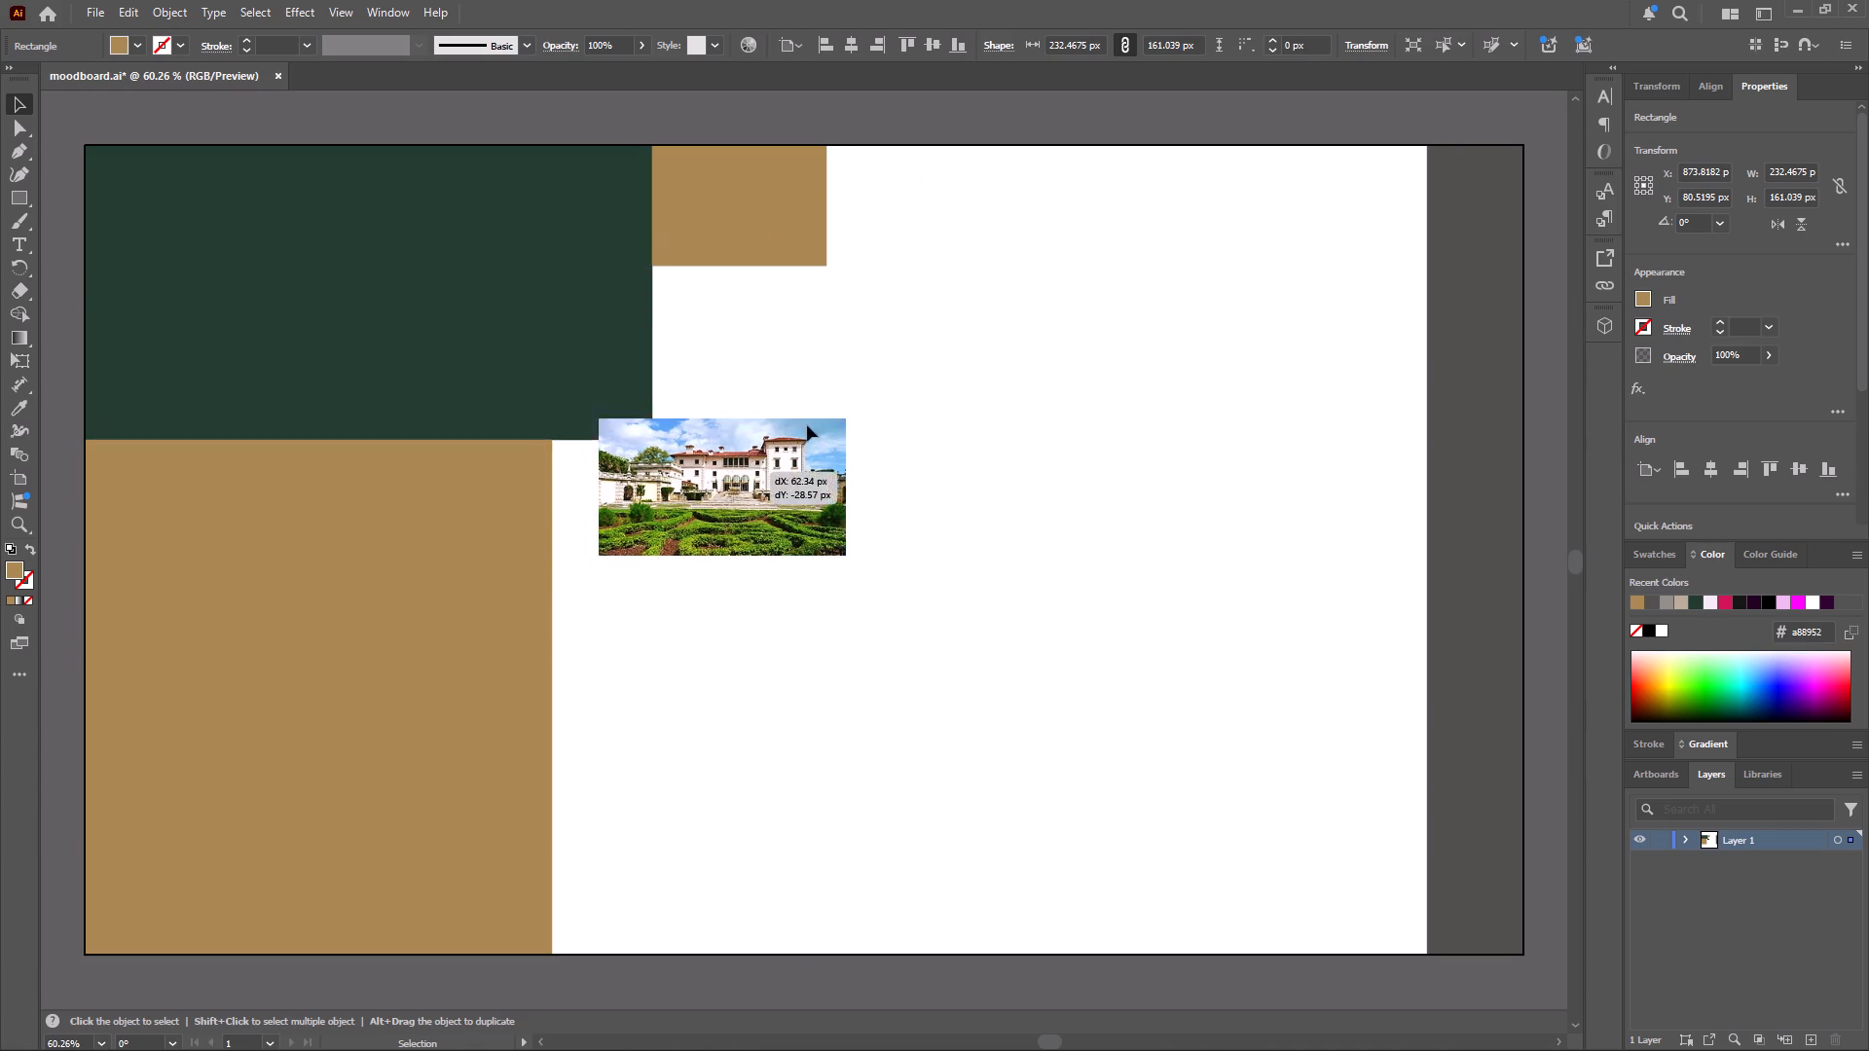
left_click_drag(807, 425, 1338, 210)
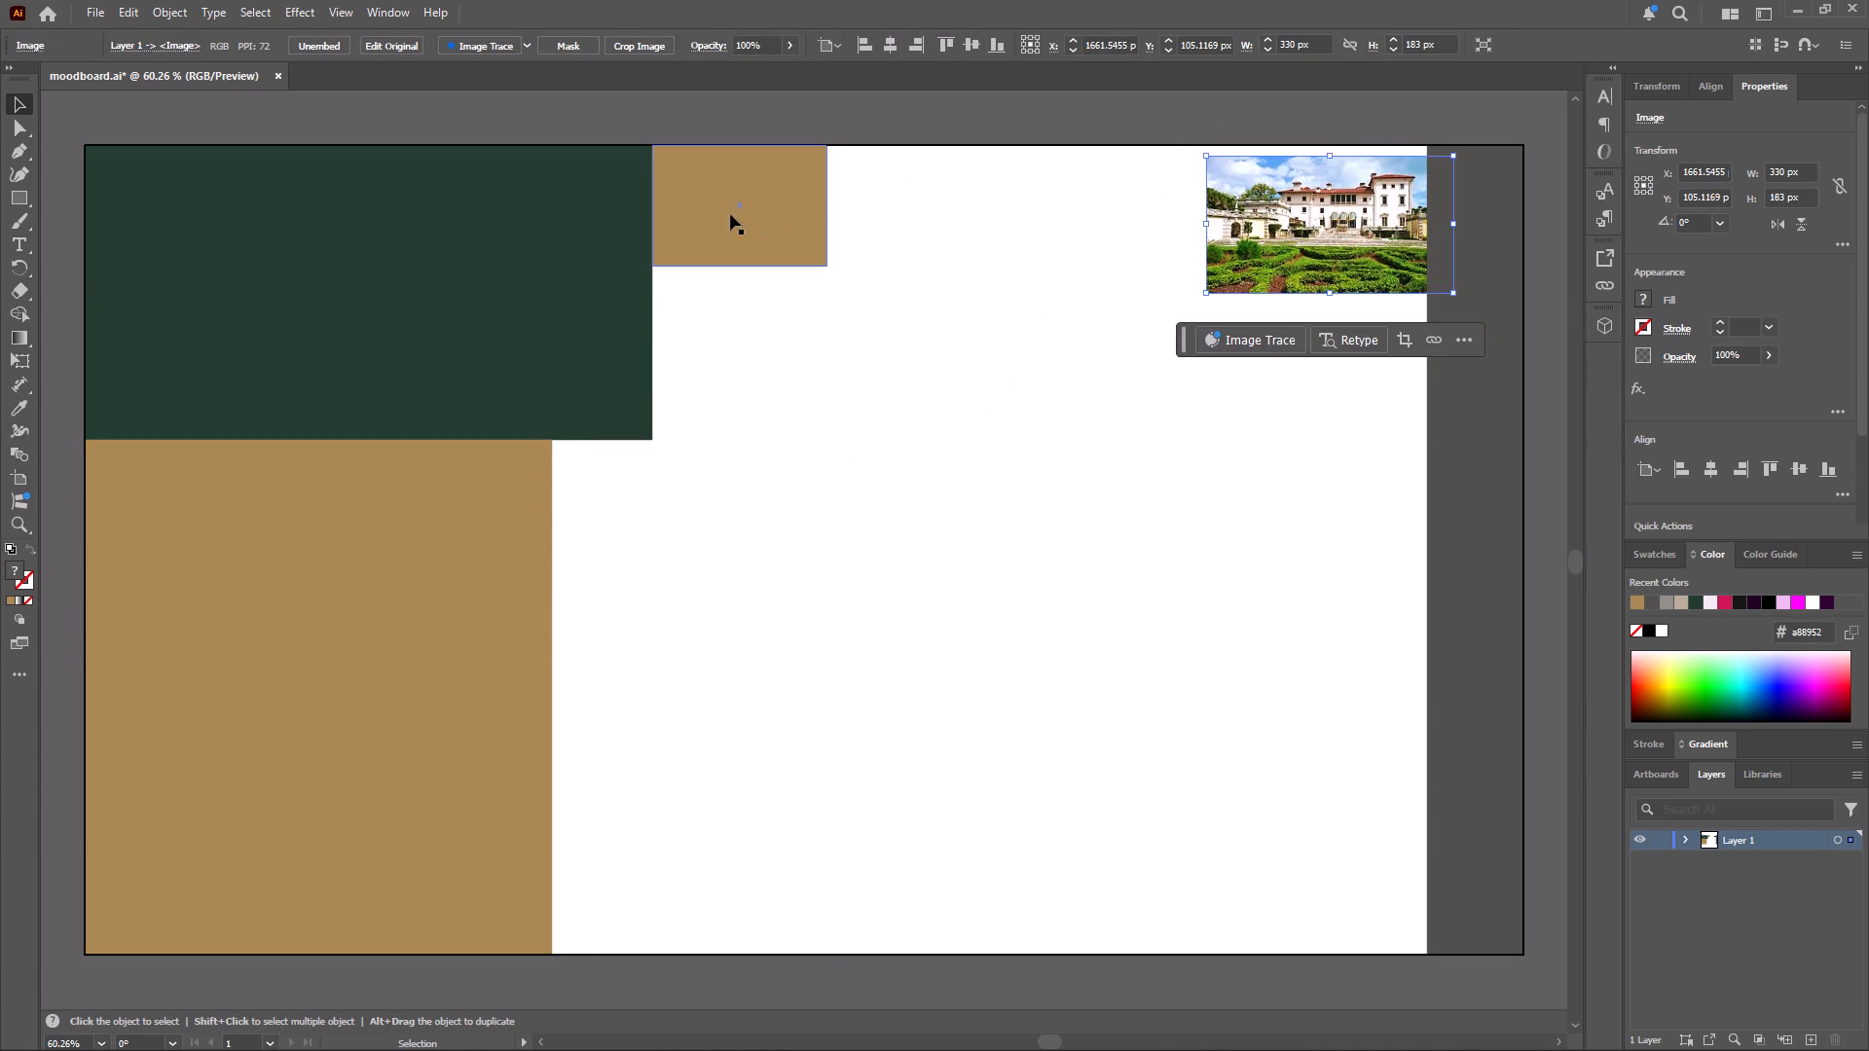
Enlarge the gold rectangle beside the green block to about 384 × 232 px, keeping its top-left corner in place, then deselect it.
left_click(730, 214)
left_click_drag(827, 268, 925, 350)
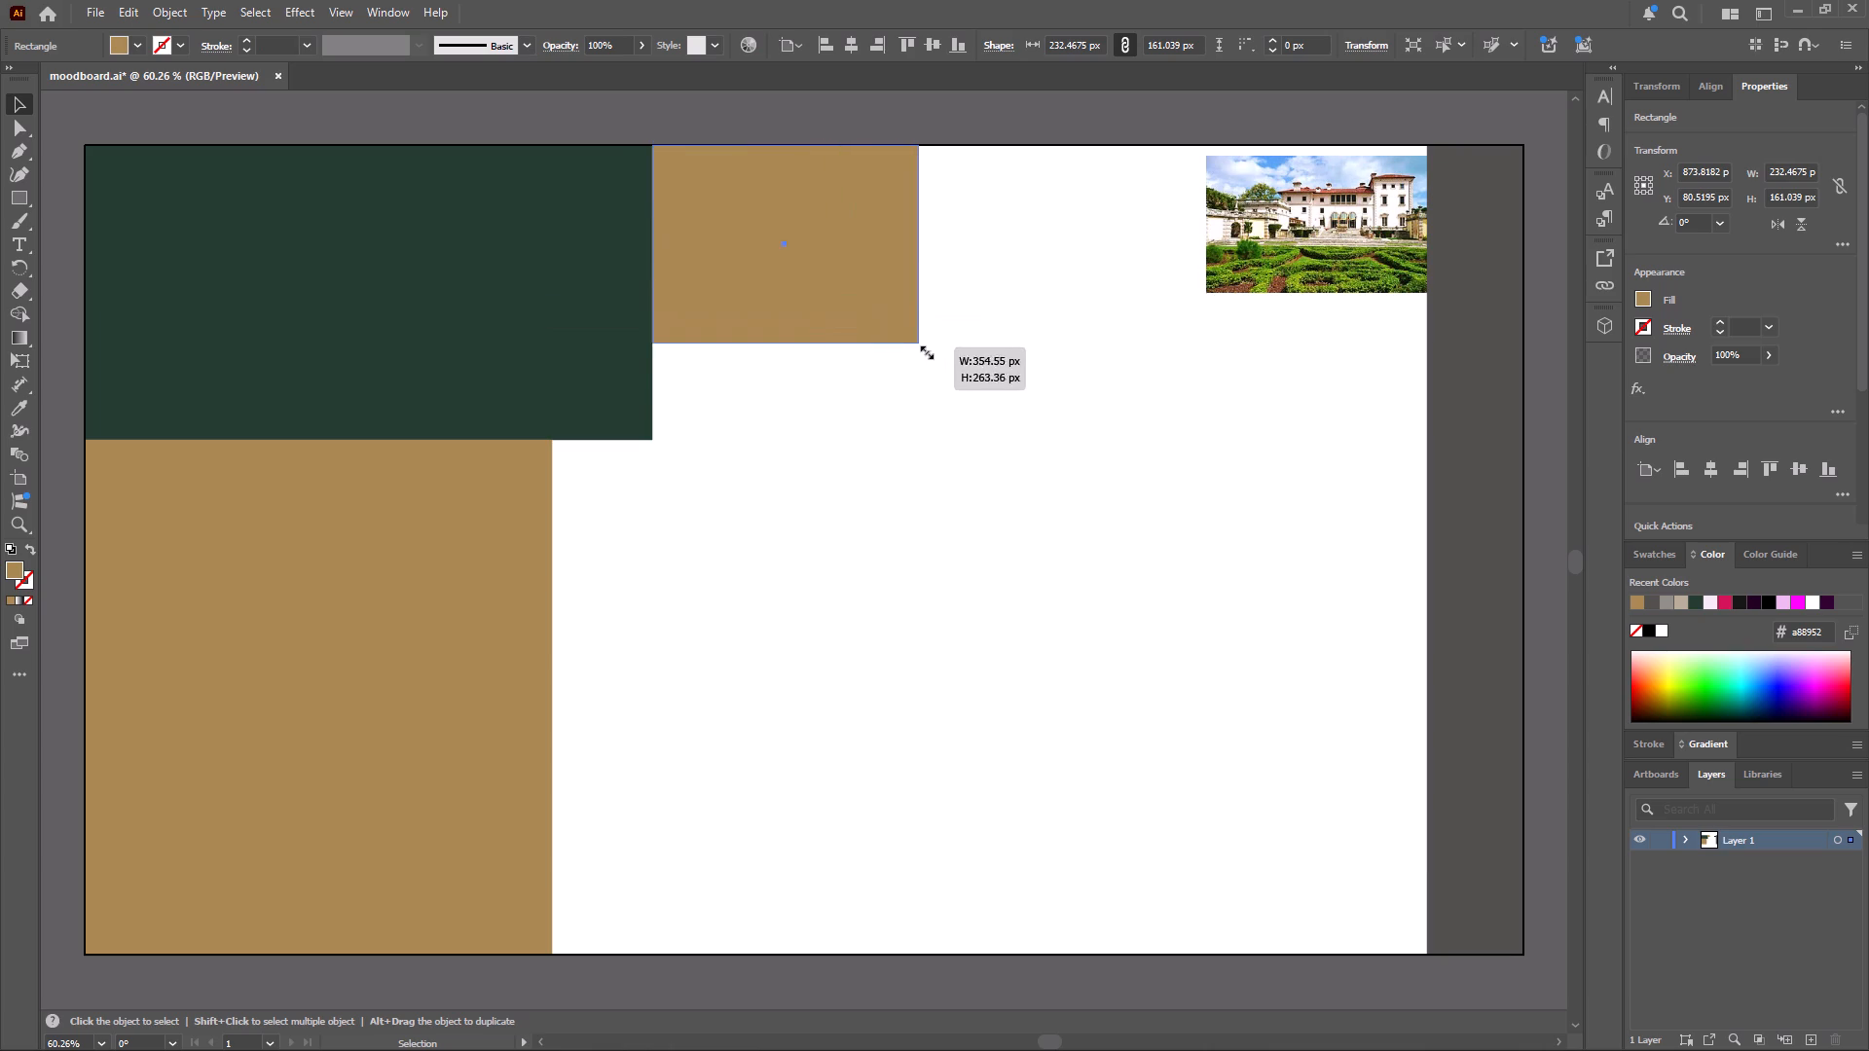
left_click_drag(925, 350, 983, 420)
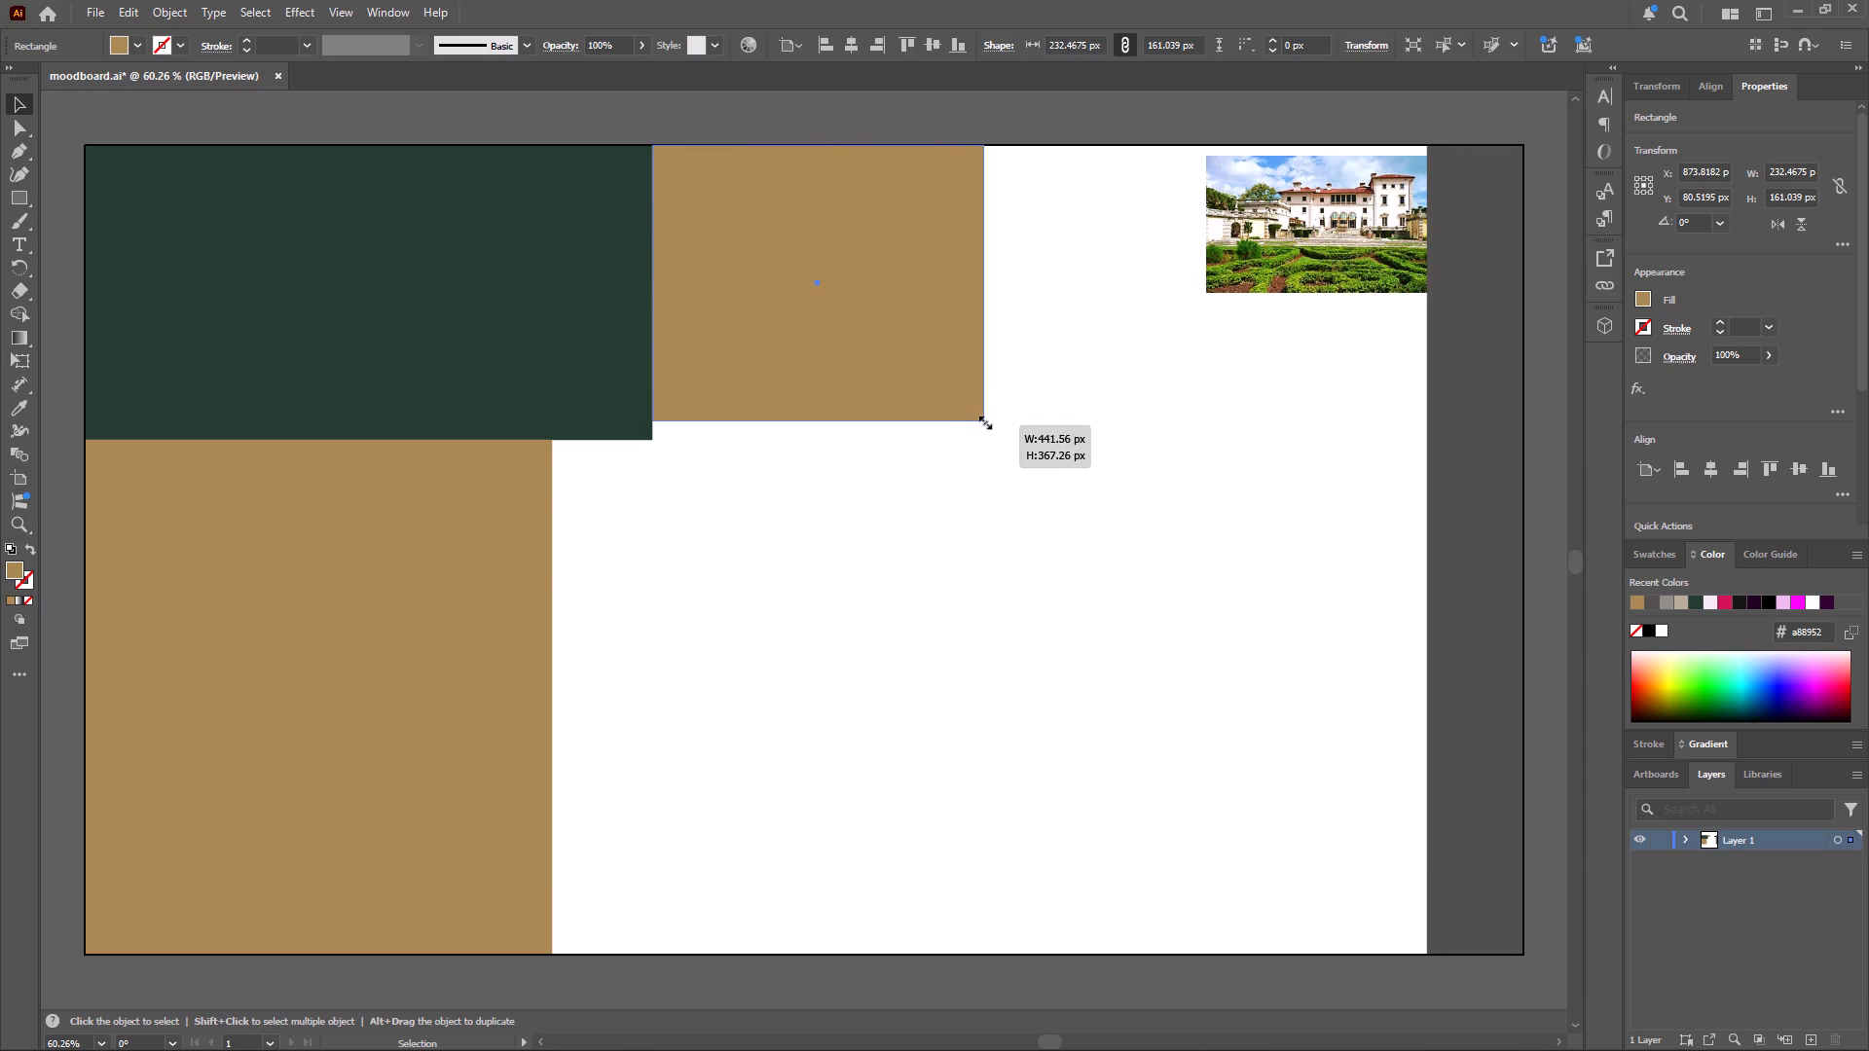
left_click_drag(983, 420, 957, 343)
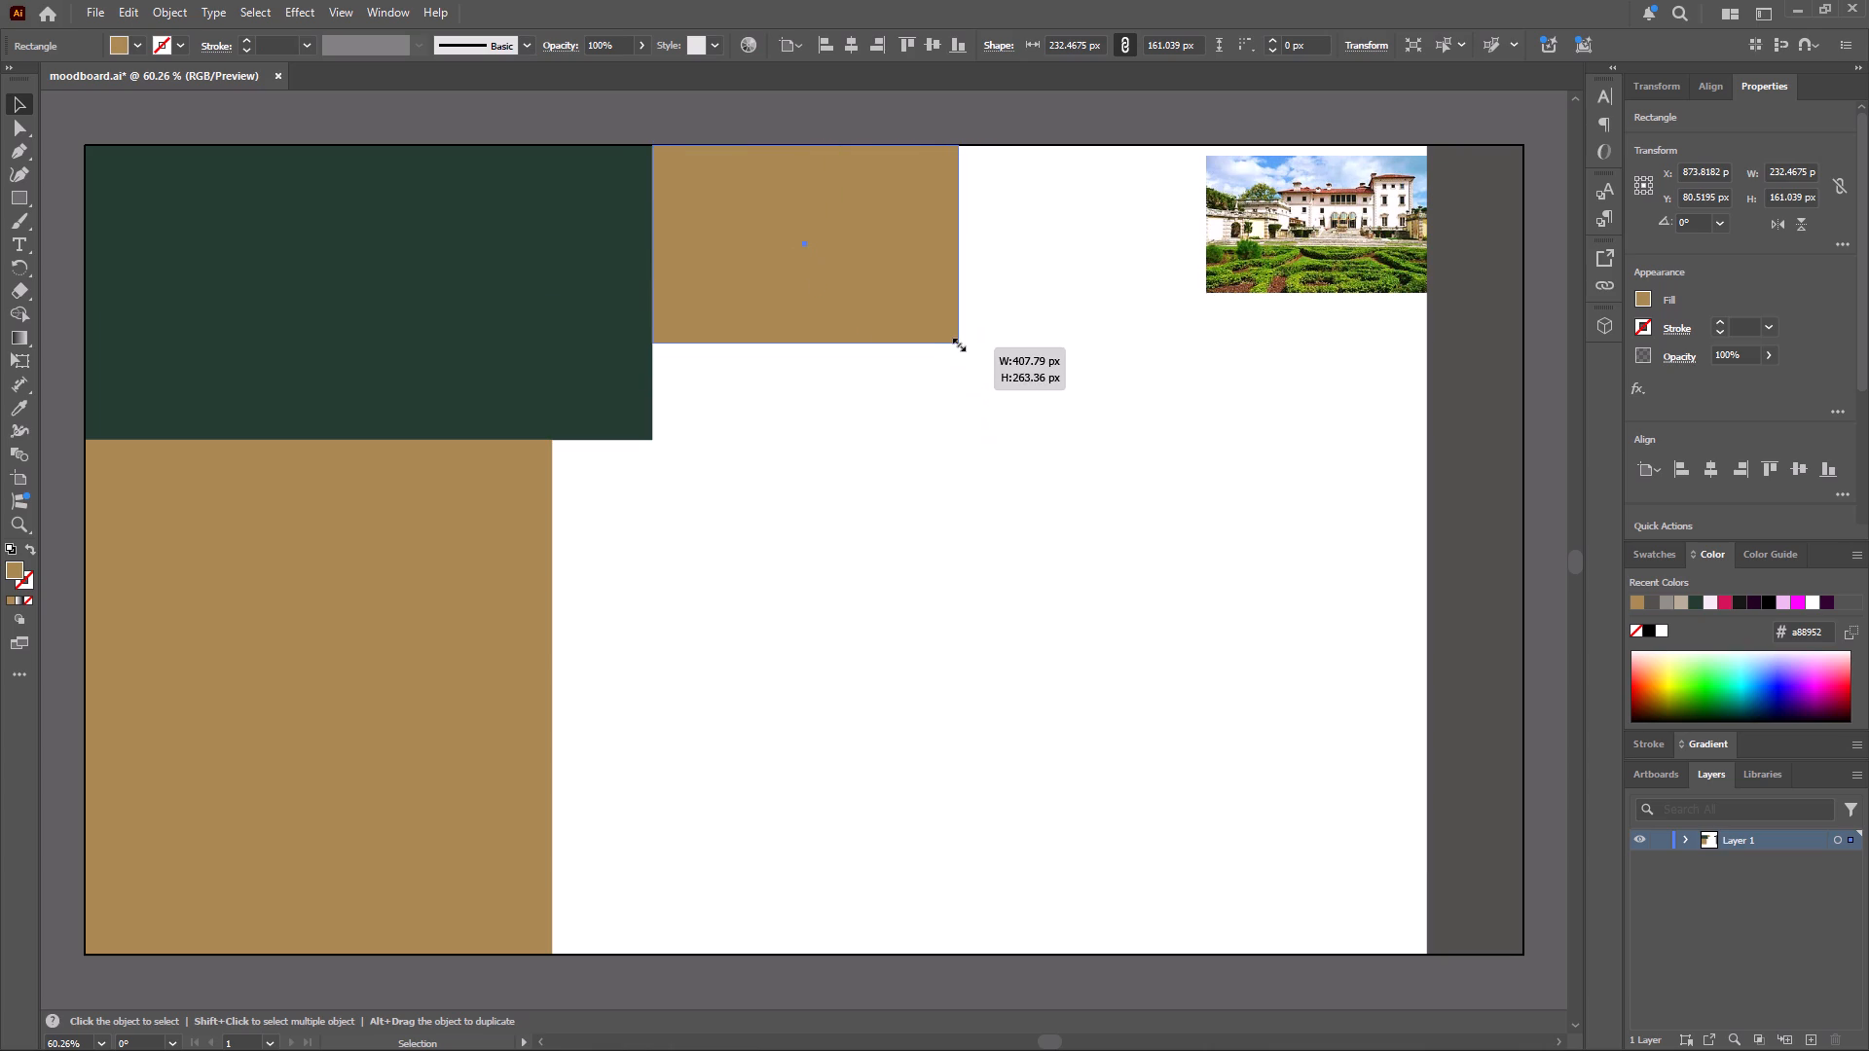
left_click_drag(957, 343, 953, 336)
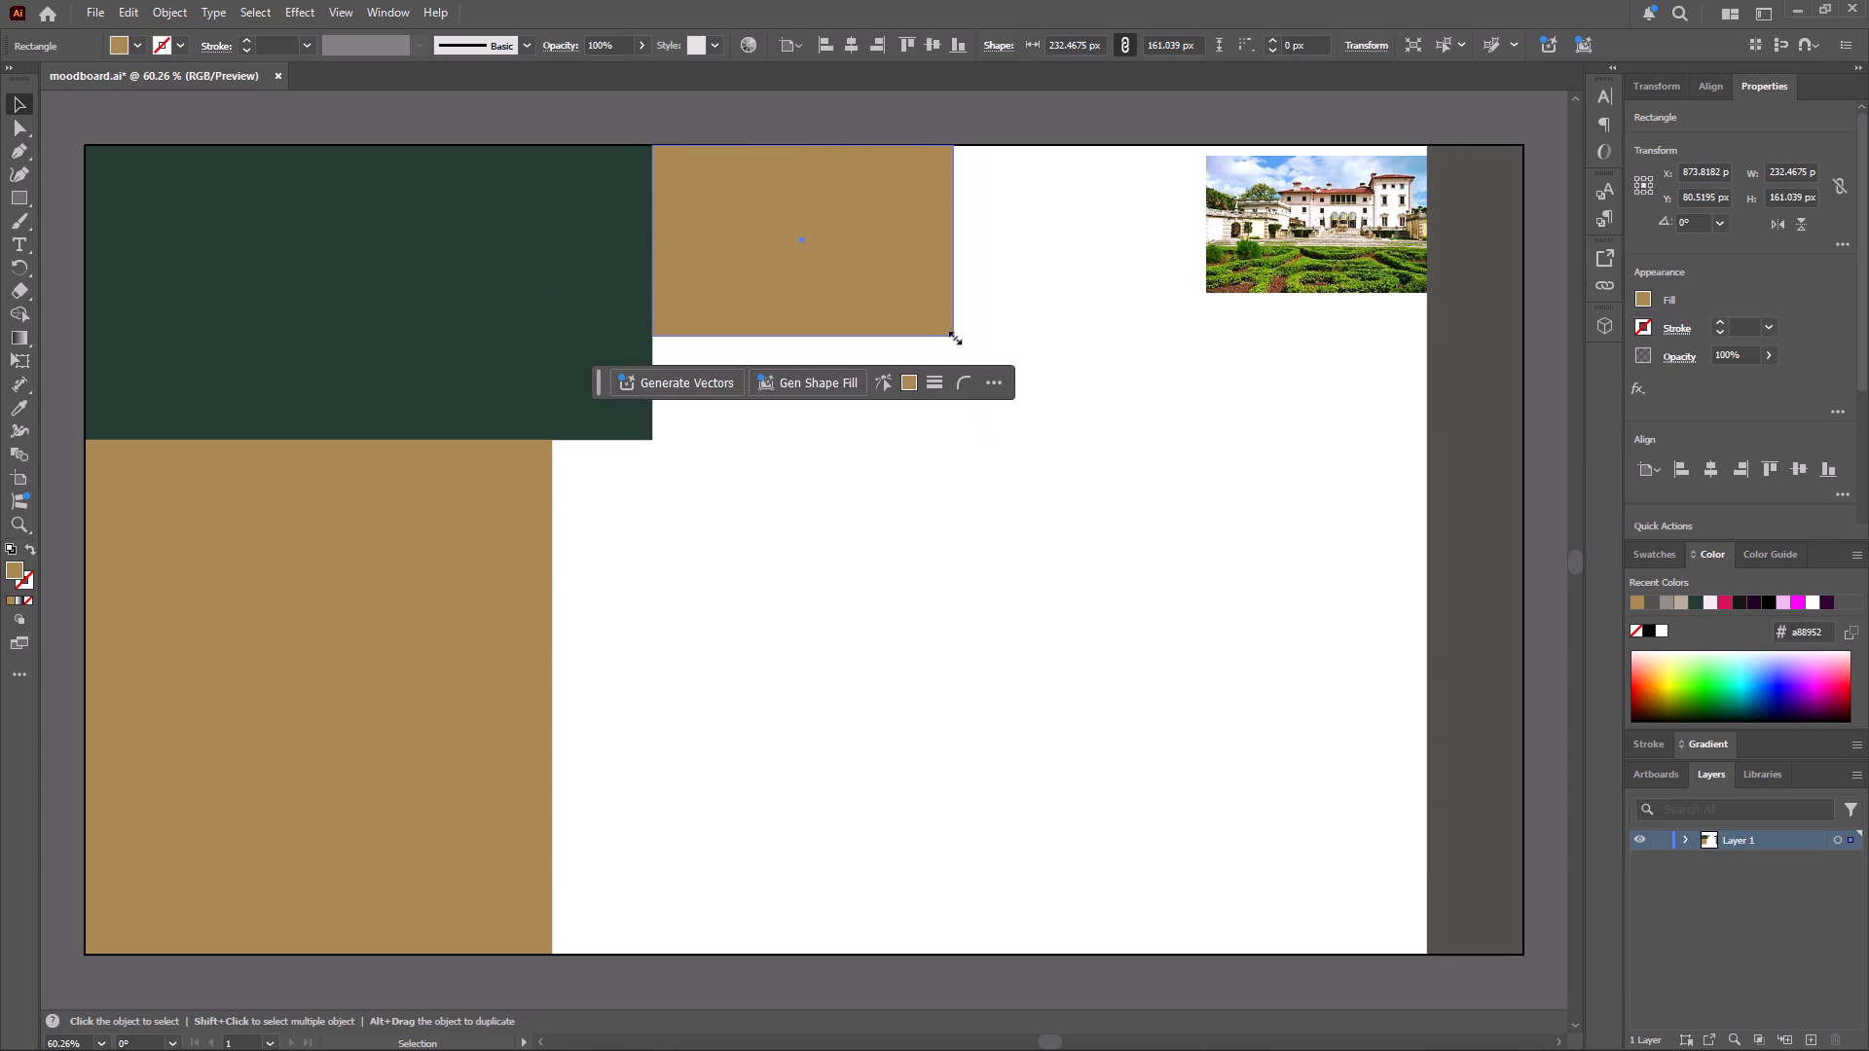
left_click_drag(953, 336, 942, 316)
left_click_drag(955, 335, 953, 331)
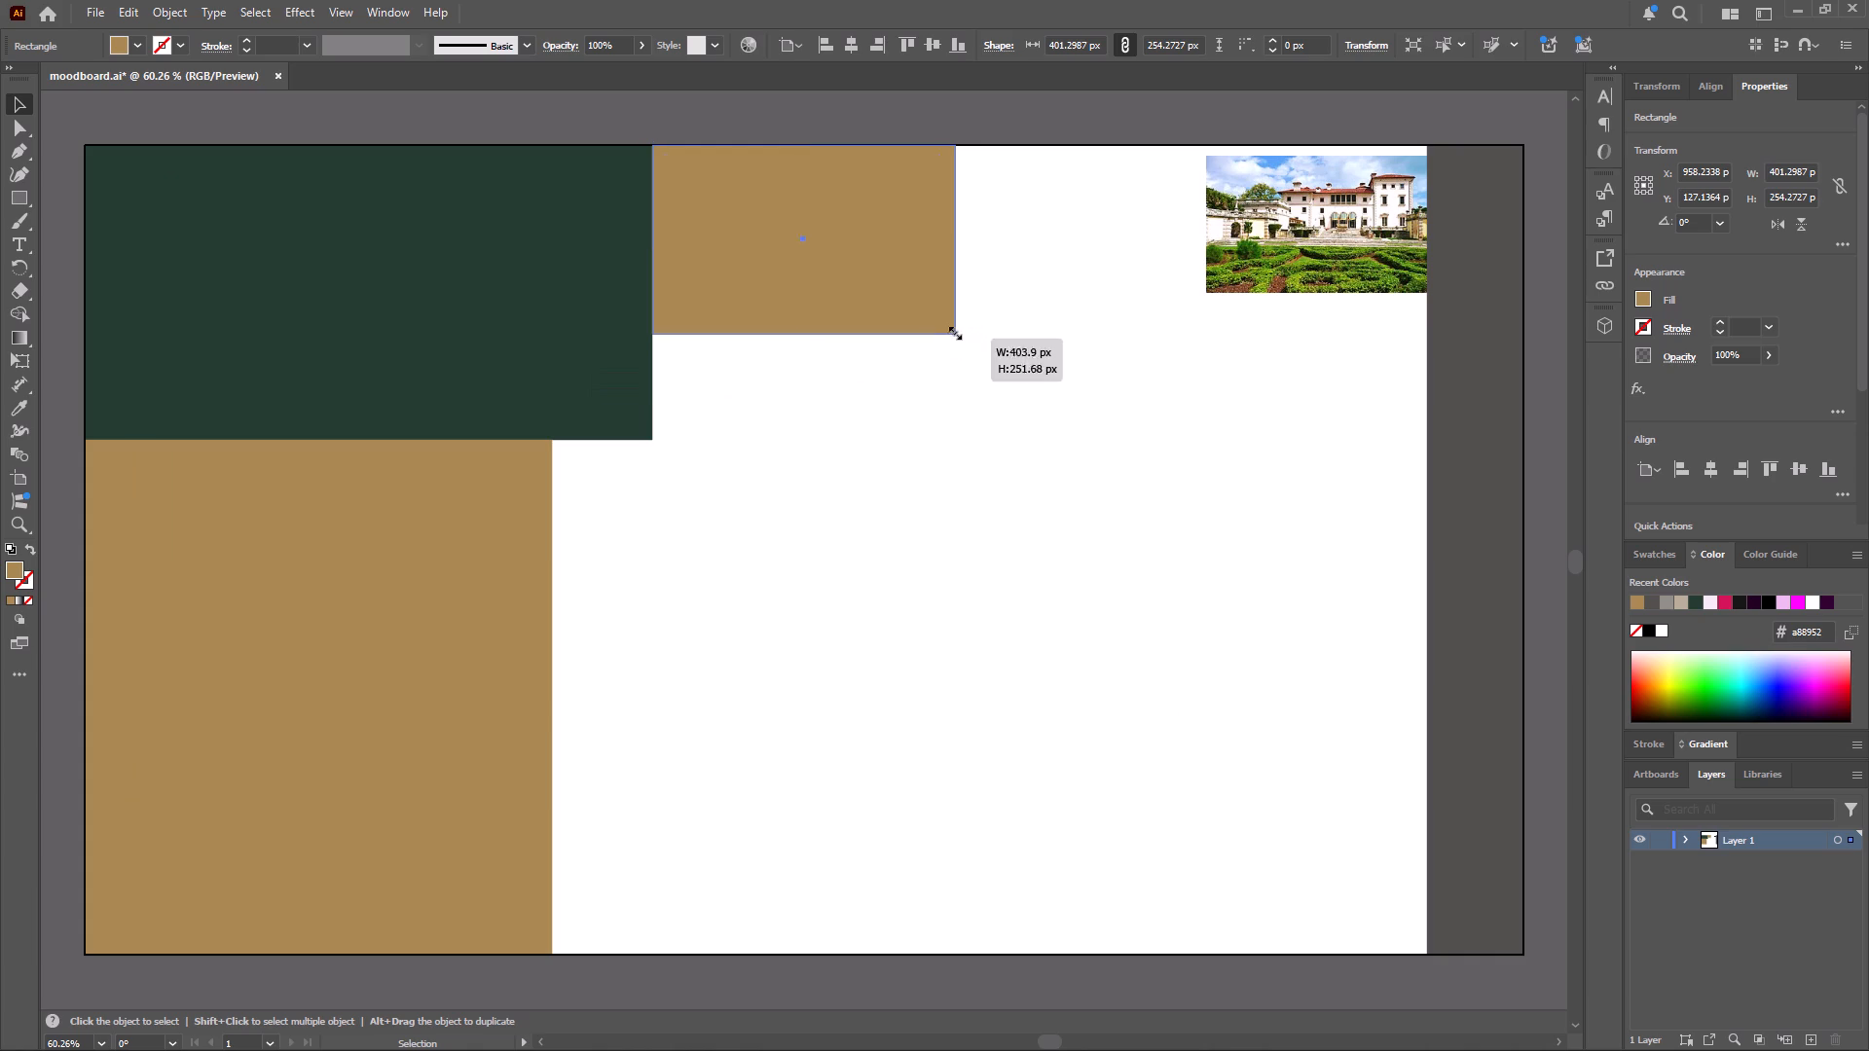
left_click_drag(953, 331, 940, 319)
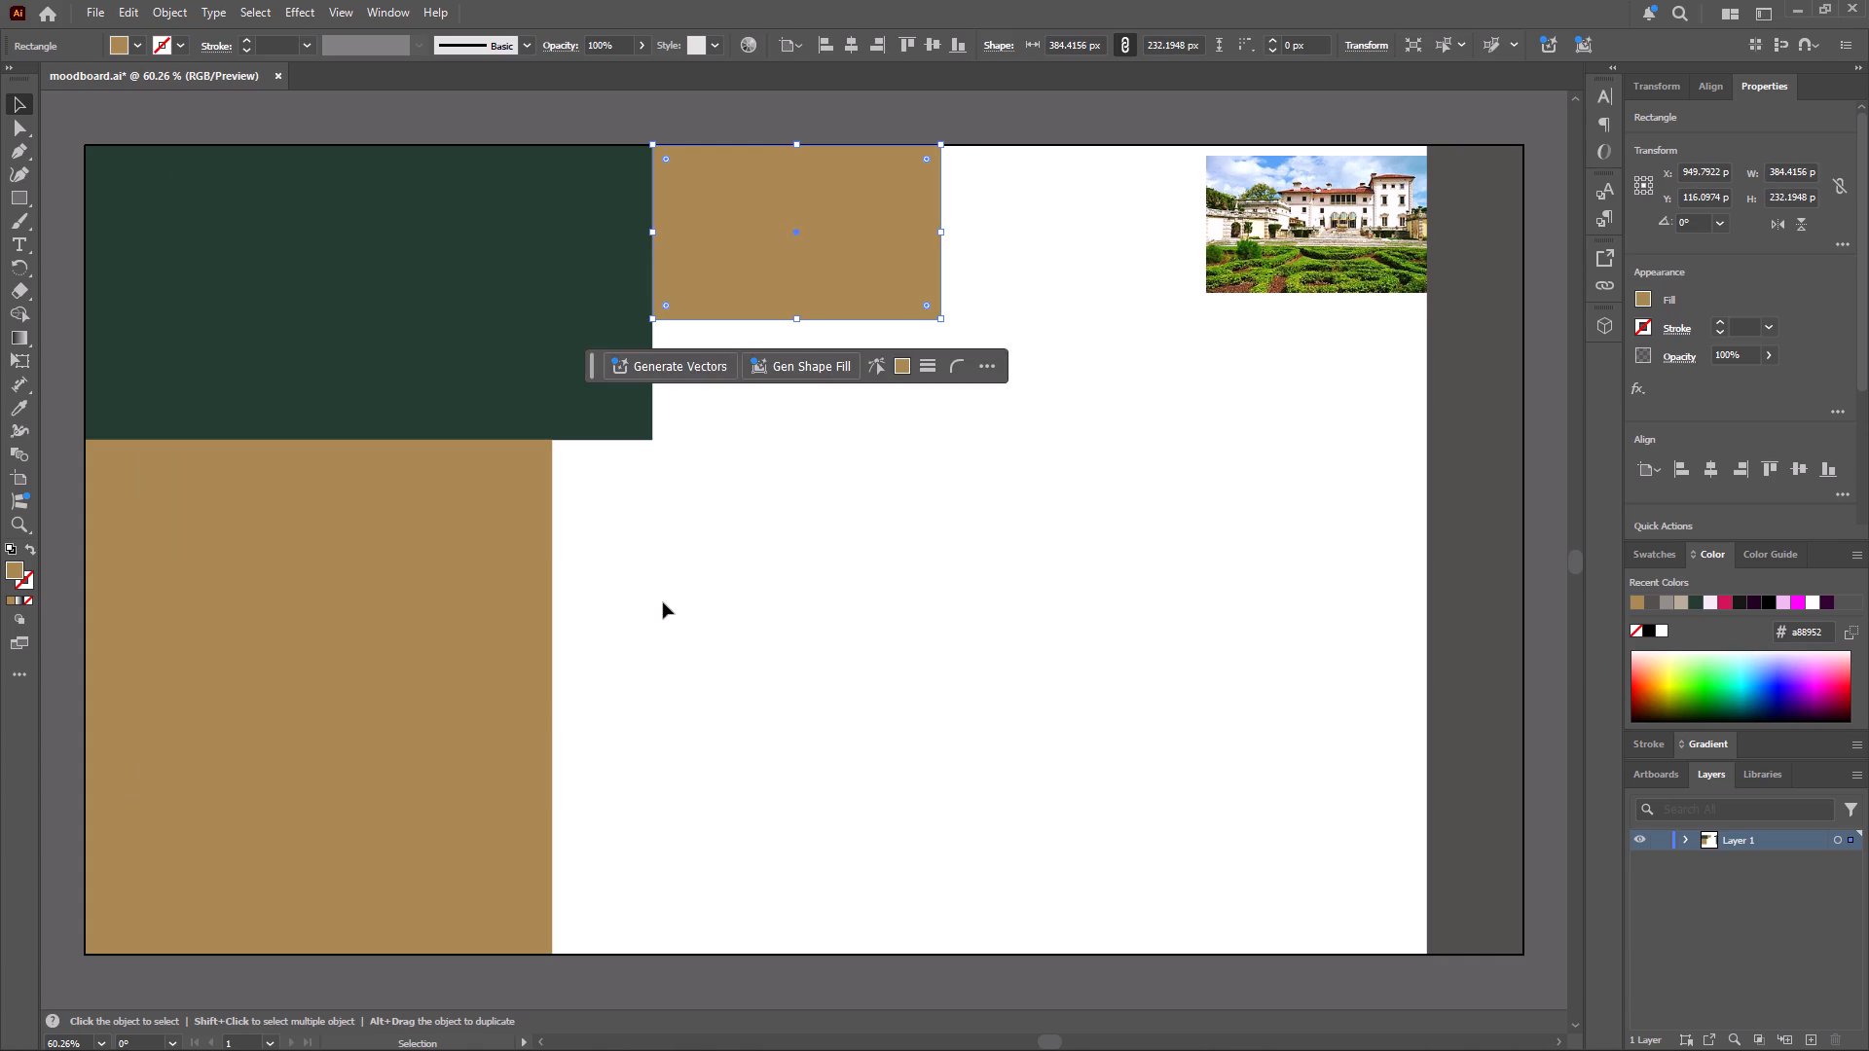
left_click(664, 602)
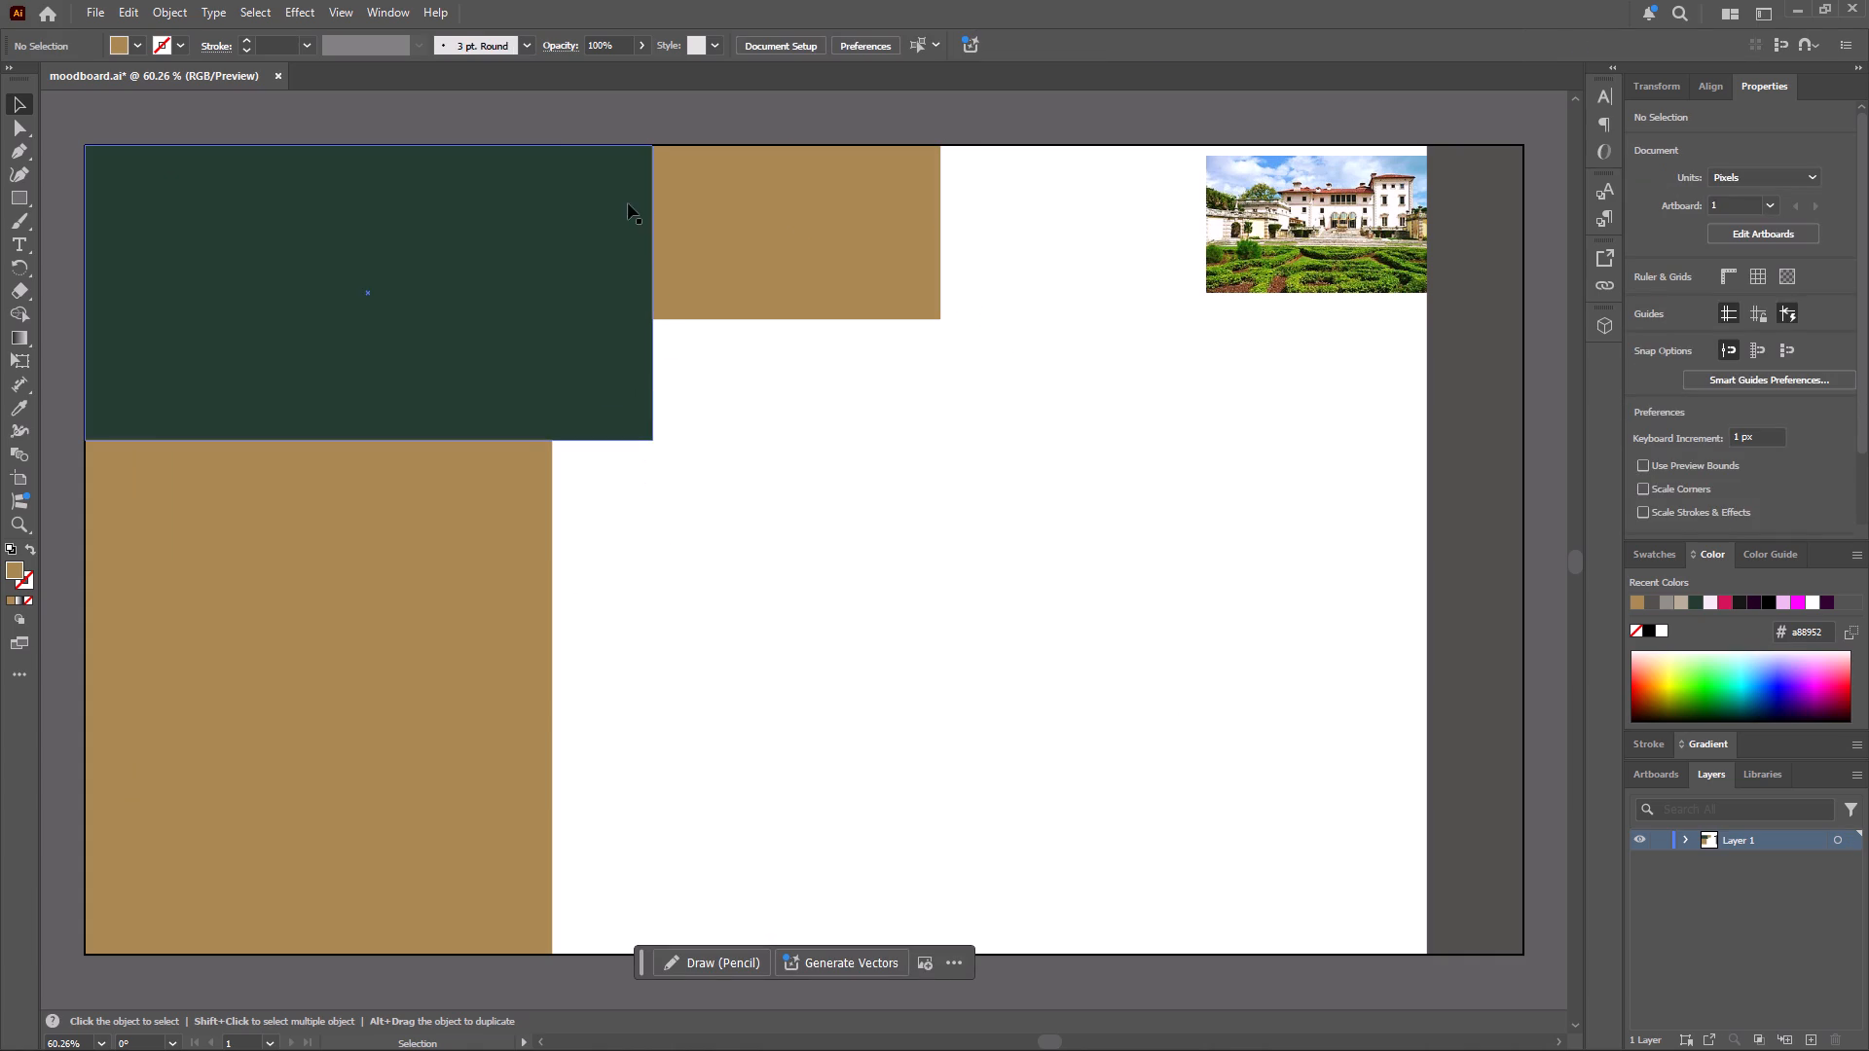
In Chrome, copy the artwork name "Saint Eloi statue" from the Research section of the assignment PDF.
left_click(18, 245)
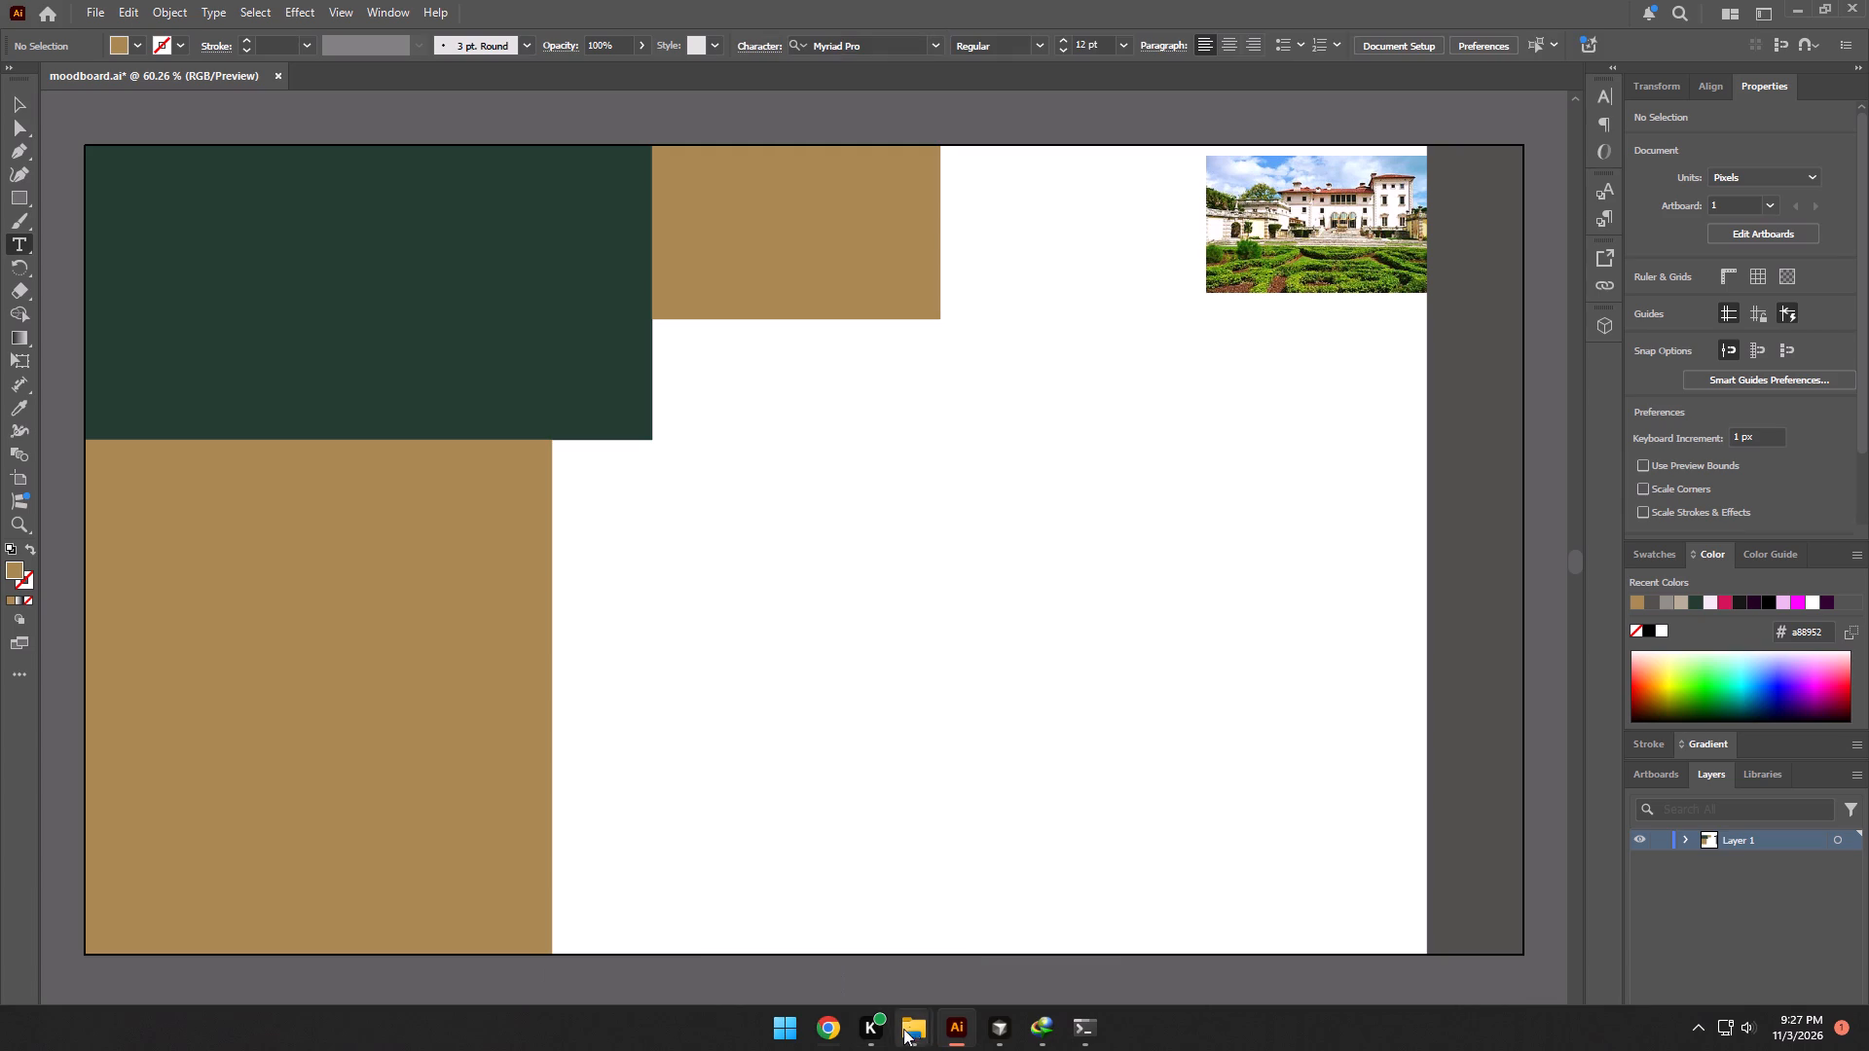
left_click(832, 1030)
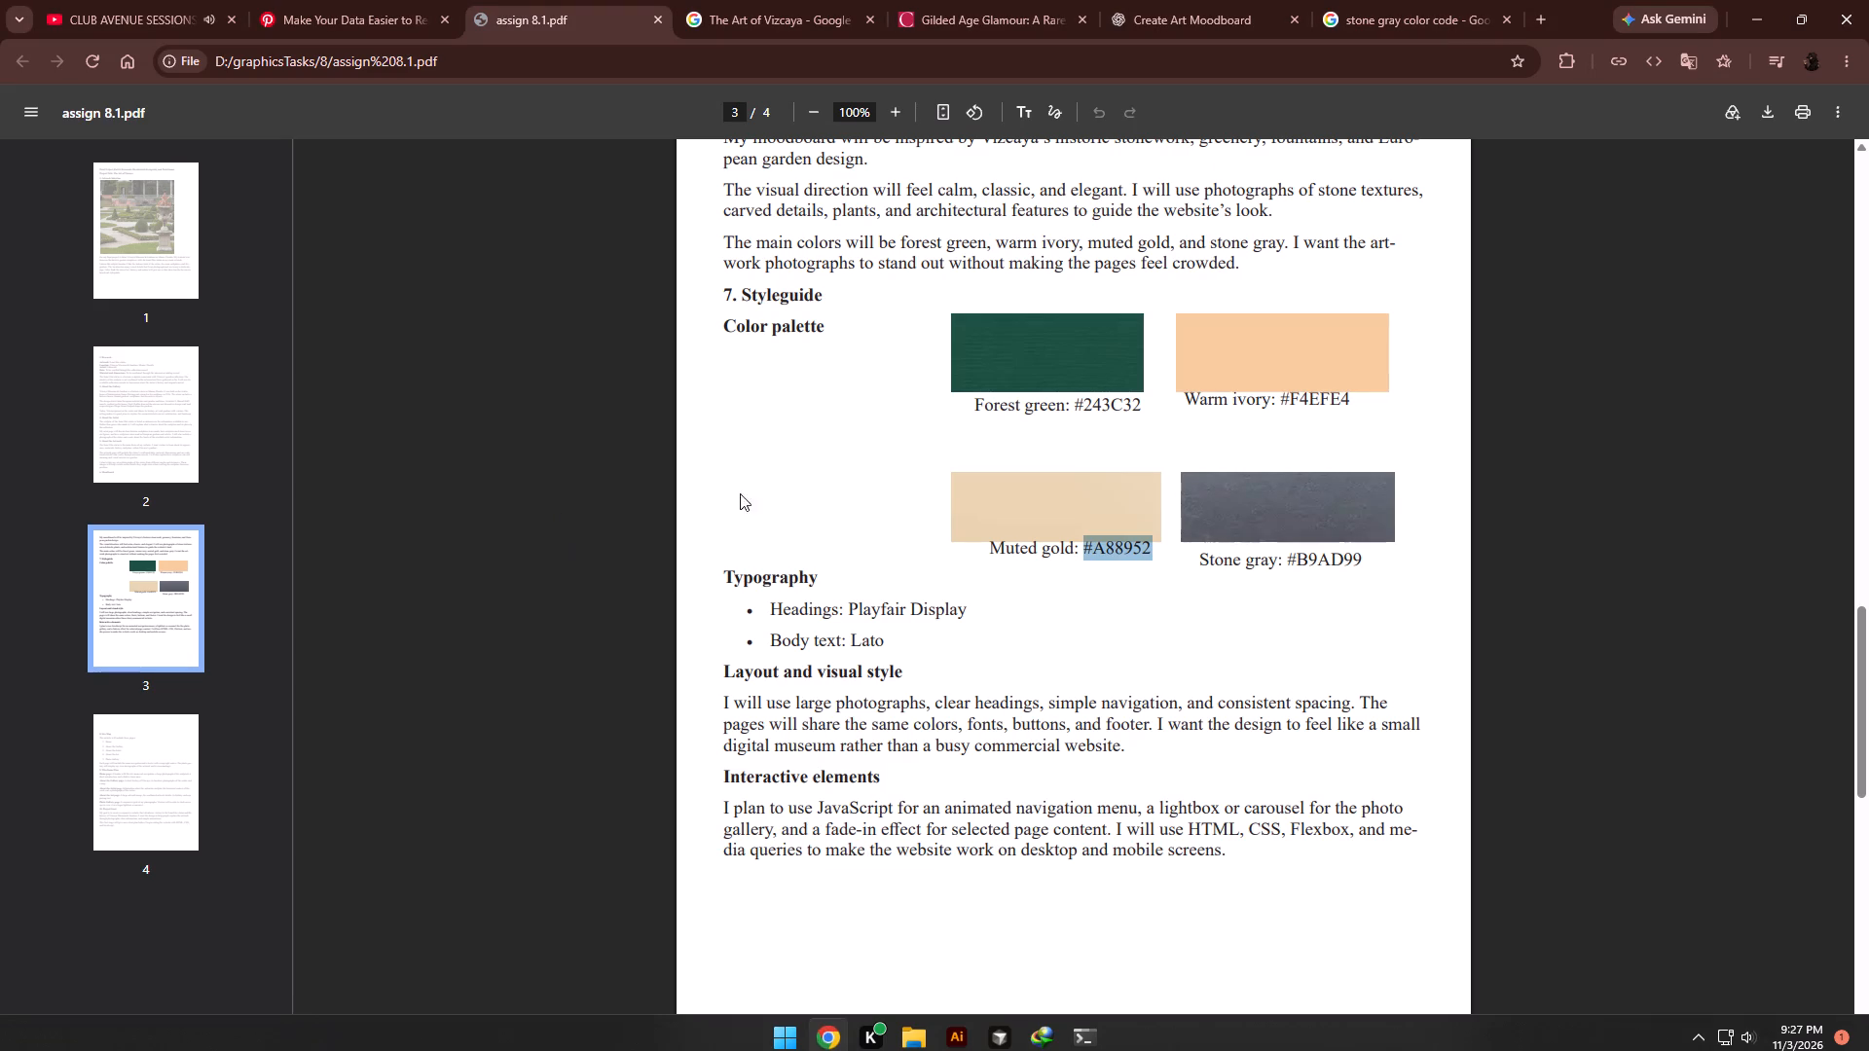
scroll(892, 594, "up", 19)
scroll(889, 585, "down", 3)
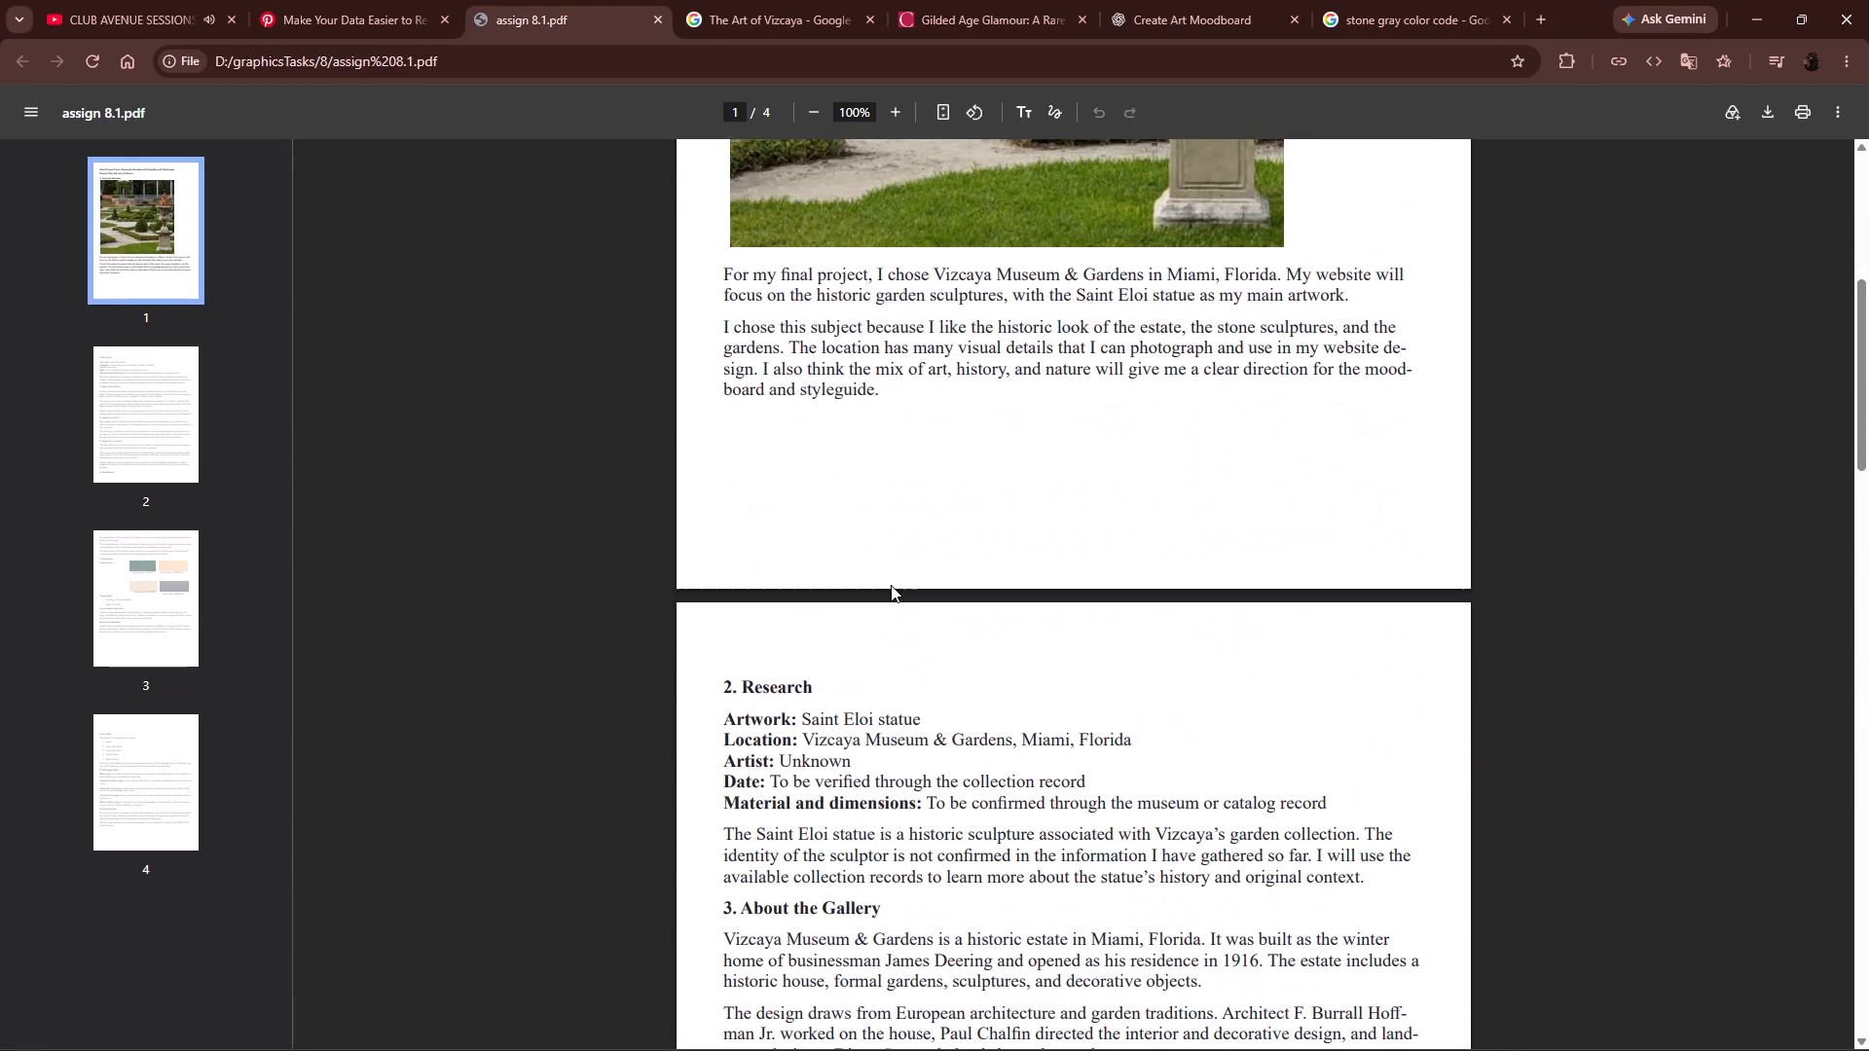
scroll(891, 586, "down", 2)
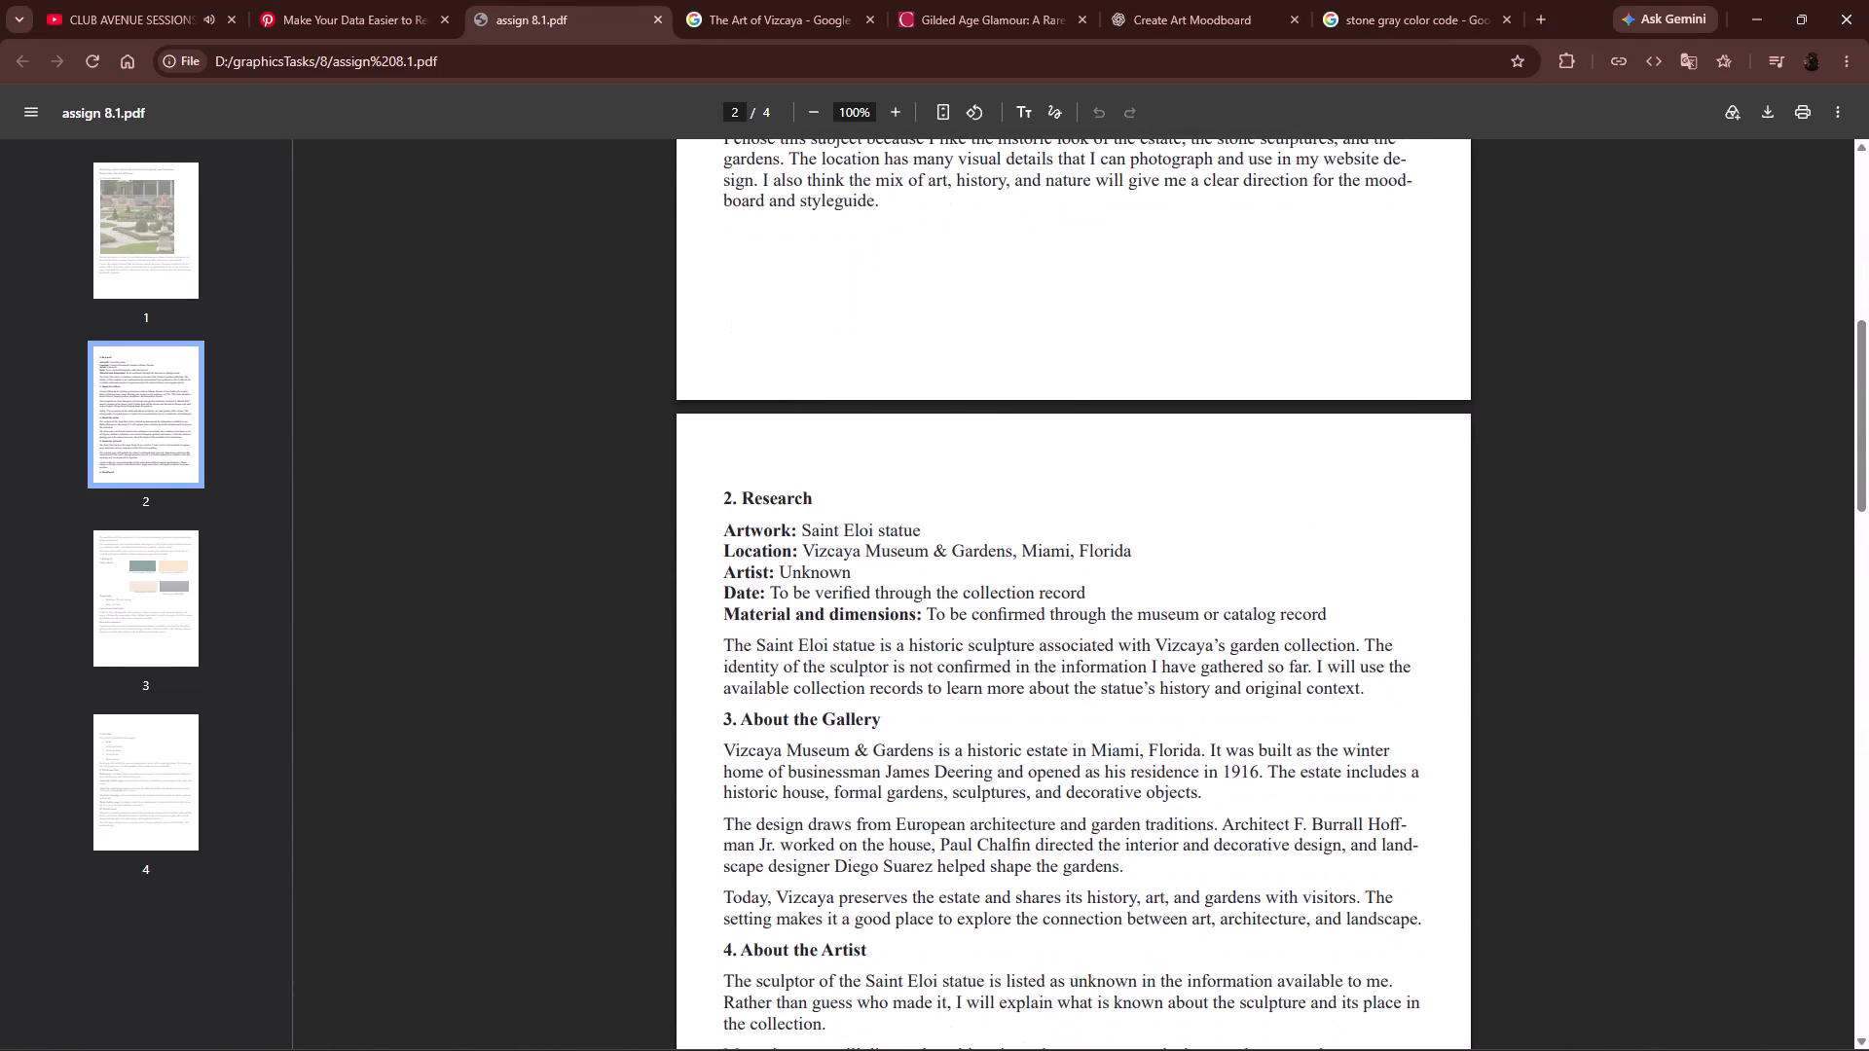
left_click_drag(806, 519, 904, 520)
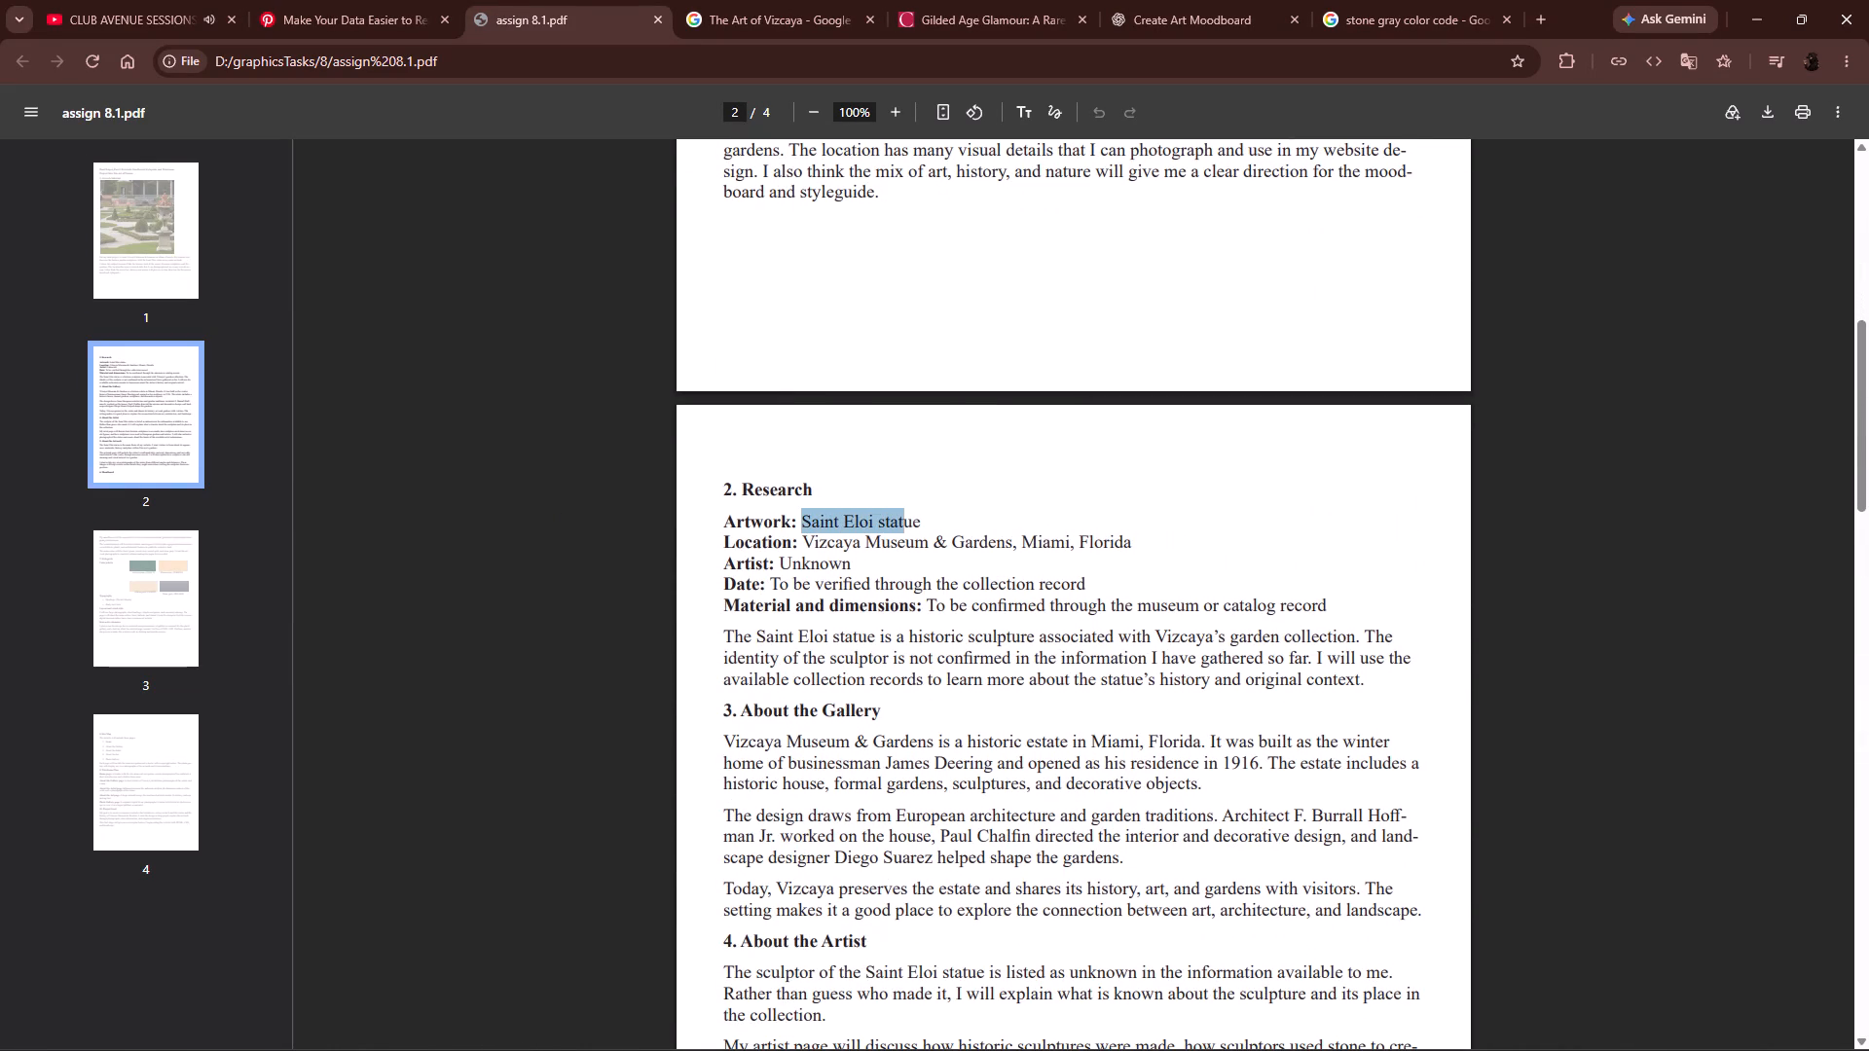
left_click_drag(904, 520, 918, 523)
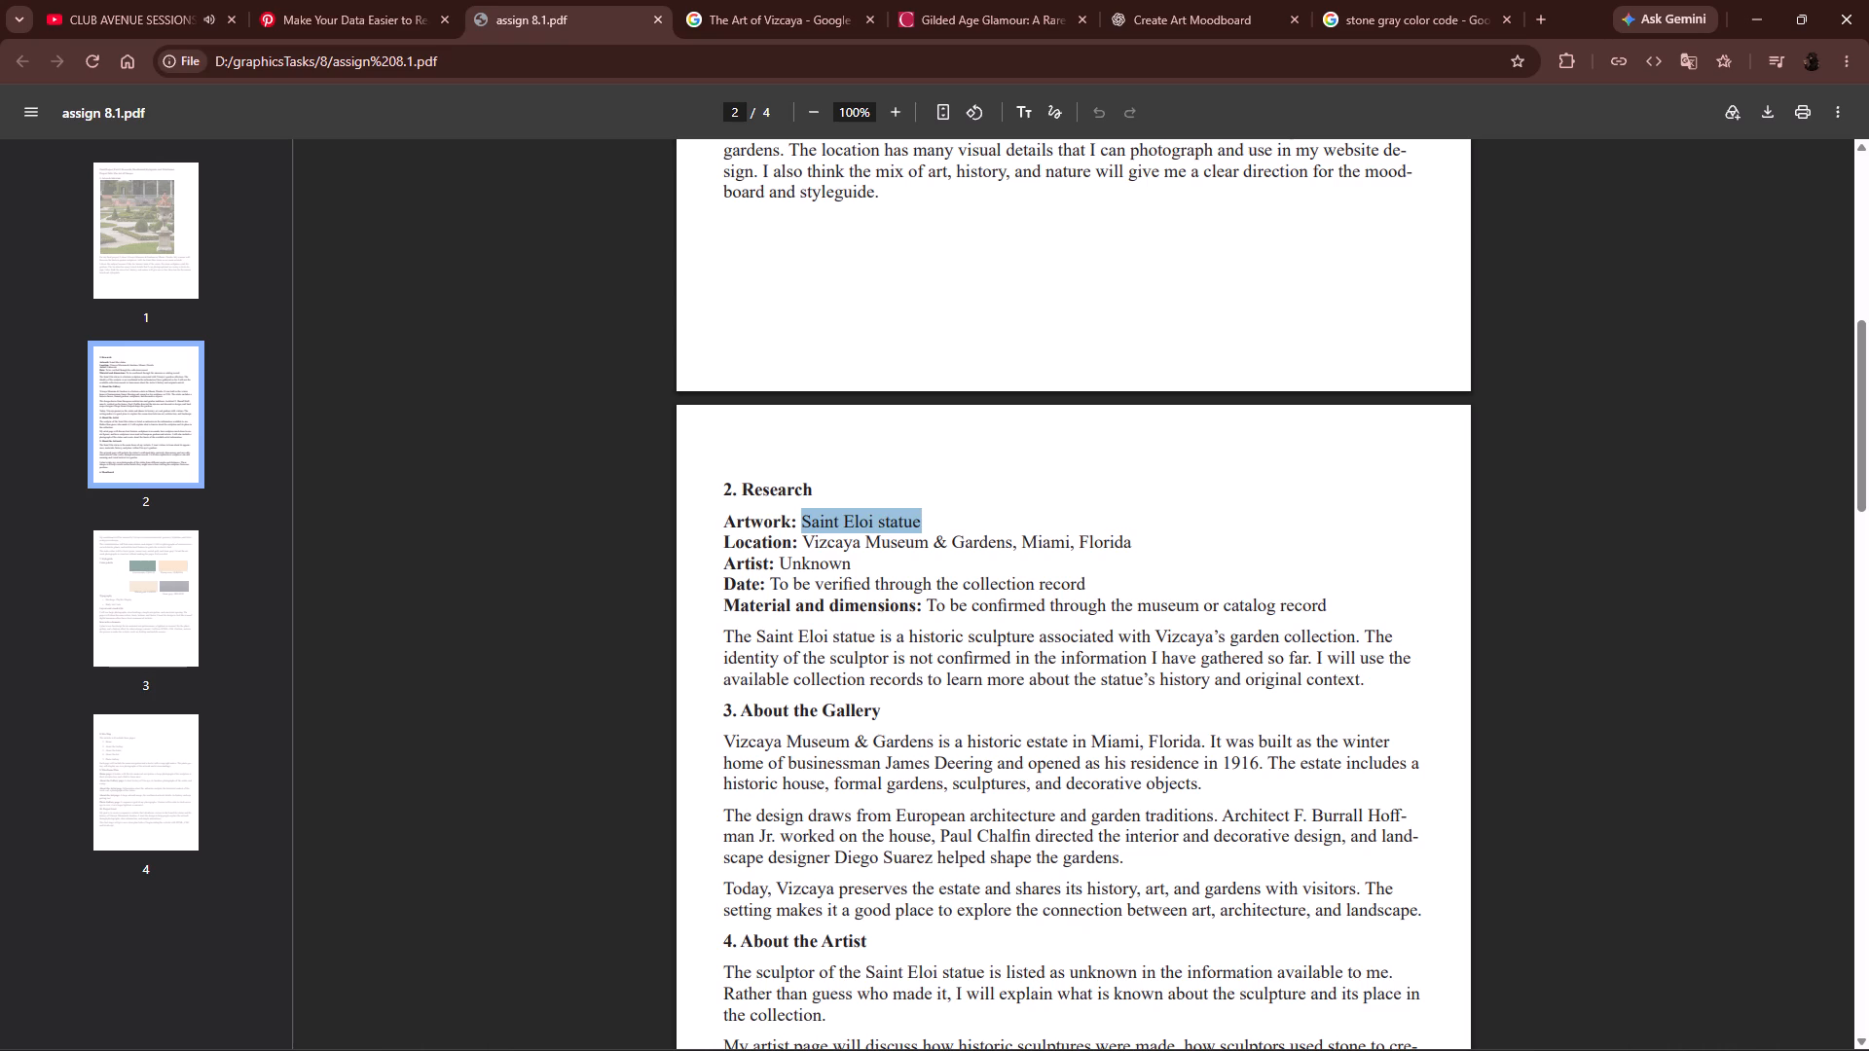
key("ctrl+c")
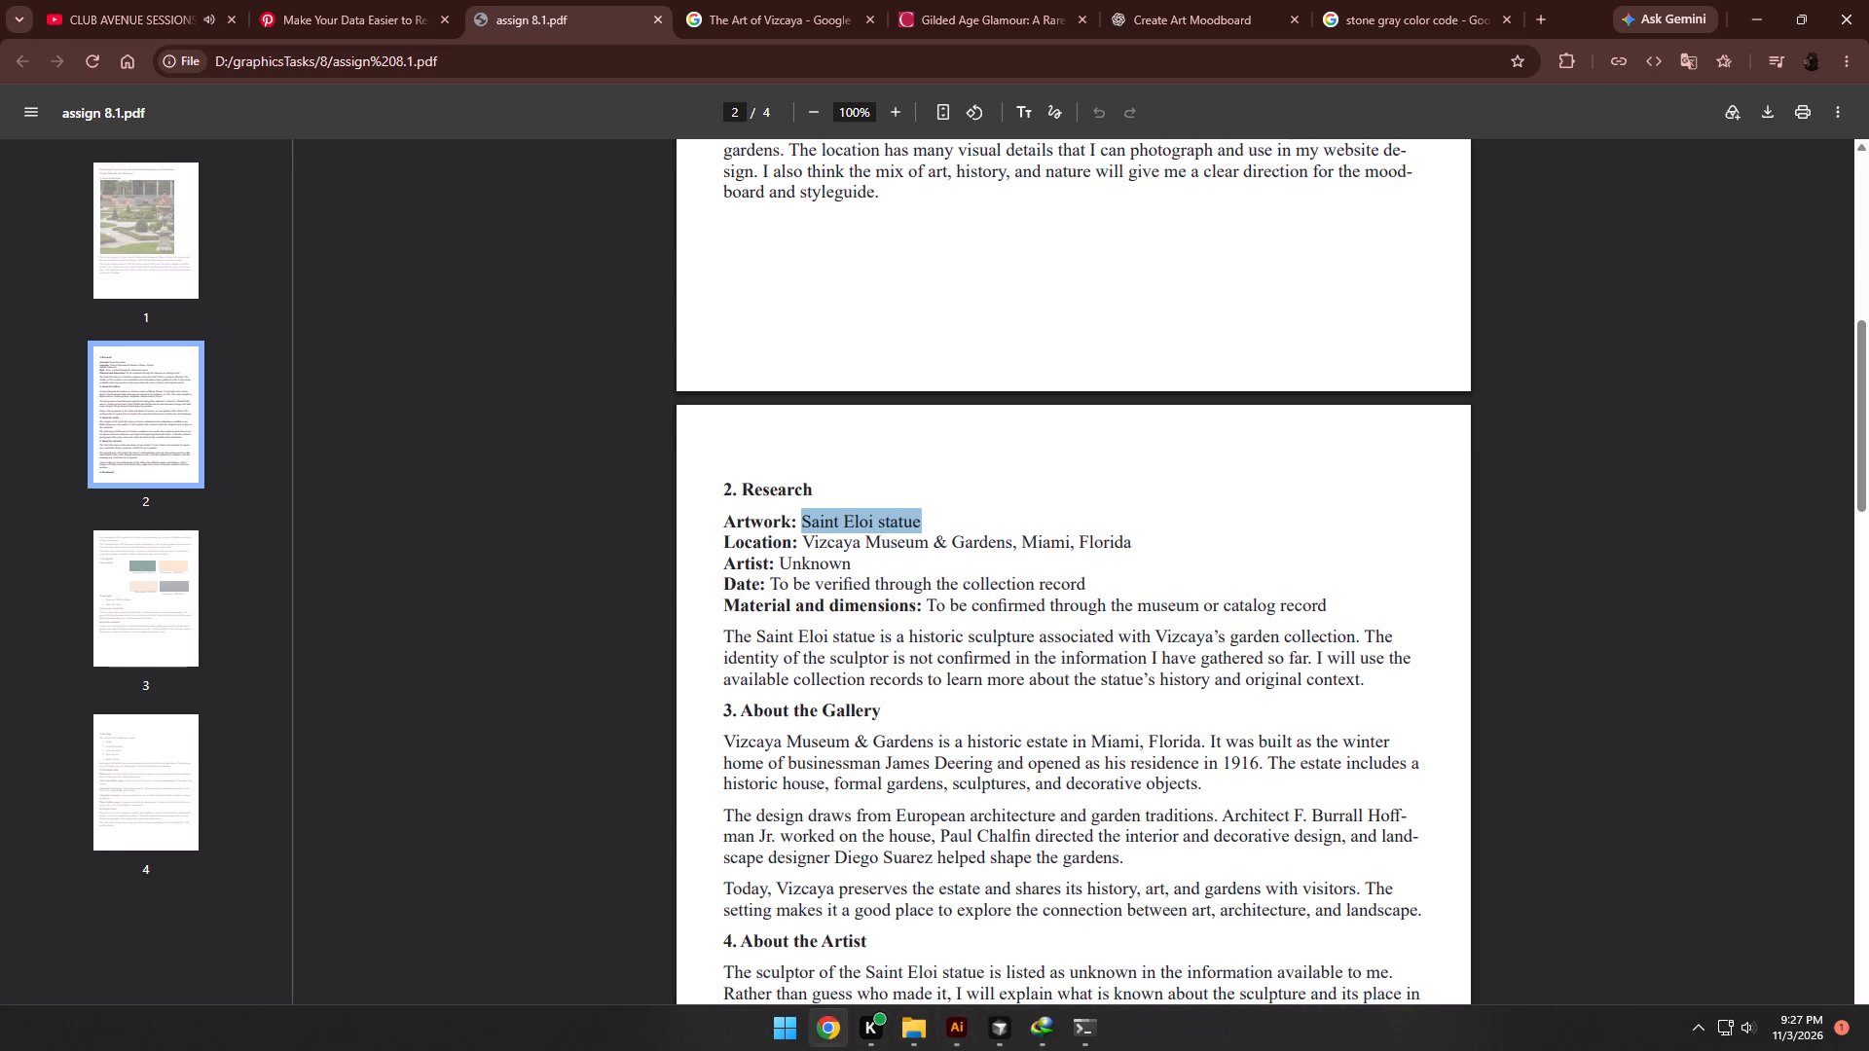
Return to Illustrator and place "Saint Eloi statue" as a text object on the dark green block.
left_click(950, 1025)
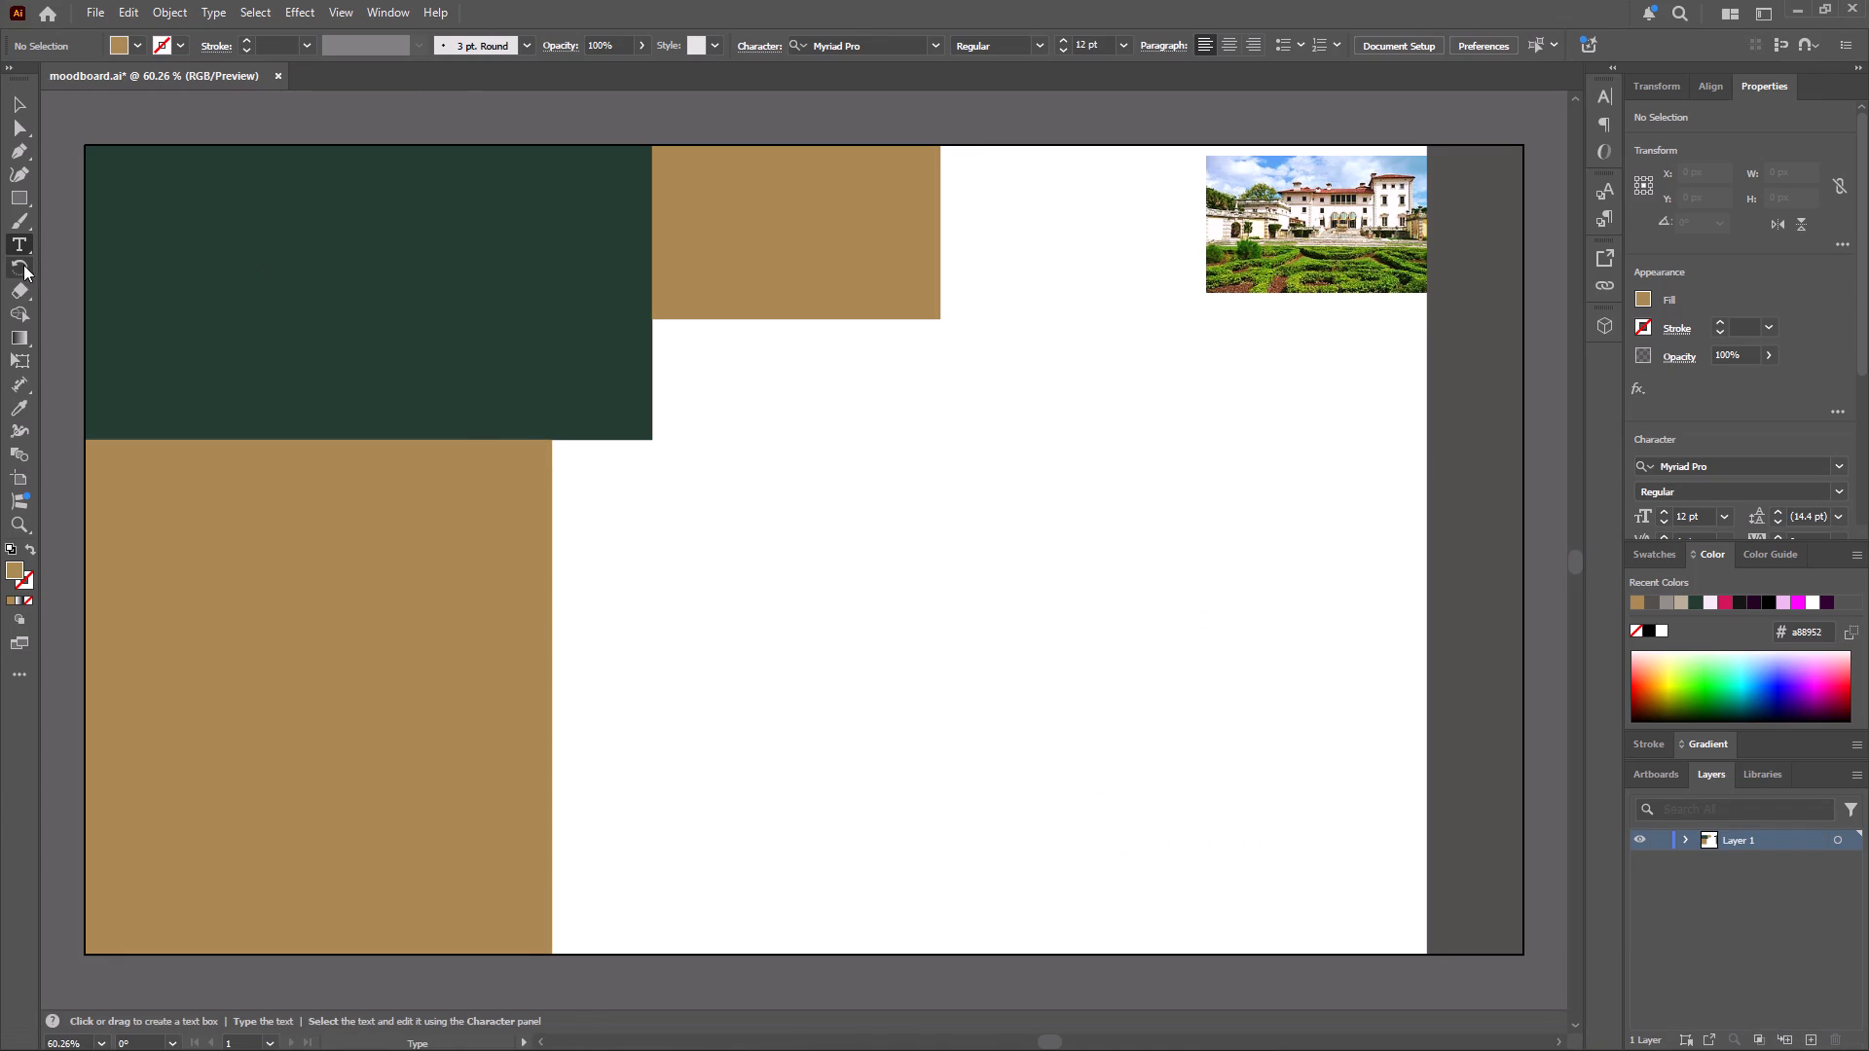
left_click(208, 271)
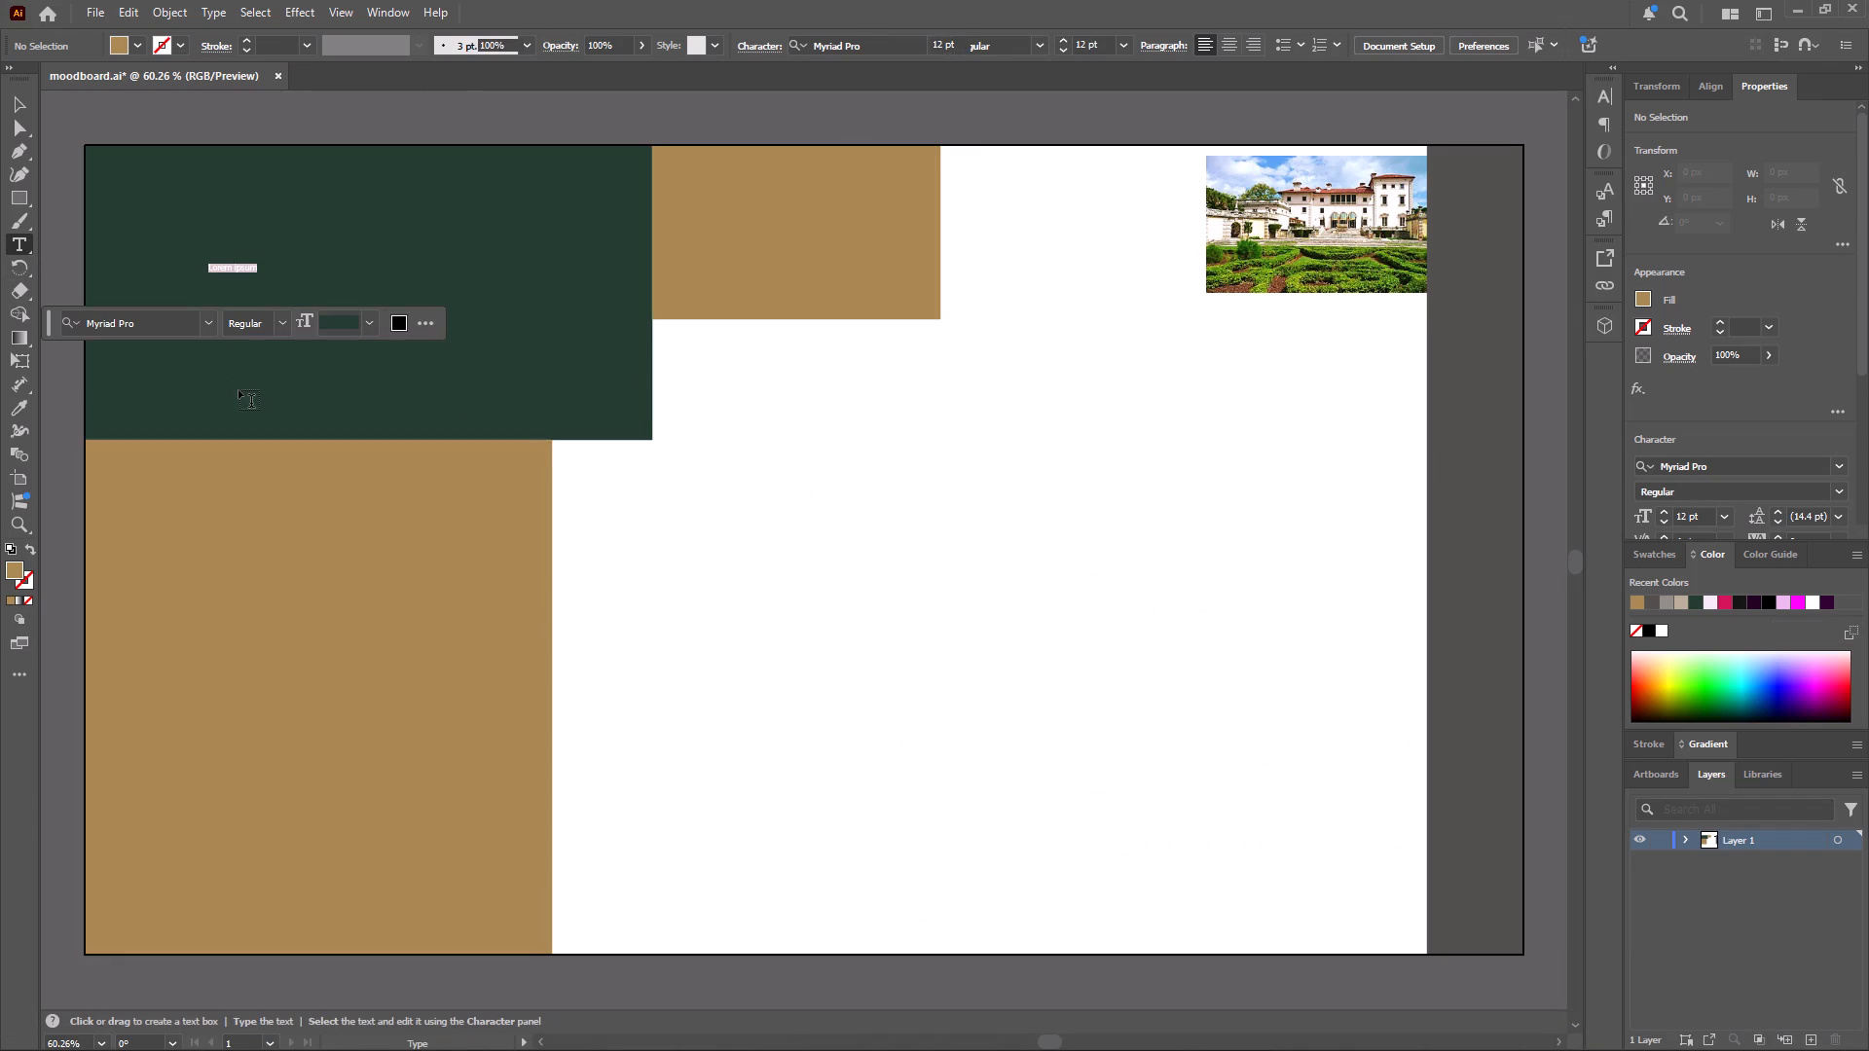
key("ctrl+v")
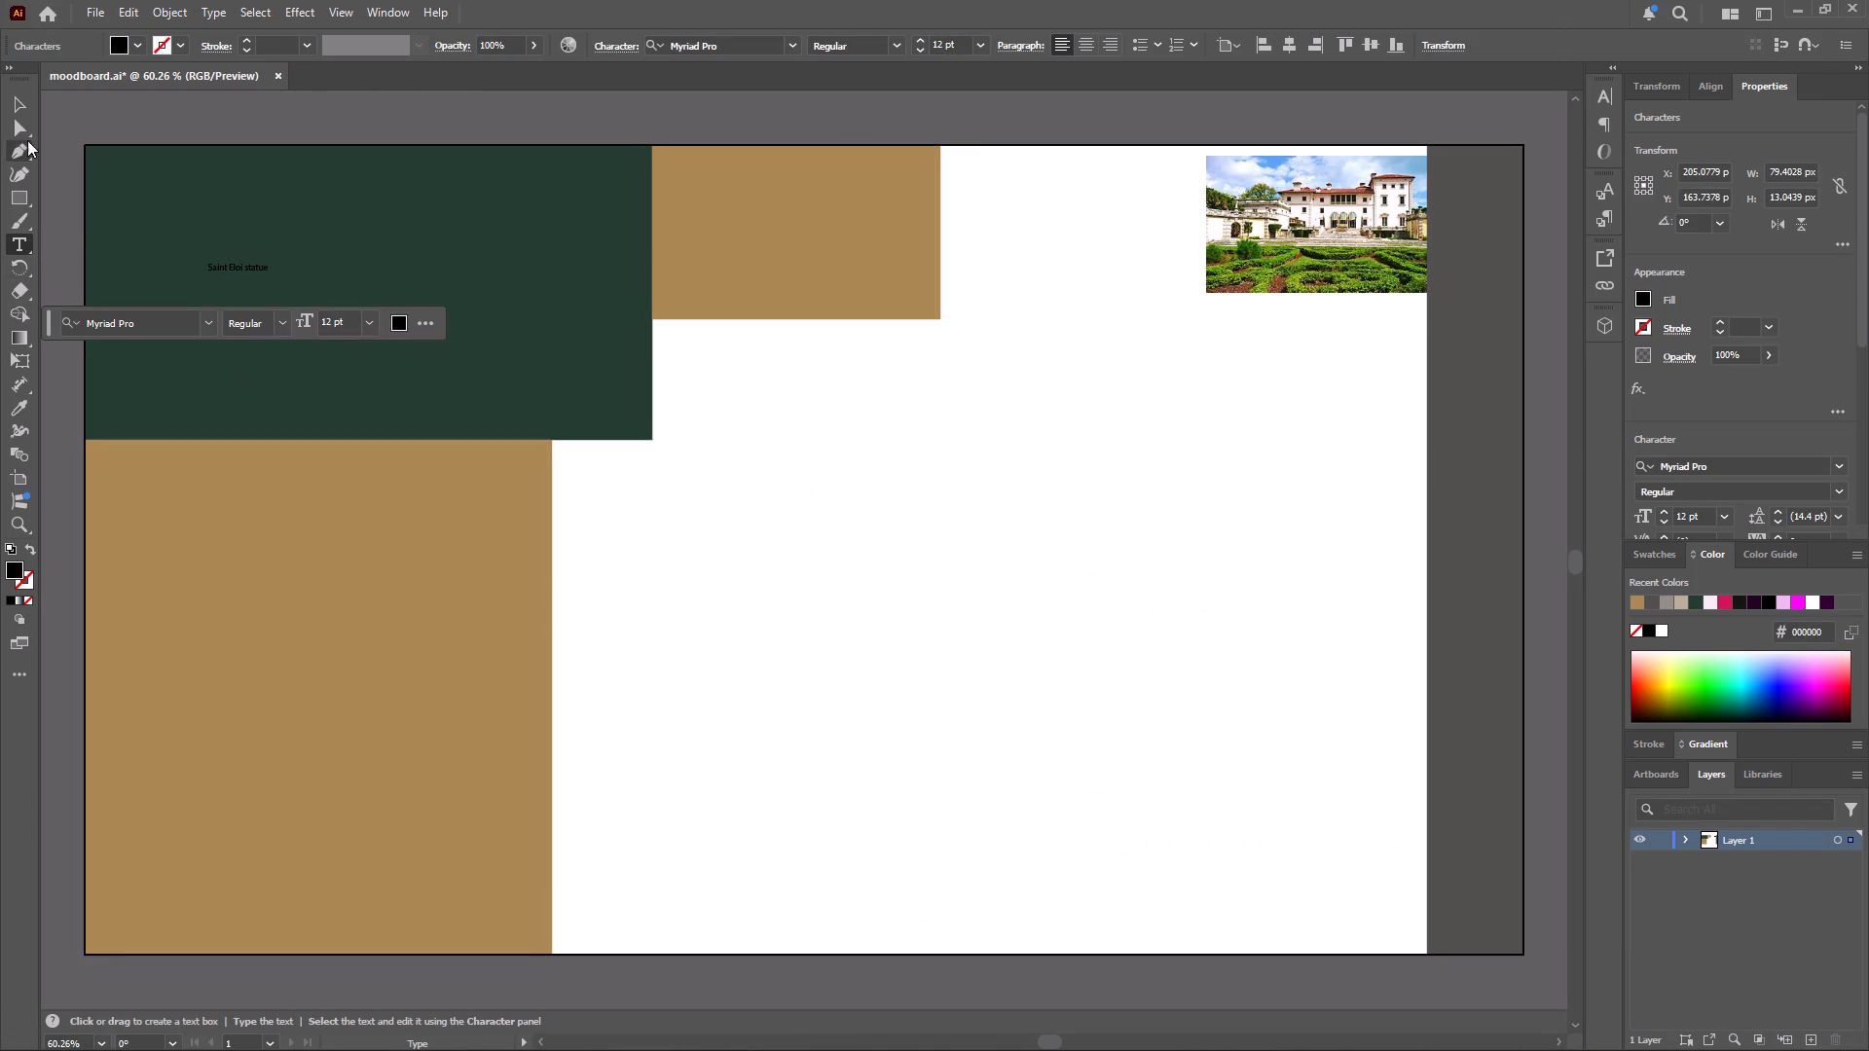
left_click(19, 107)
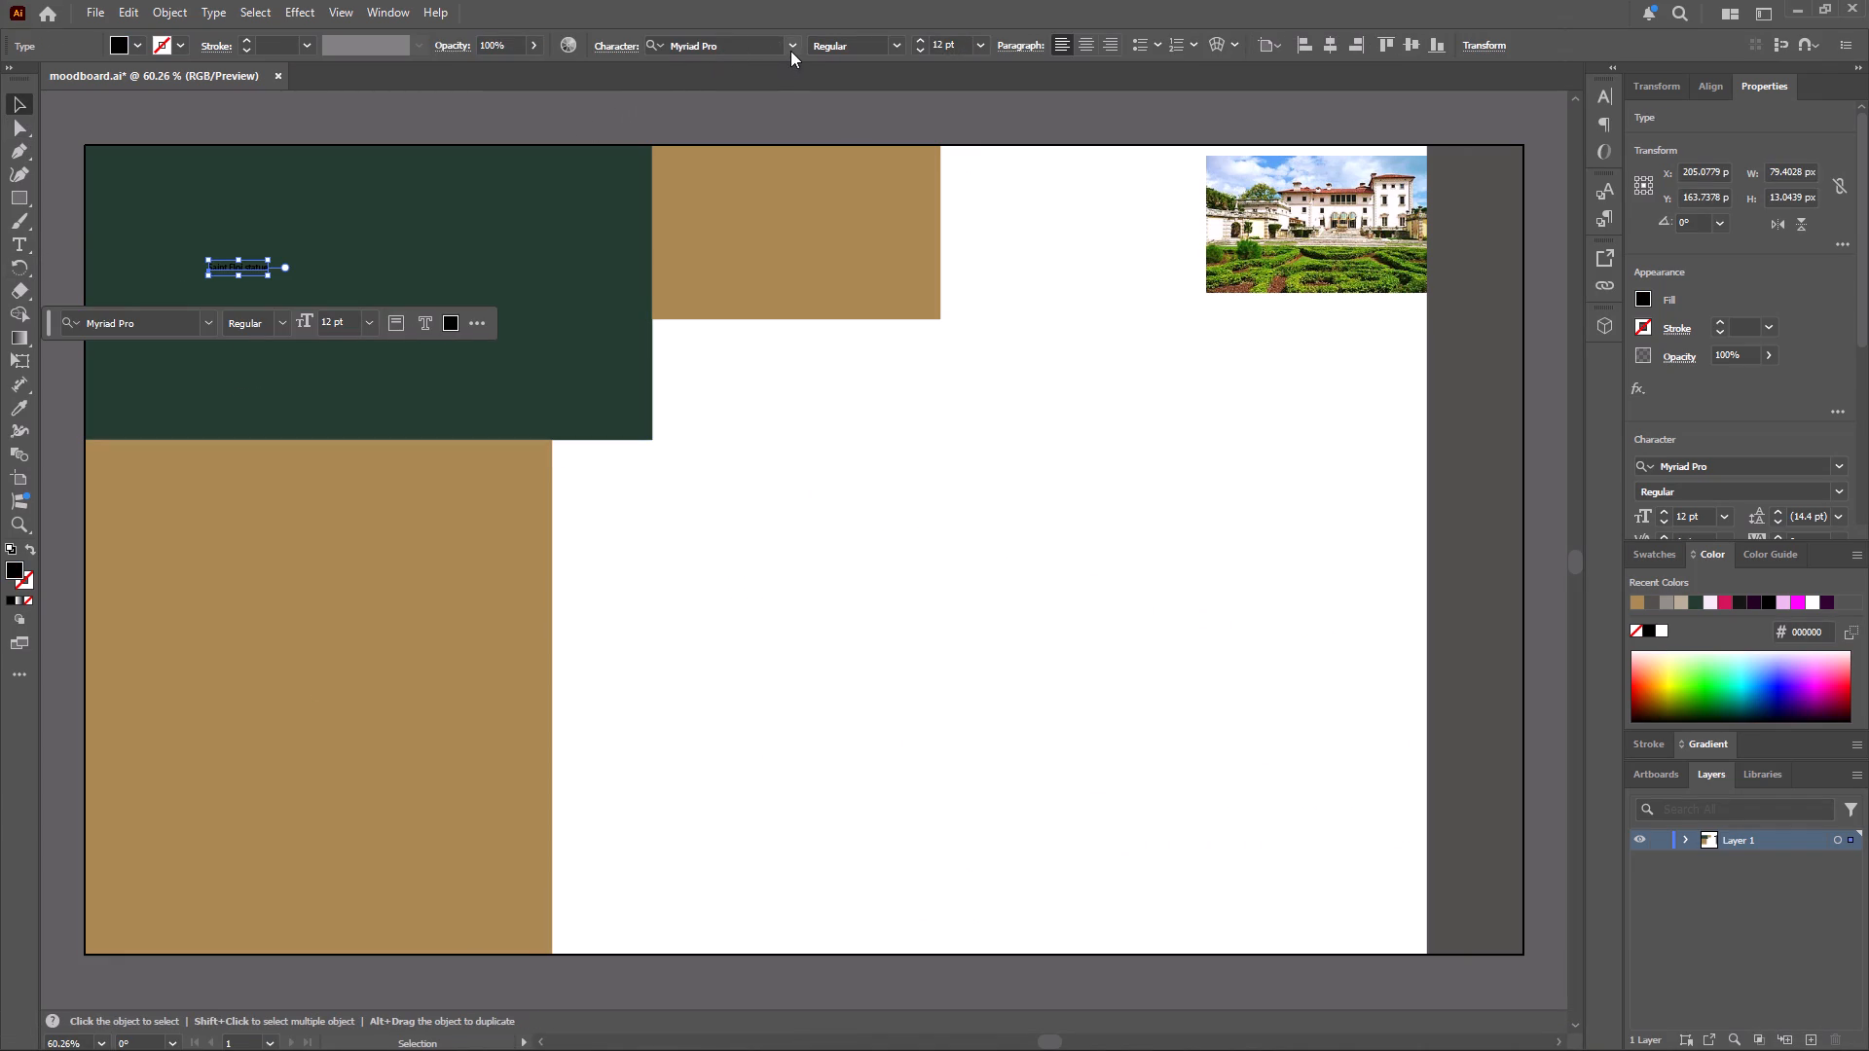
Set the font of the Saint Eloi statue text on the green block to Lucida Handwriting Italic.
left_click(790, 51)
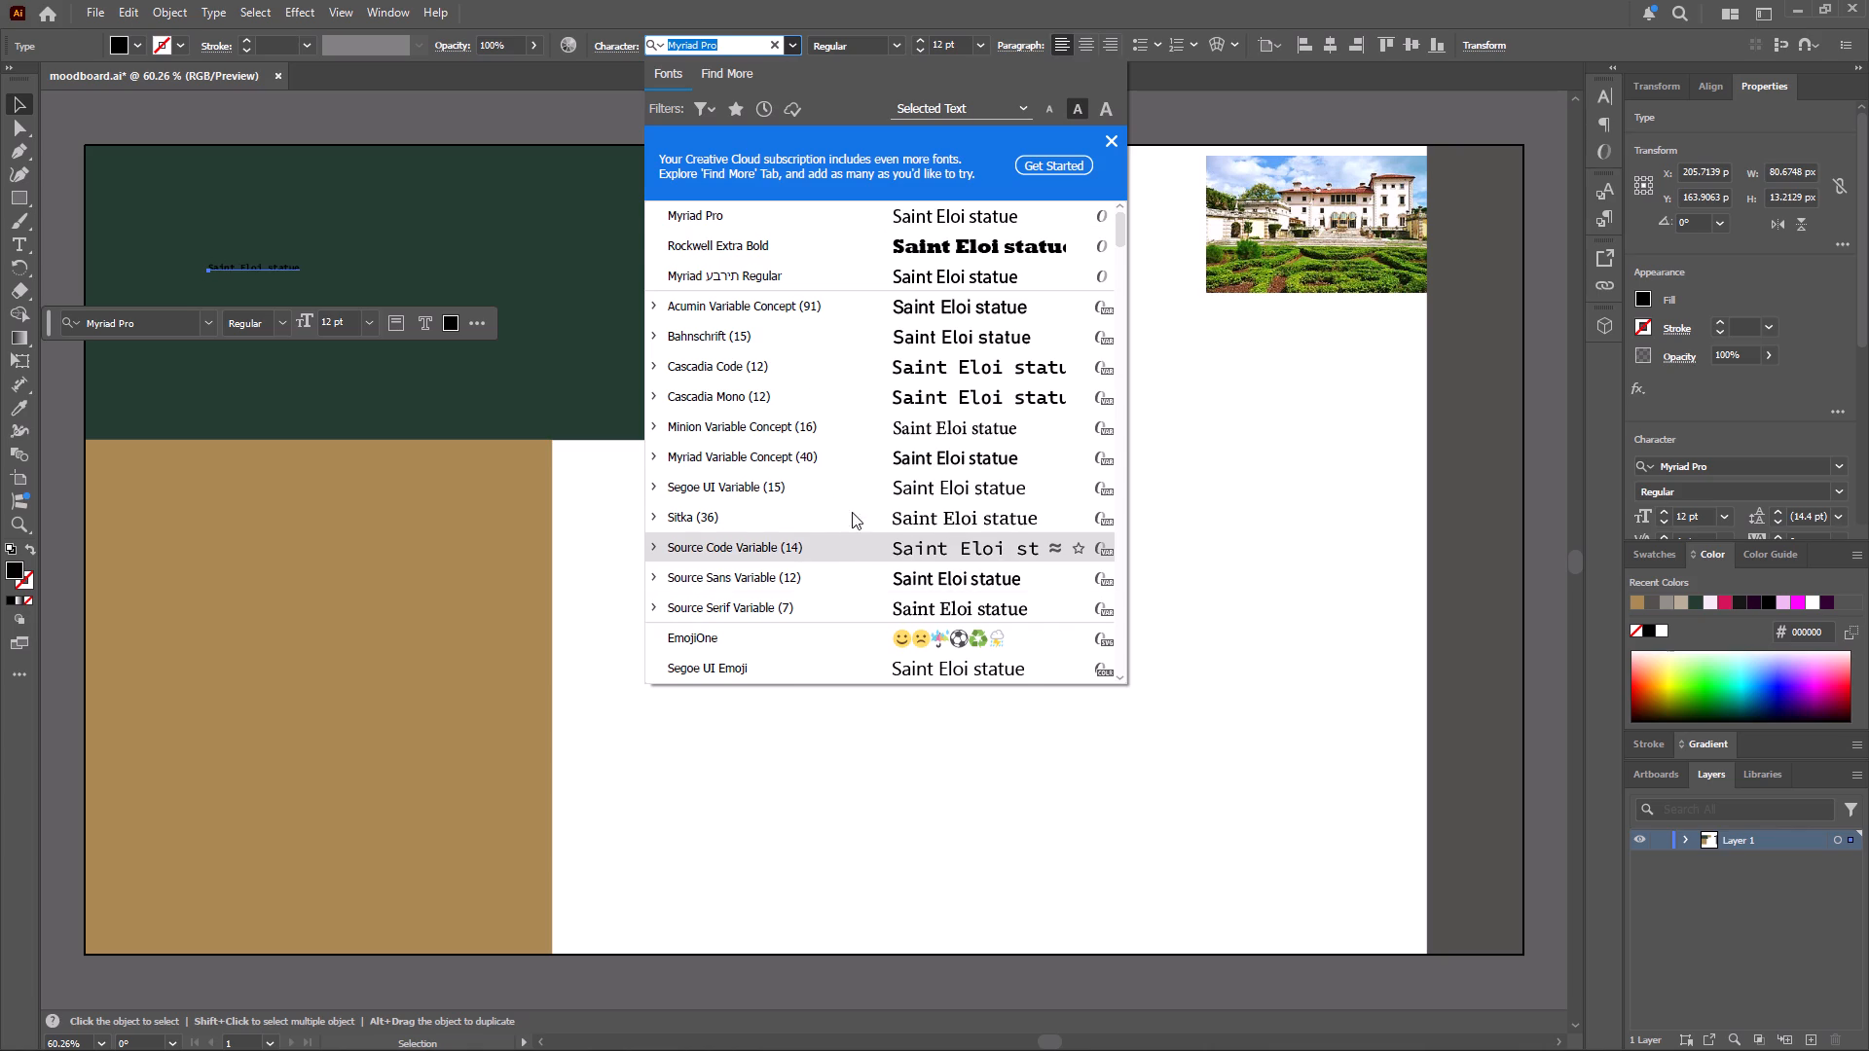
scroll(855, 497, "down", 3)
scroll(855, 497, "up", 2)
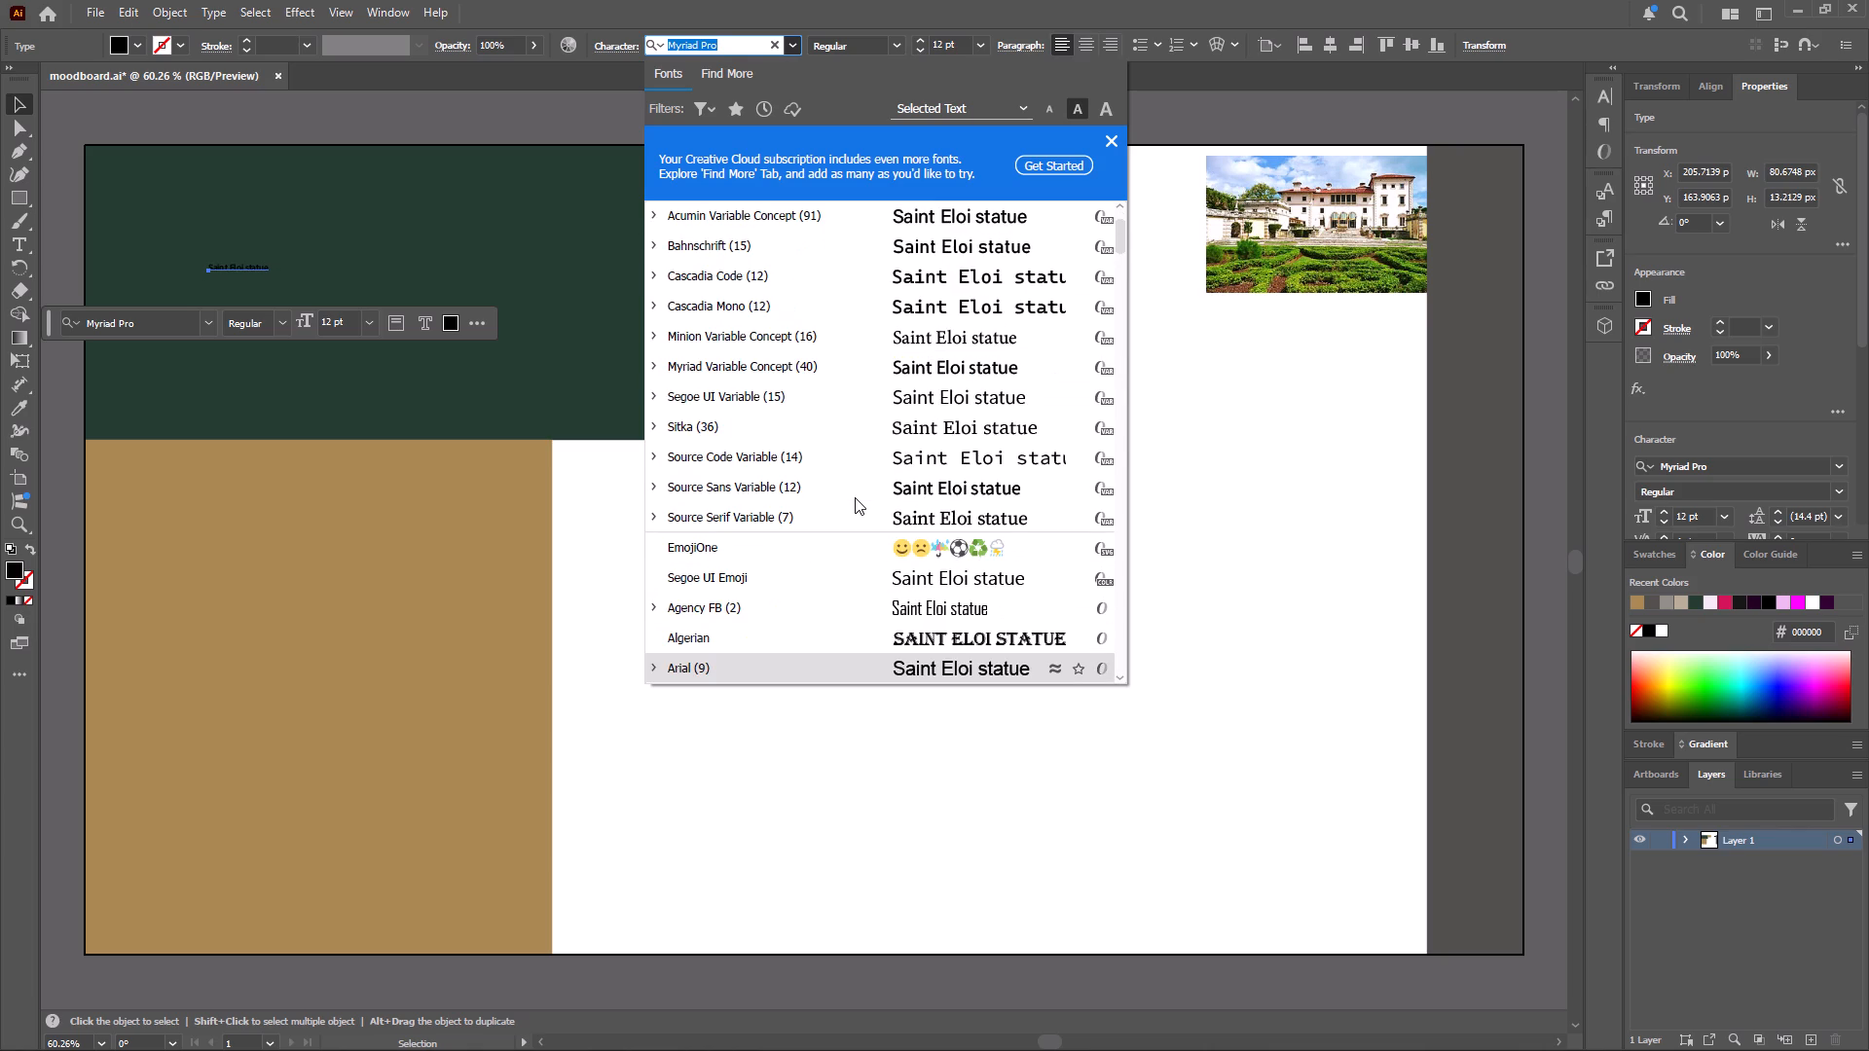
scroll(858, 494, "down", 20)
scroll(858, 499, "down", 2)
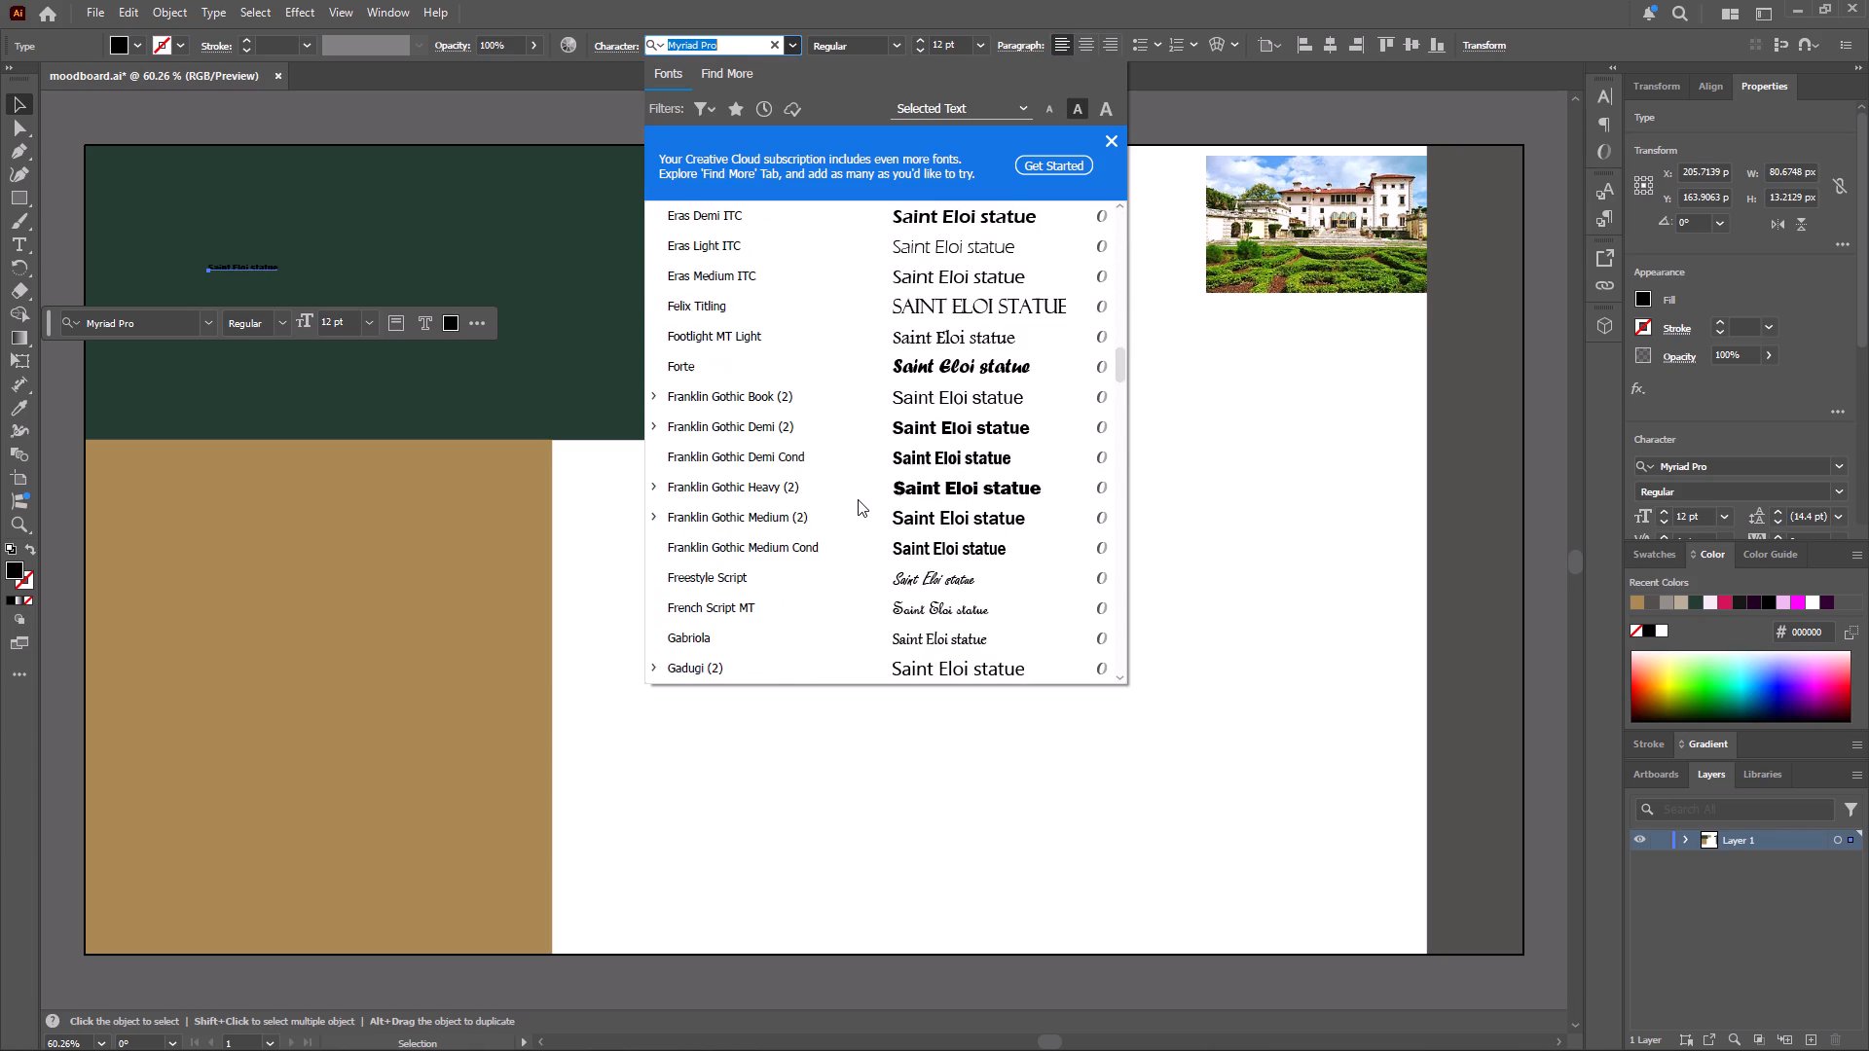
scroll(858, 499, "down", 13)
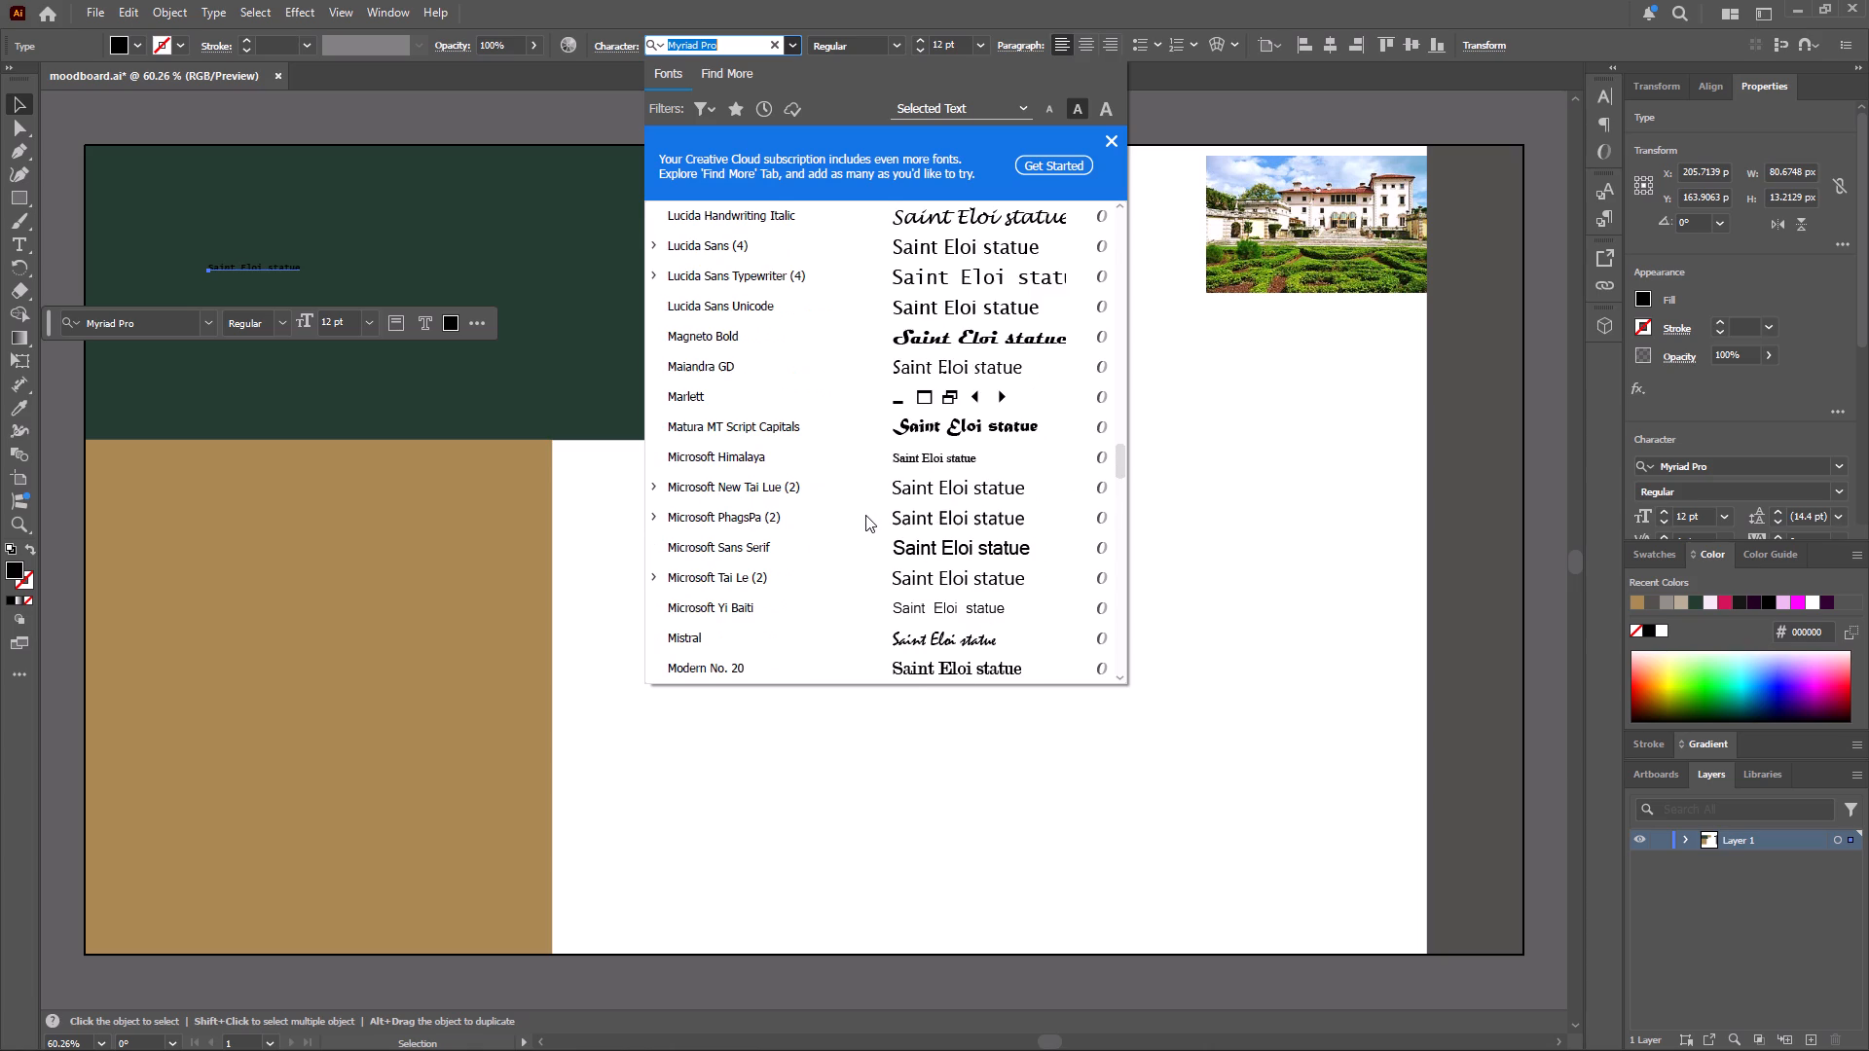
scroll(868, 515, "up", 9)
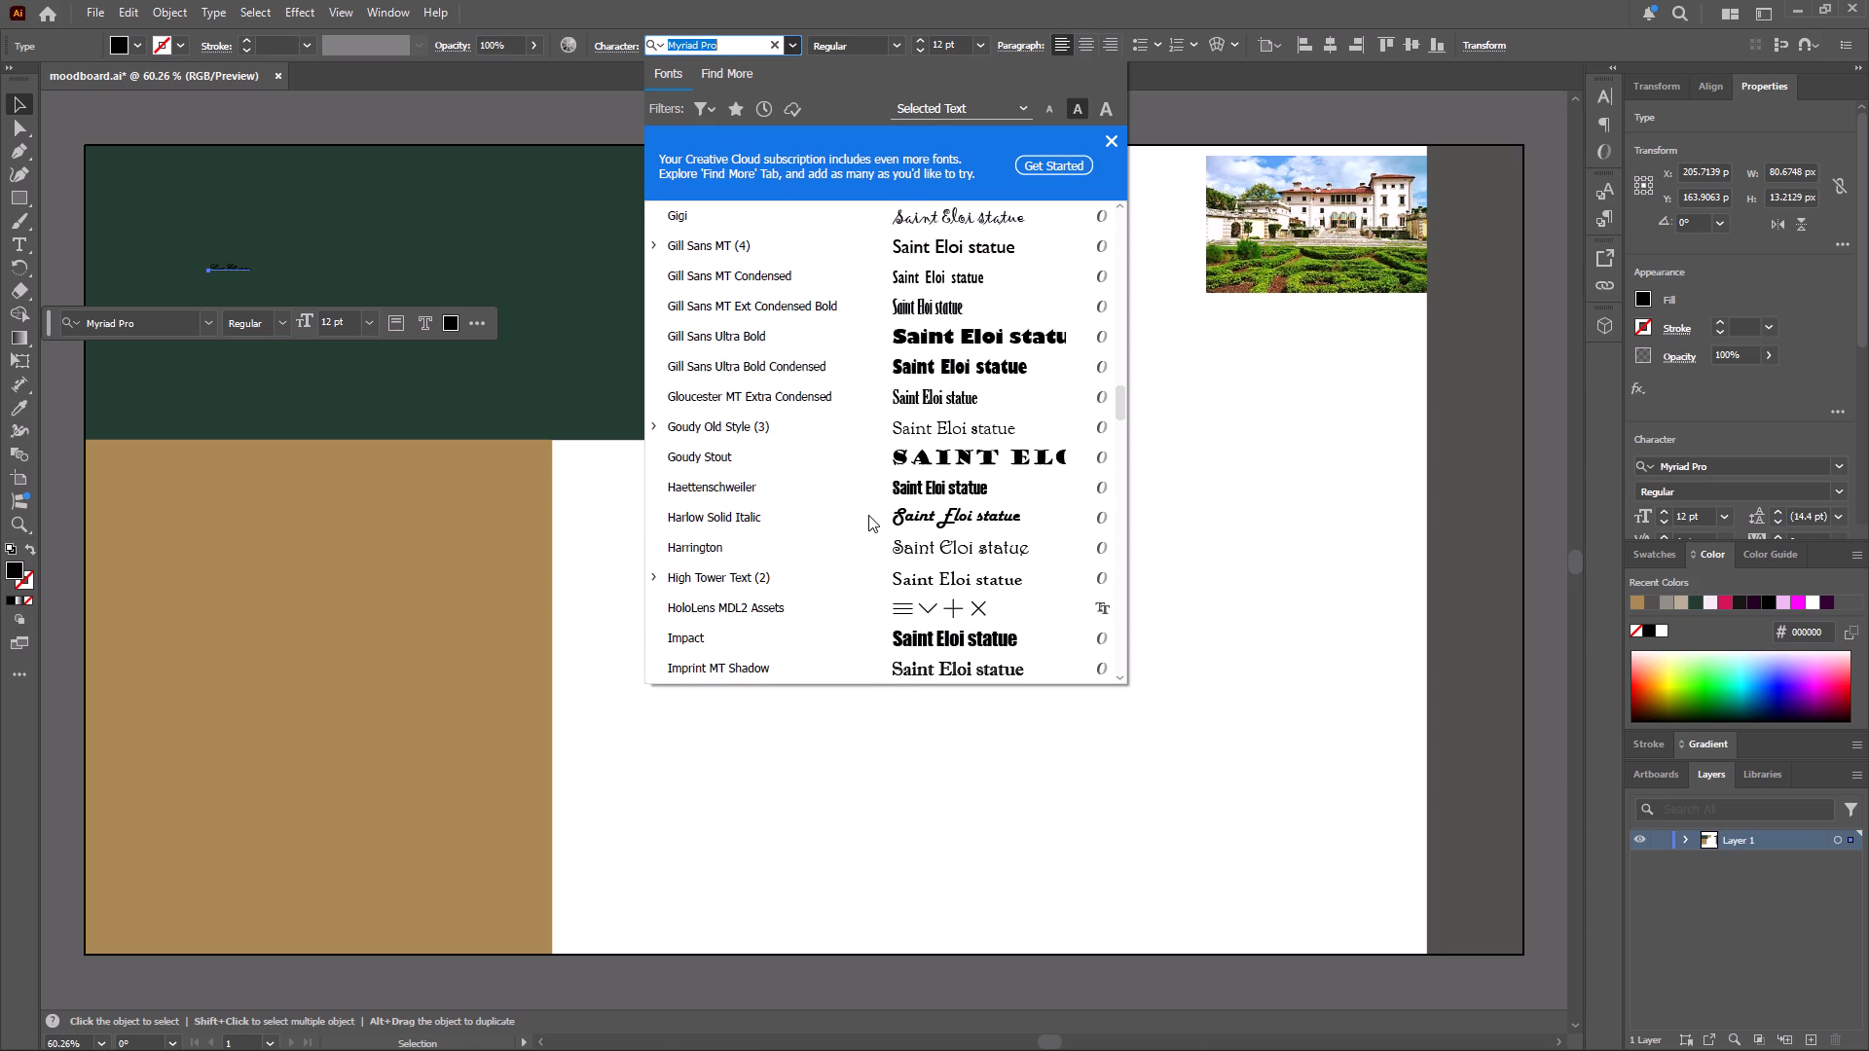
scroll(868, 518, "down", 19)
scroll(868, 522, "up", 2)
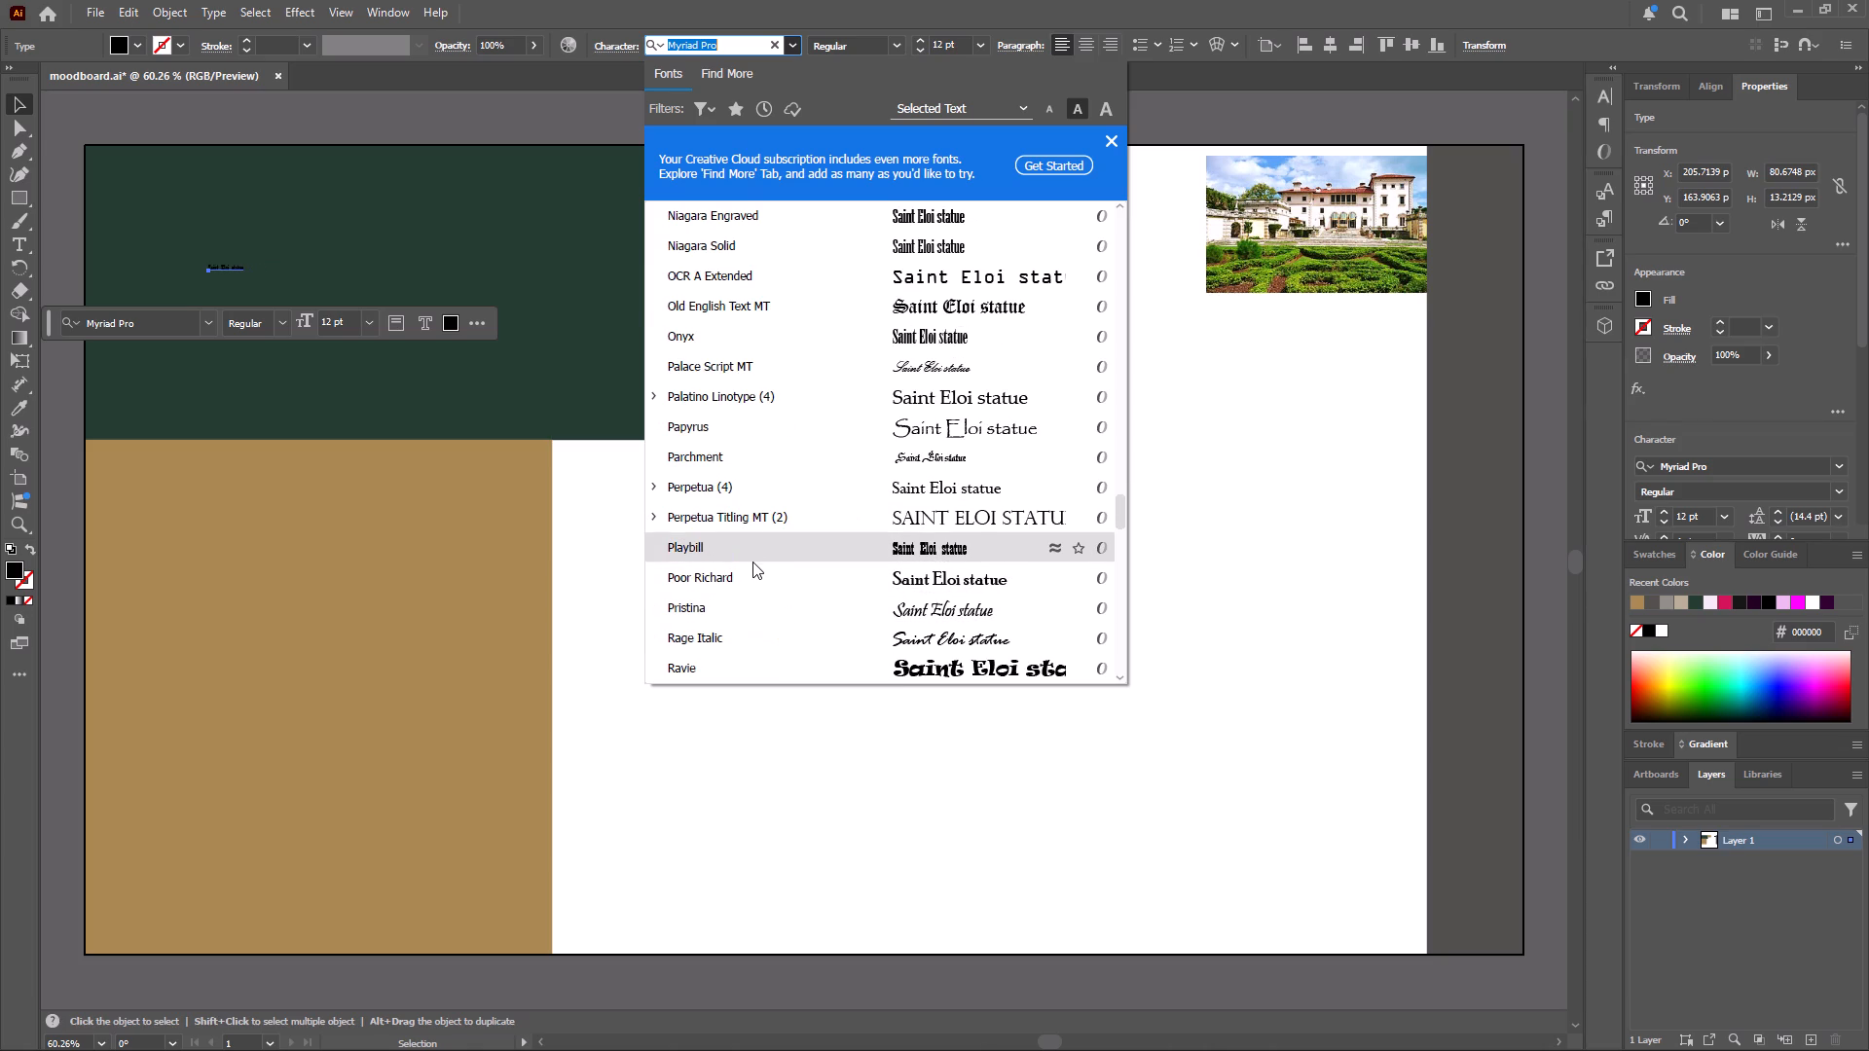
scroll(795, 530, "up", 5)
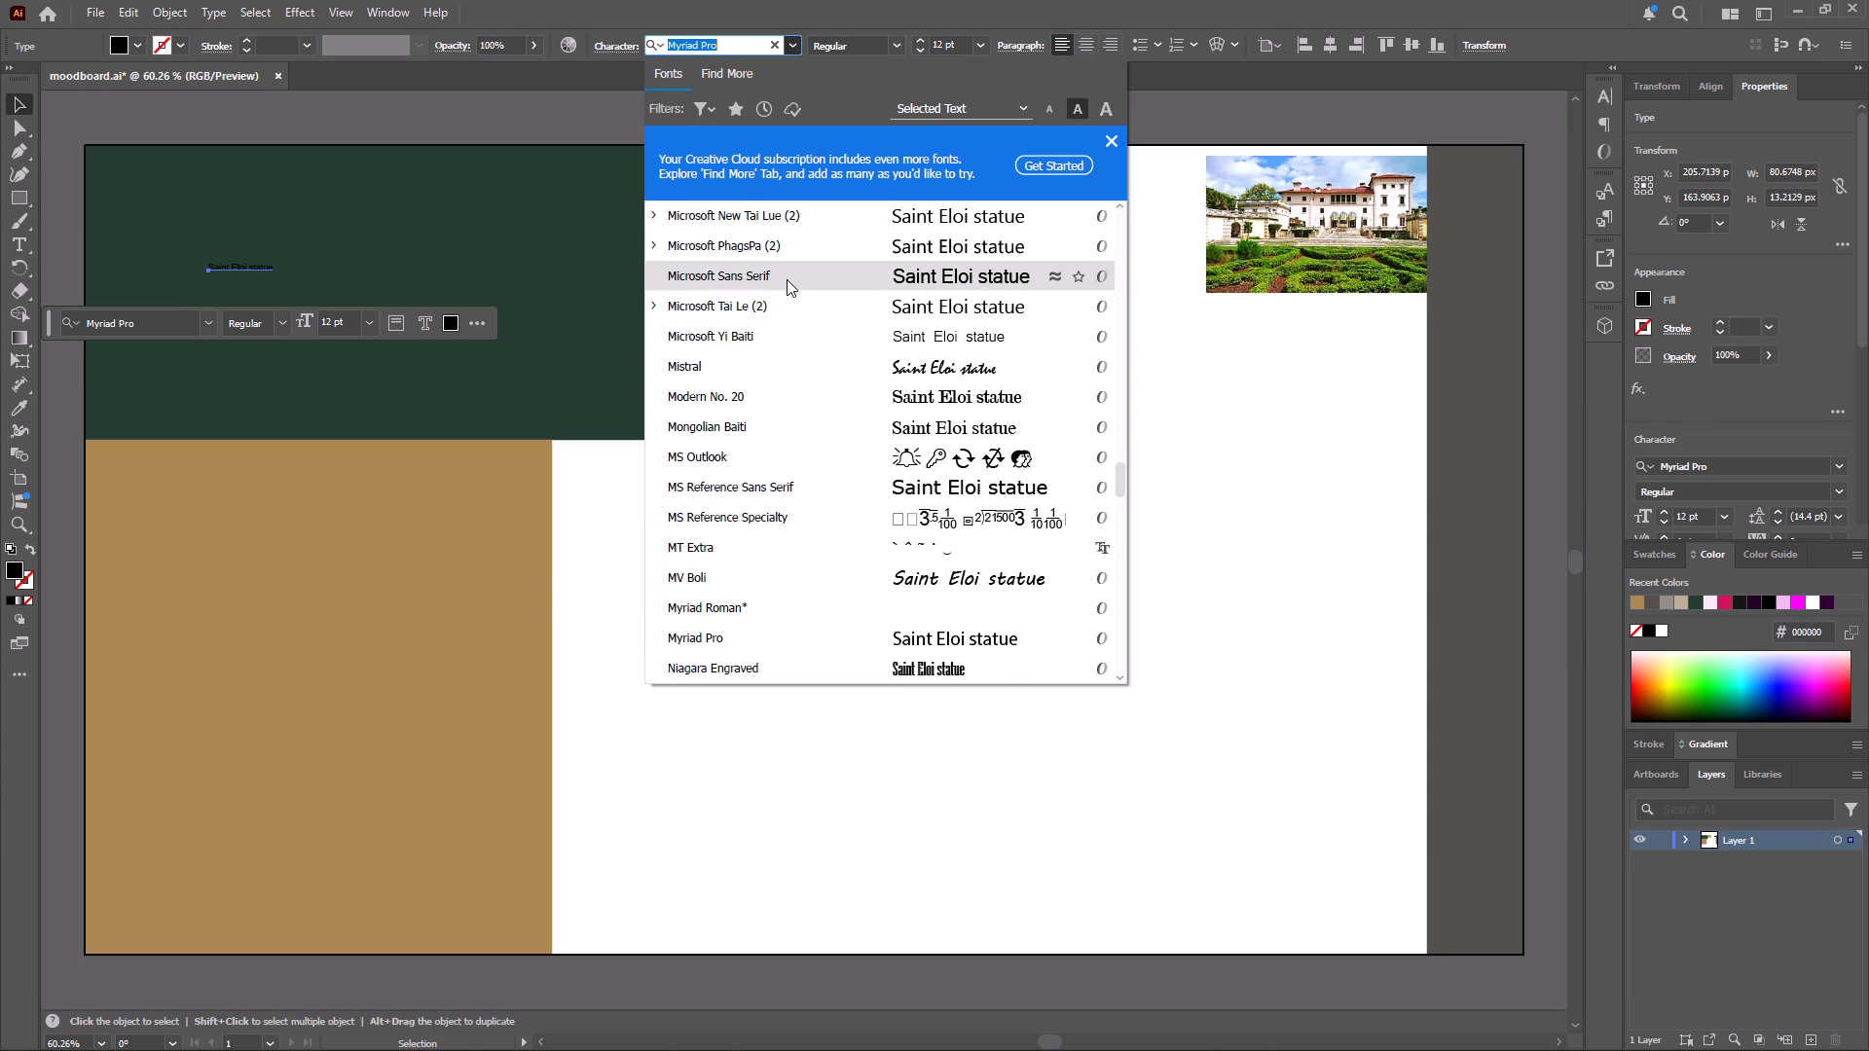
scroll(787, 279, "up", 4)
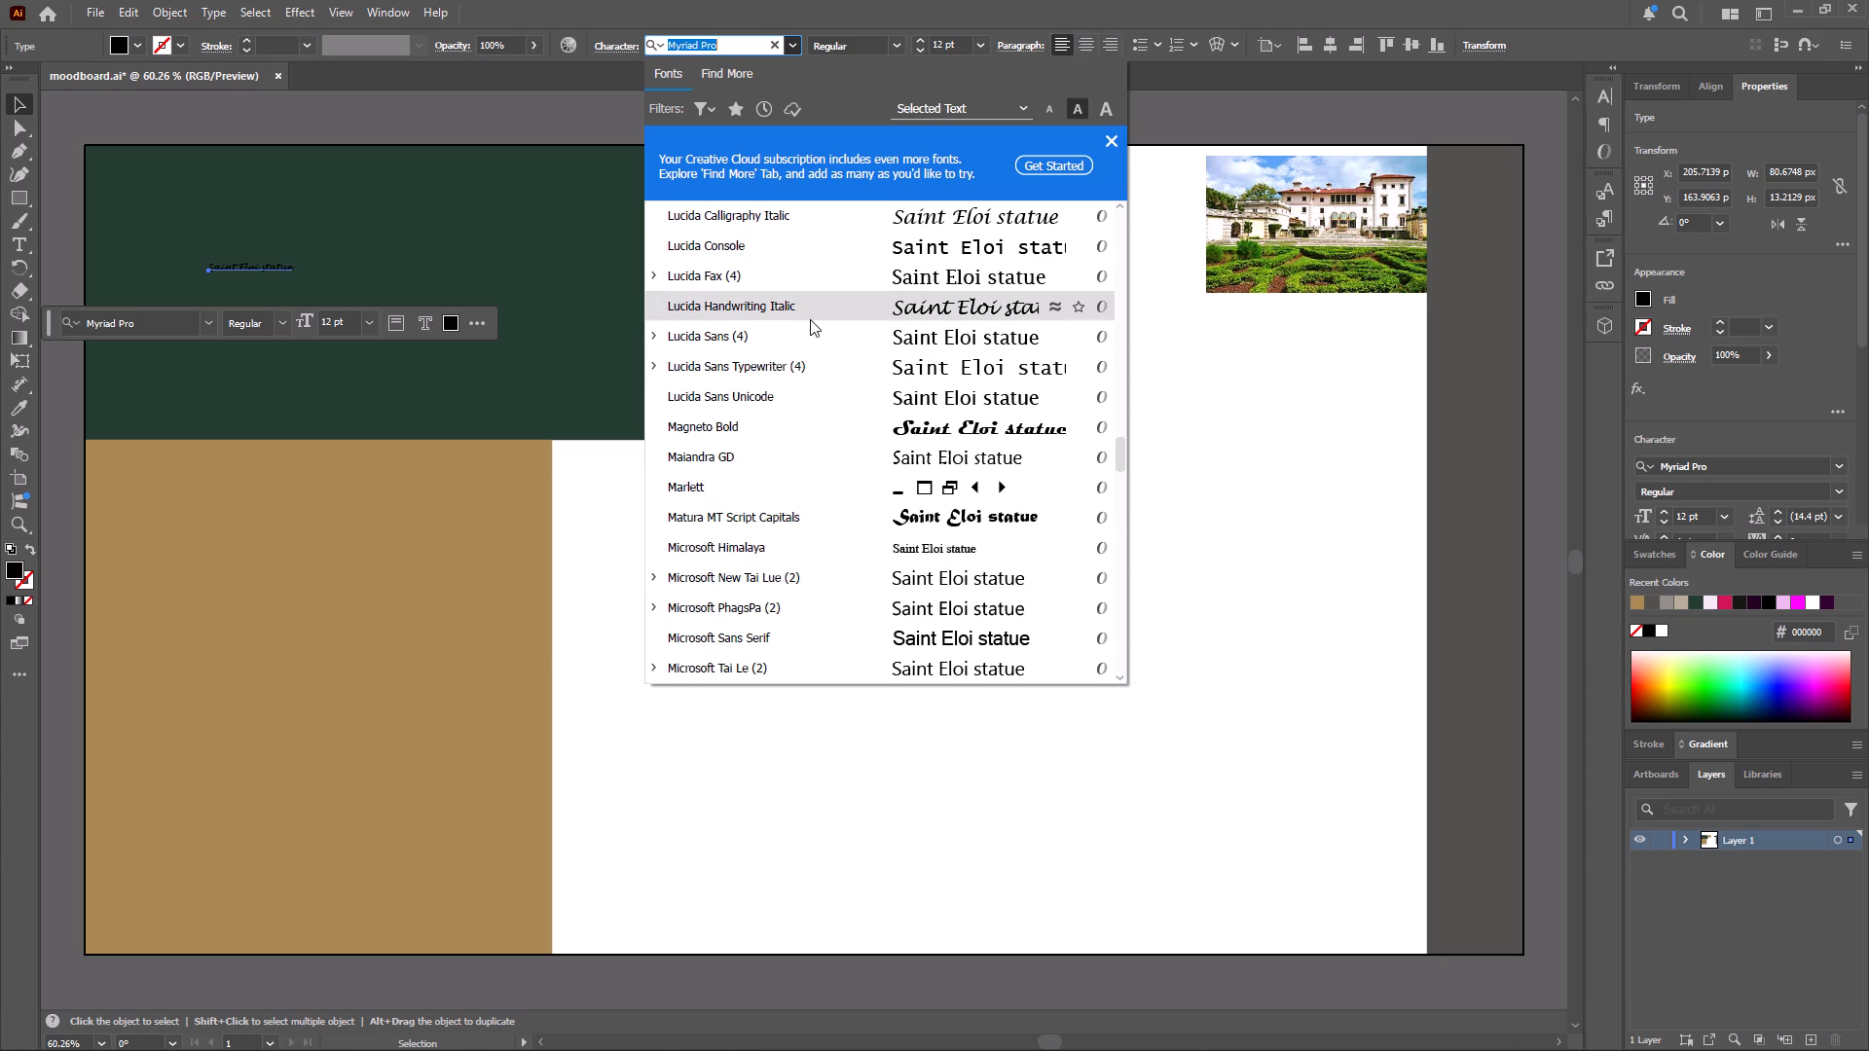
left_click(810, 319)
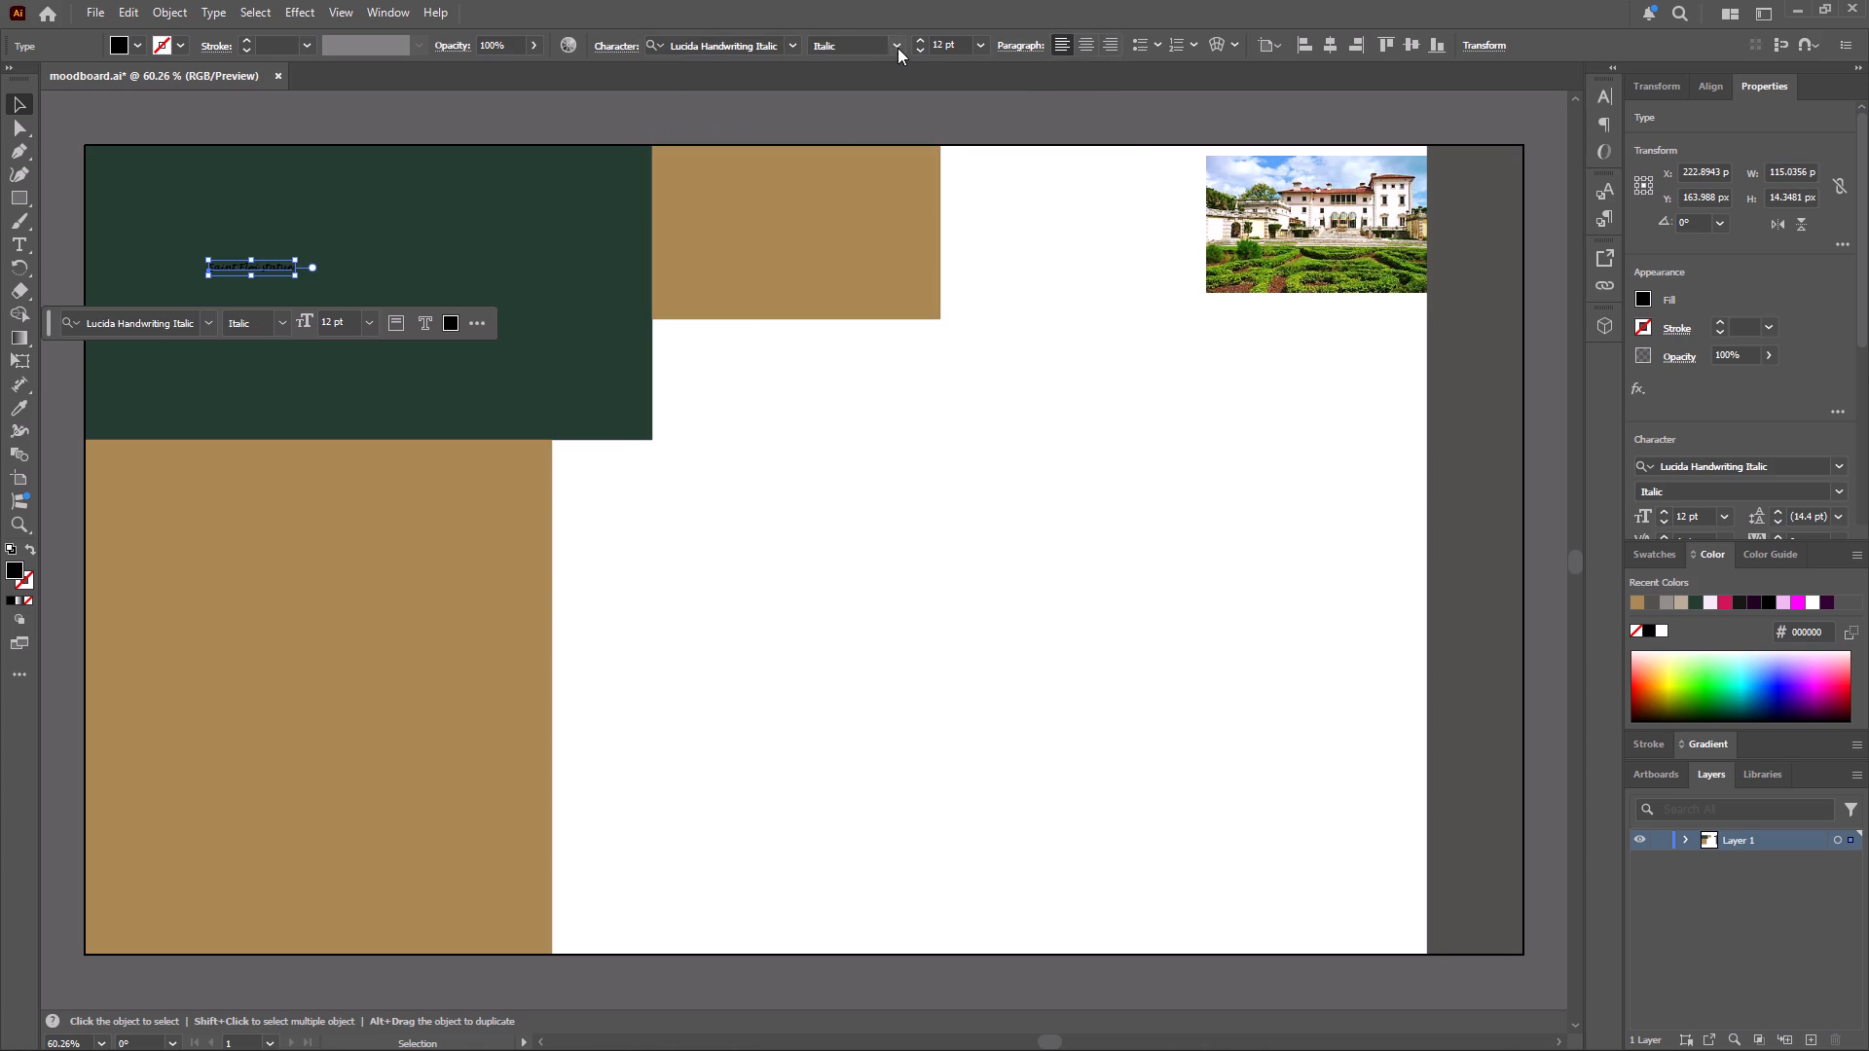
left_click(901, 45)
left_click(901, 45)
Lower the opacity of the Saint Eloi statue text to 97%.
scroll(1767, 347, "down", 3)
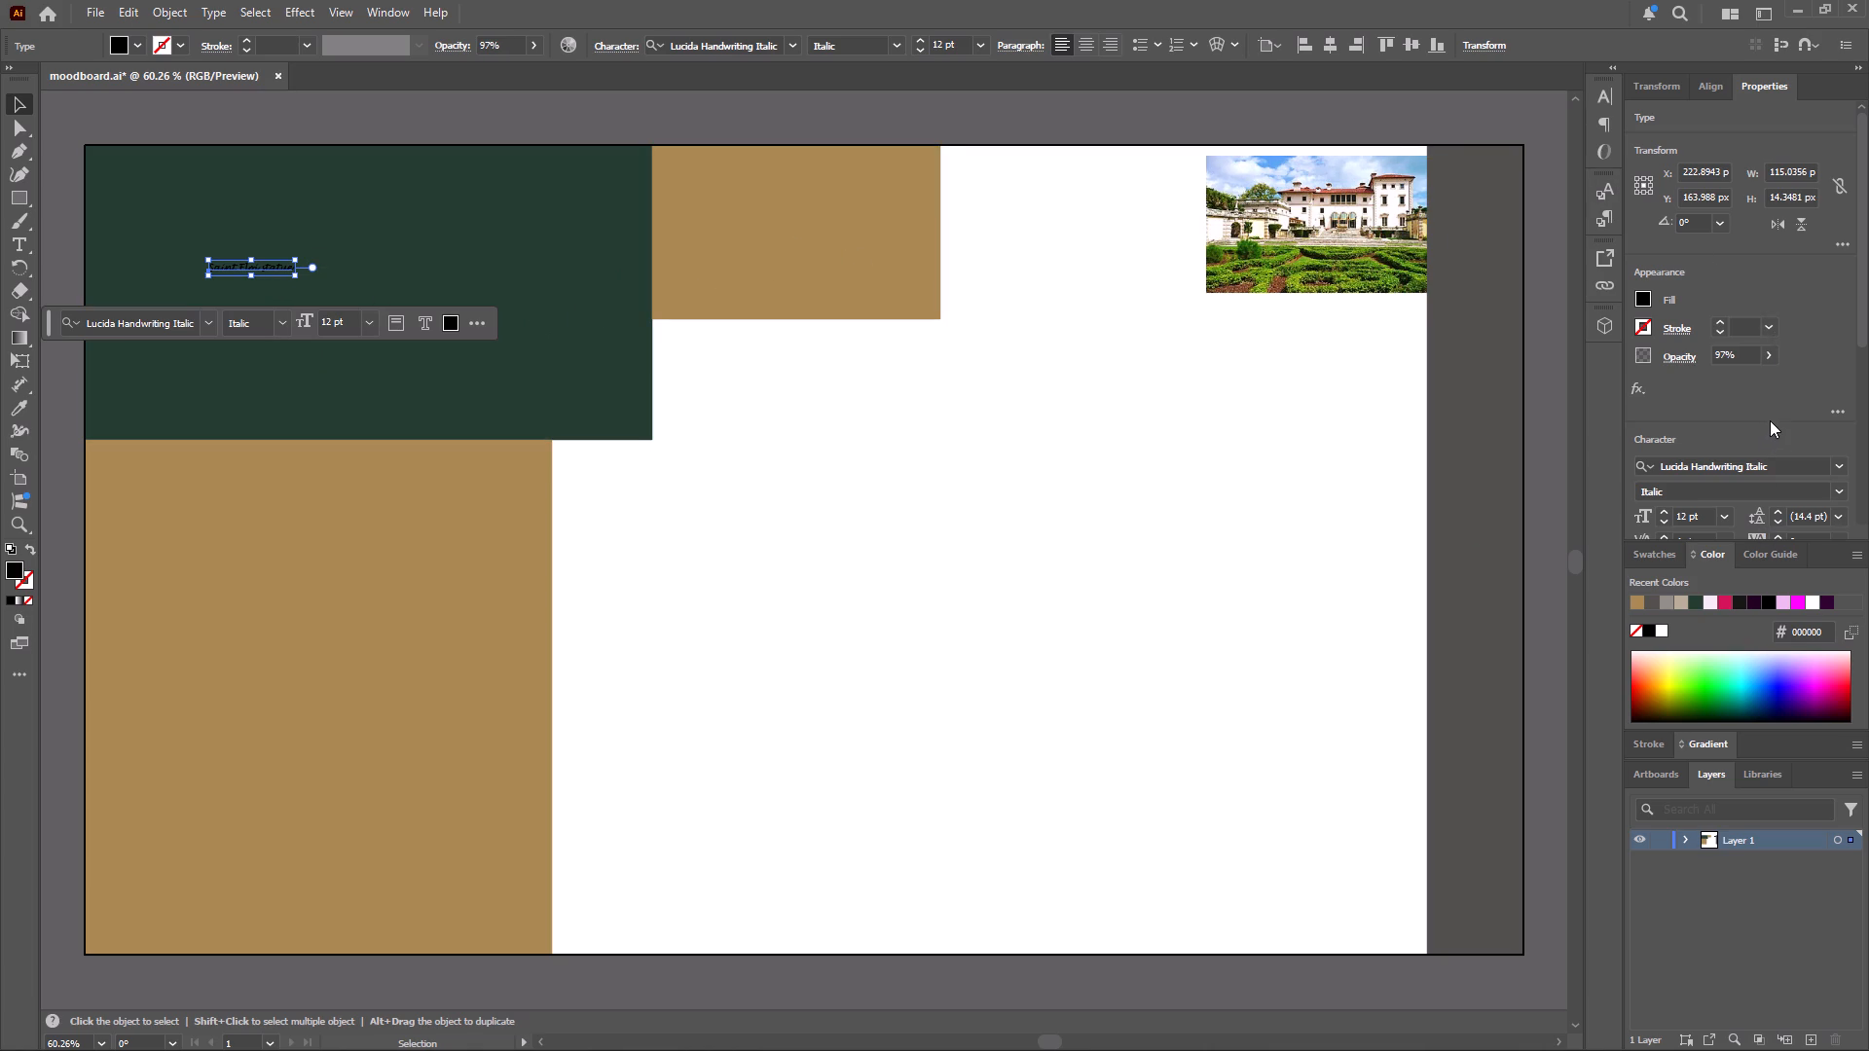
left_click(1770, 420)
Undock the Color panel group and leave it floating over the artboard's lower-right area.
left_click_drag(1824, 560, 1834, 942)
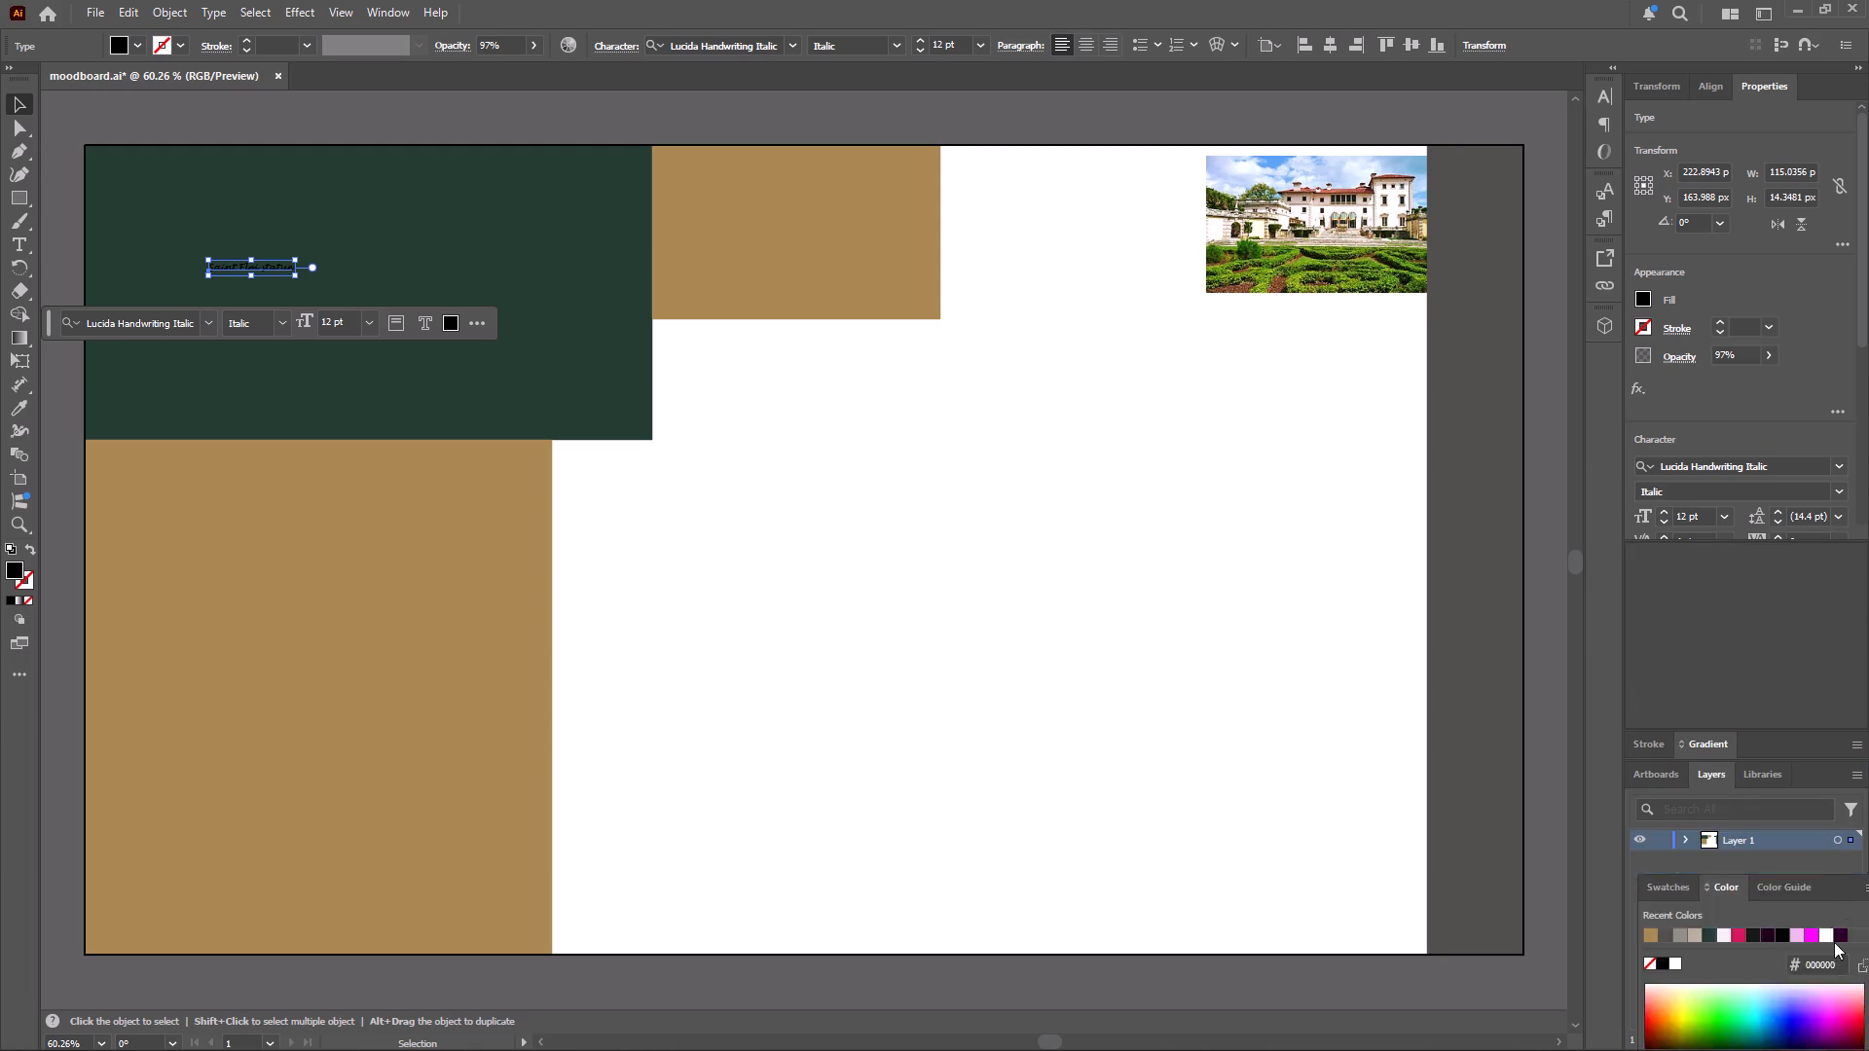
left_click_drag(1834, 942, 1824, 569)
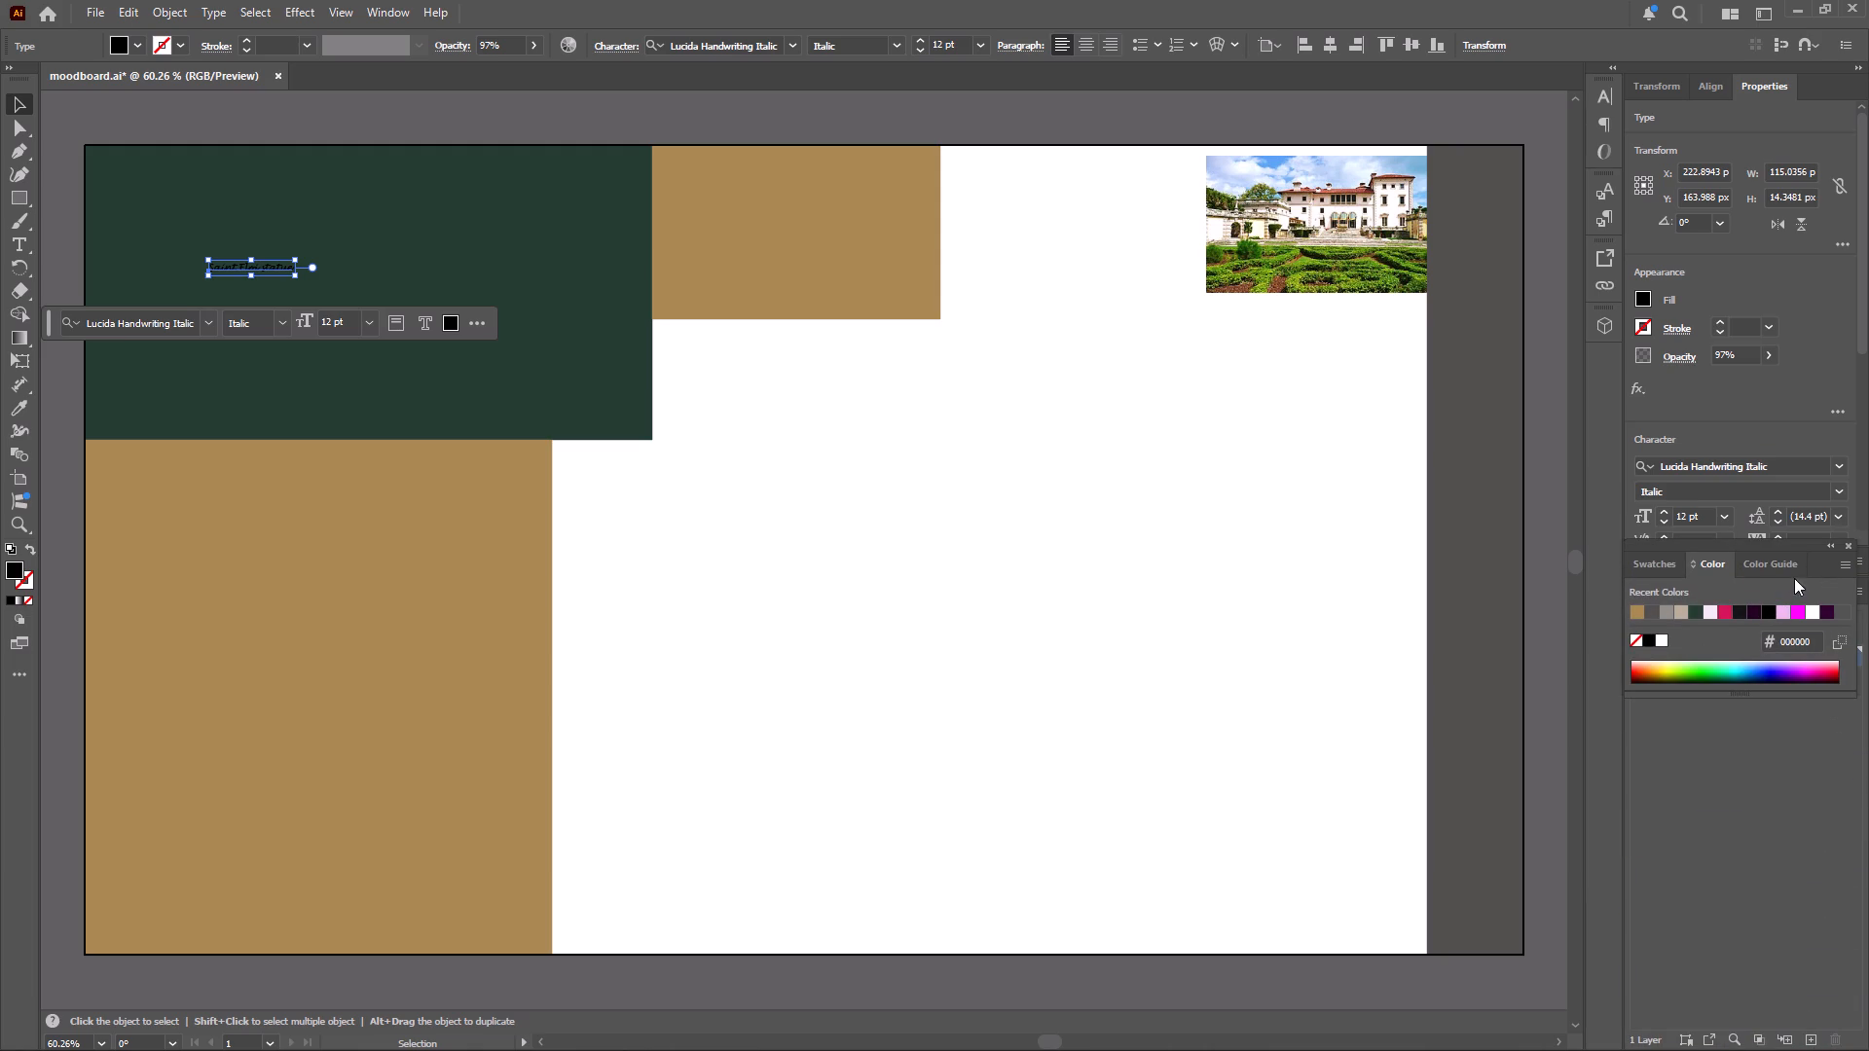
left_click_drag(1810, 542, 1432, 835)
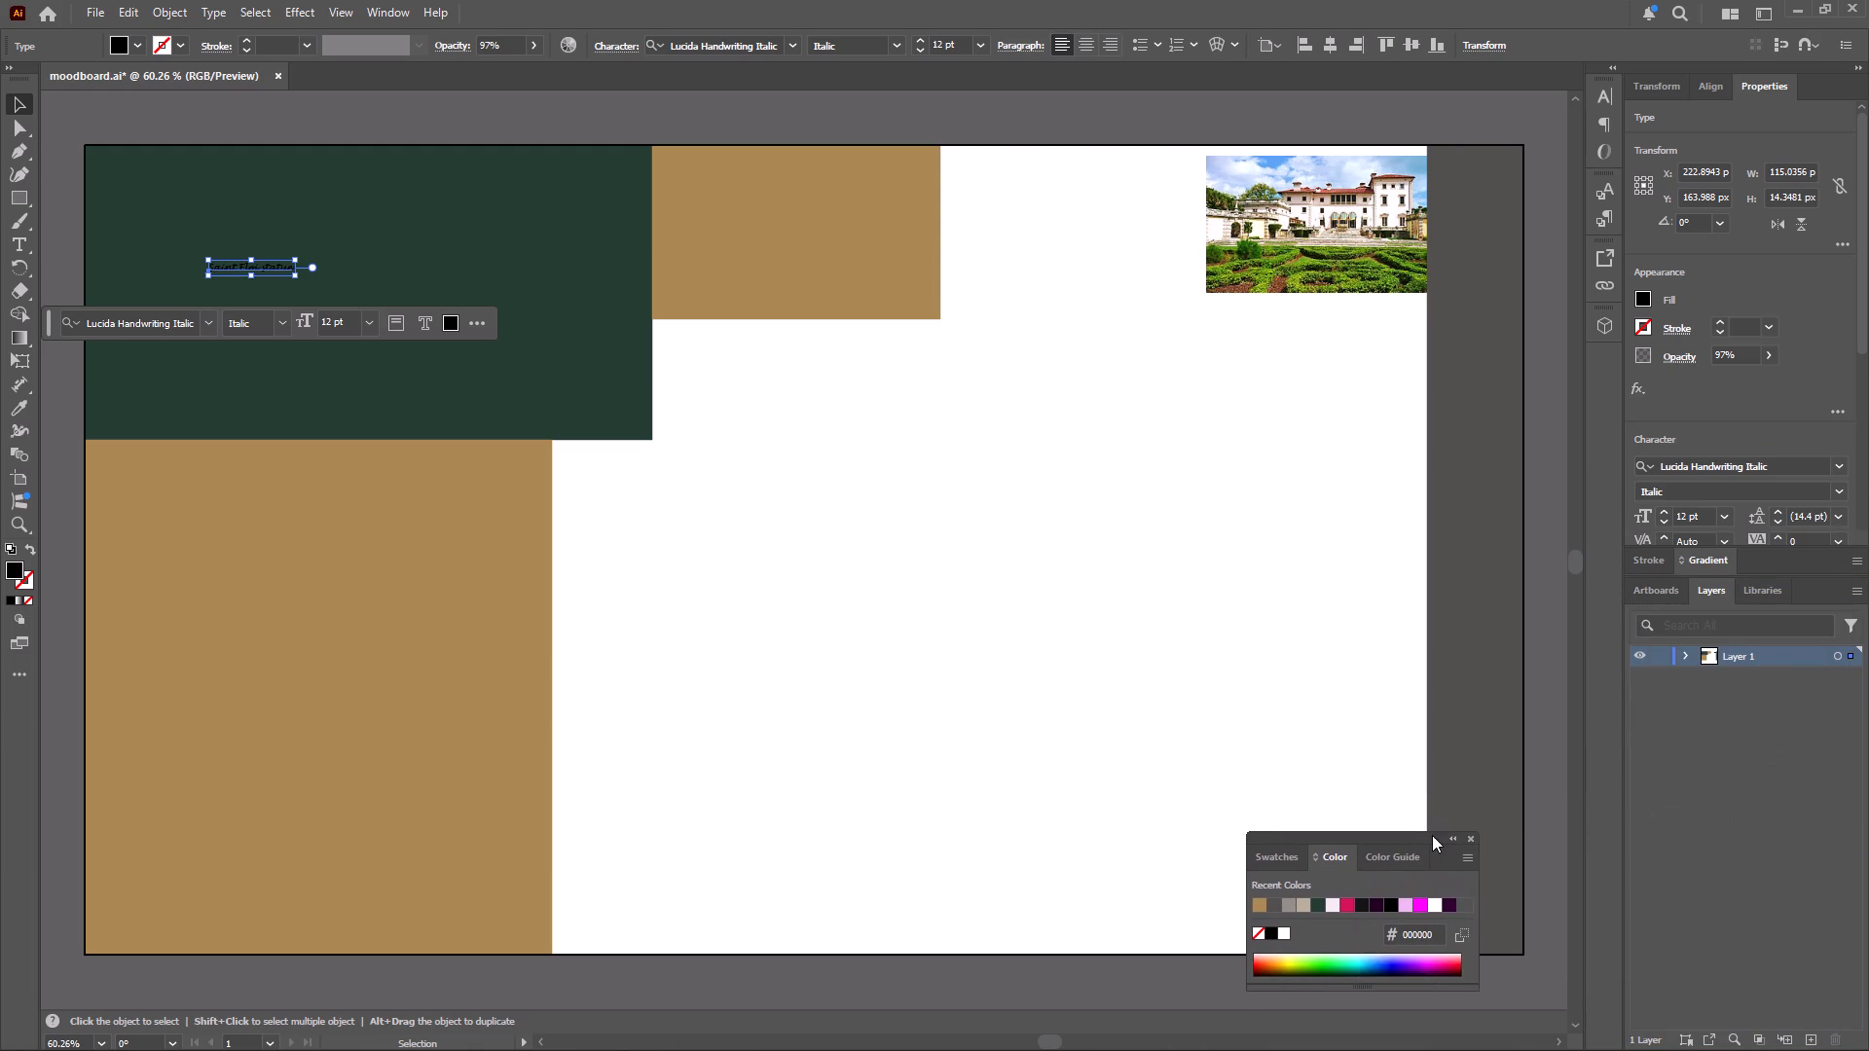
left_click_drag(1432, 835, 1433, 831)
Regroup the Gradient panel with Artboards, Layers and Libraries, leaving Stroke in its own group.
left_click_drag(1785, 593, 1793, 652)
left_click(1792, 649)
left_click_drag(1789, 654, 1771, 598)
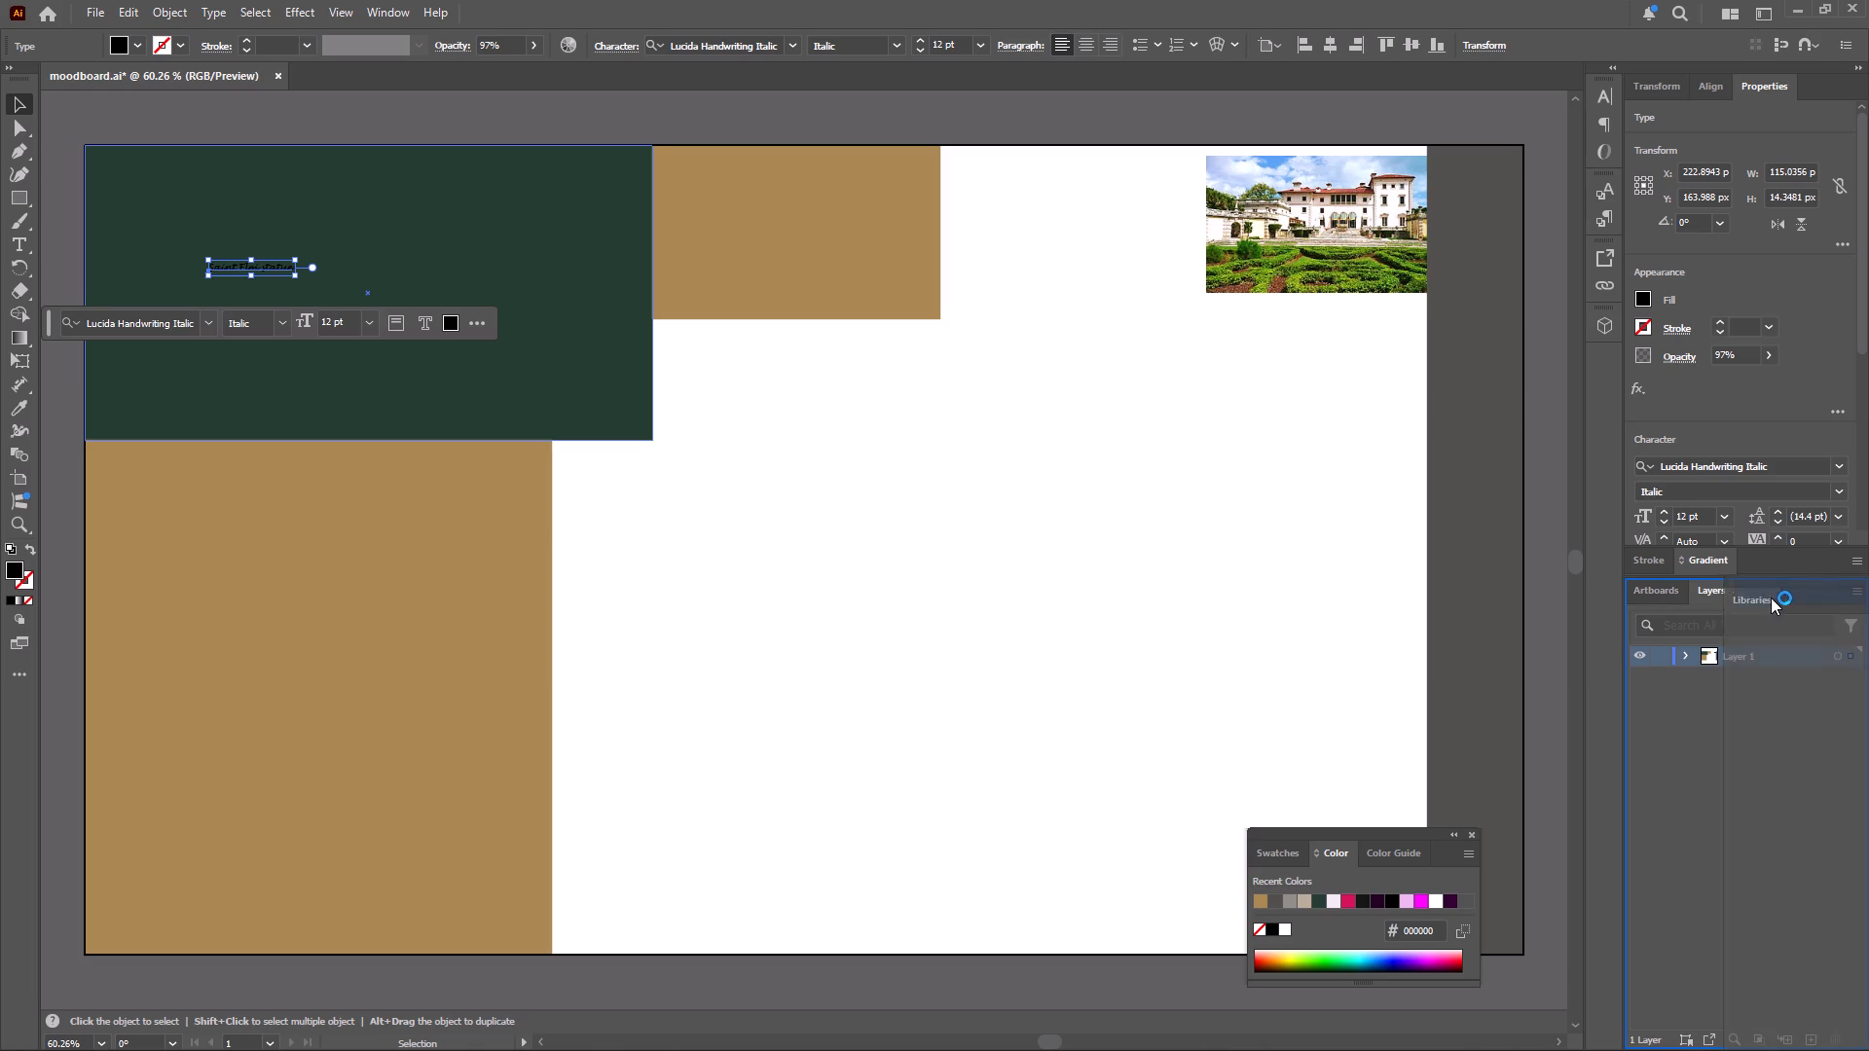
left_click_drag(1771, 598, 1778, 598)
left_click_drag(1707, 559, 1708, 559)
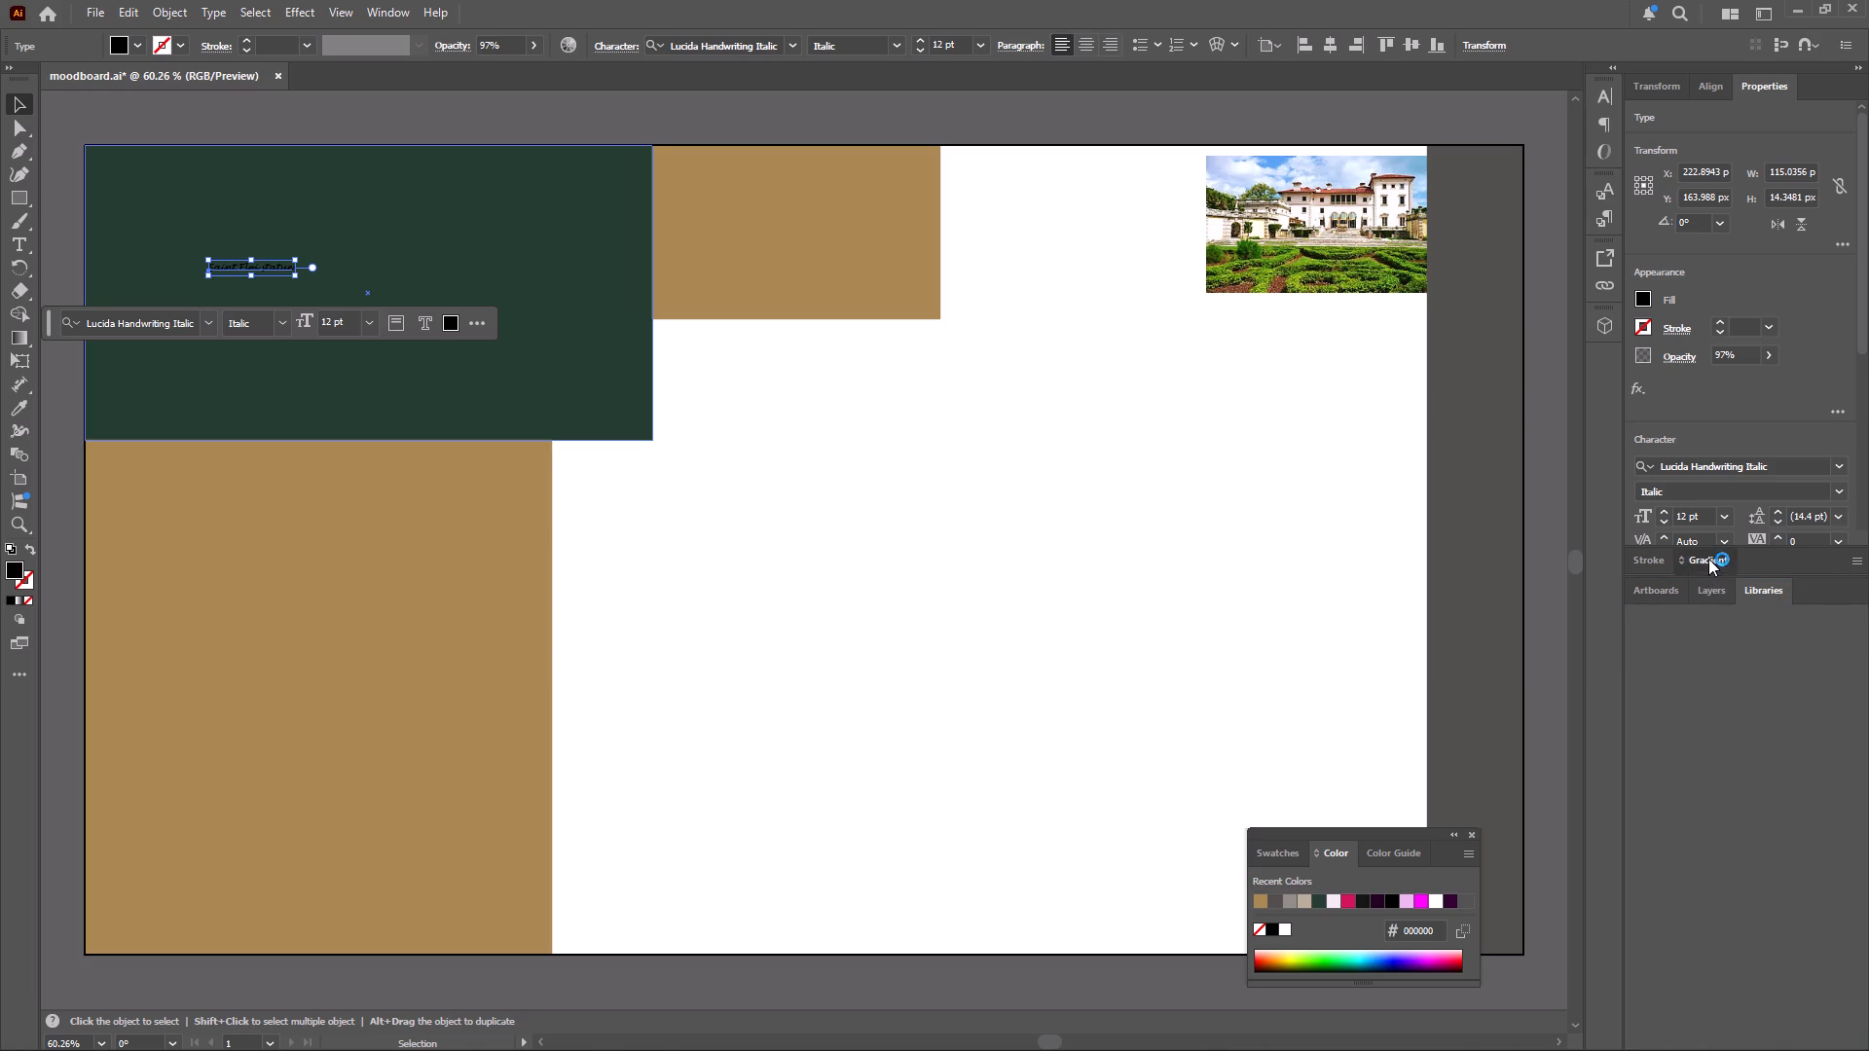
left_click_drag(1708, 559, 1829, 590)
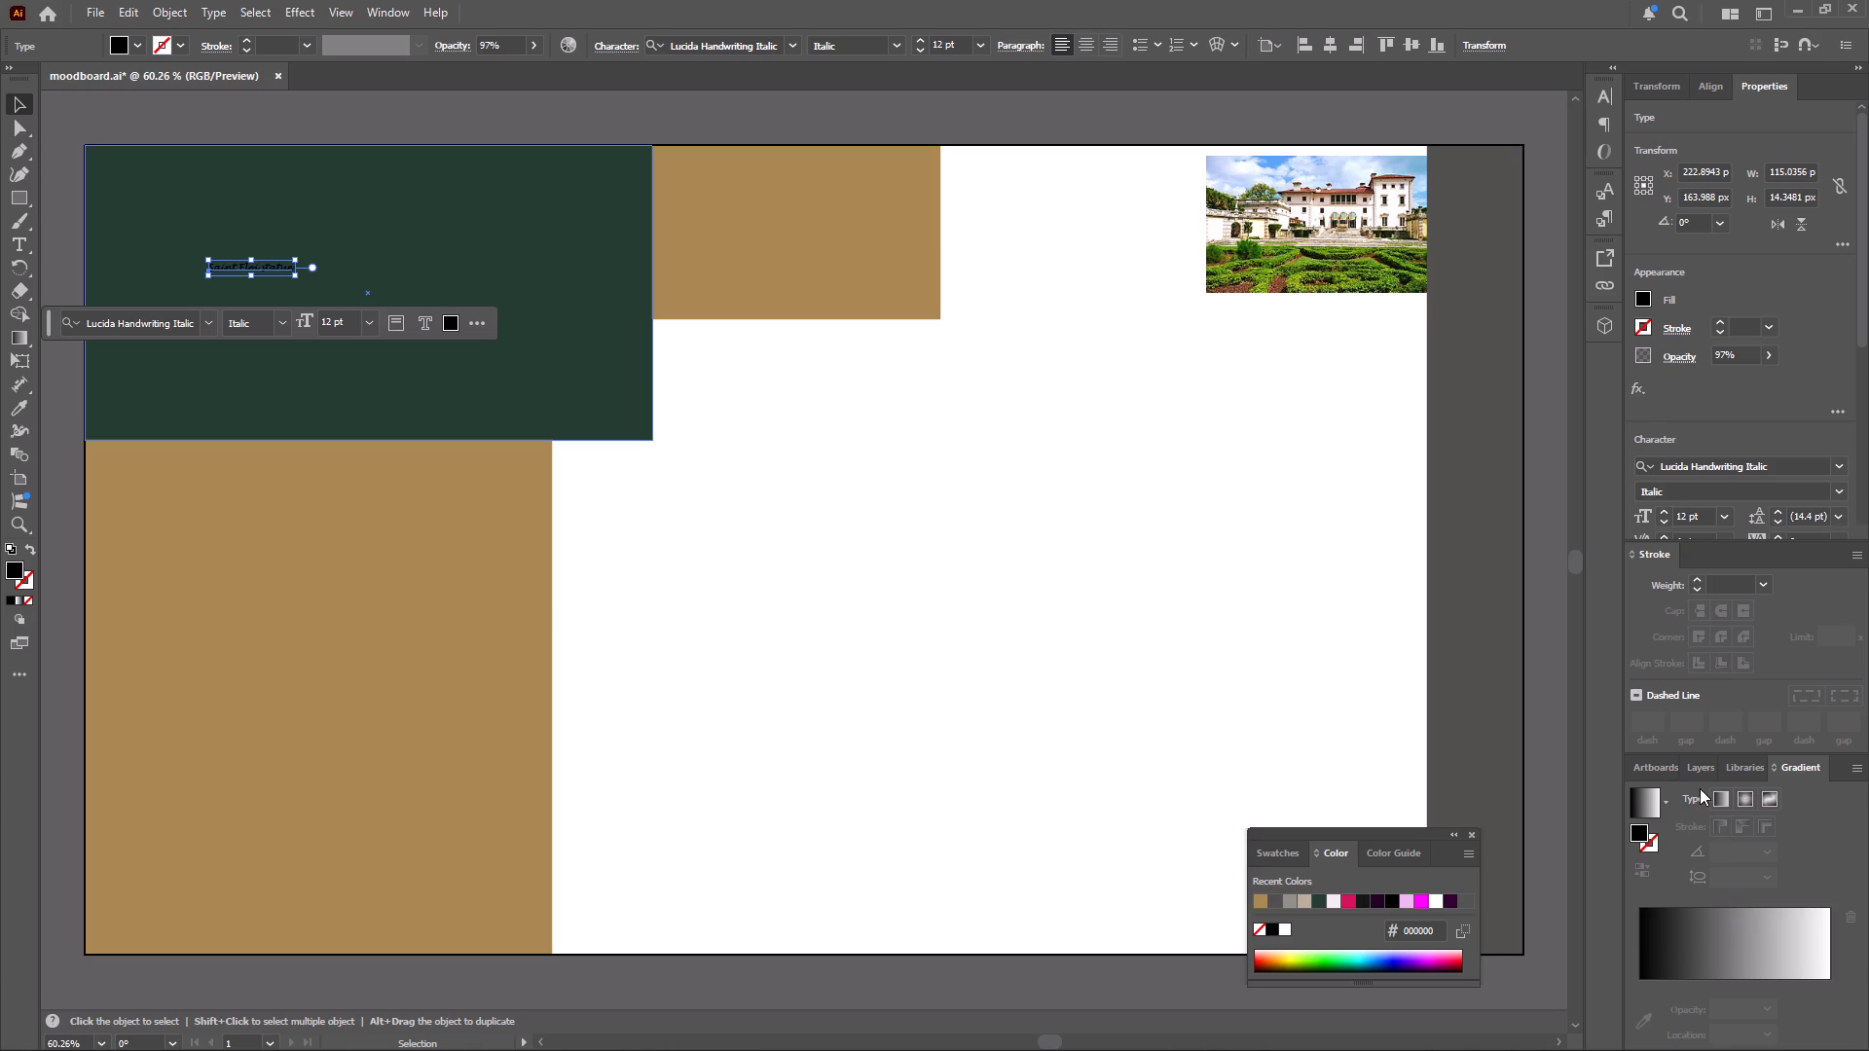
left_click(1786, 555)
Change the font of the Saint Eloi statue text to Cooper Black.
left_click(1779, 468)
left_click(1841, 464)
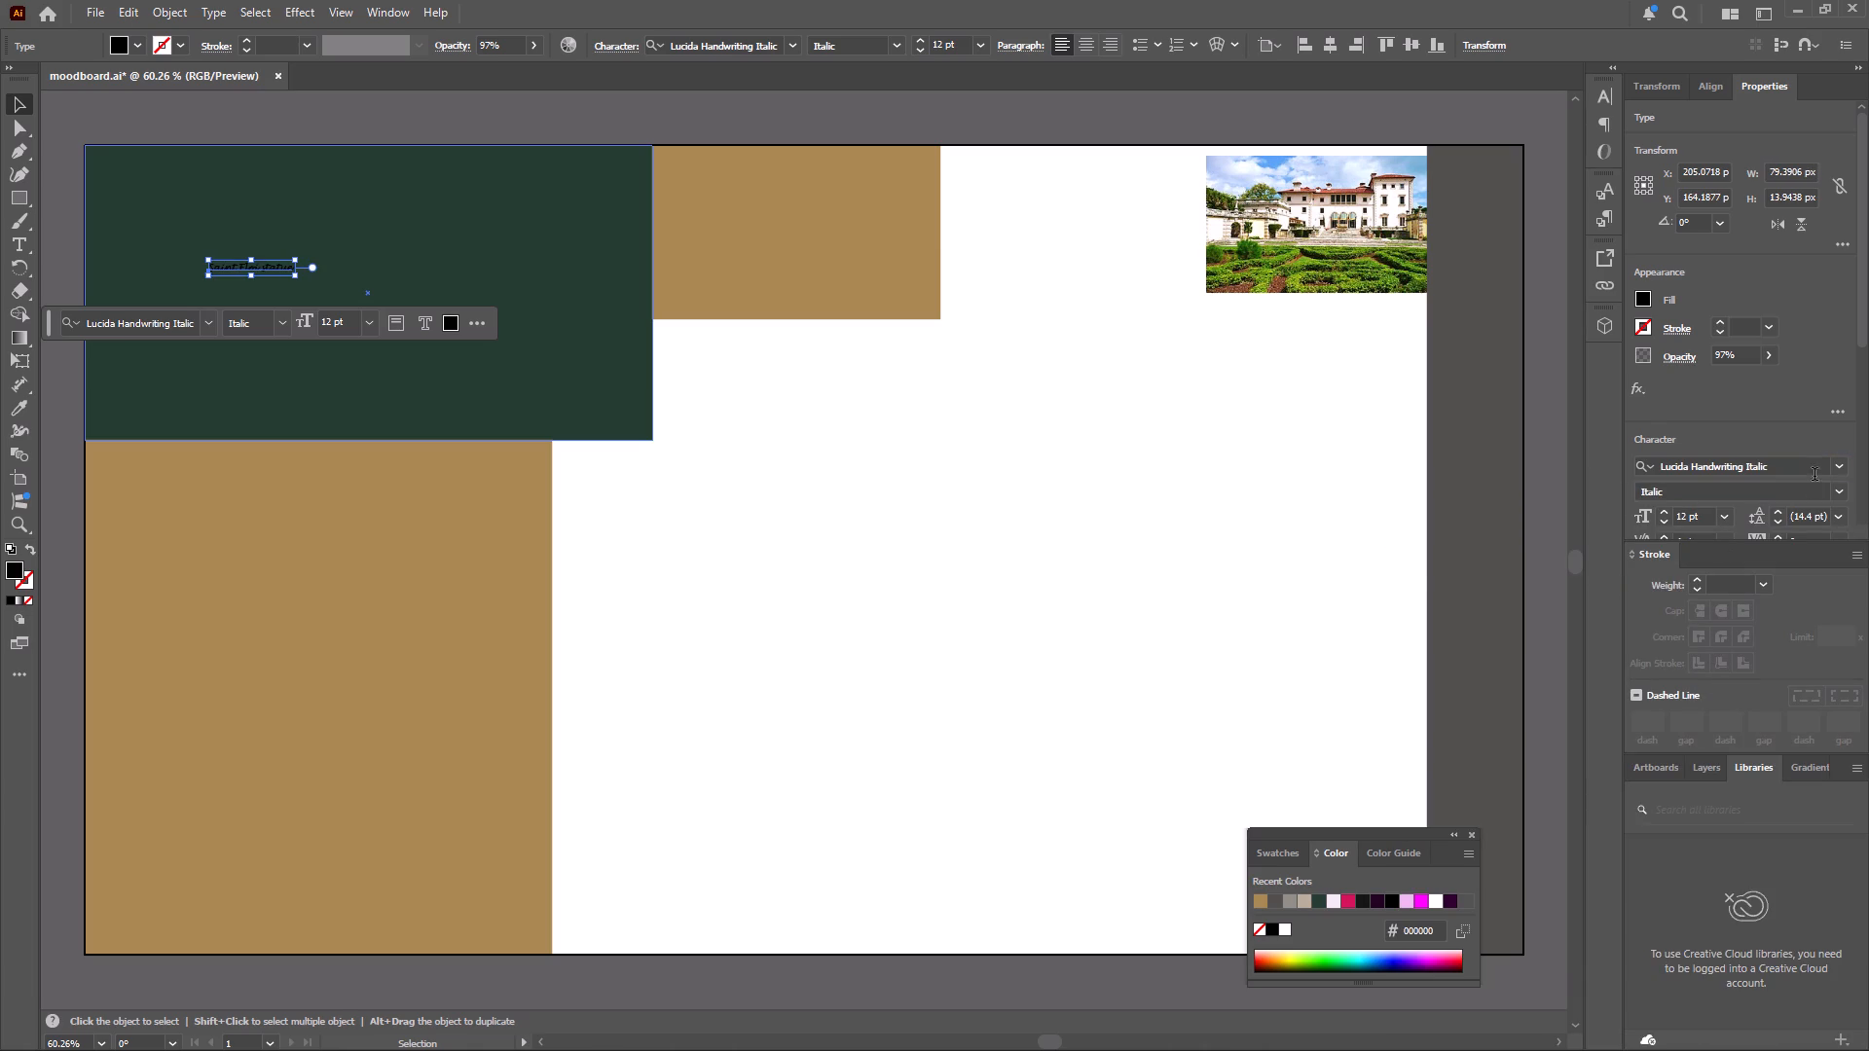
left_click(1838, 465)
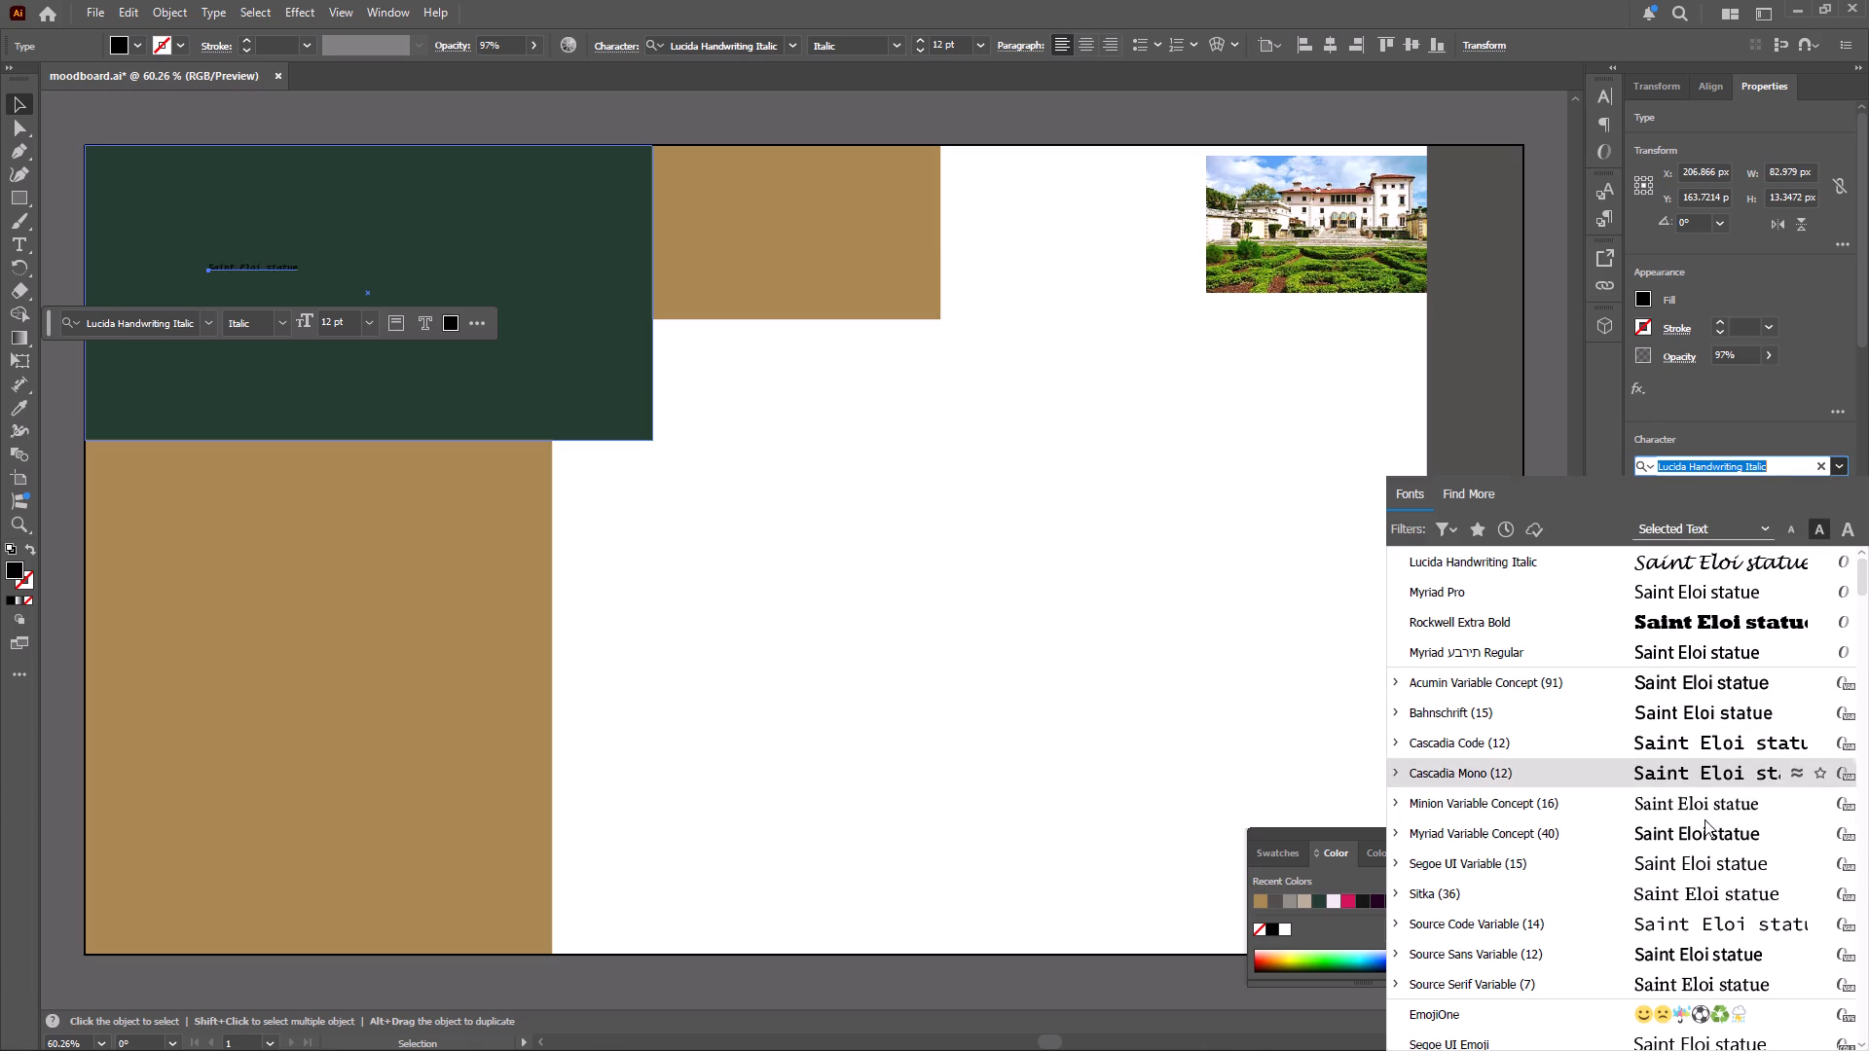
scroll(1694, 887, "down", 3)
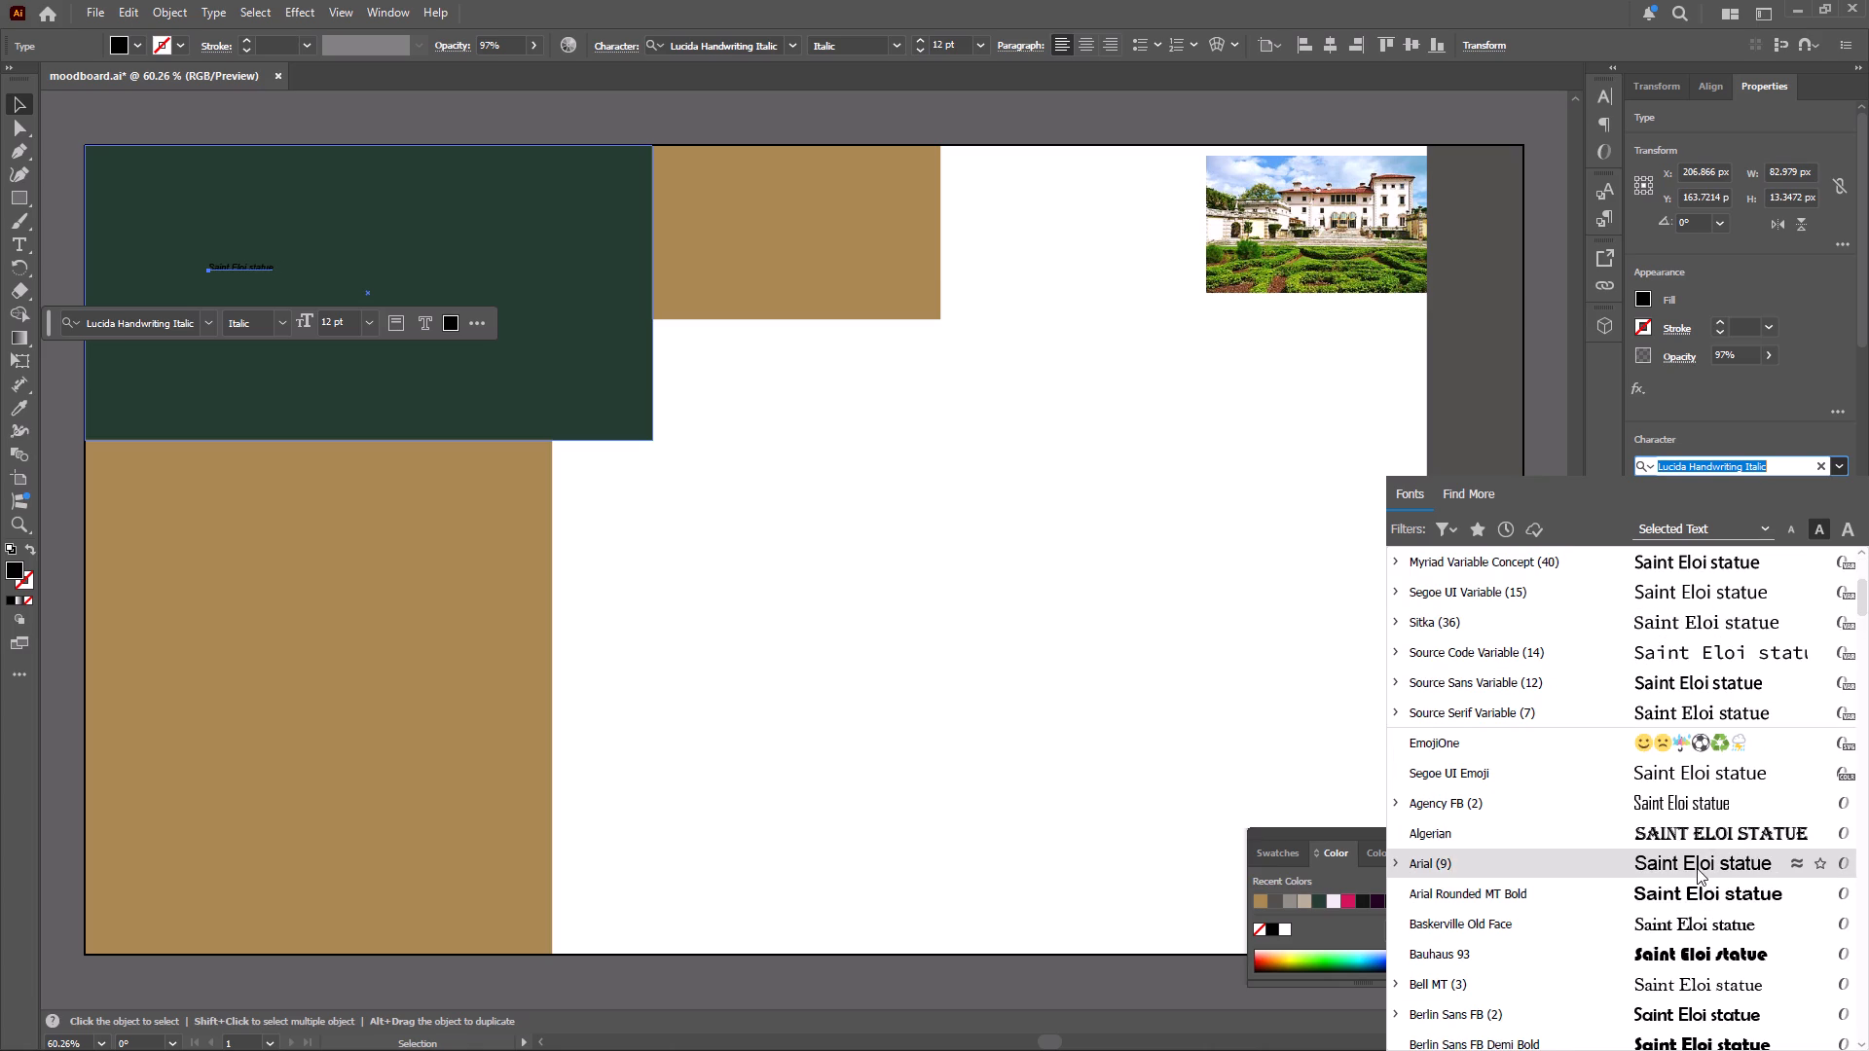
scroll(1705, 816, "down", 7)
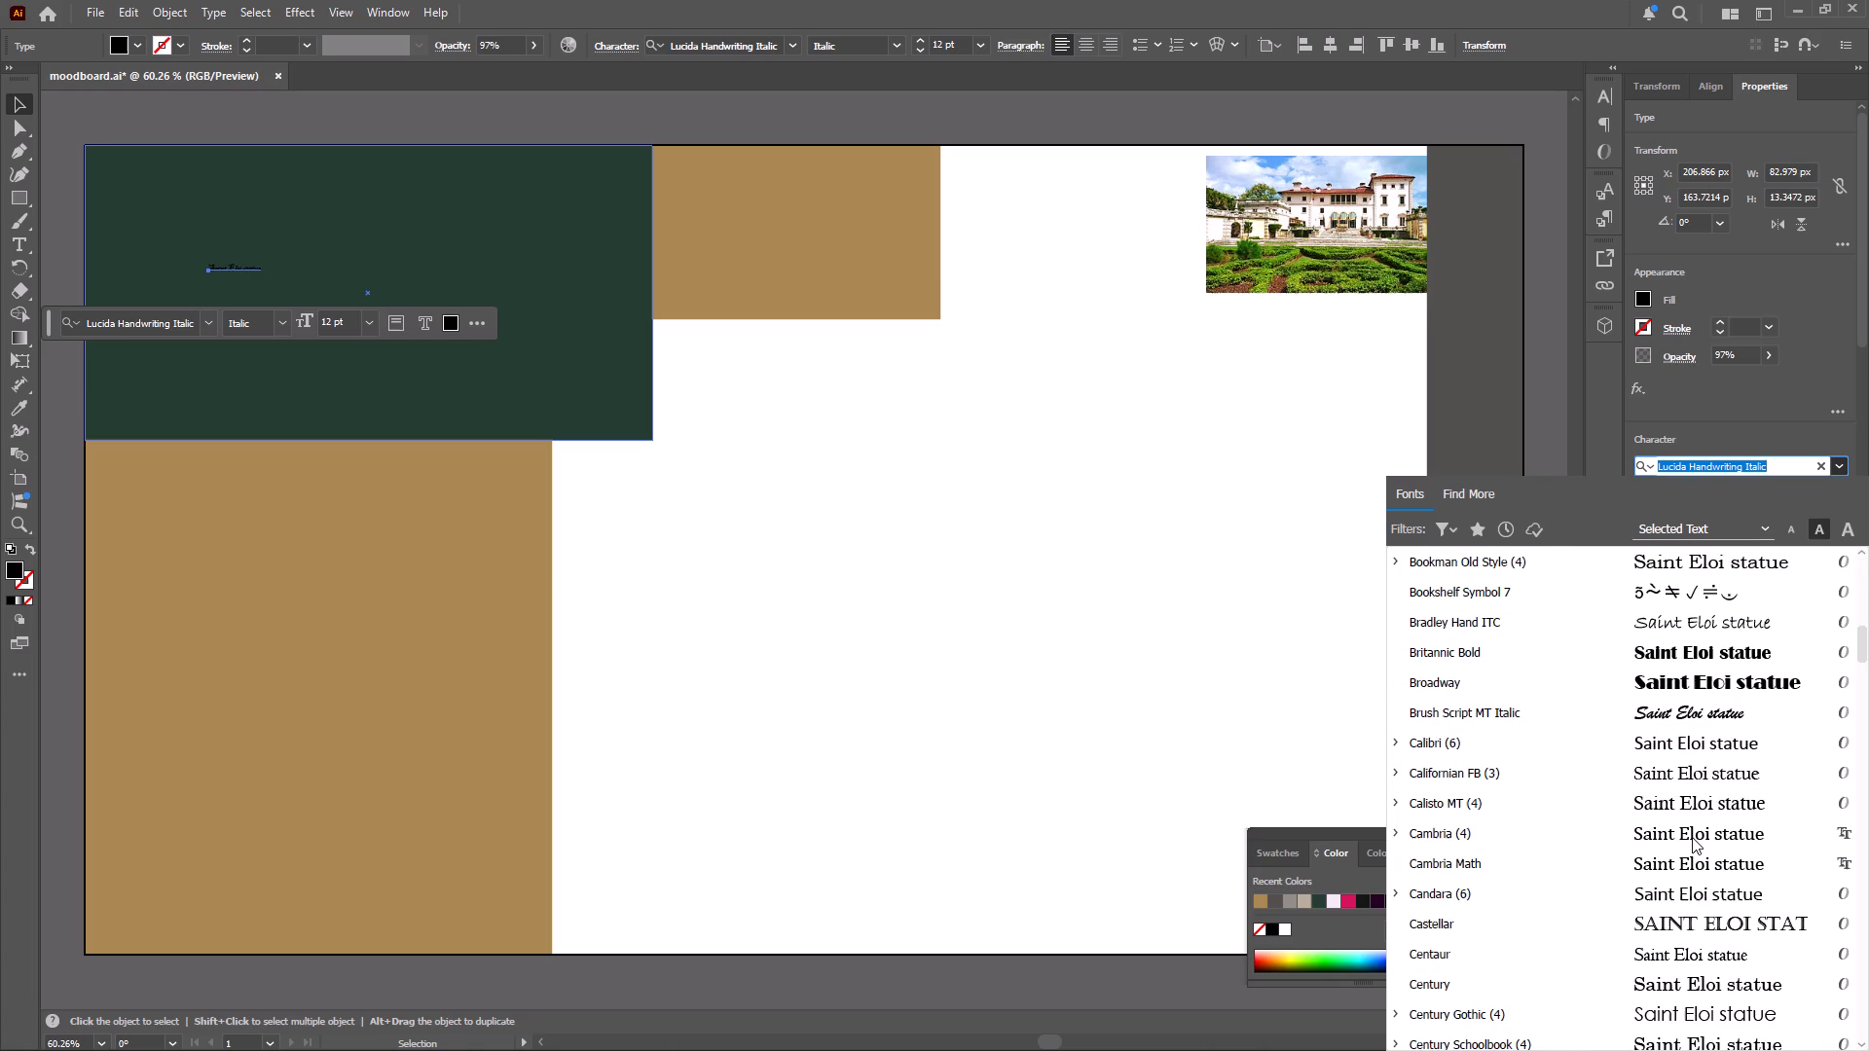
scroll(1692, 833, "down", 3)
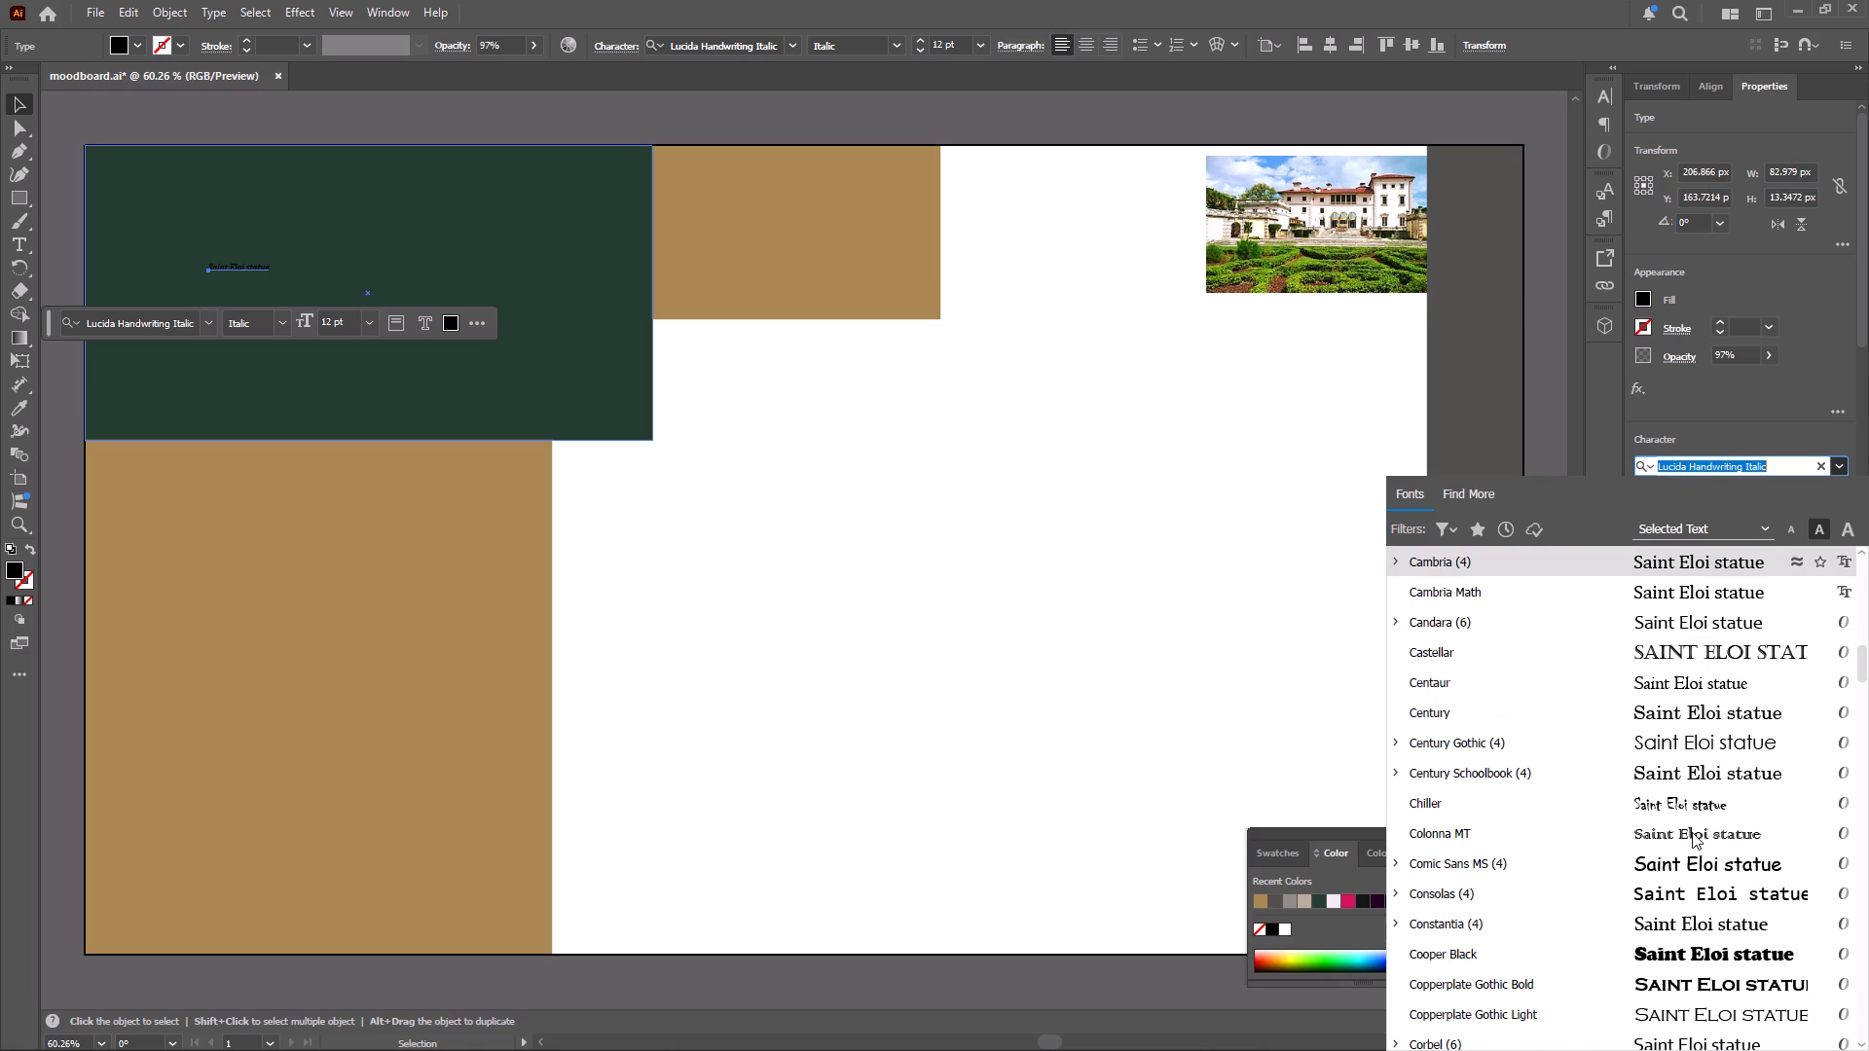
left_click(1686, 955)
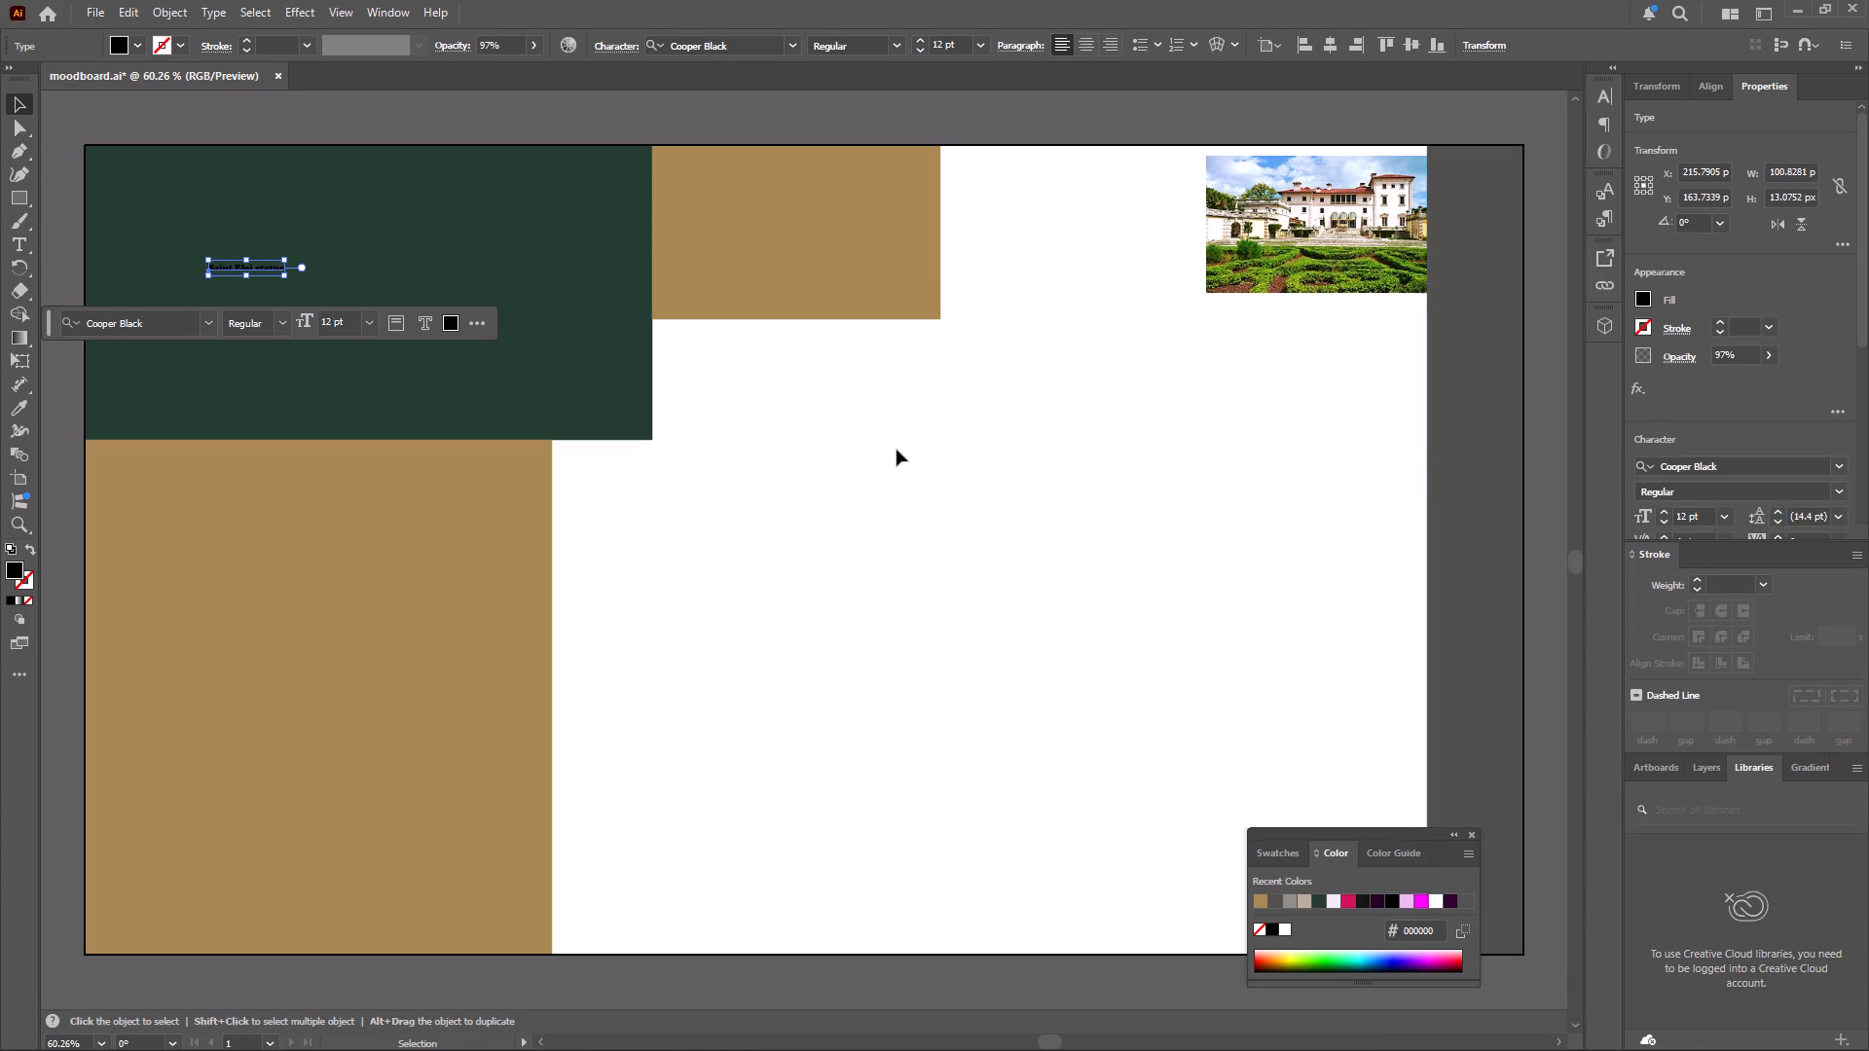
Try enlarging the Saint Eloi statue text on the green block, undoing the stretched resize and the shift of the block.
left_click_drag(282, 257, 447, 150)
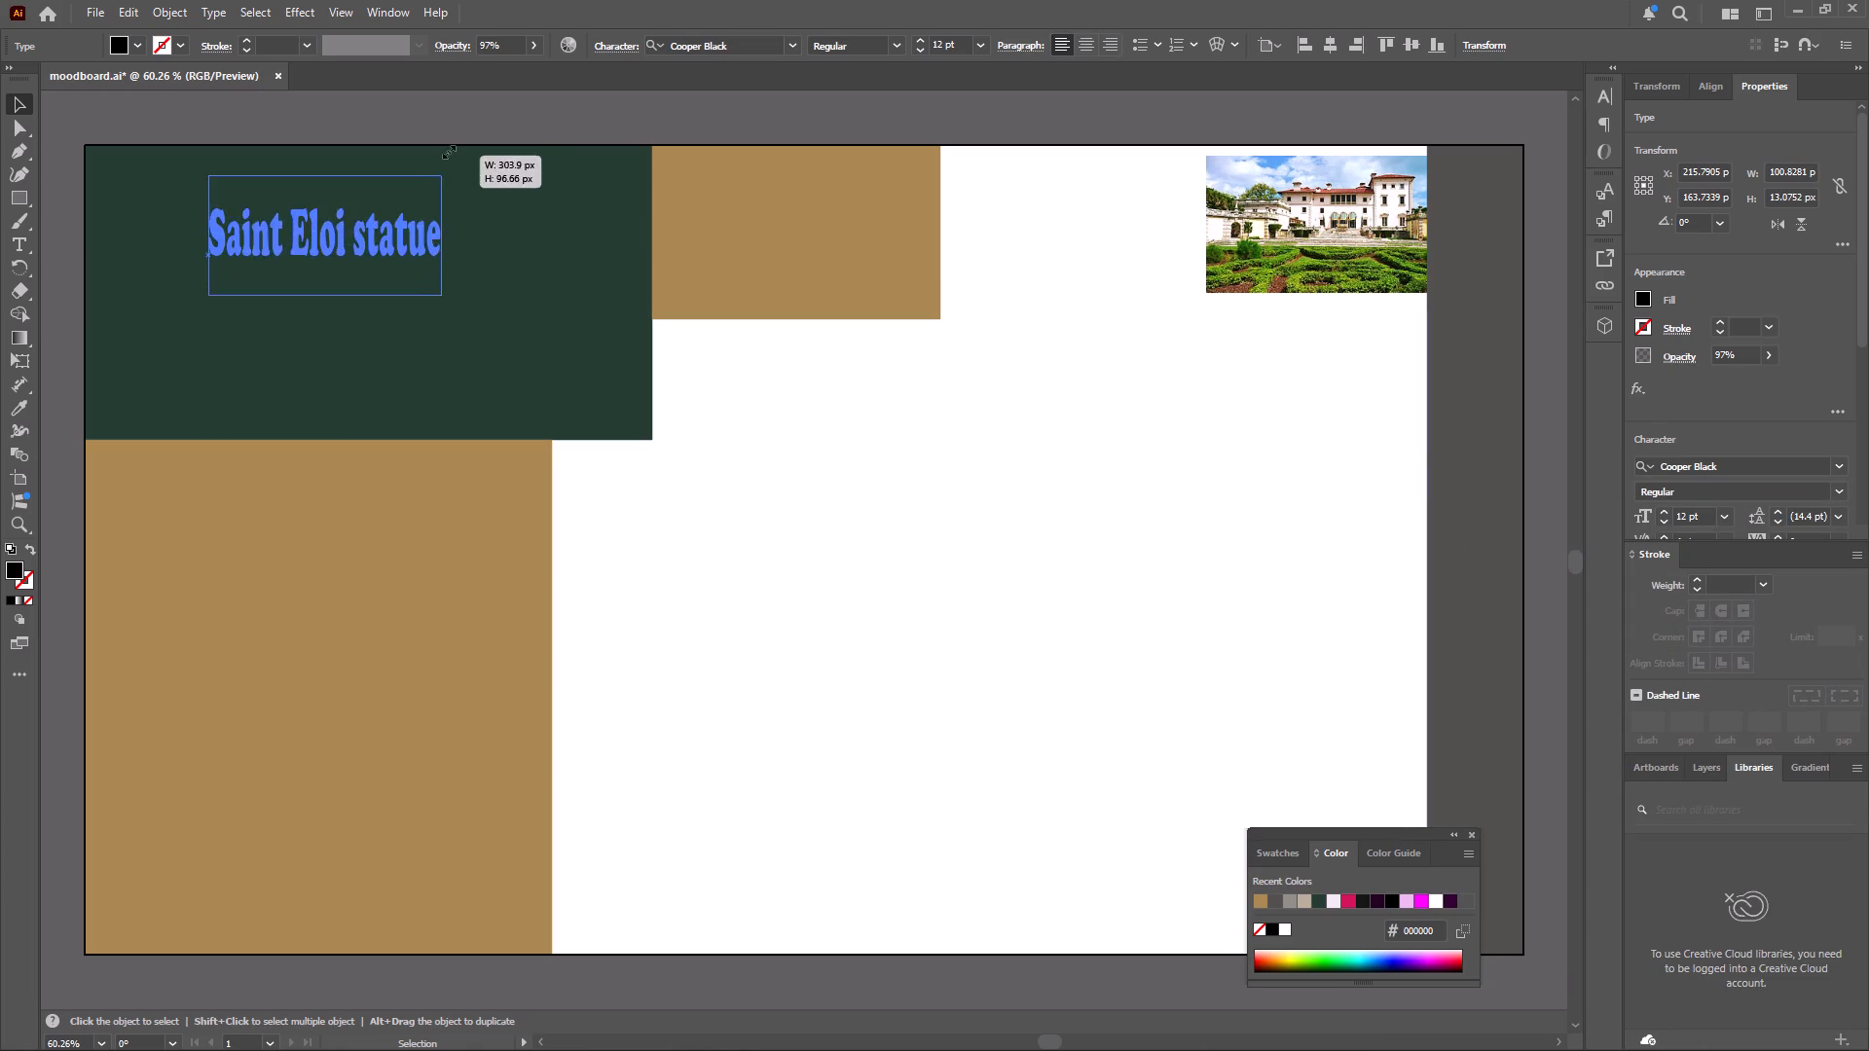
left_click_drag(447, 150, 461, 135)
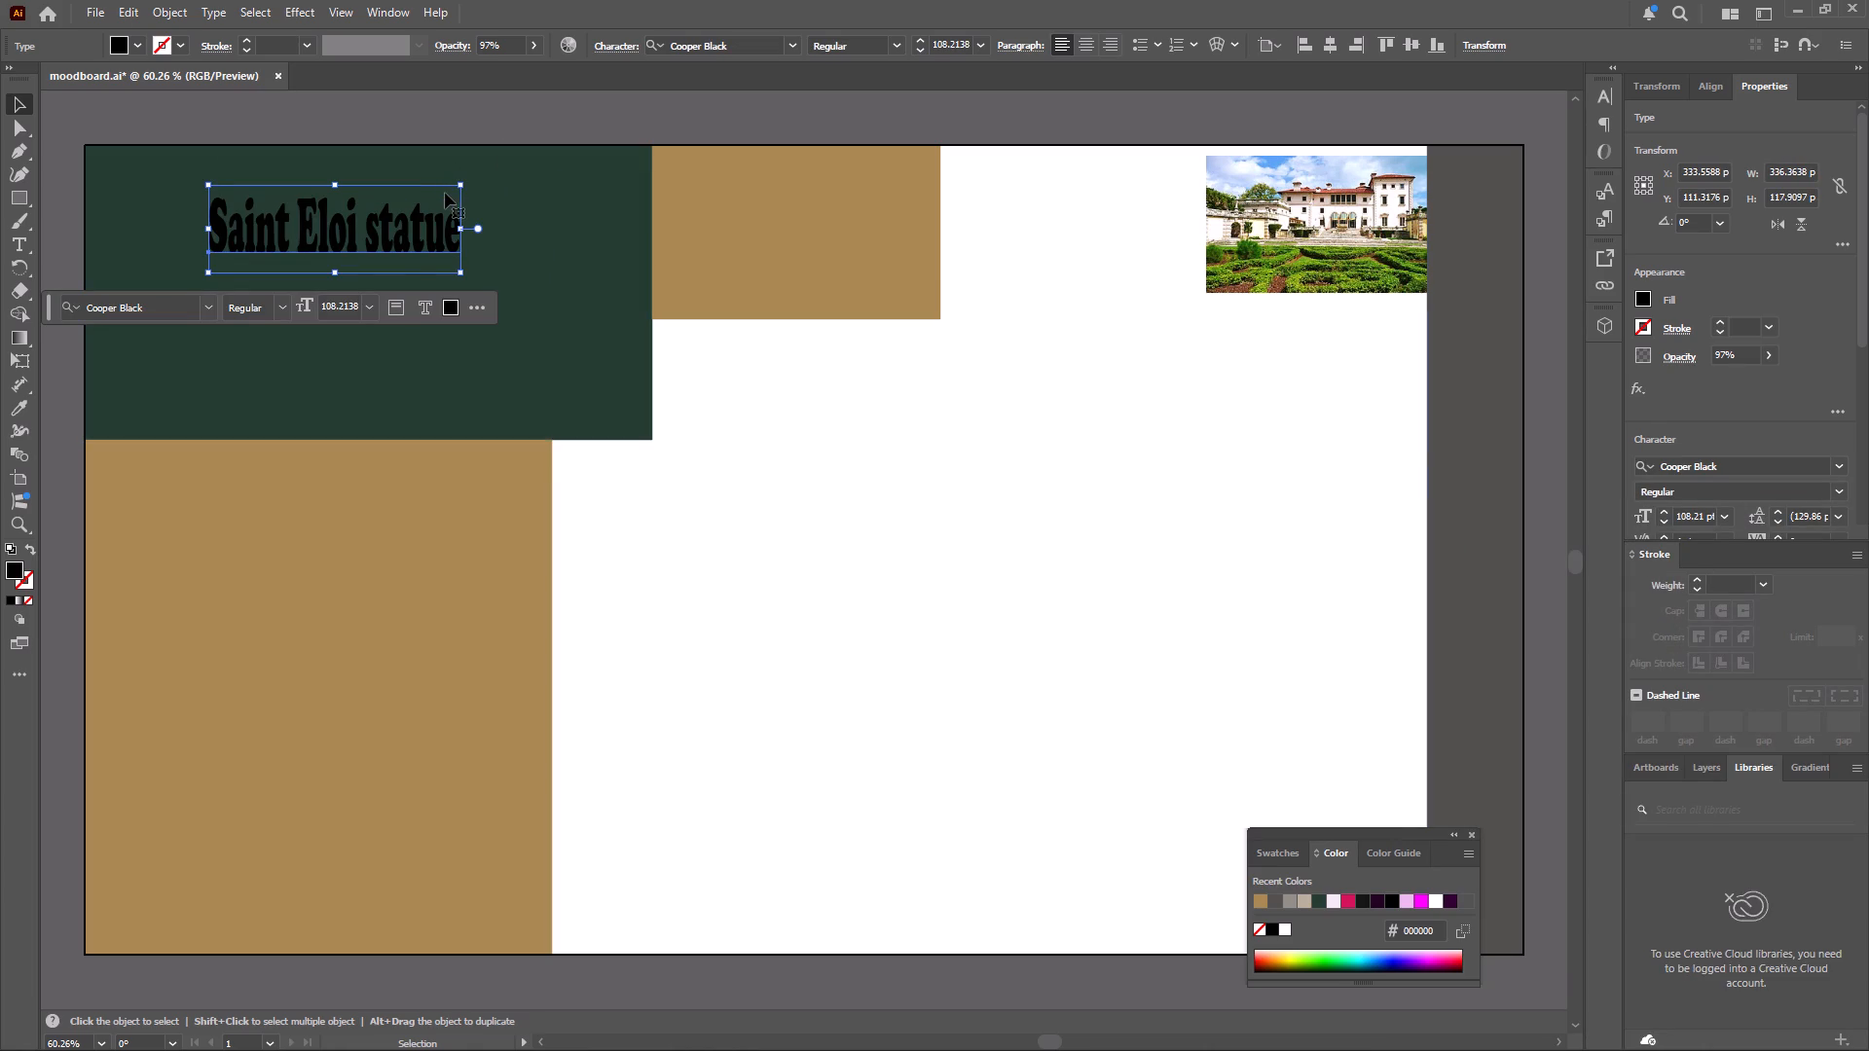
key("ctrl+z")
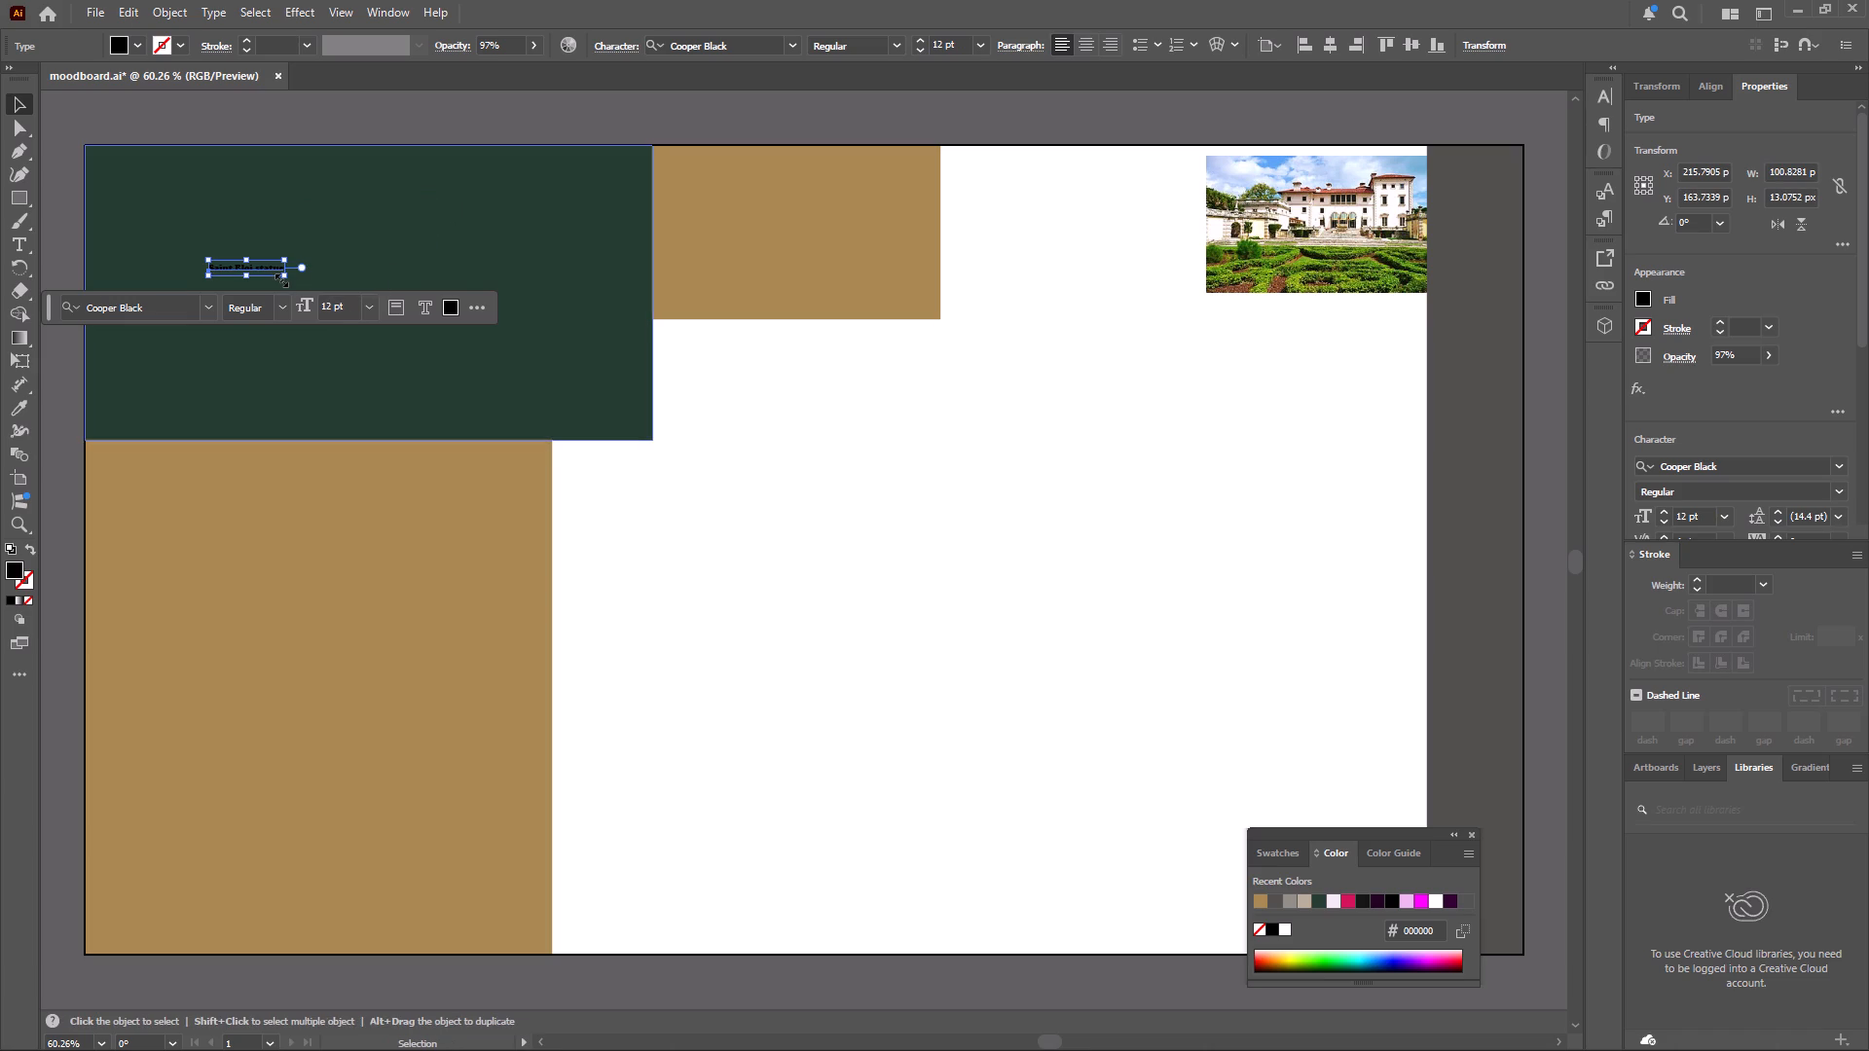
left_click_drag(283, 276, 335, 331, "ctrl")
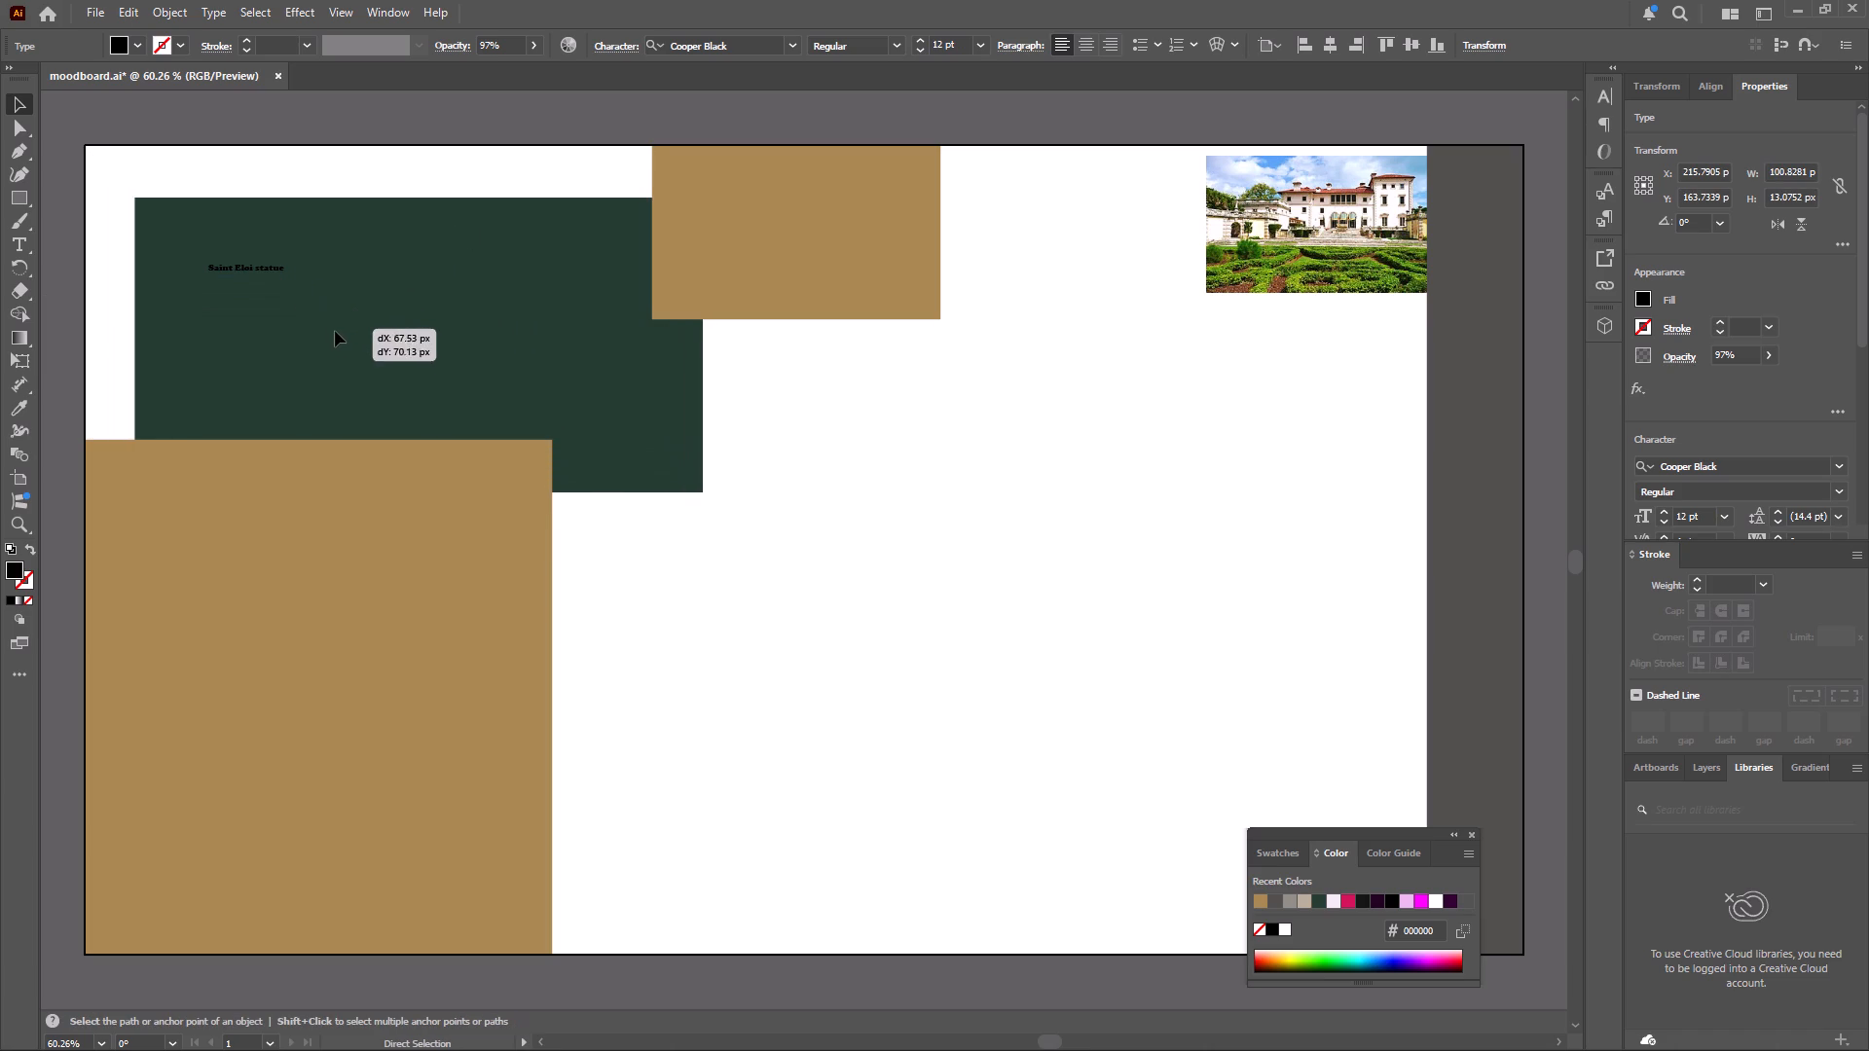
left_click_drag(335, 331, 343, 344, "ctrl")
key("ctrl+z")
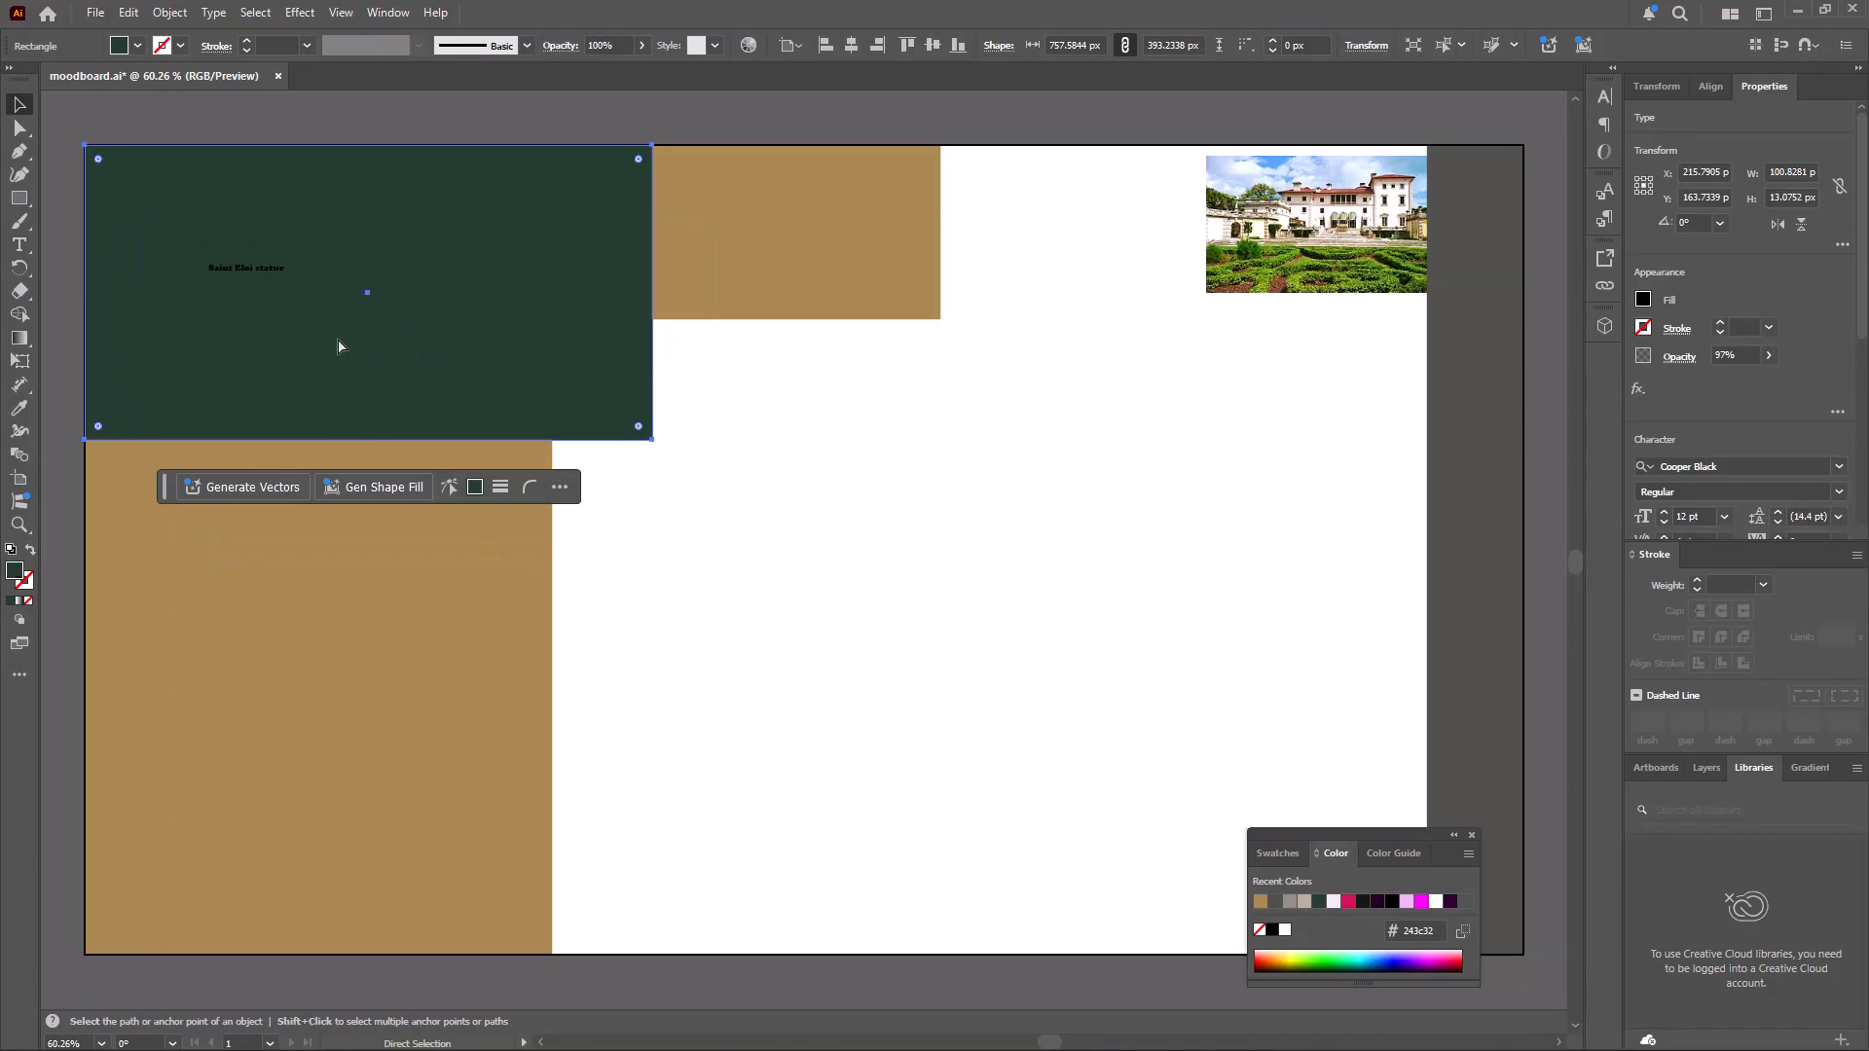
Move the Saint Eloi statue text off the green block onto the blank white area, at about X 1068, Y 523 px.
left_click(267, 269)
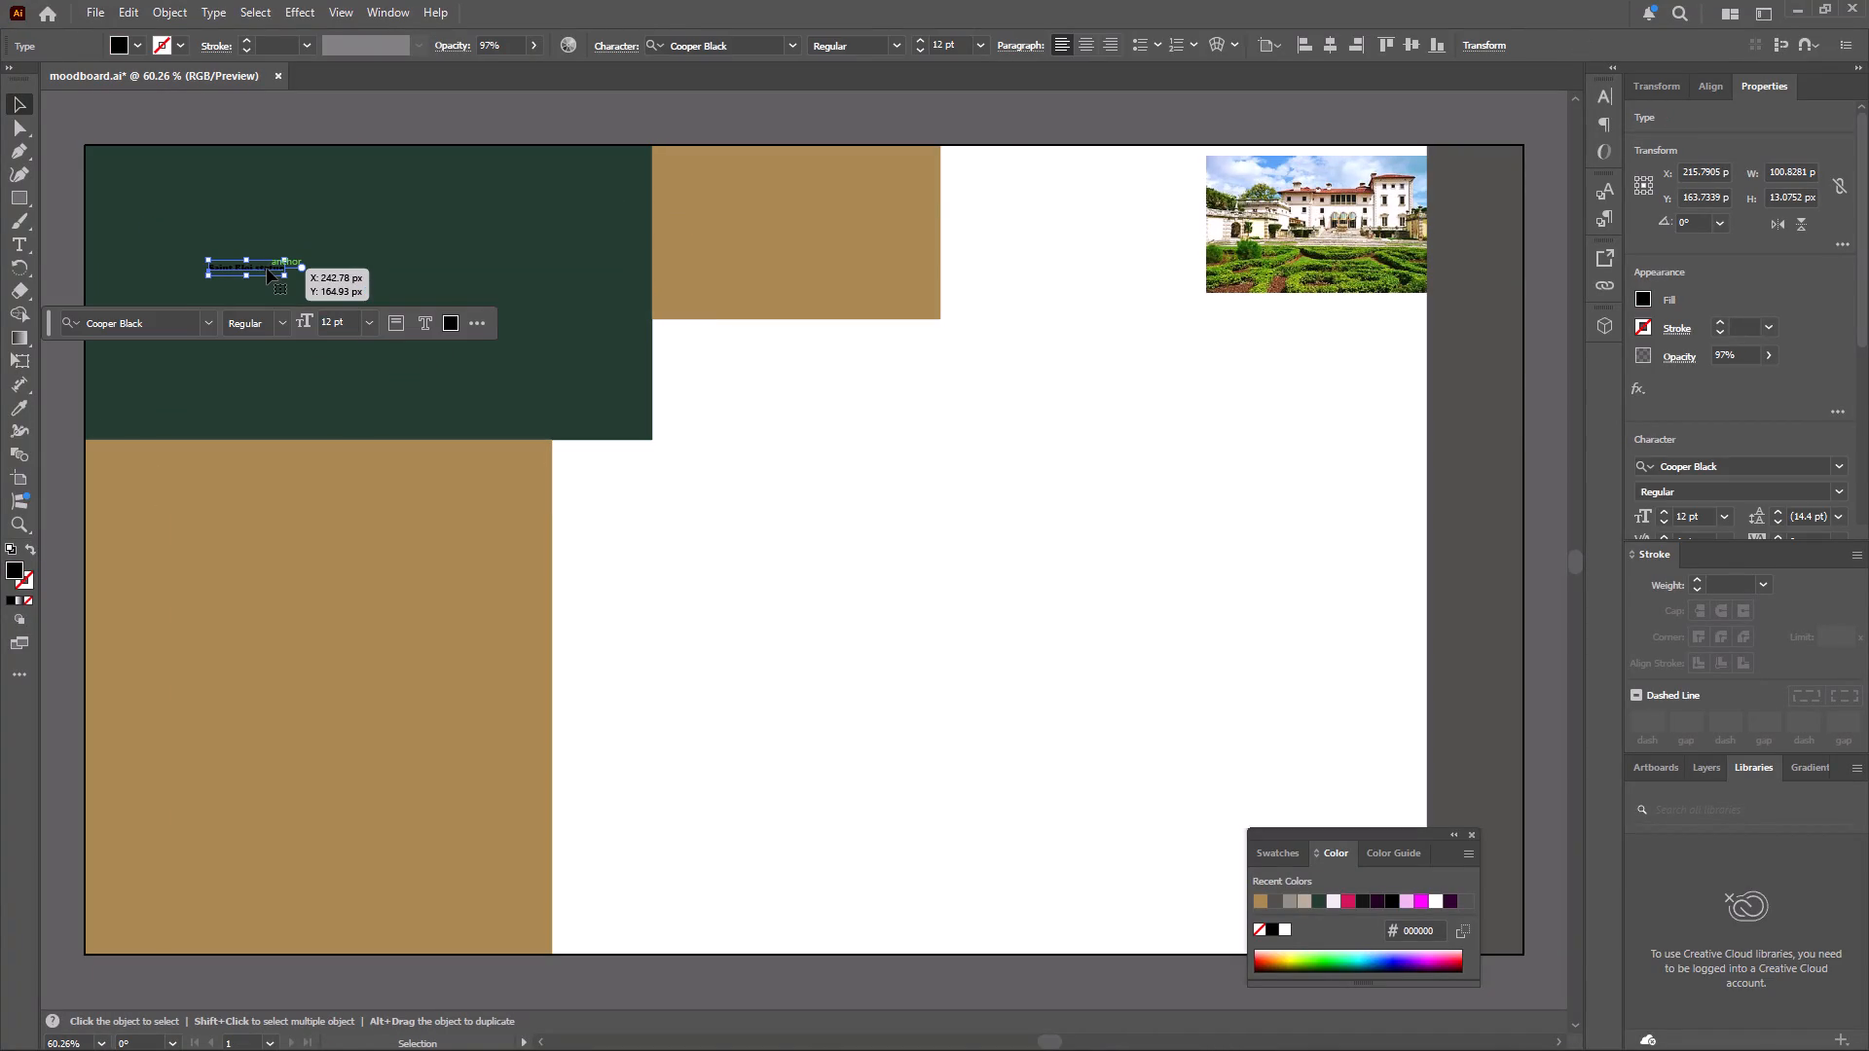
left_click_drag(267, 269, 905, 538)
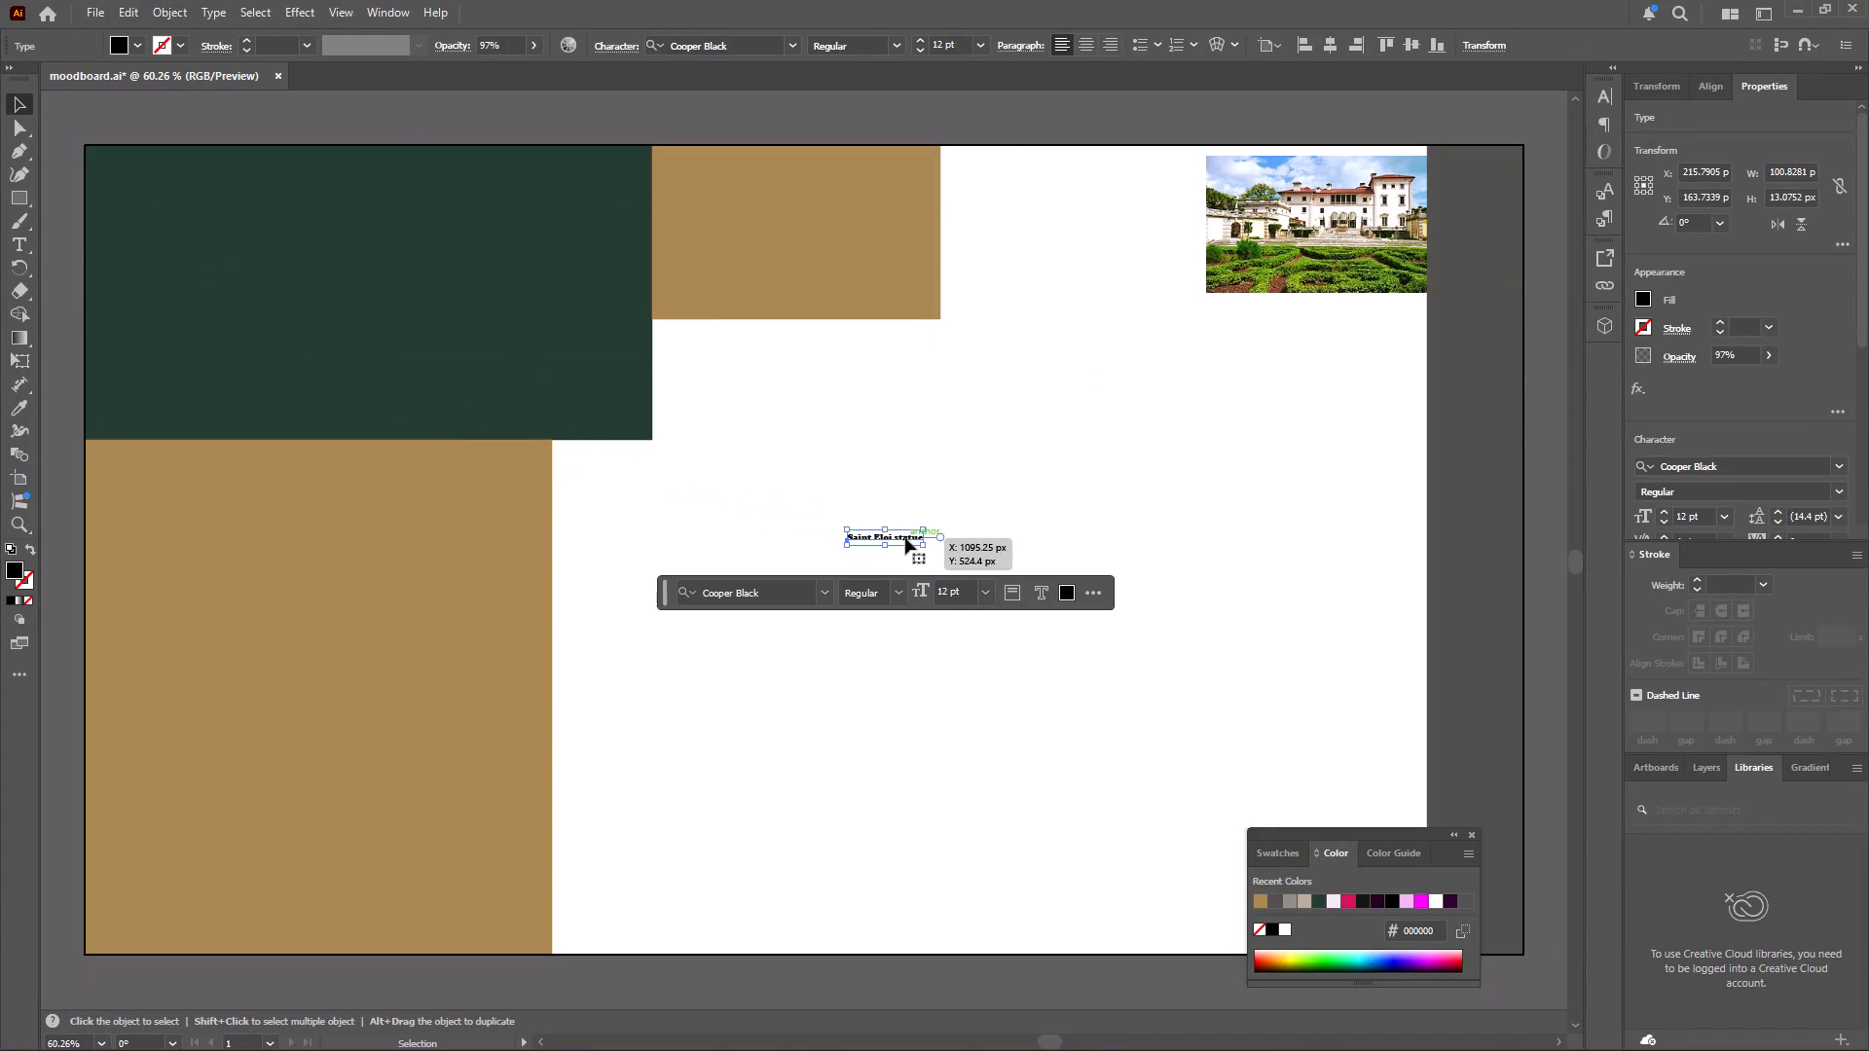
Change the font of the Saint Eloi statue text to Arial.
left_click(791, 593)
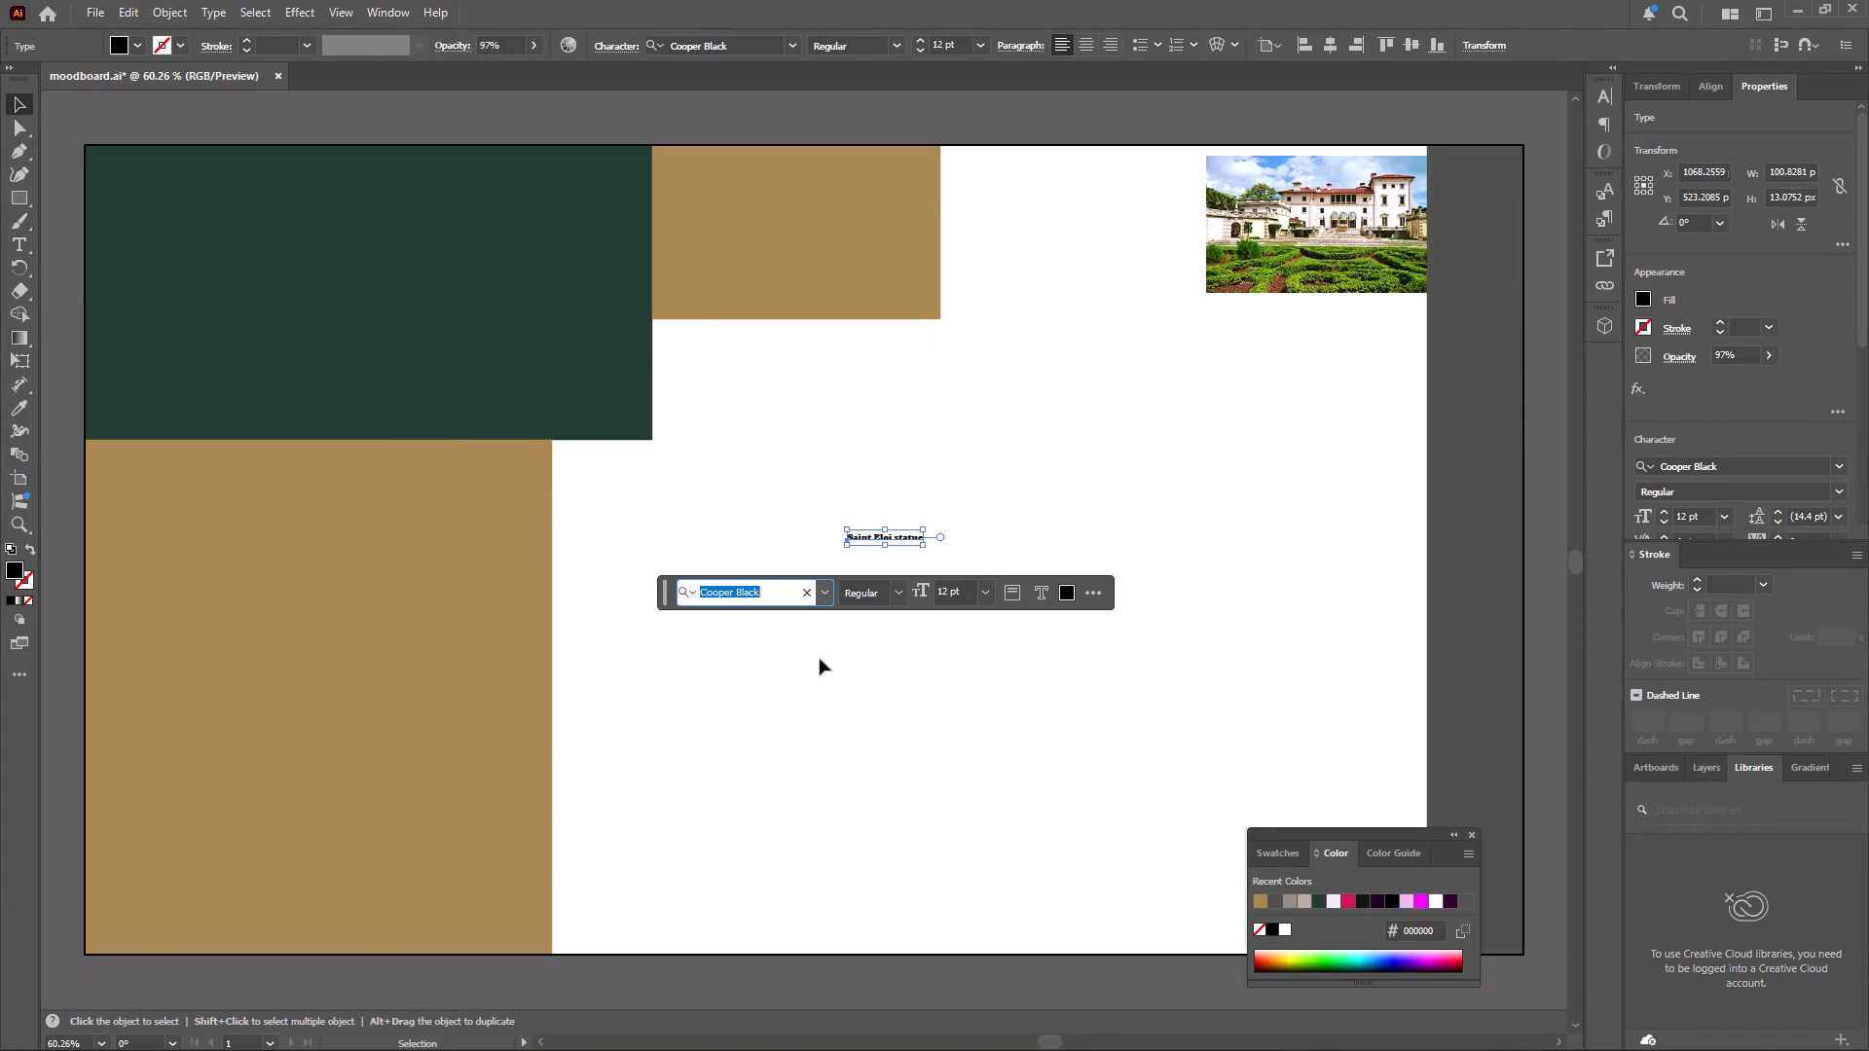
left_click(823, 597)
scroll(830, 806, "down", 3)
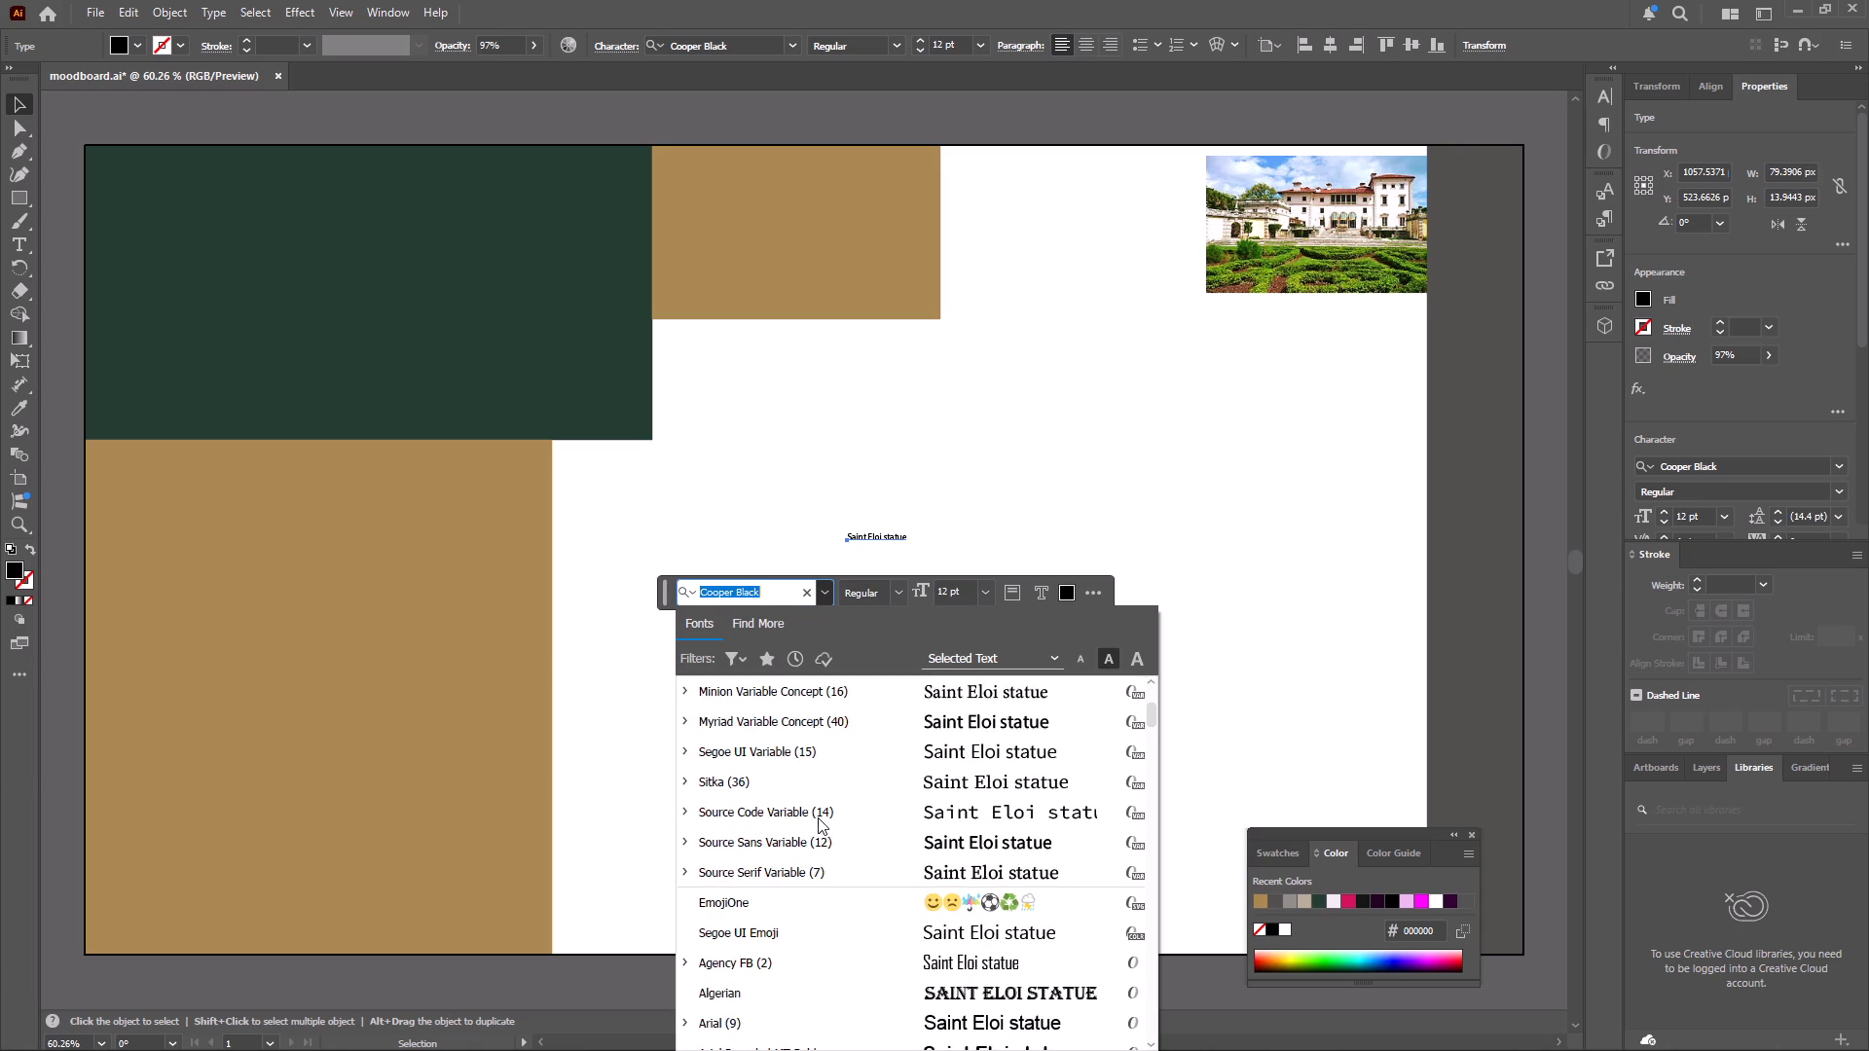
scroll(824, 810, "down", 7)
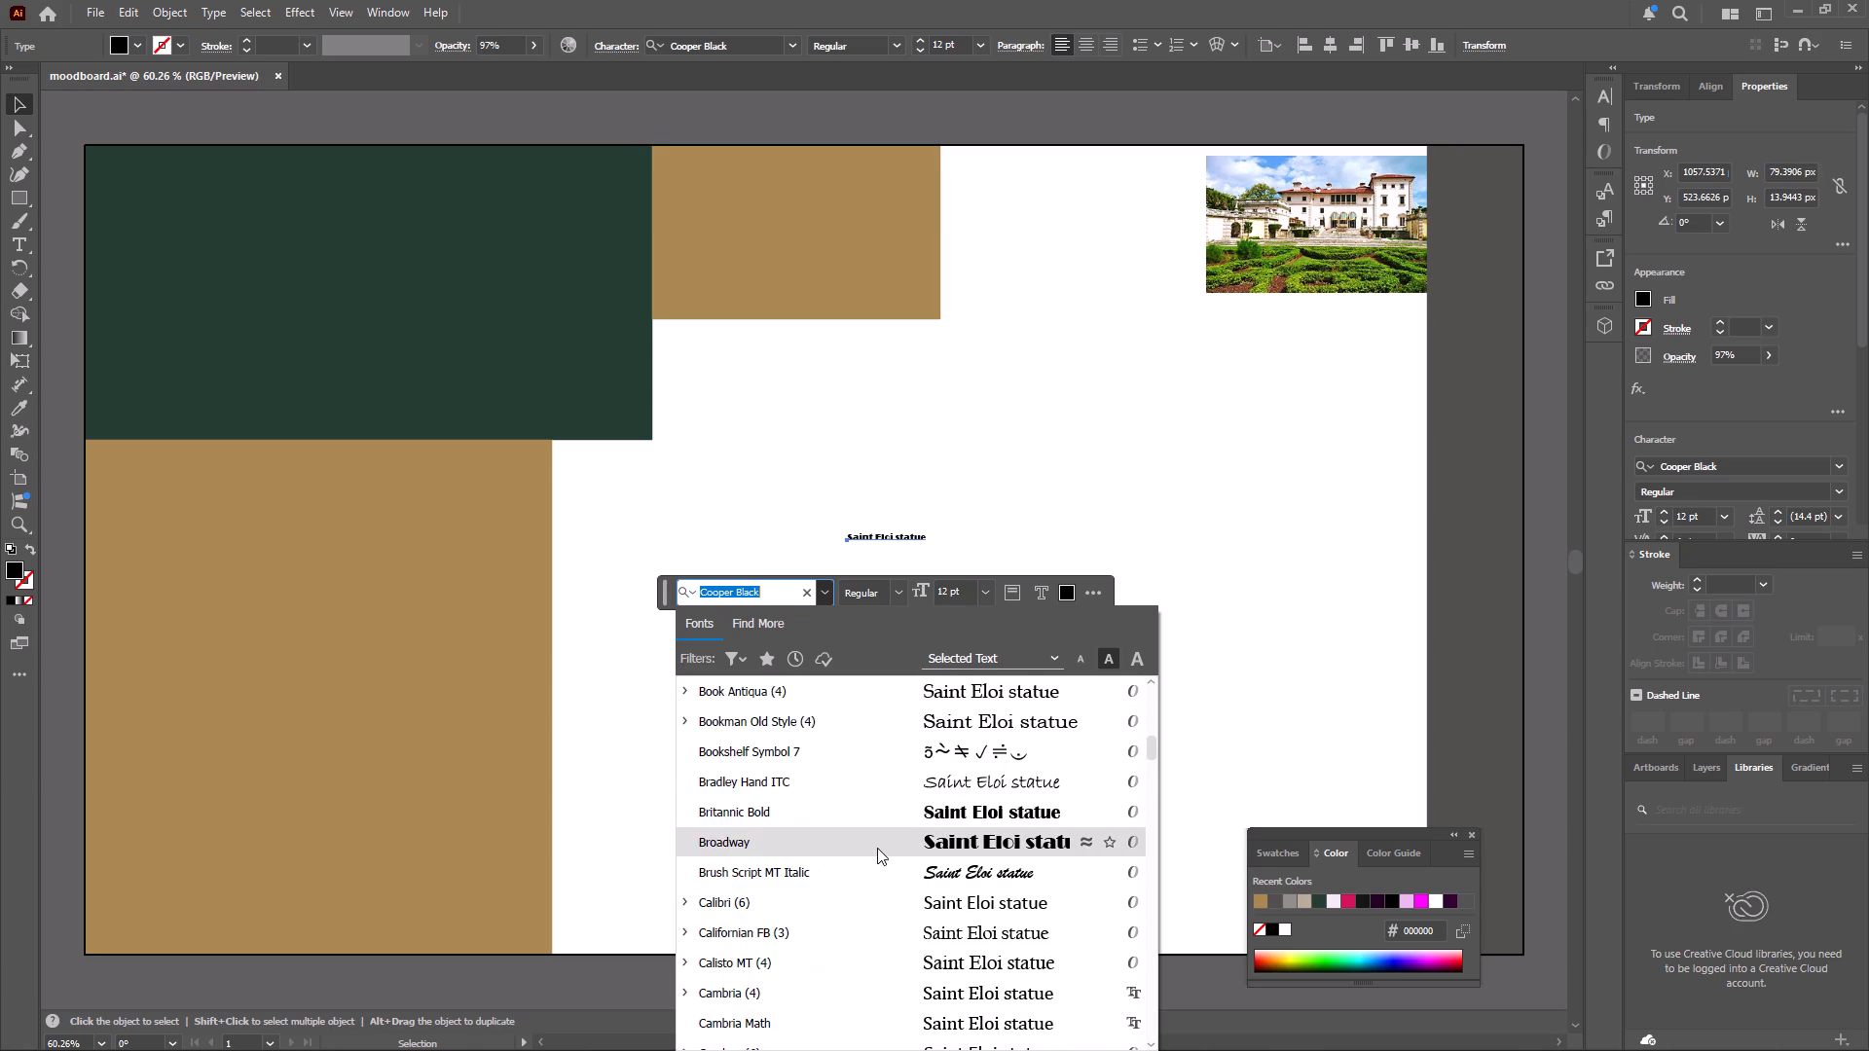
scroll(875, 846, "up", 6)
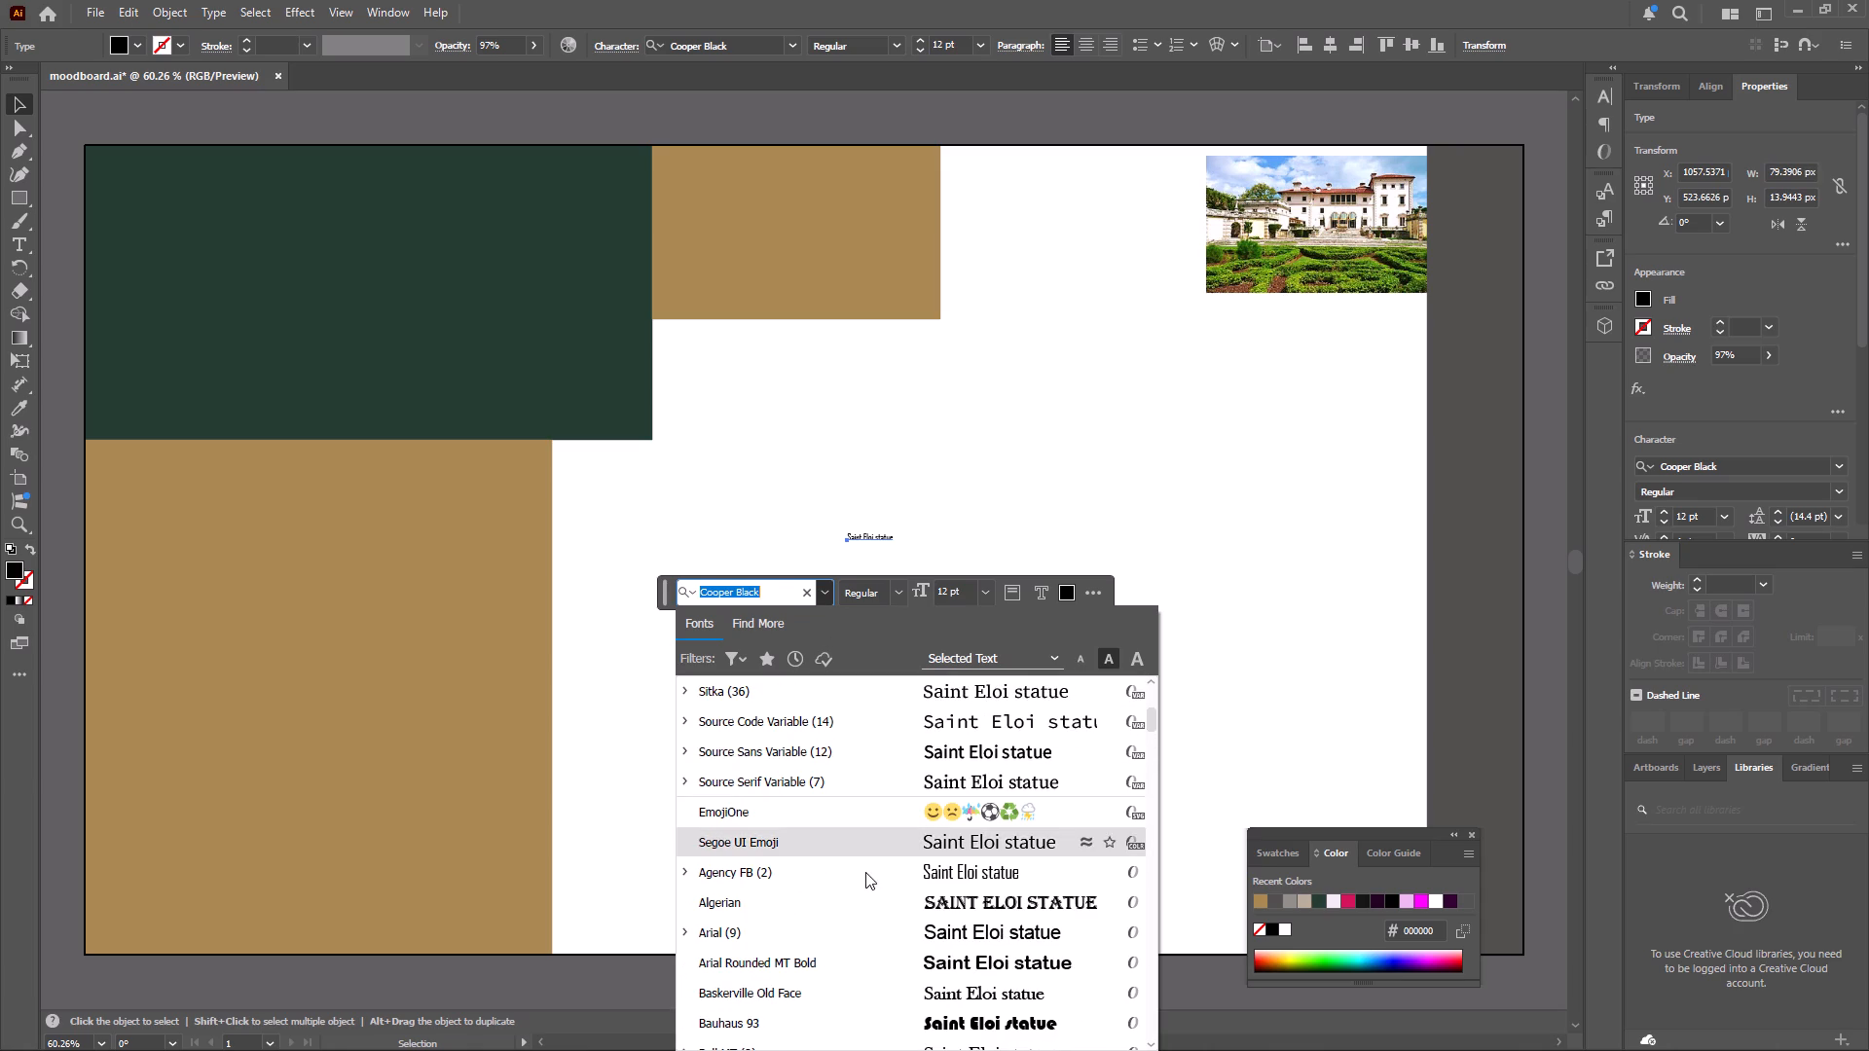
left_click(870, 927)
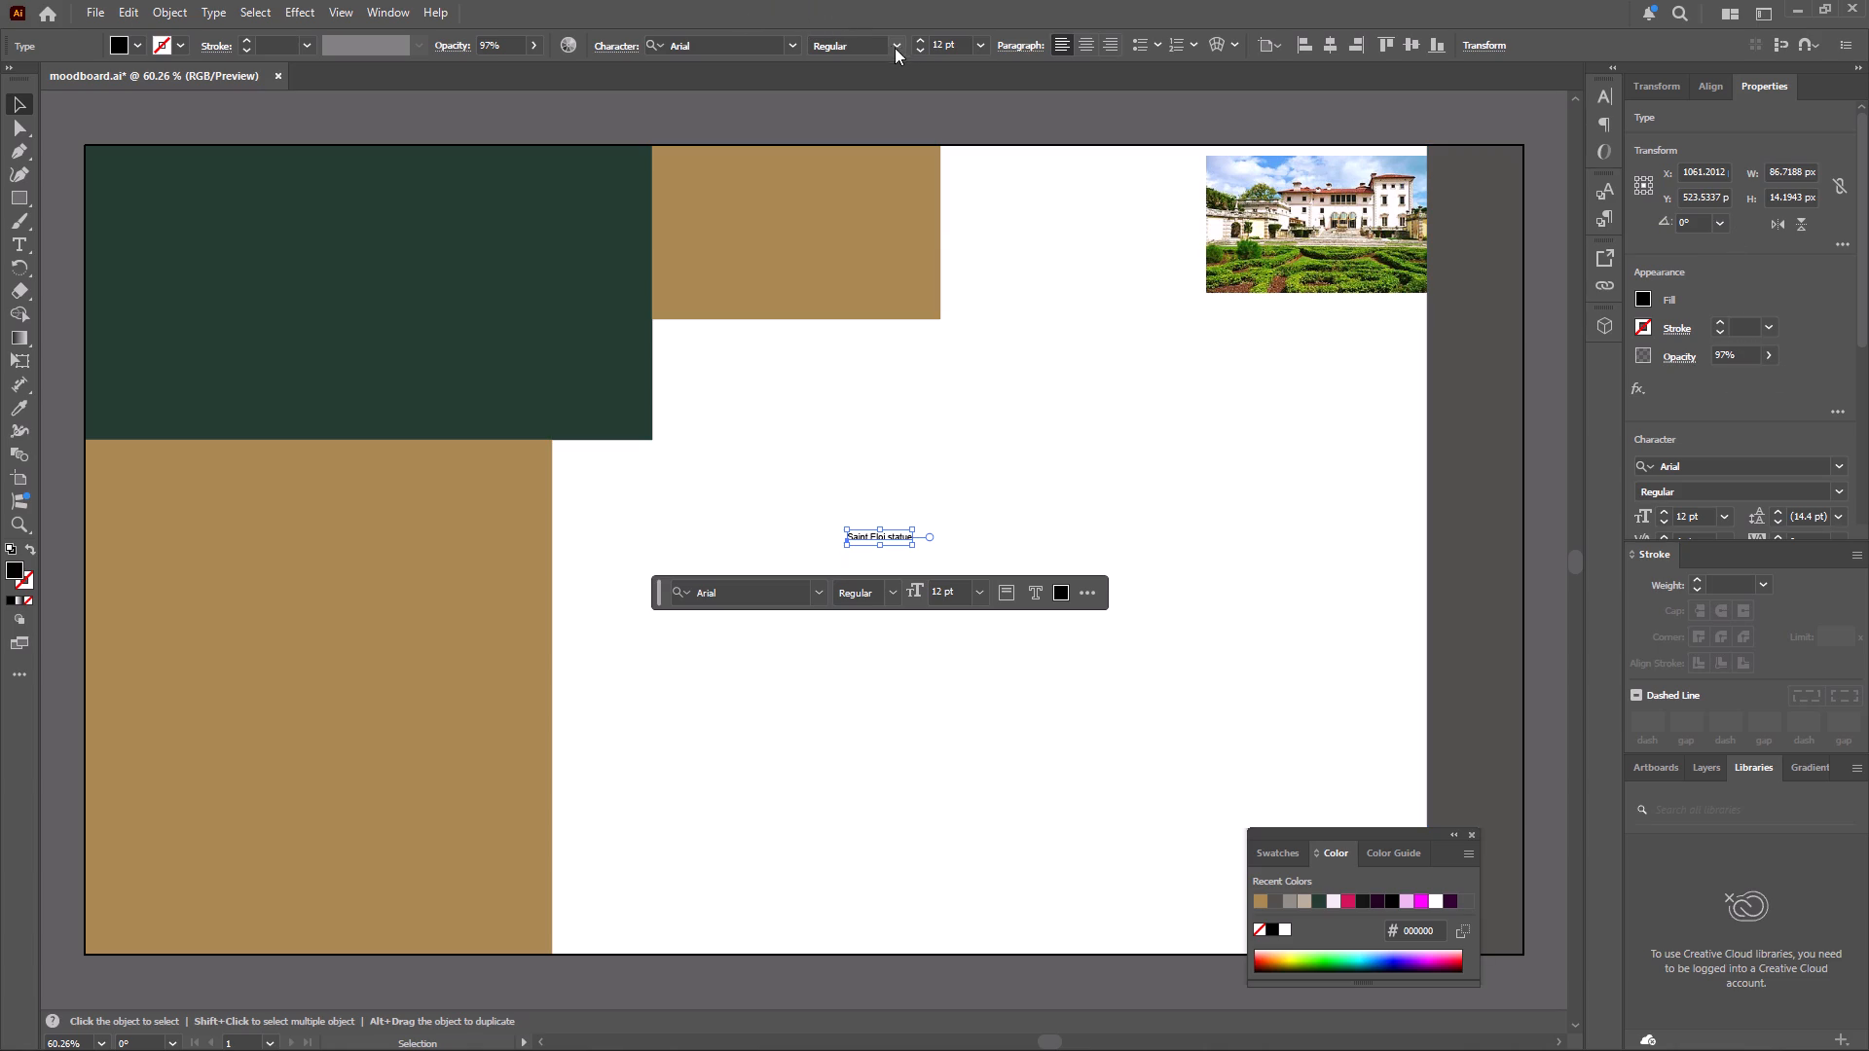
Increase the Saint Eloi statue text size to 58 pt.
triple_click(919, 39)
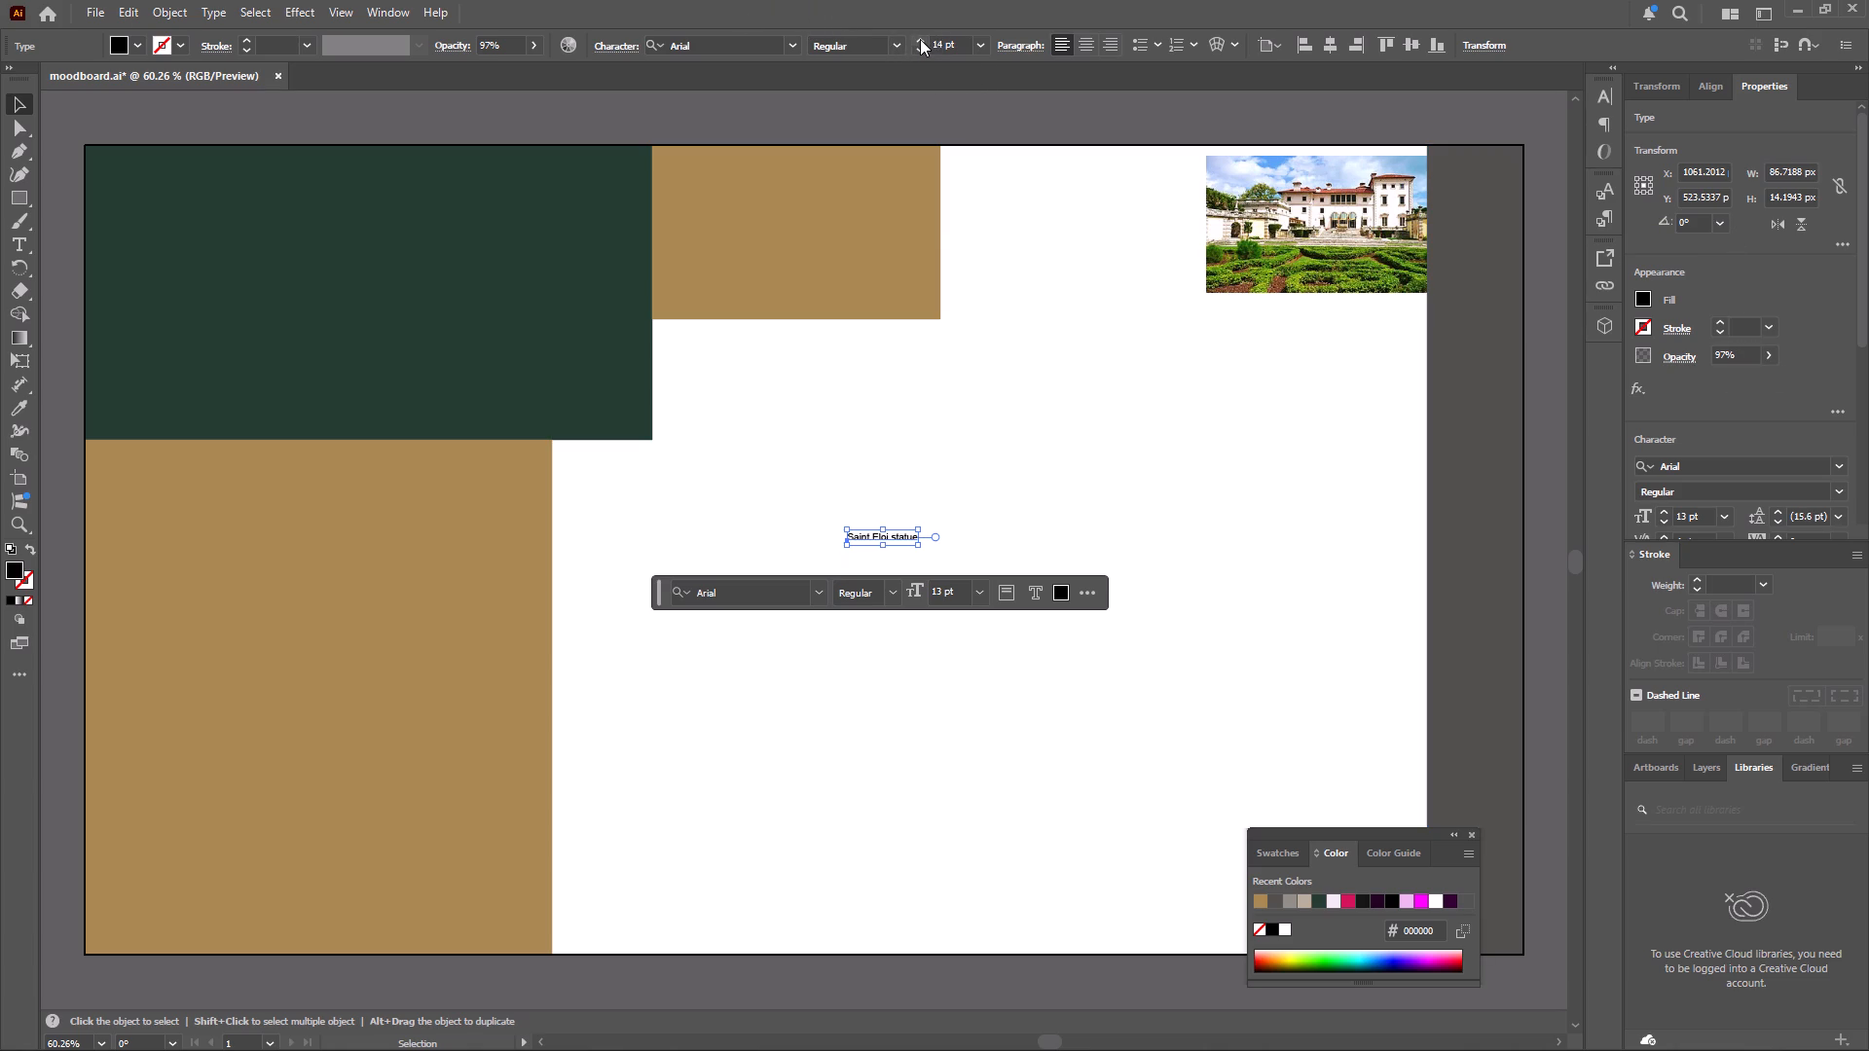
triple_click(920, 39)
triple_click(920, 39)
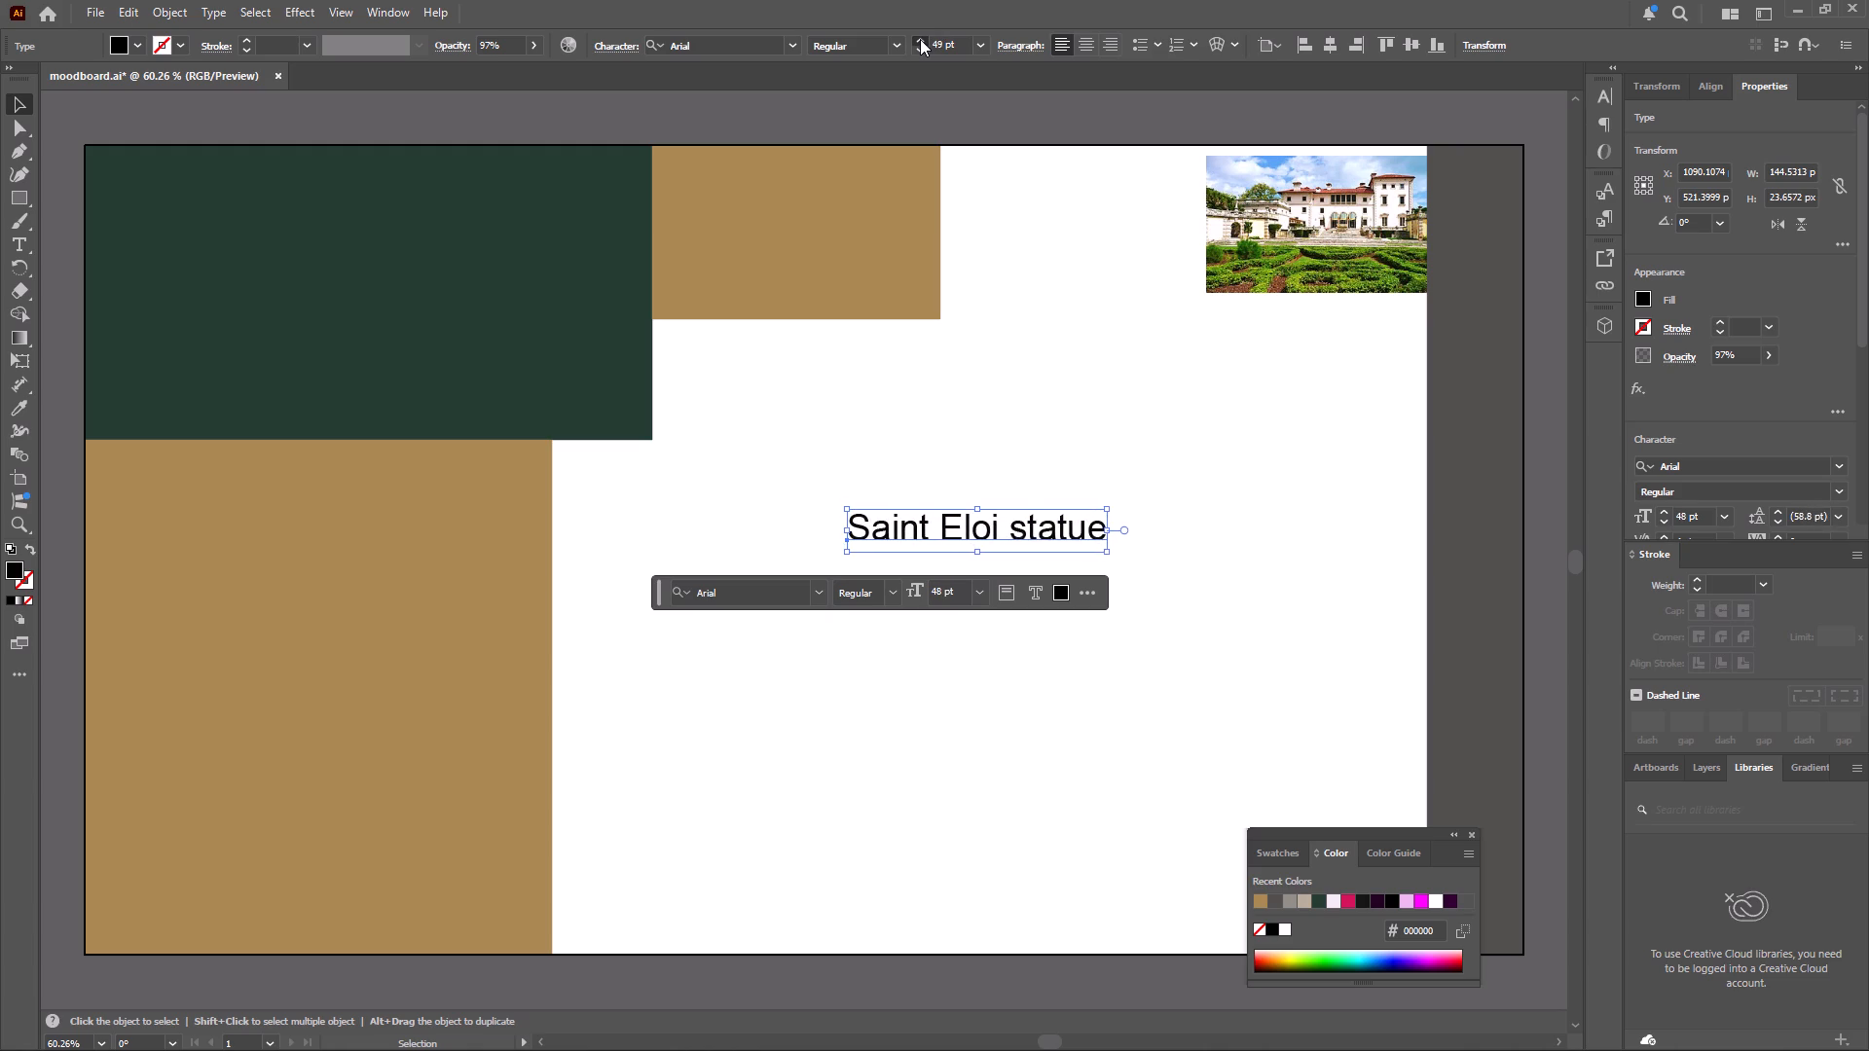
left_click(860, 664)
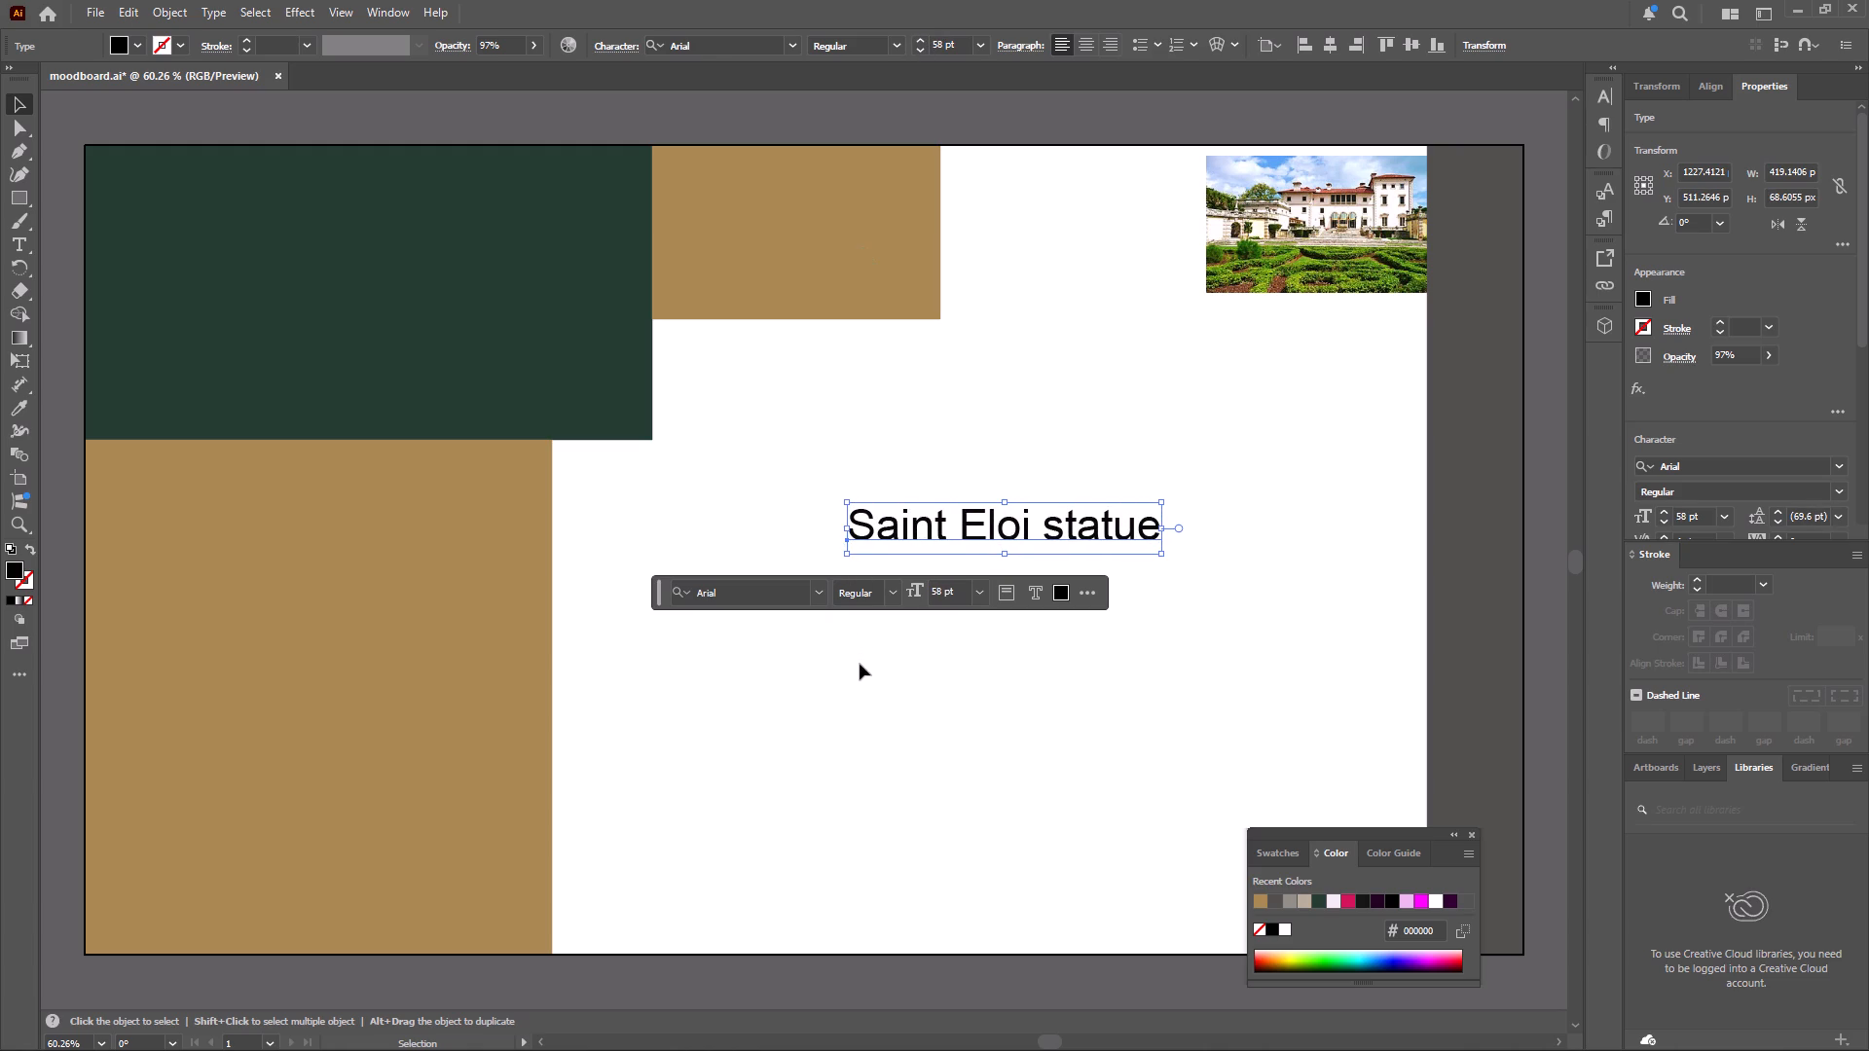
Move the Saint Eloi statue text onto the dark green block, at about X 268, Y 172 px.
left_click_drag(914, 528, 682, 392)
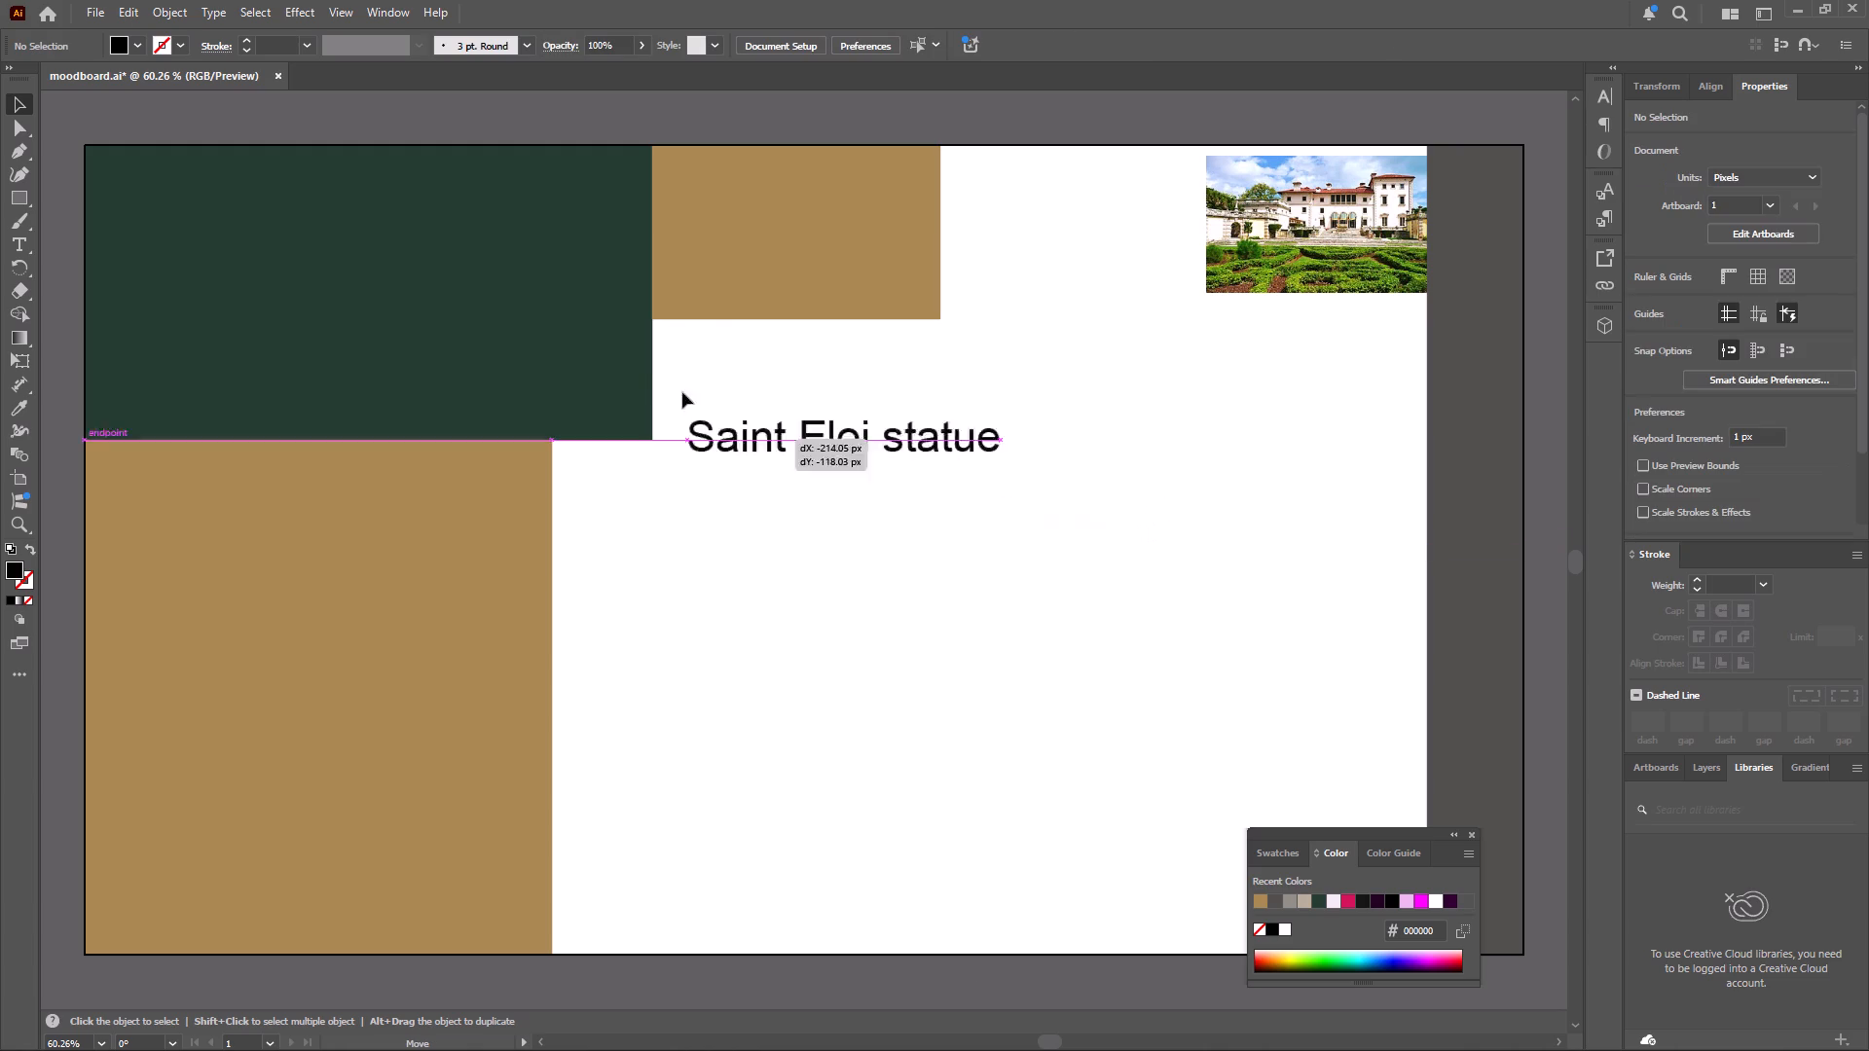
left_click_drag(682, 392, 227, 279)
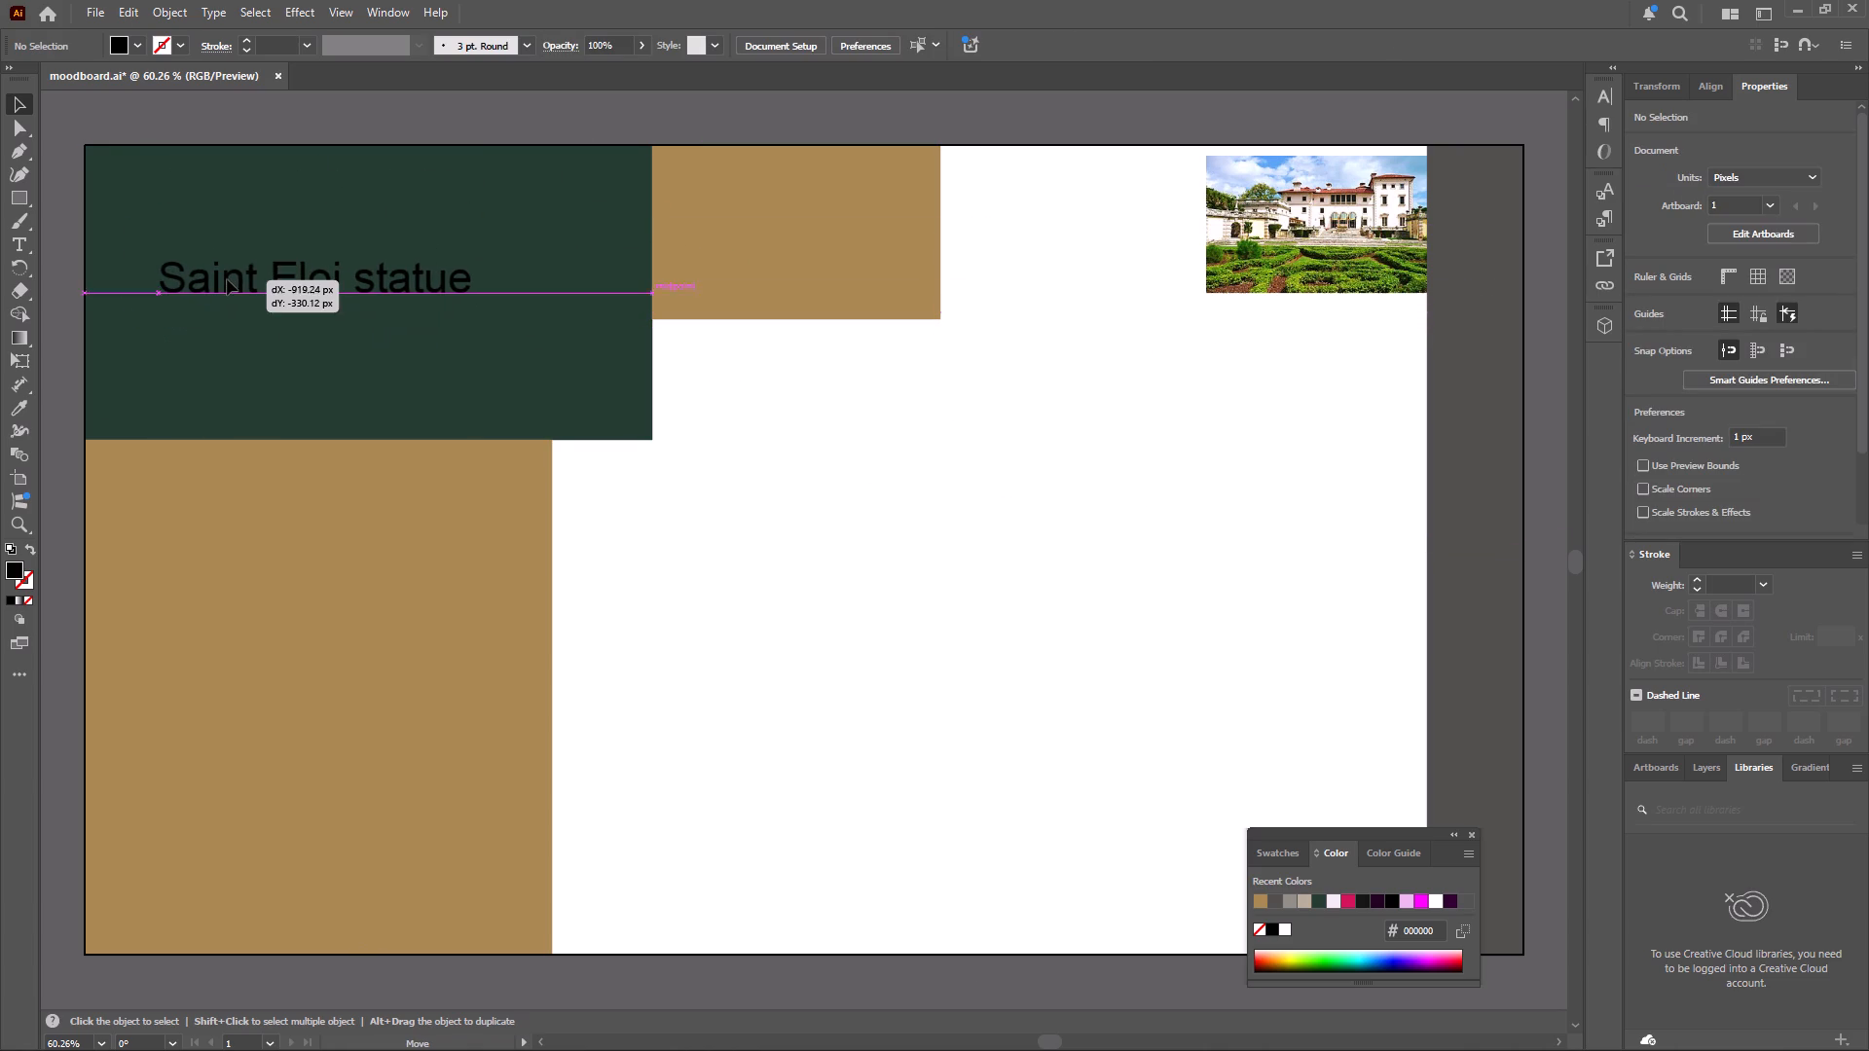
left_click_drag(227, 279, 198, 273)
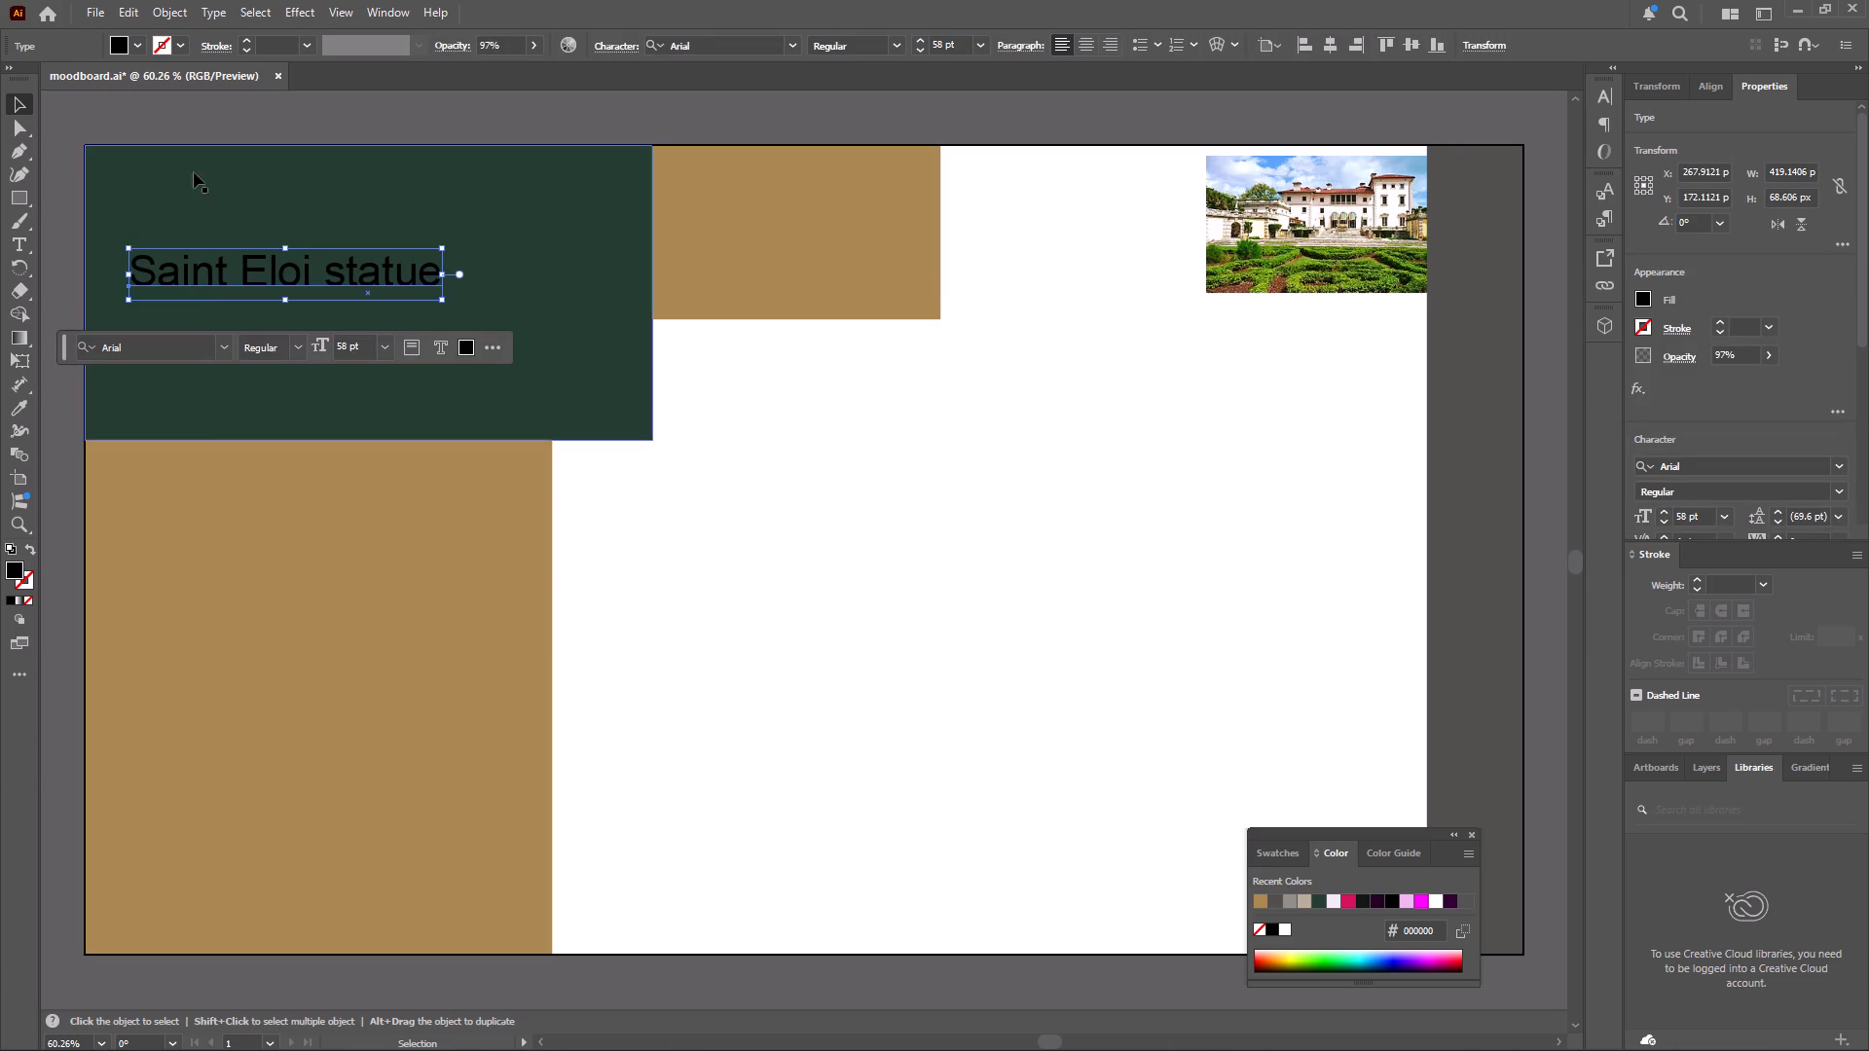
Change the fill colour of the Saint Eloi statue text to white.
left_click(461, 348)
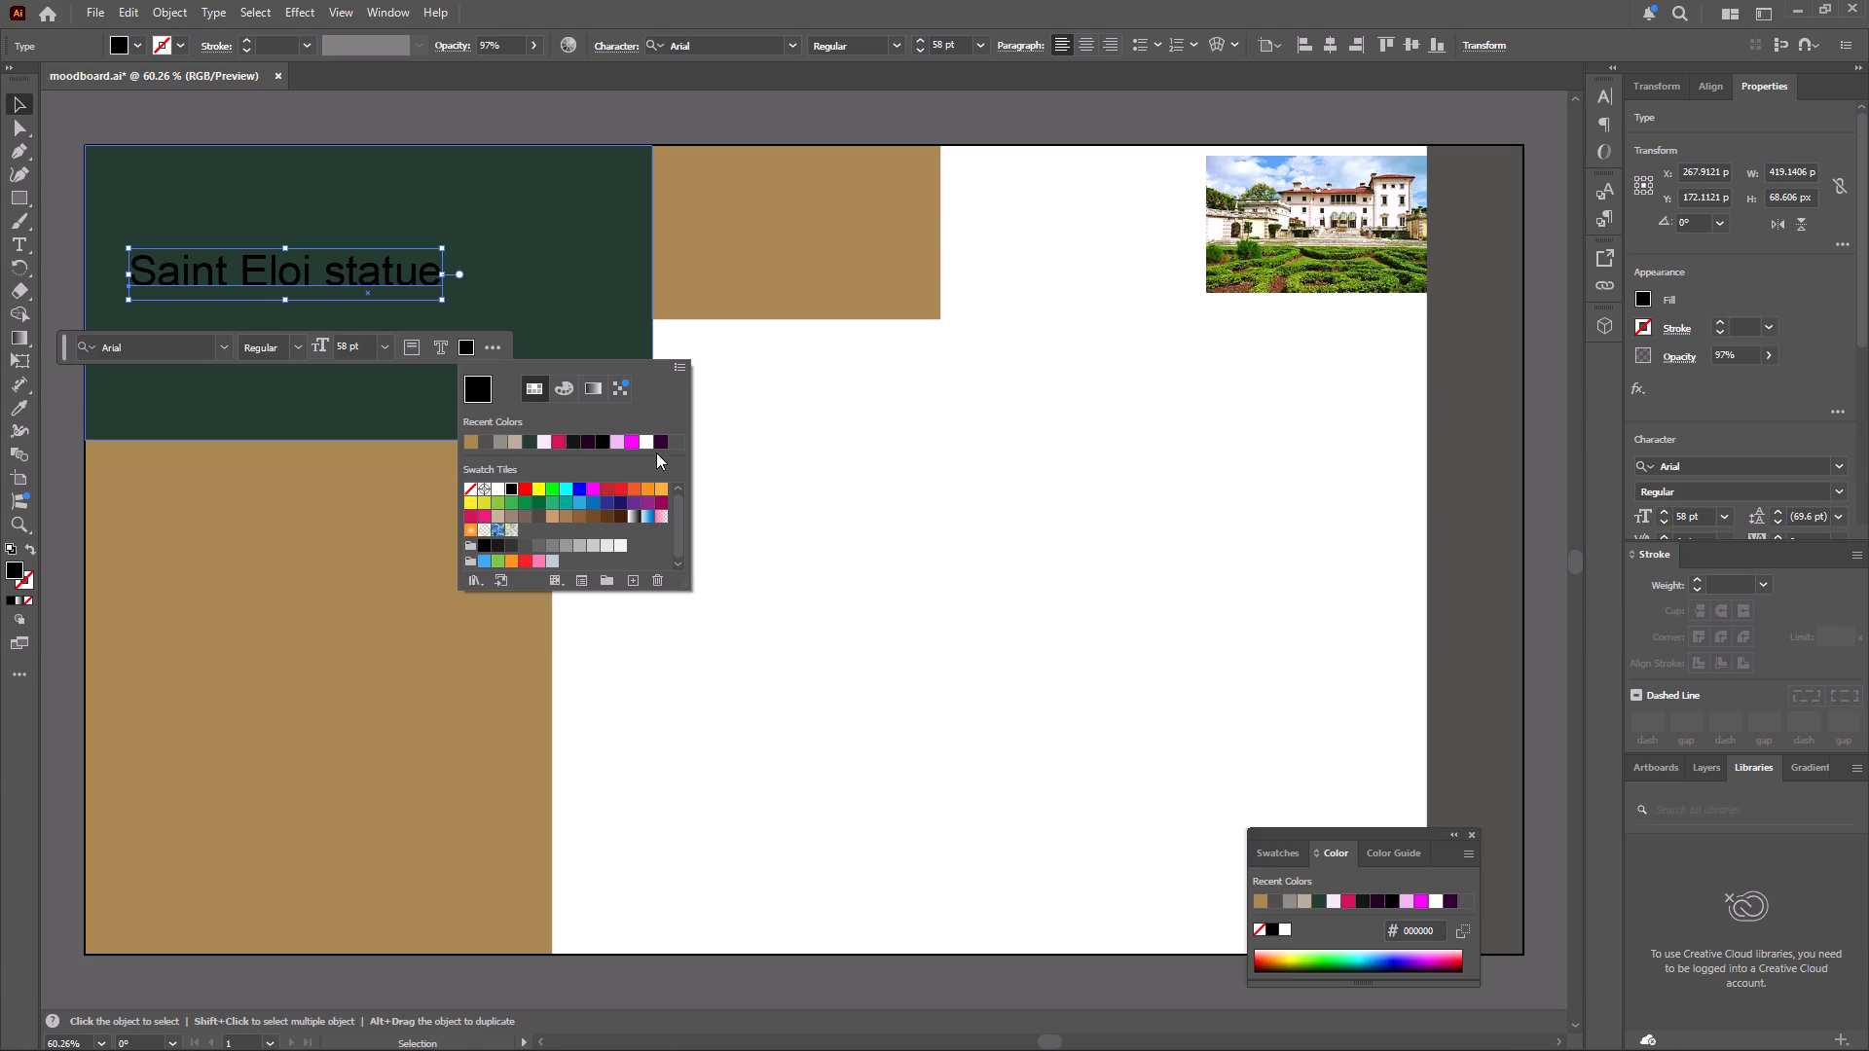
left_click(649, 440)
left_click(311, 393)
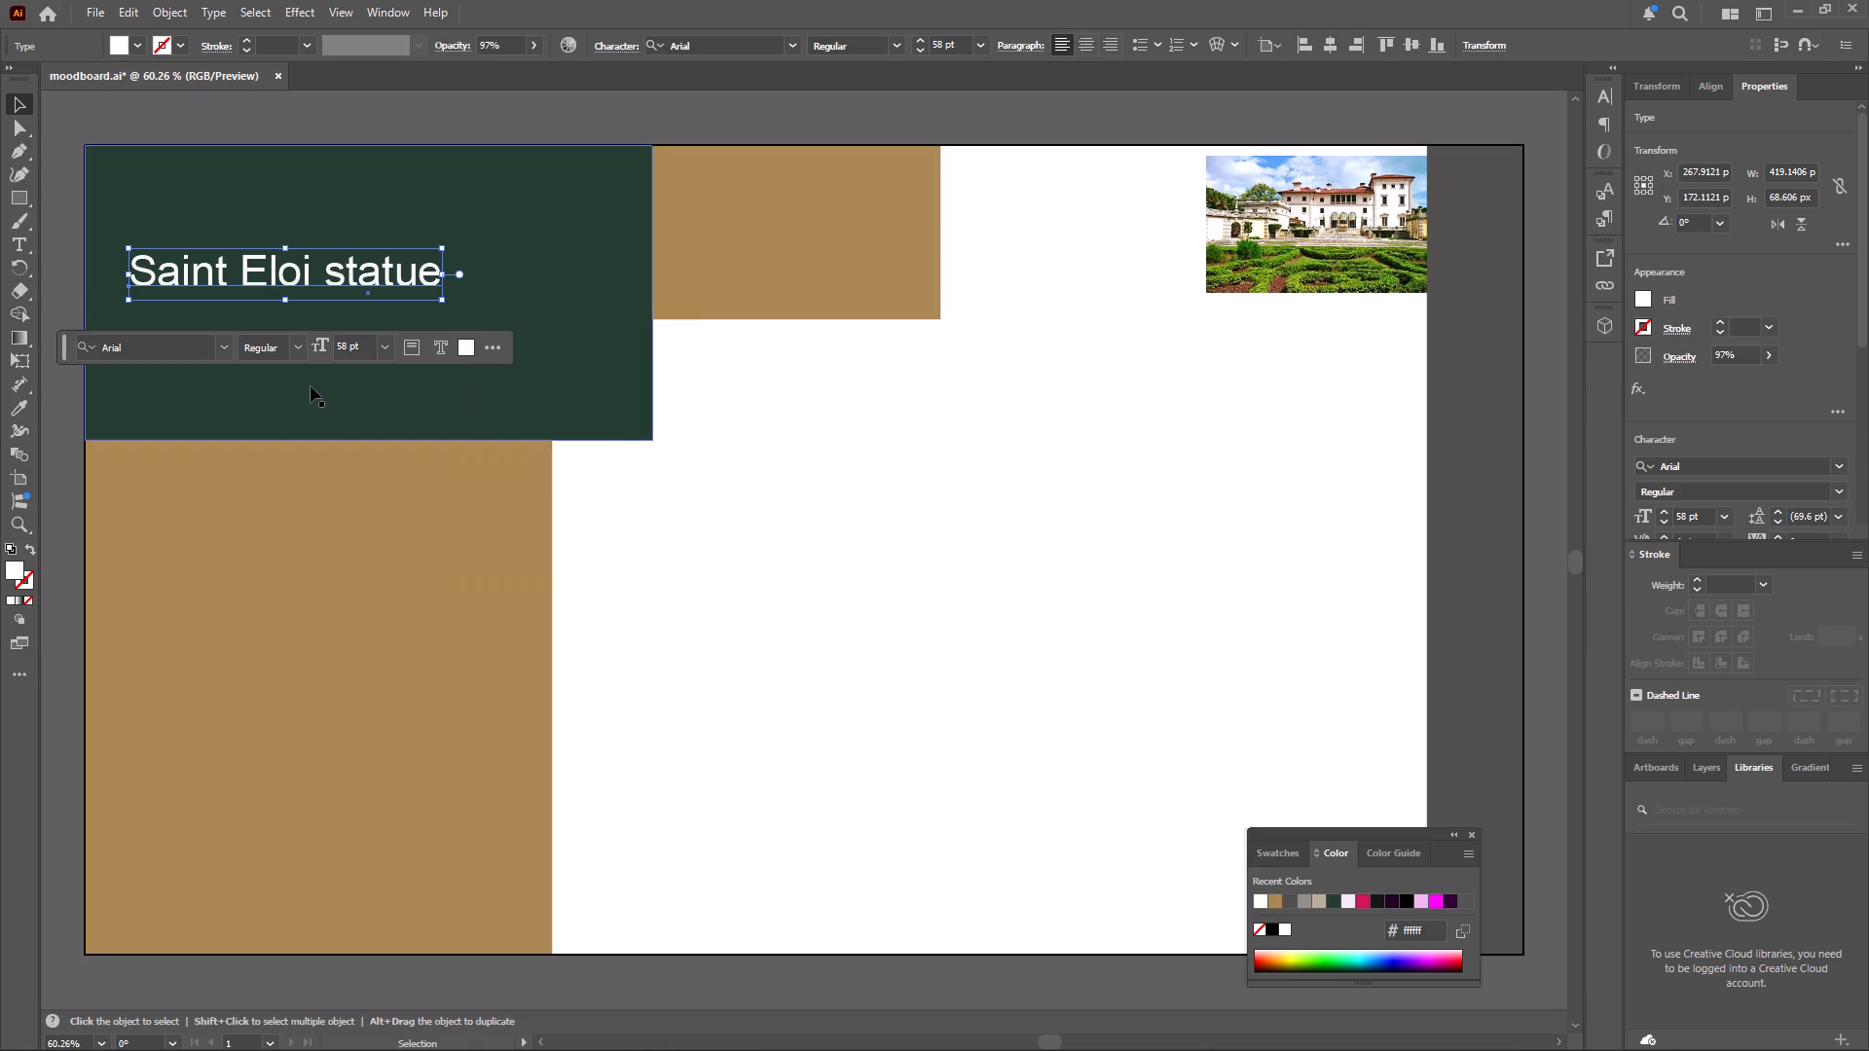
Set the Saint Eloi statue text in Rockwell Extra Bold and nudge it to about X 345, Y 173 px.
left_click(229, 349)
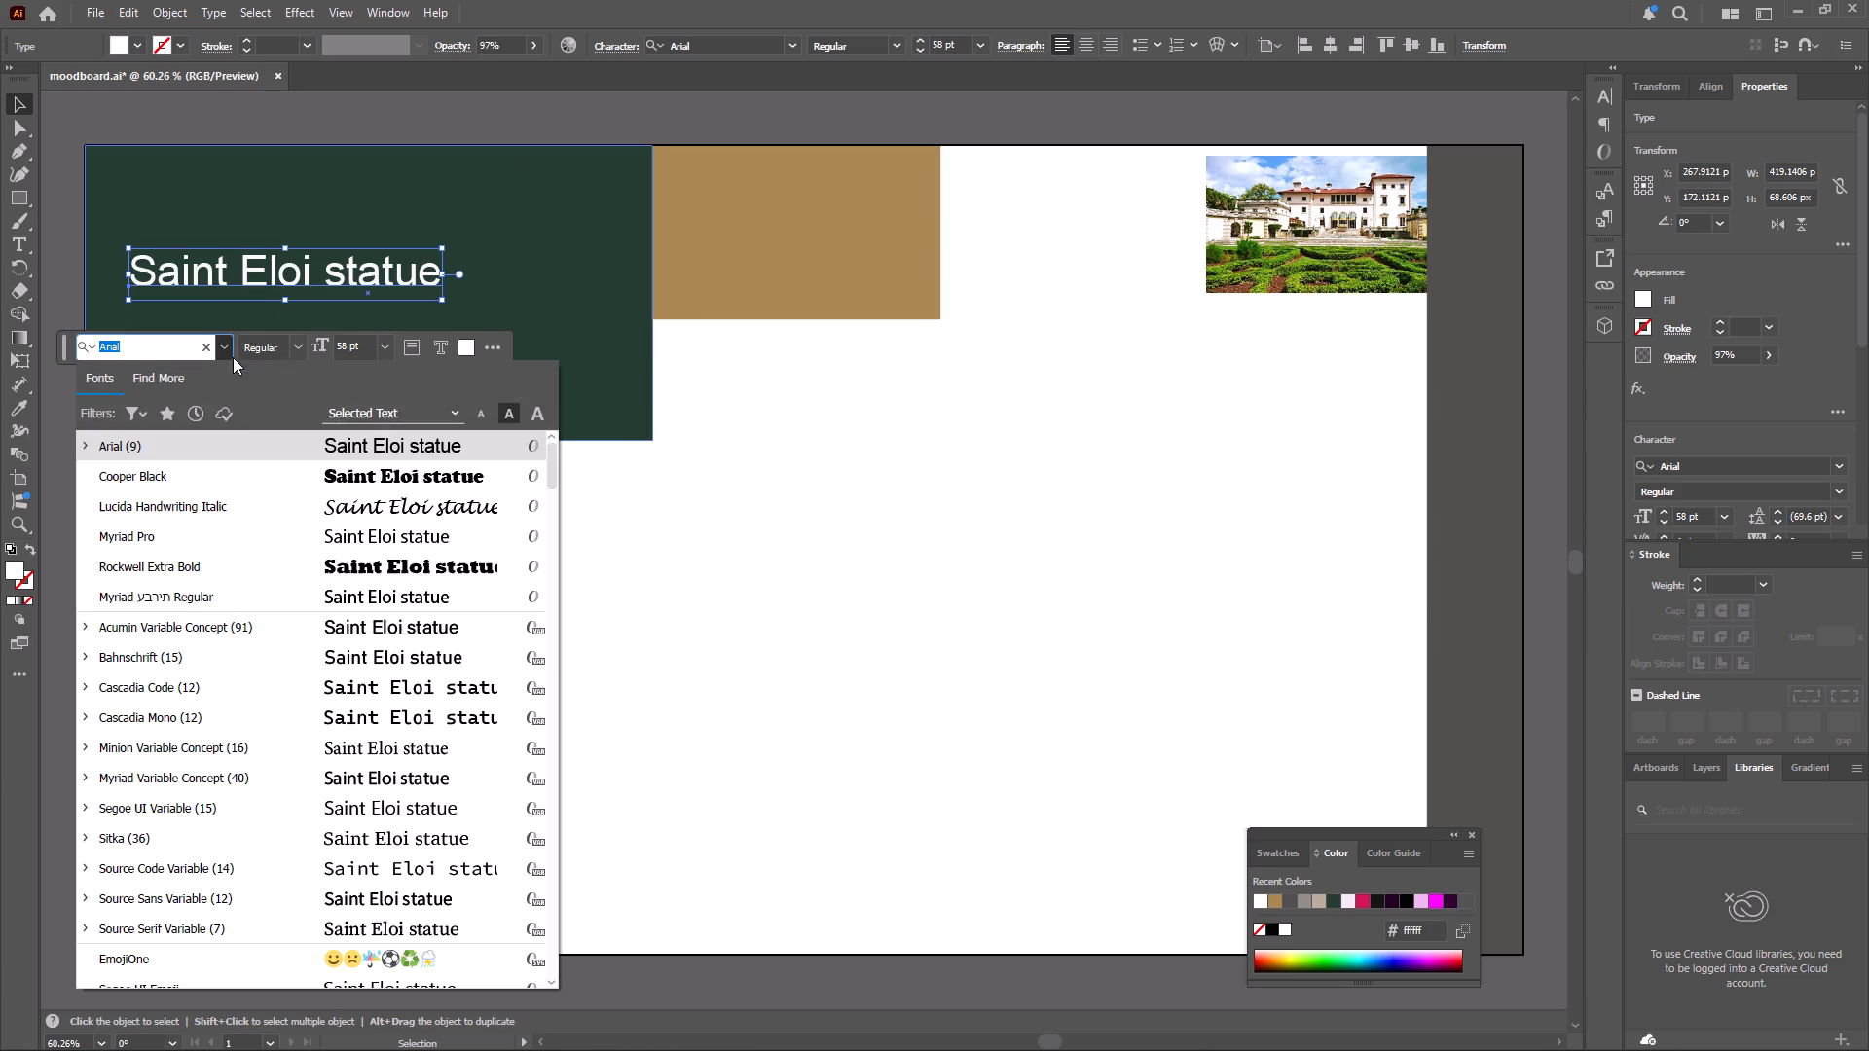
left_click(277, 568)
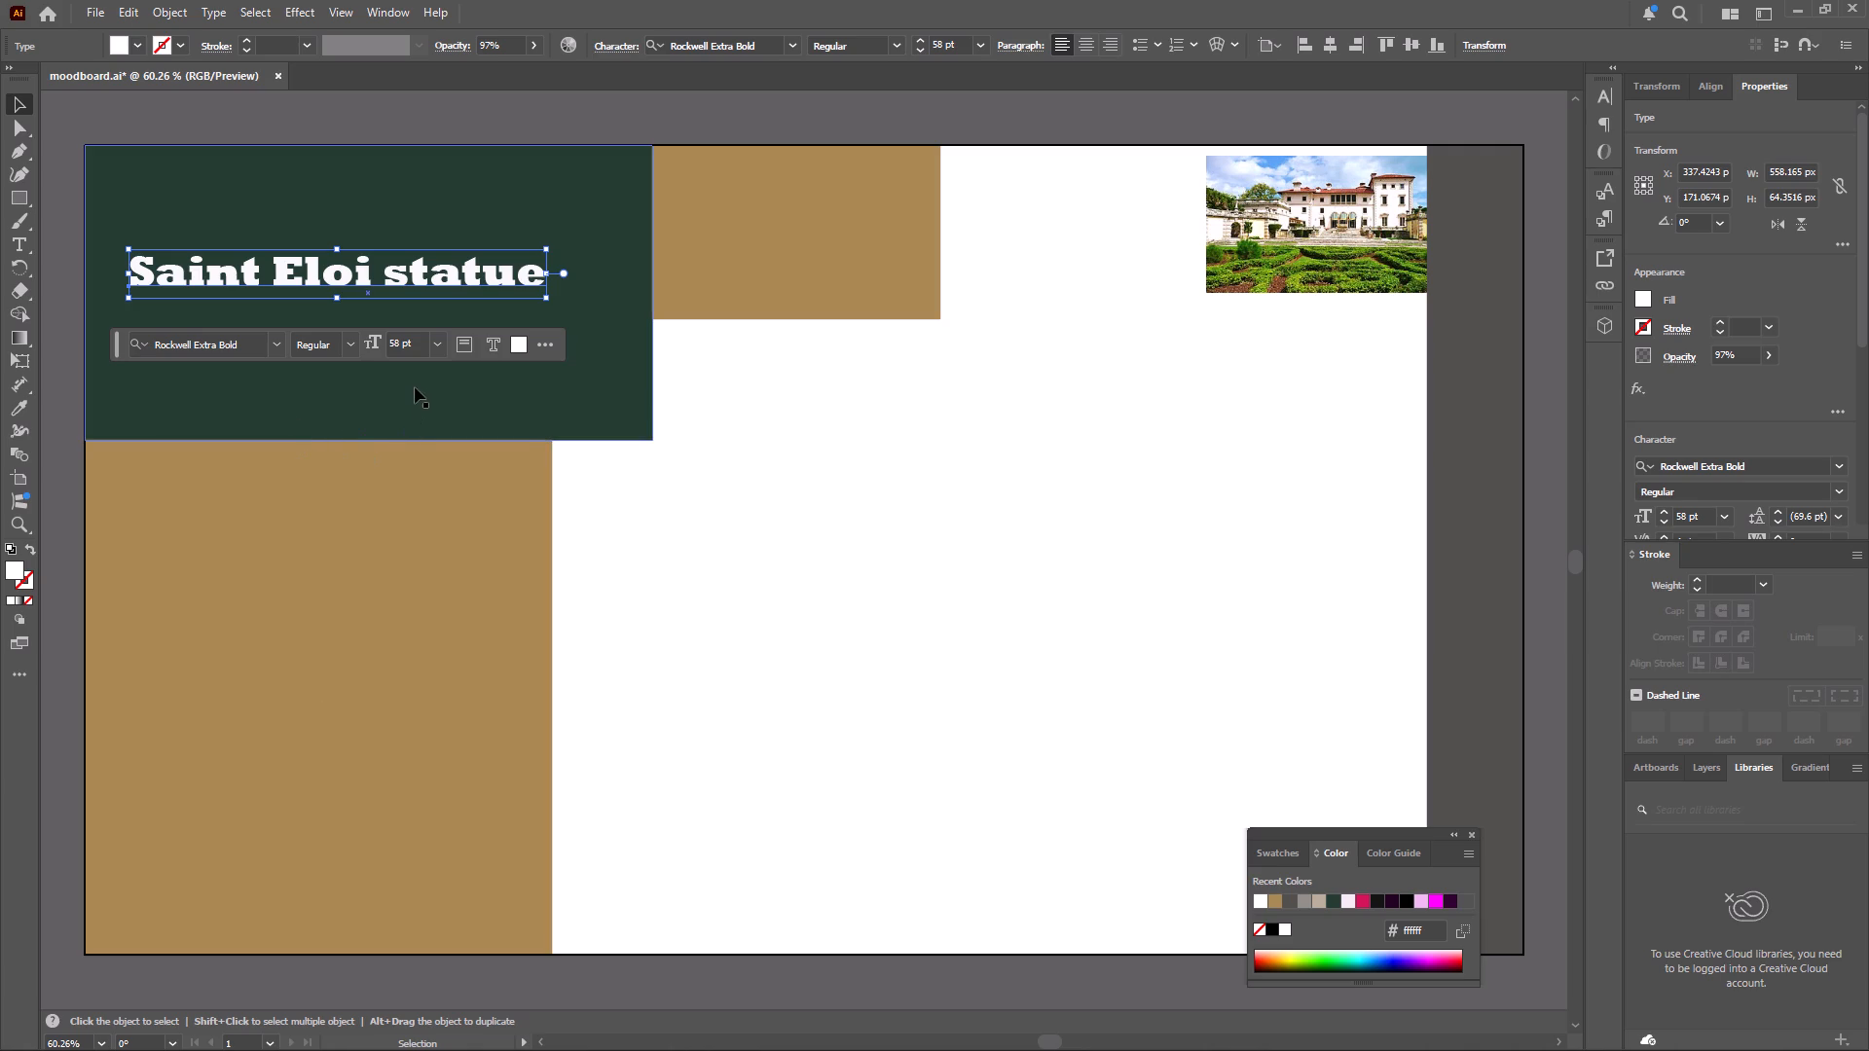
left_click(400, 282)
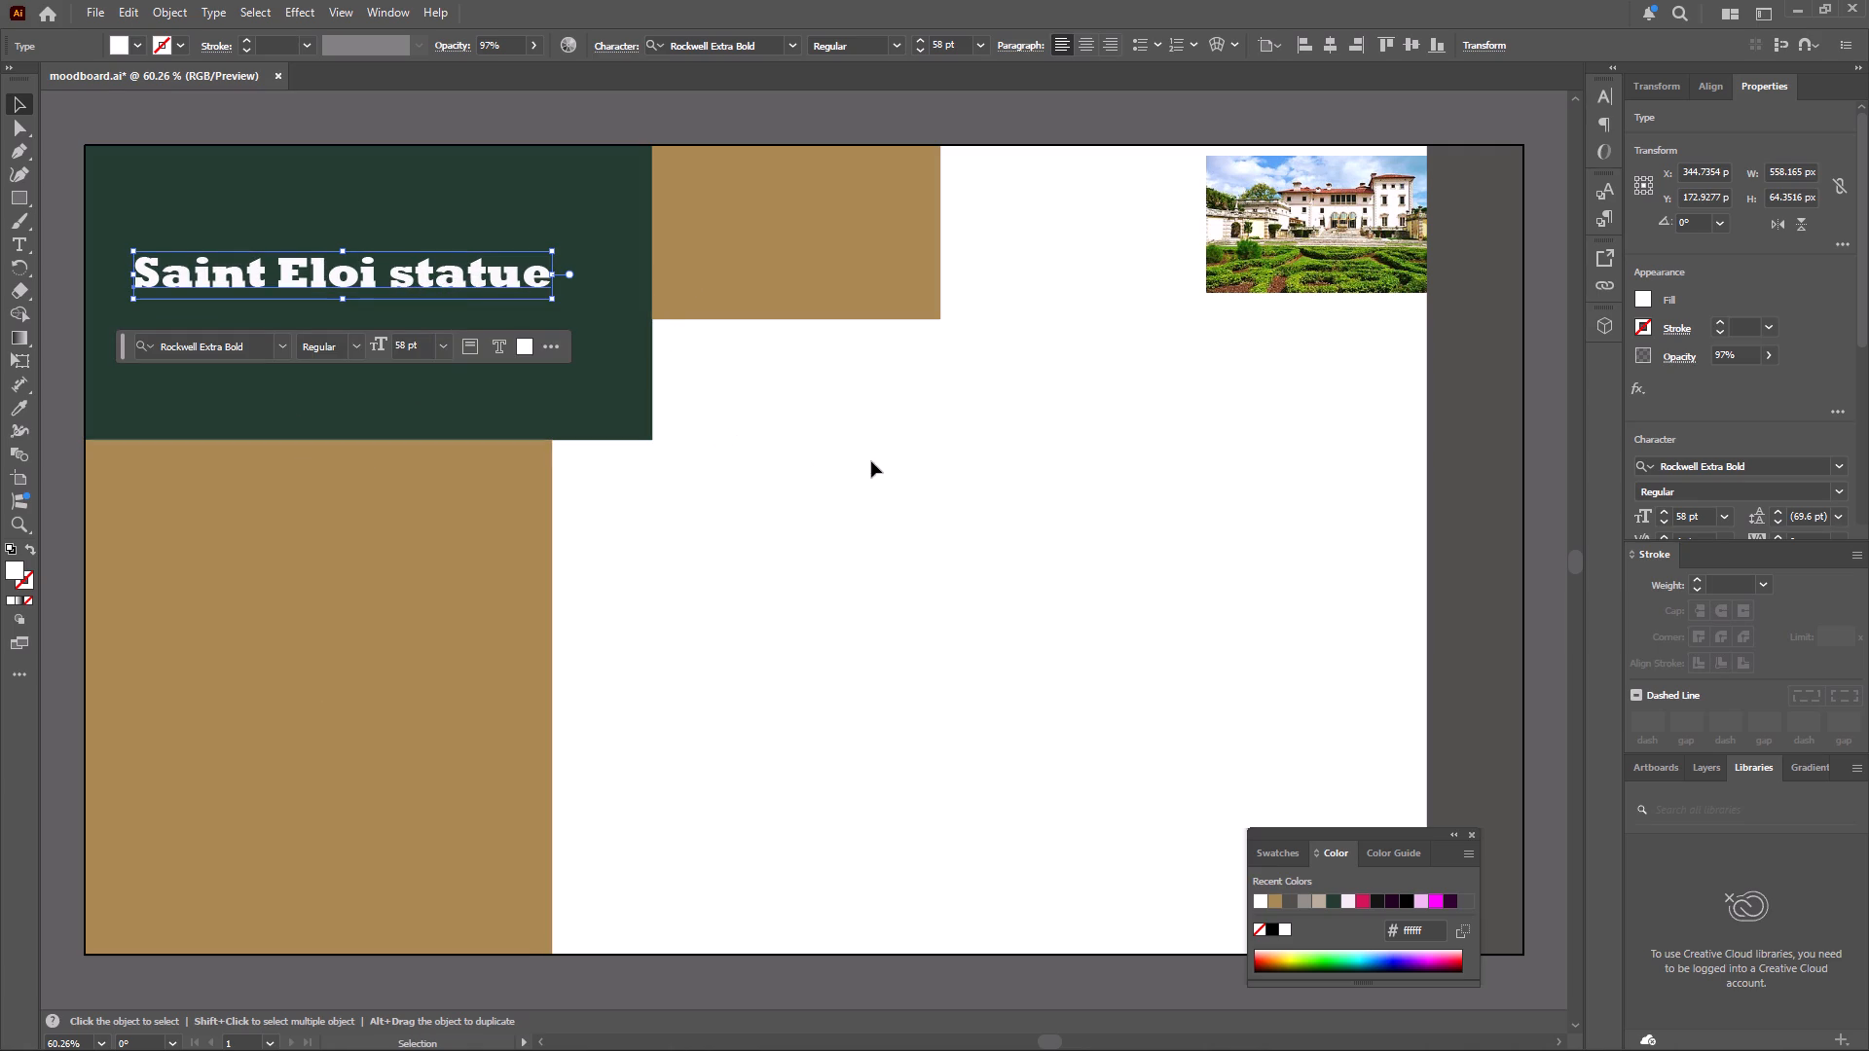
Move the Vizcaya villa photo flush into the white background's top-right corner, at about X 1626, Y 92 px.
left_click(829, 284)
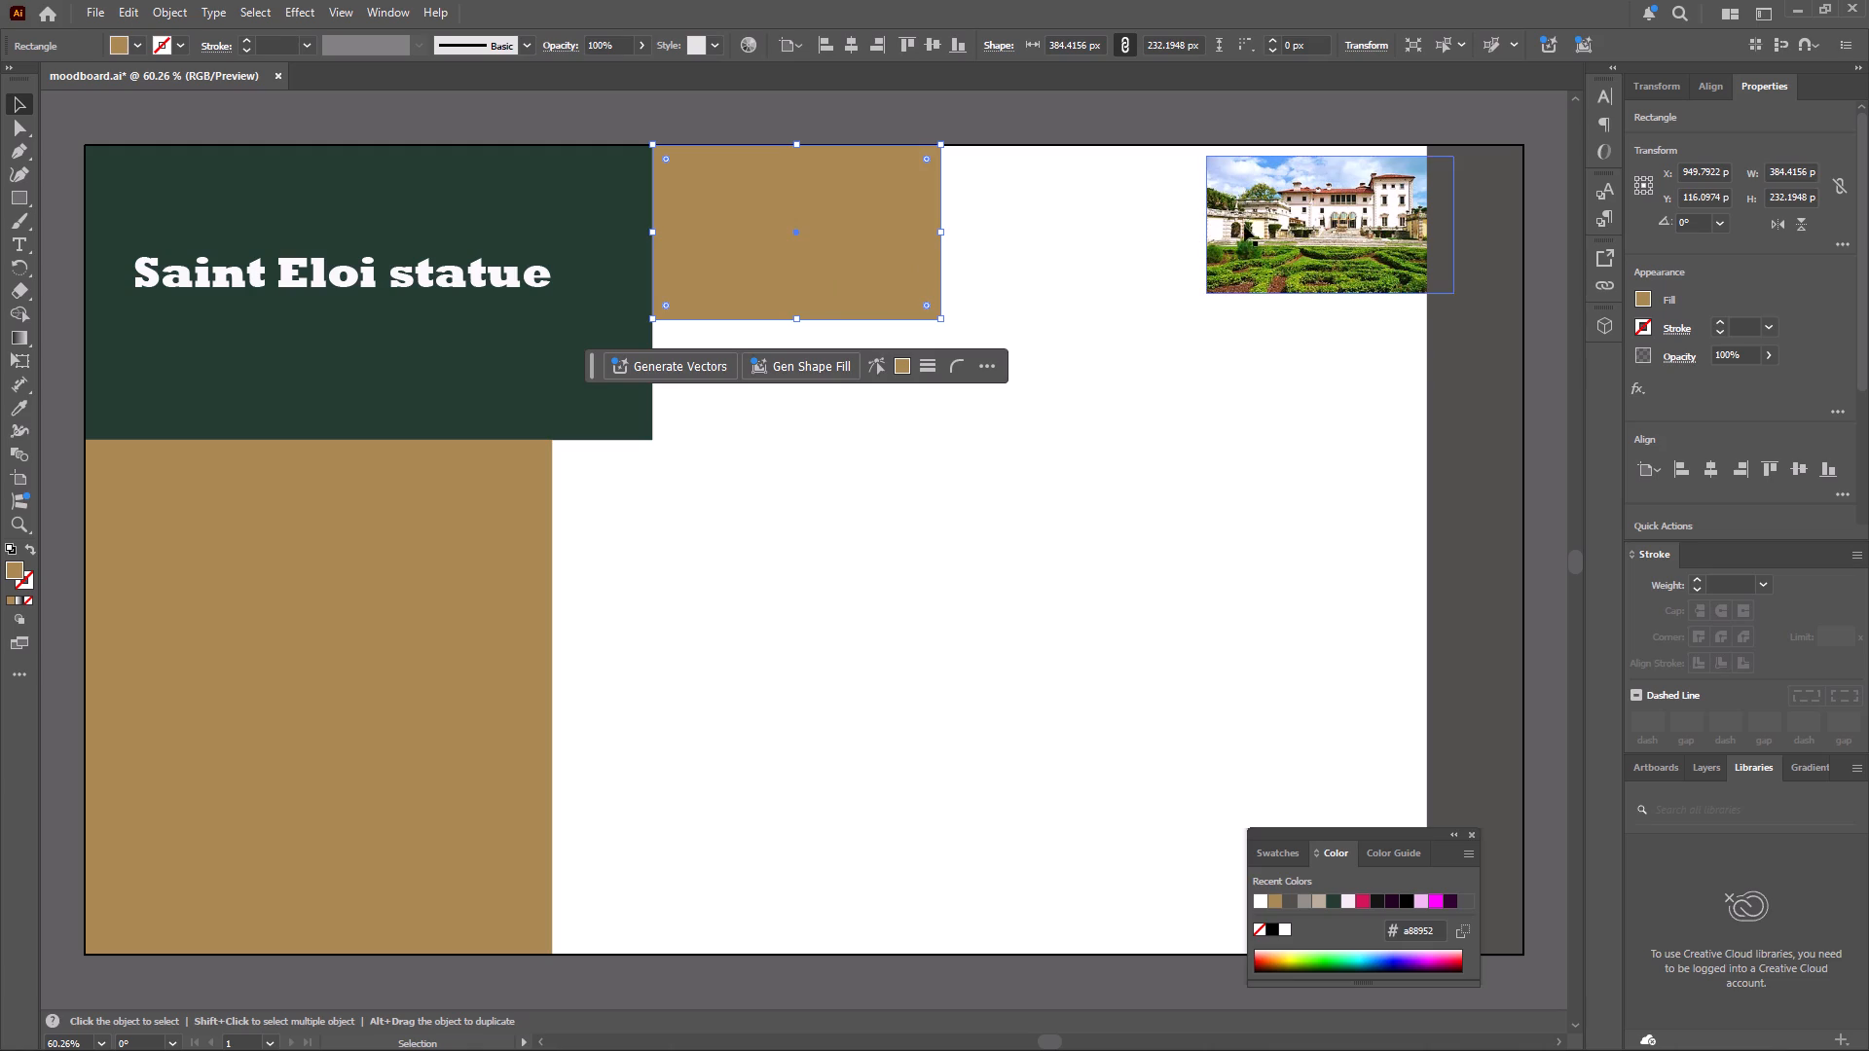
left_click(1253, 226)
left_click_drag(1255, 233, 1223, 224)
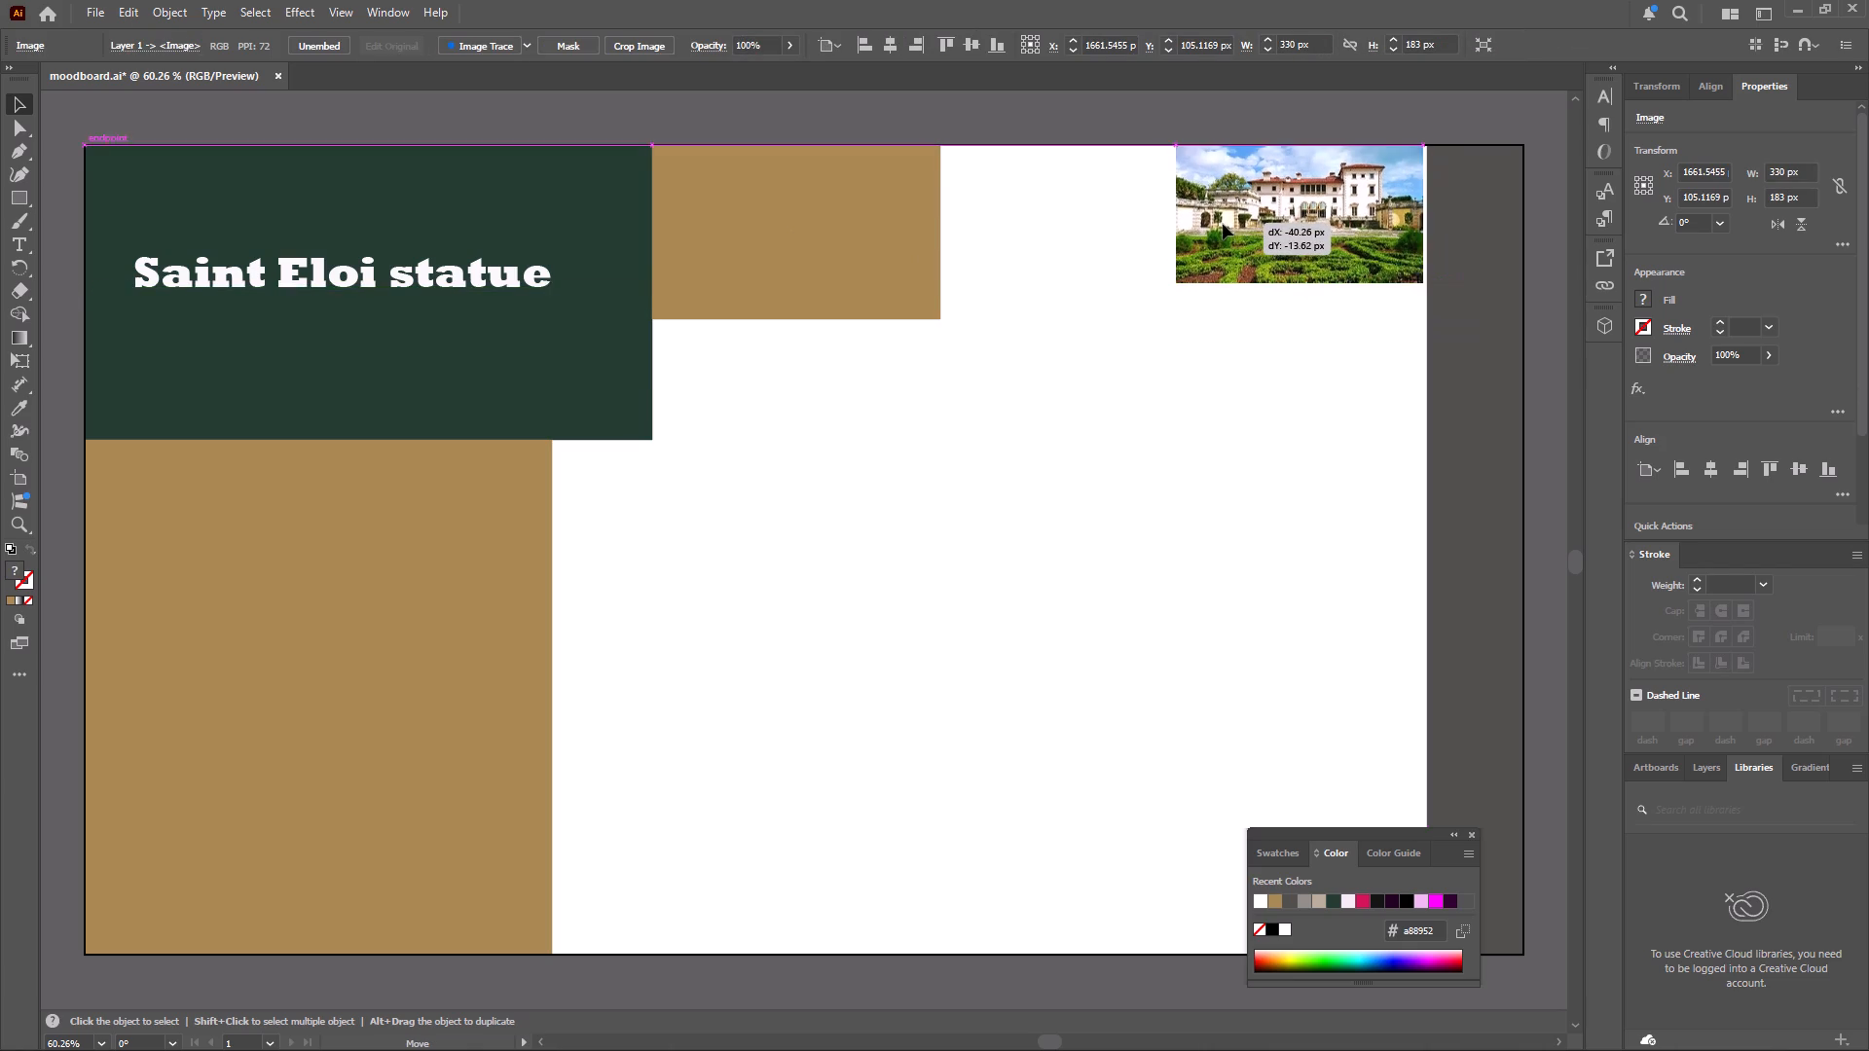
left_click_drag(1223, 224, 1229, 223)
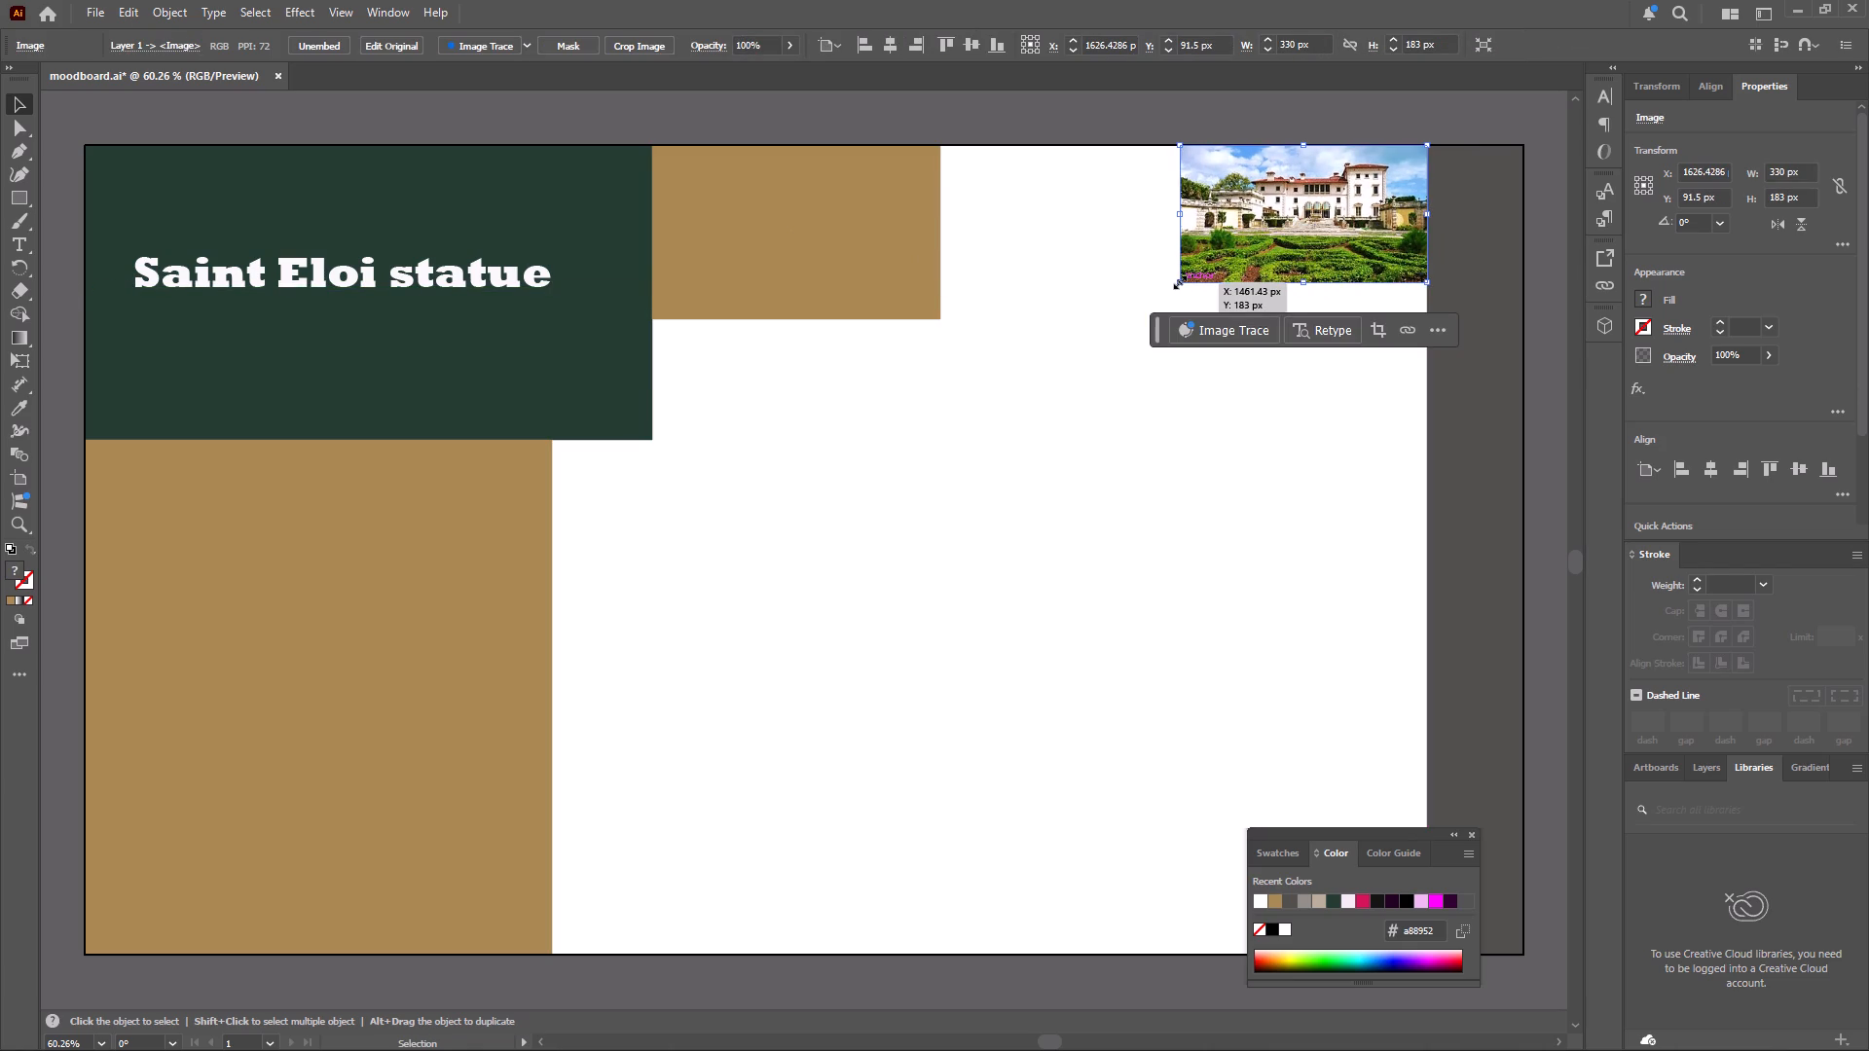
Enlarge the Vizcaya villa photo to about 417 × 232 px, matching the height of the upper tan block.
left_click_drag(1178, 280, 1118, 319)
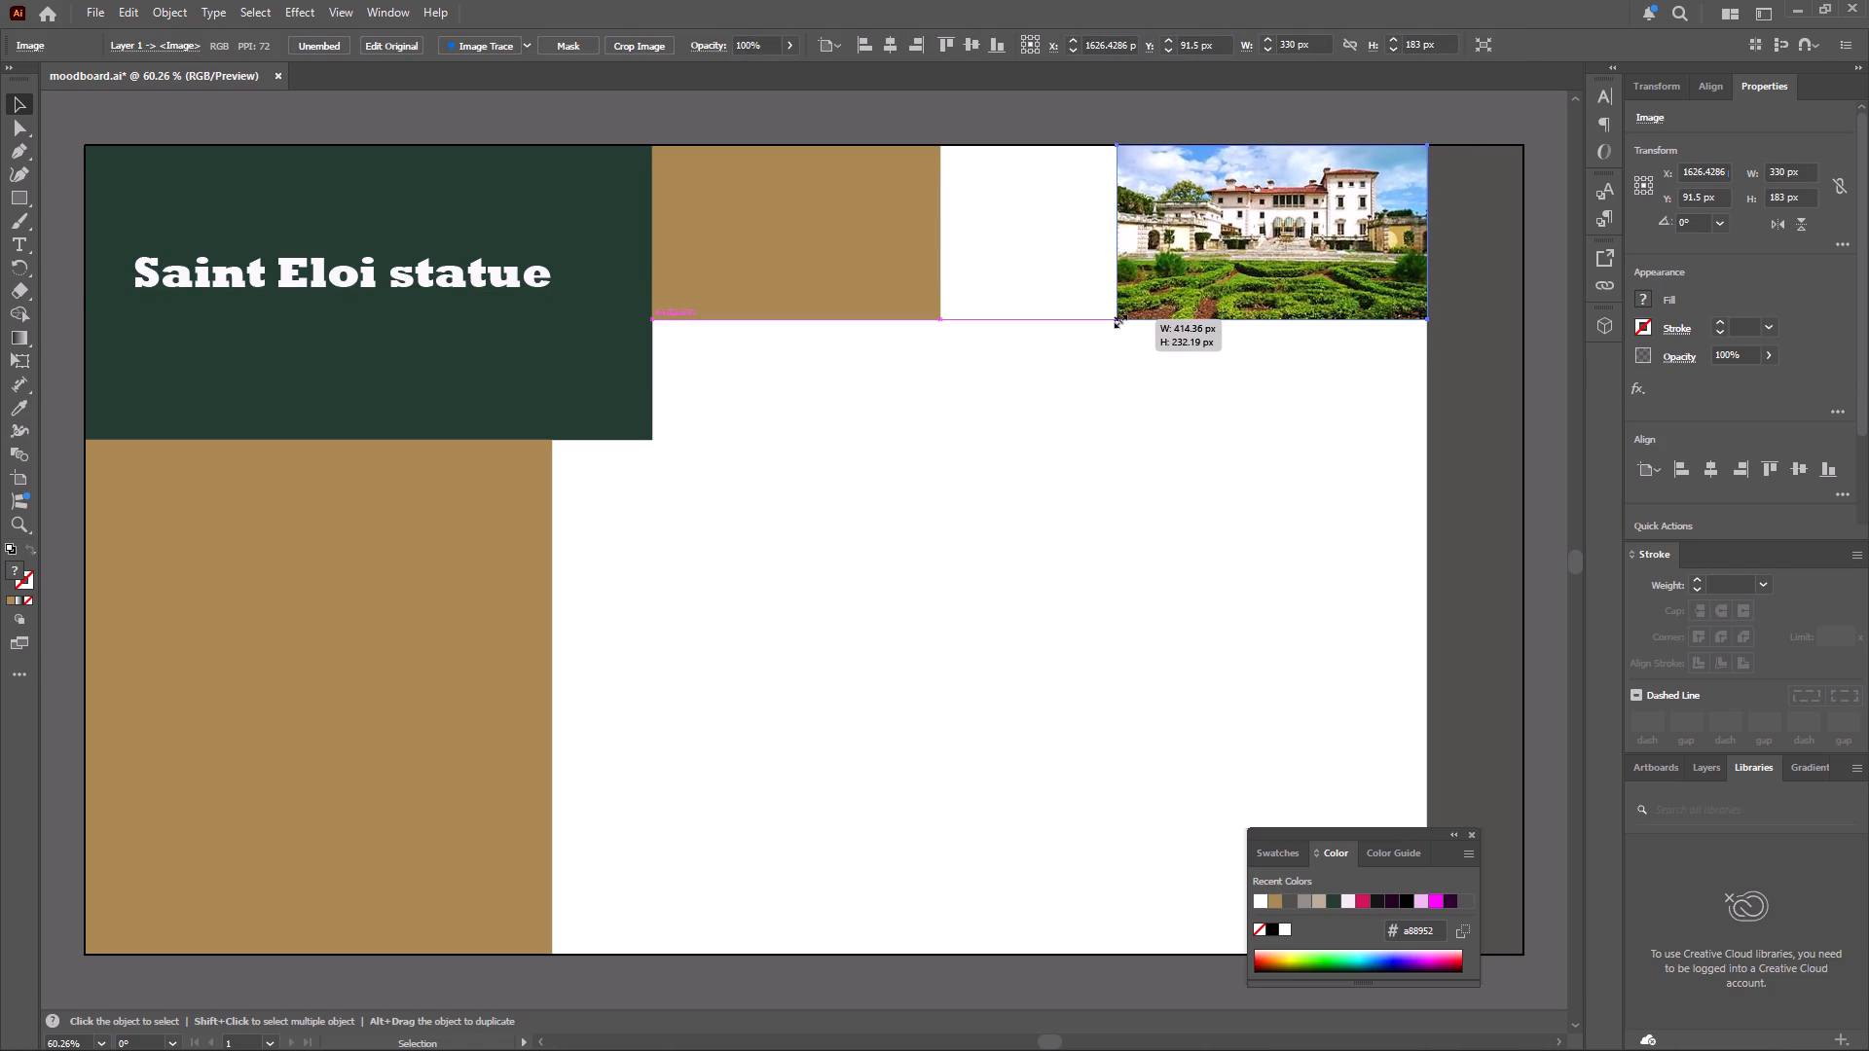
left_click_drag(1118, 319, 1115, 322)
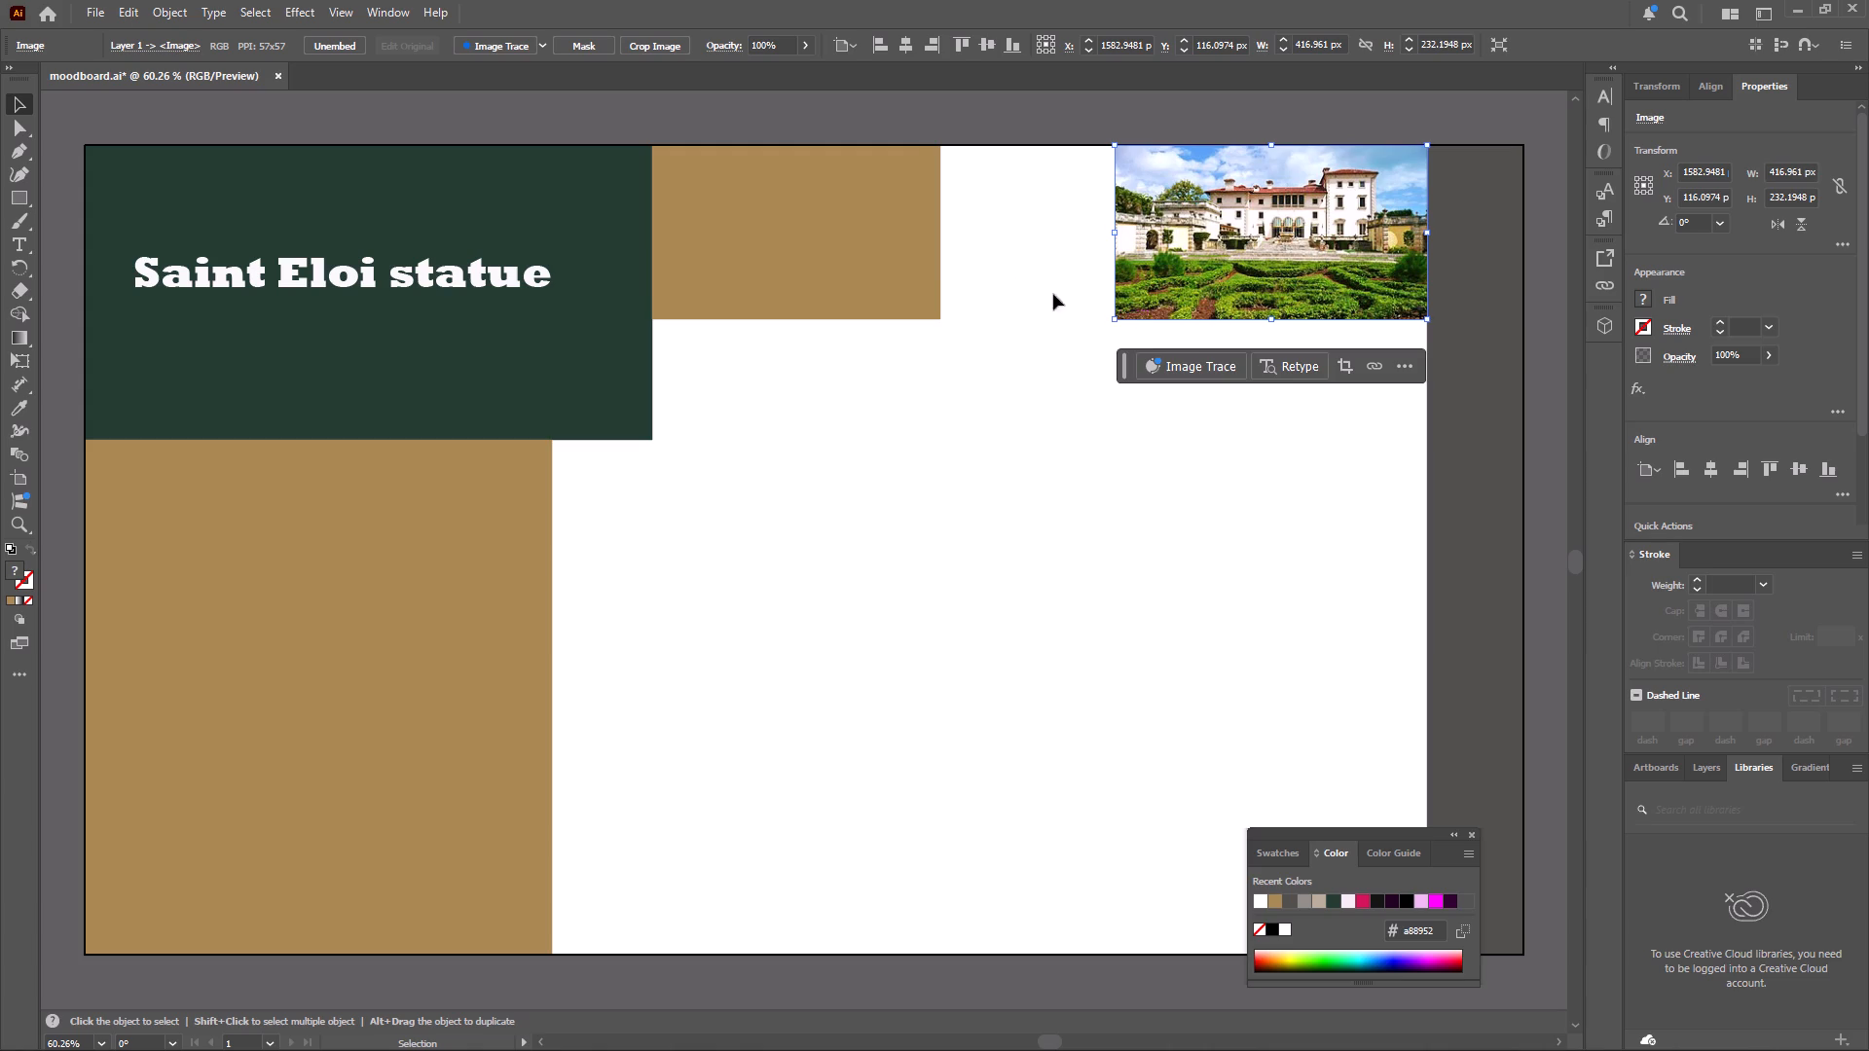
Widen the upper tan block until its right edge meets the left edge of the Vizcaya villa photo.
left_click(877, 248)
left_click_drag(941, 230, 963, 232)
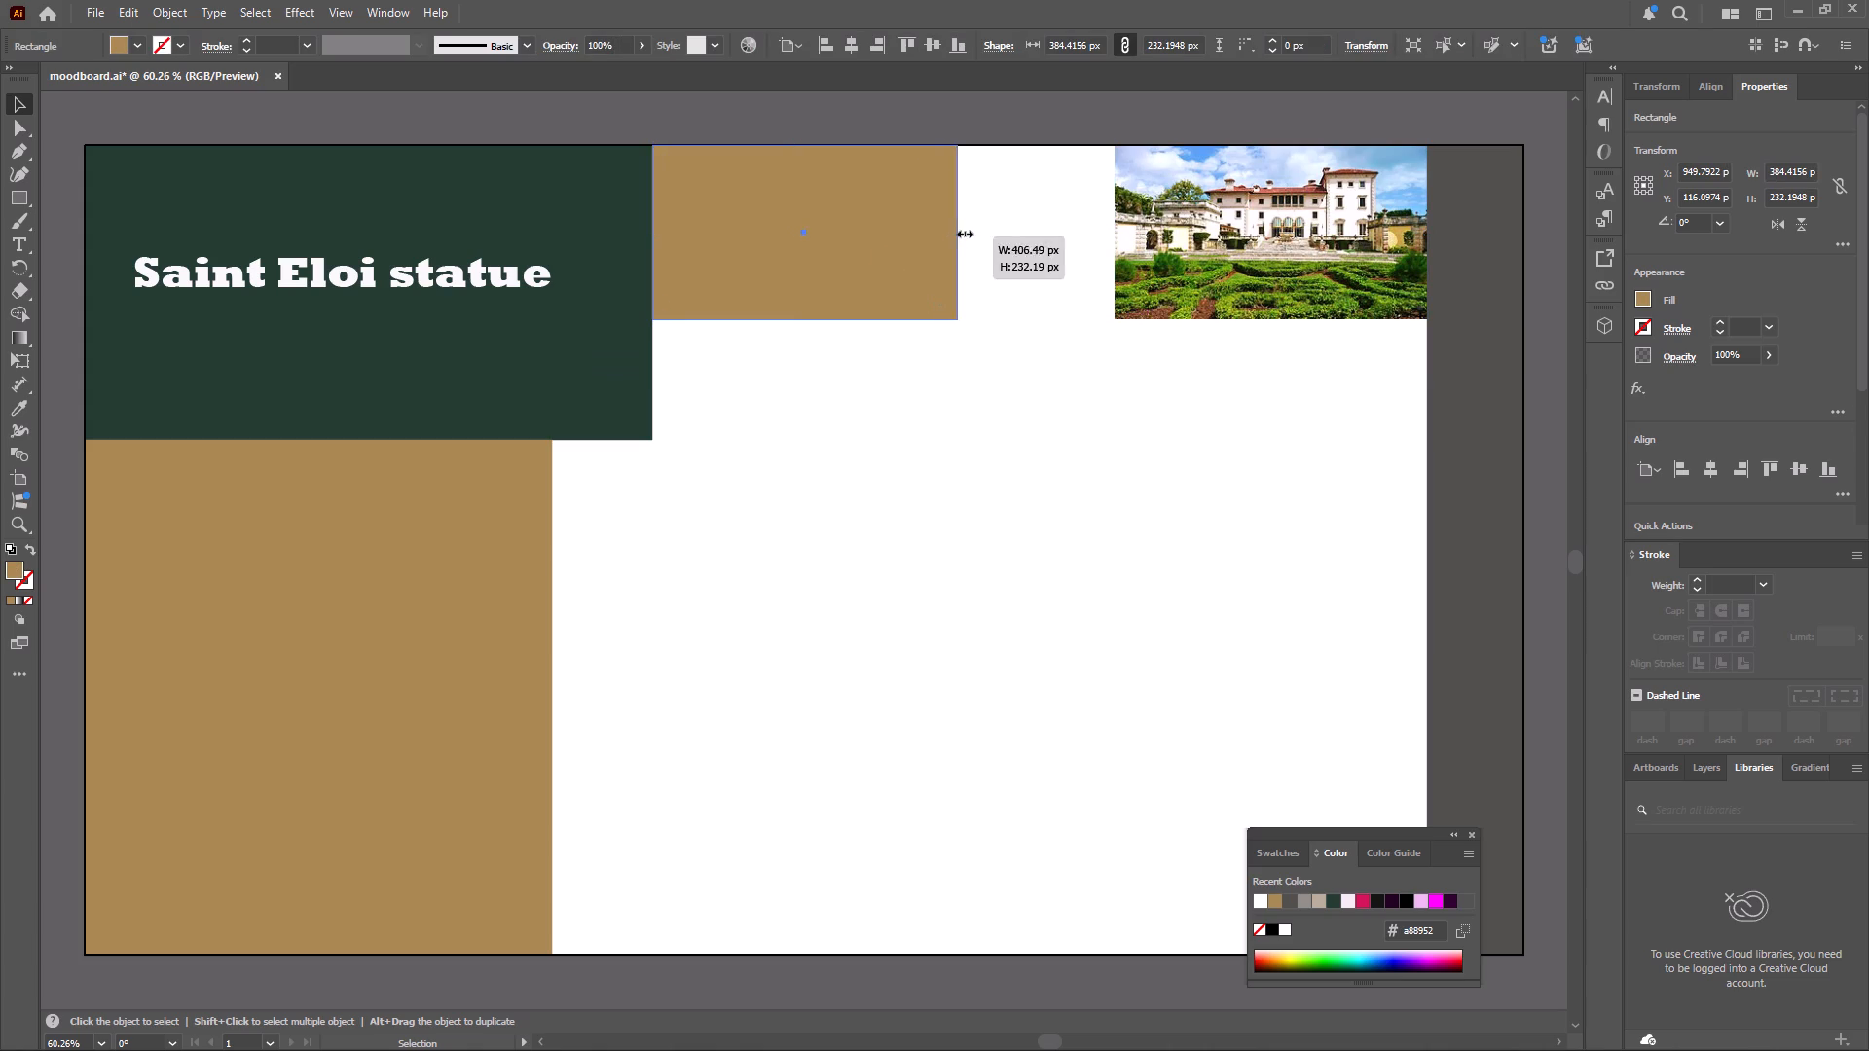
left_click_drag(963, 232, 1114, 231)
left_click(999, 447)
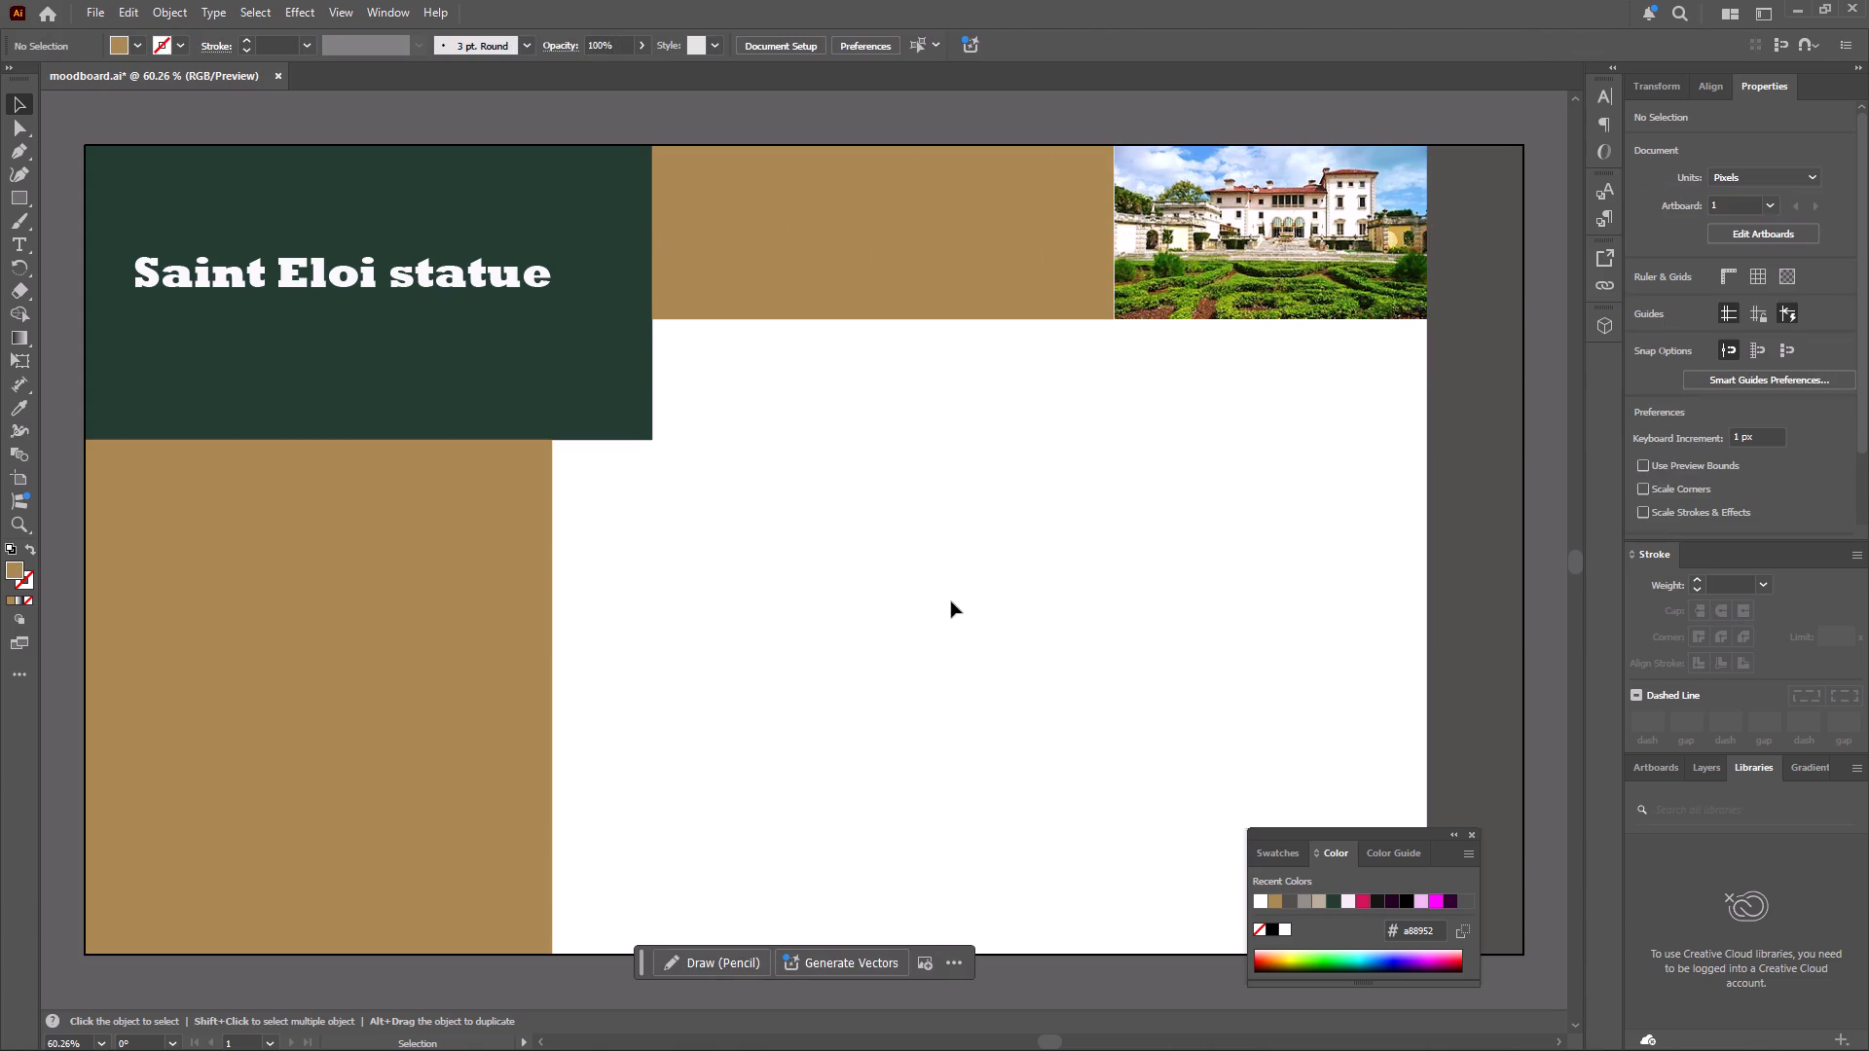
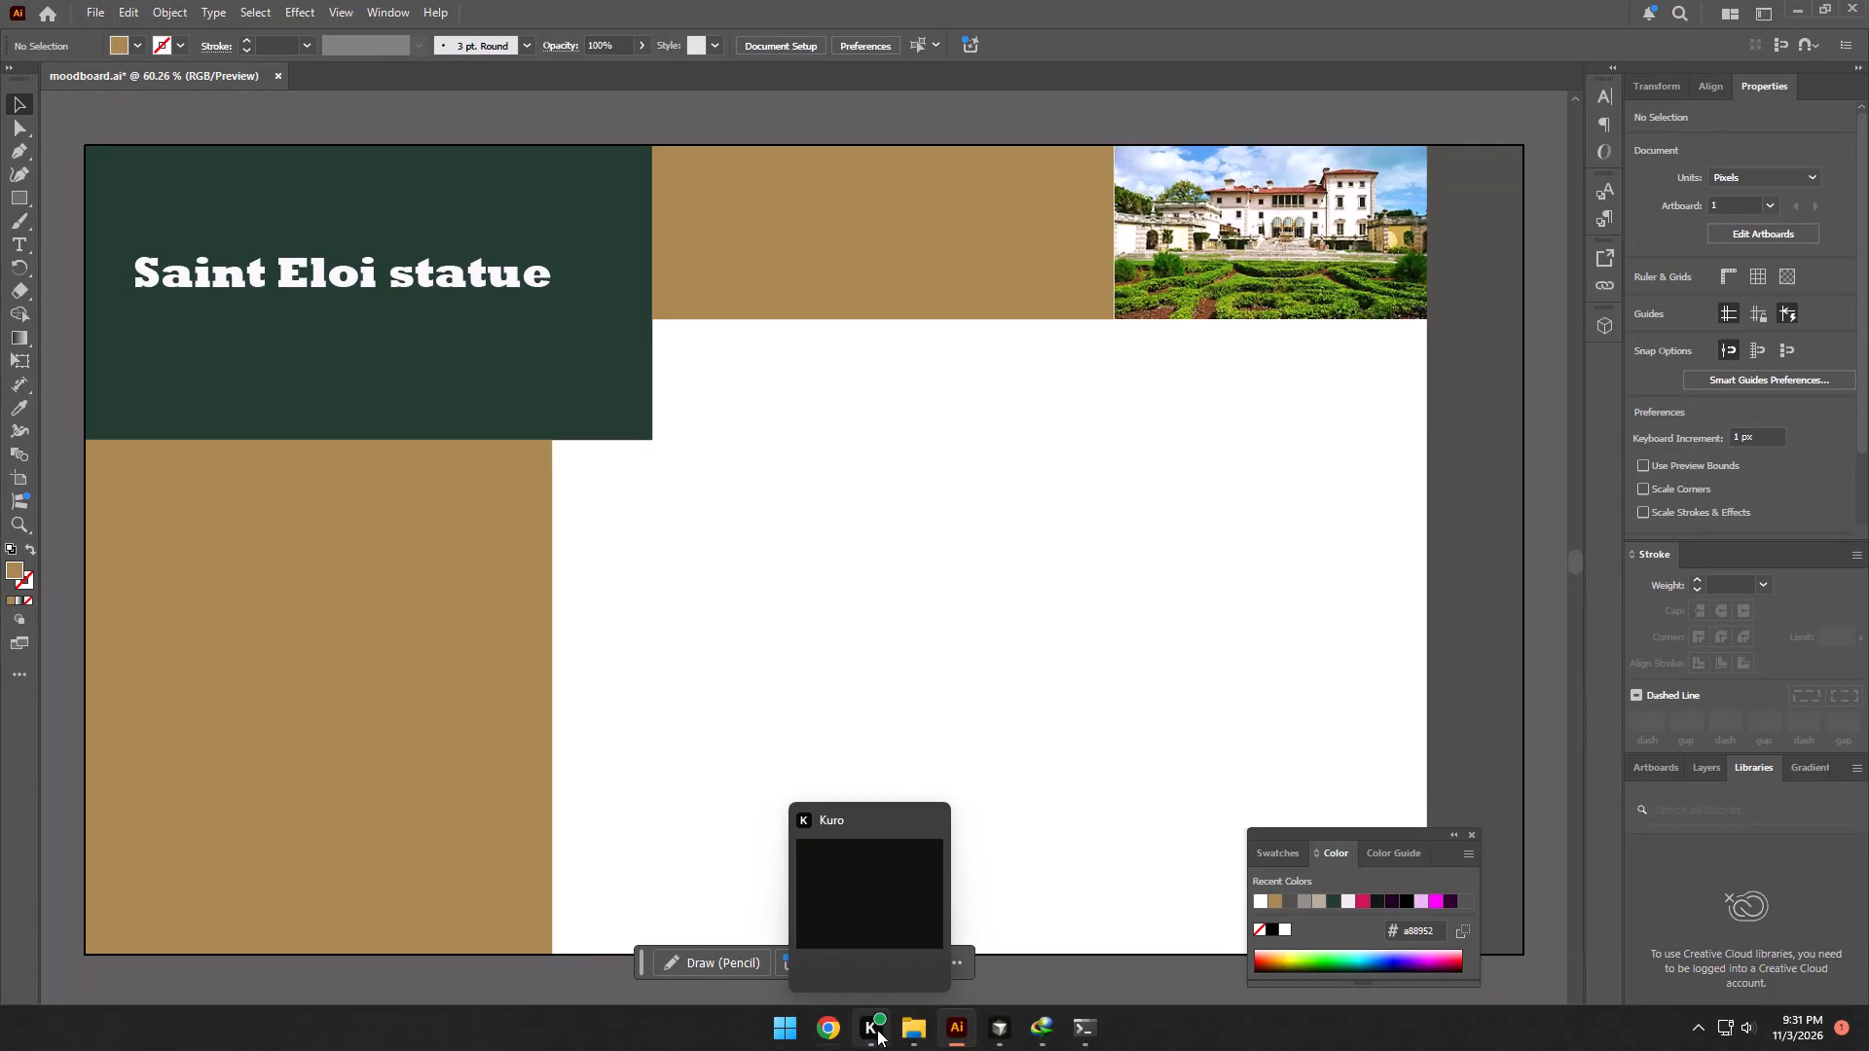
Switch to Chrome, search Google for "saint elois satue" in place of the stone gray search, and open The Metropolitan Museum's Saint Eloi sculpture result.
left_click(839, 1032)
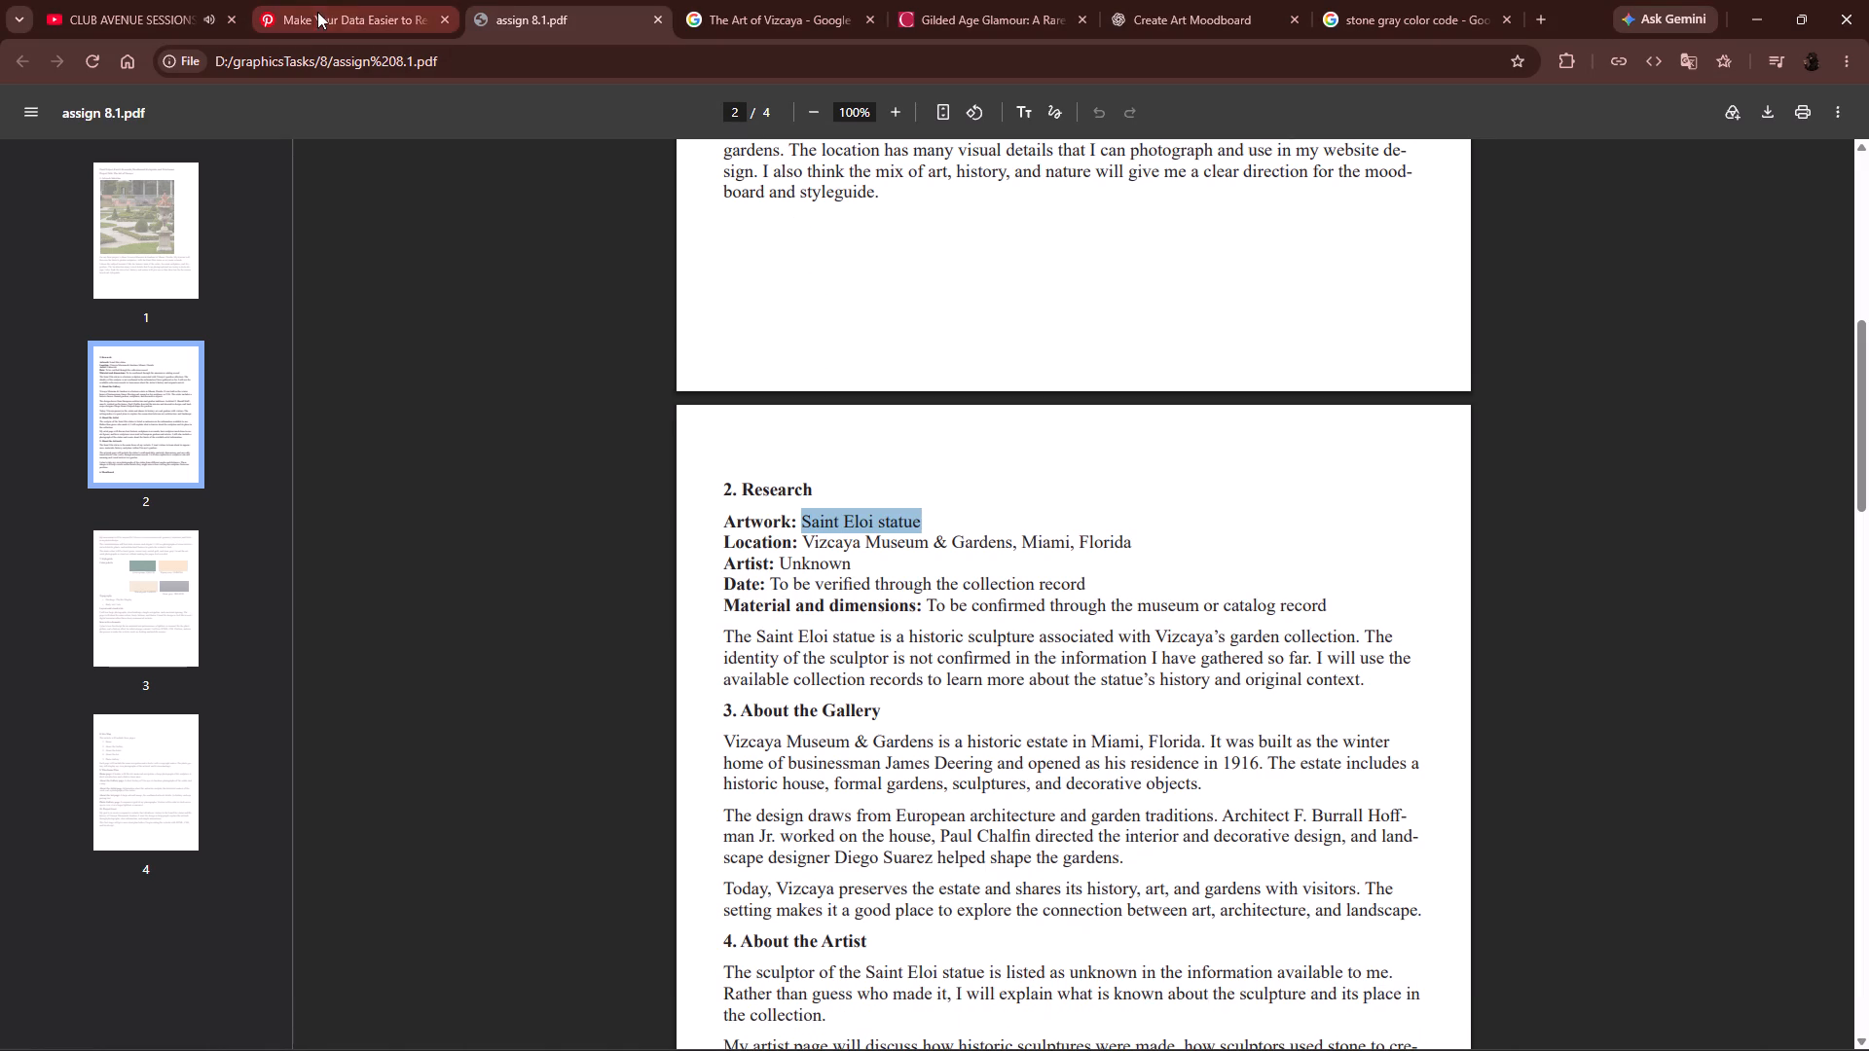
left_click(1342, 12)
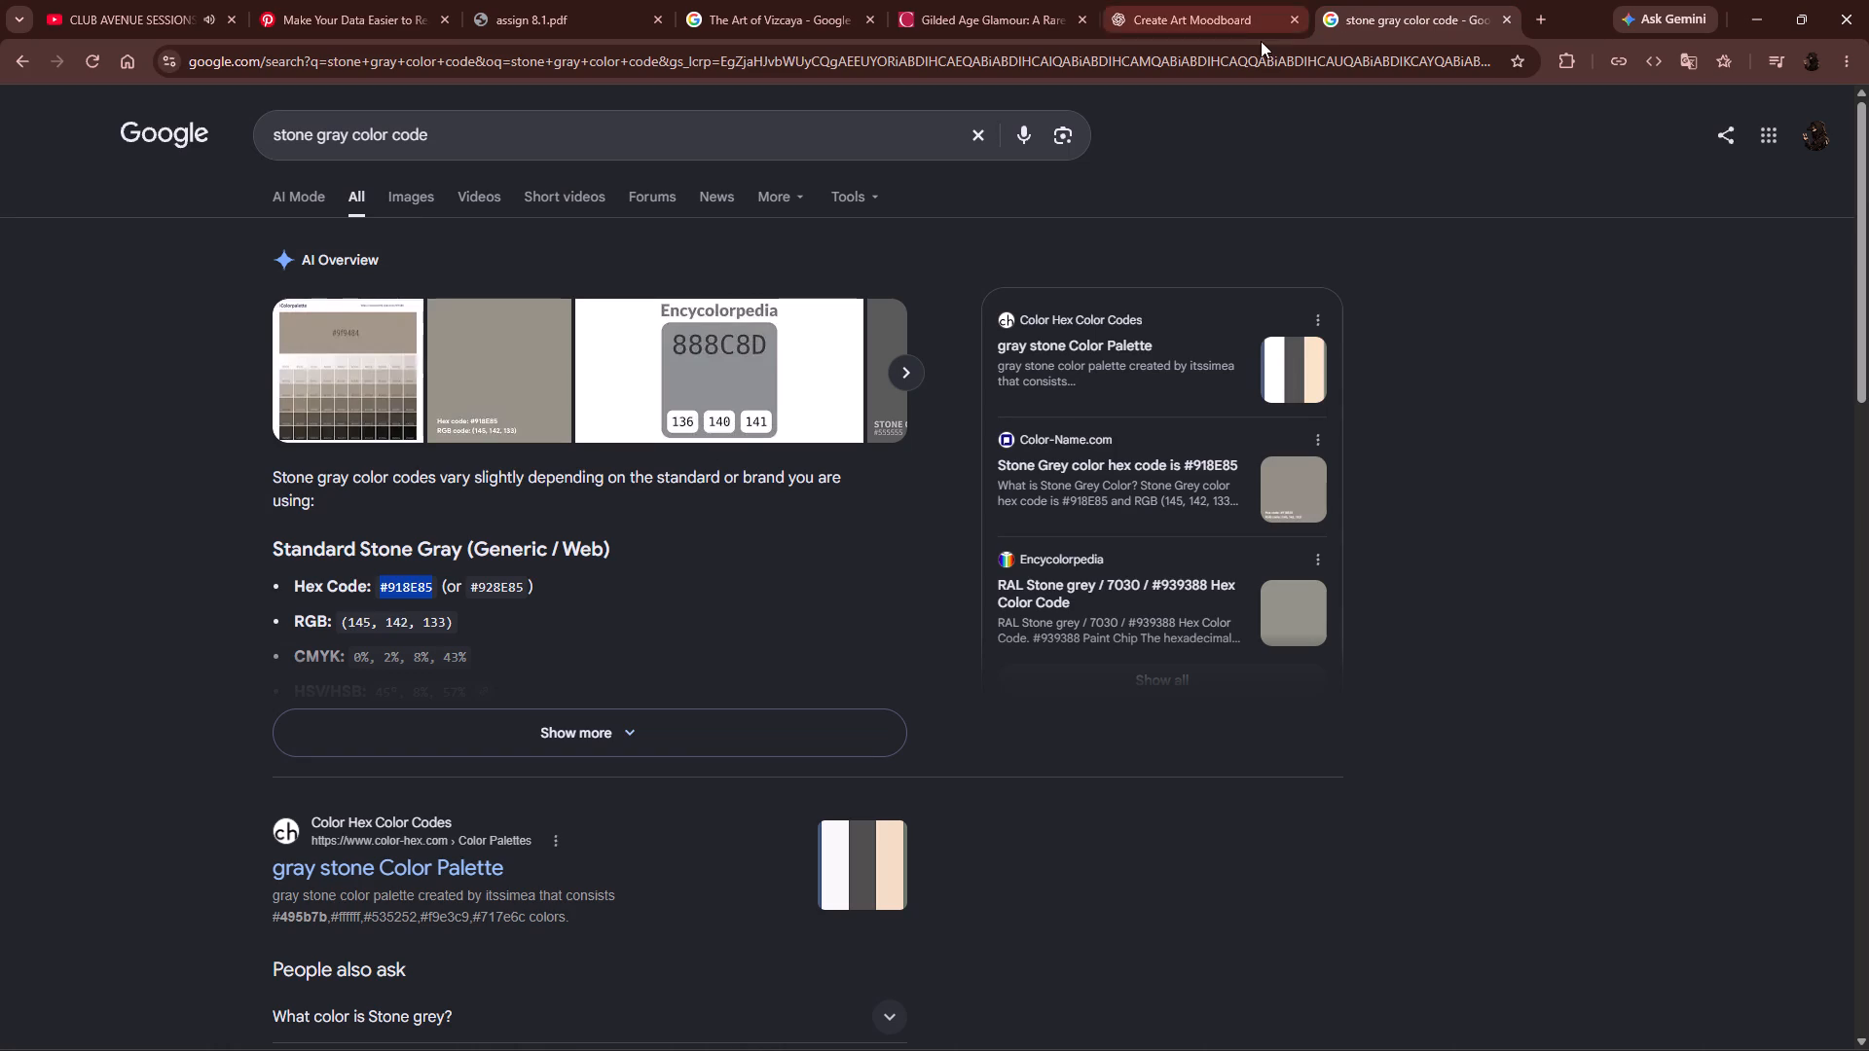
left_click(1260, 59)
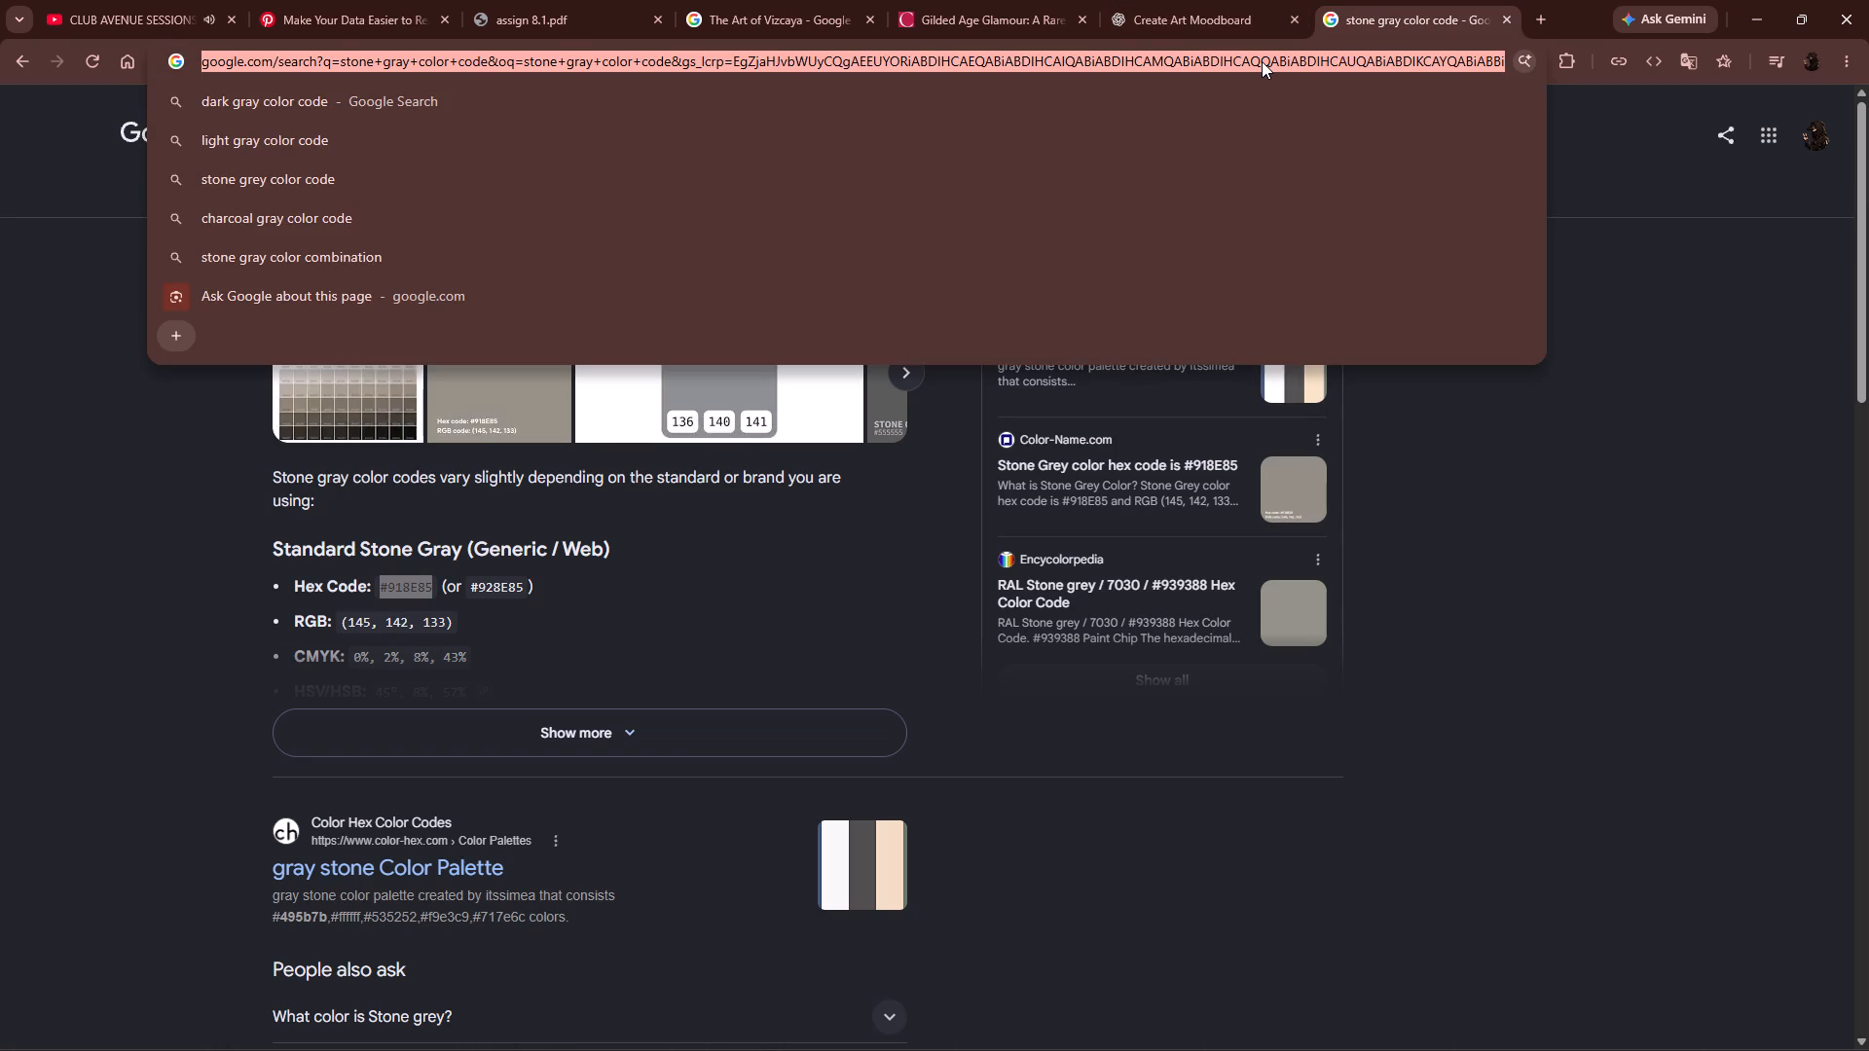
type("saint elois satue")
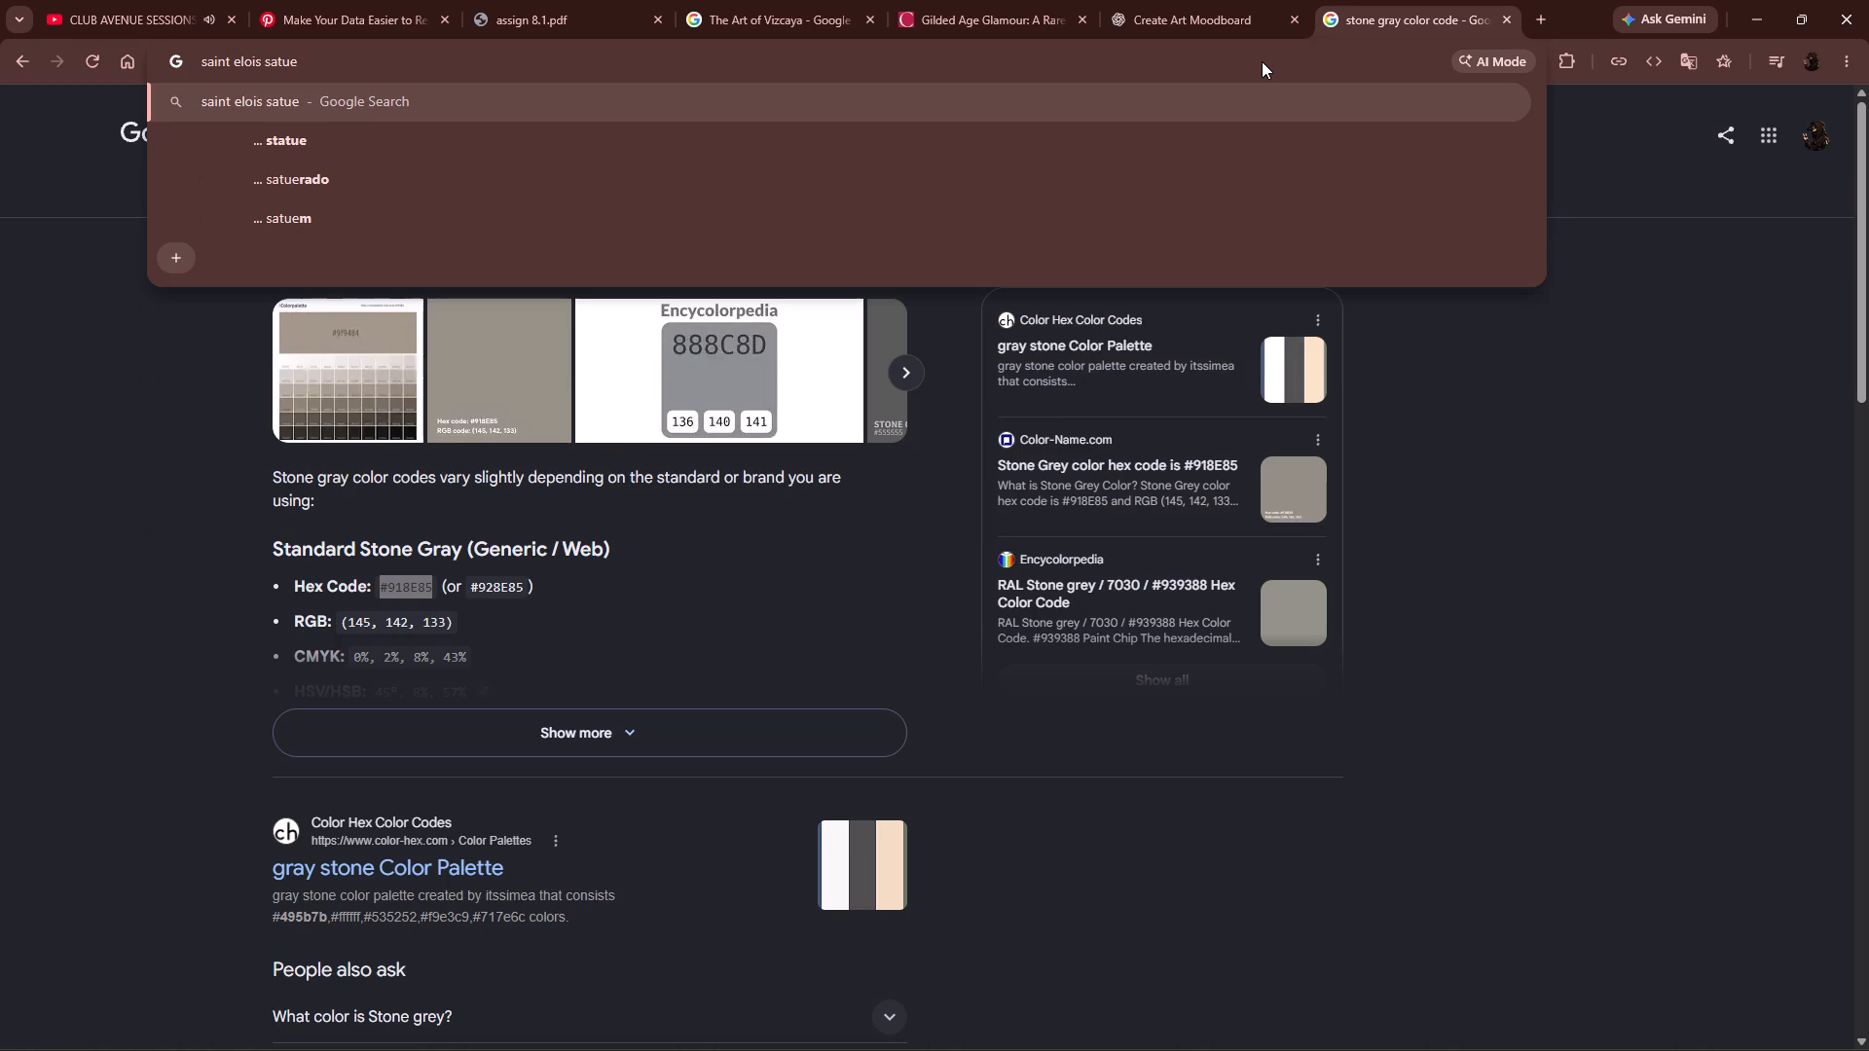
key("Return")
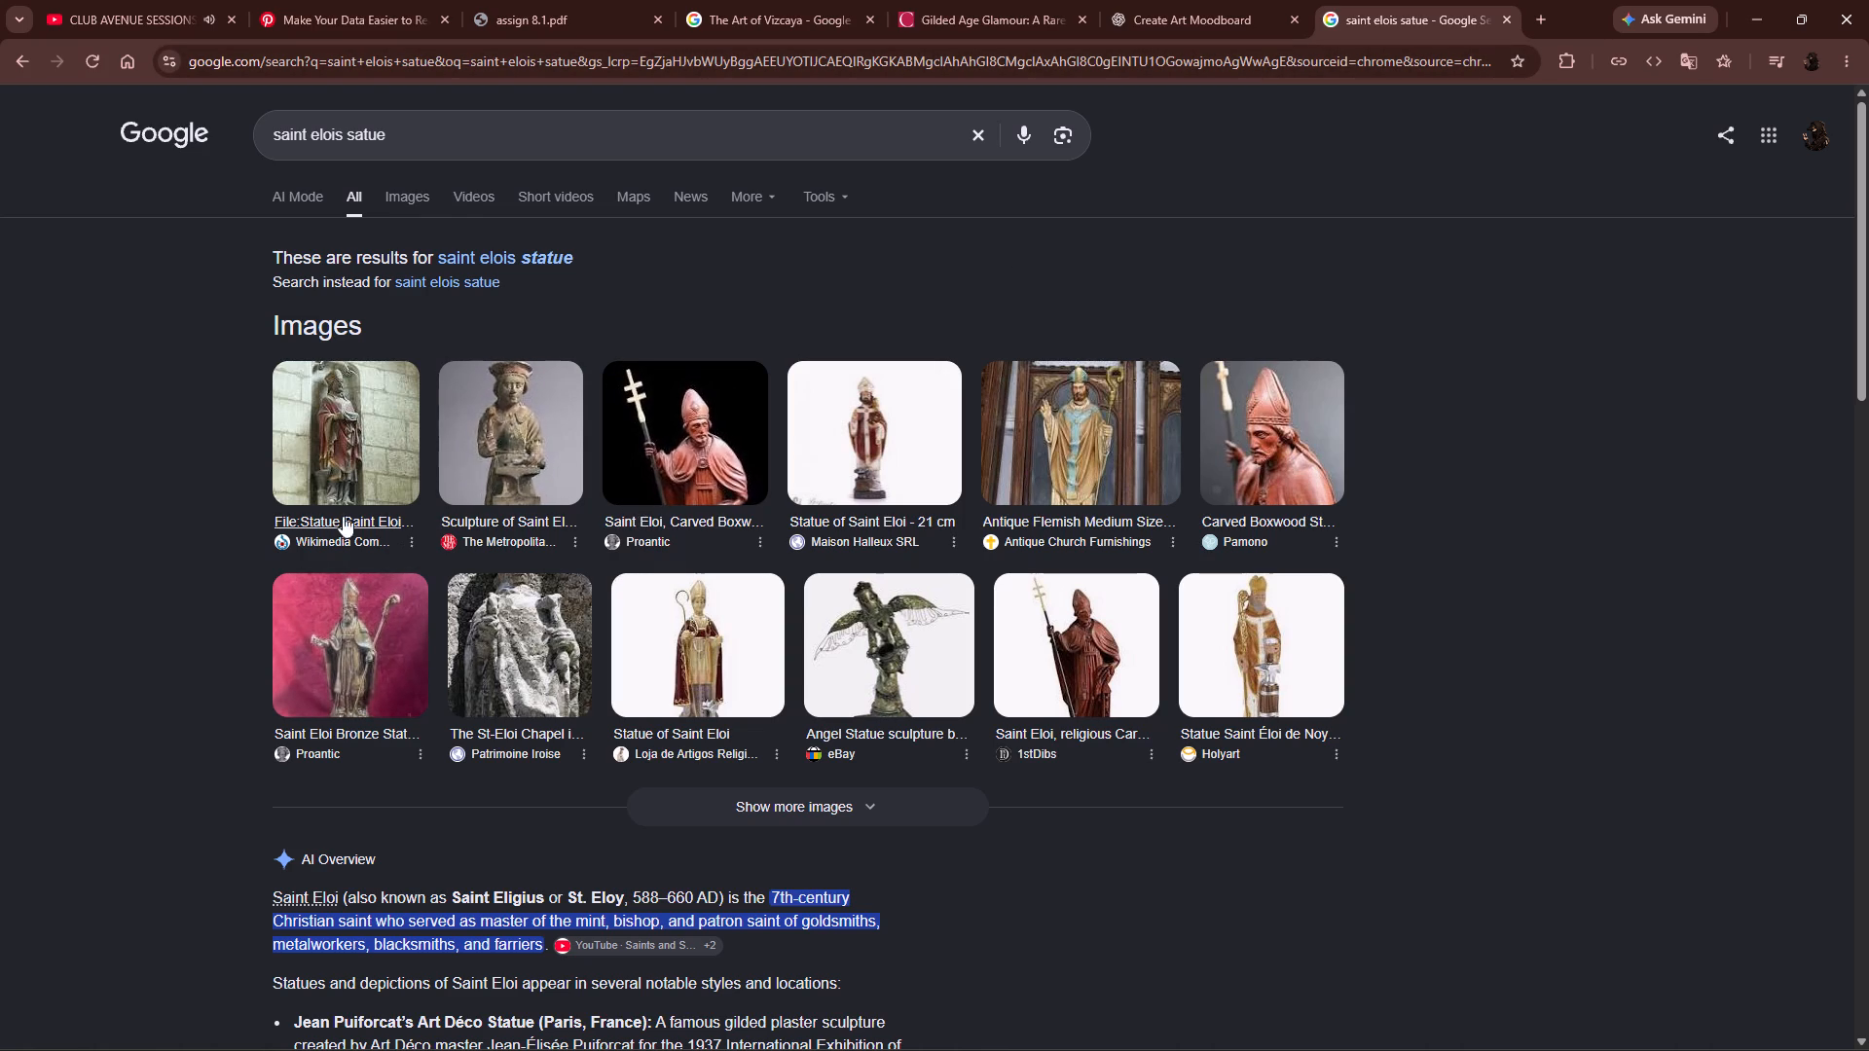
left_click(477, 516)
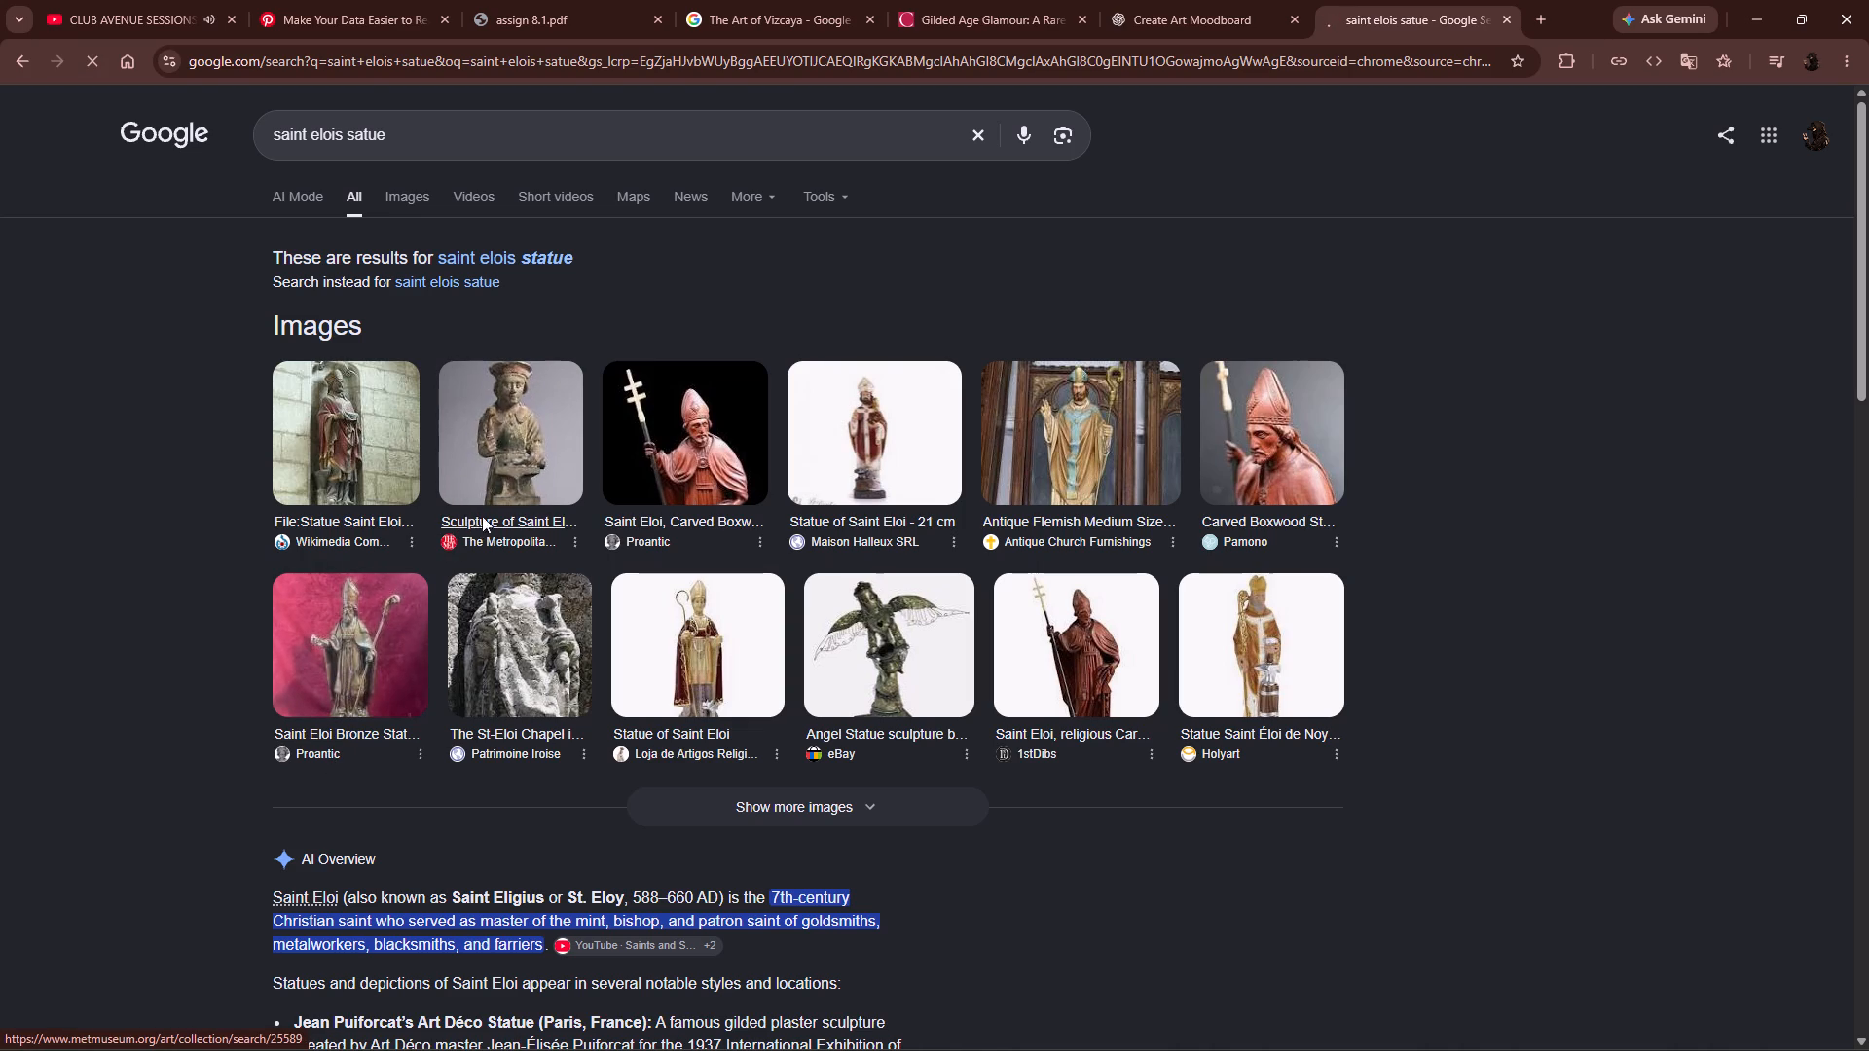
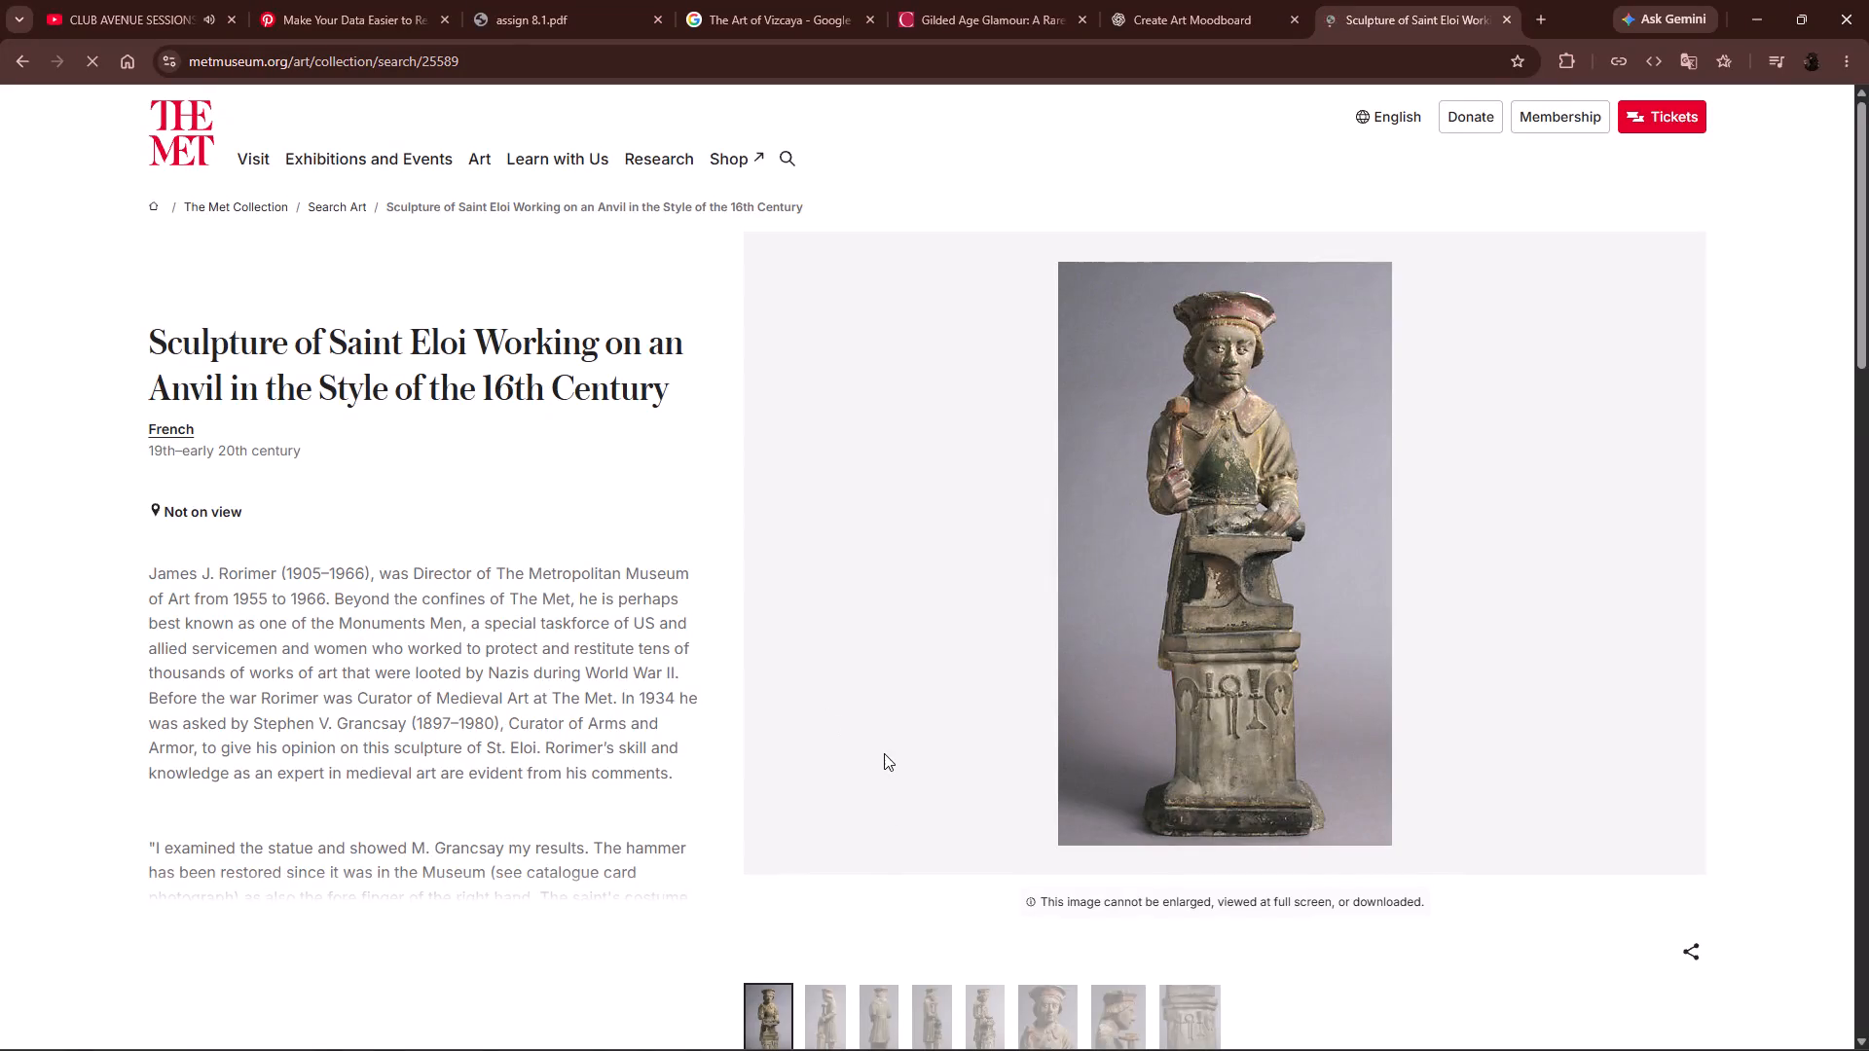
View the fourth photo in the thumbnail gallery of the Saint Eloi sculpture.
scroll(900, 784, "down", 2)
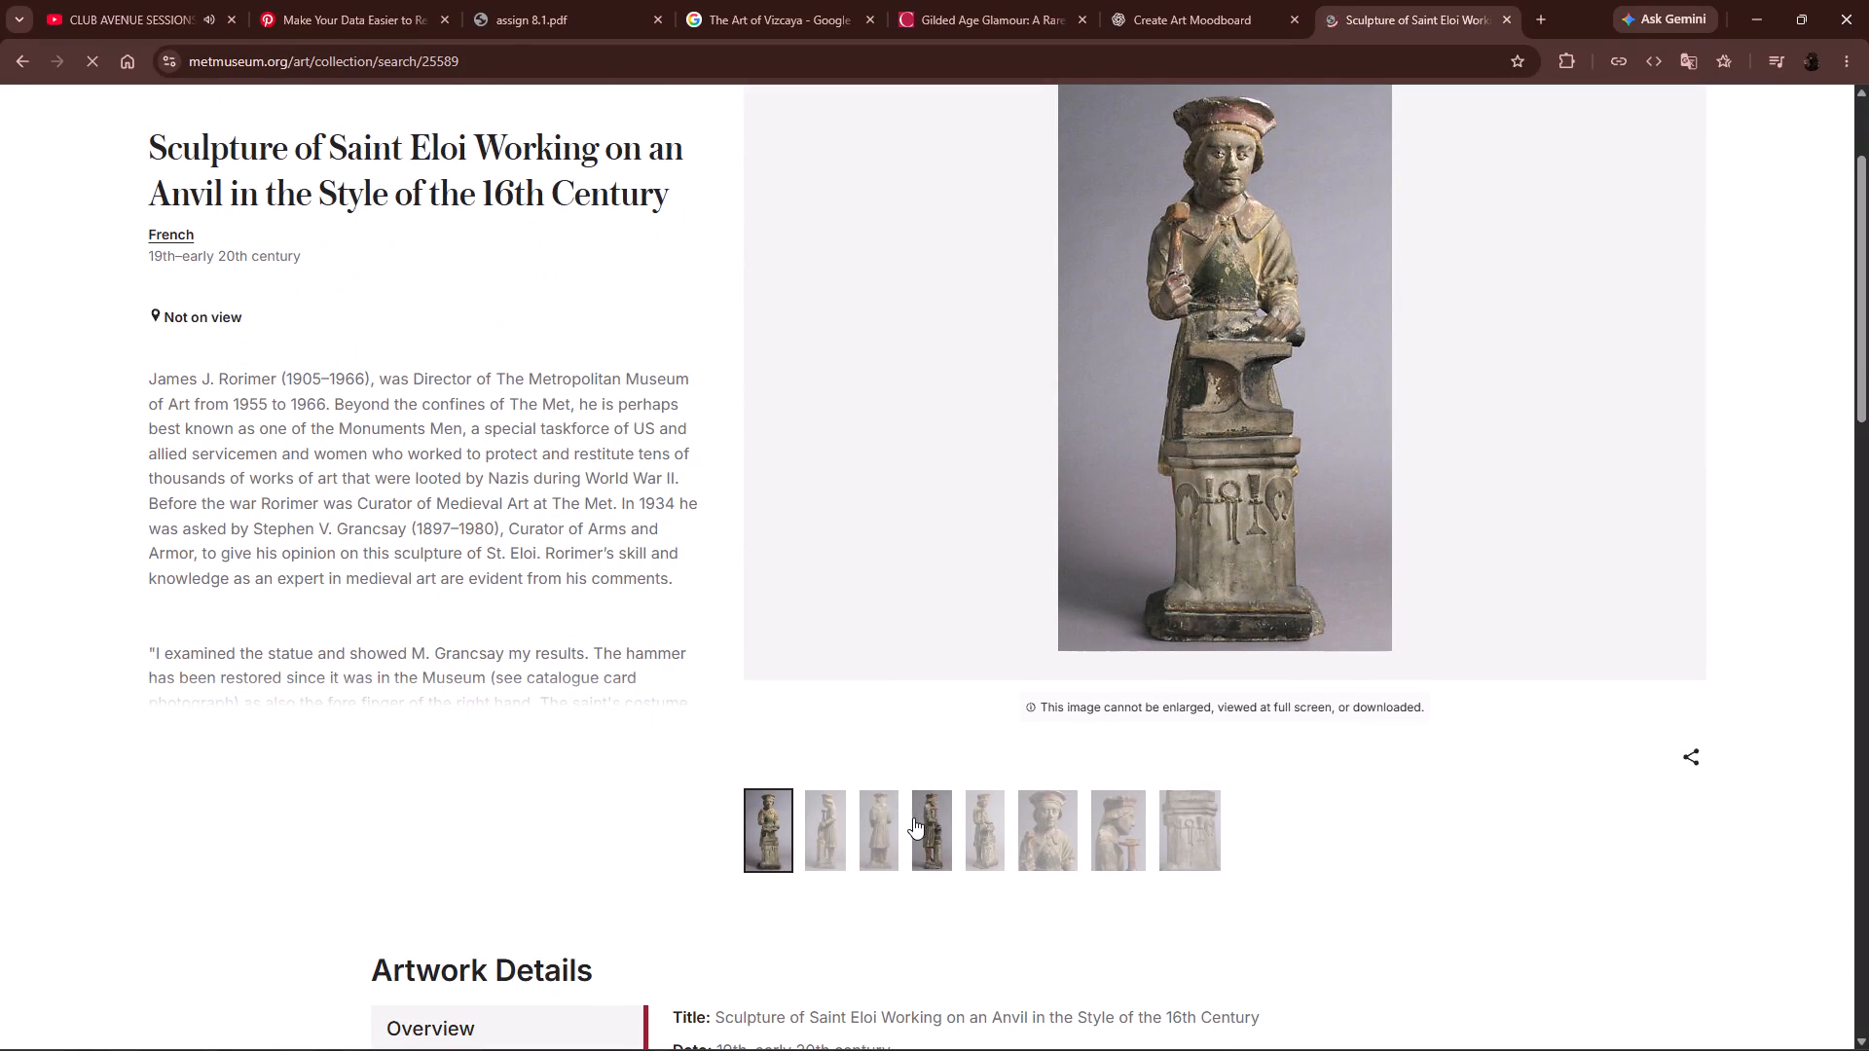
left_click(935, 836)
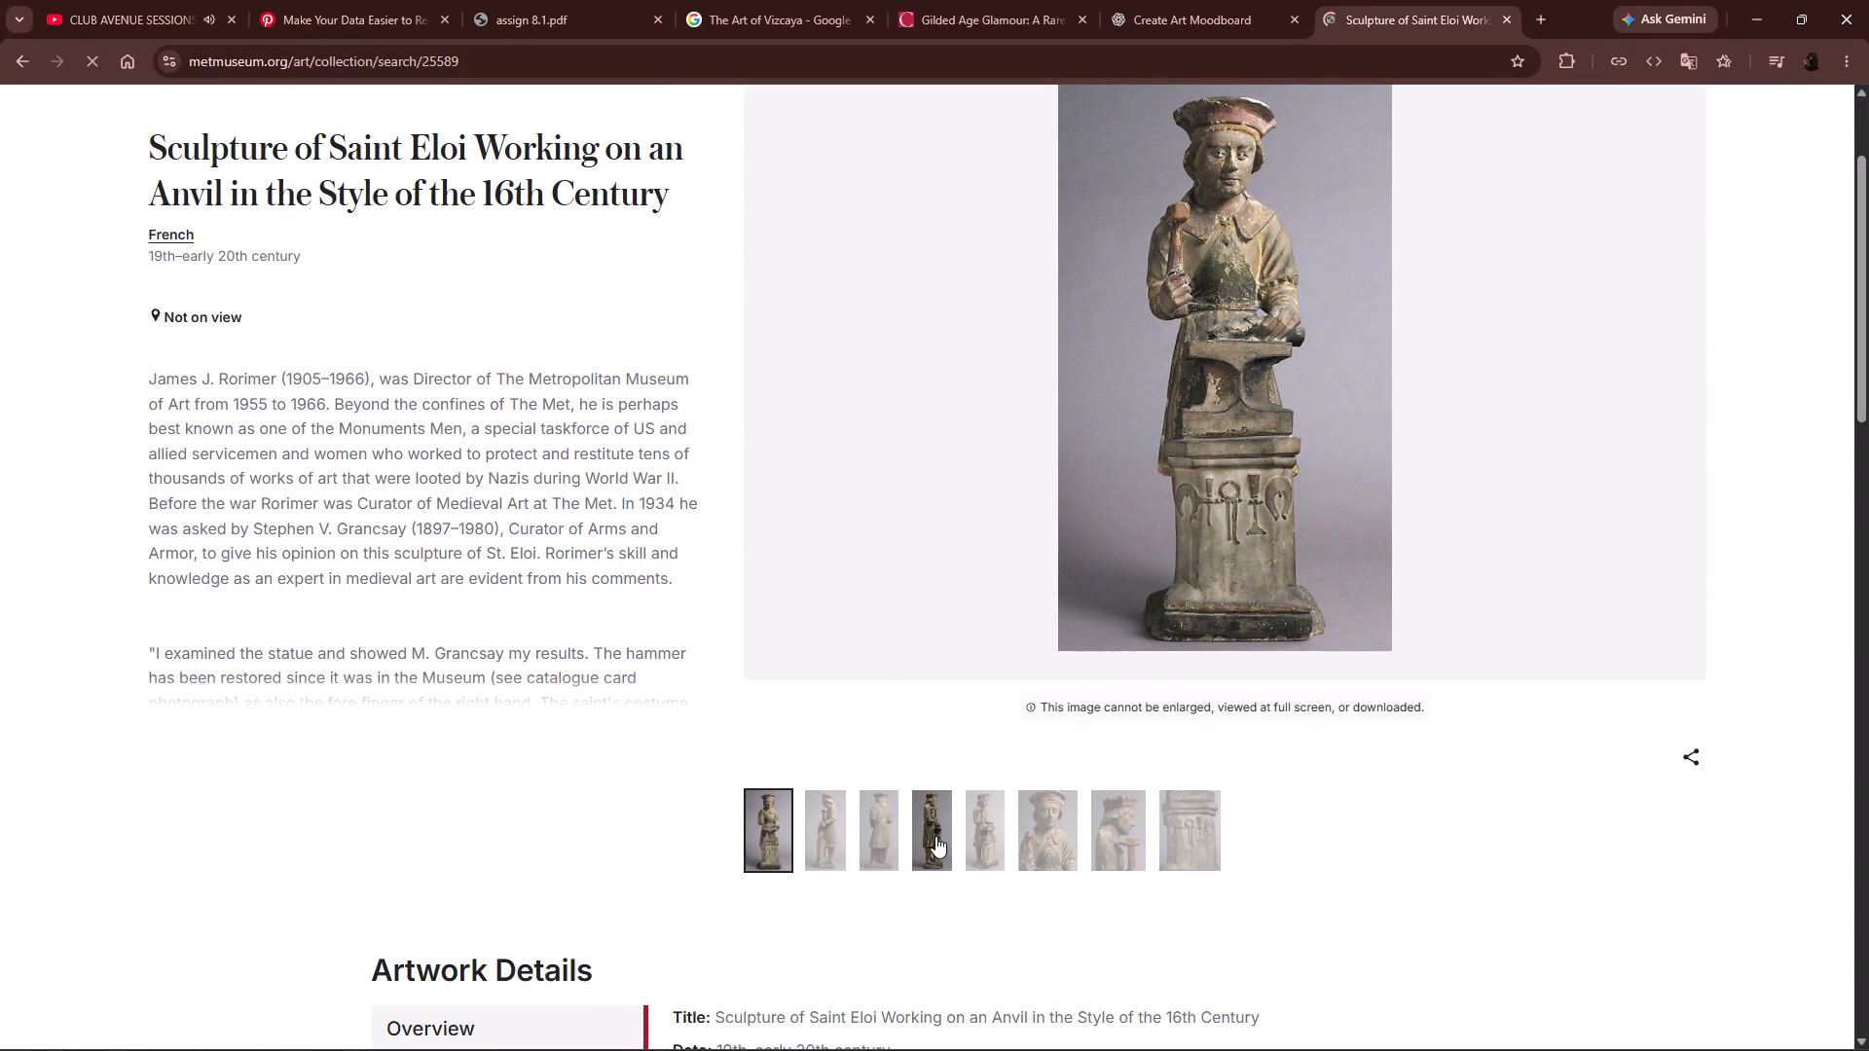
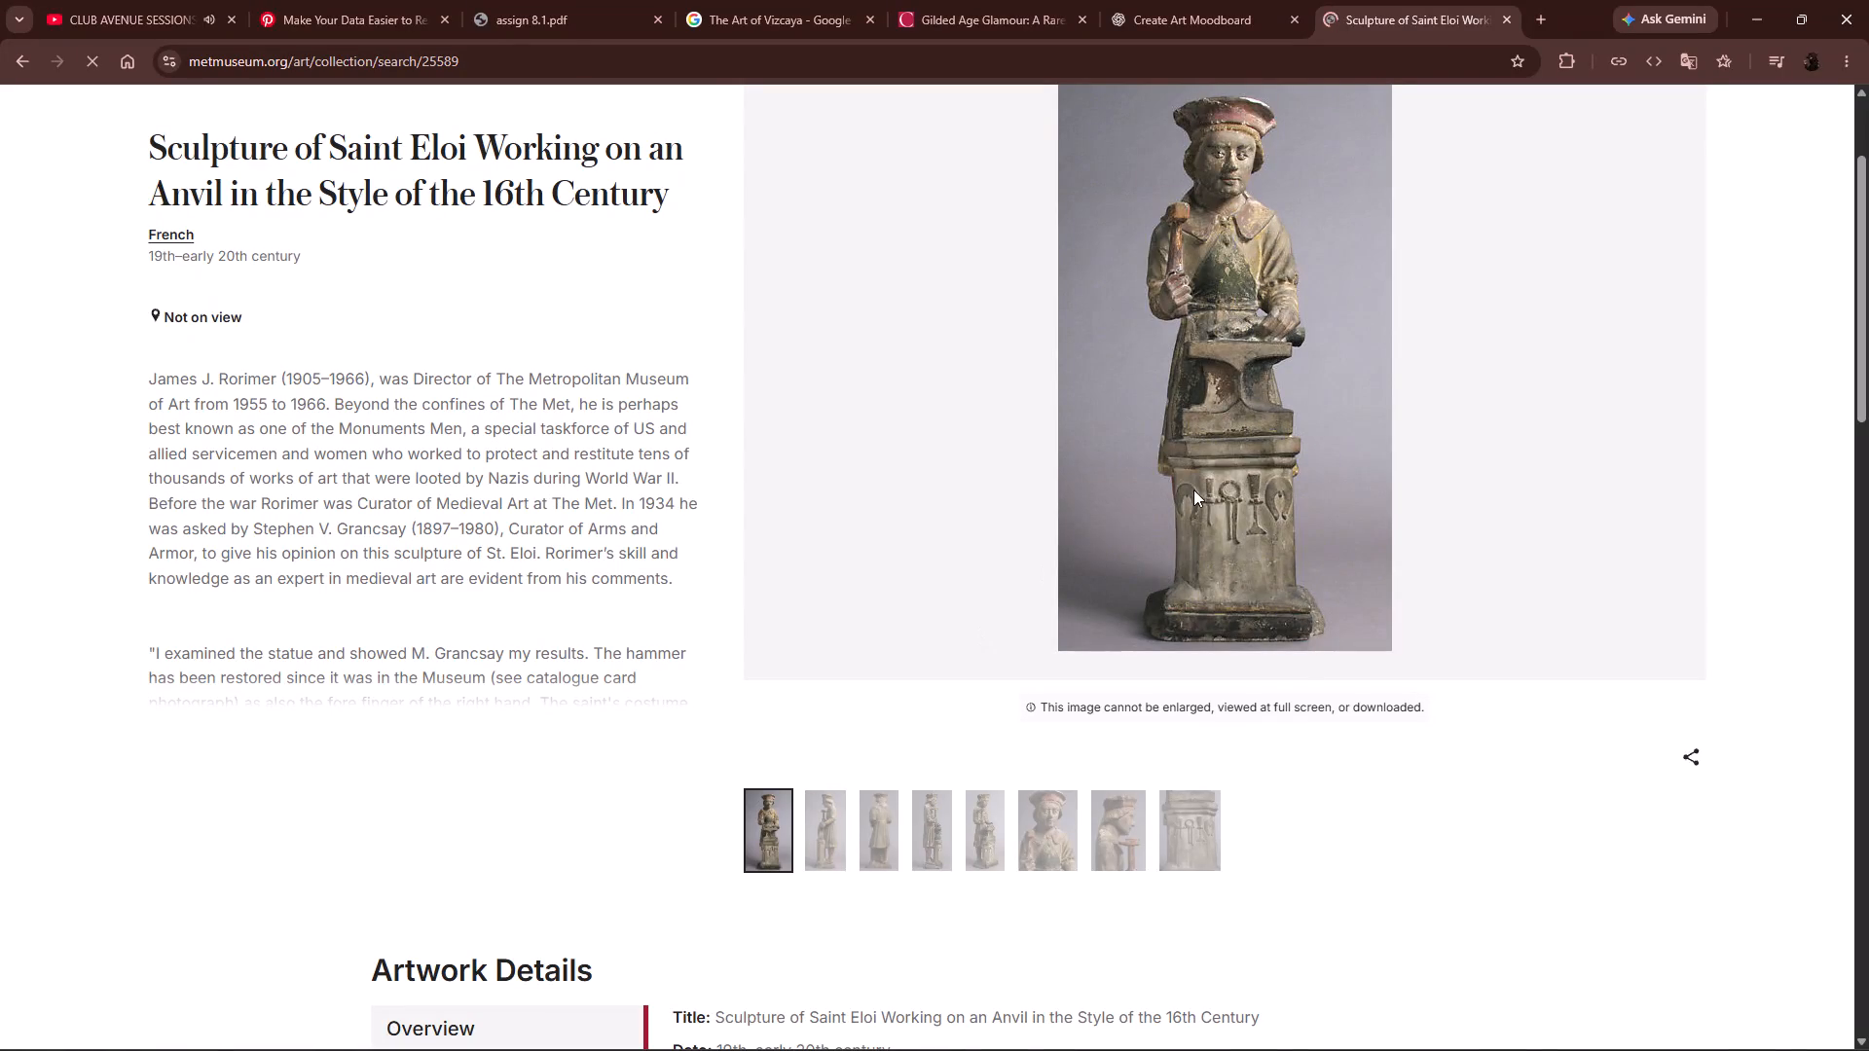
Inspect the page code behind the main Saint Eloi sculpture photo, and close the inspector.
right_click(1191, 484)
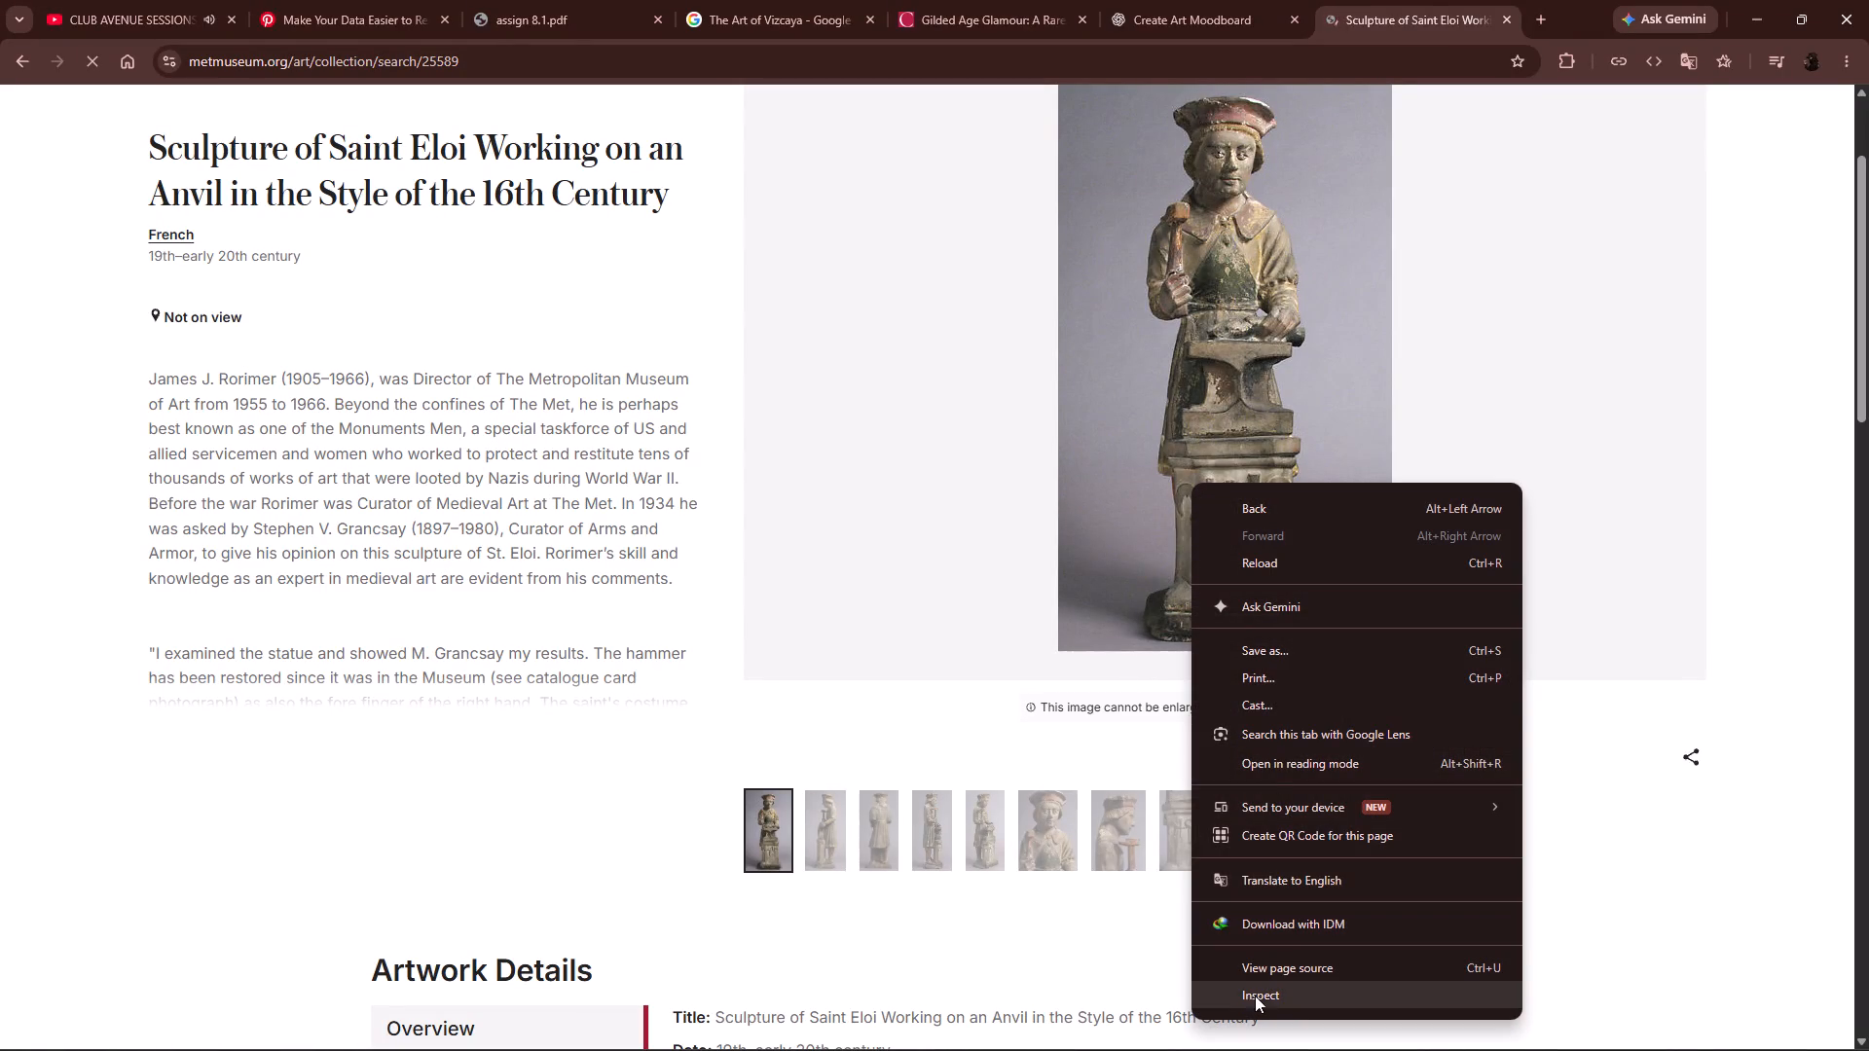
left_click(1256, 1004)
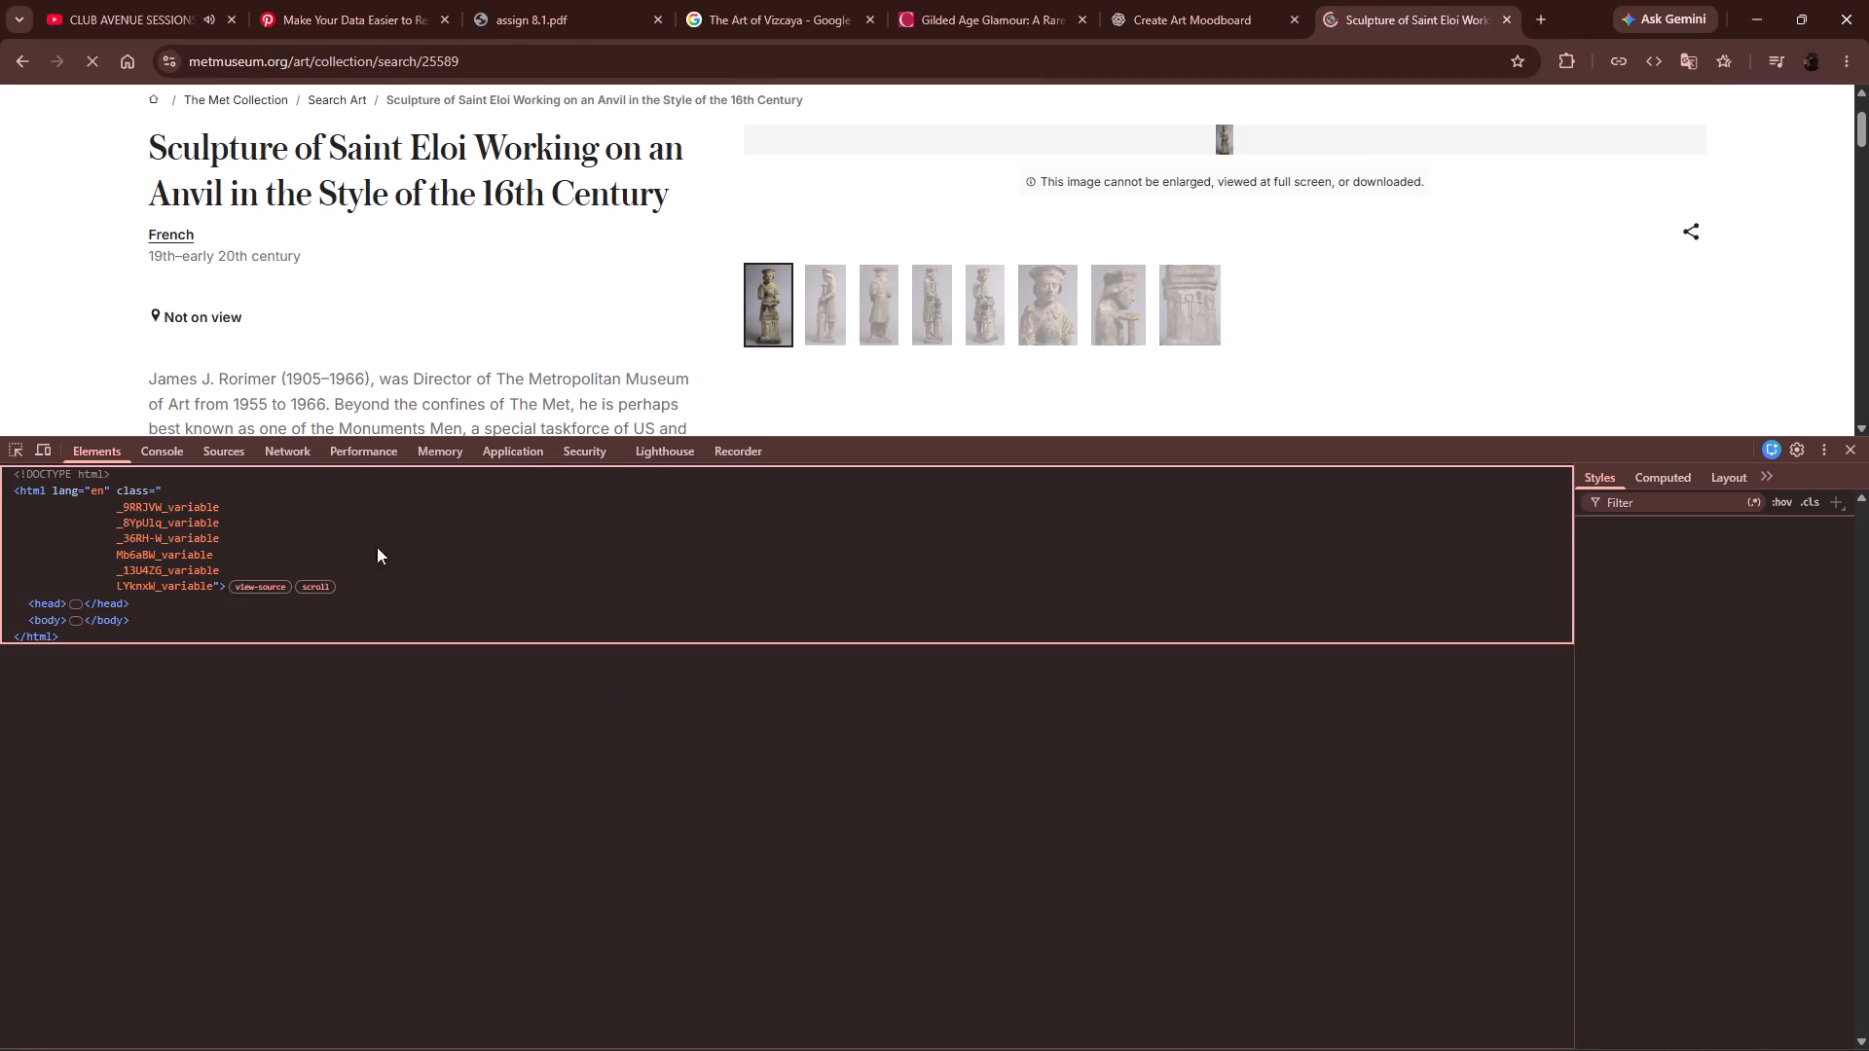
scroll(443, 257, "down", 1)
scroll(443, 257, "up", 2)
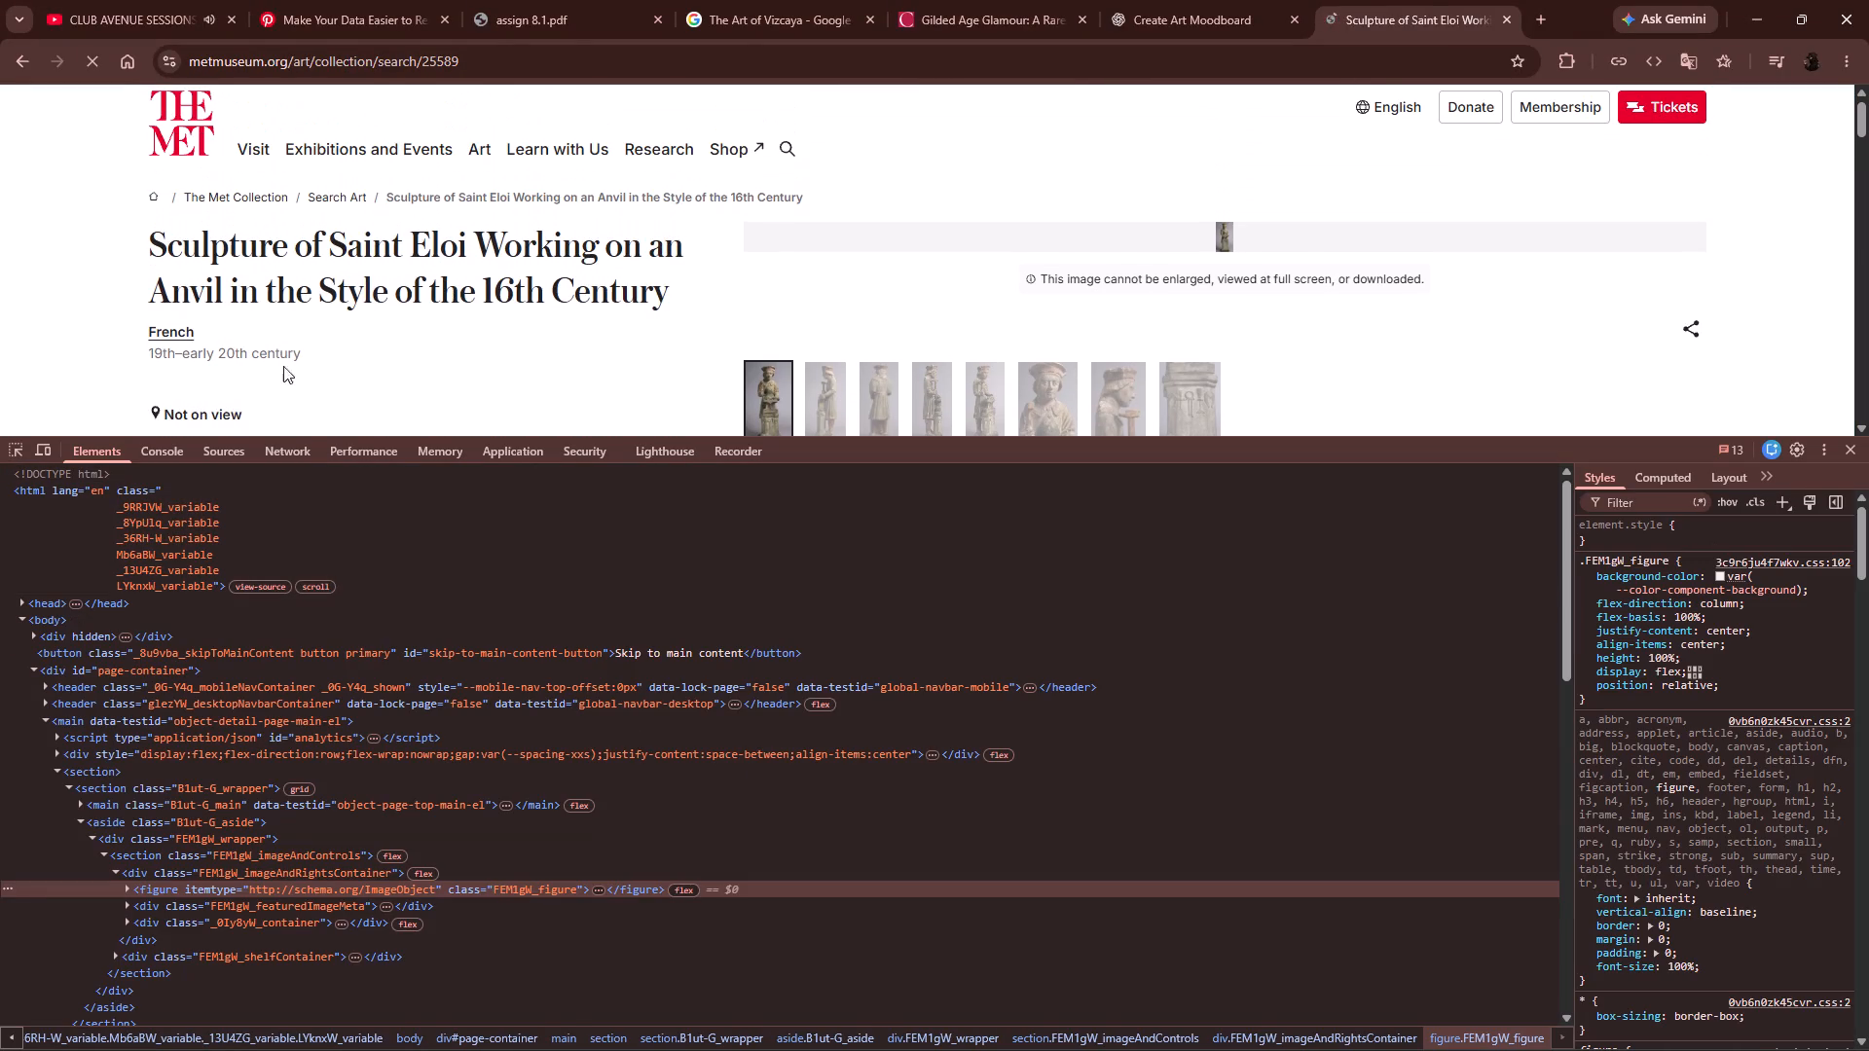
left_click(19, 445)
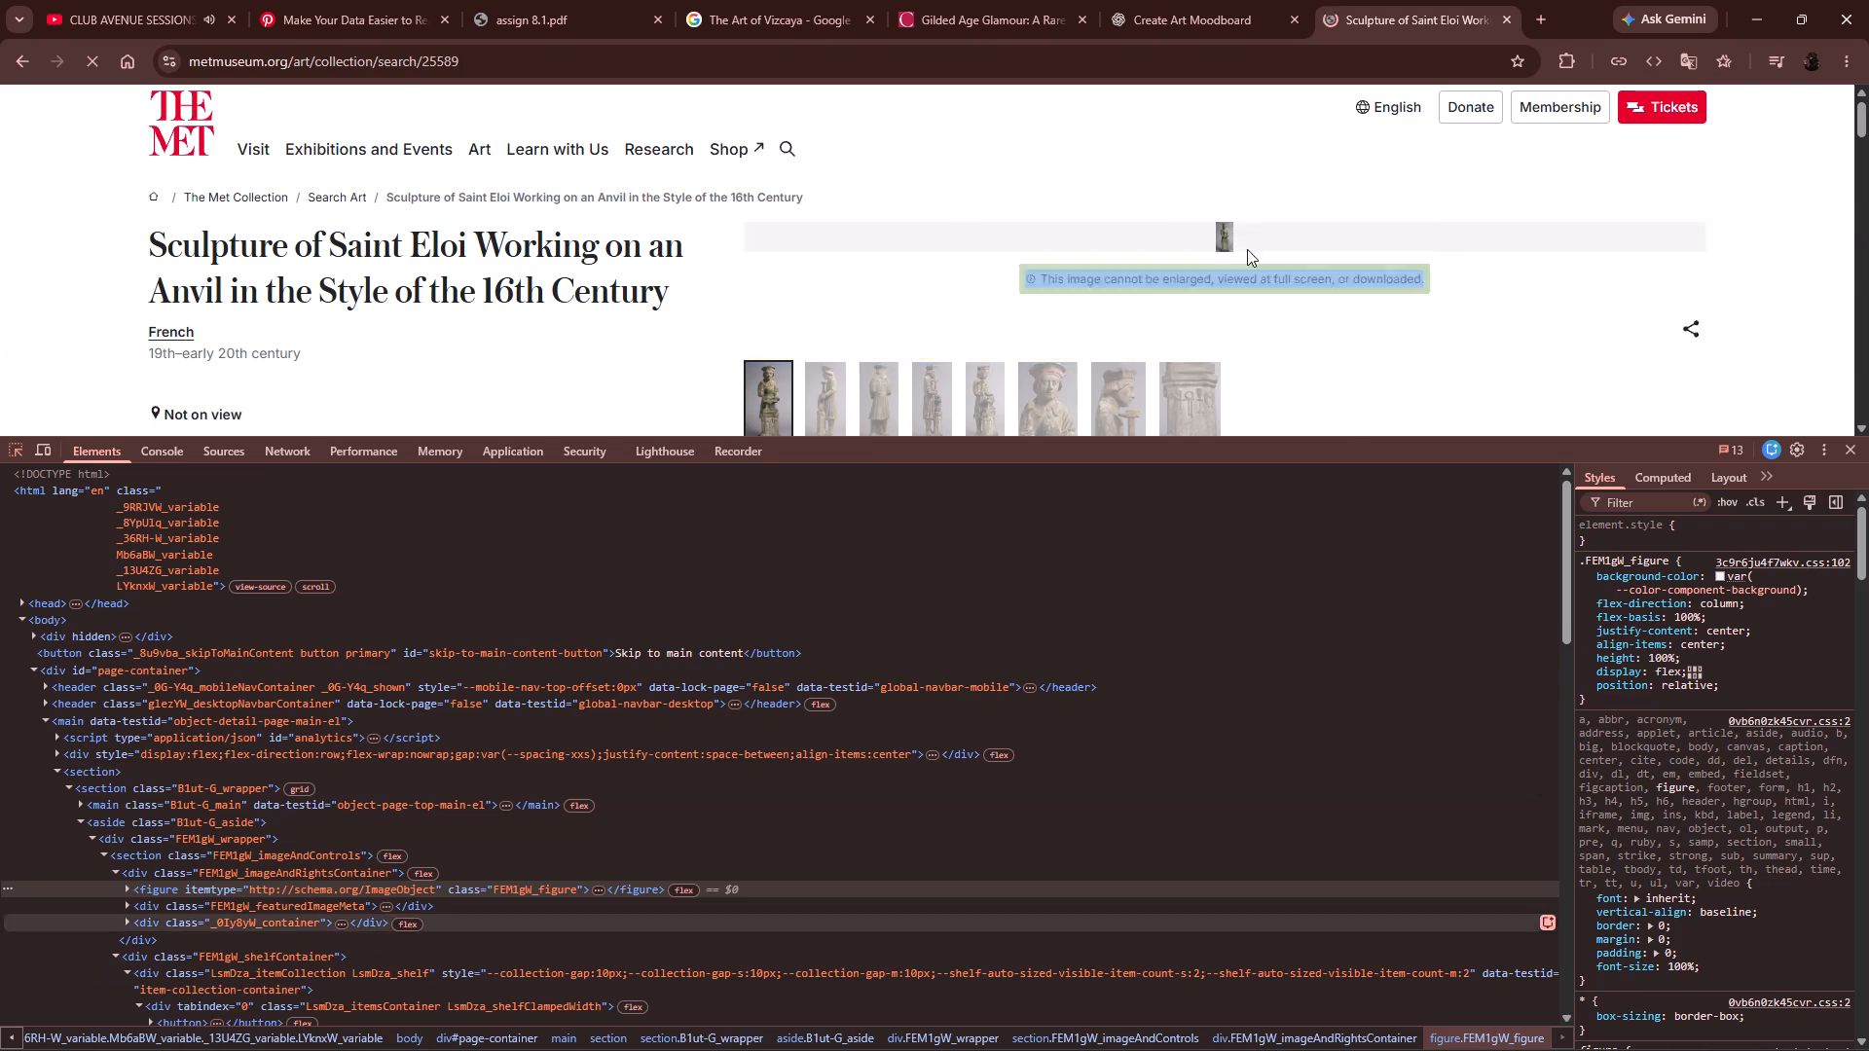
left_click(1226, 233)
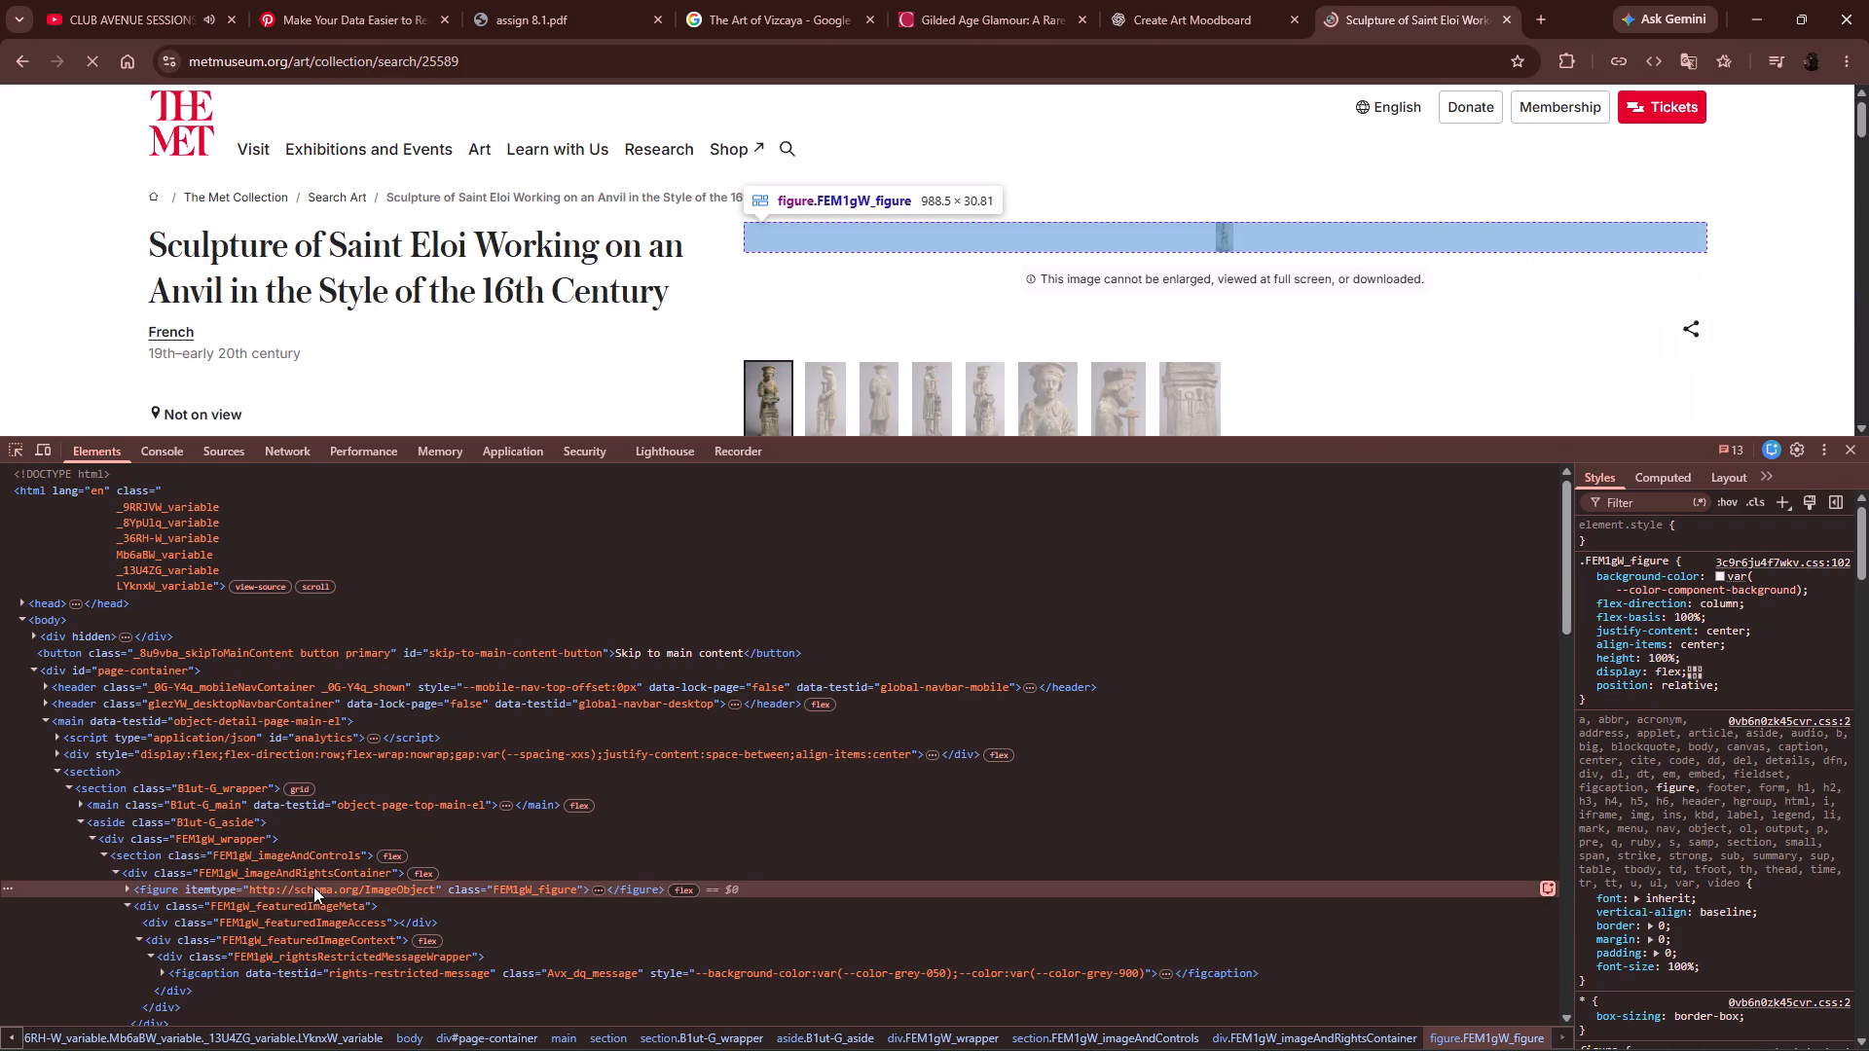
left_click(1843, 447)
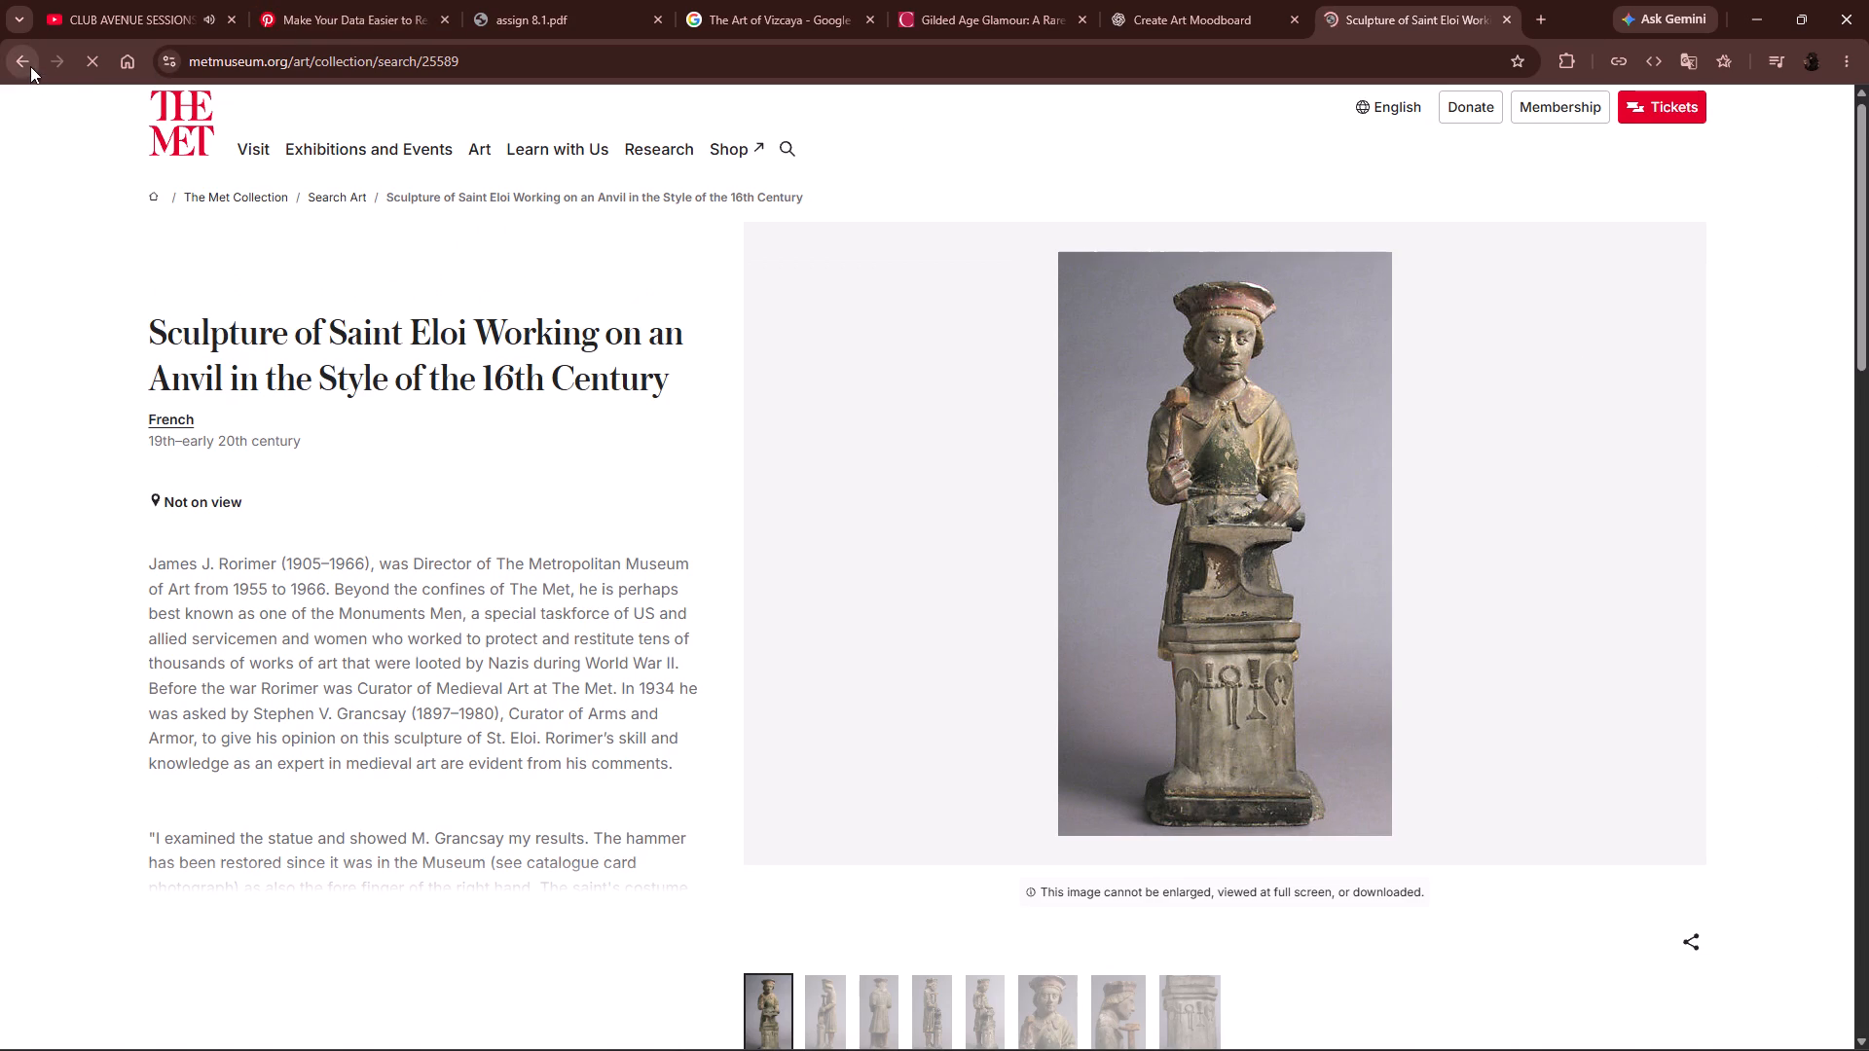
Return to the Google results for the Saint Eloi statue search.
left_click(30, 62)
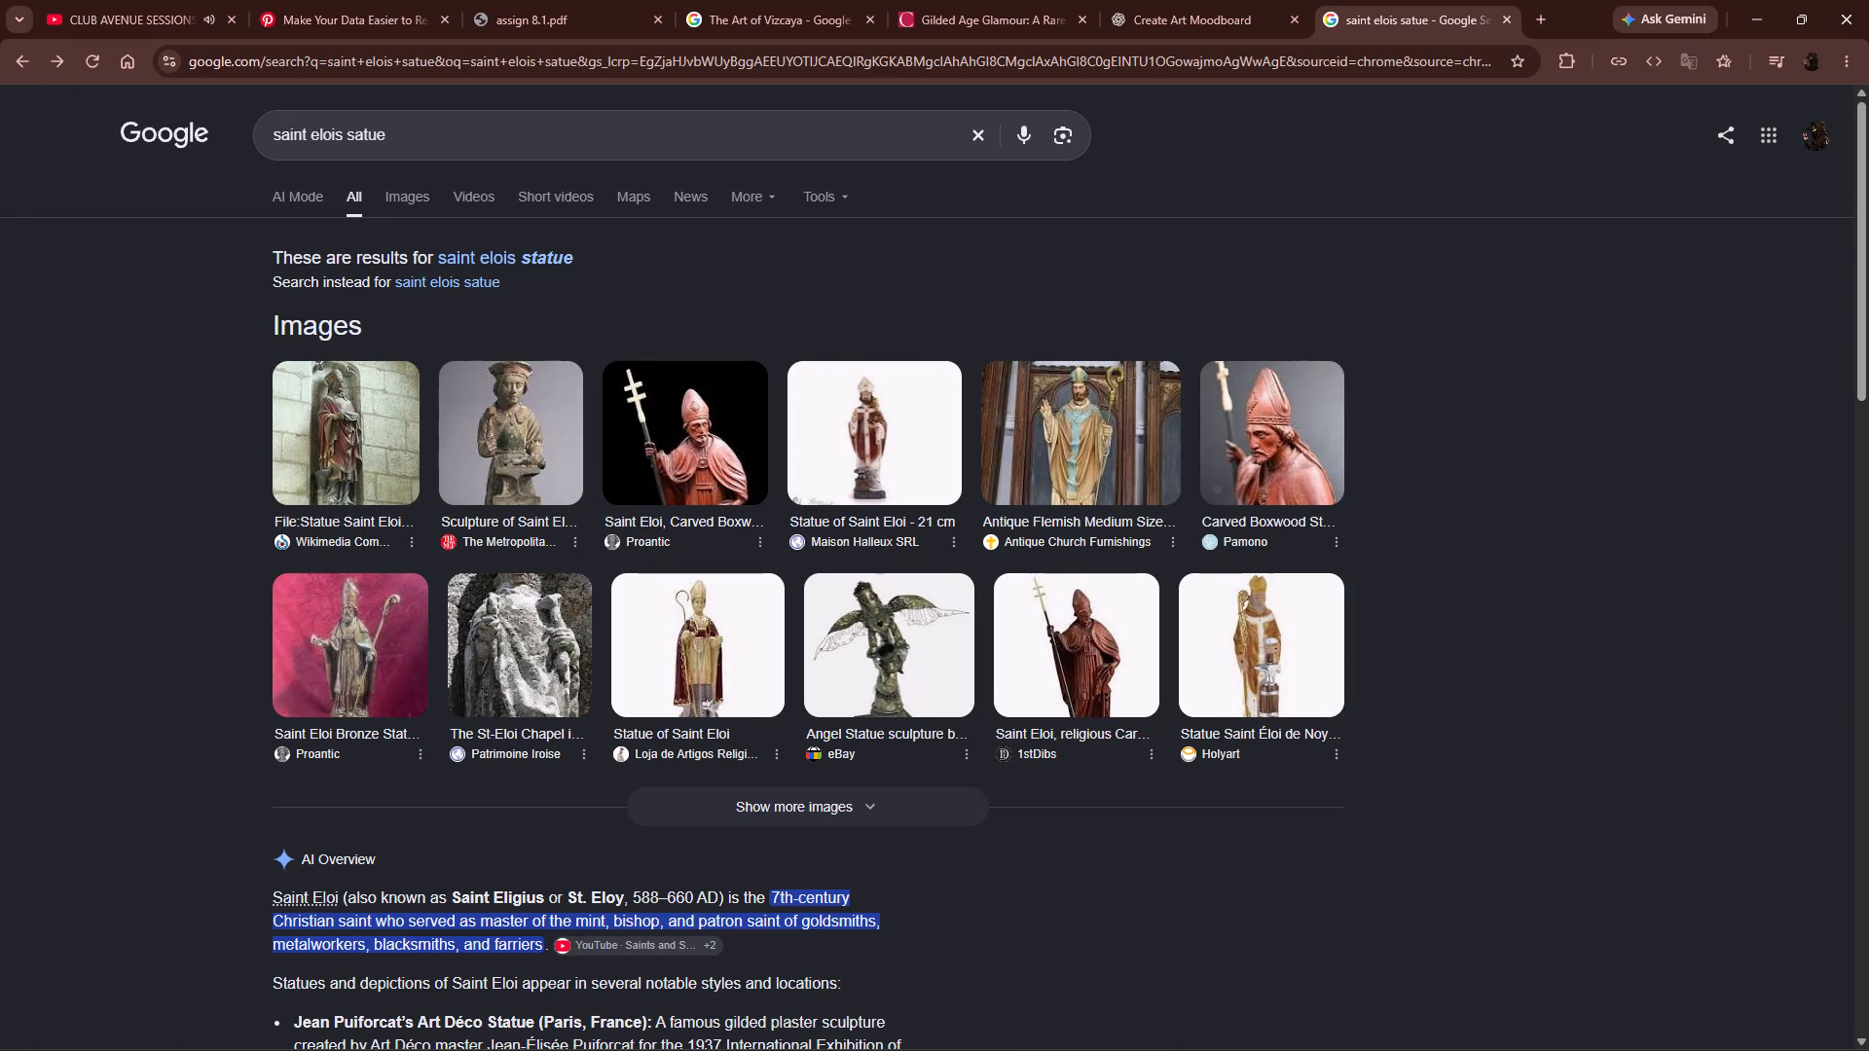
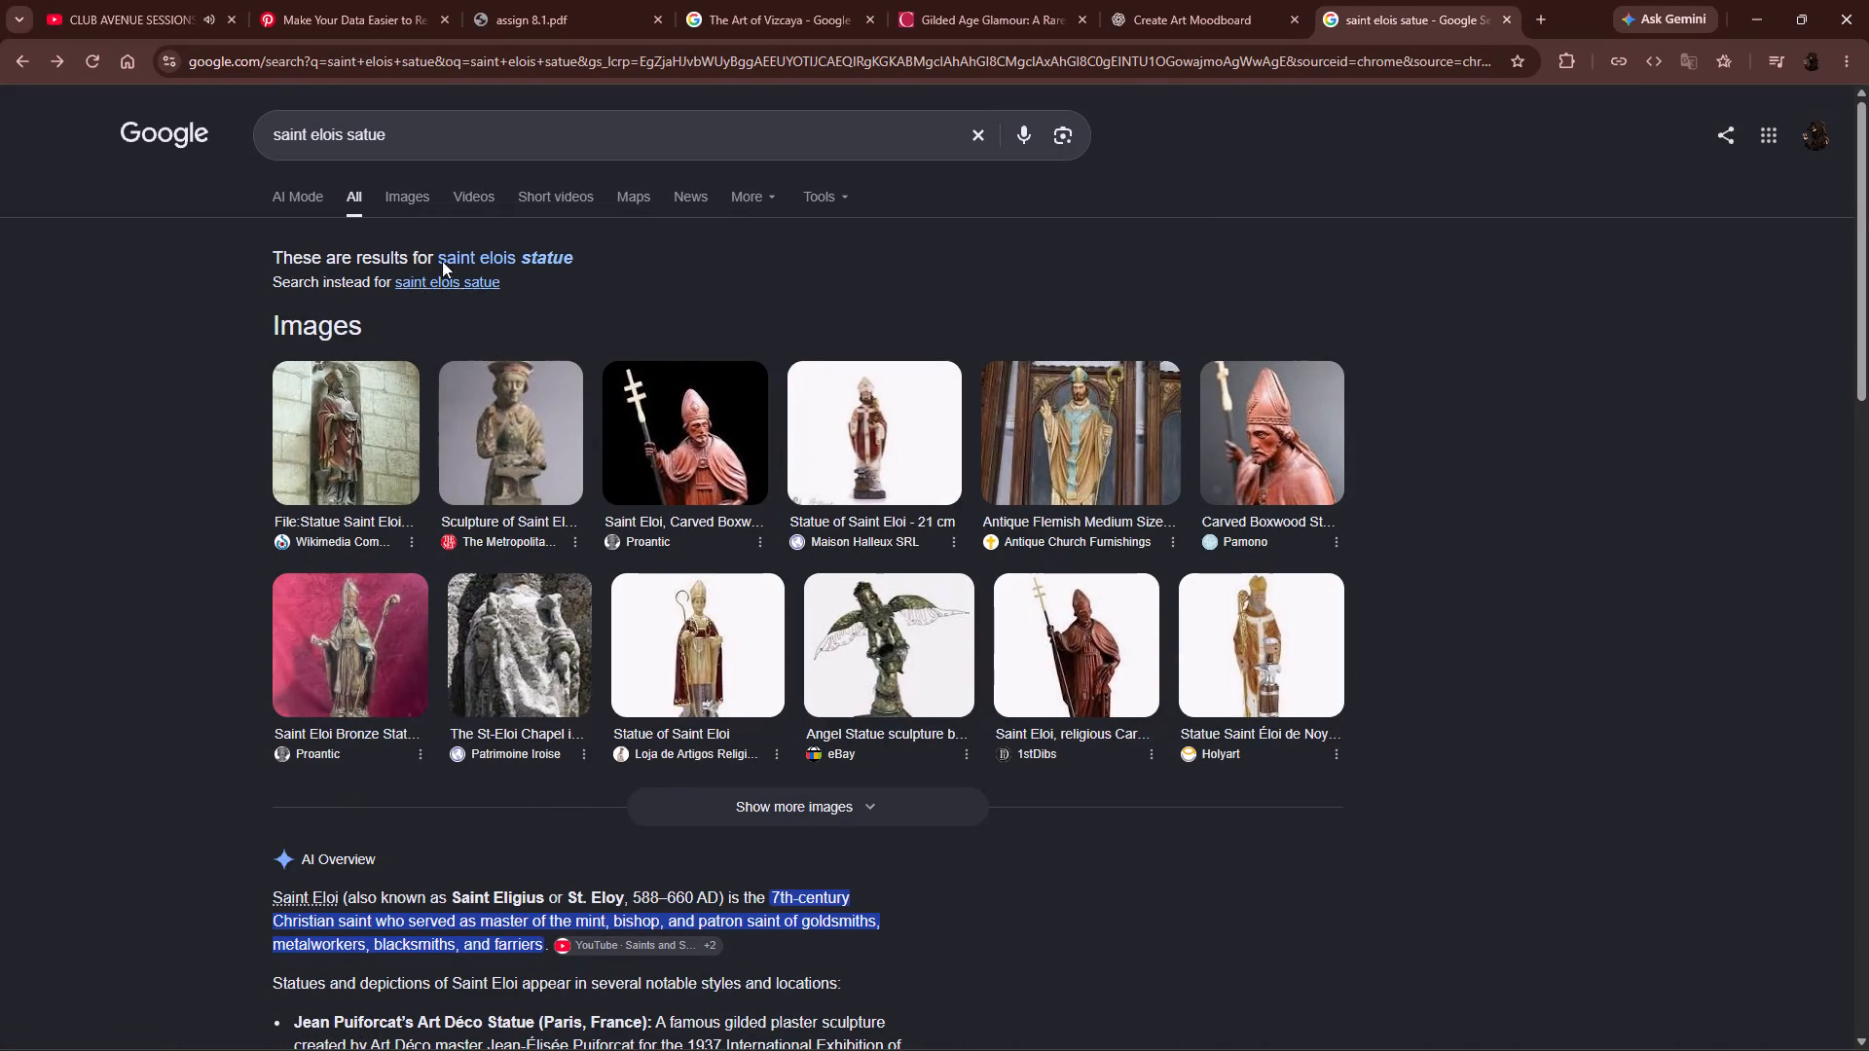
Search Google for "original saint elois statue" with the corrected spelling and show the image results.
left_click(274, 131)
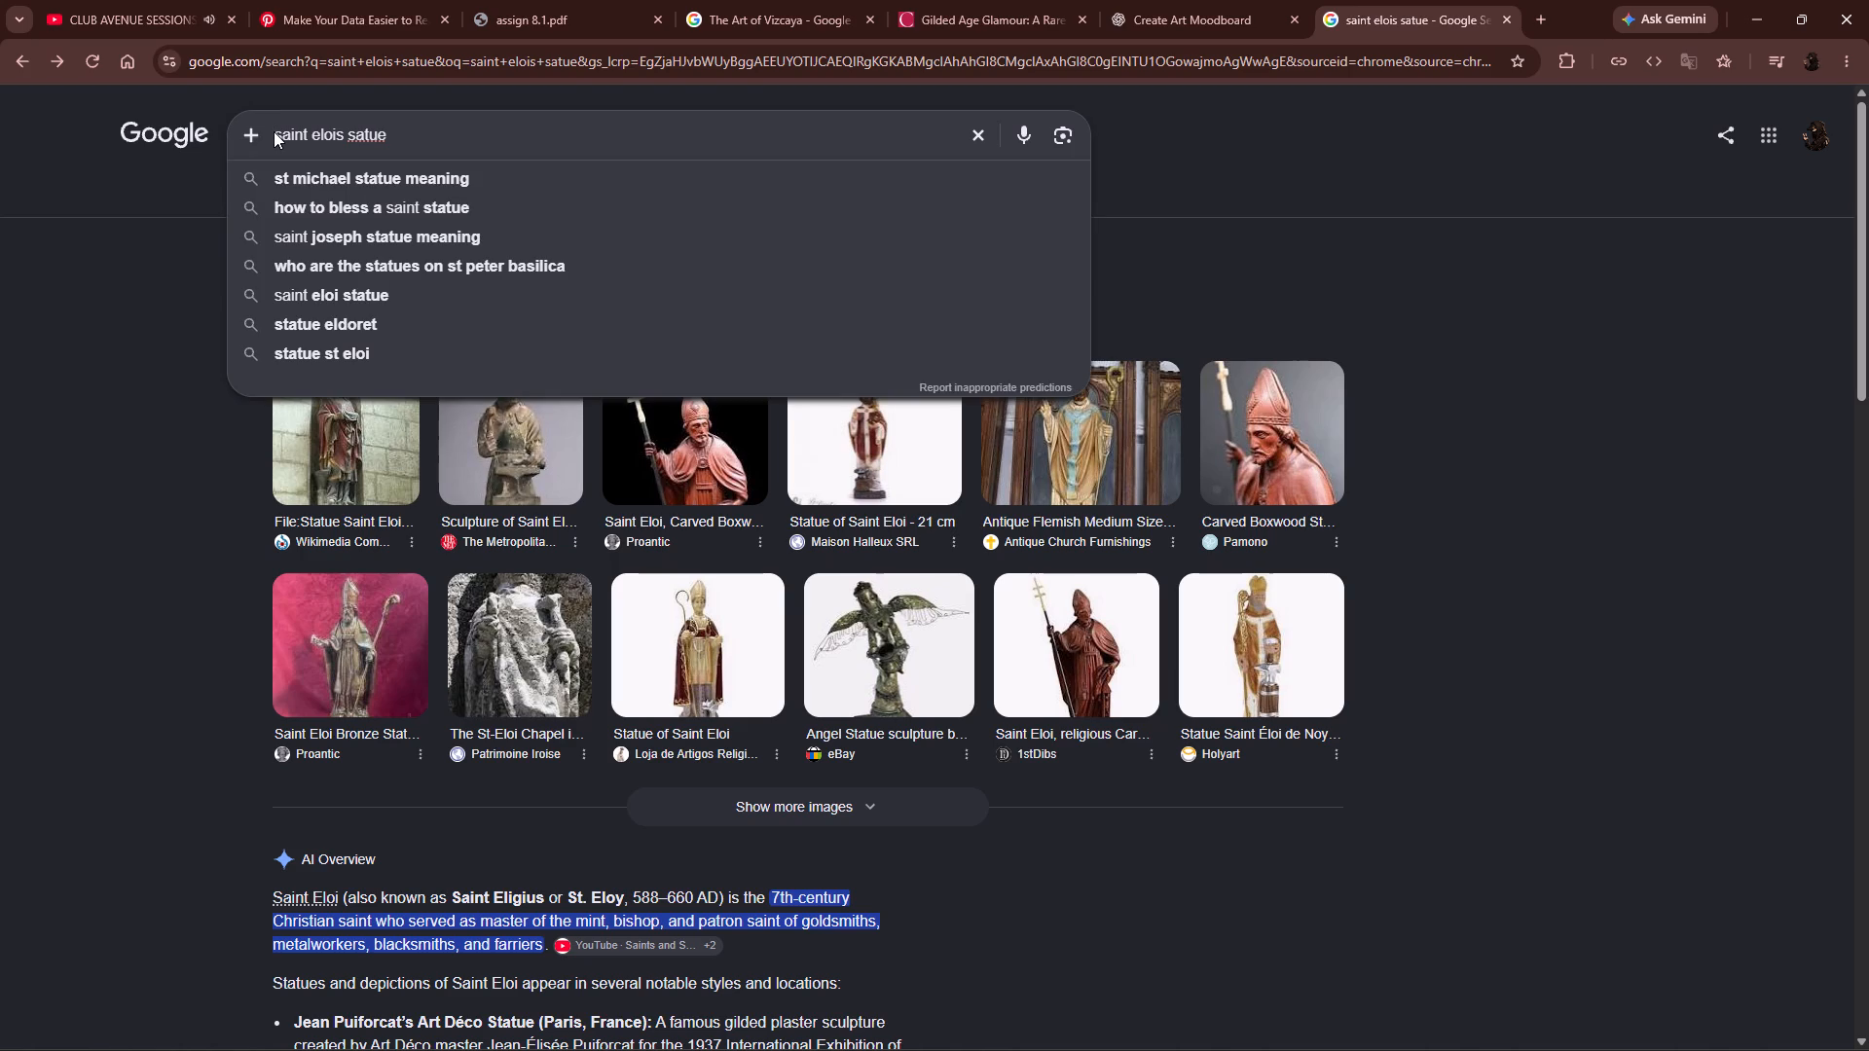
type("original")
key("Return")
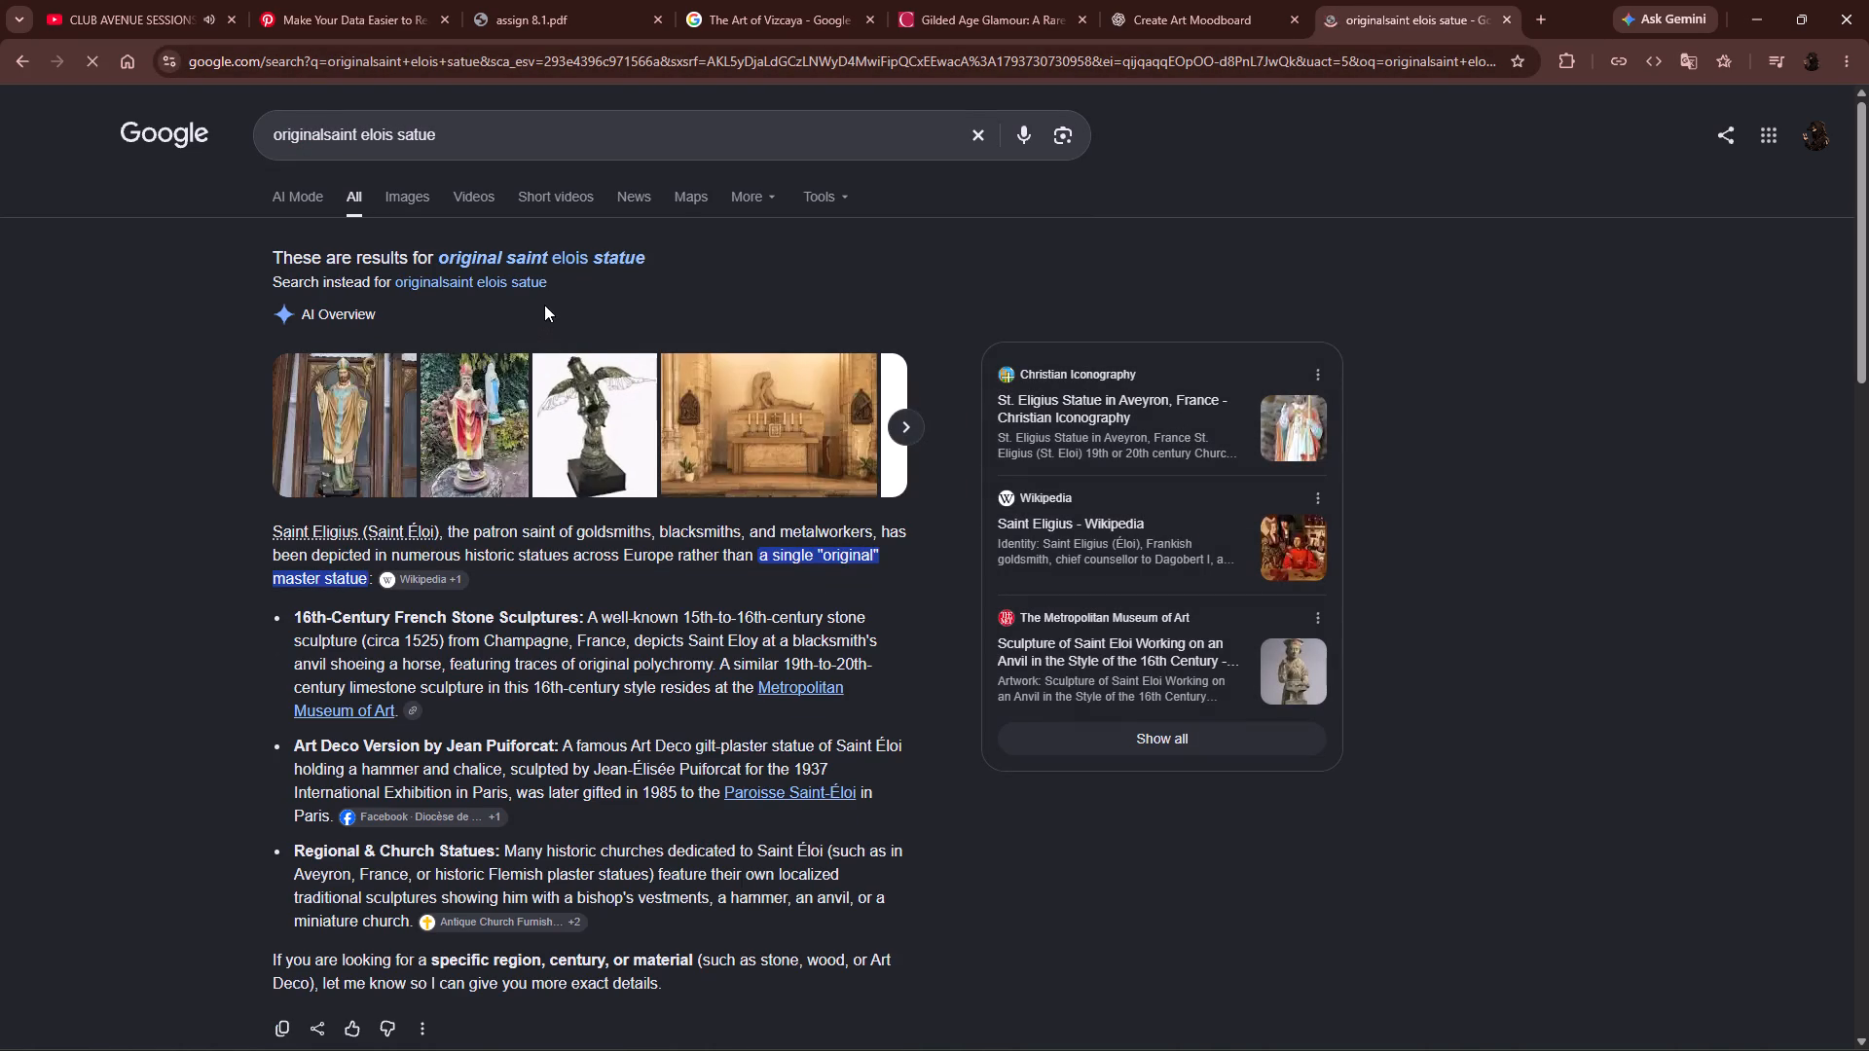
left_click(566, 256)
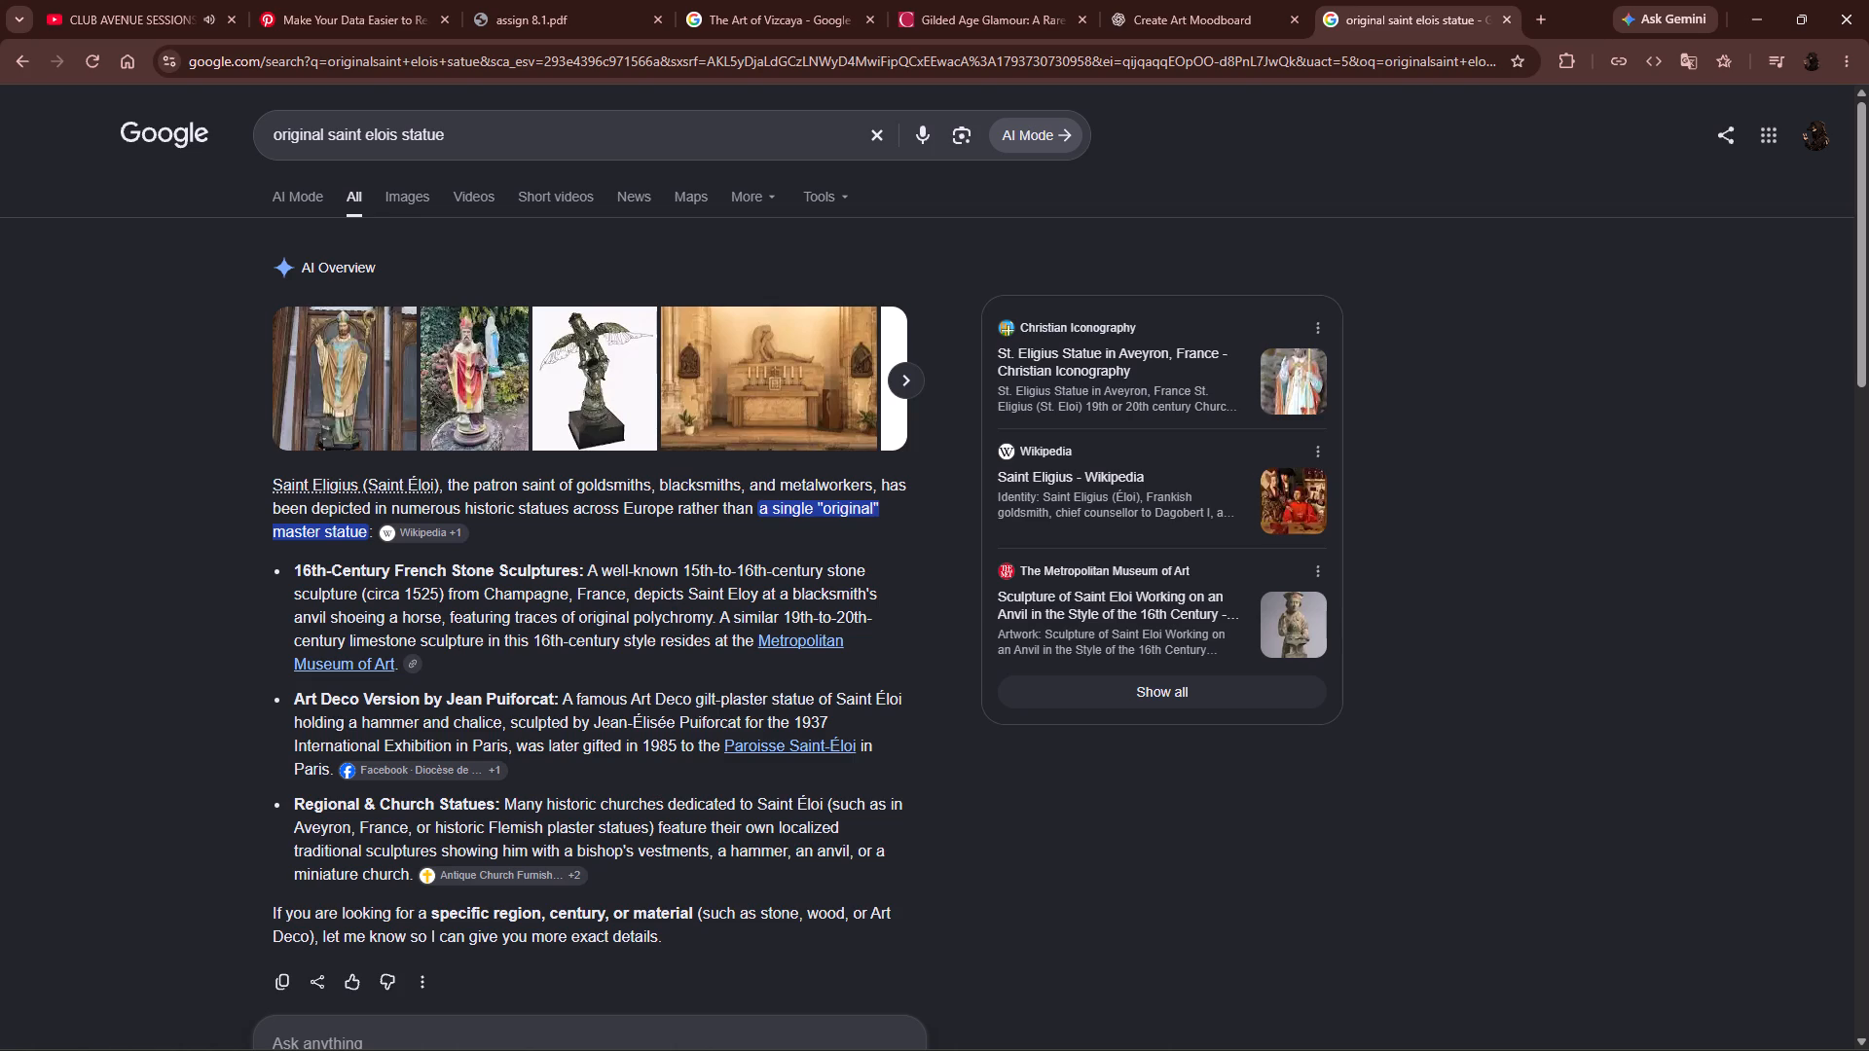
scroll(557, 602, "down", 1)
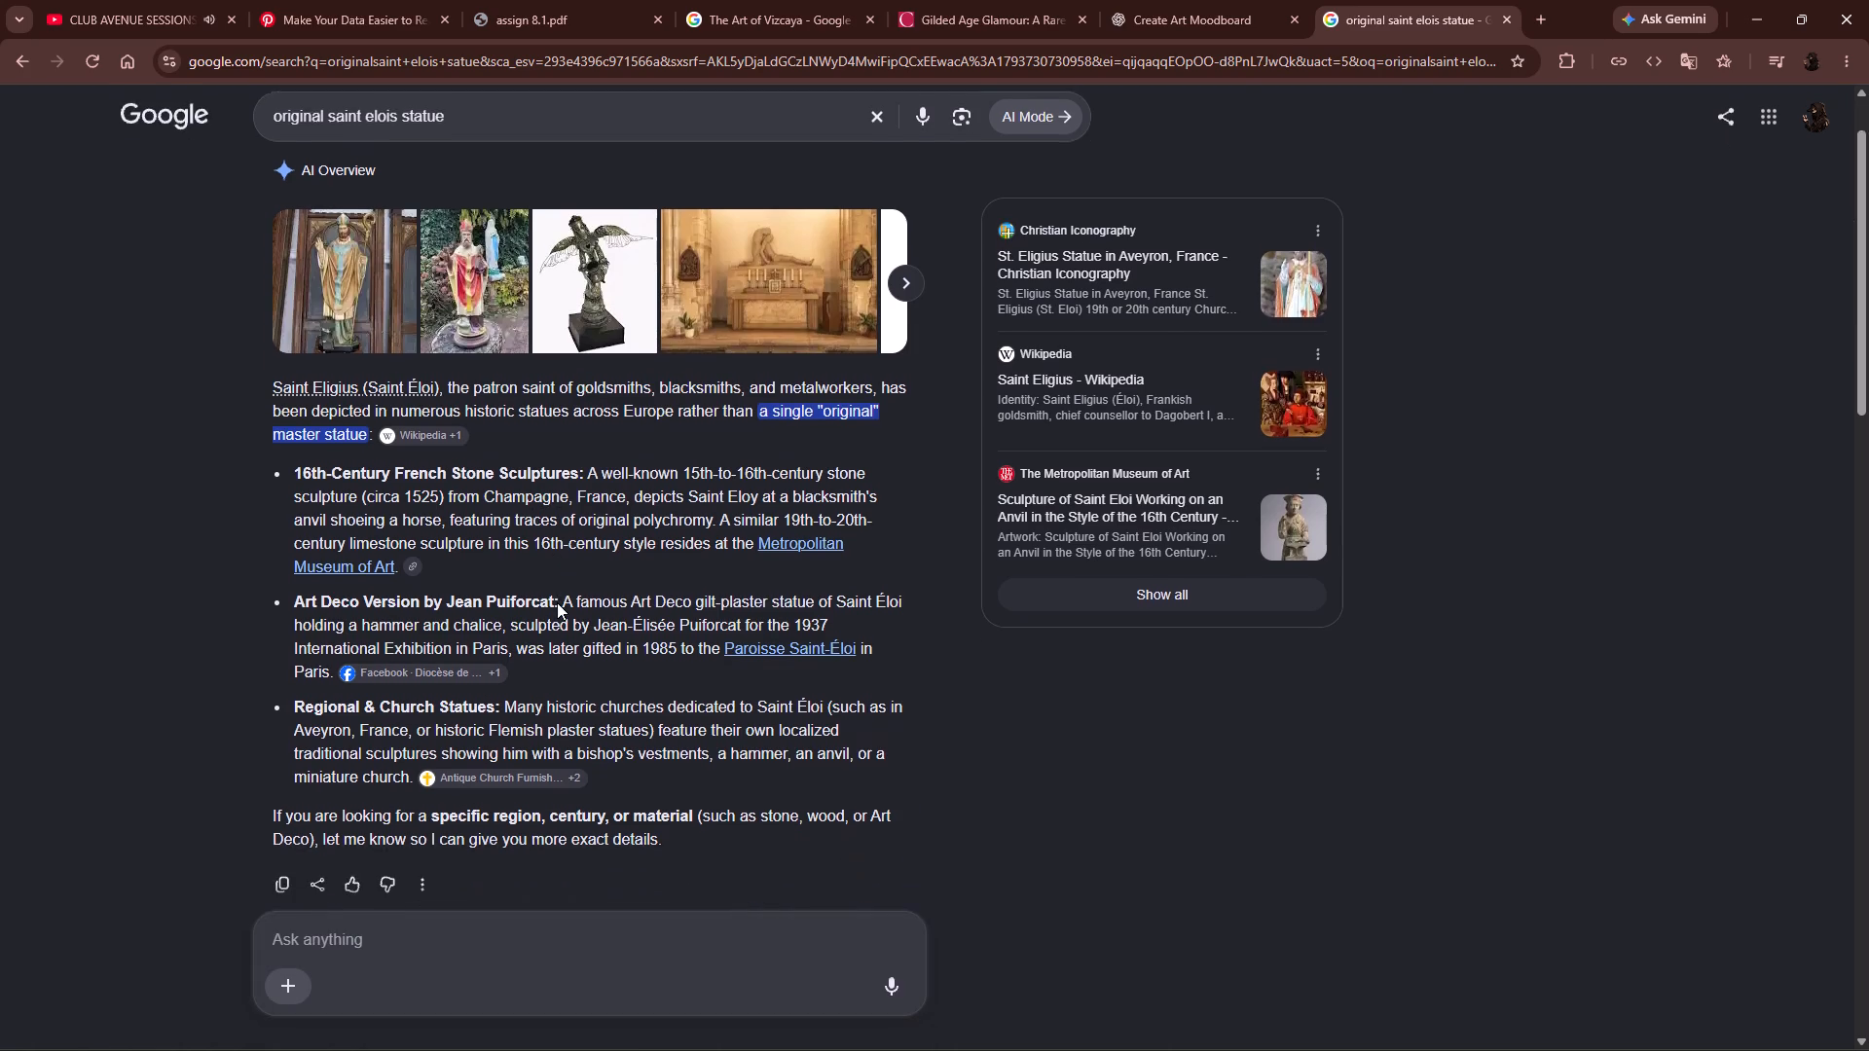
scroll(557, 602, "down", 1)
scroll(559, 601, "up", 2)
left_click(402, 188)
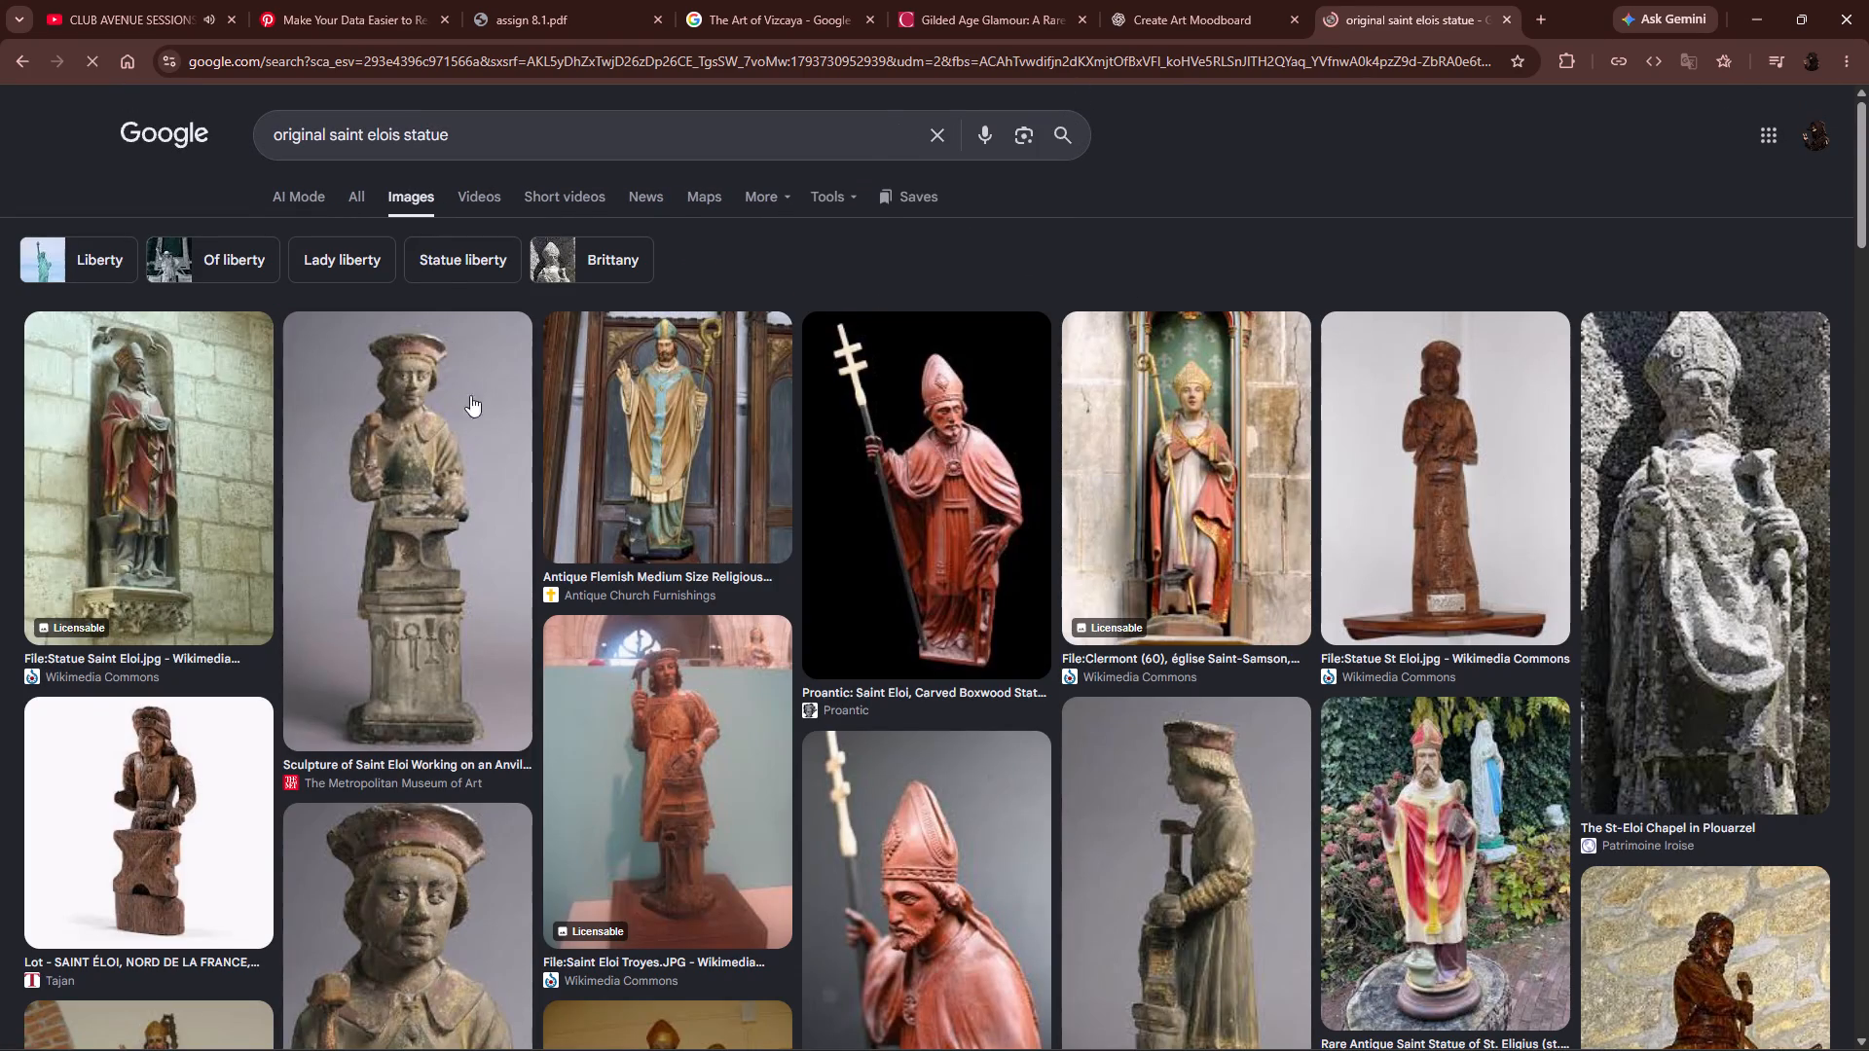
Browse the image results for a suitable Saint Eloi statue photo for the moodboard.
scroll(486, 510, "down", 2)
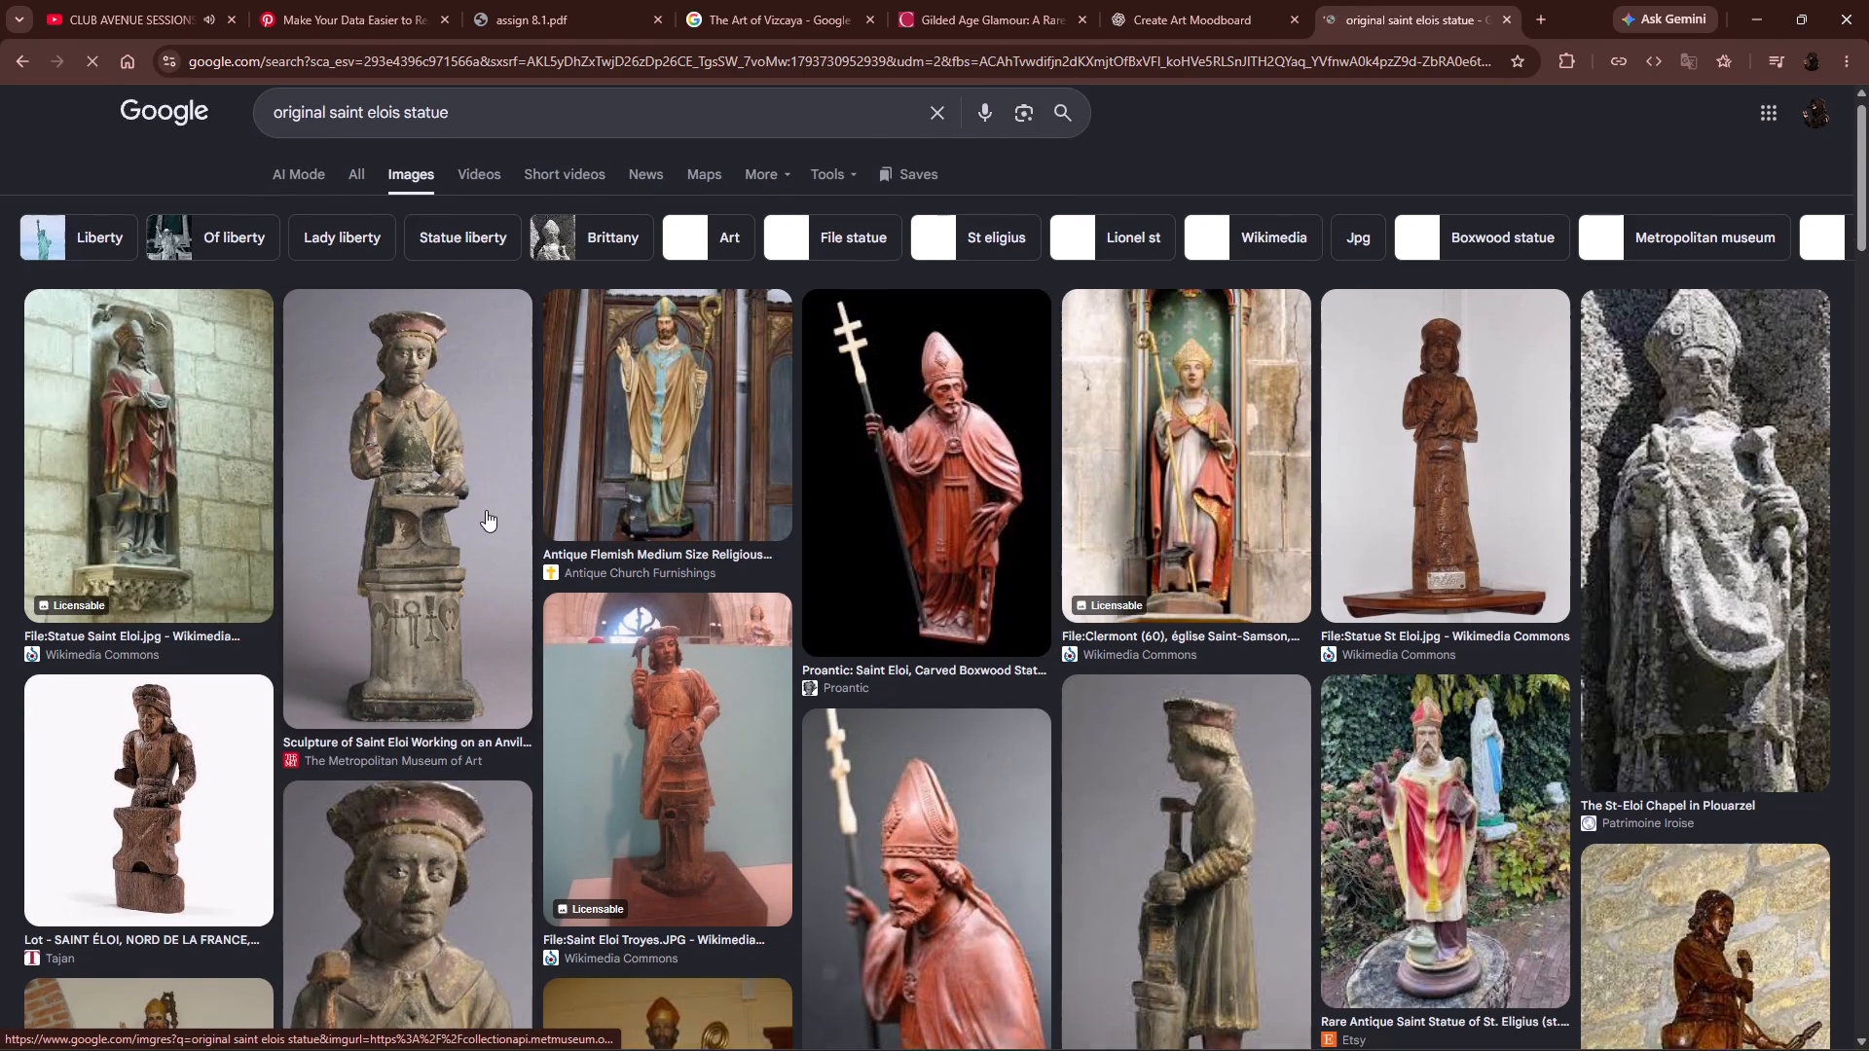
scroll(489, 509, "down", 2)
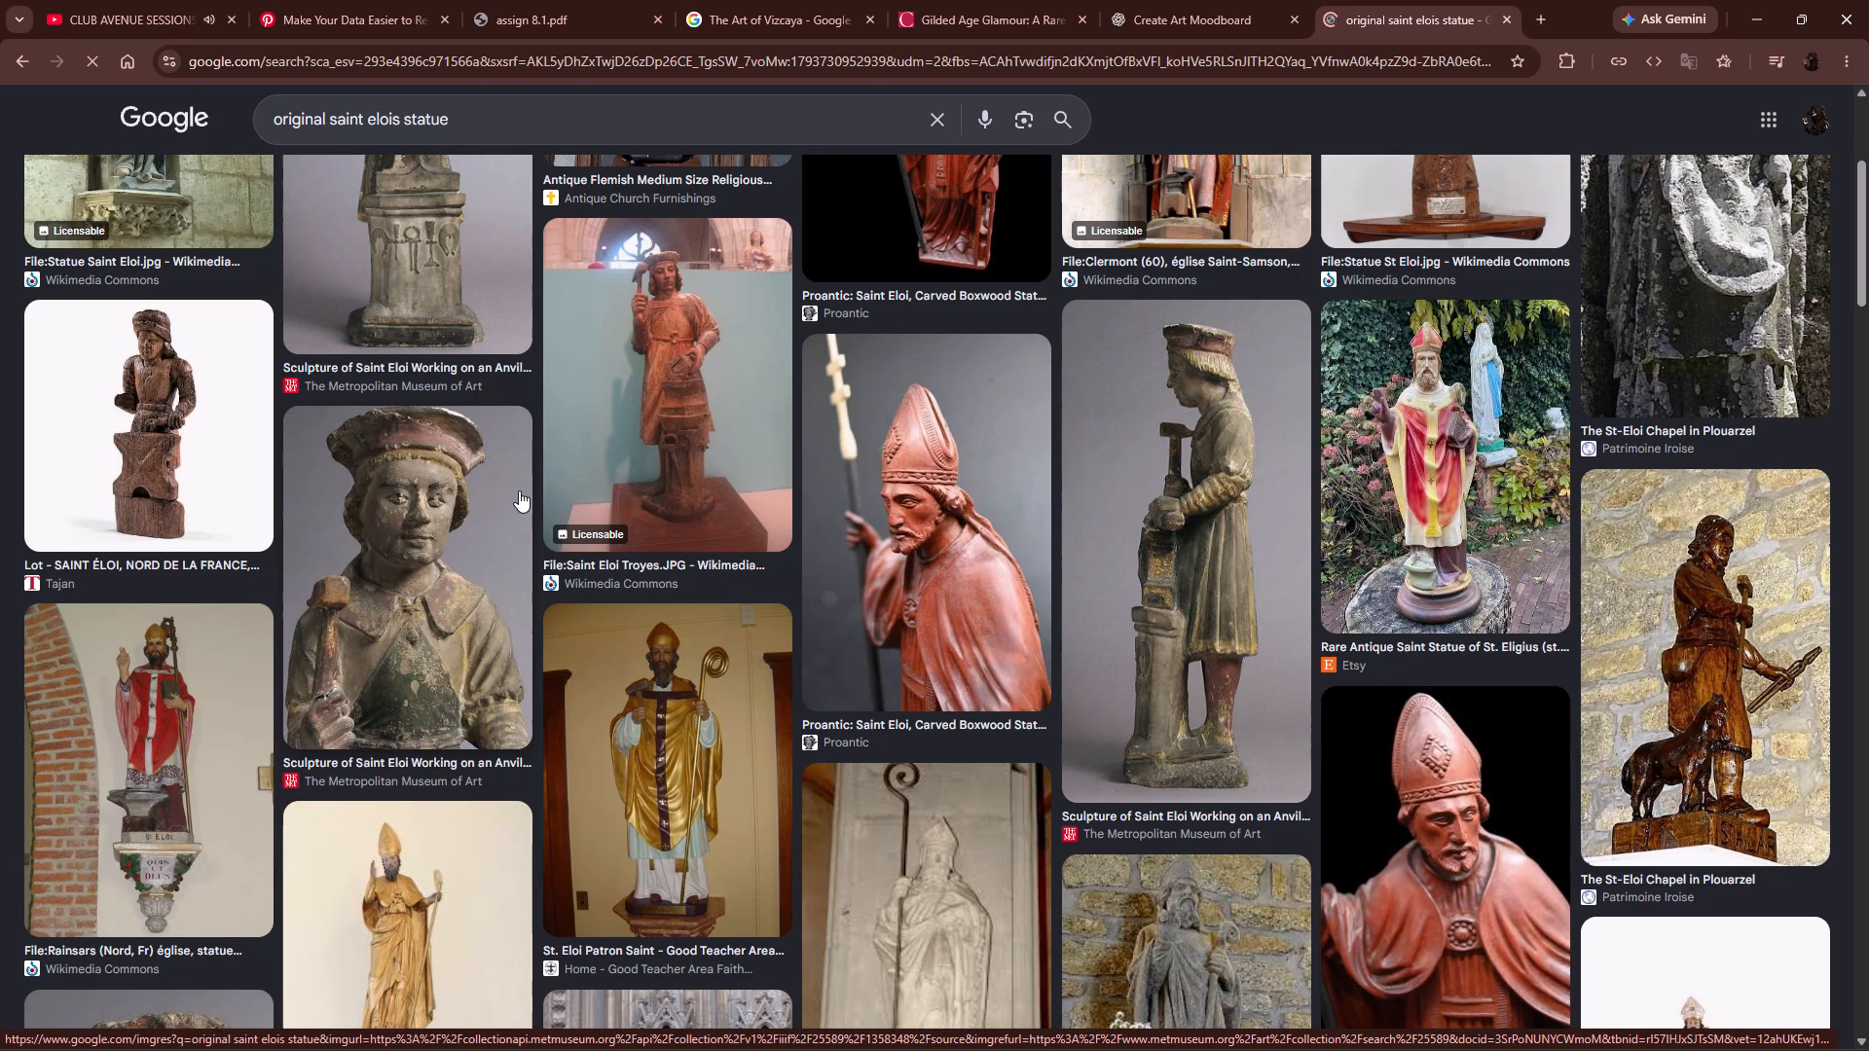
scroll(520, 490, "down", 10)
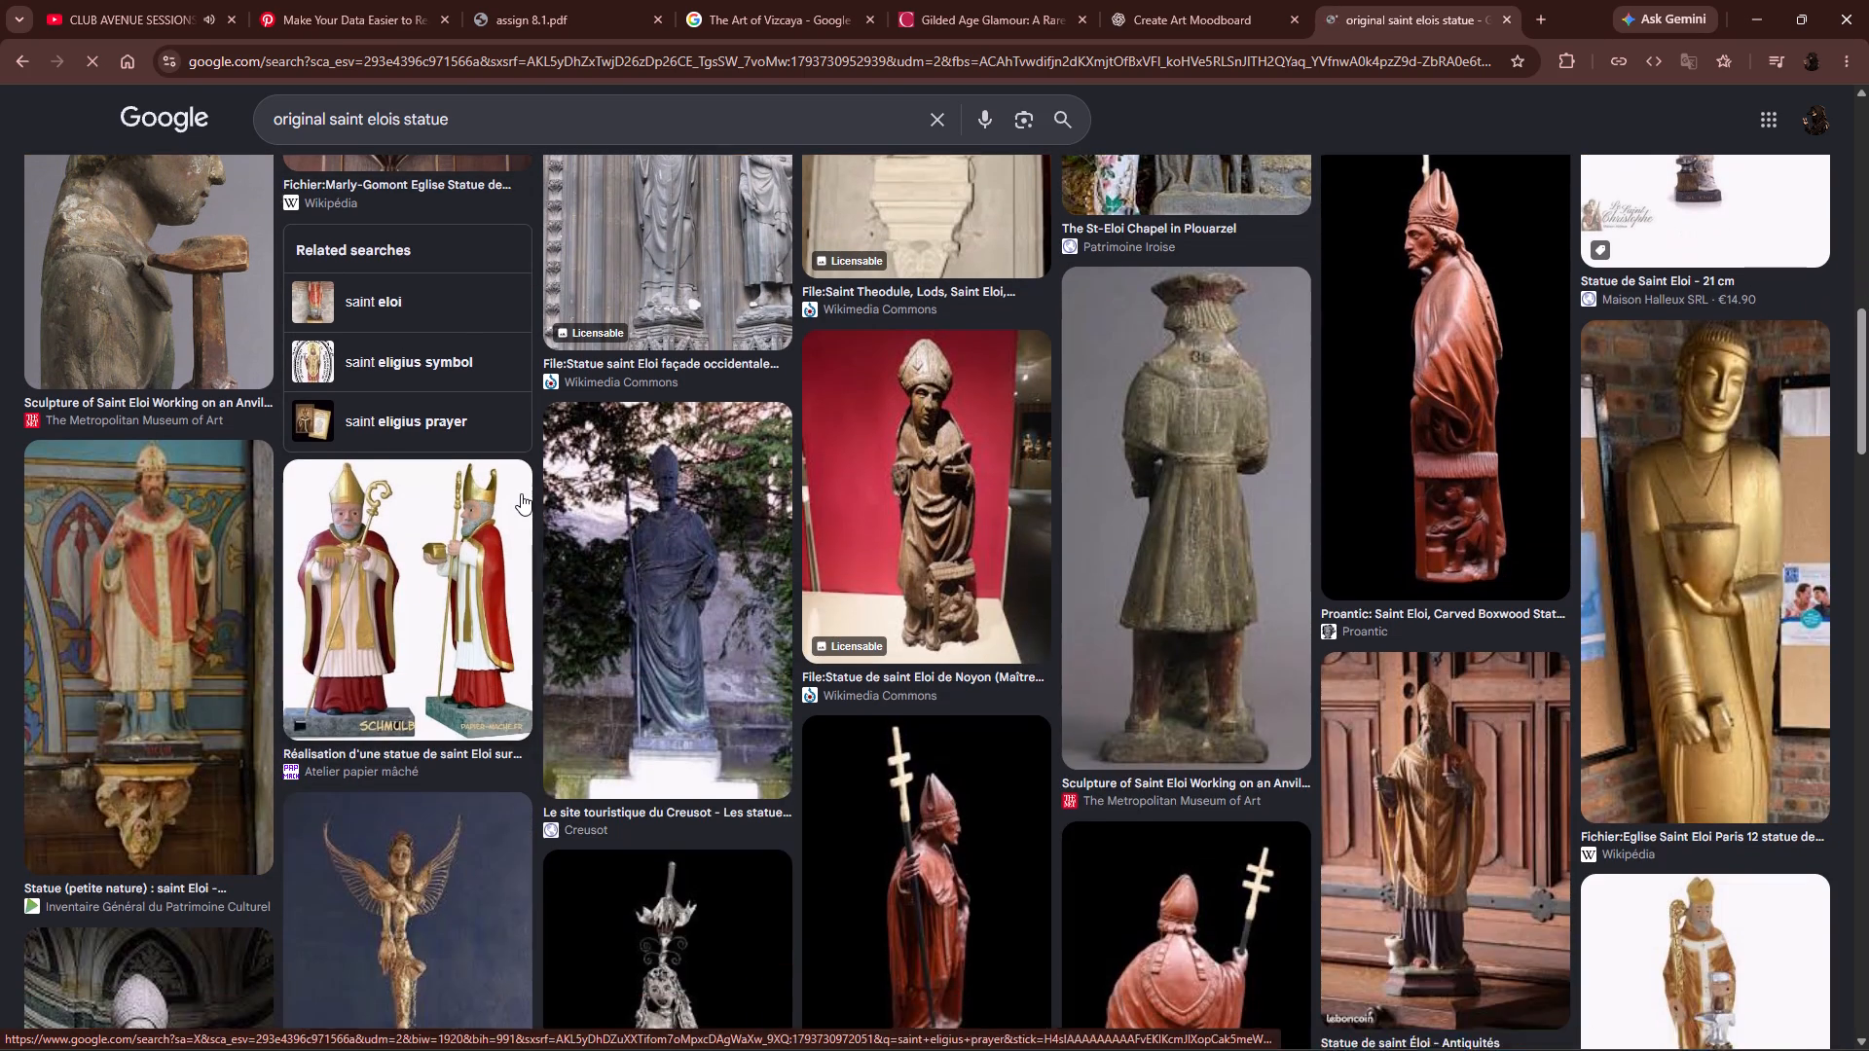
scroll(521, 493, "down", 4)
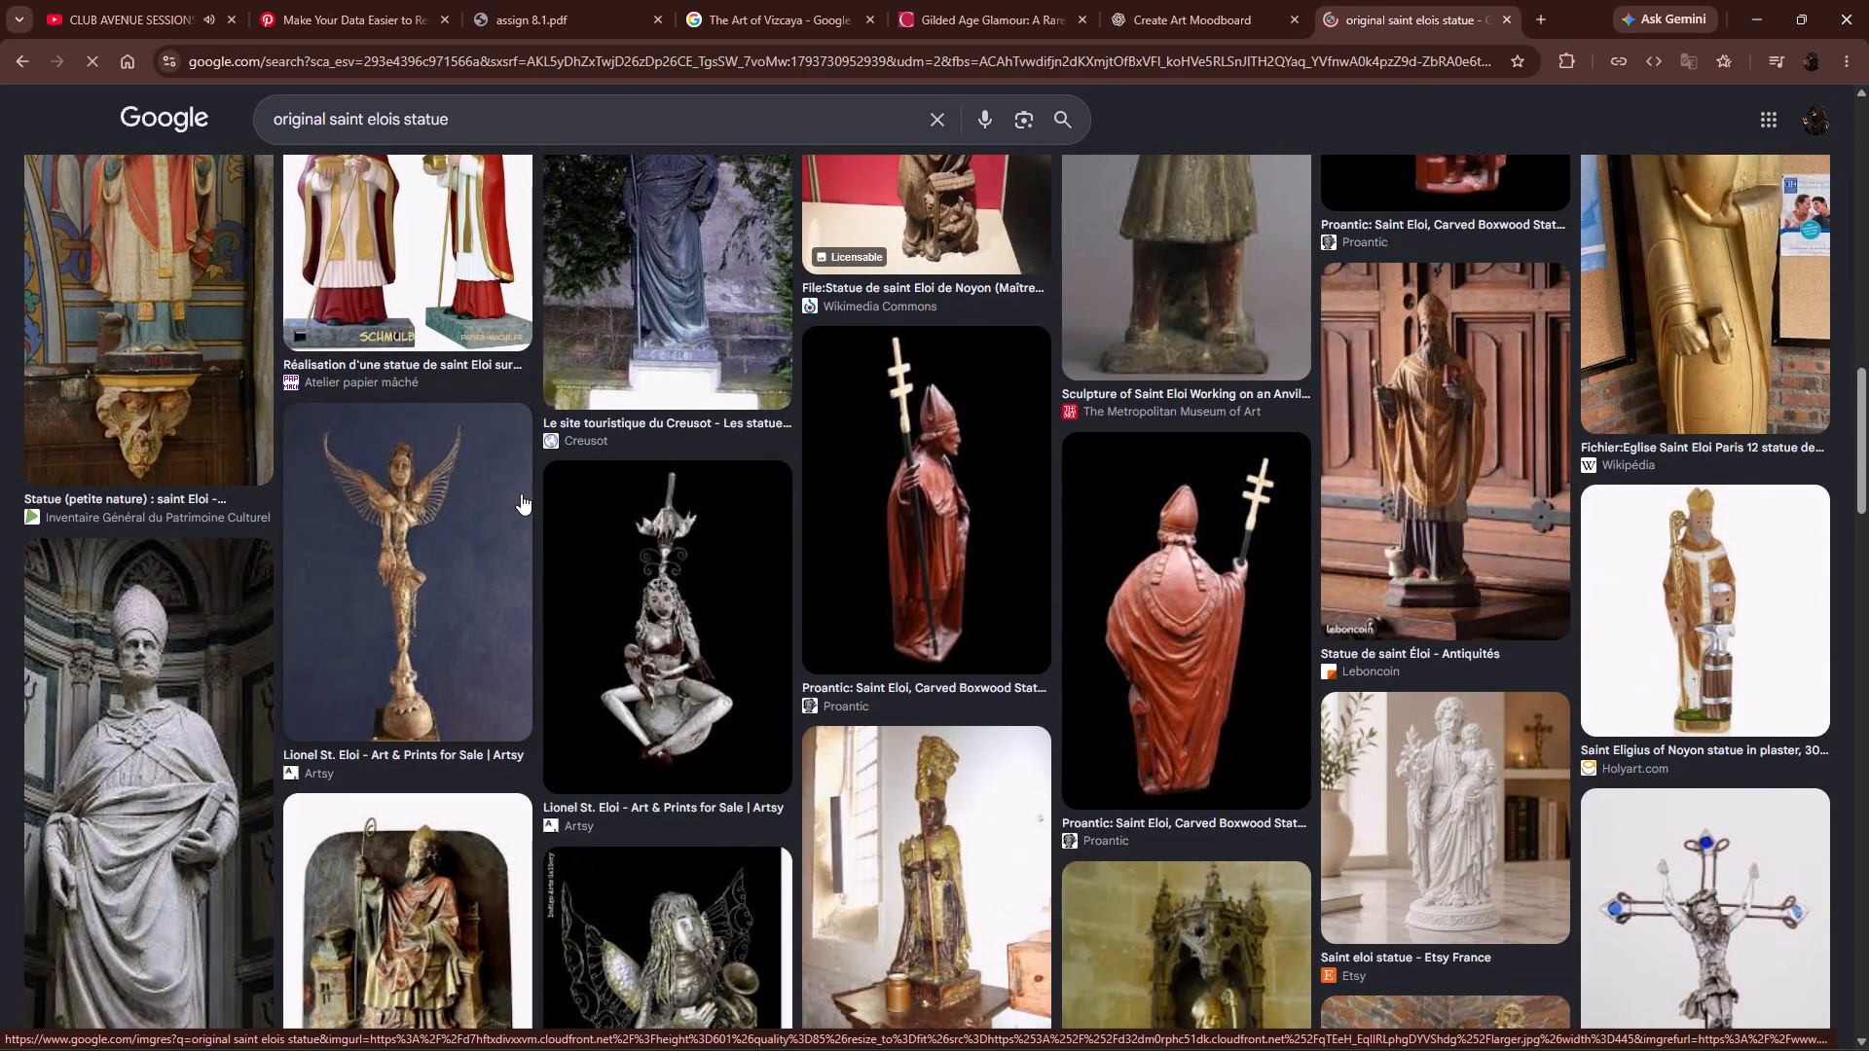
scroll(521, 493, "down", 3)
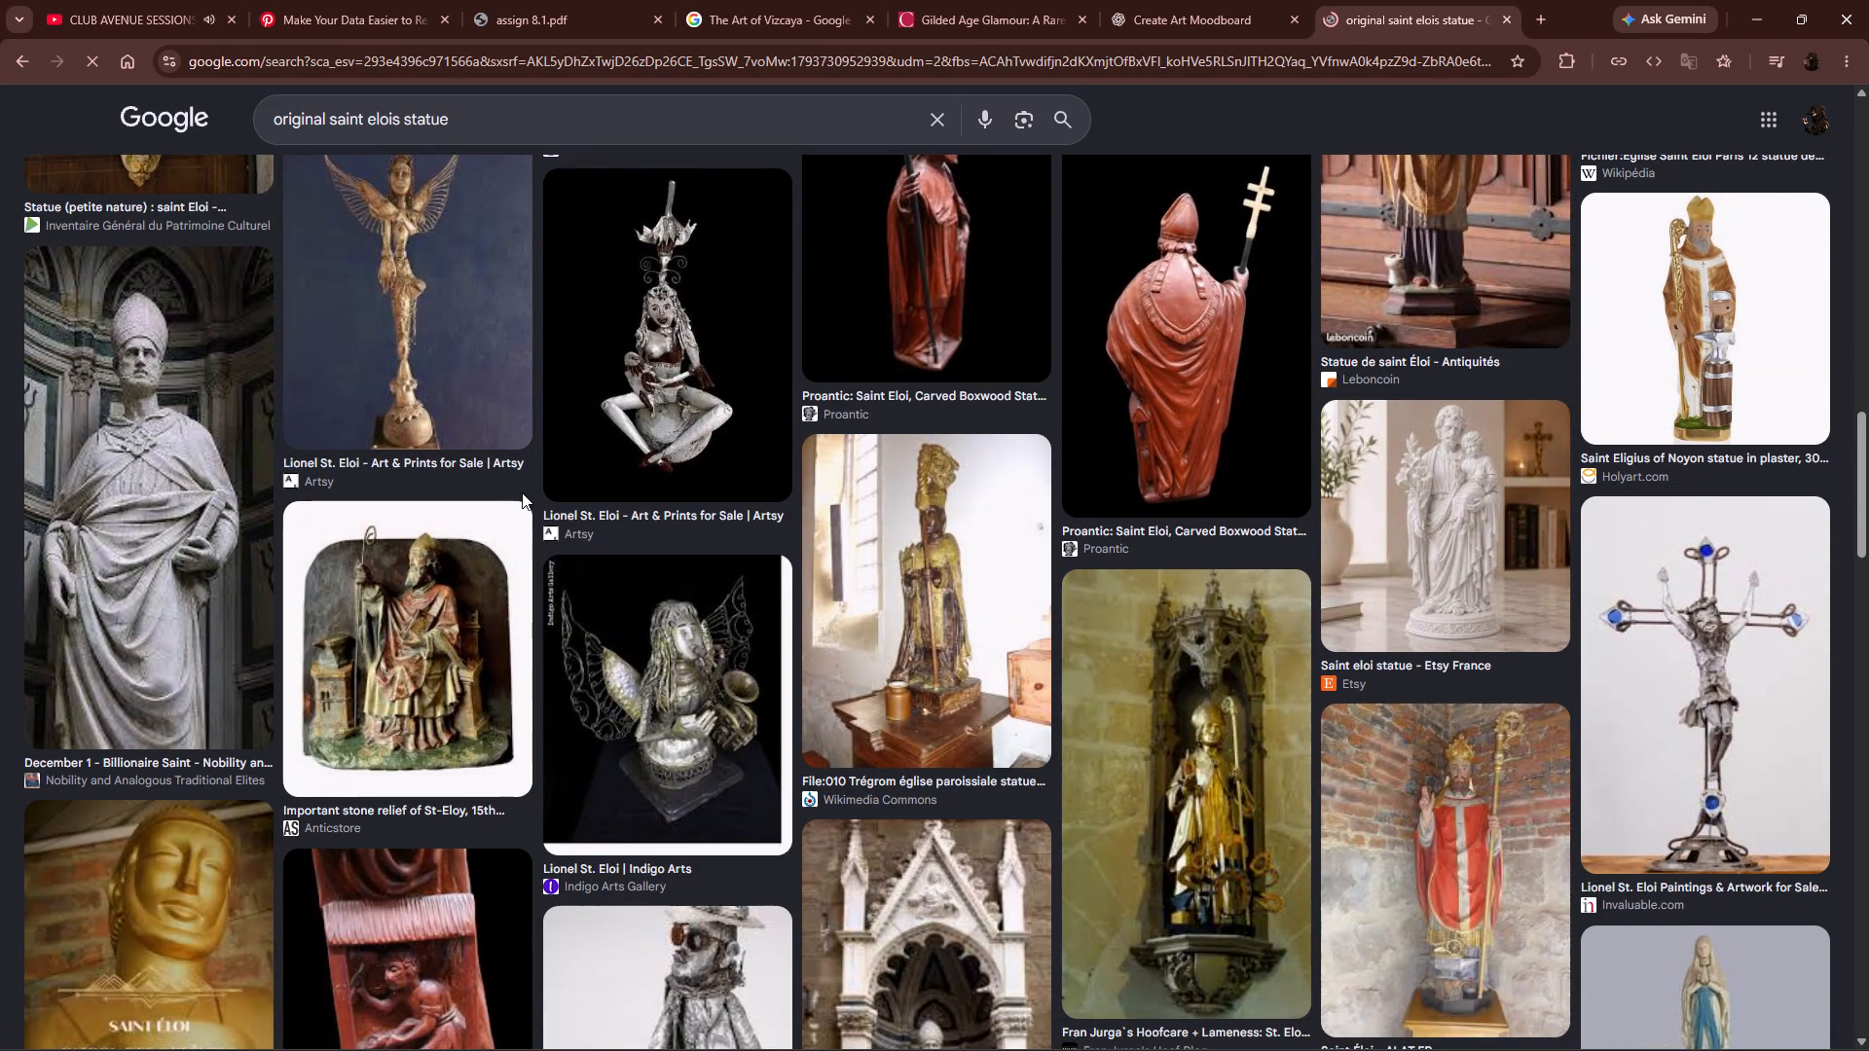
scroll(531, 491, "up", 3)
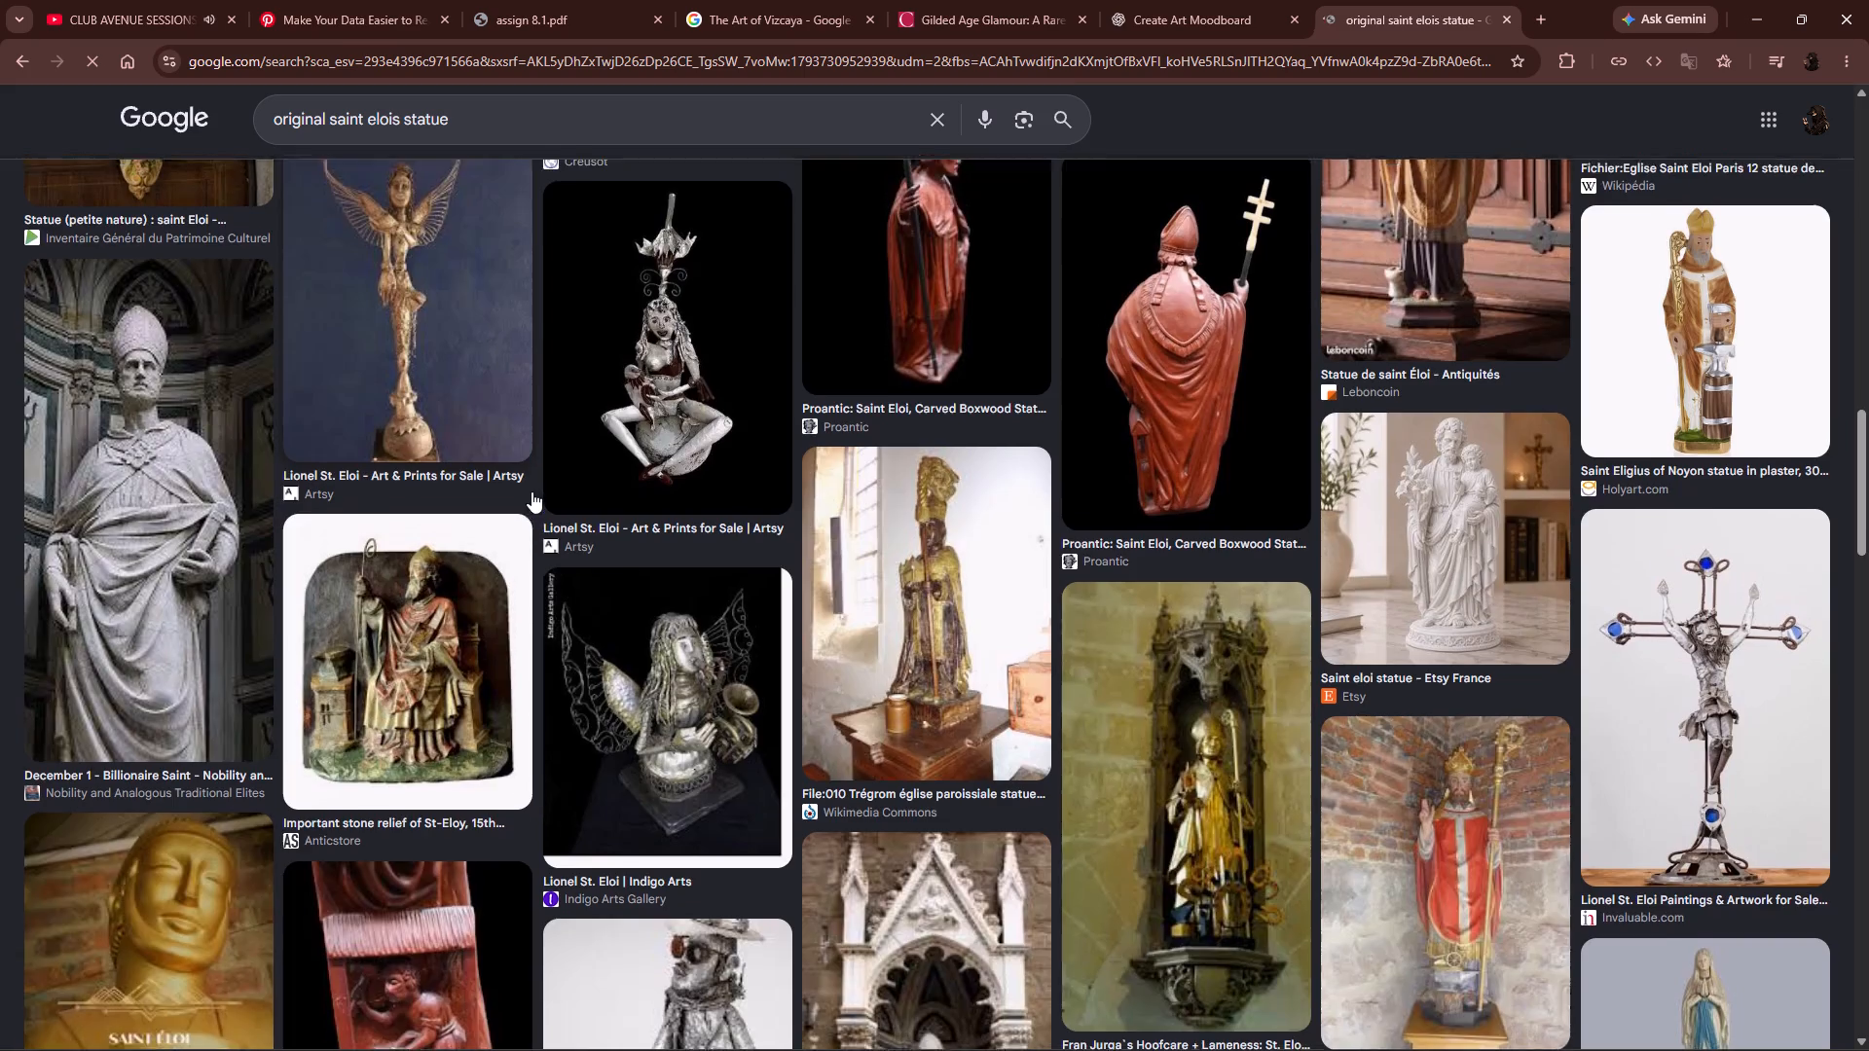
scroll(531, 491, "up", 12)
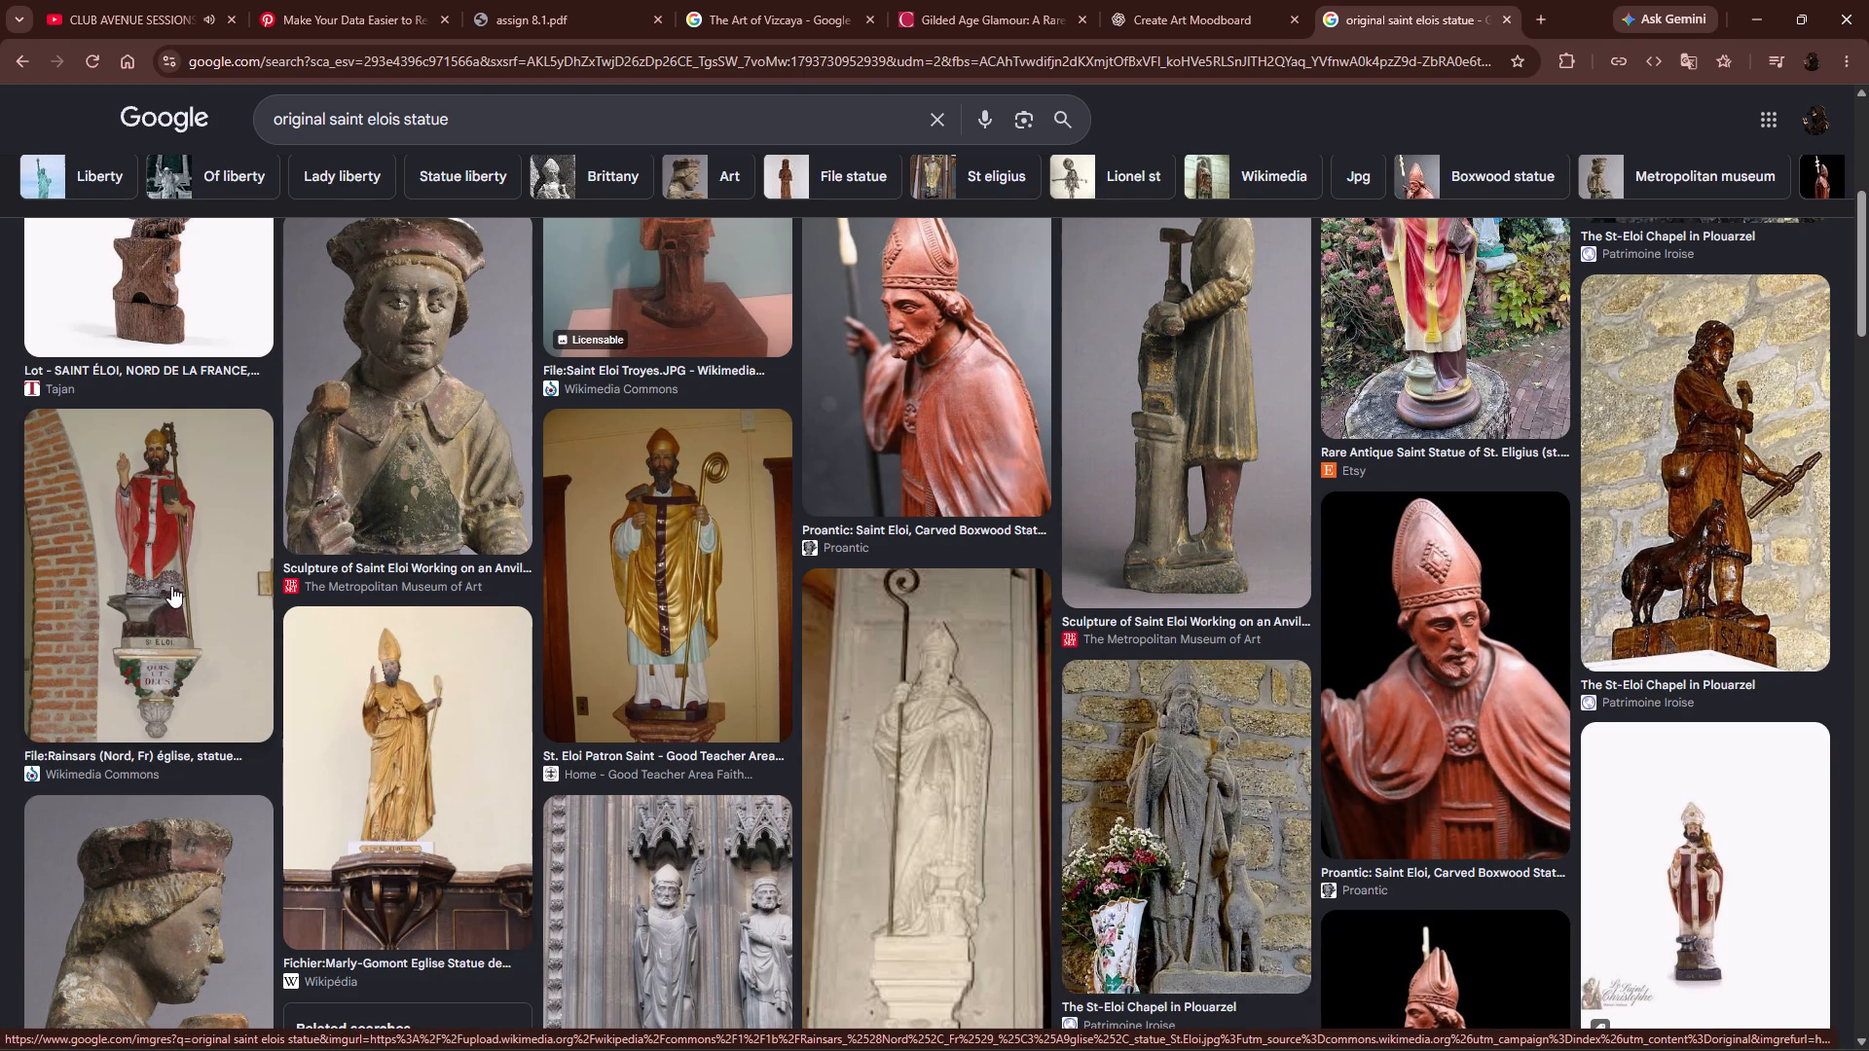
scroll(173, 584, "up", 11)
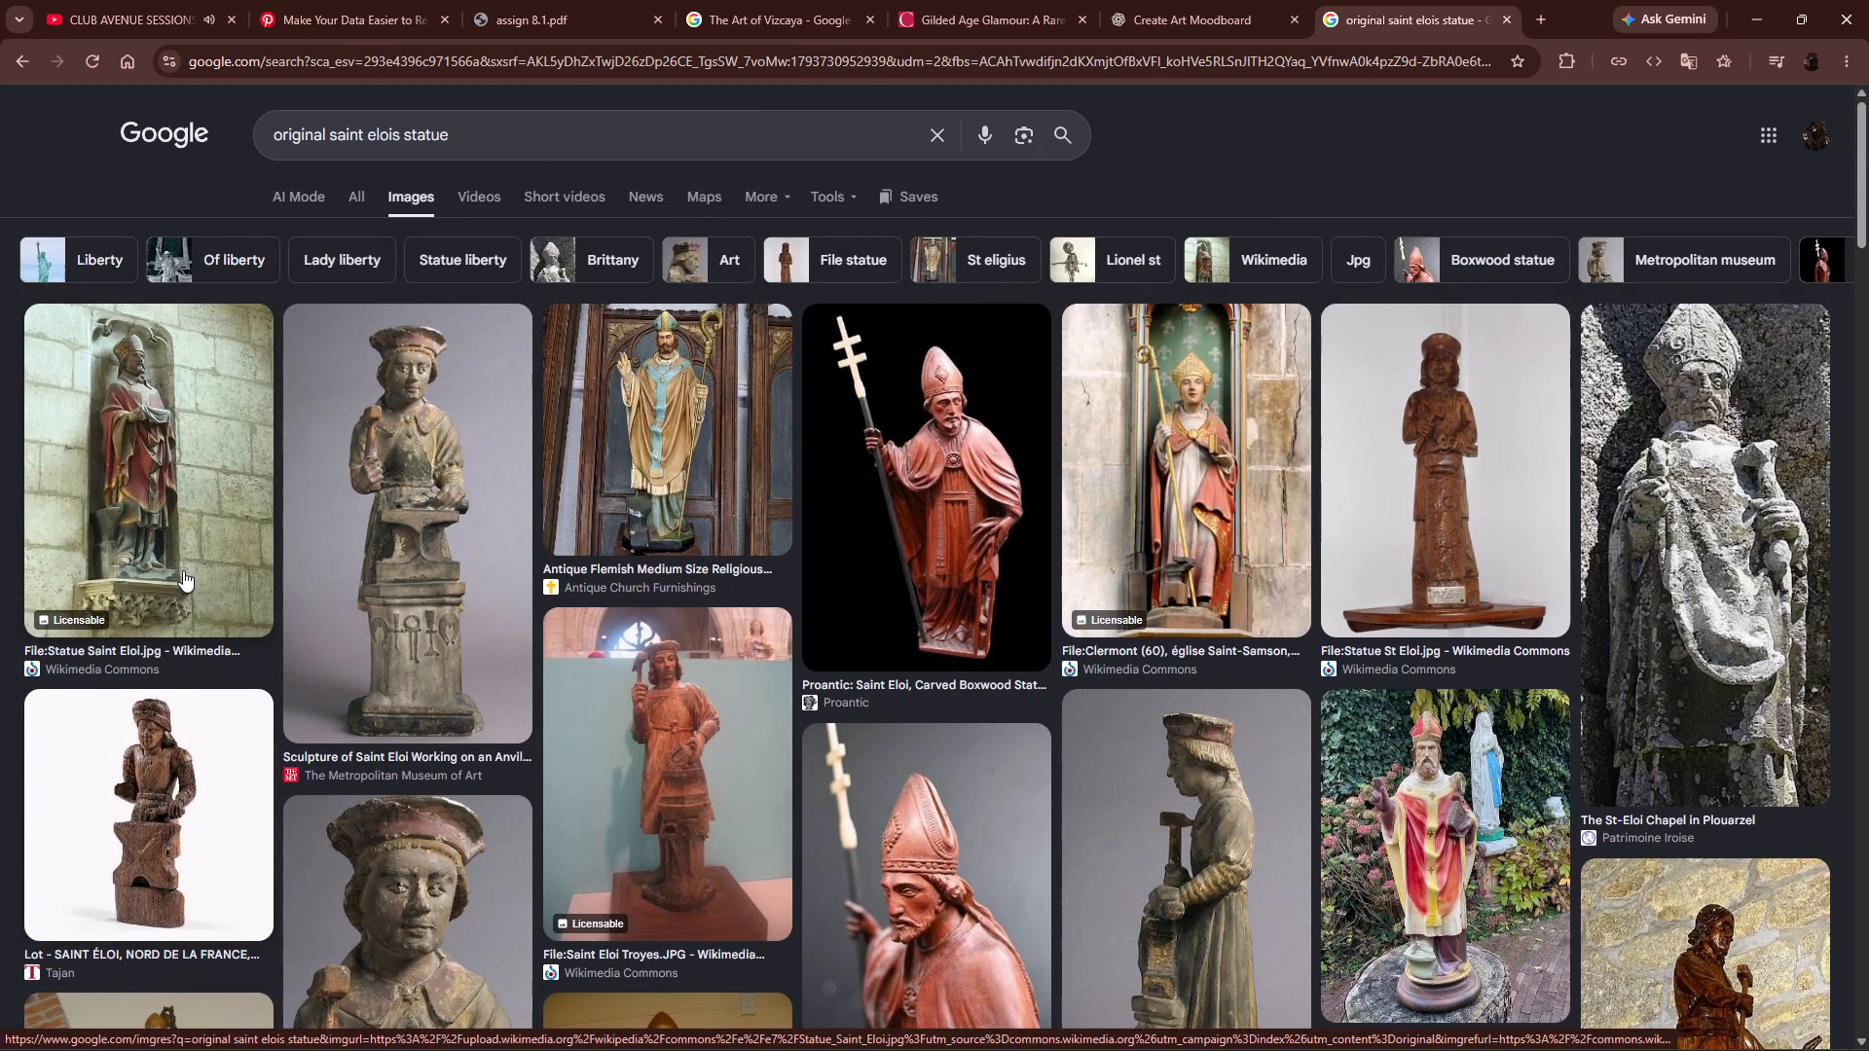
Start saving the Wikimedia Commons "Statue Saint Eloi" wall niche photo into graphicsTasks > 8 > moodBoard Images on drive D.
left_click(183, 570)
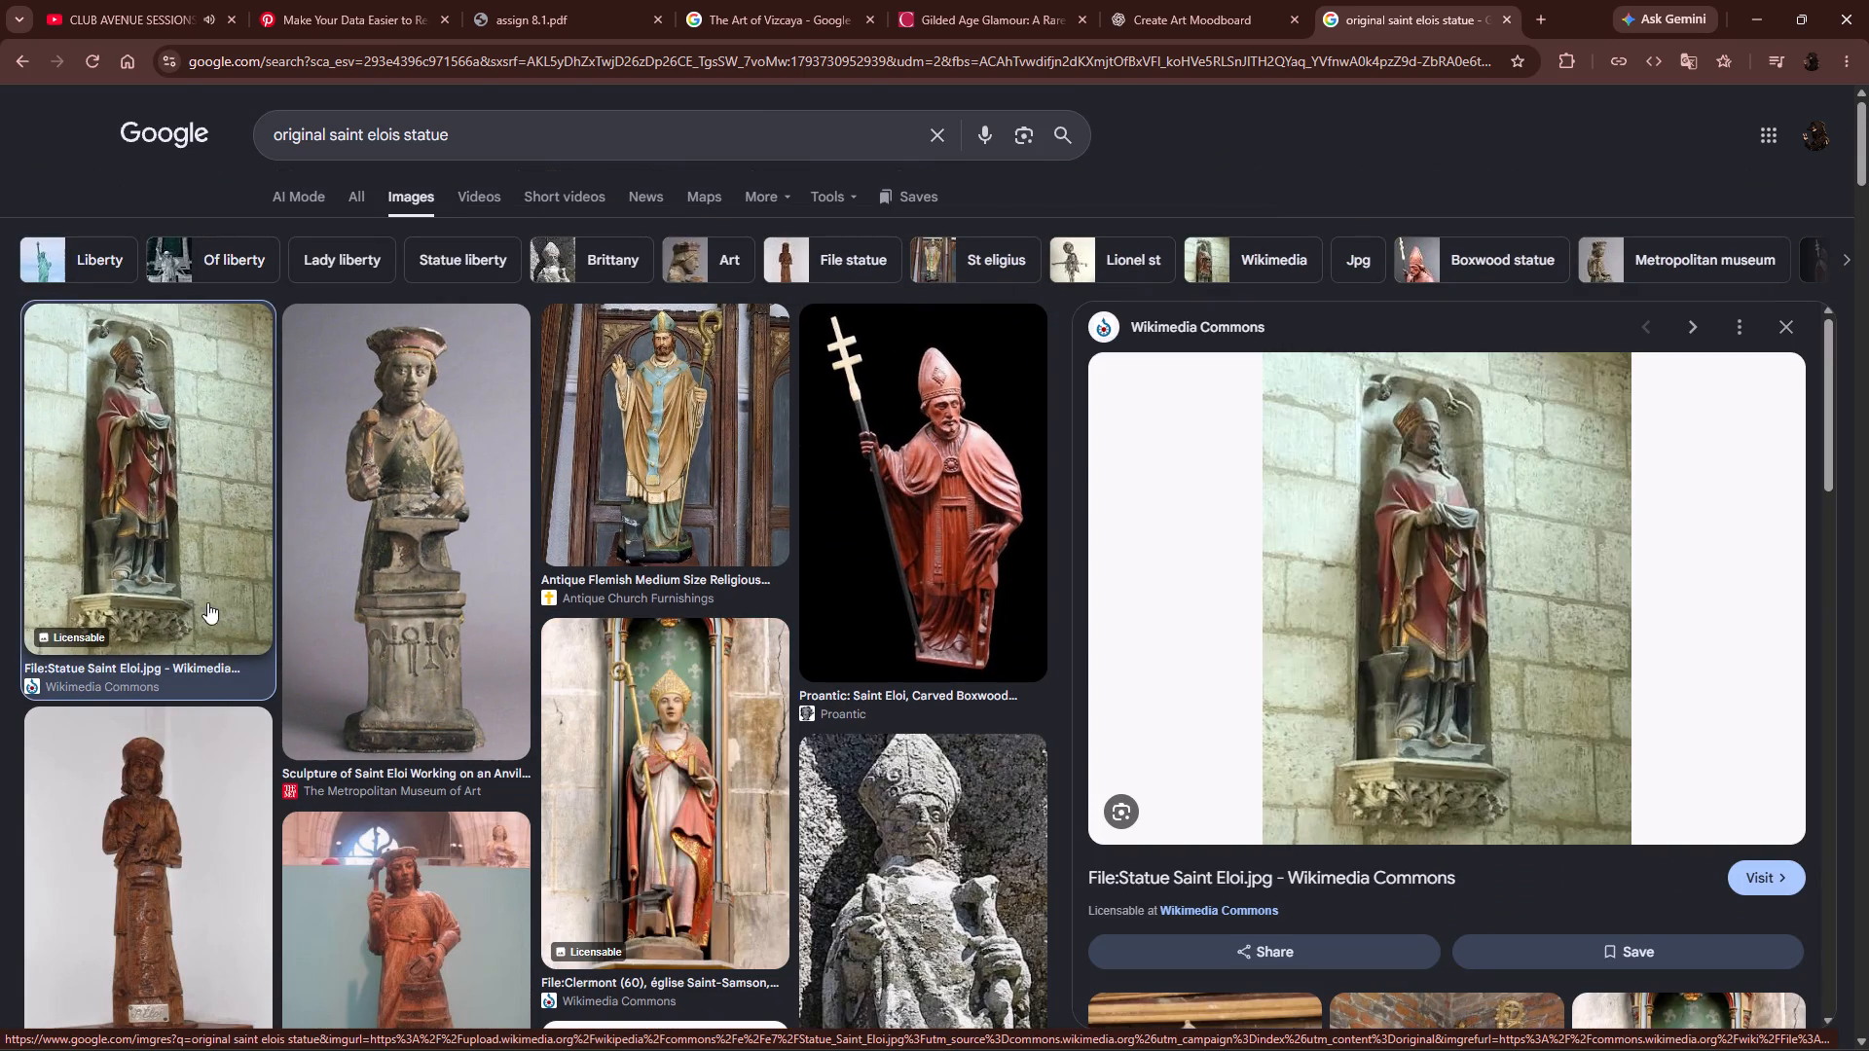
right_click(1457, 683)
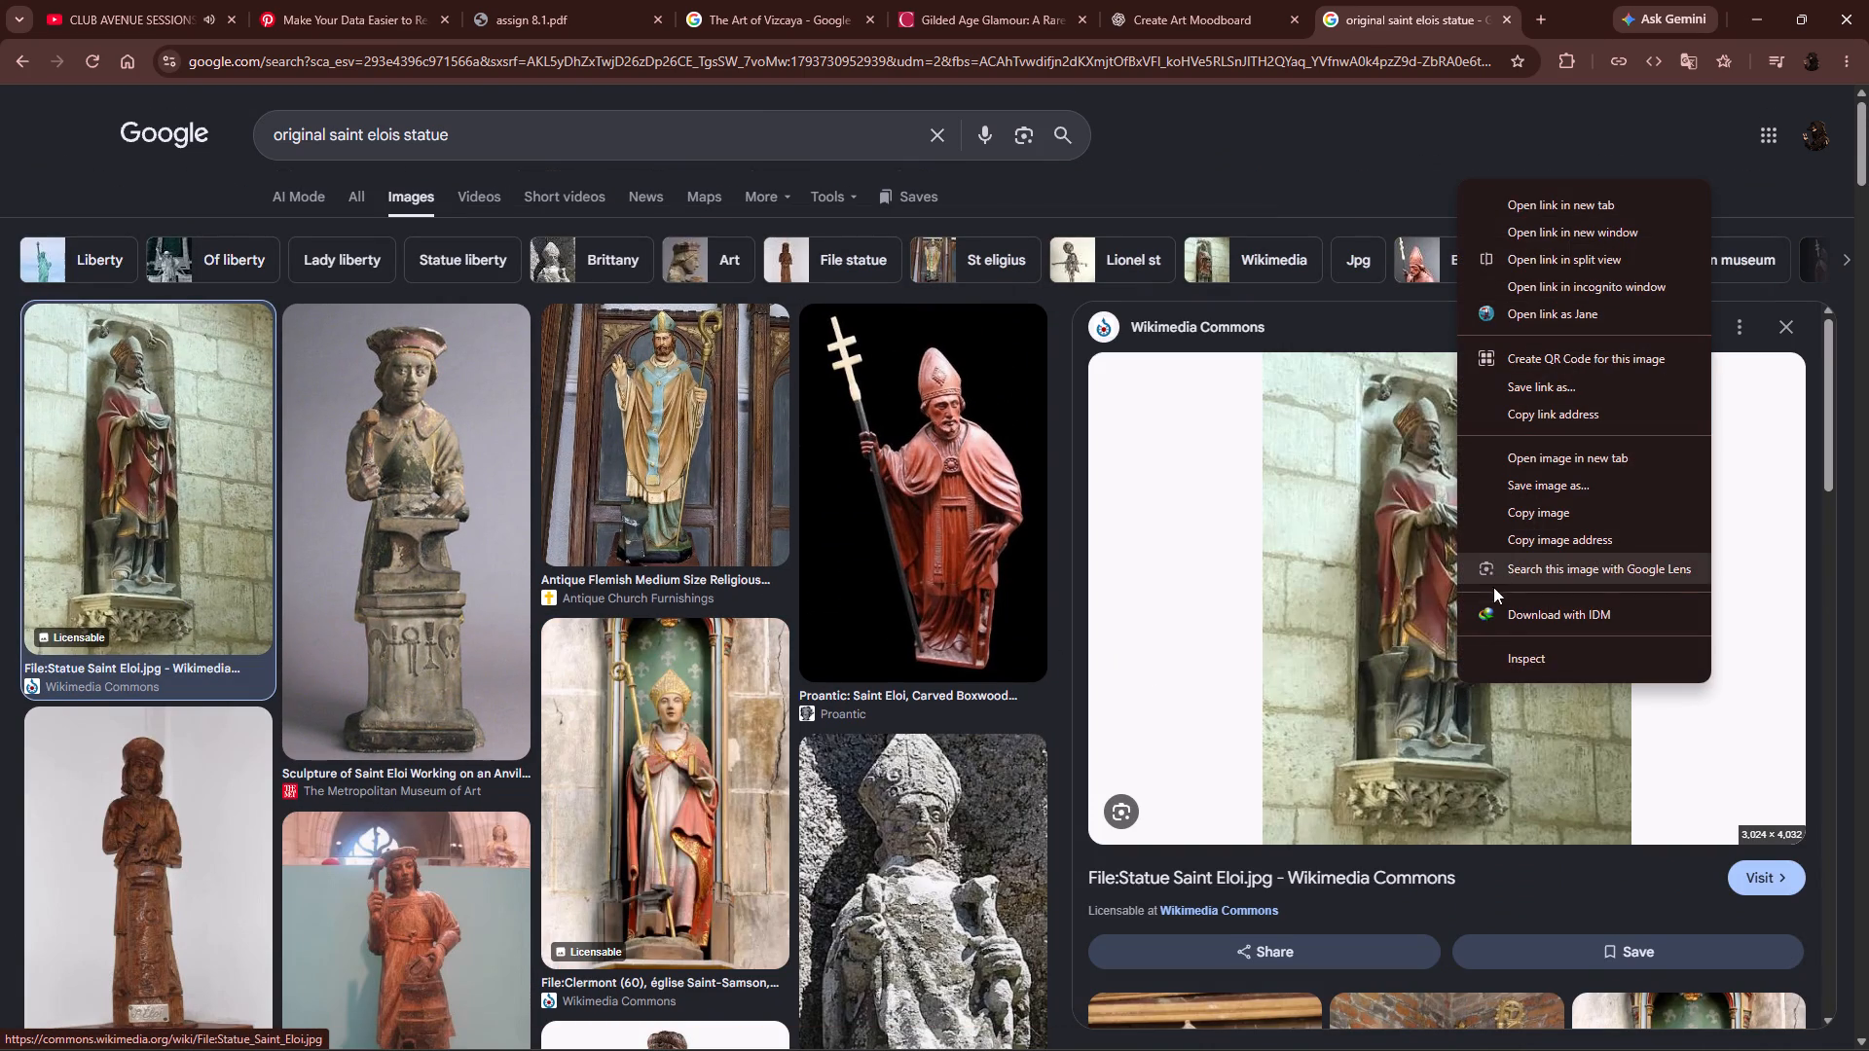
left_click(1521, 486)
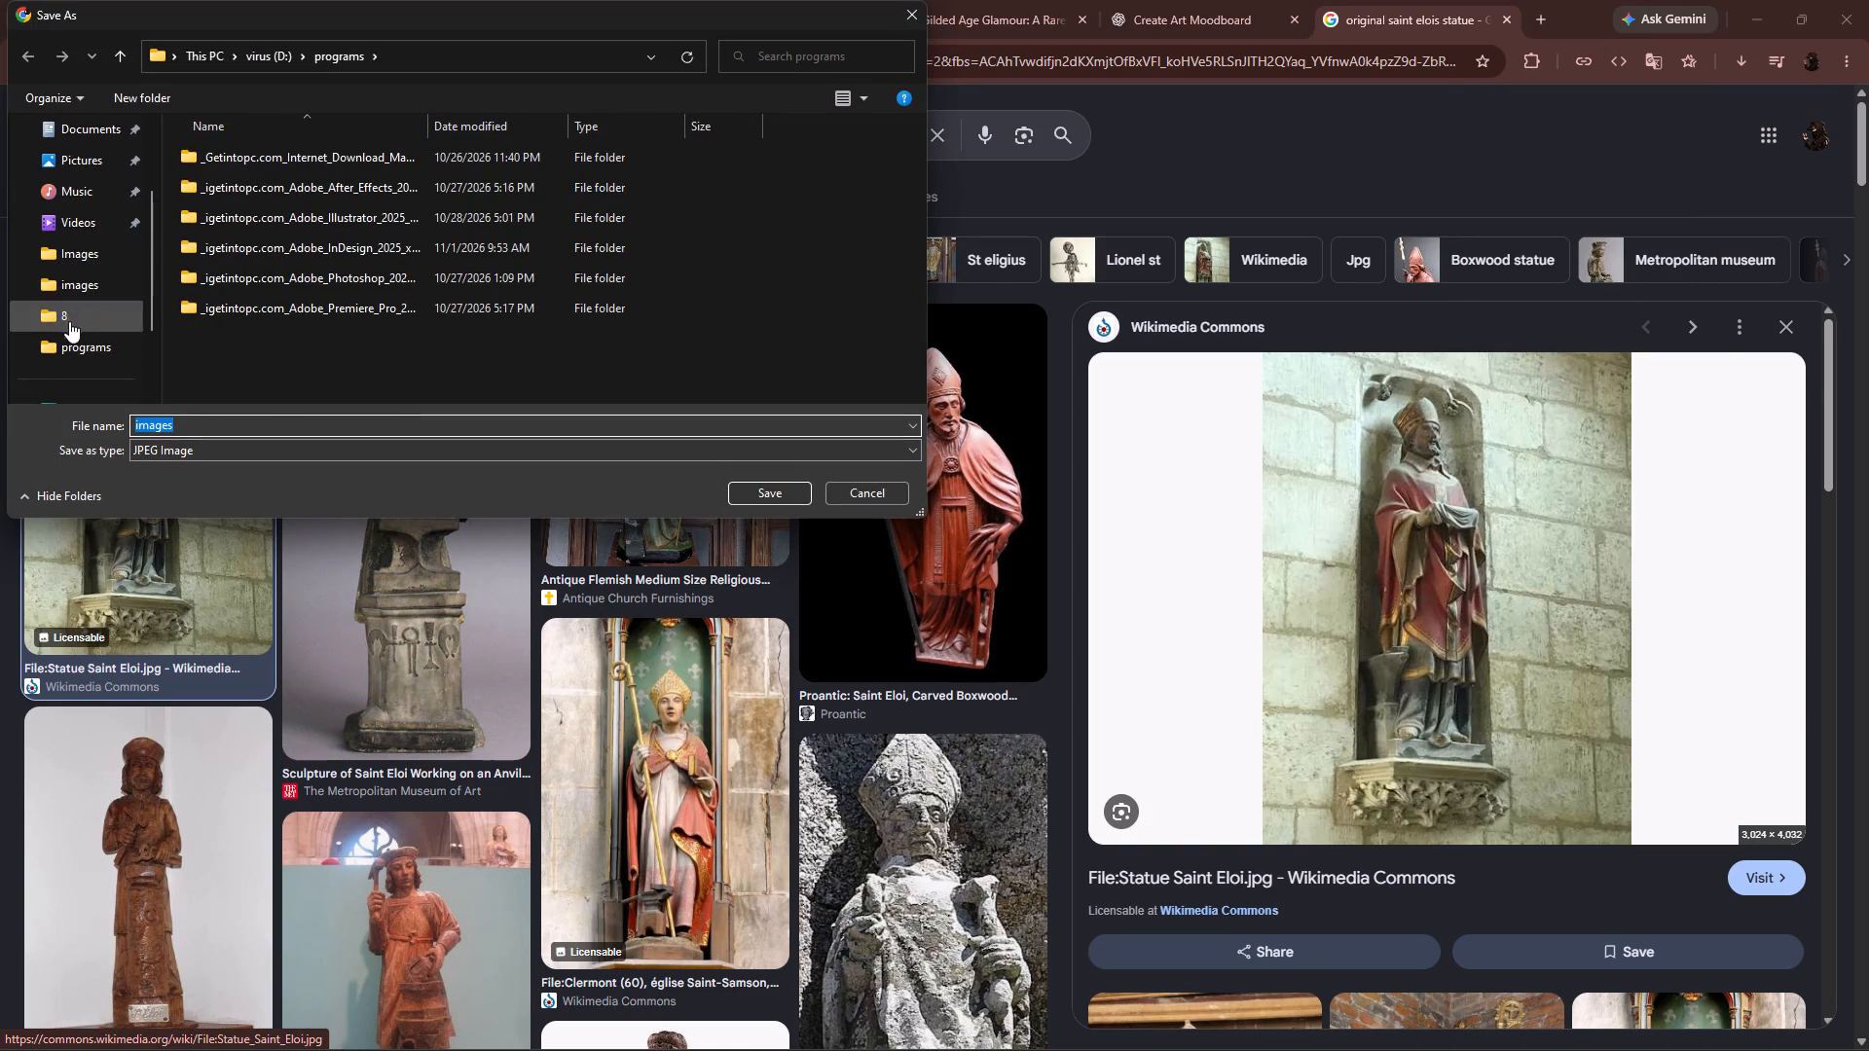
left_click(86, 344)
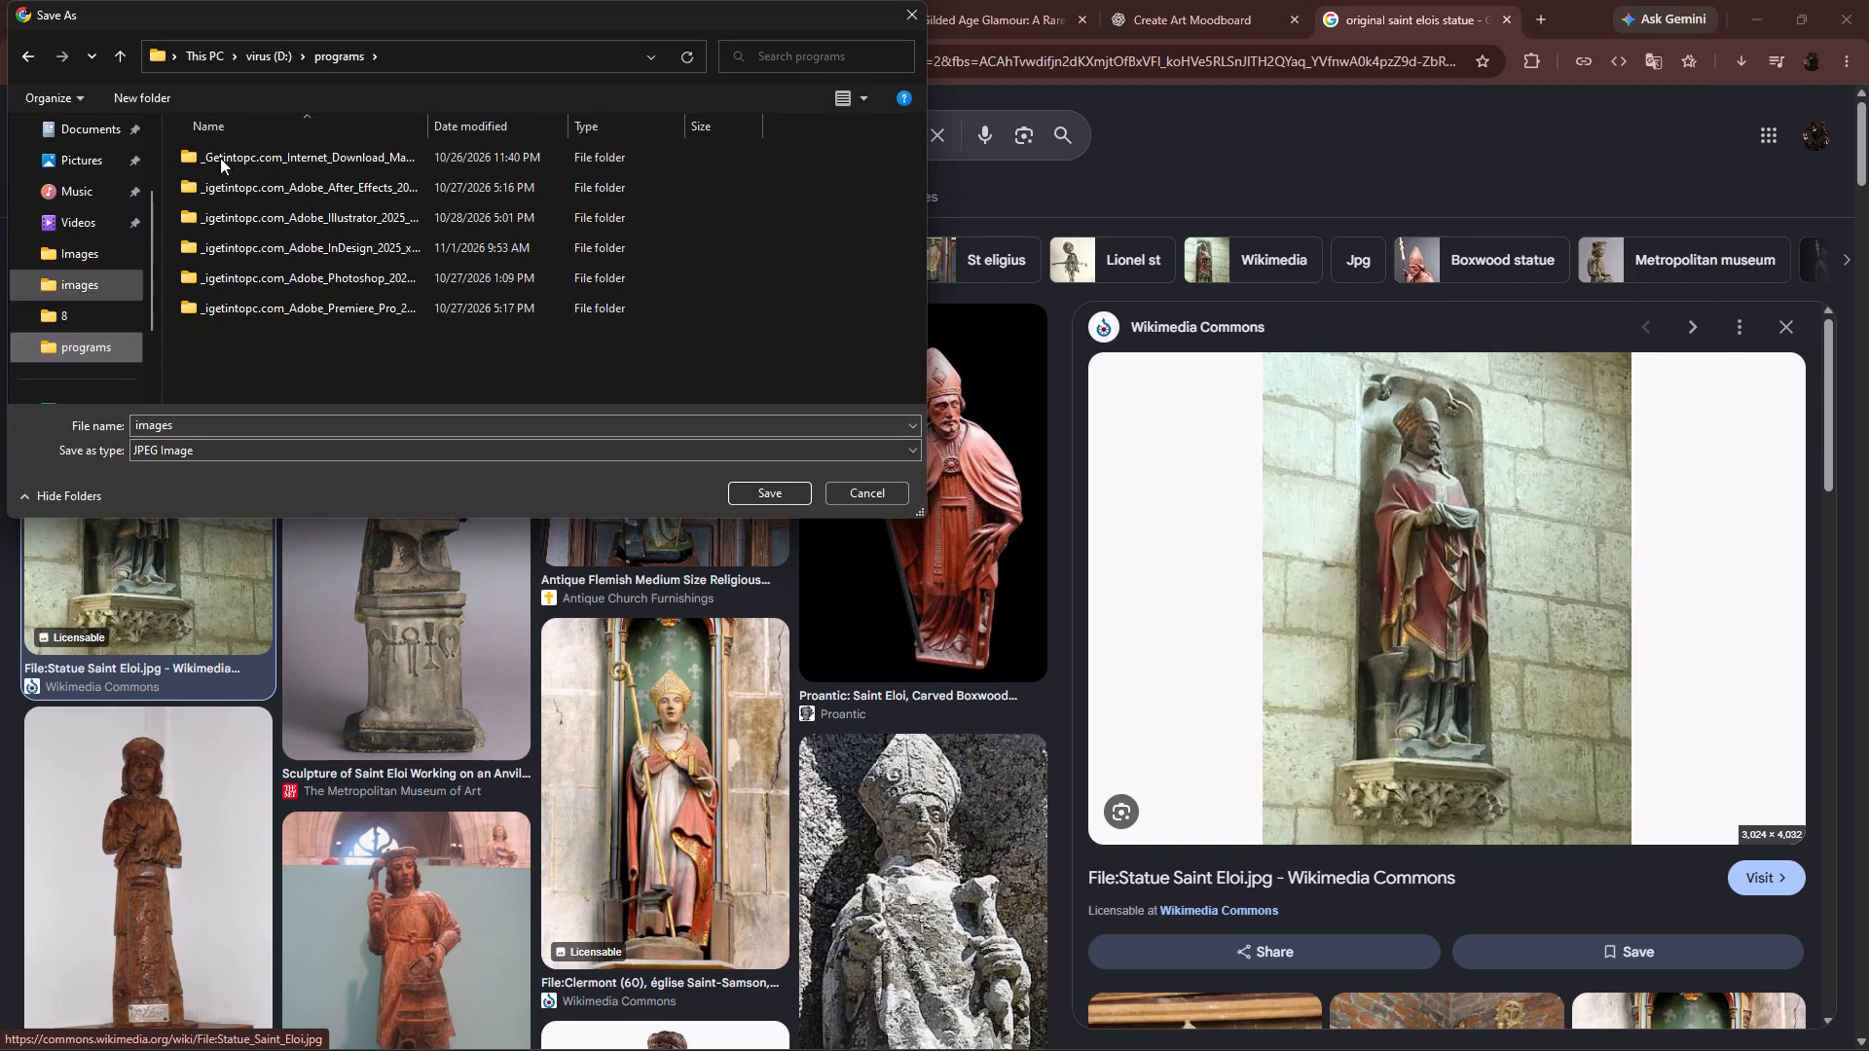
left_click(270, 59)
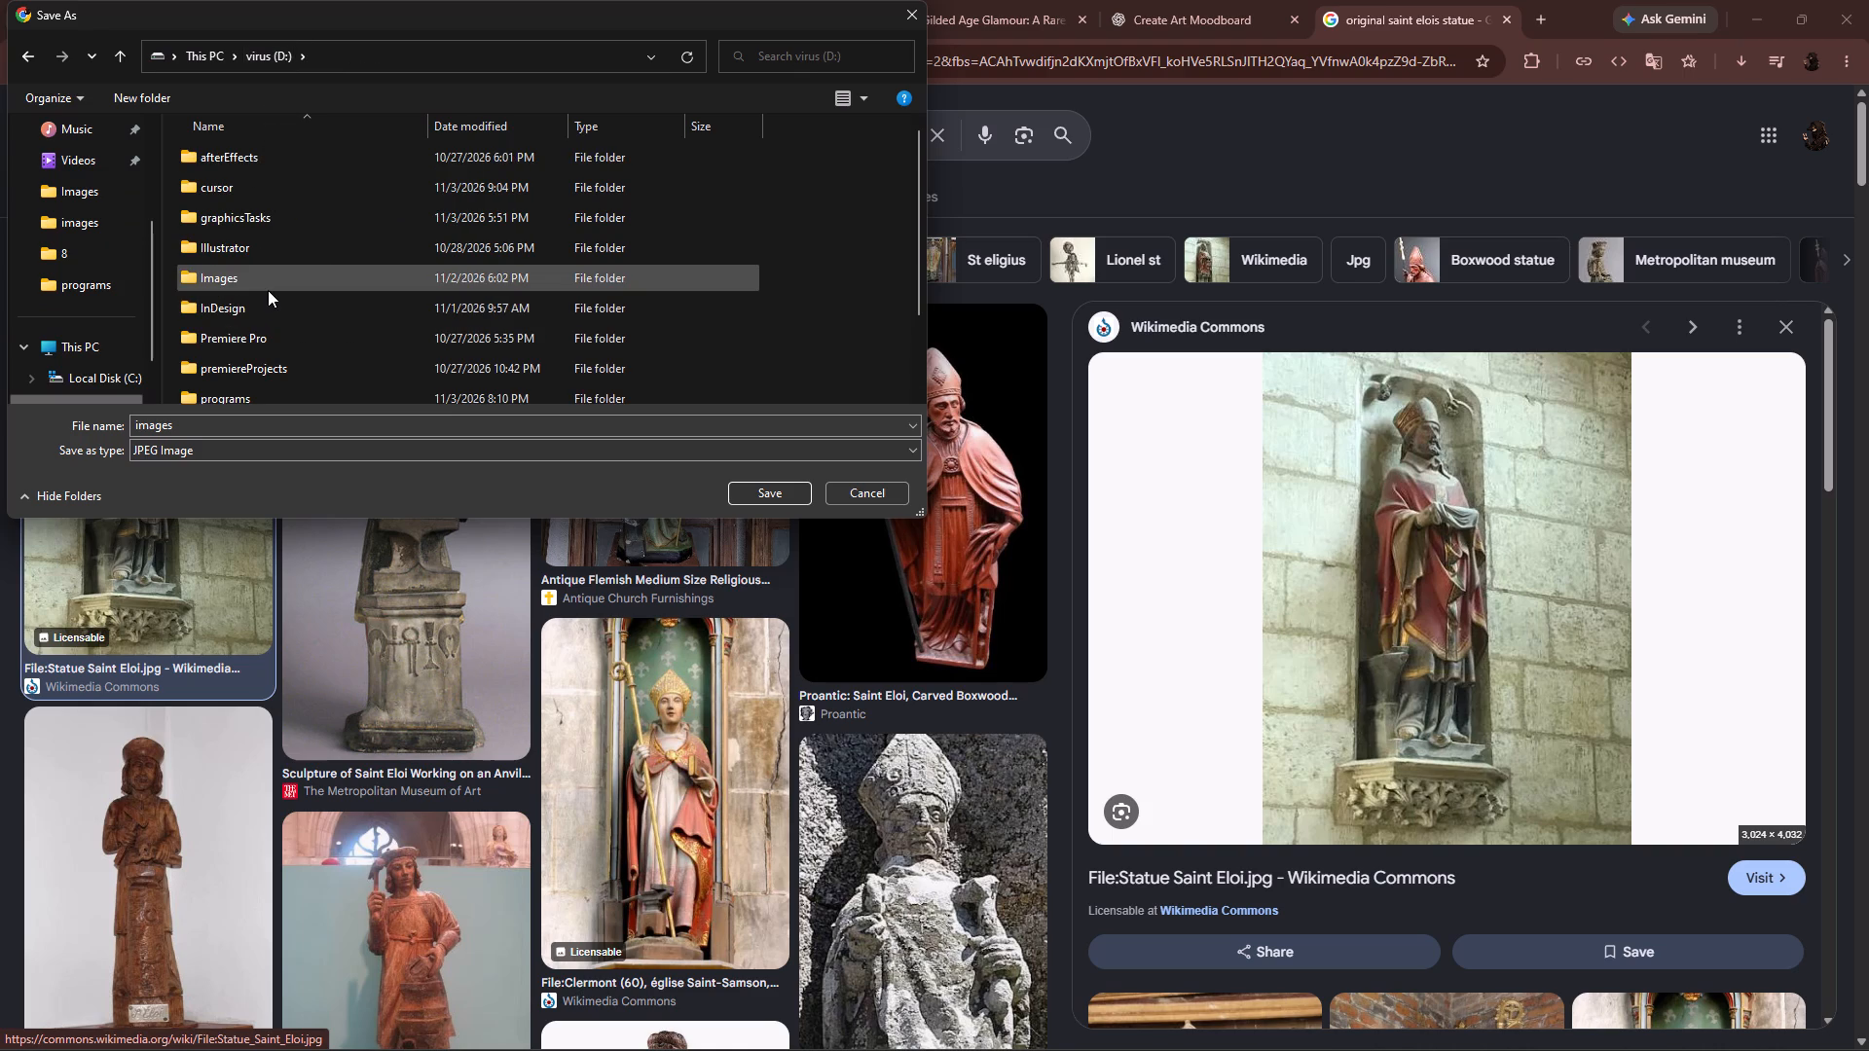
scroll(269, 288, "down", 2)
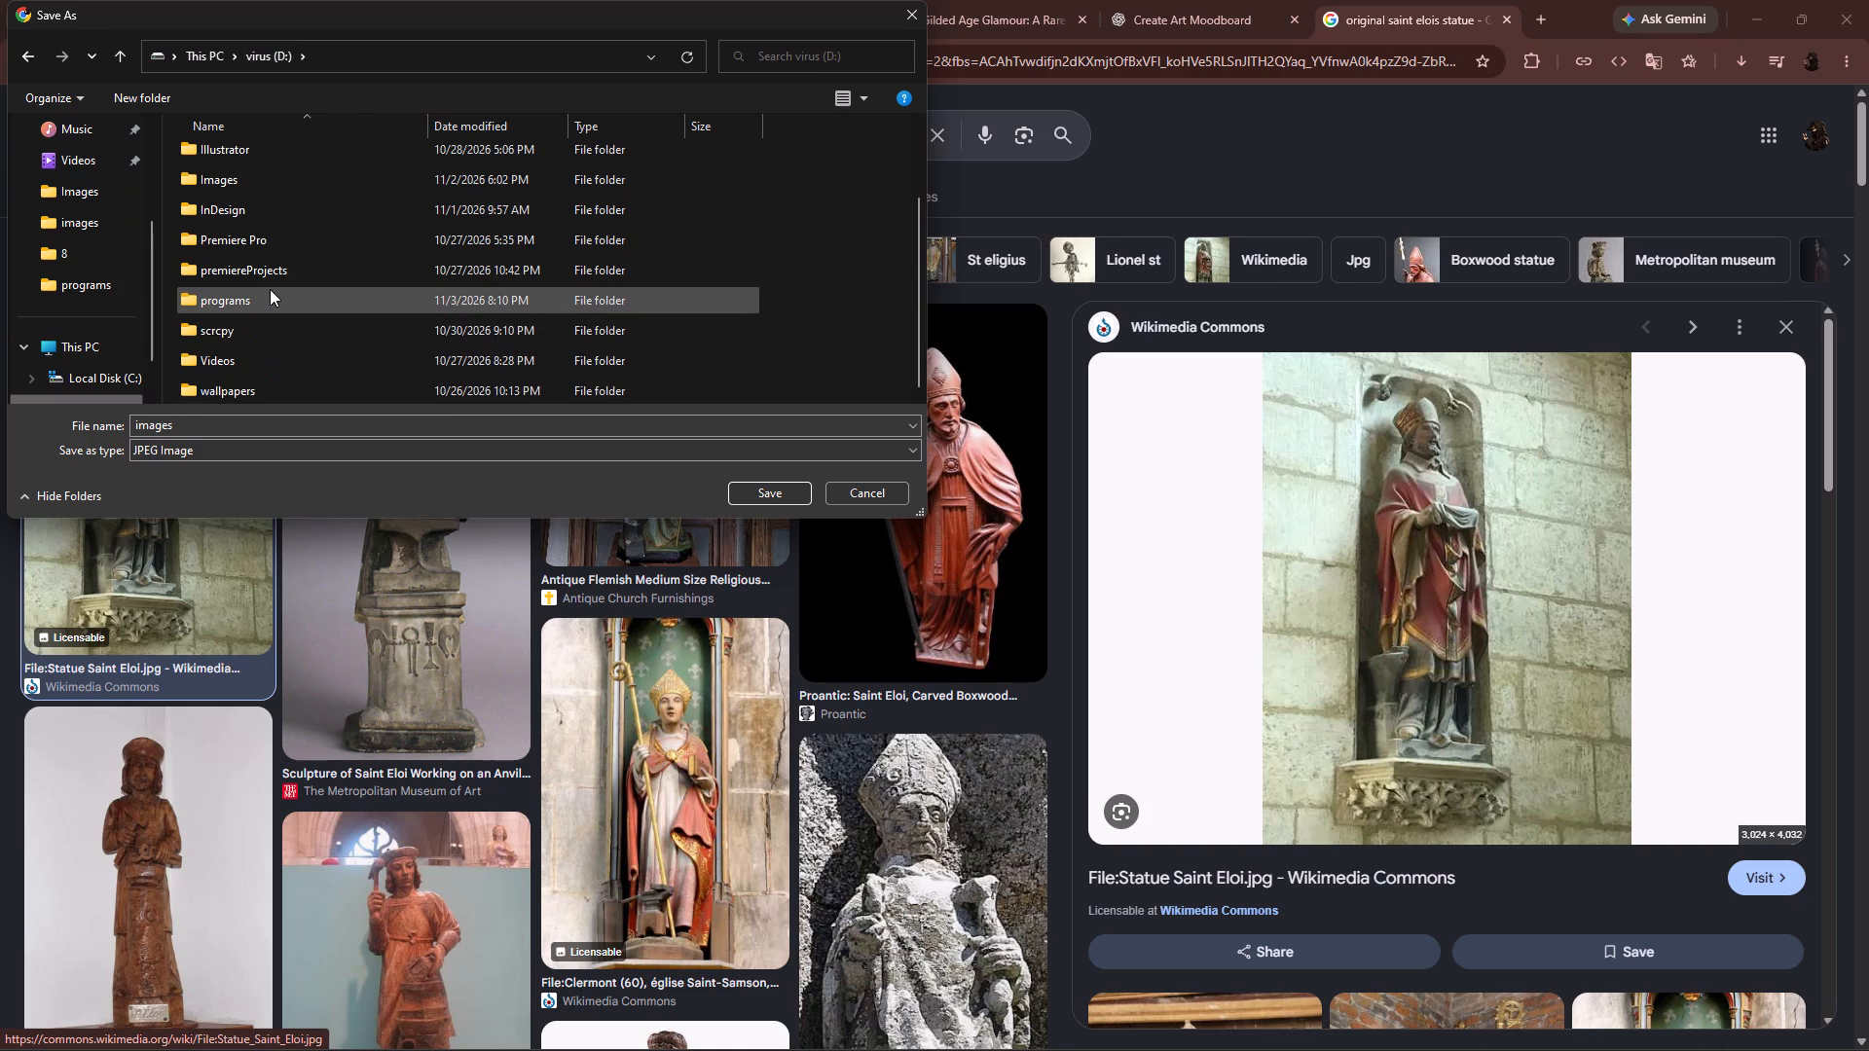
scroll(271, 288, "down", 4)
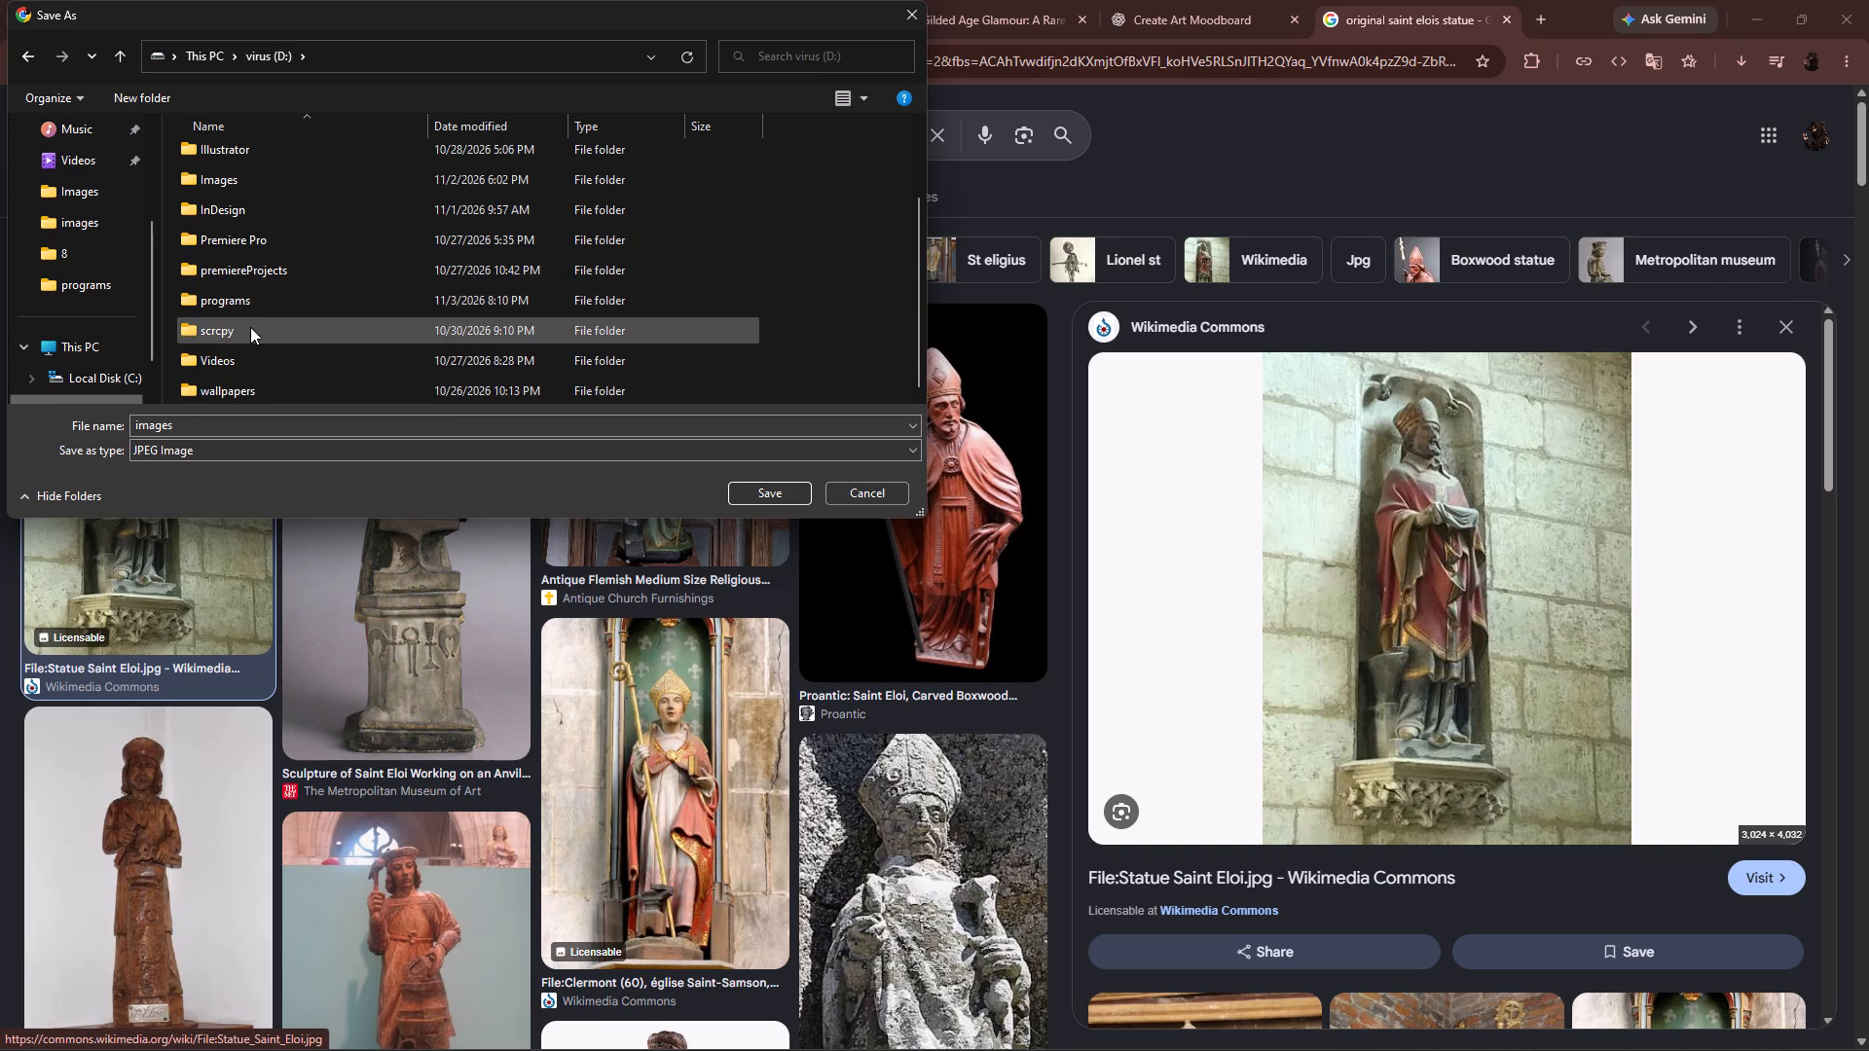
left_click(252, 335)
key("g")
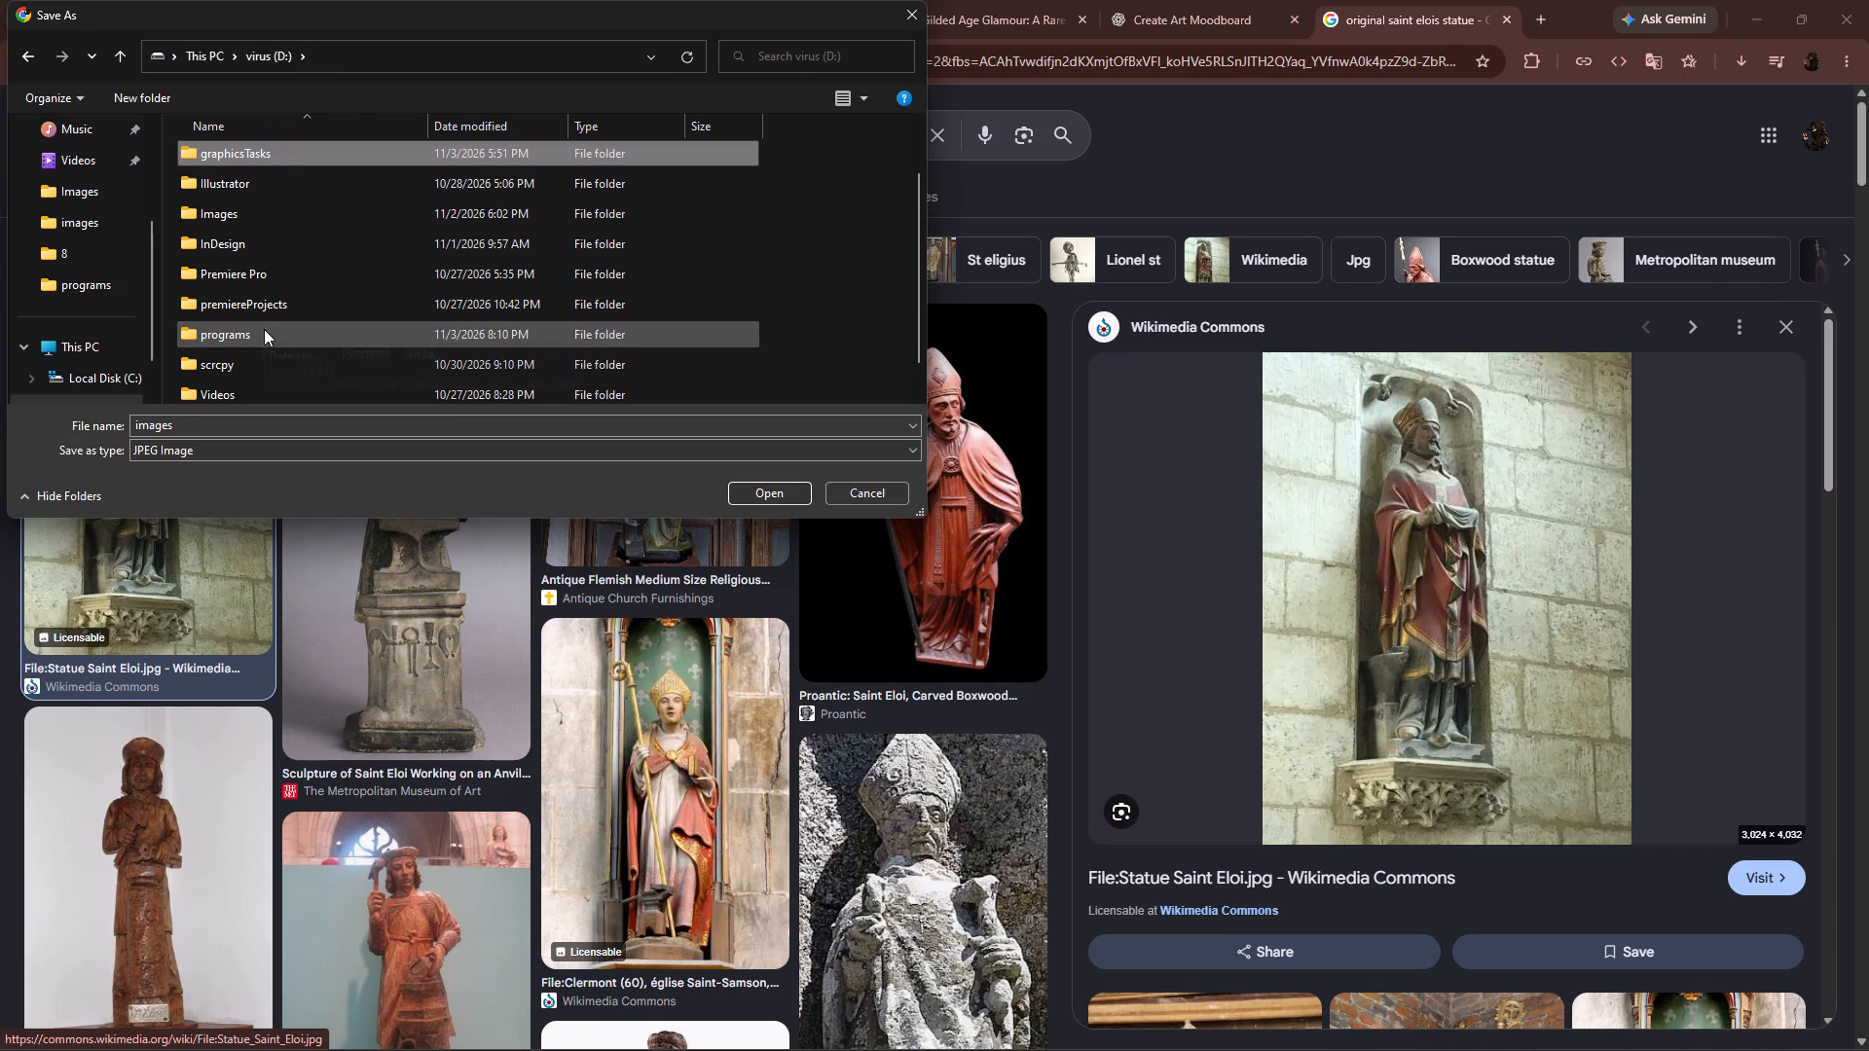
double_click(294, 149)
scroll(290, 269, "down", 7)
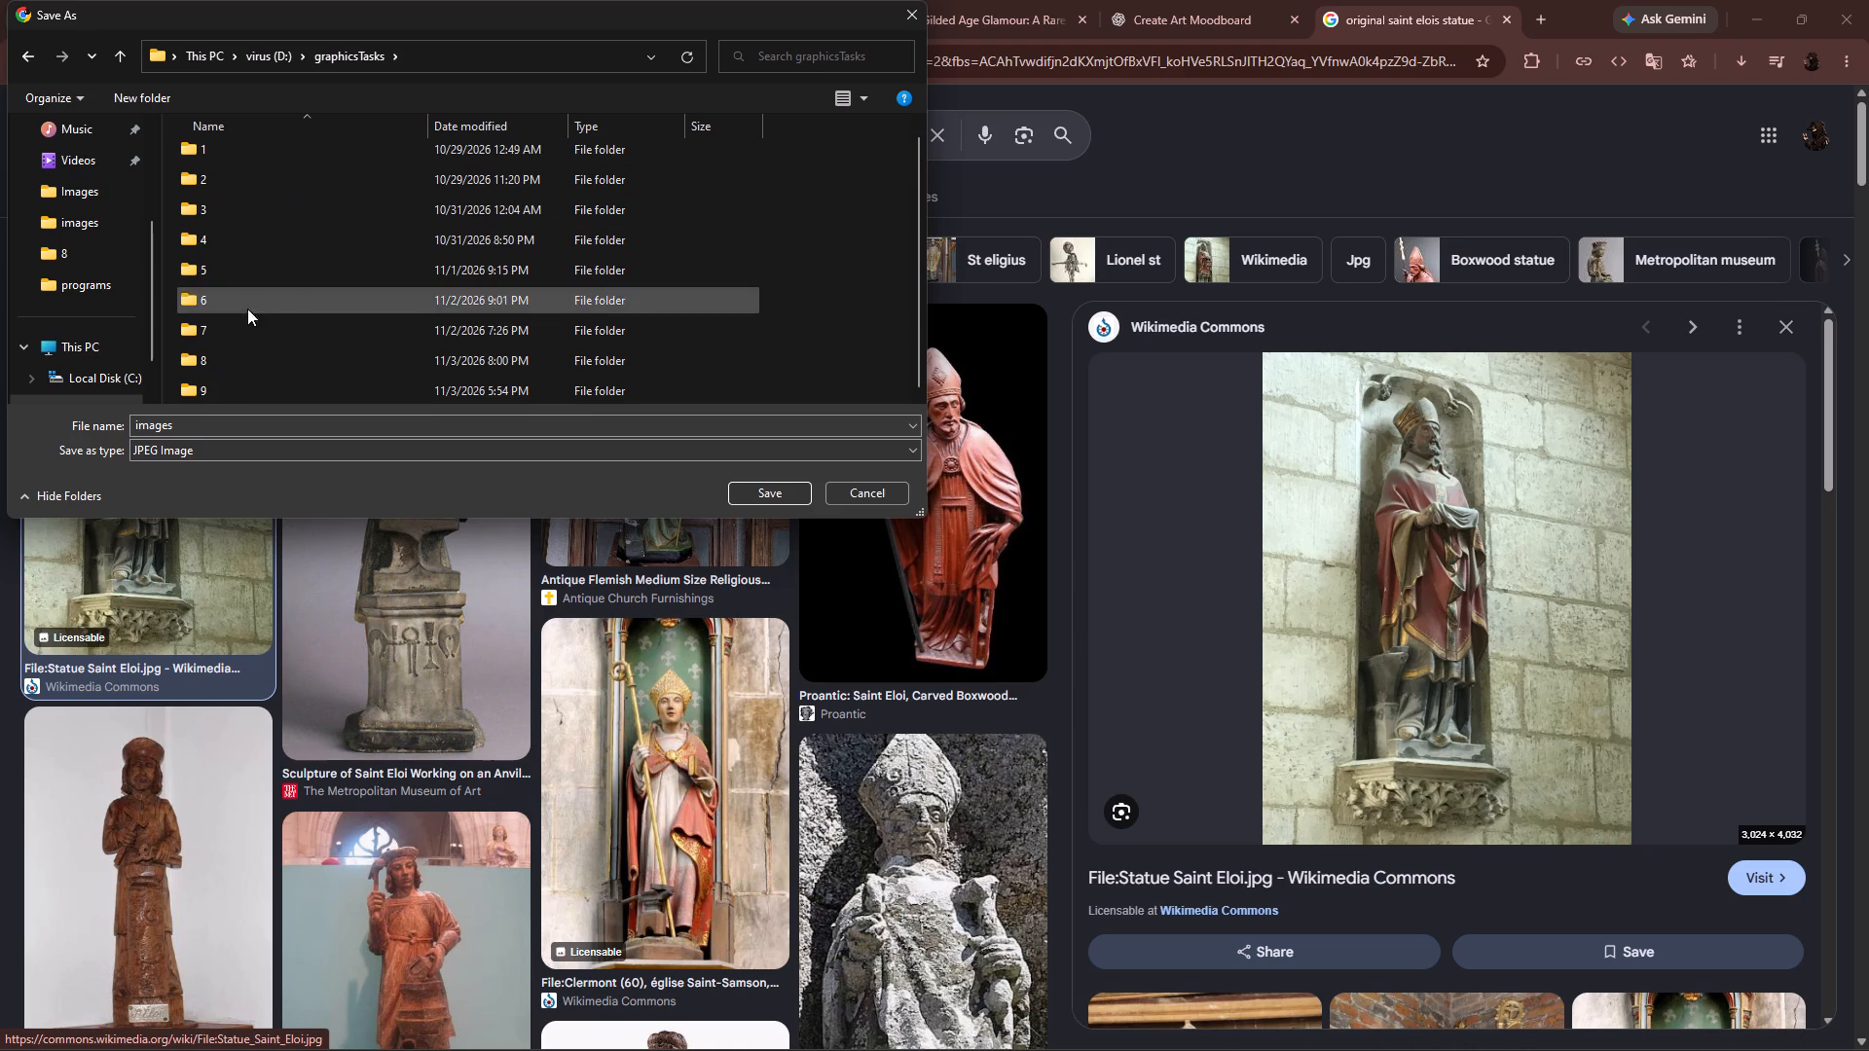
double_click(216, 367)
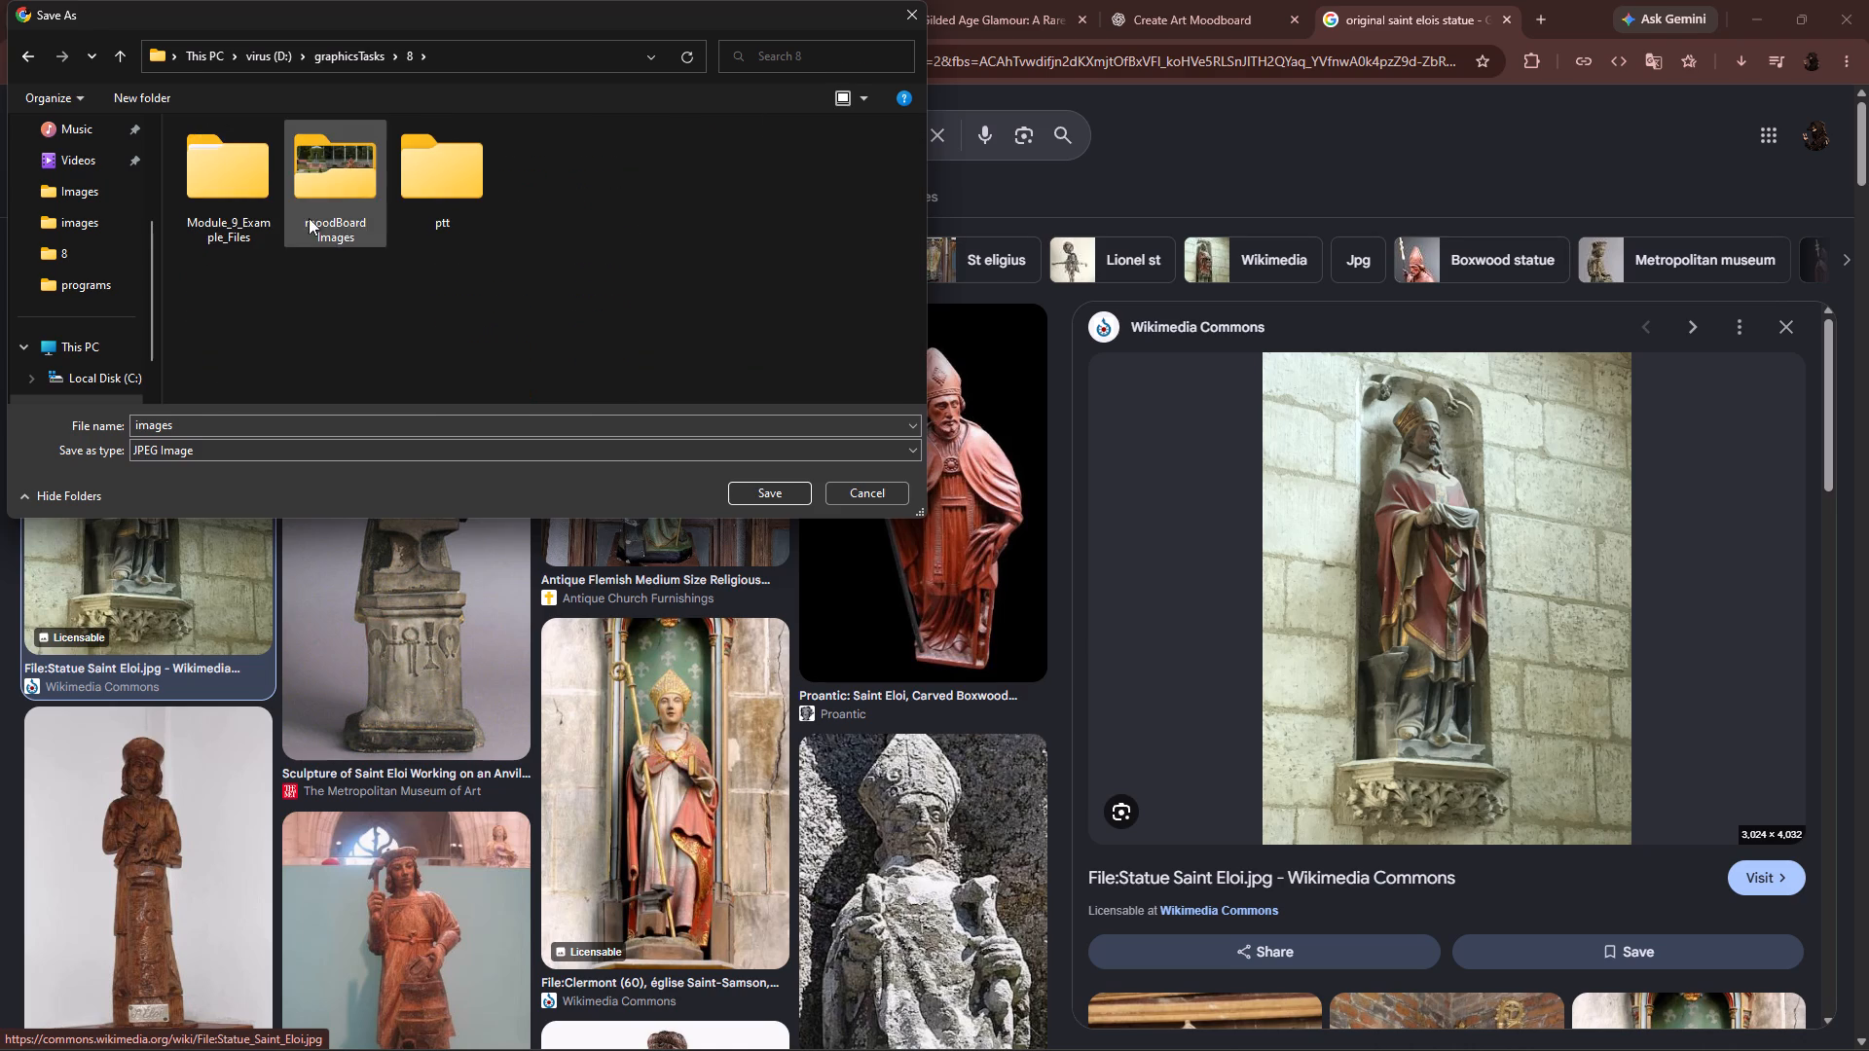
double_click(361, 195)
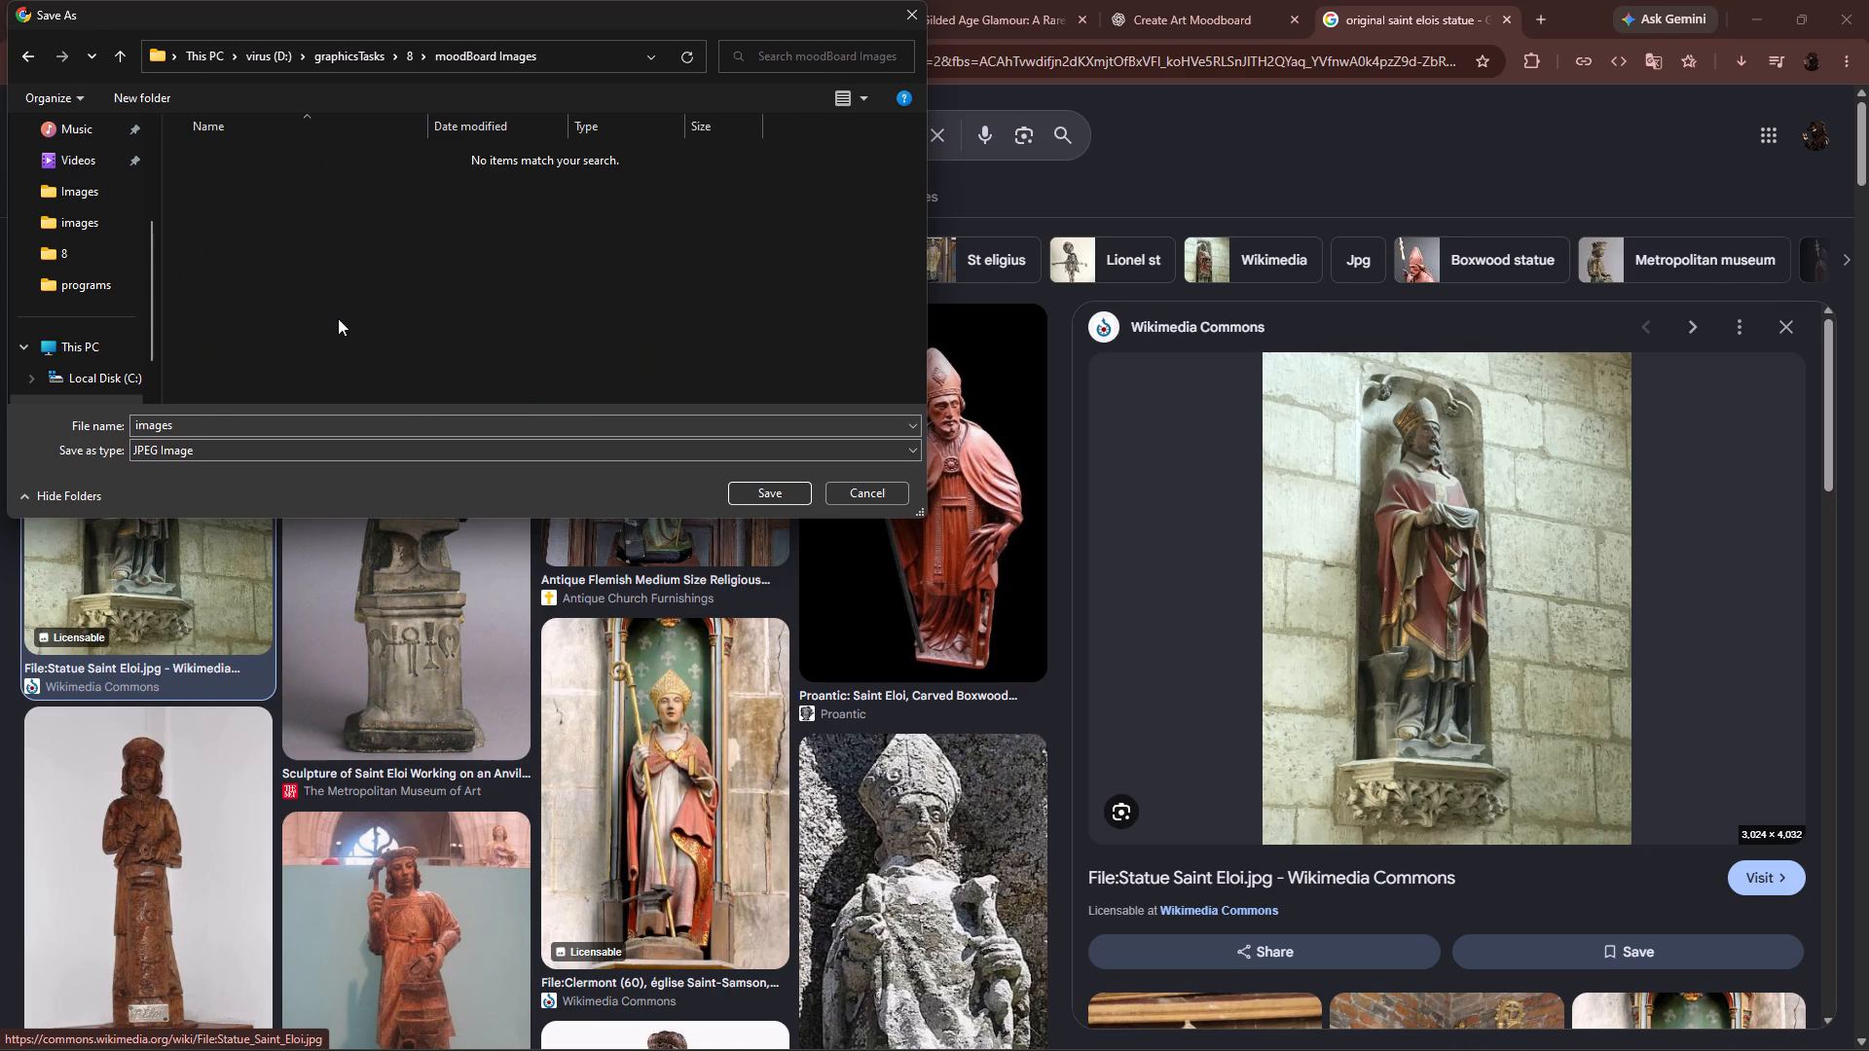
Name the statue photo "st eloi" and save it as a JPEG.
left_click(573, 426)
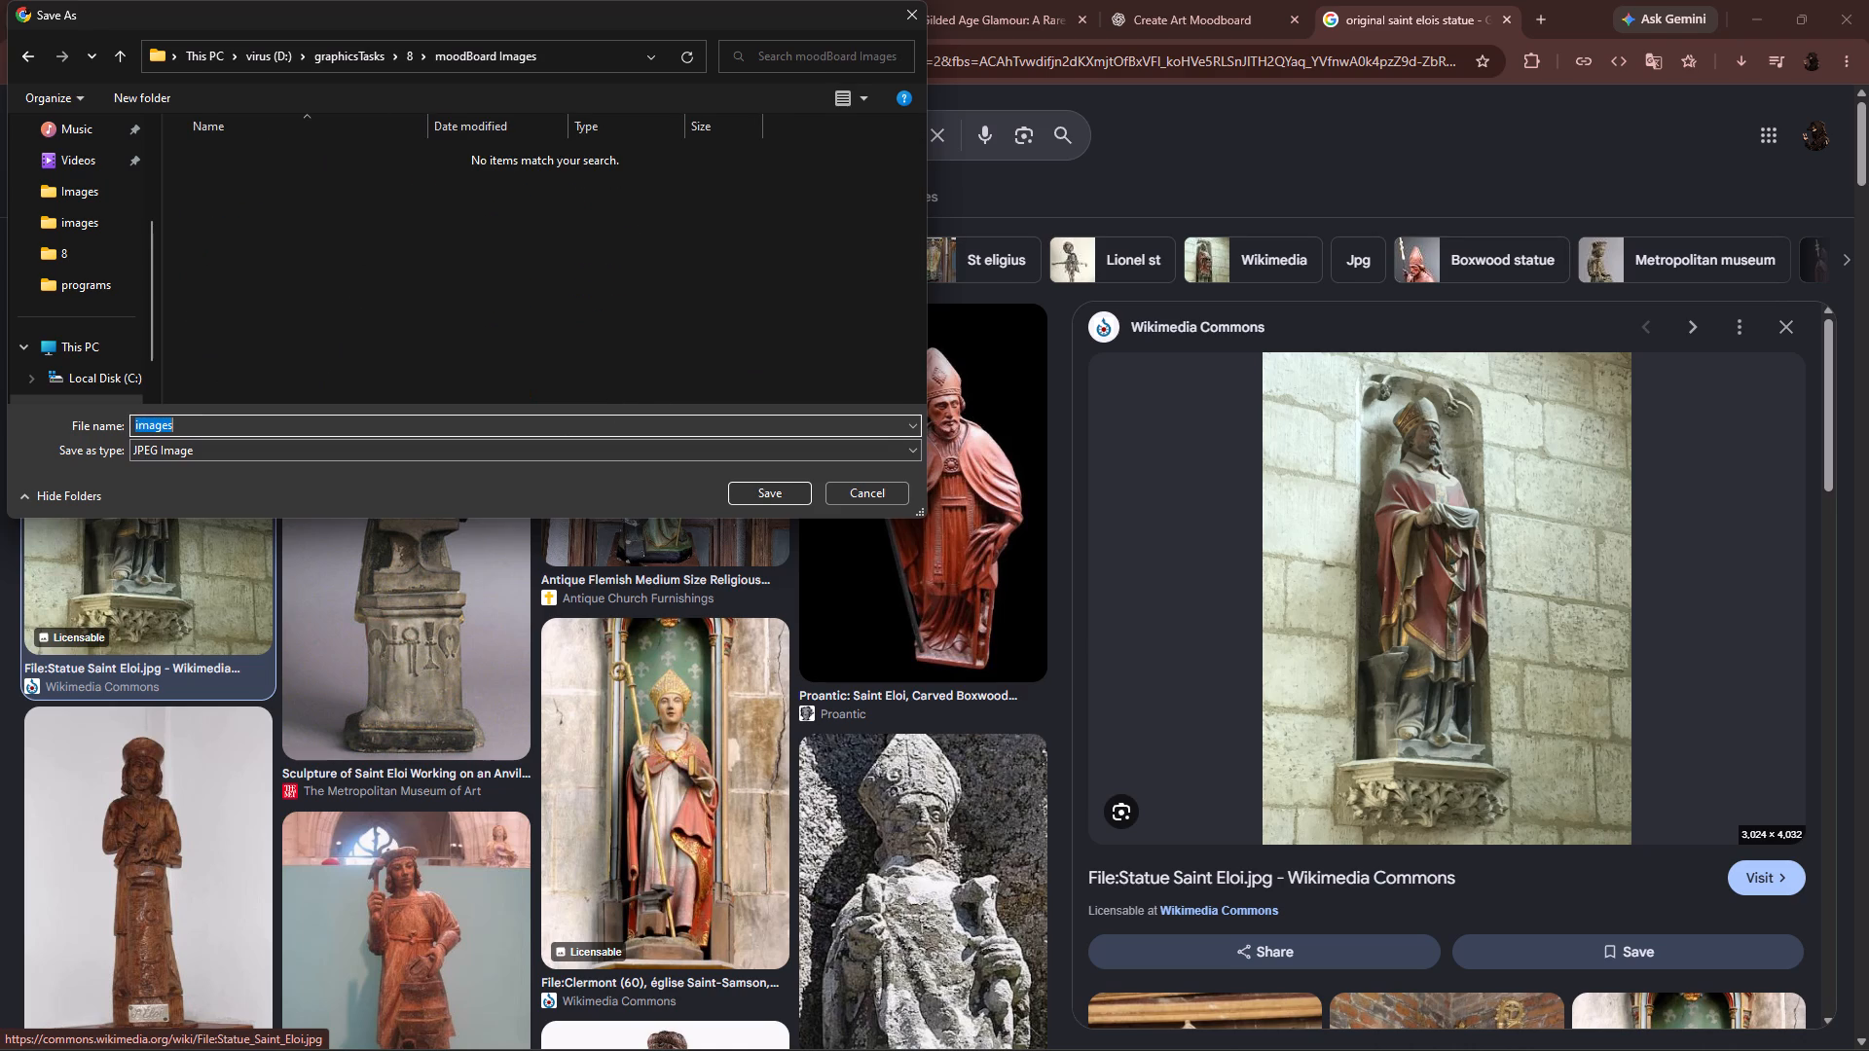
type("st")
key("space")
type("eloi")
key("Return")
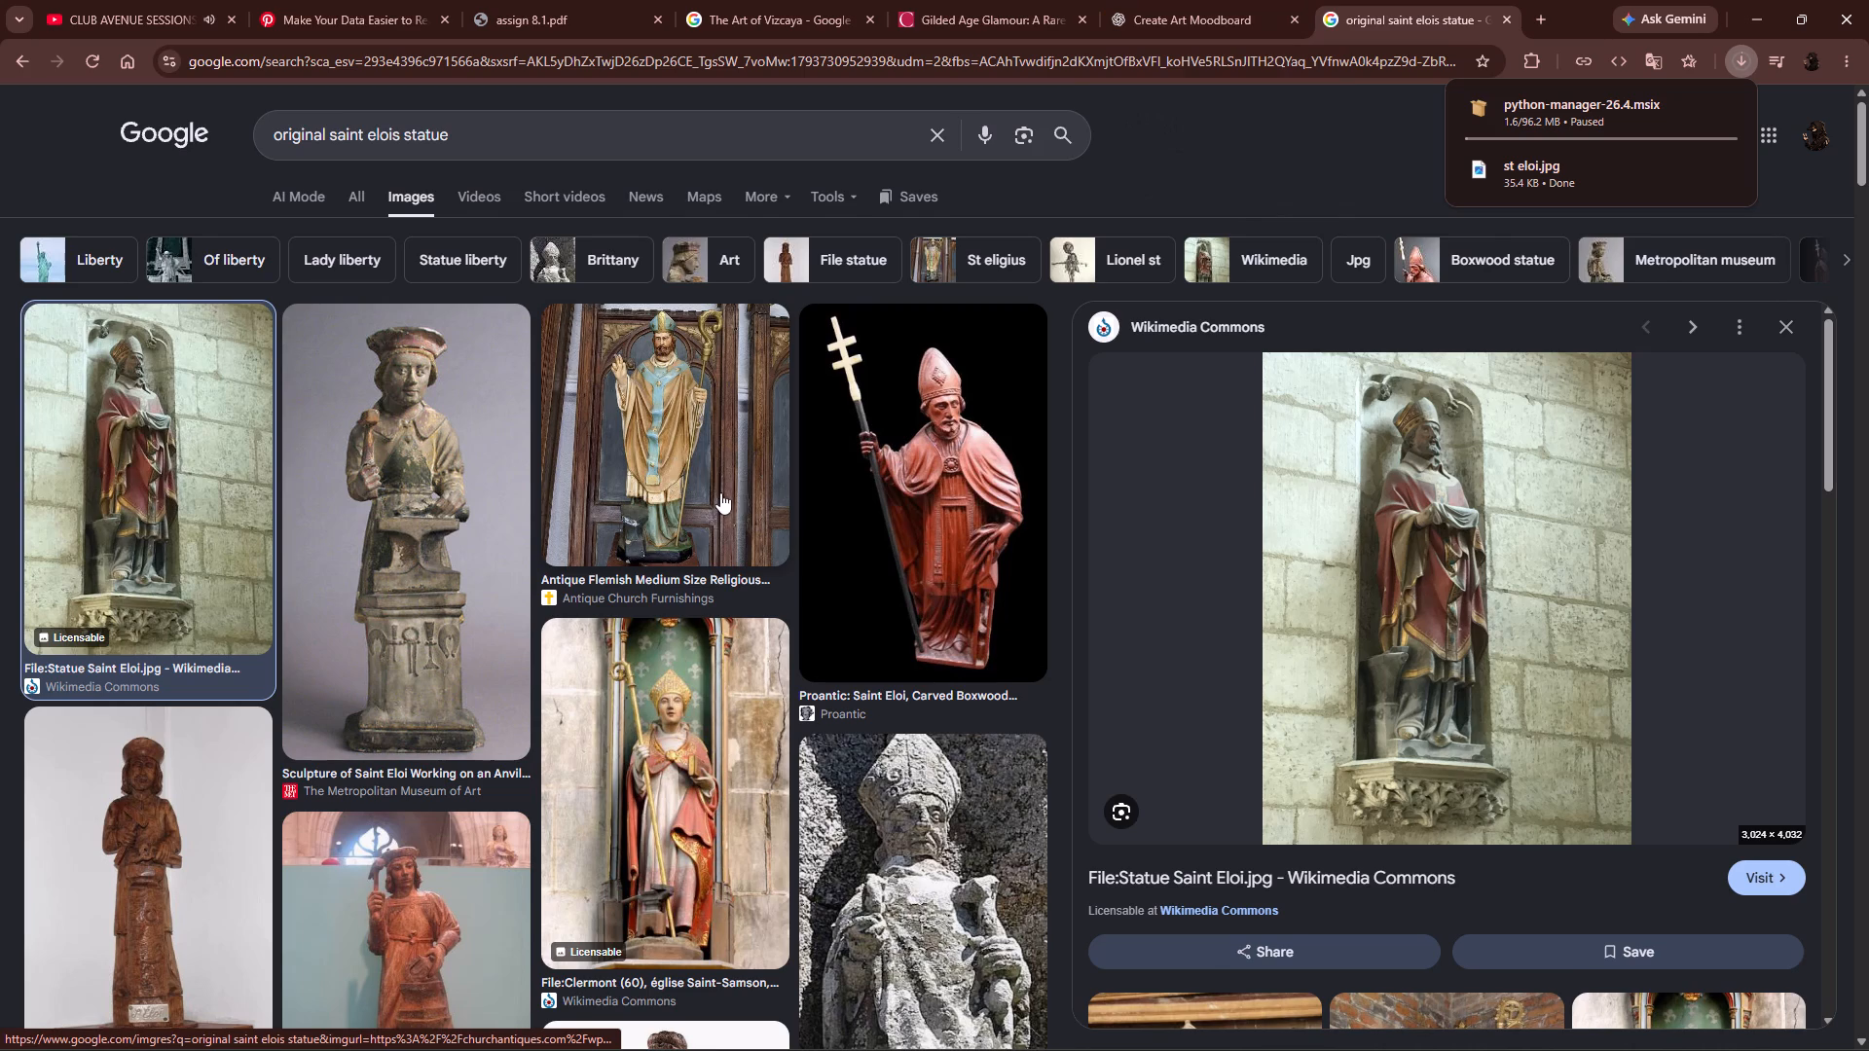
Save the Wikimedia Commons "Statue St Eloi" wooden statue image to the moodBoard Images folder as "images".
scroll(708, 499, "down", 2)
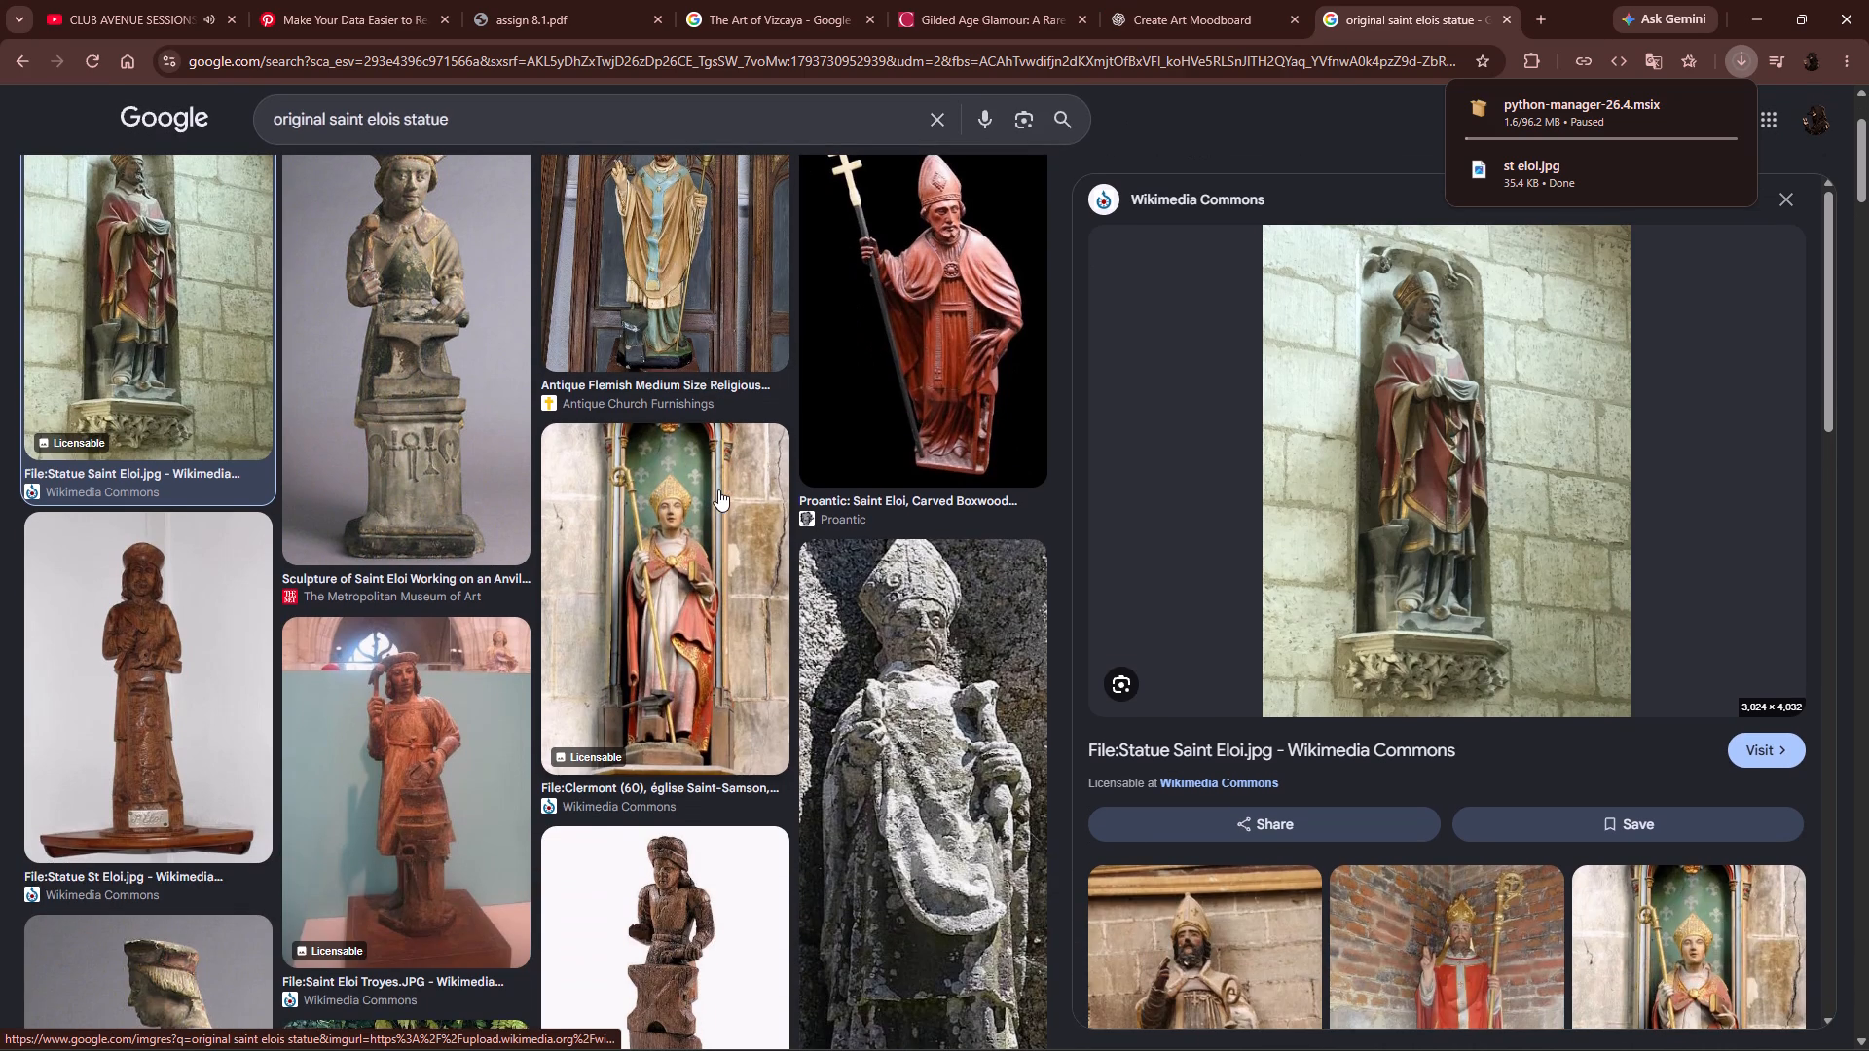
right_click(106, 726)
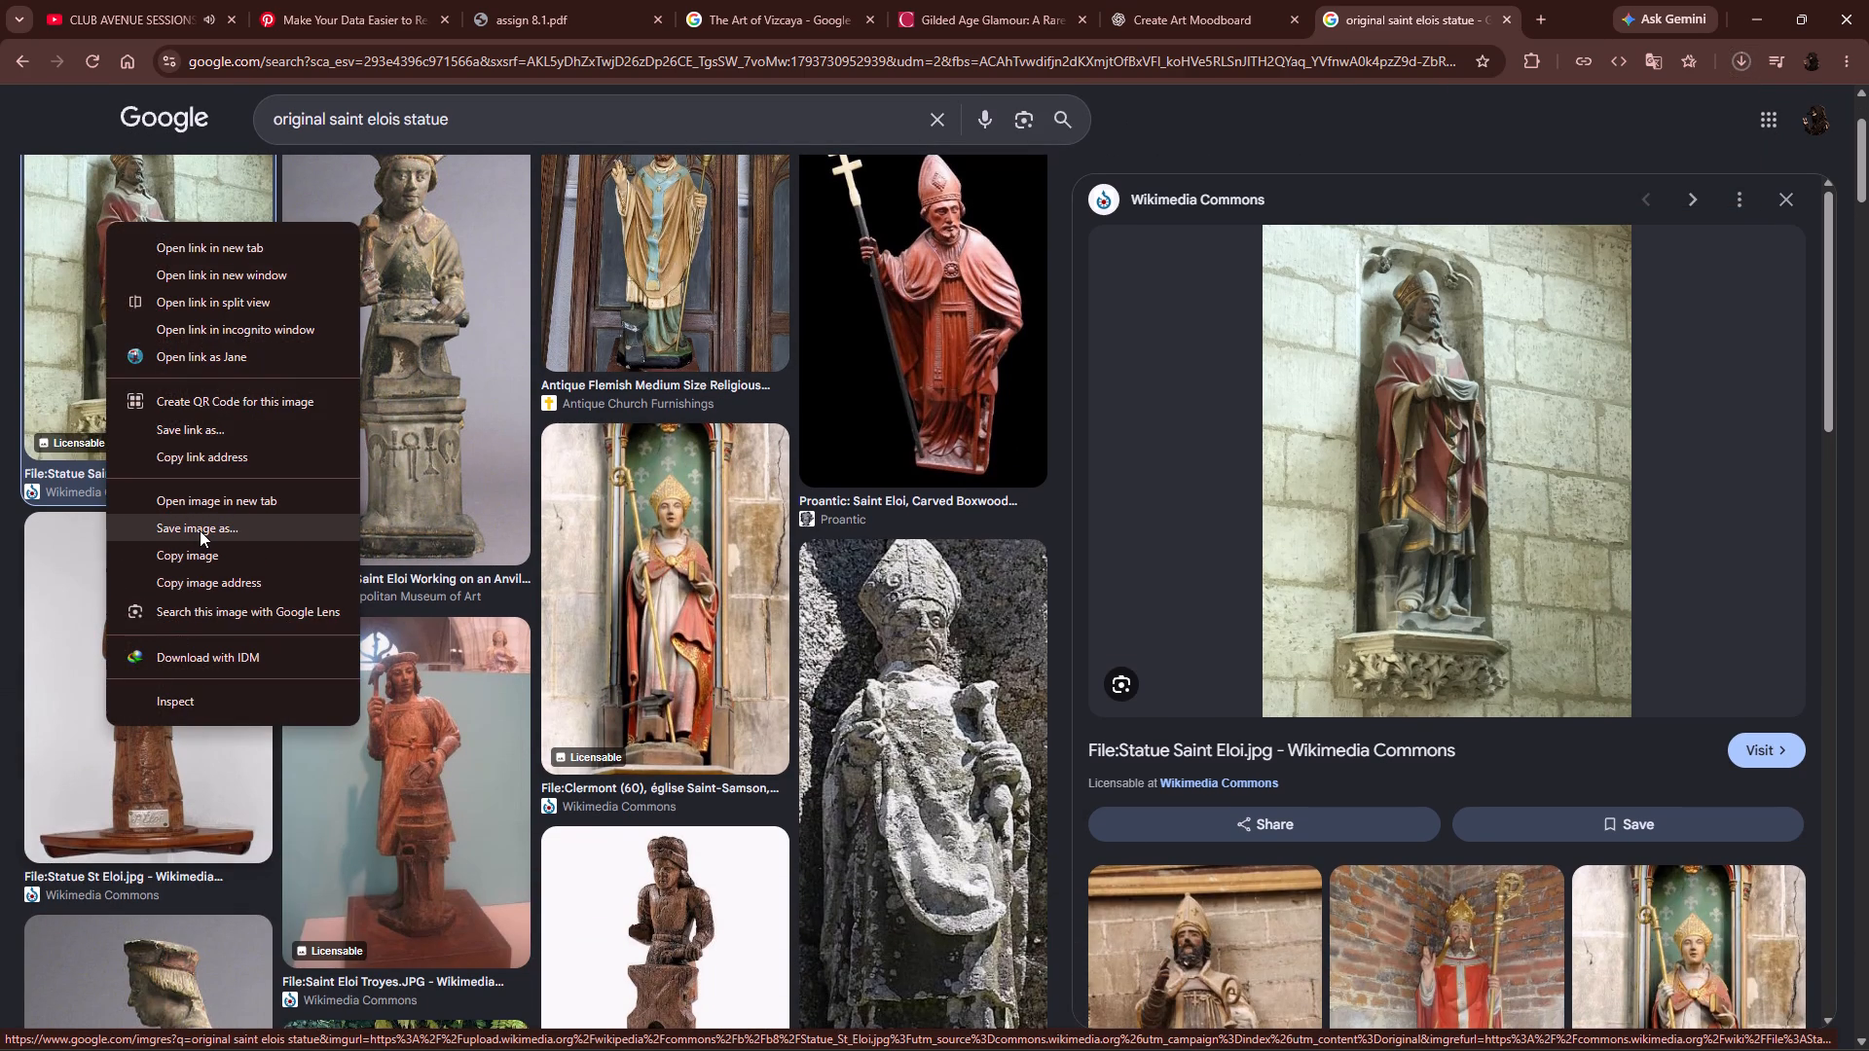
left_click(200, 530)
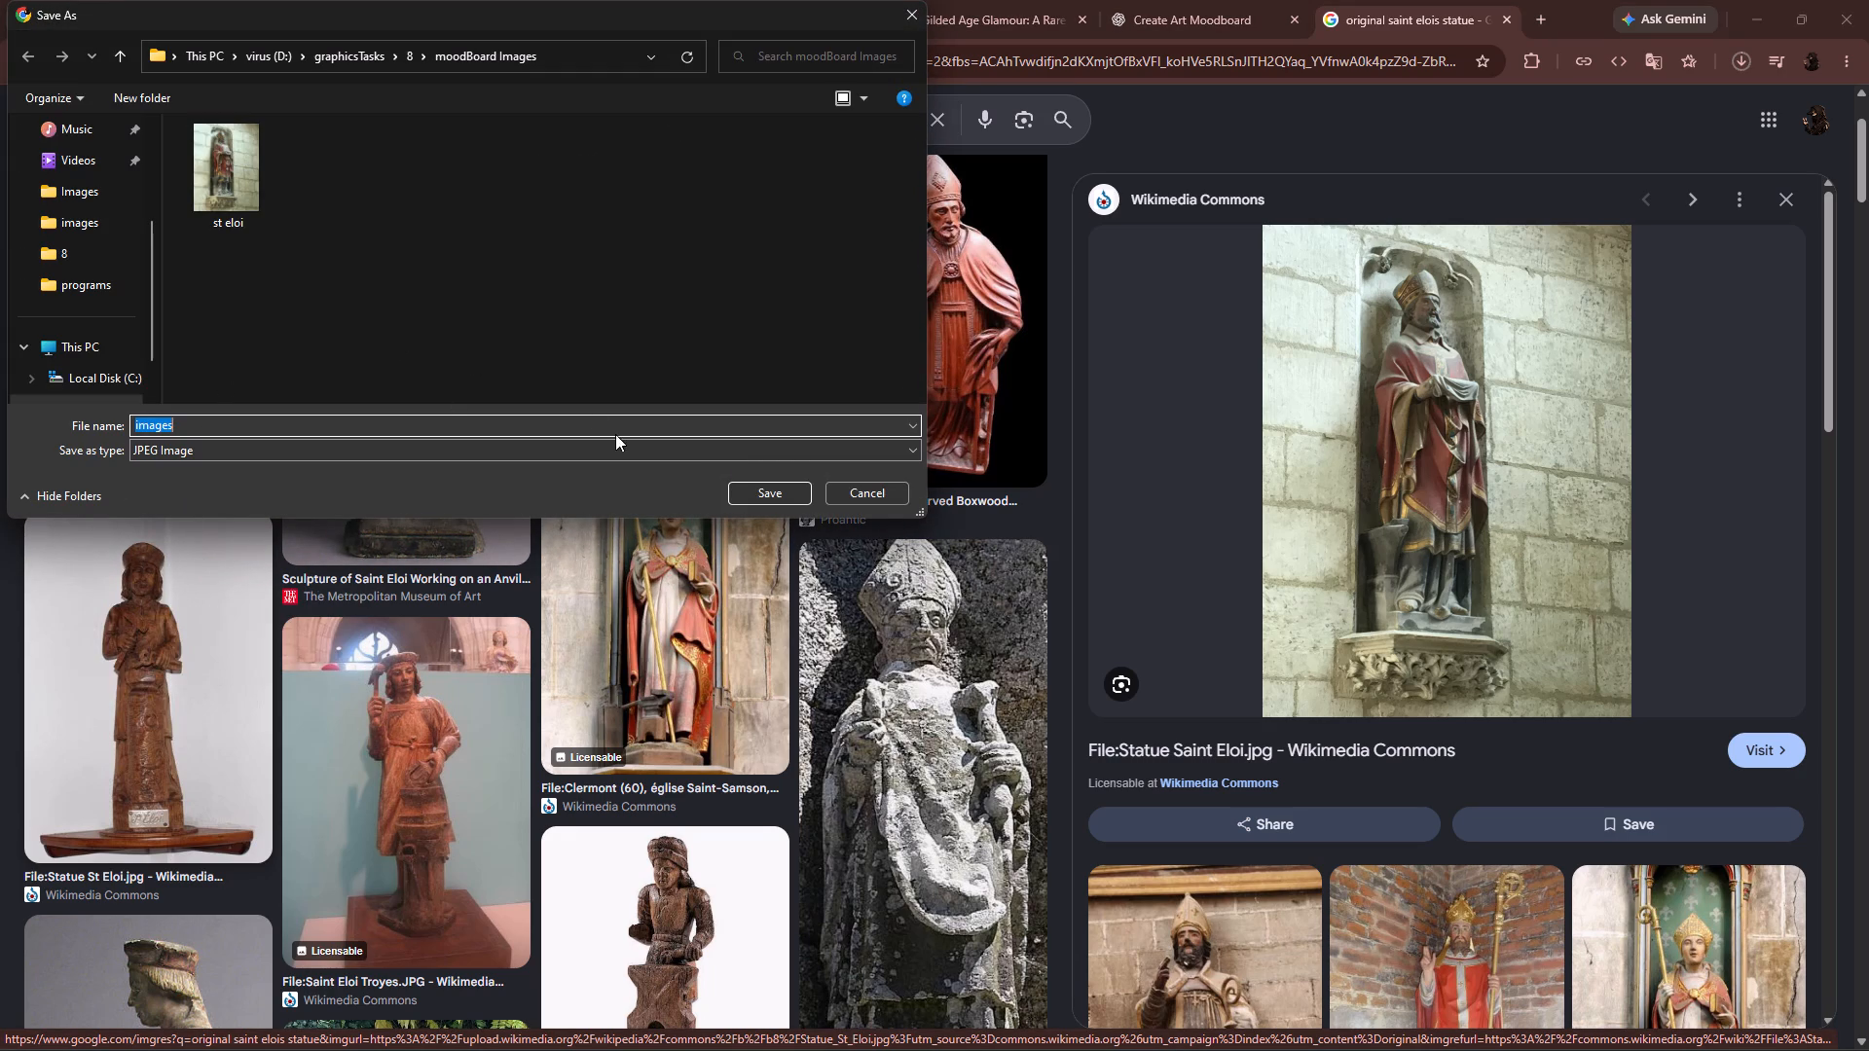
left_click(775, 491)
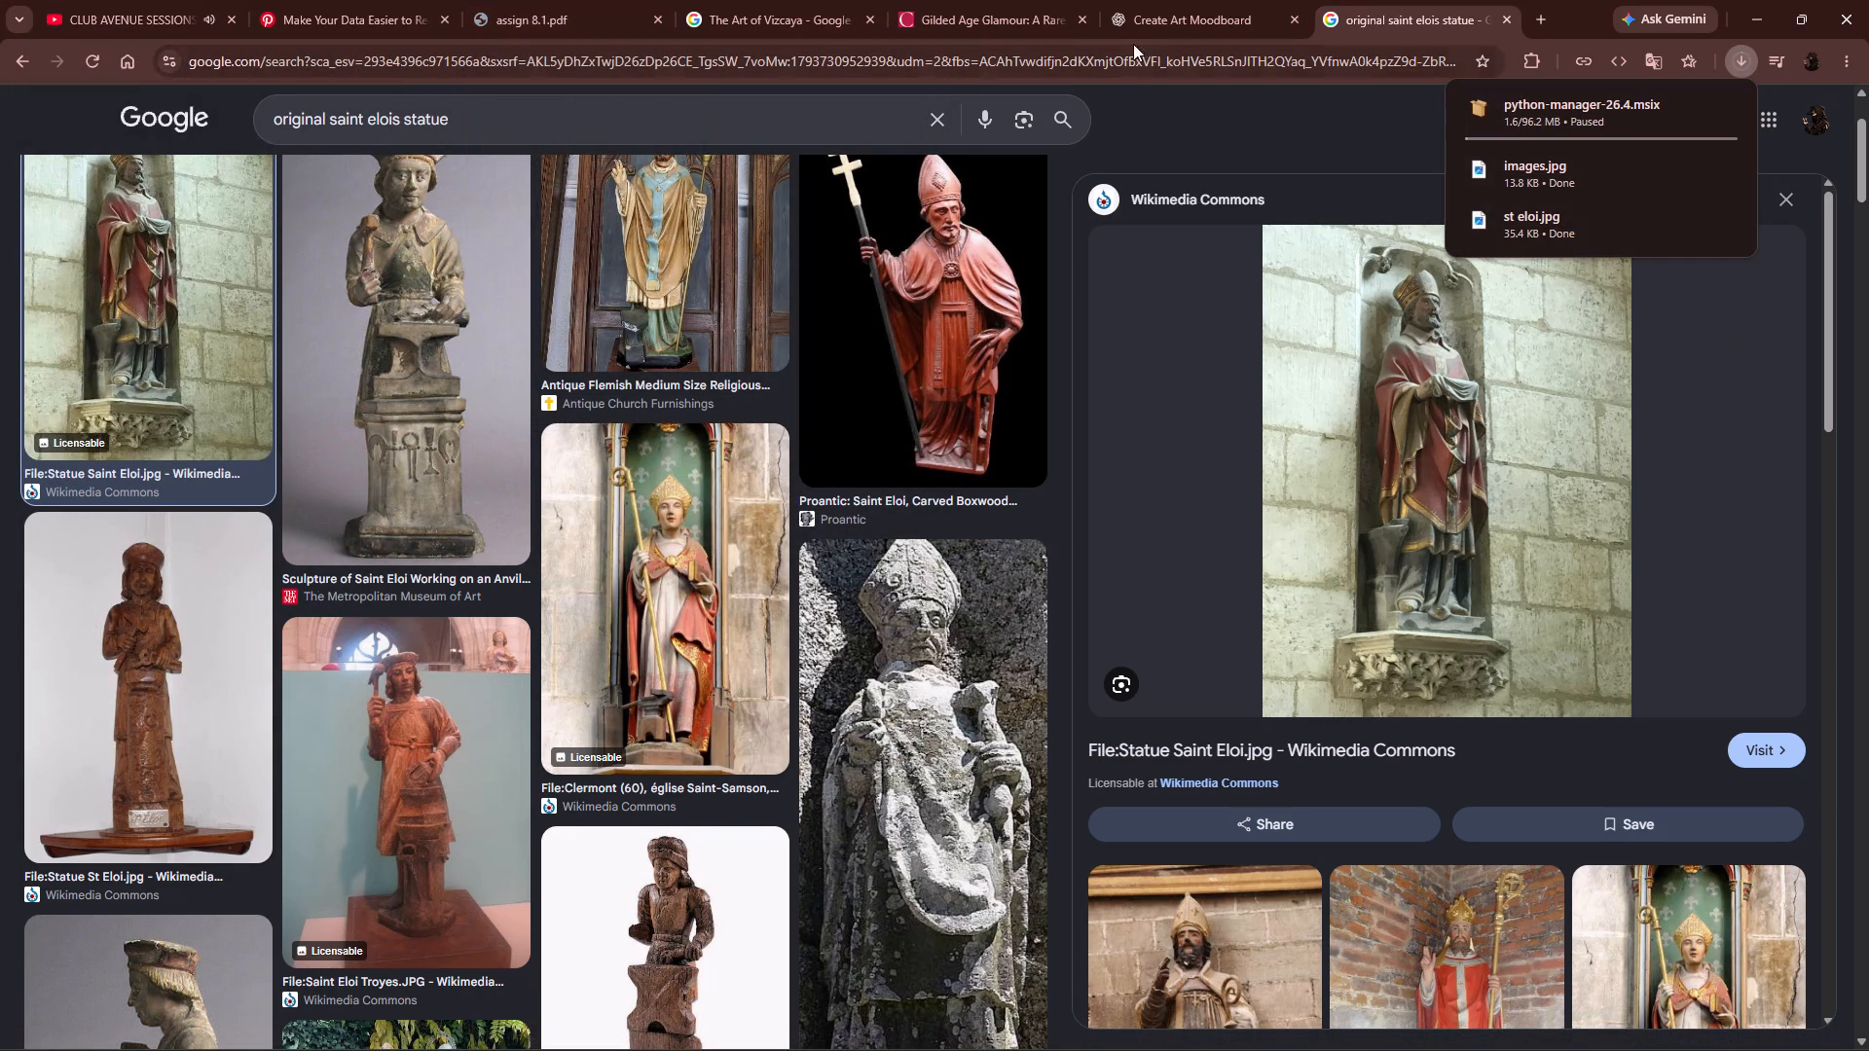
Switch to Illustrator and place the "images" statue photo from the moodBoard Images folder, about 527 by 703 px, on the white area.
left_click(973, 1021)
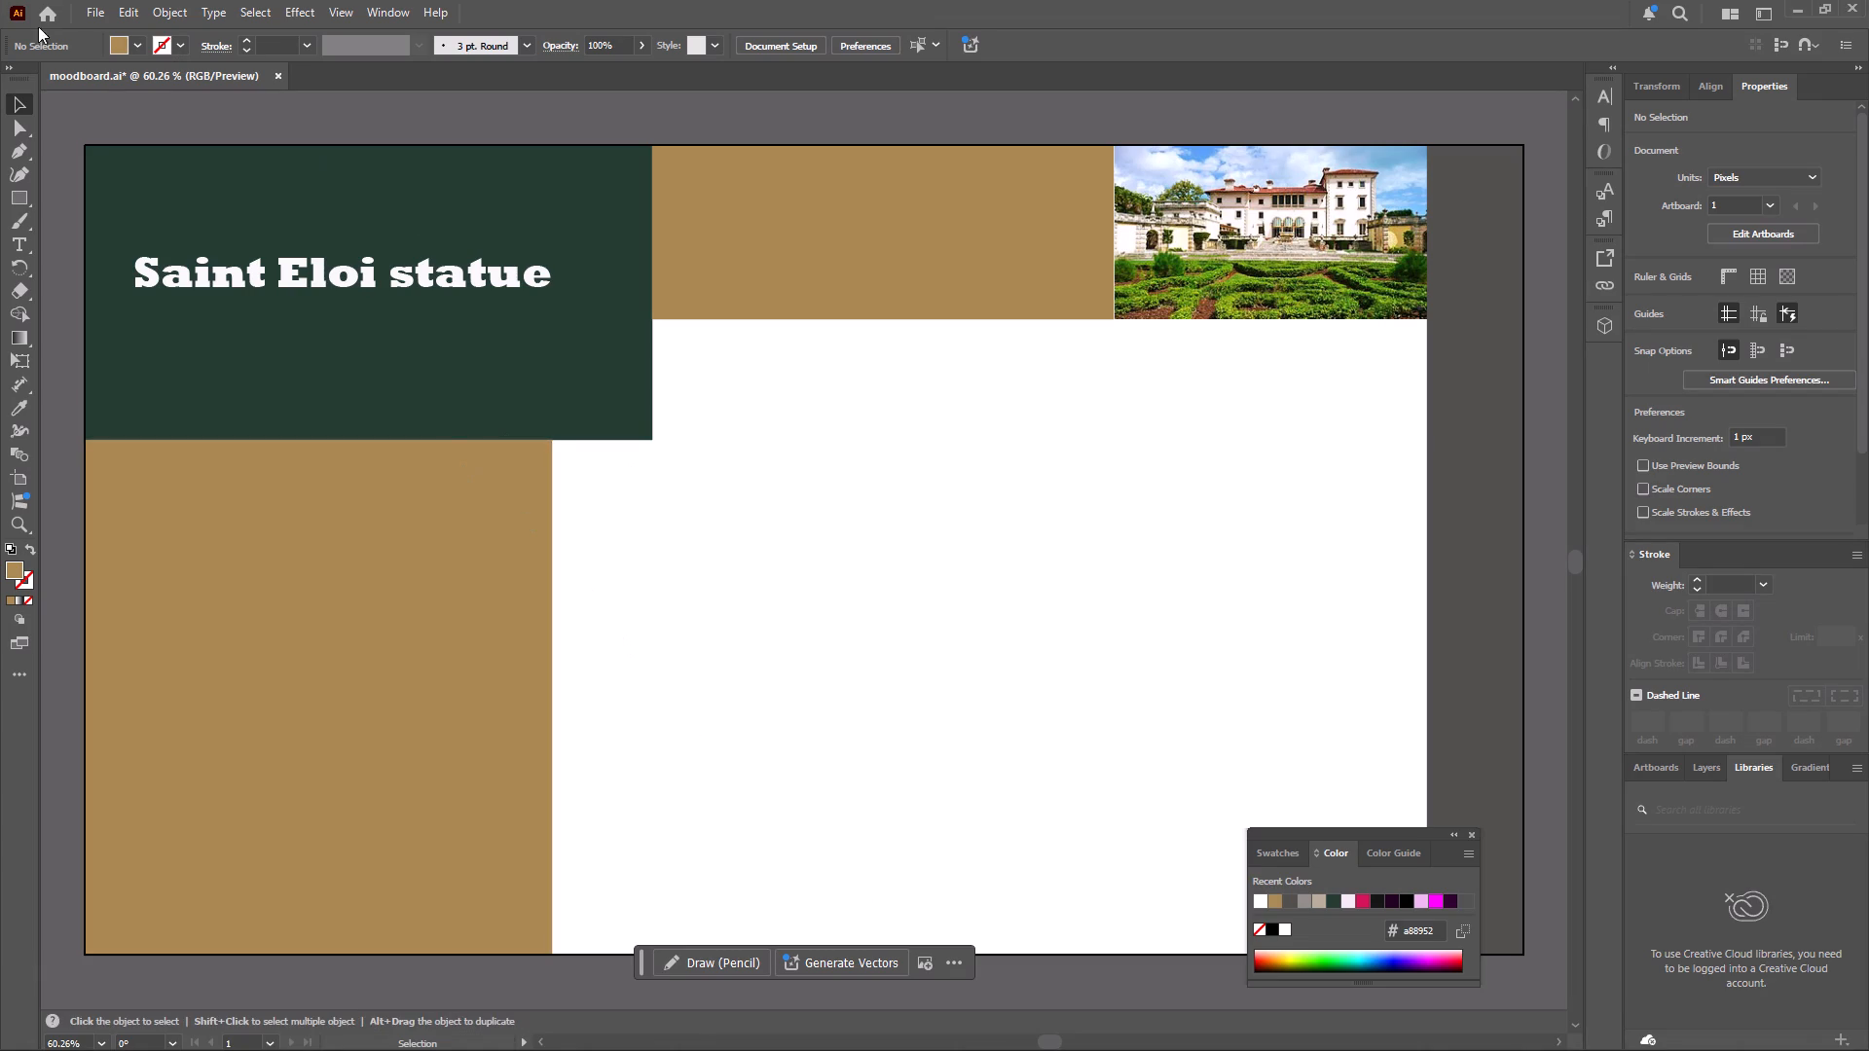
left_click(92, 6)
left_click(131, 355)
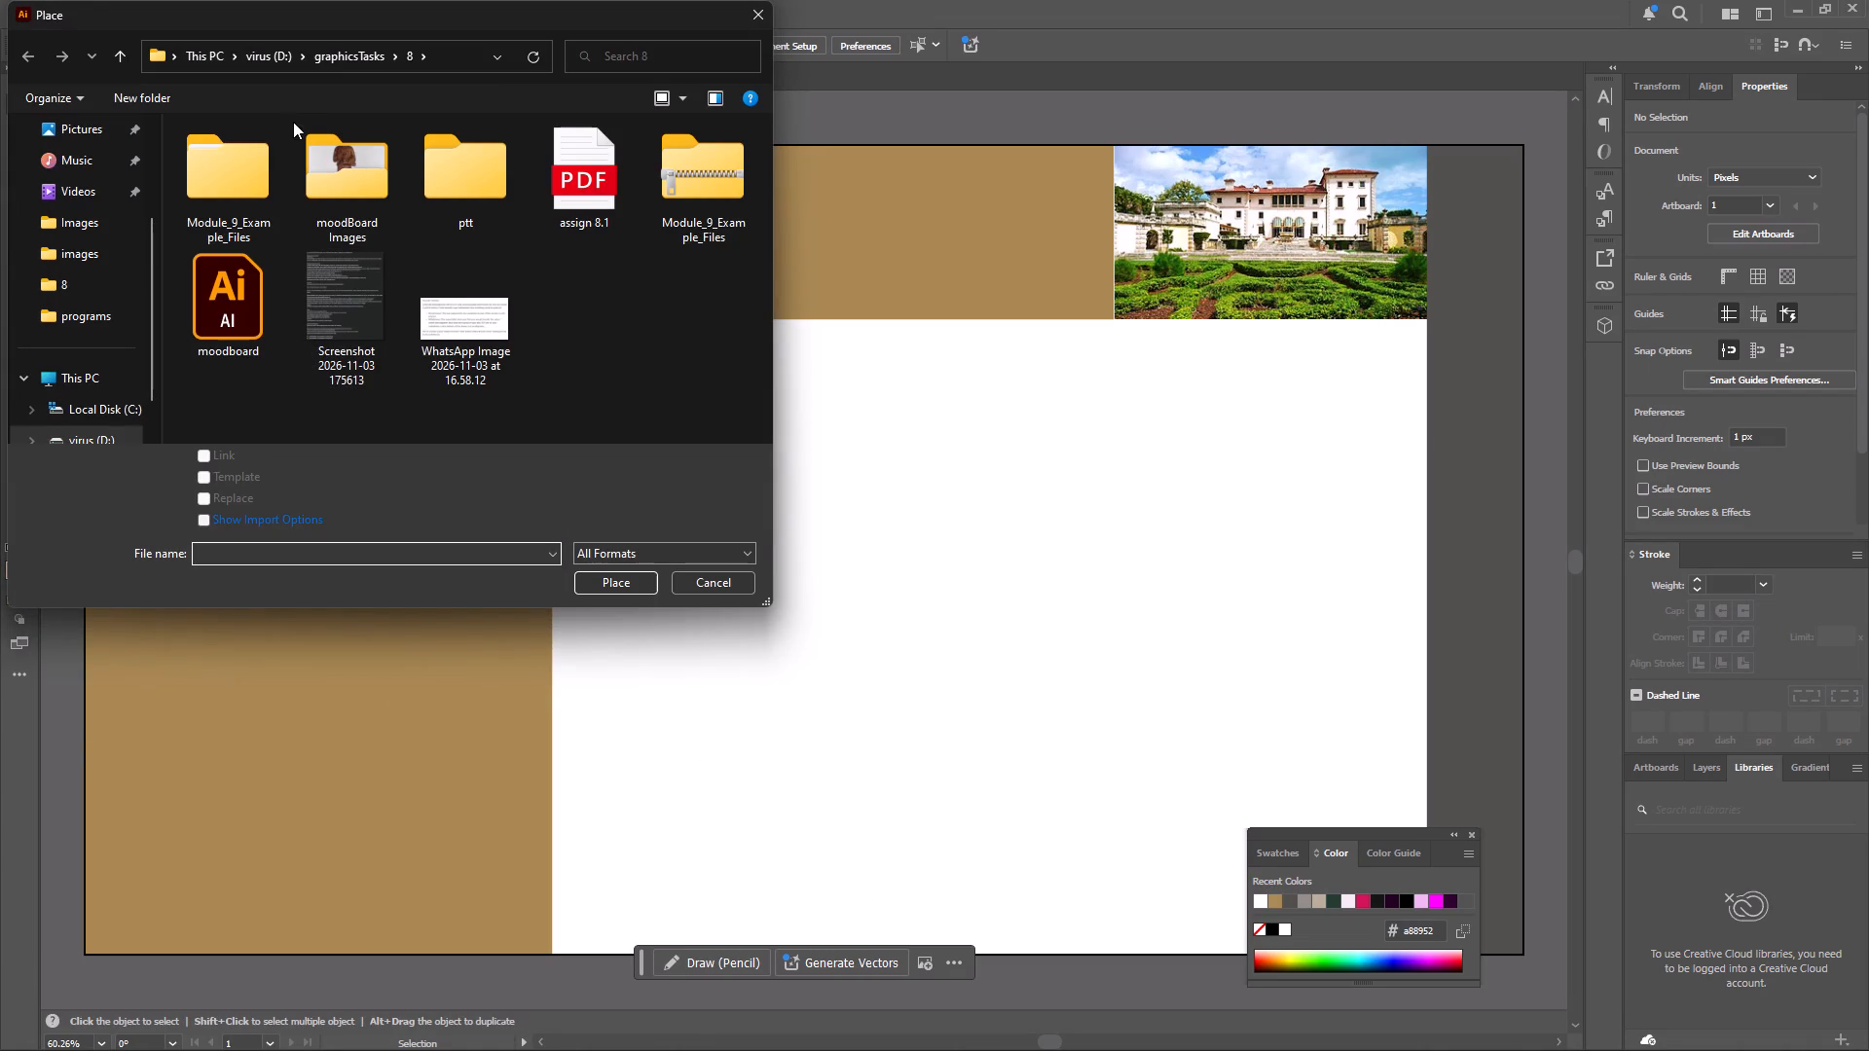
double_click(370, 181)
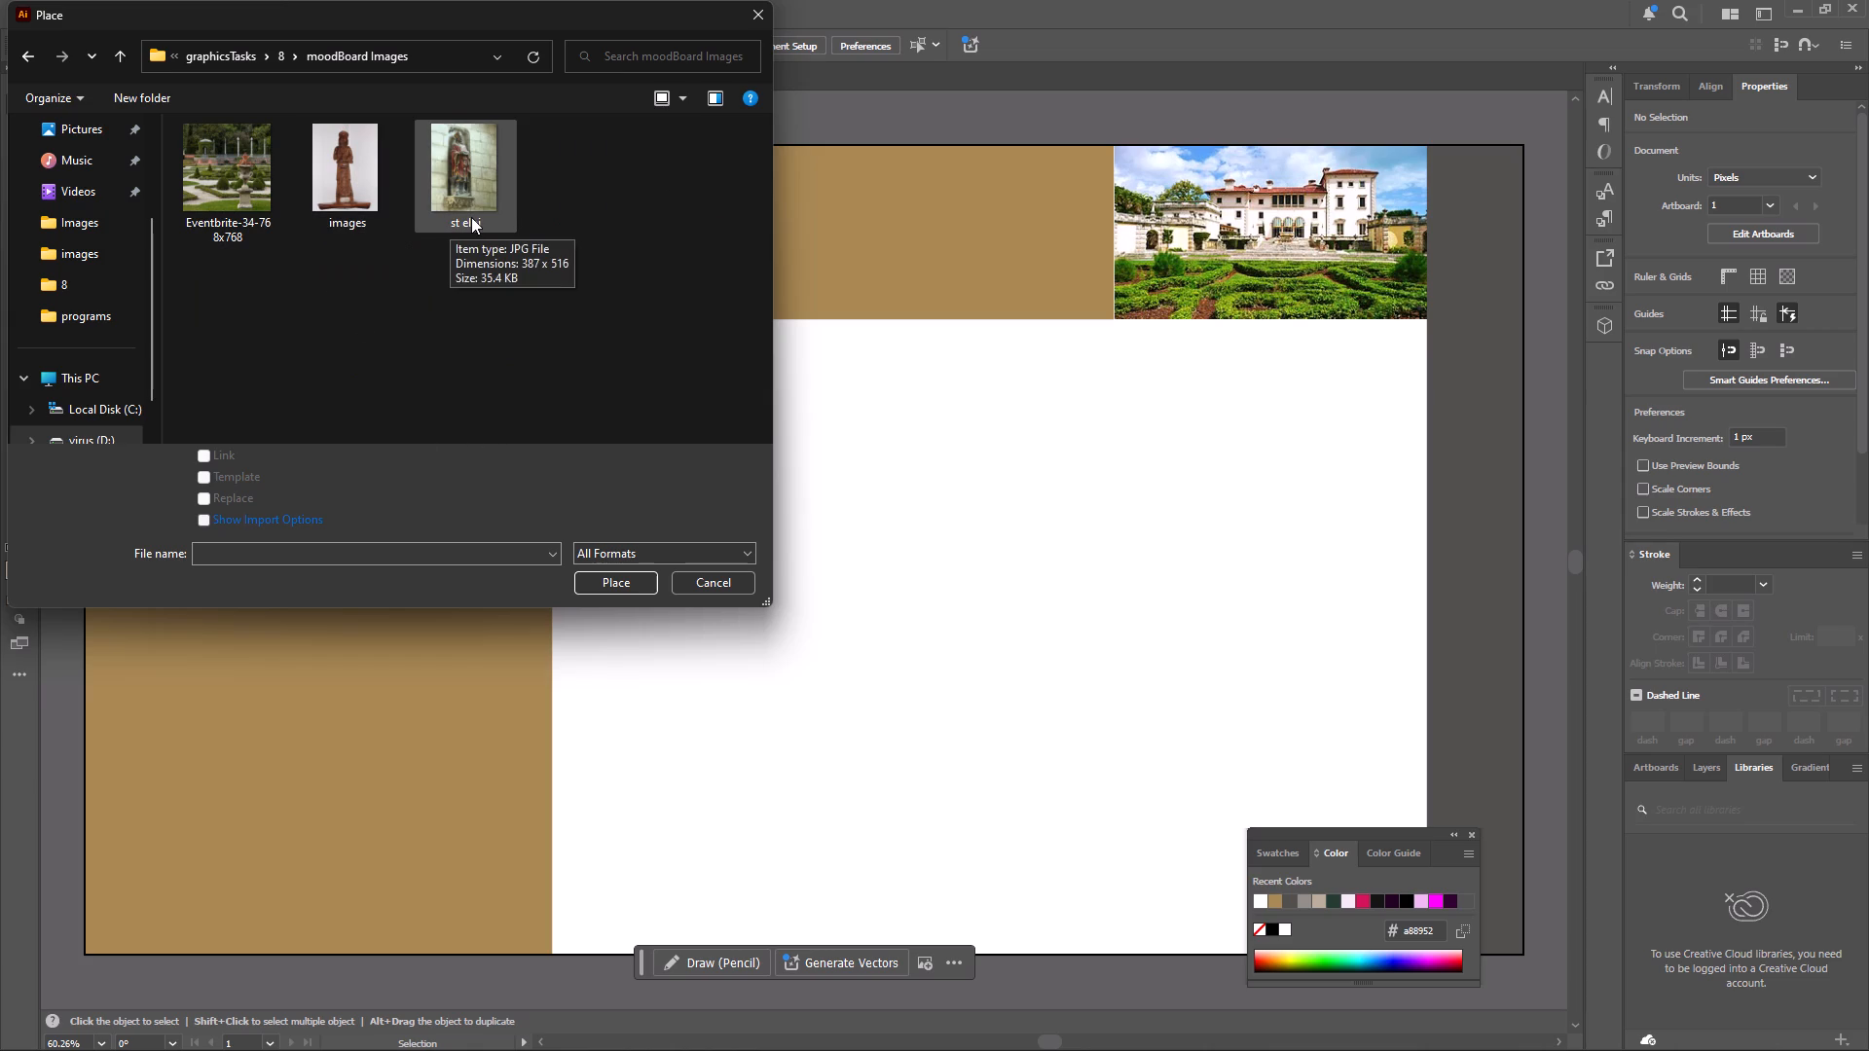
left_click_drag(471, 219, 470, 239)
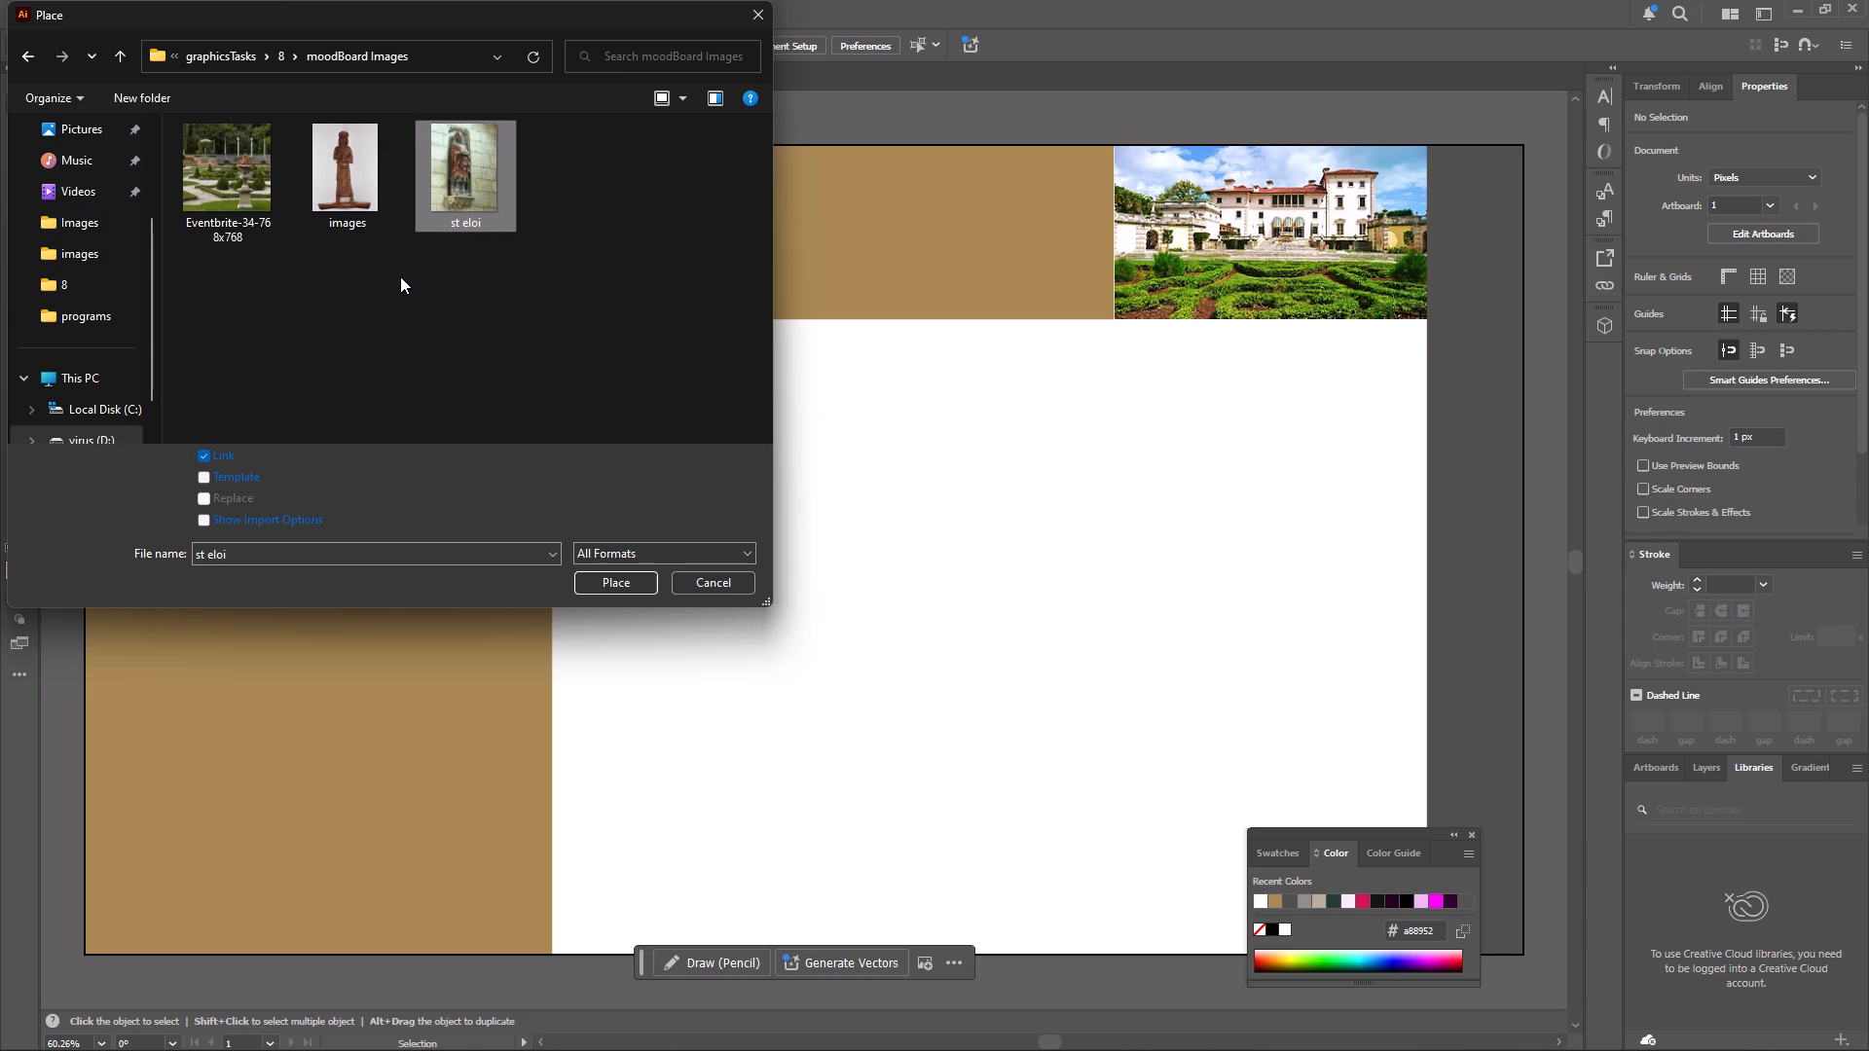
left_click(362, 191)
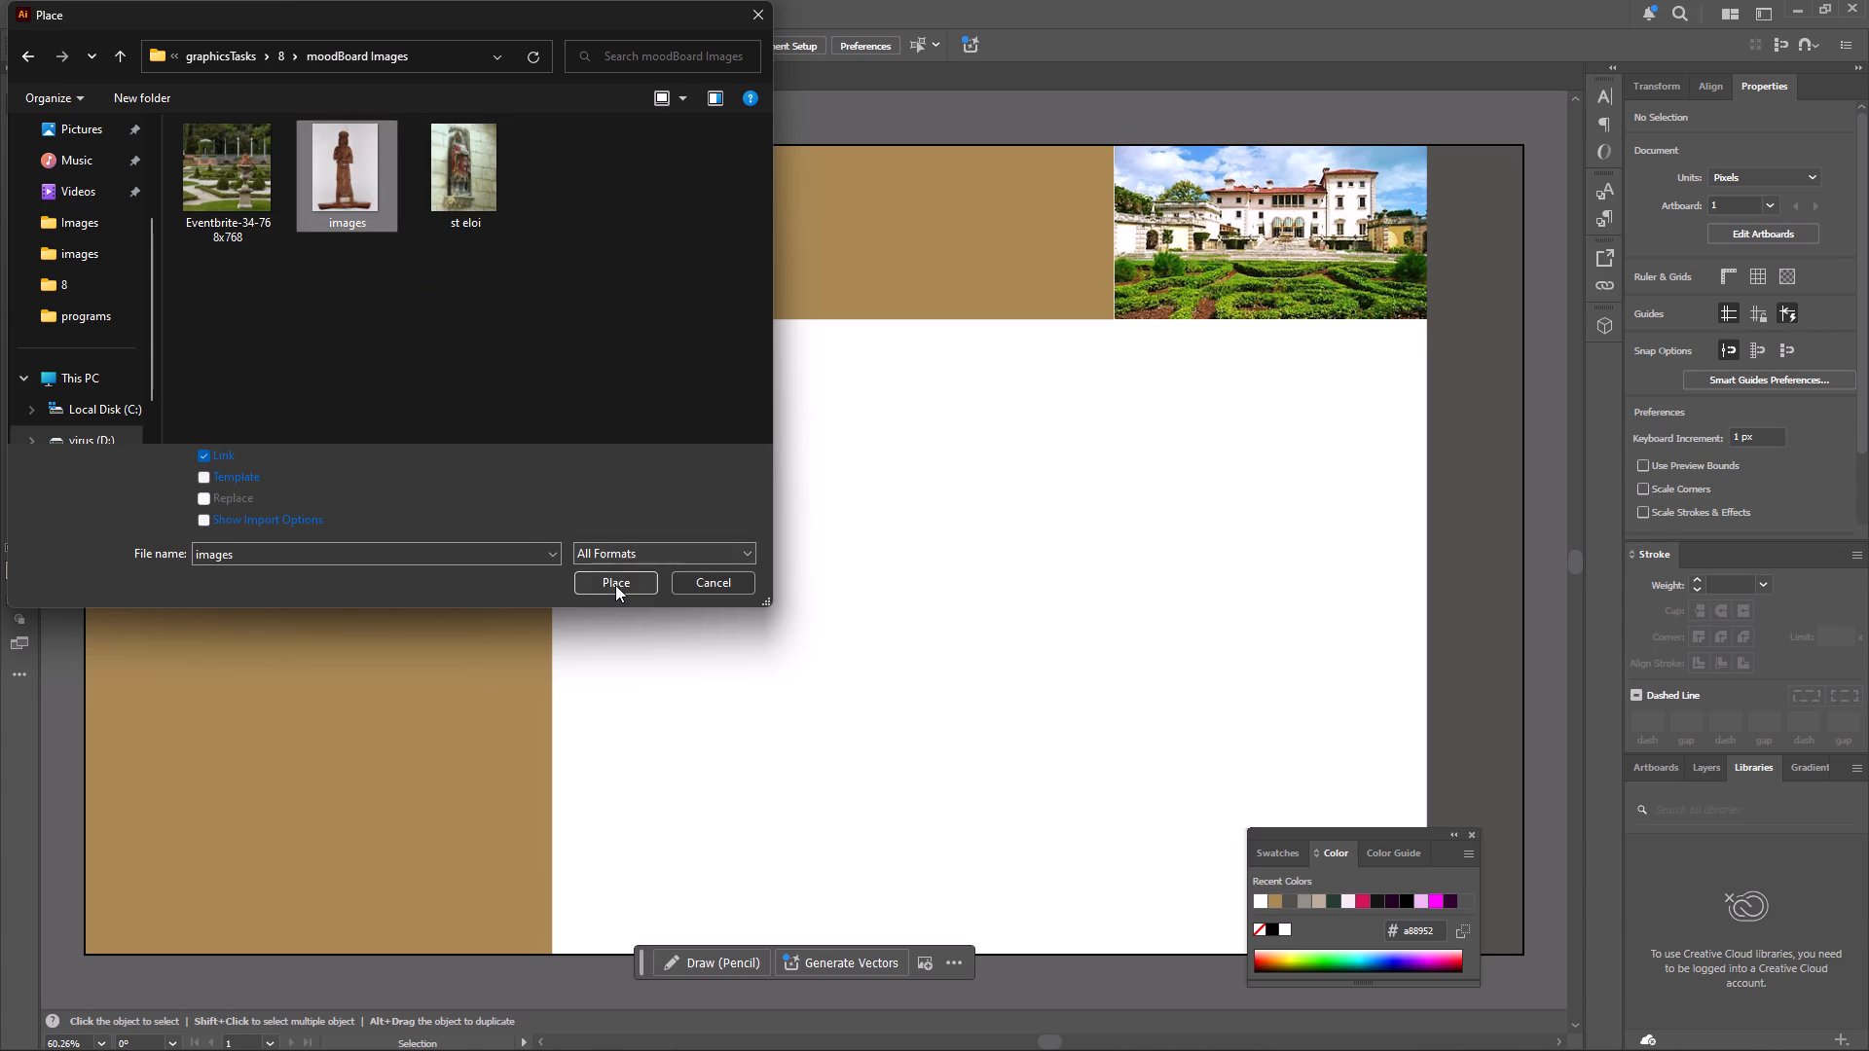
left_click(615, 585)
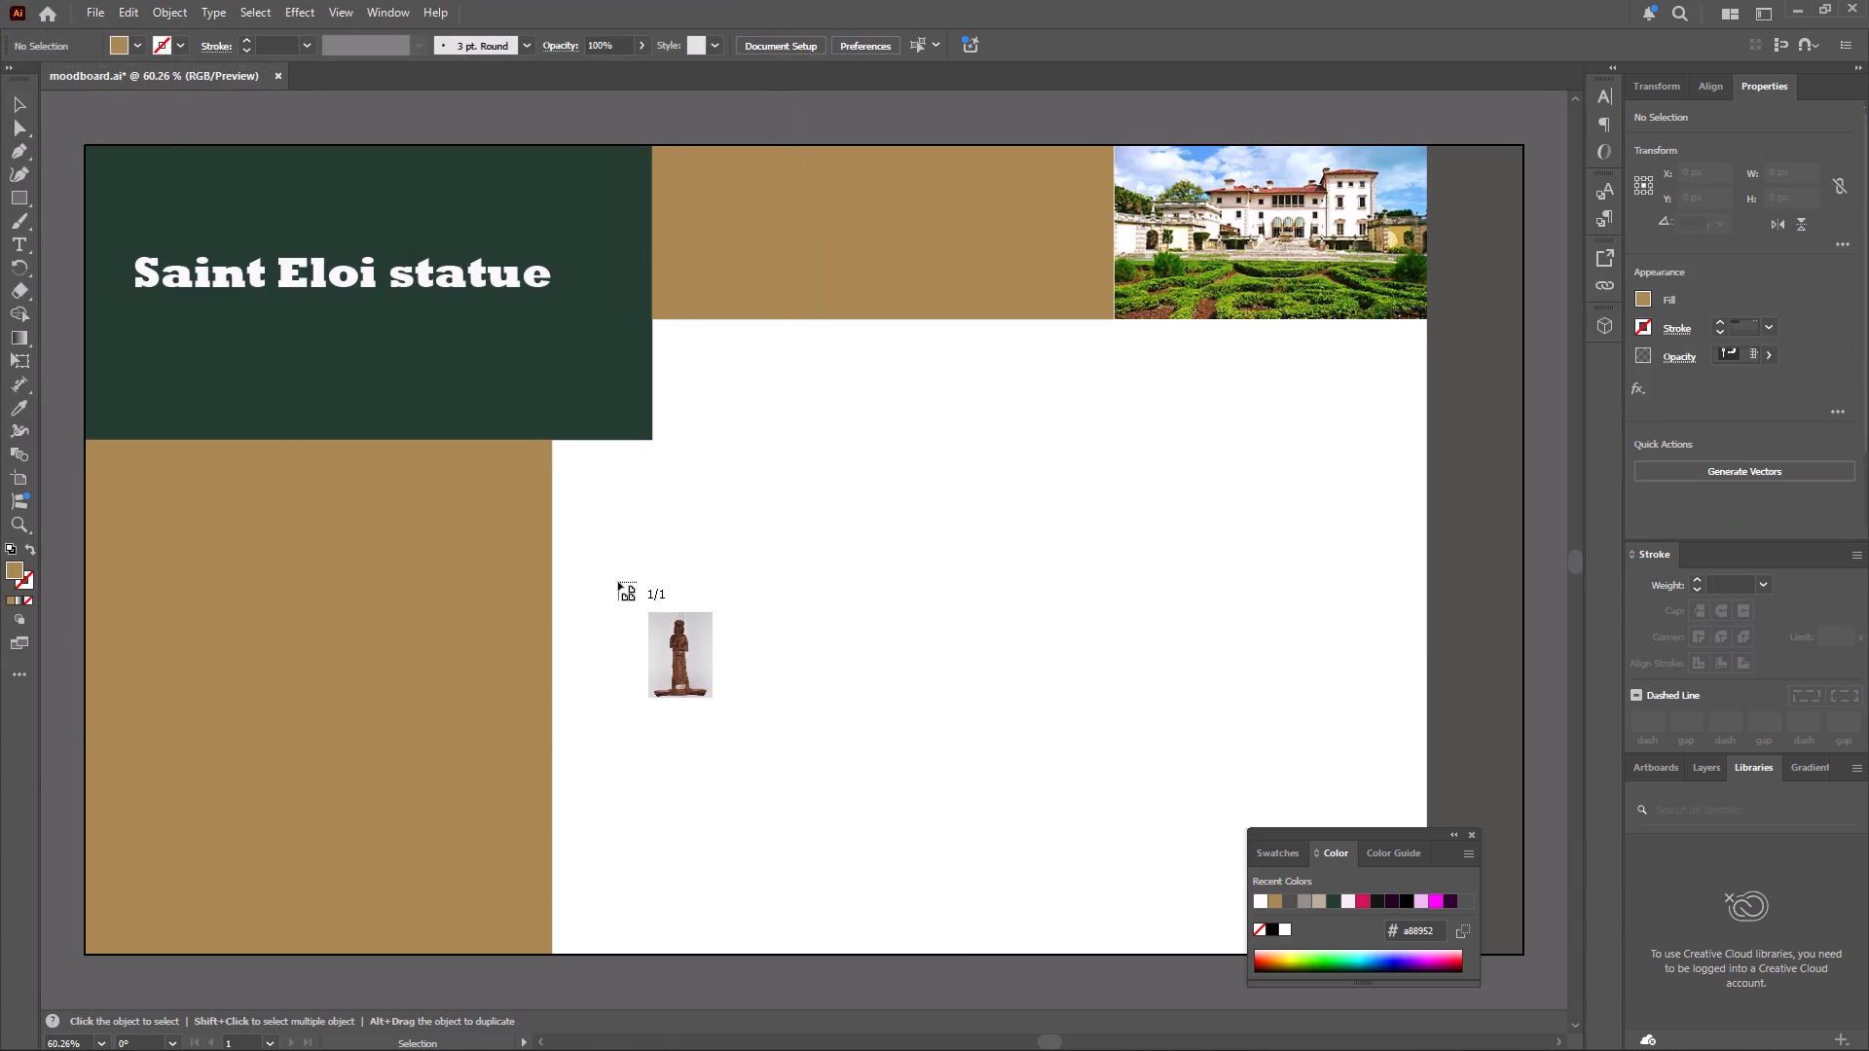
left_click_drag(693, 367, 804, 857)
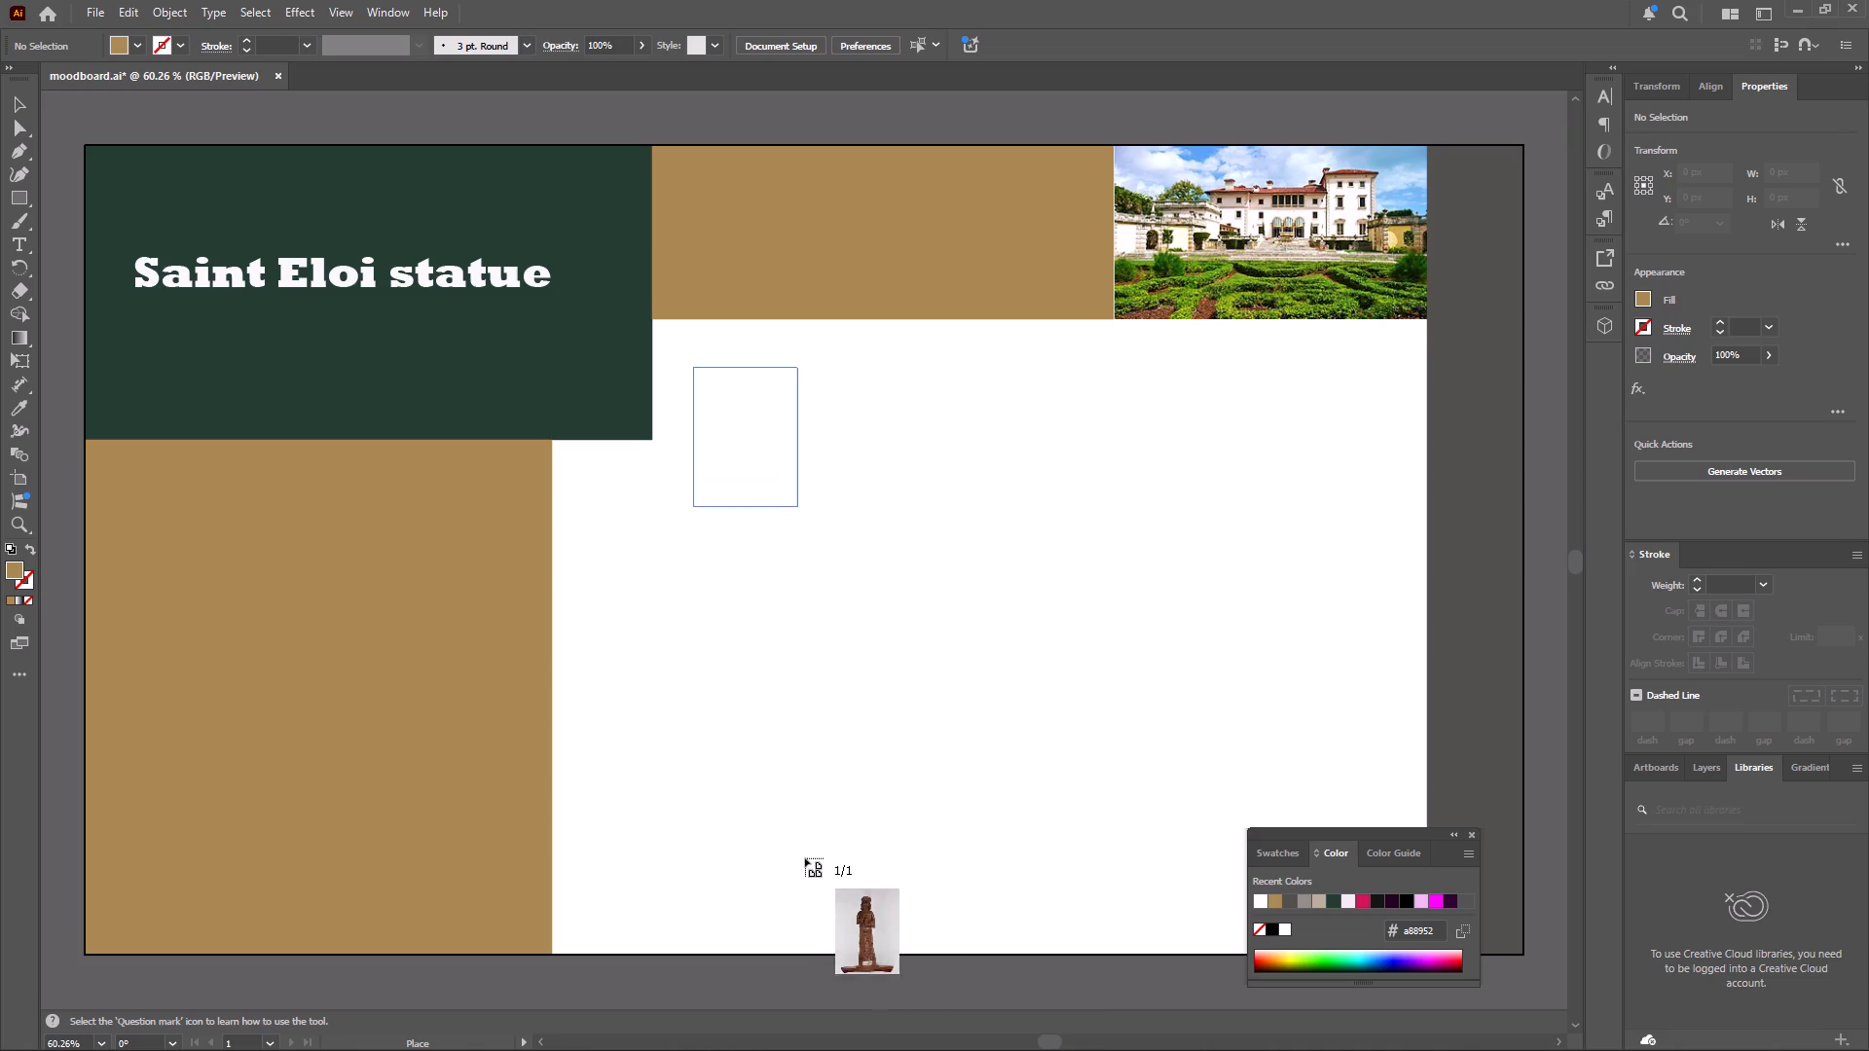
left_click_drag(804, 857, 1091, 891)
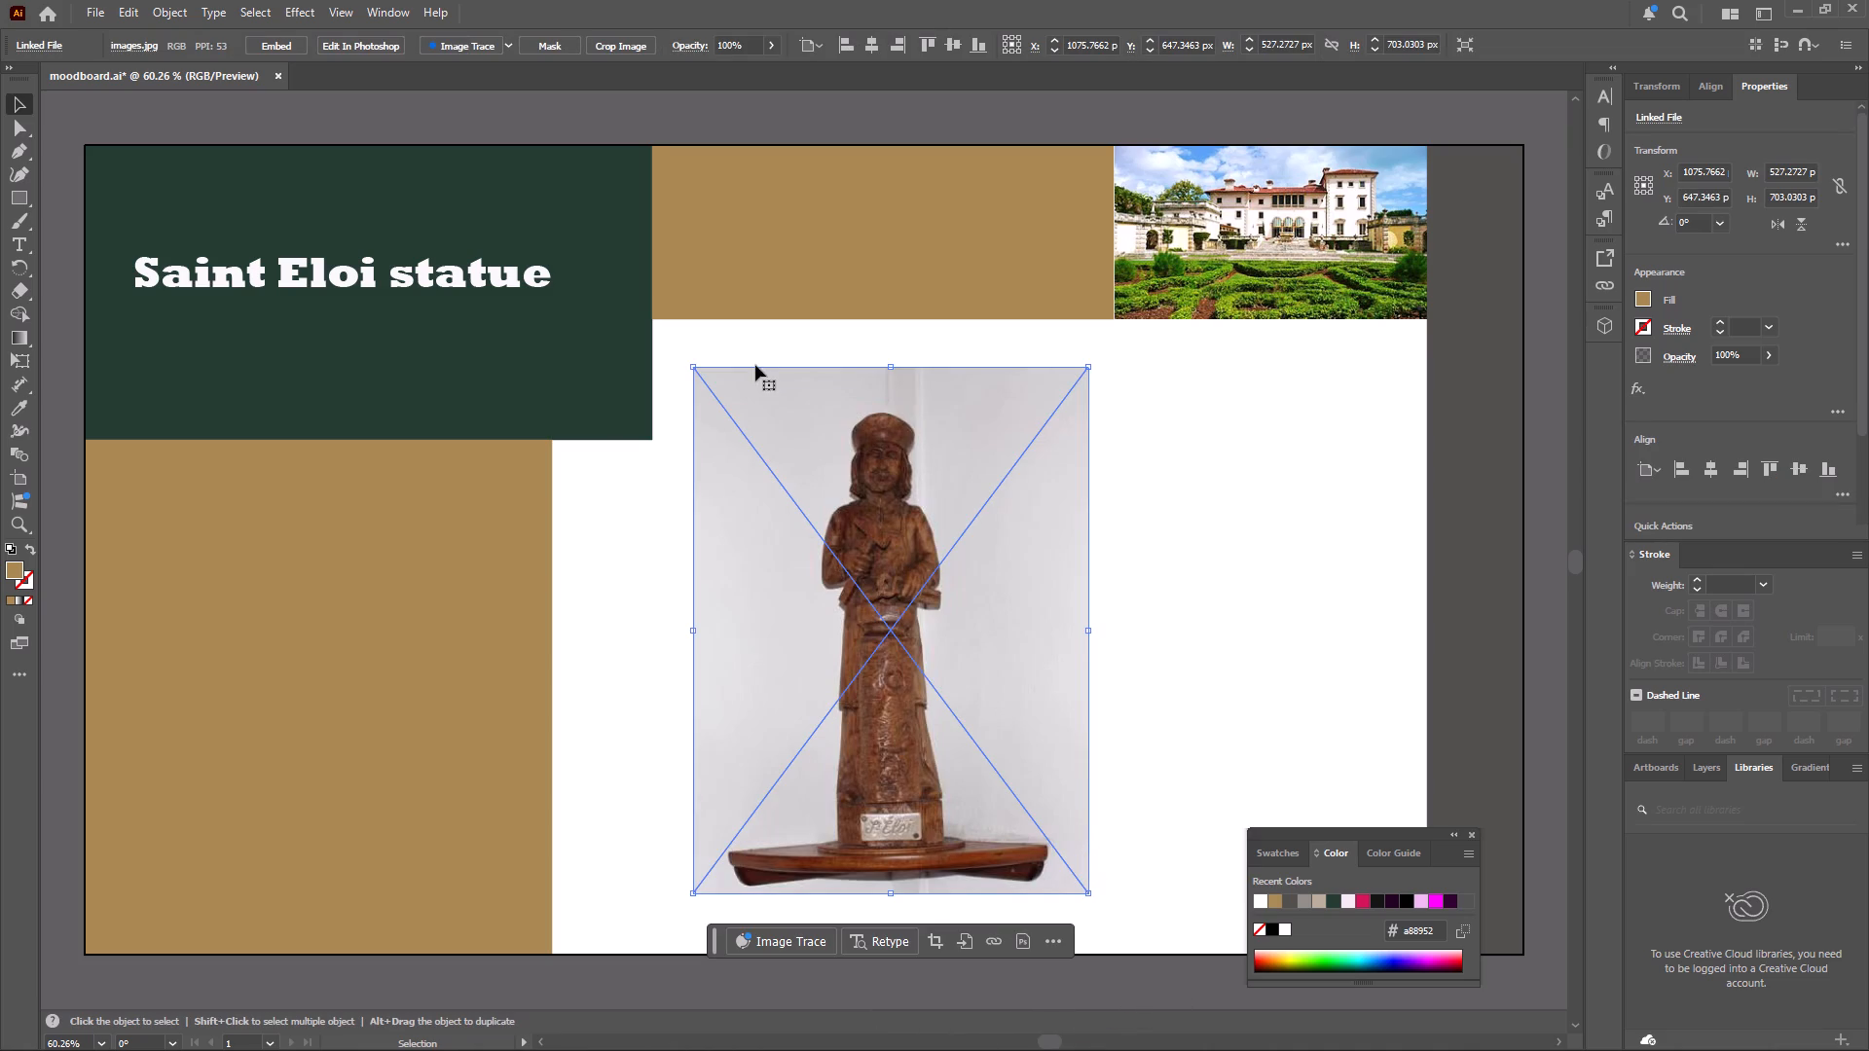
Move the statue photo flush against the lower tan block's side edge, at about X 887 px, Y 708 px.
left_click_drag(830, 564, 809, 562)
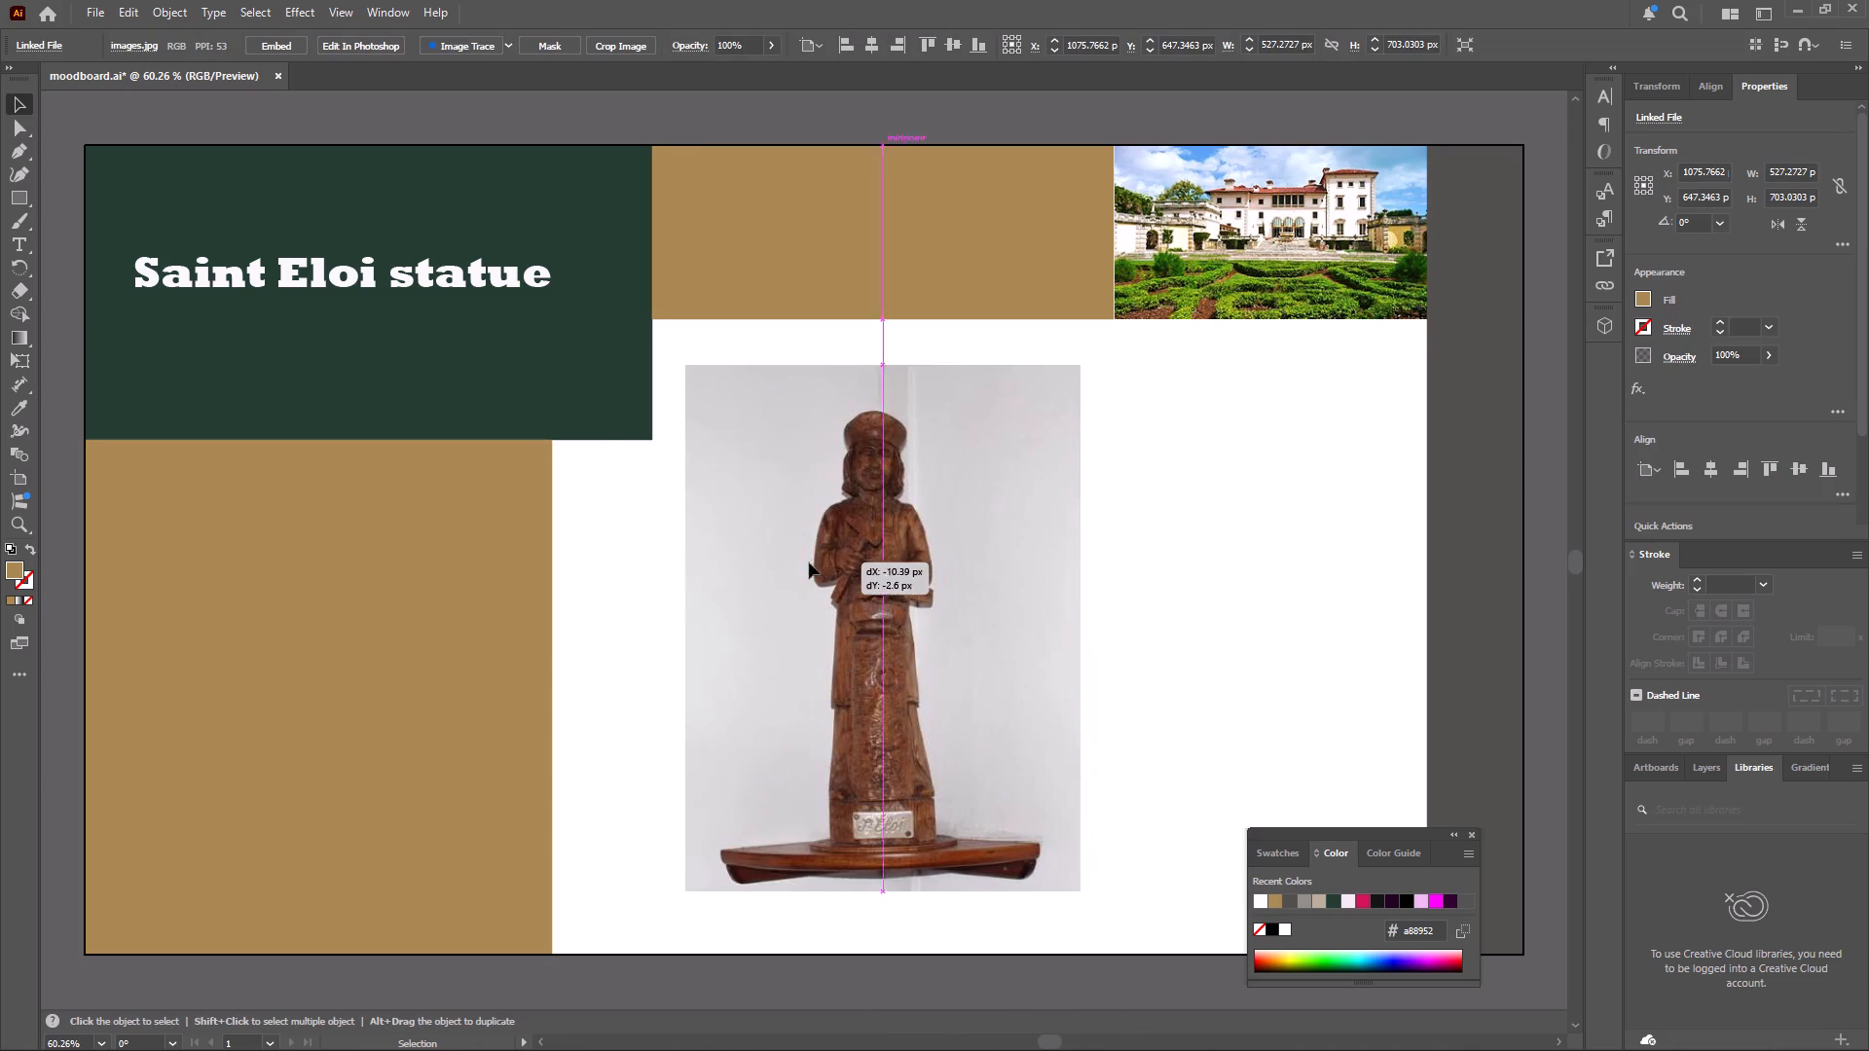
left_click_drag(809, 562, 685, 628)
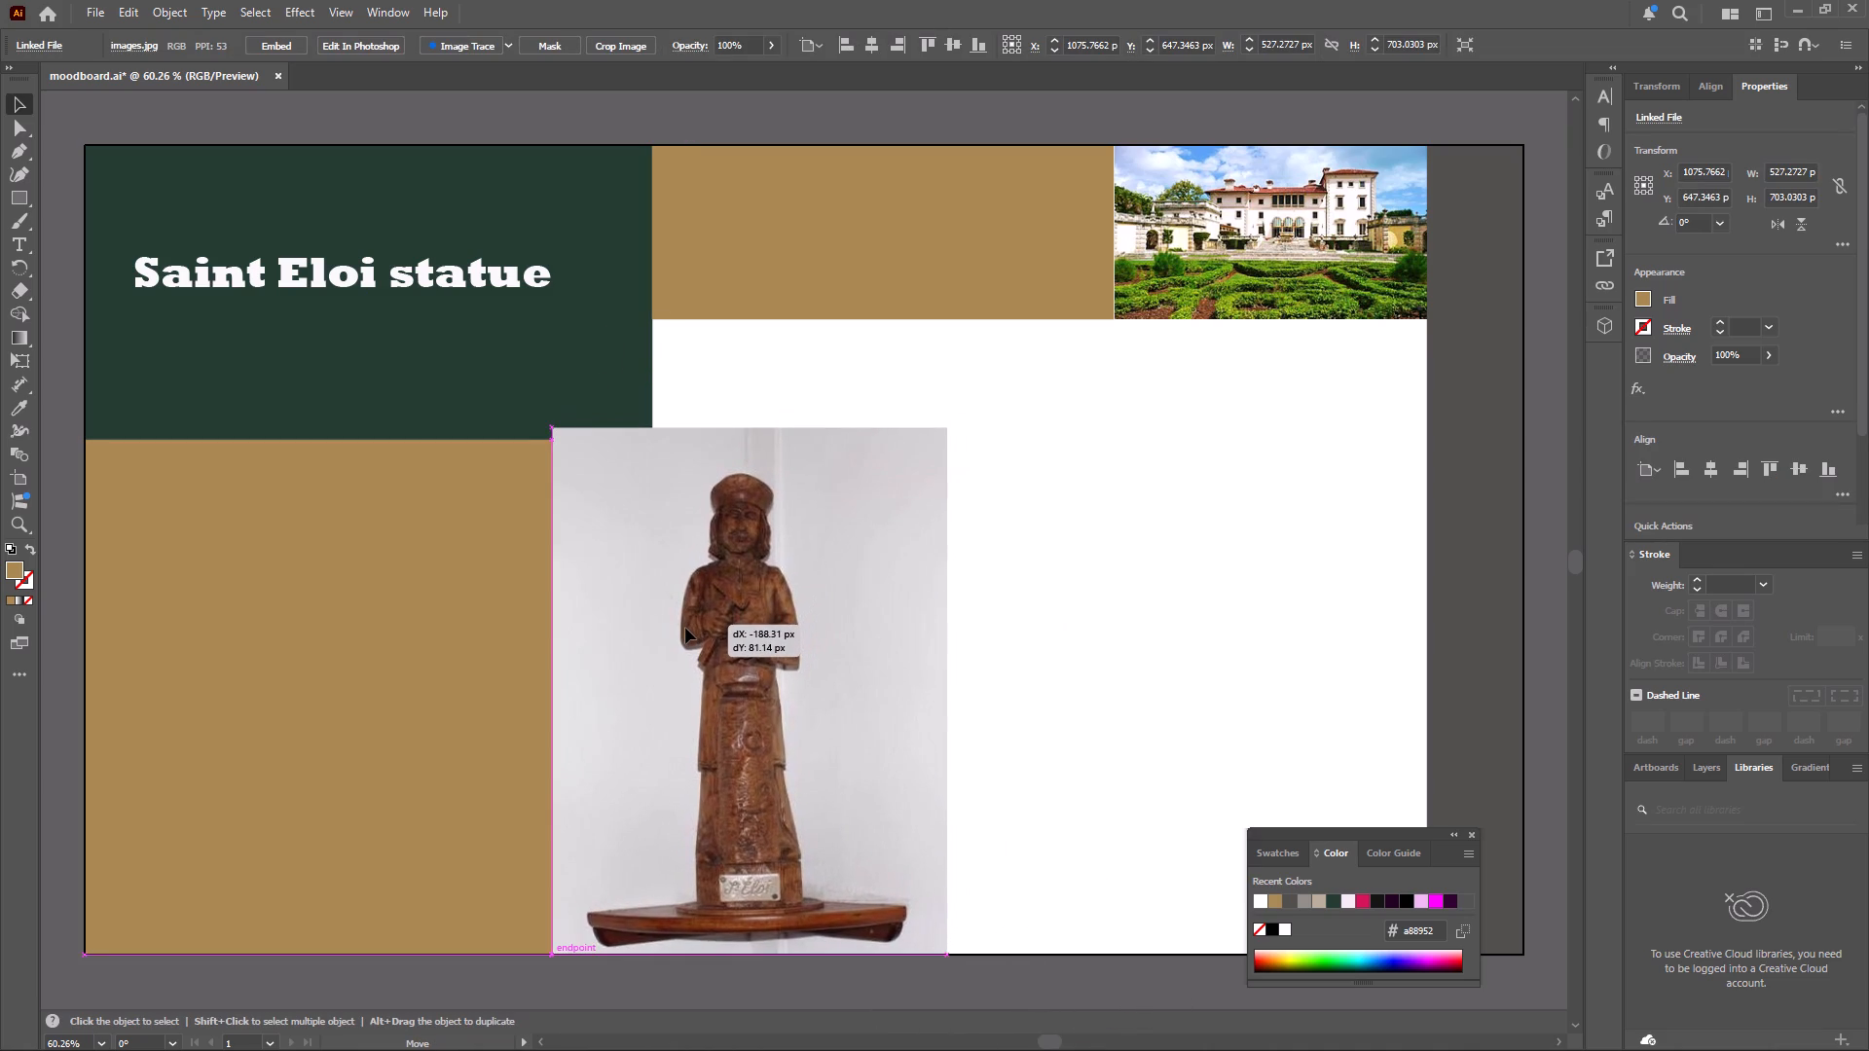
left_click_drag(685, 628, 774, 624)
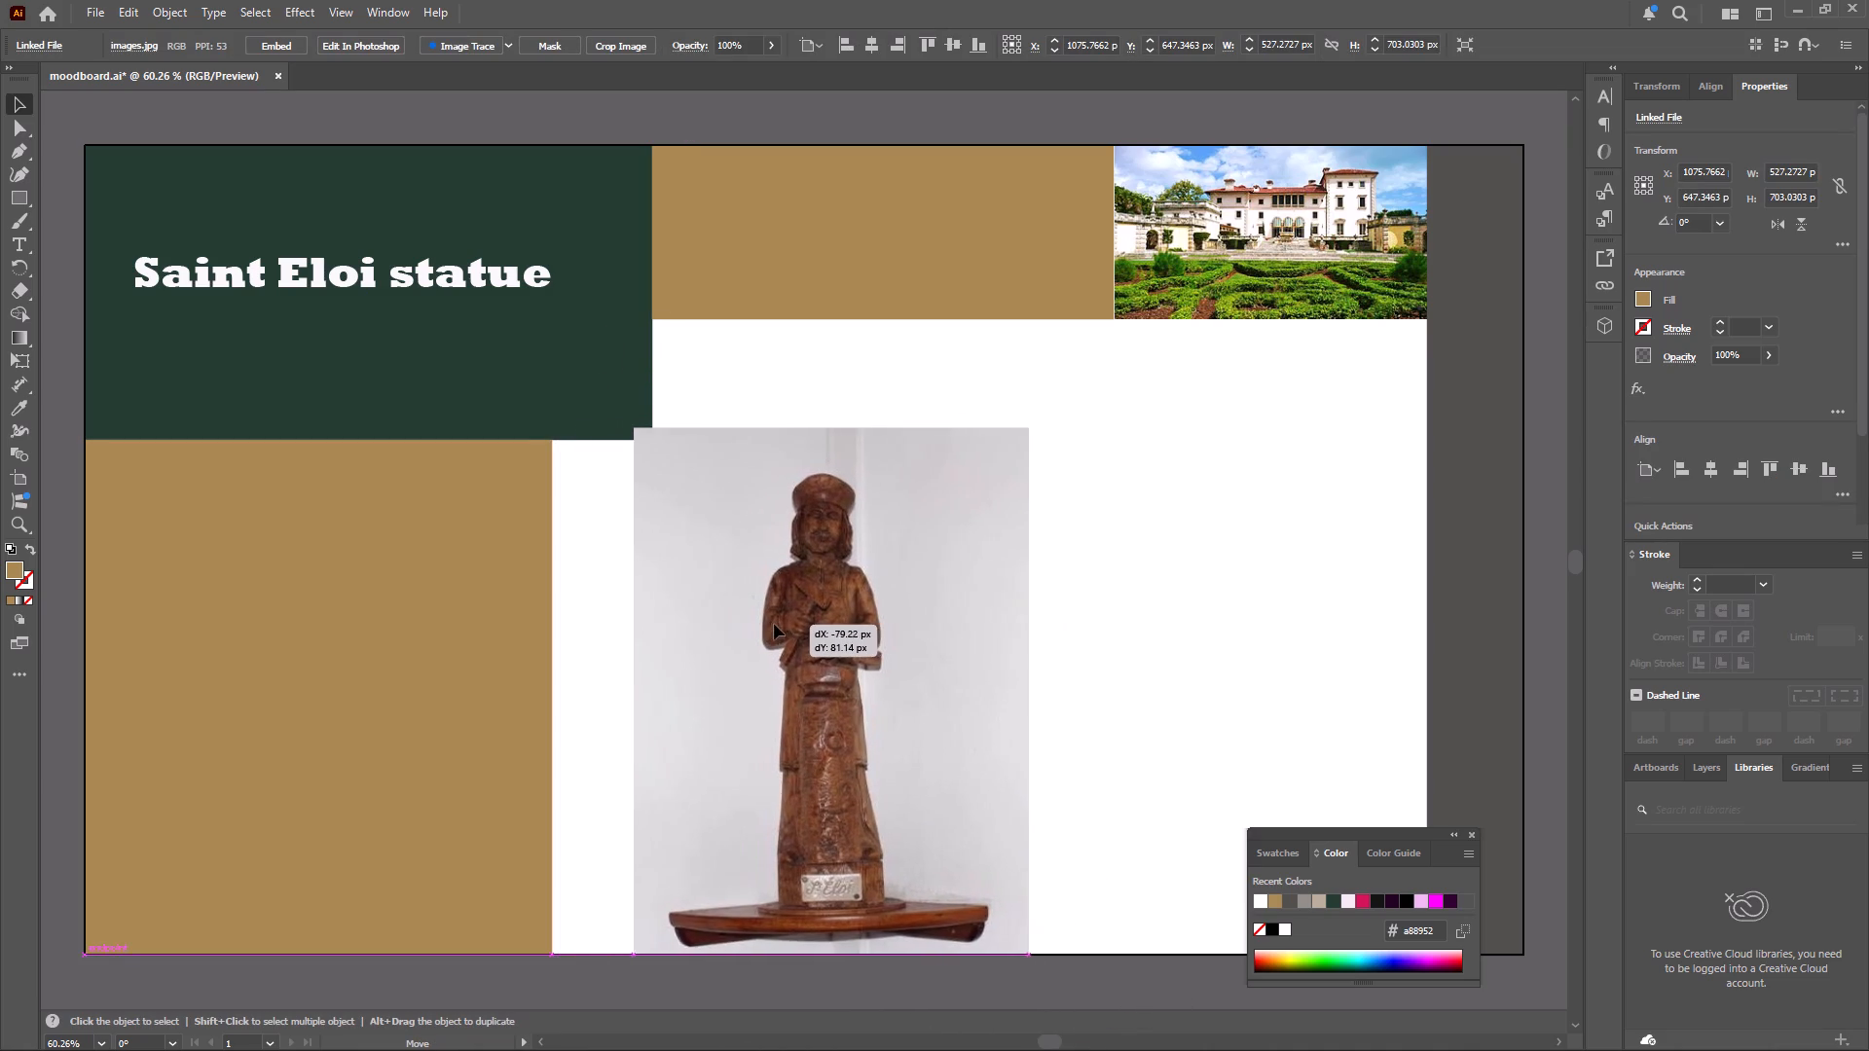
left_click_drag(774, 624, 689, 610)
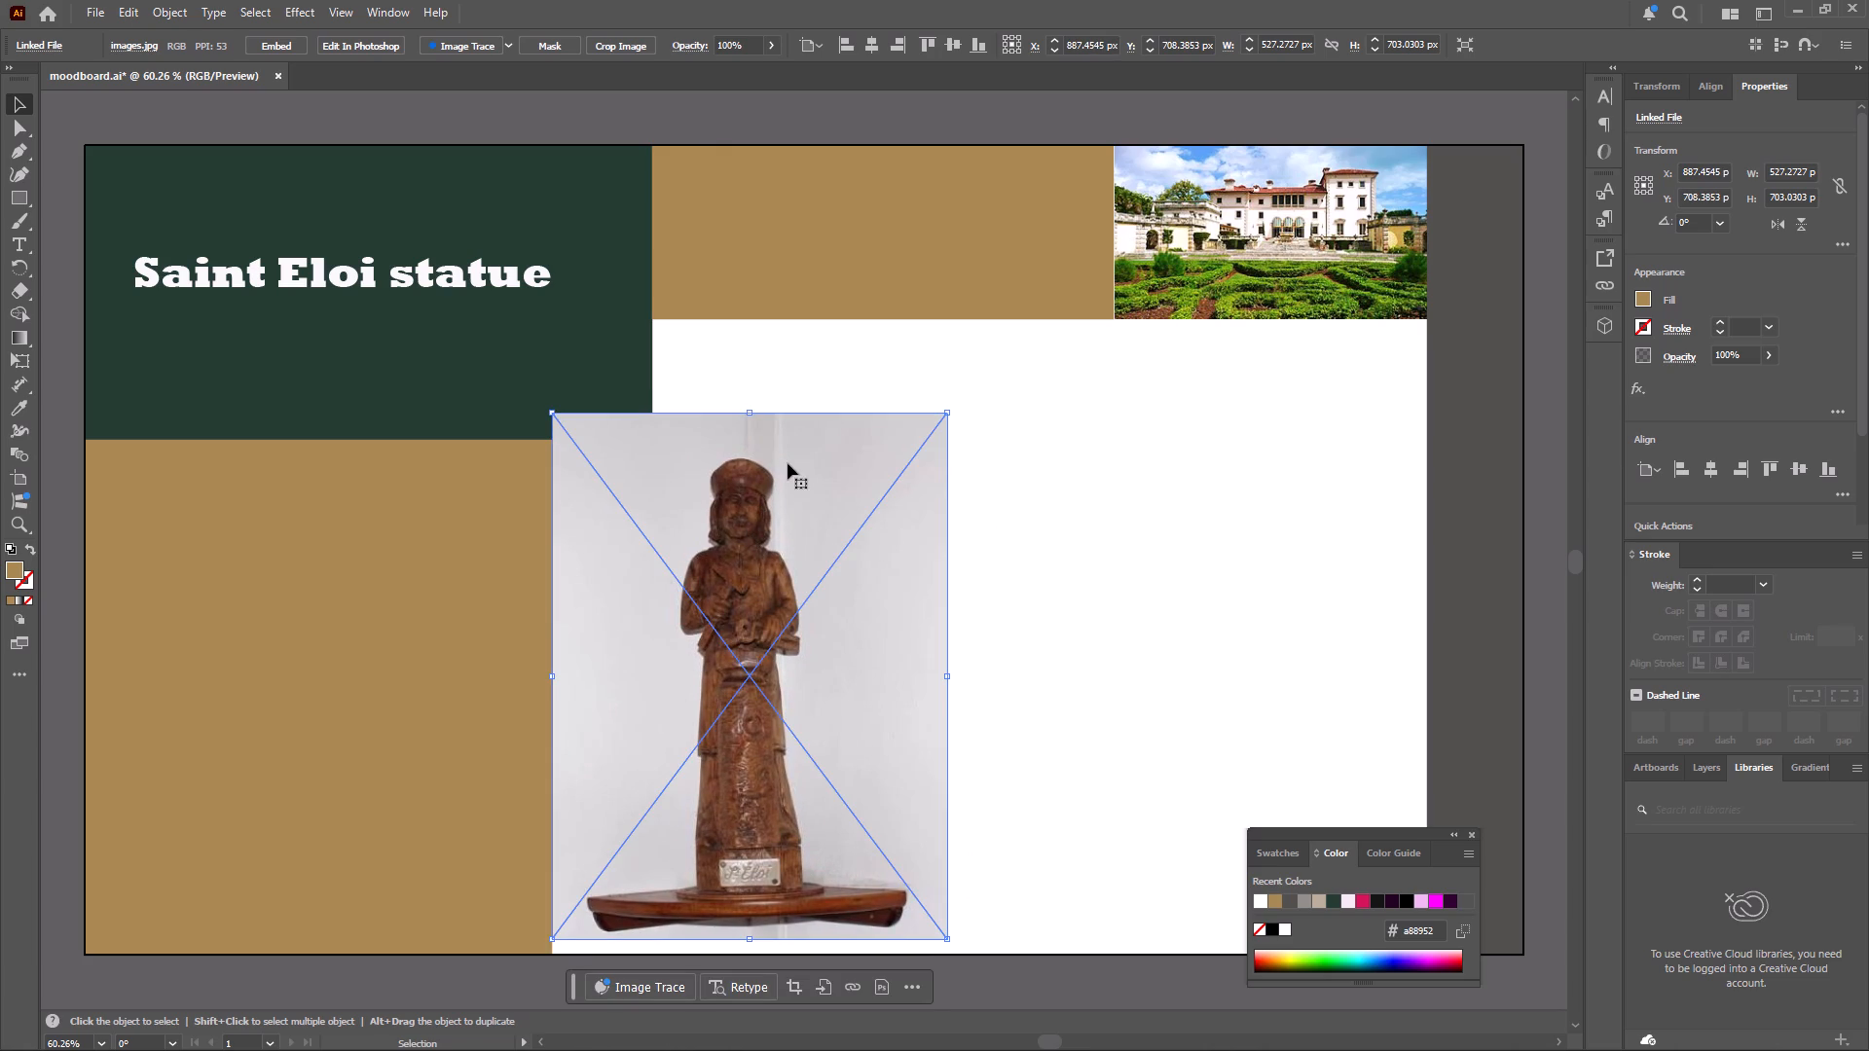
Send the wooden statue photo one level backward in the stacking order.
right_click(848, 505)
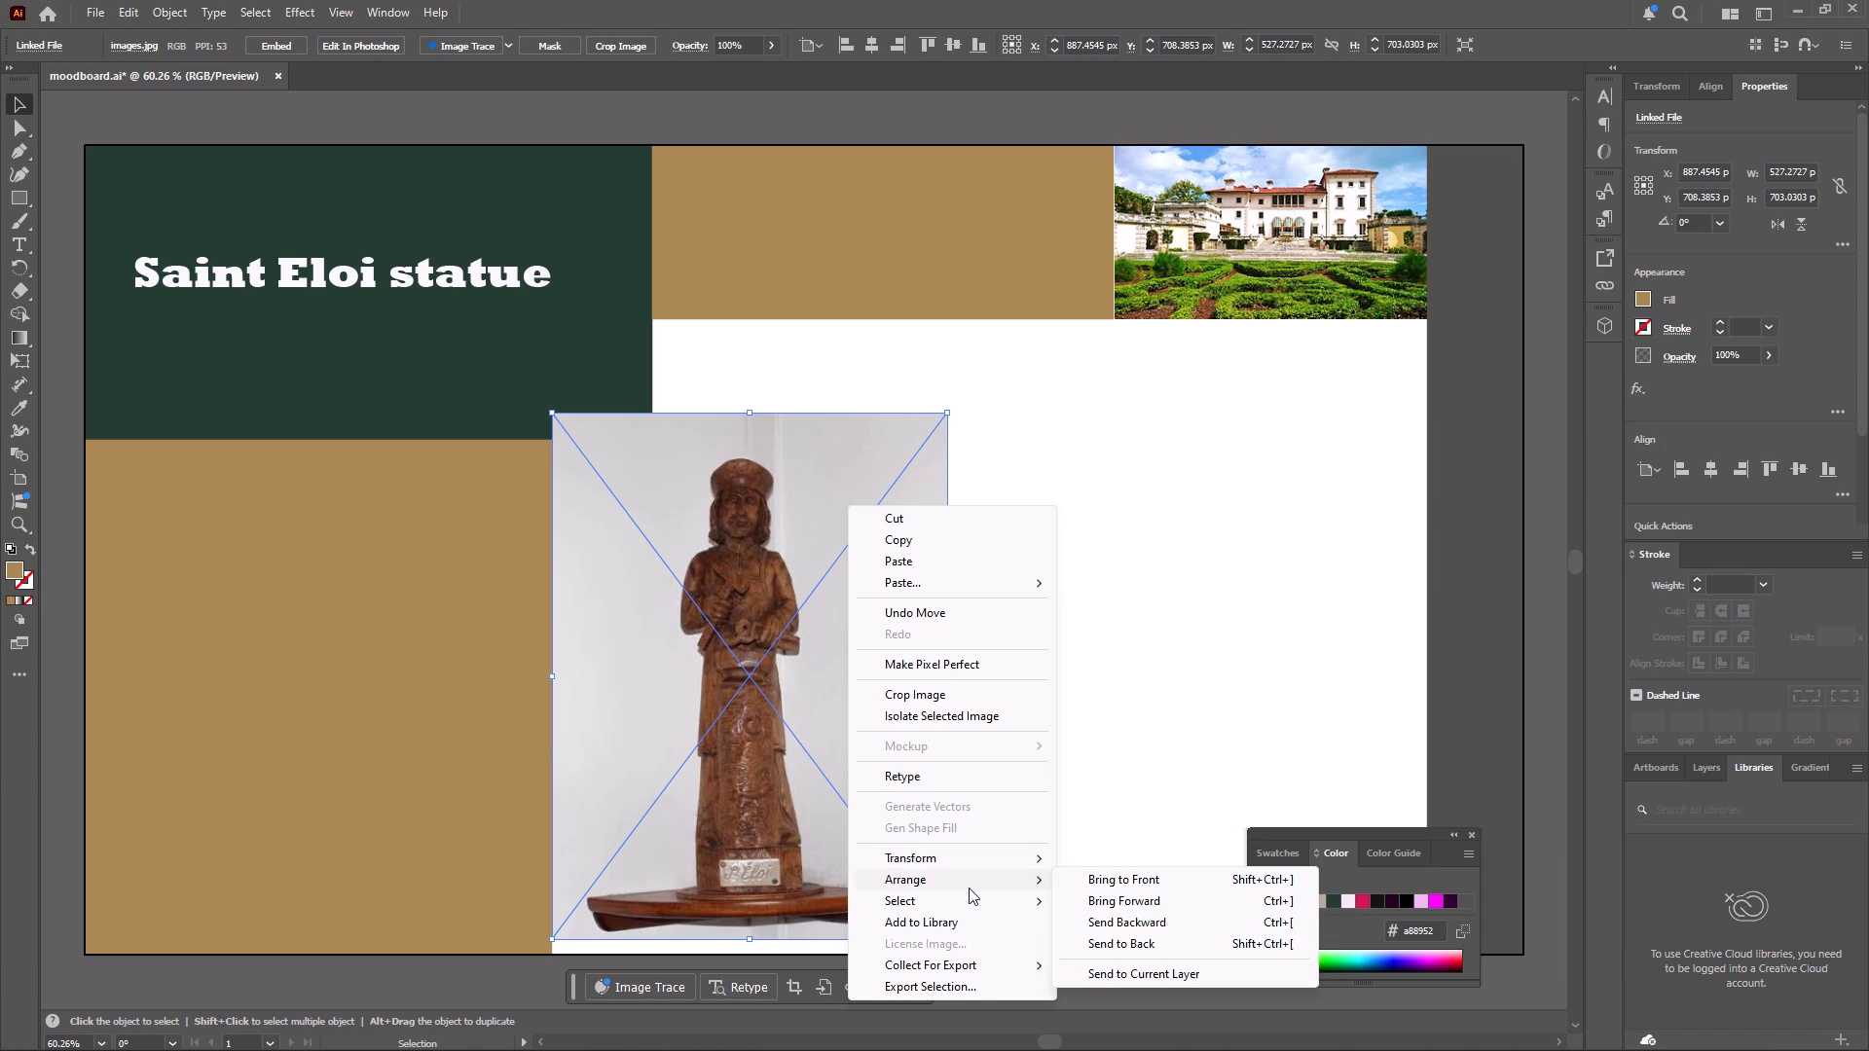
left_click(1132, 926)
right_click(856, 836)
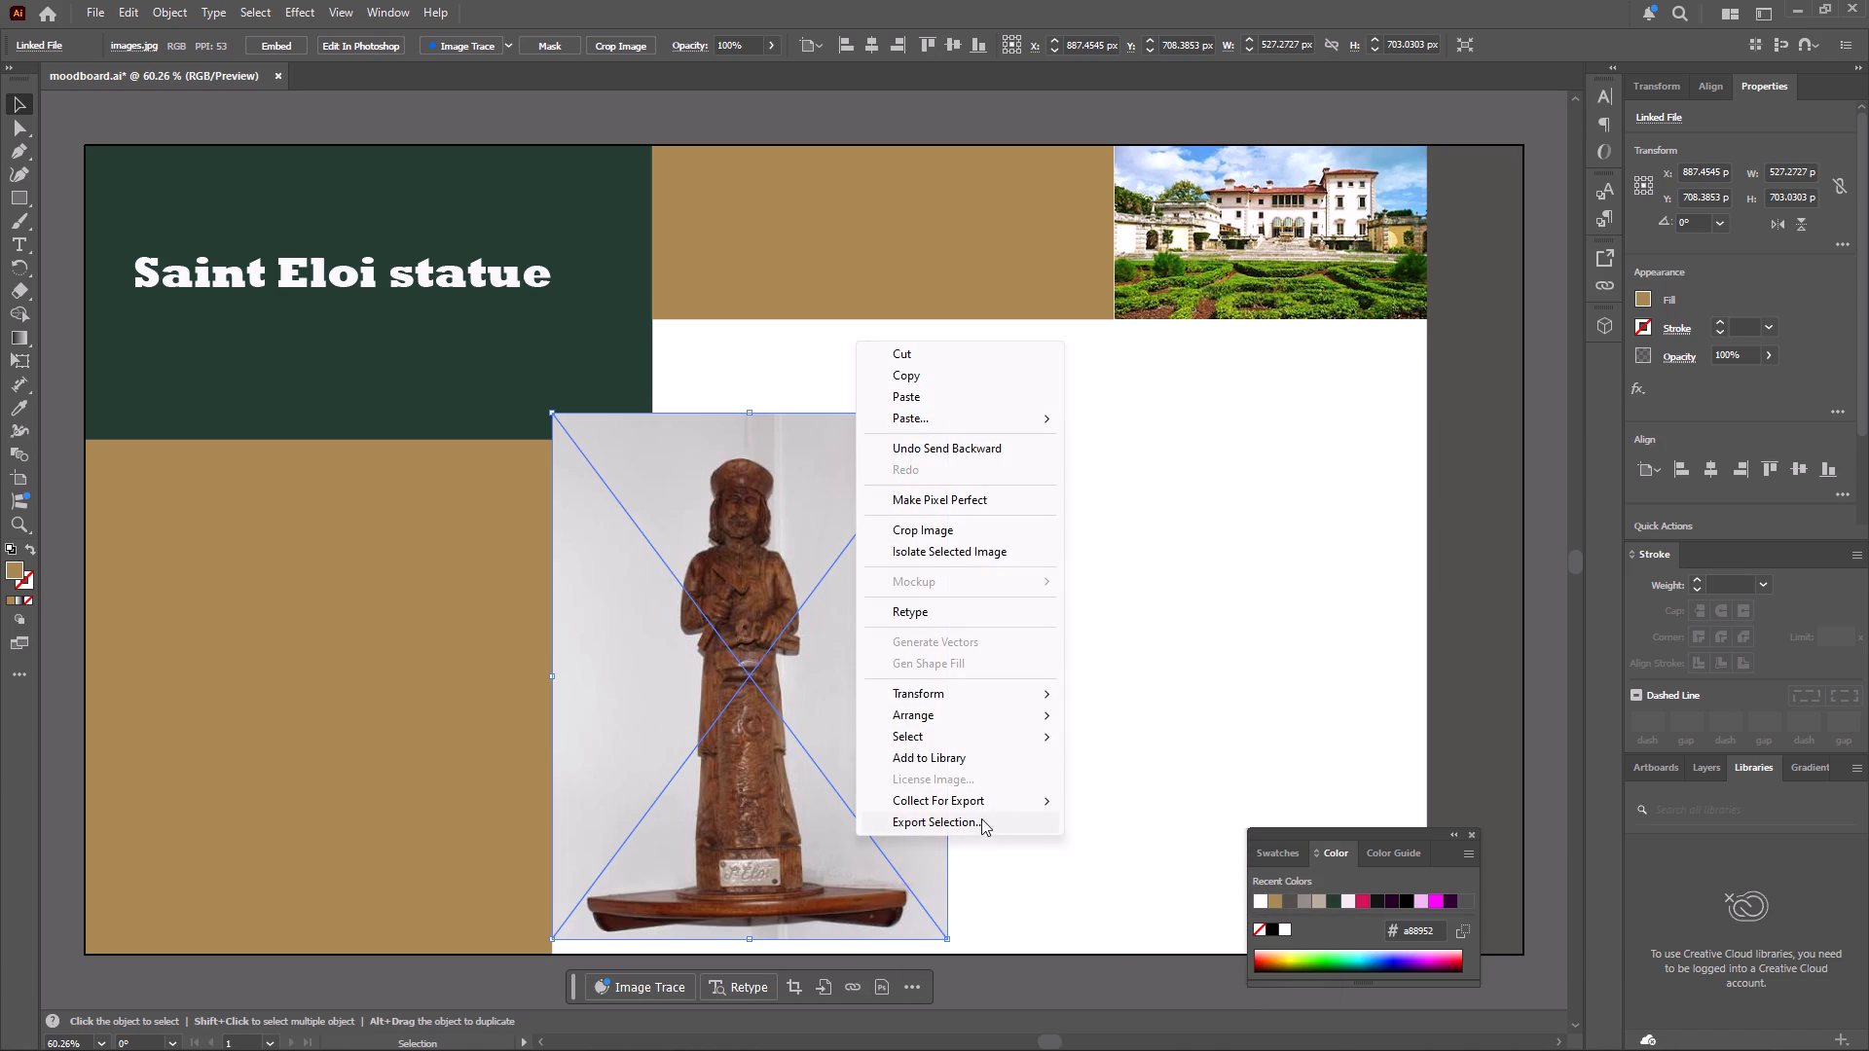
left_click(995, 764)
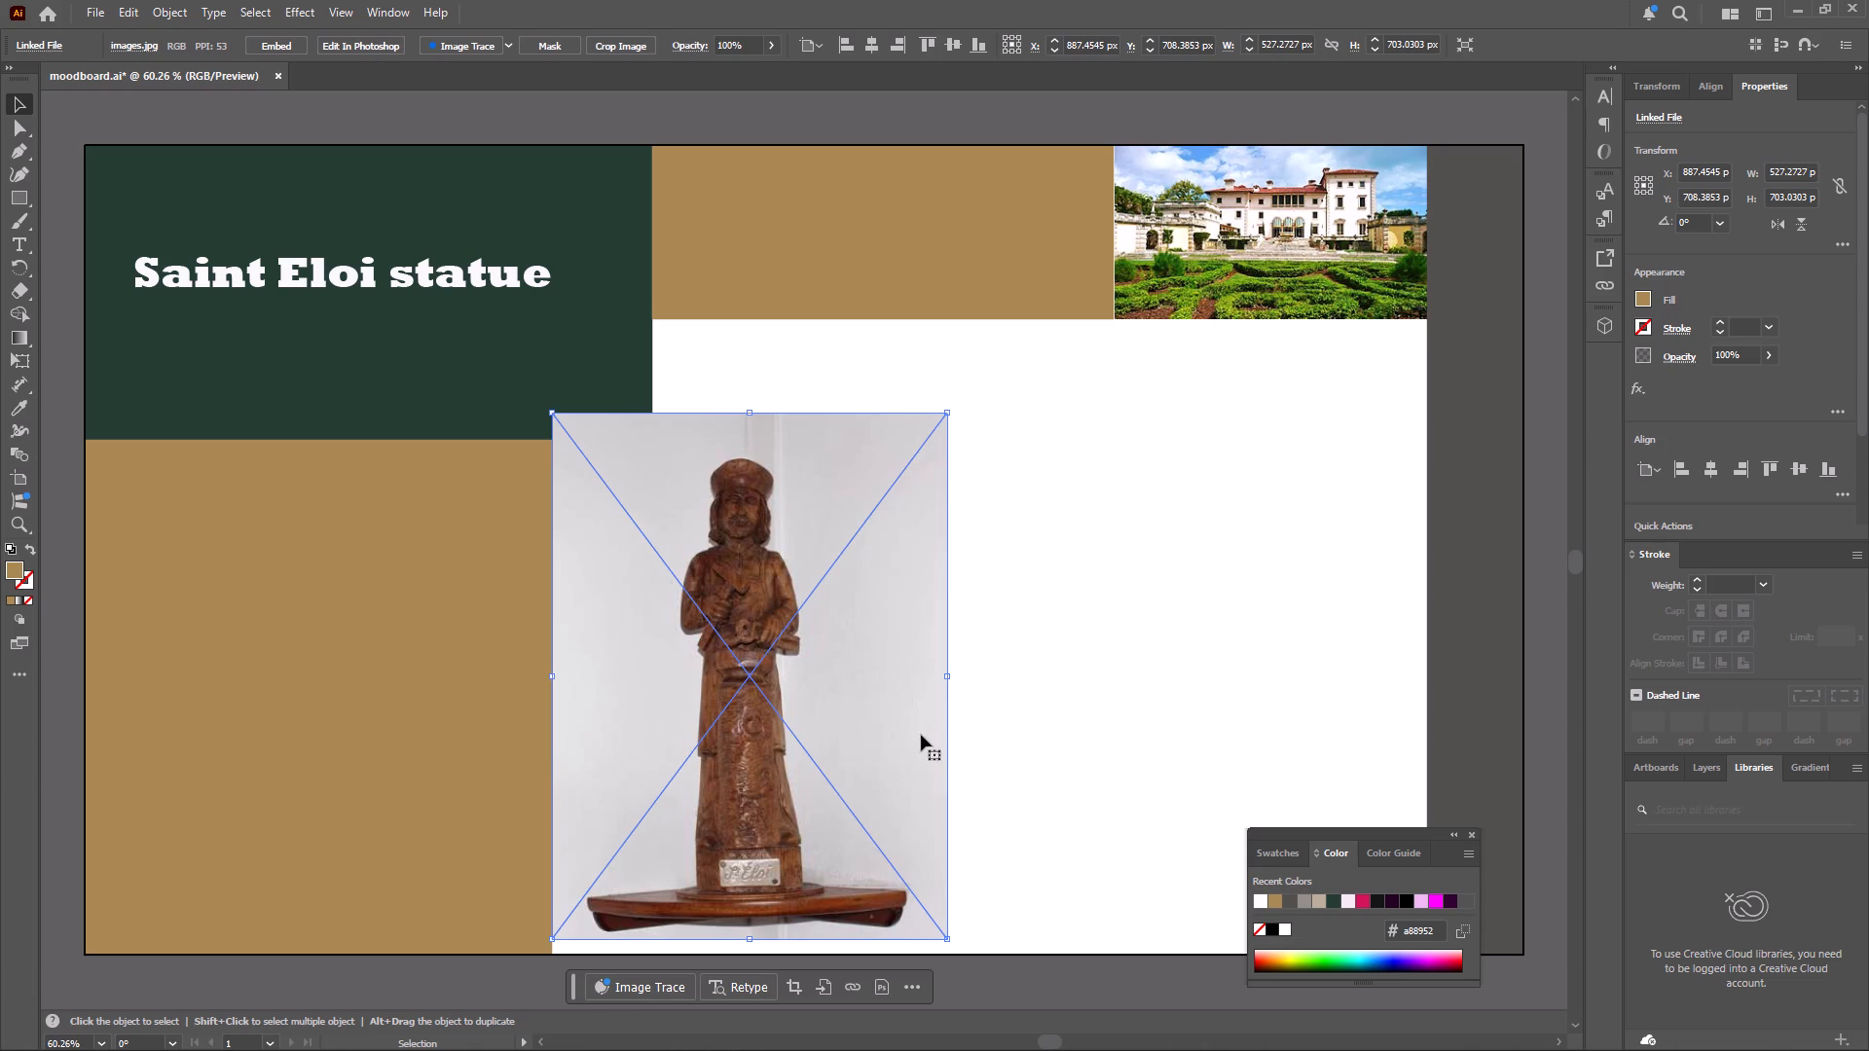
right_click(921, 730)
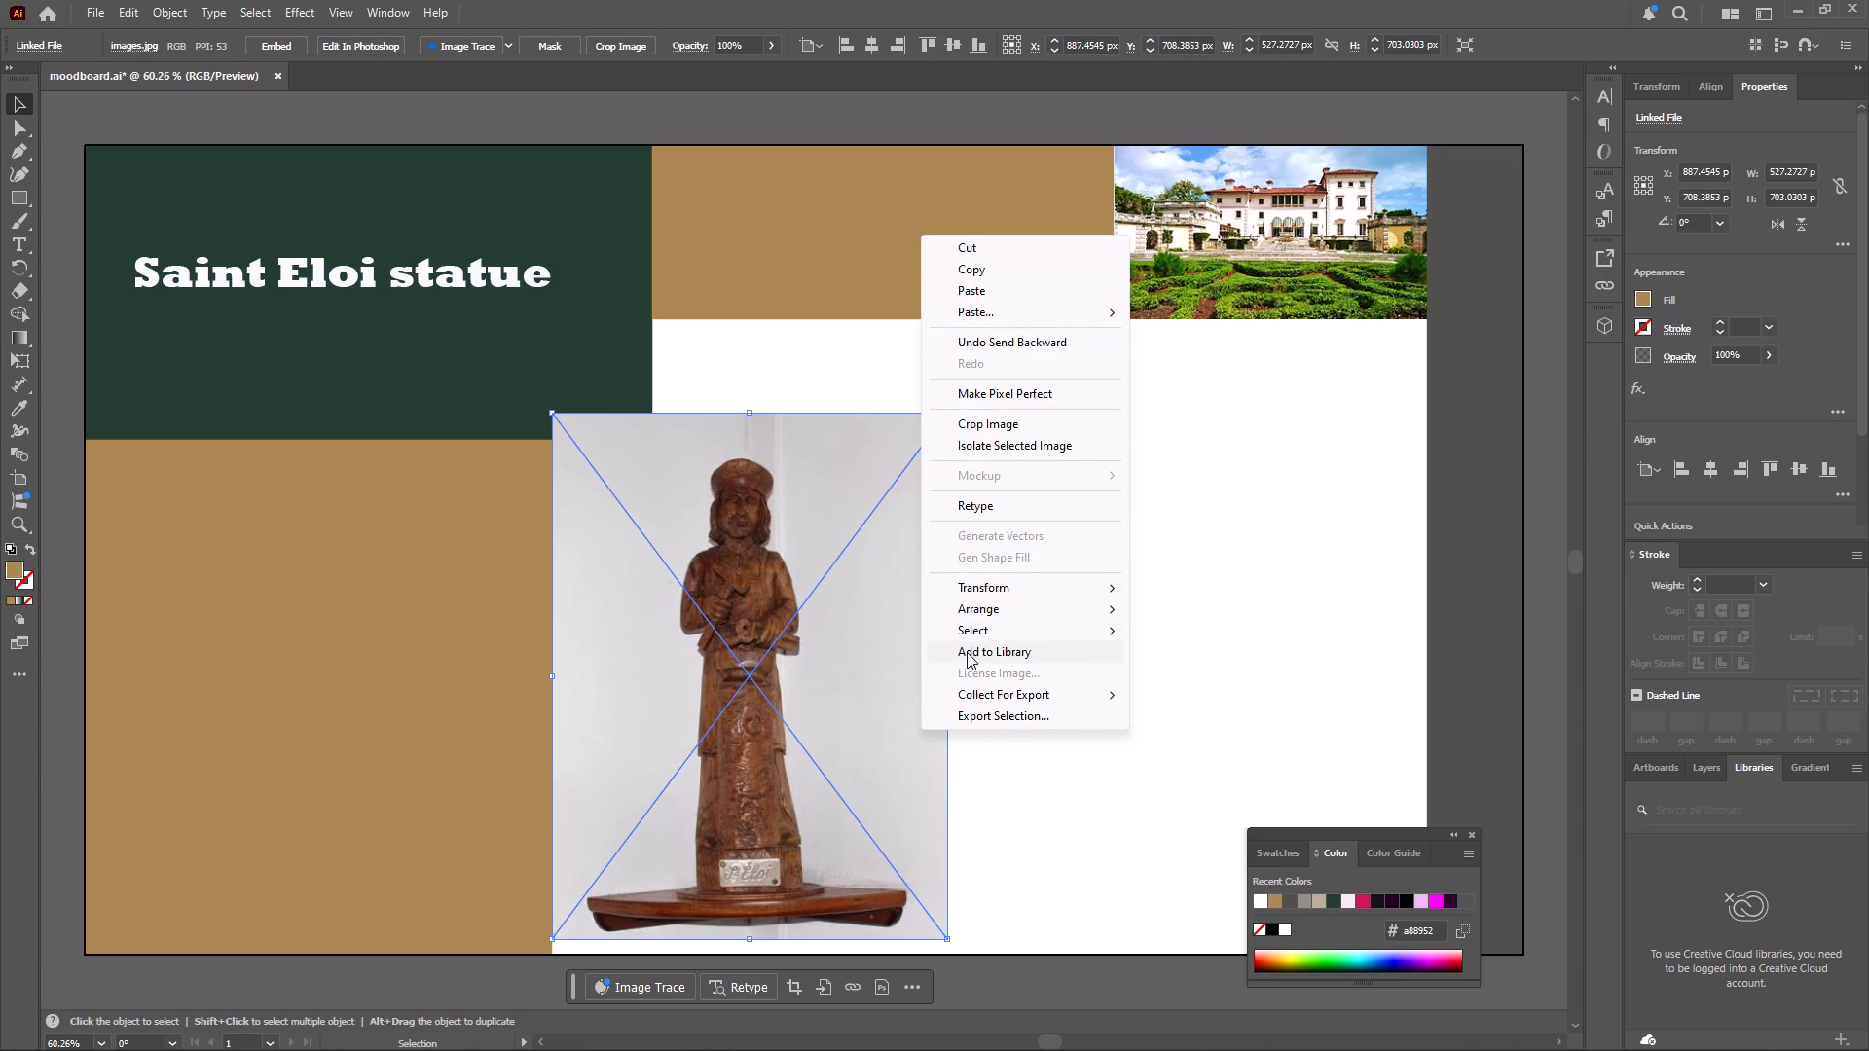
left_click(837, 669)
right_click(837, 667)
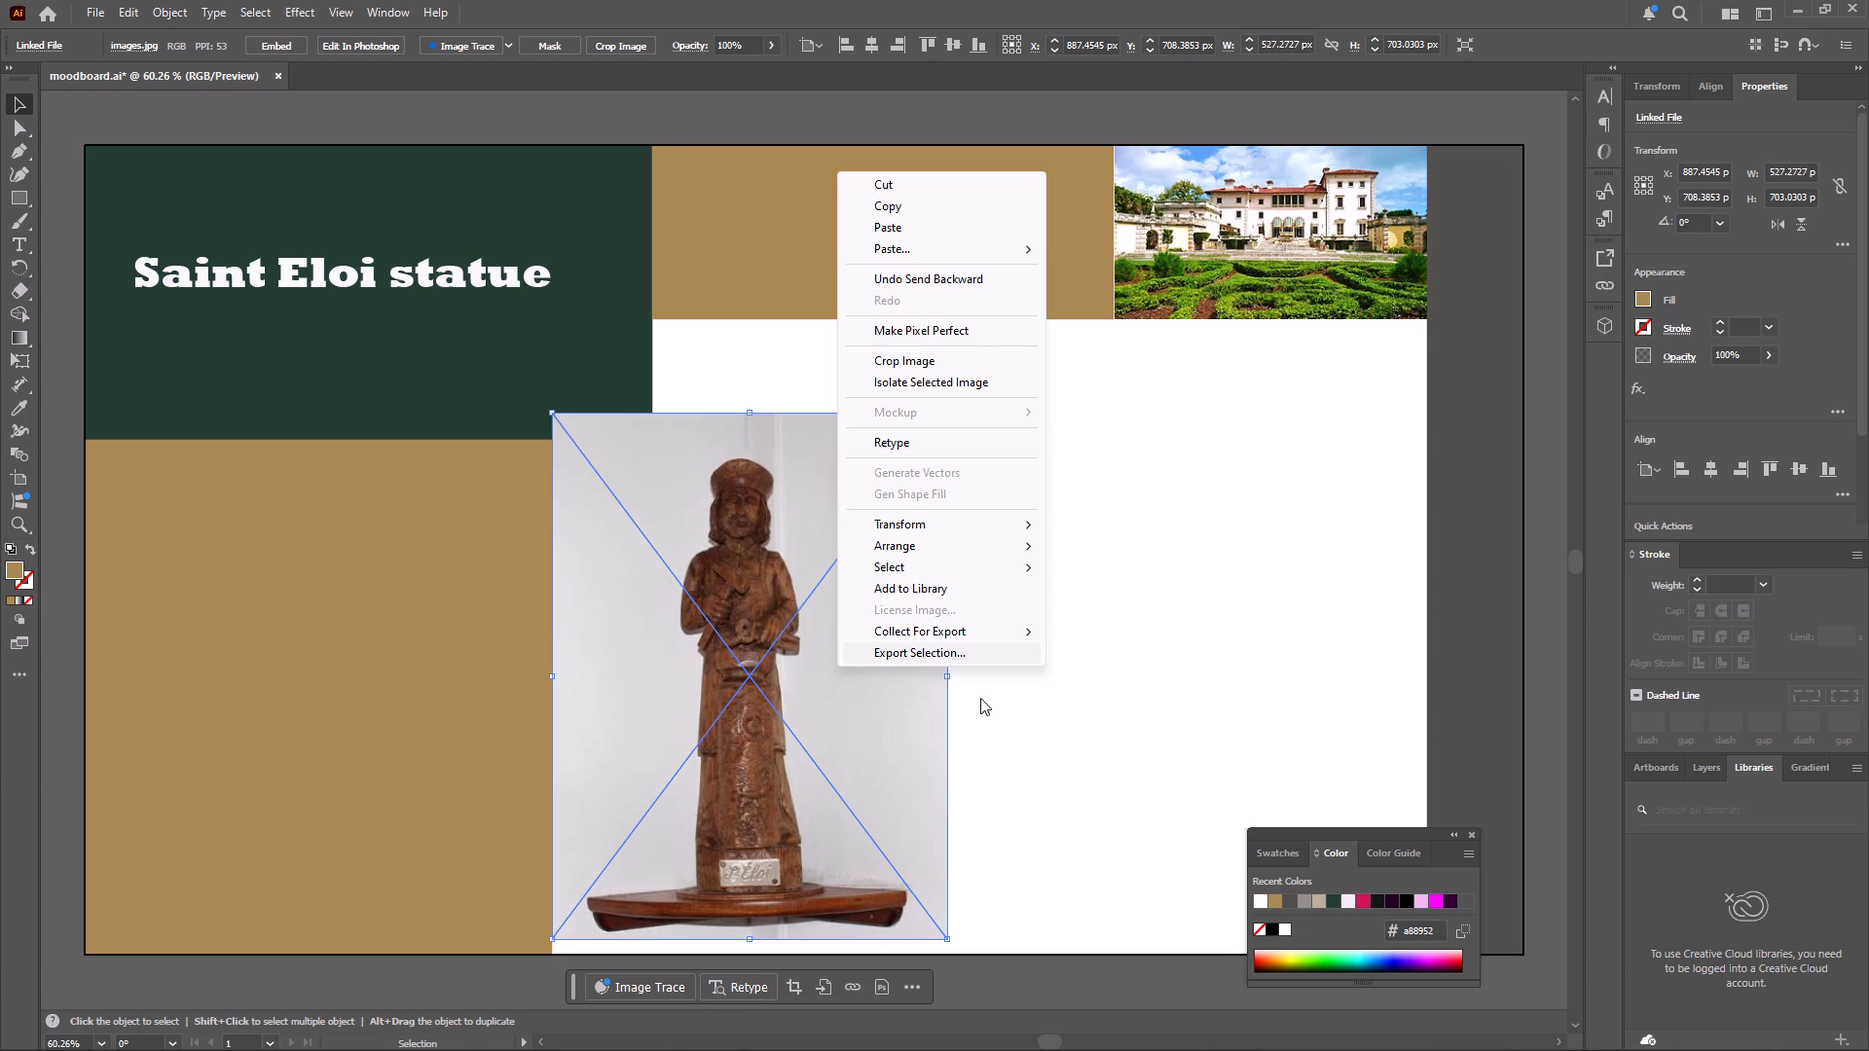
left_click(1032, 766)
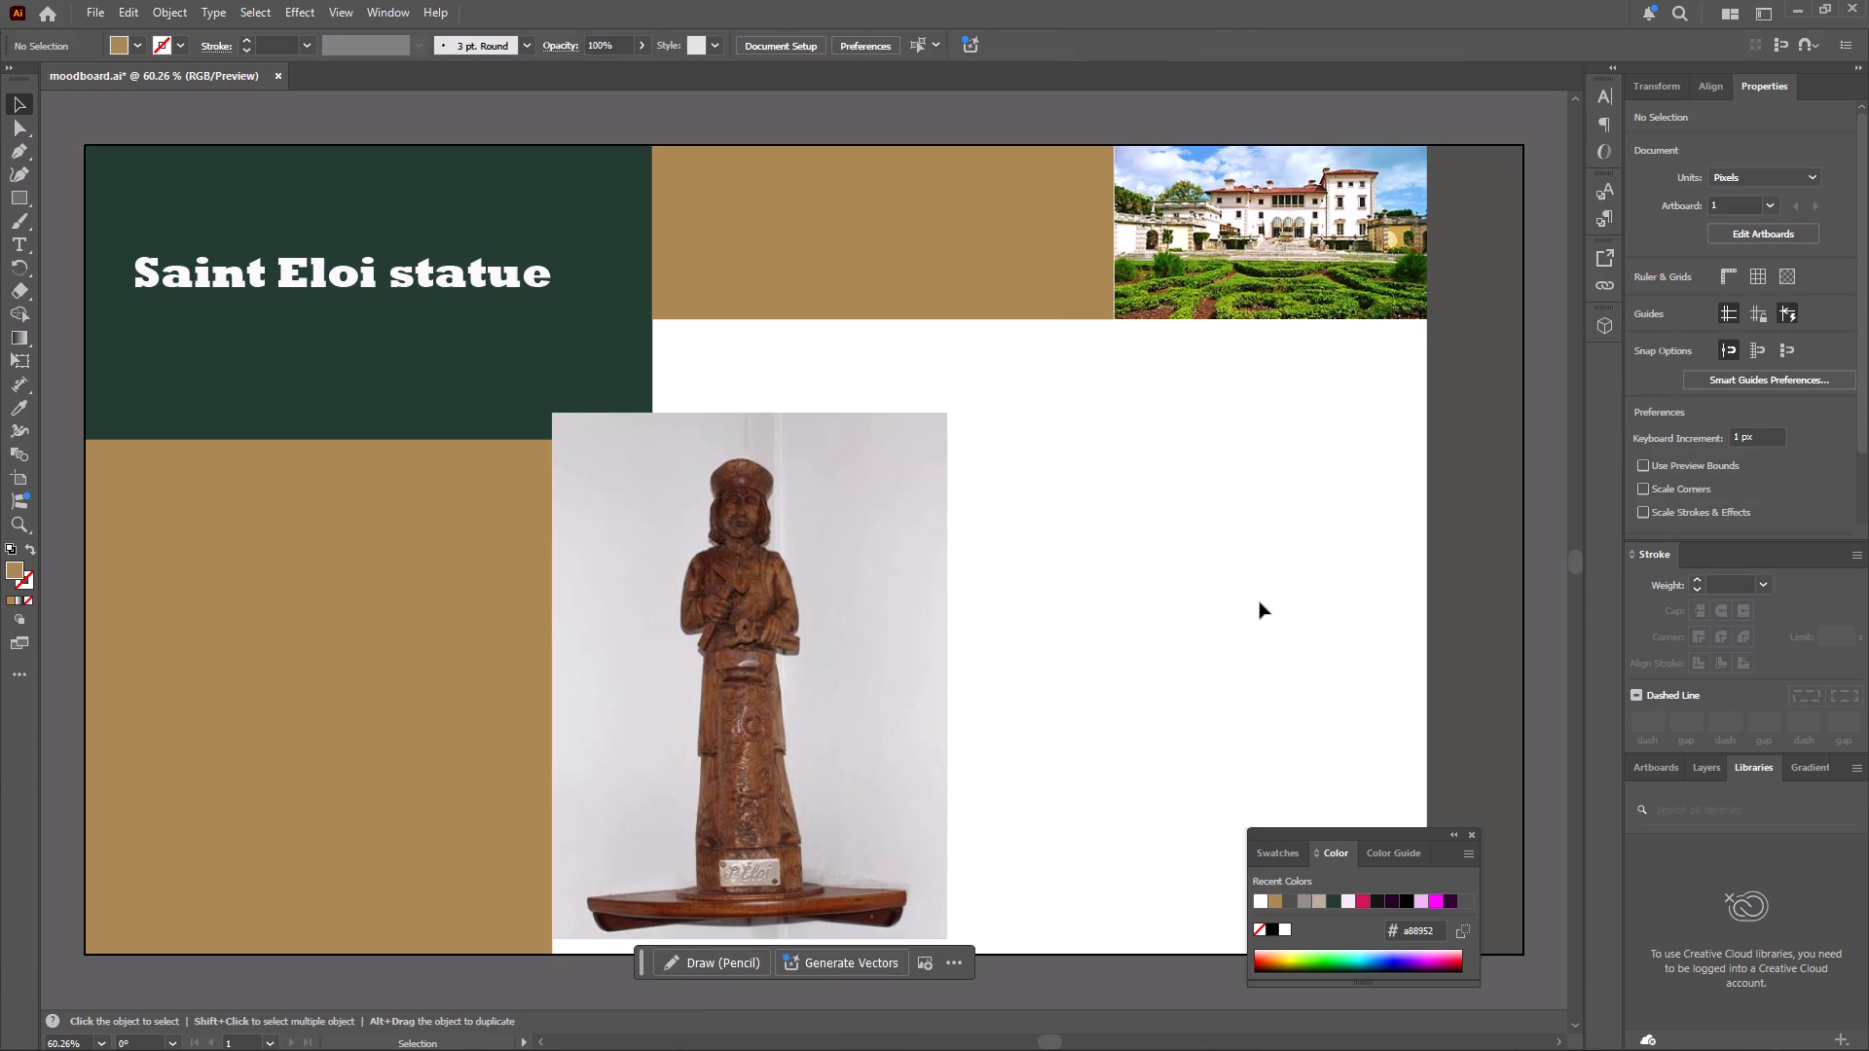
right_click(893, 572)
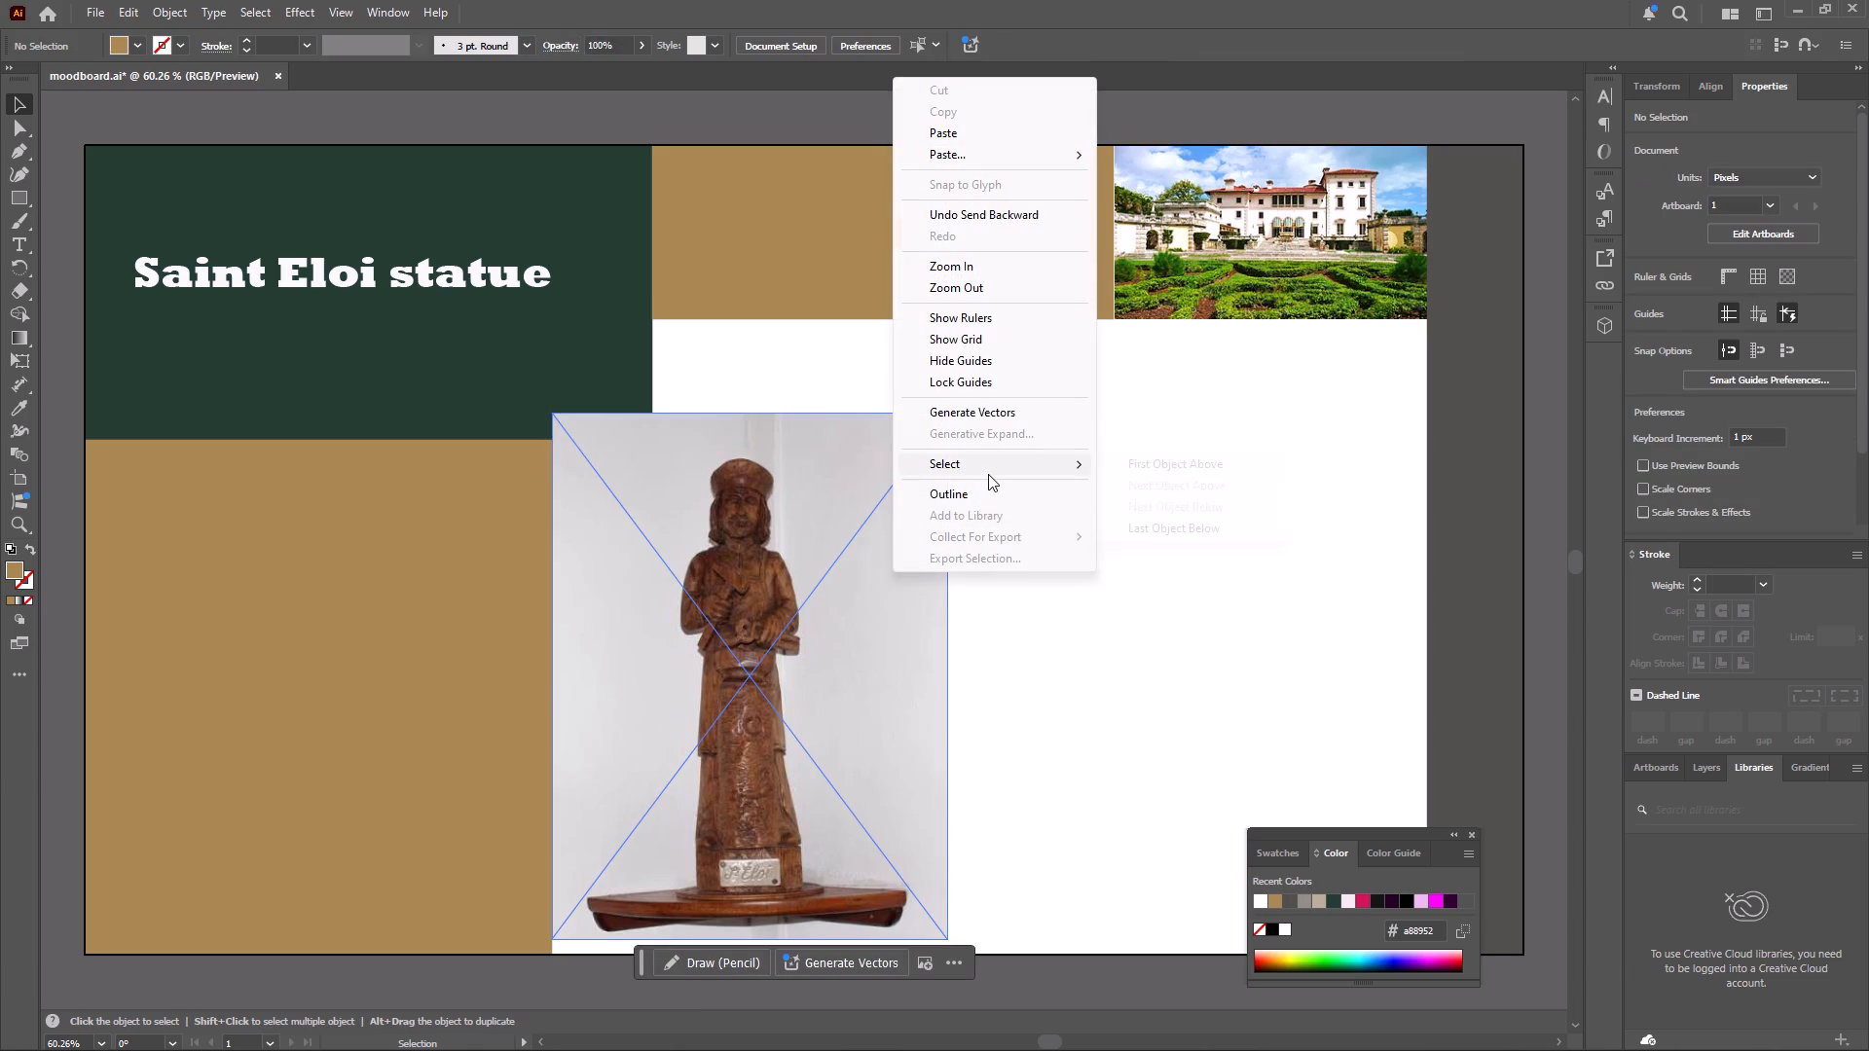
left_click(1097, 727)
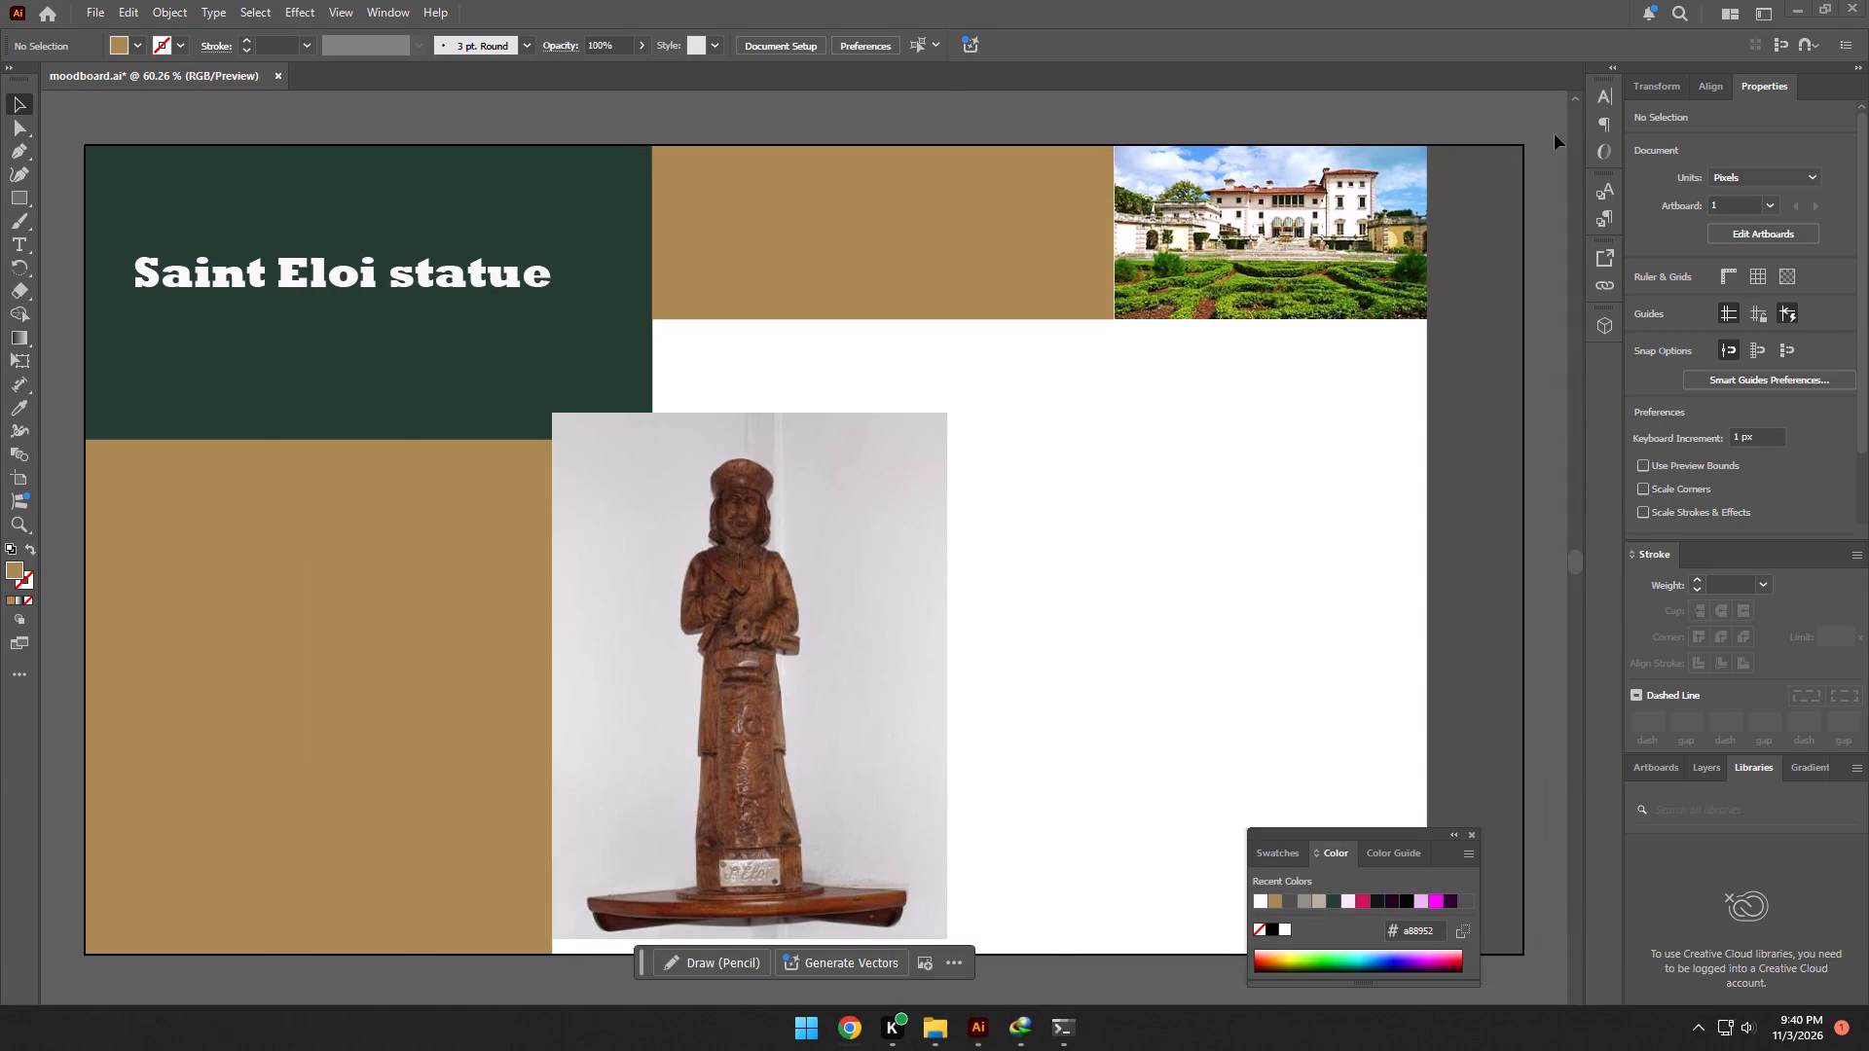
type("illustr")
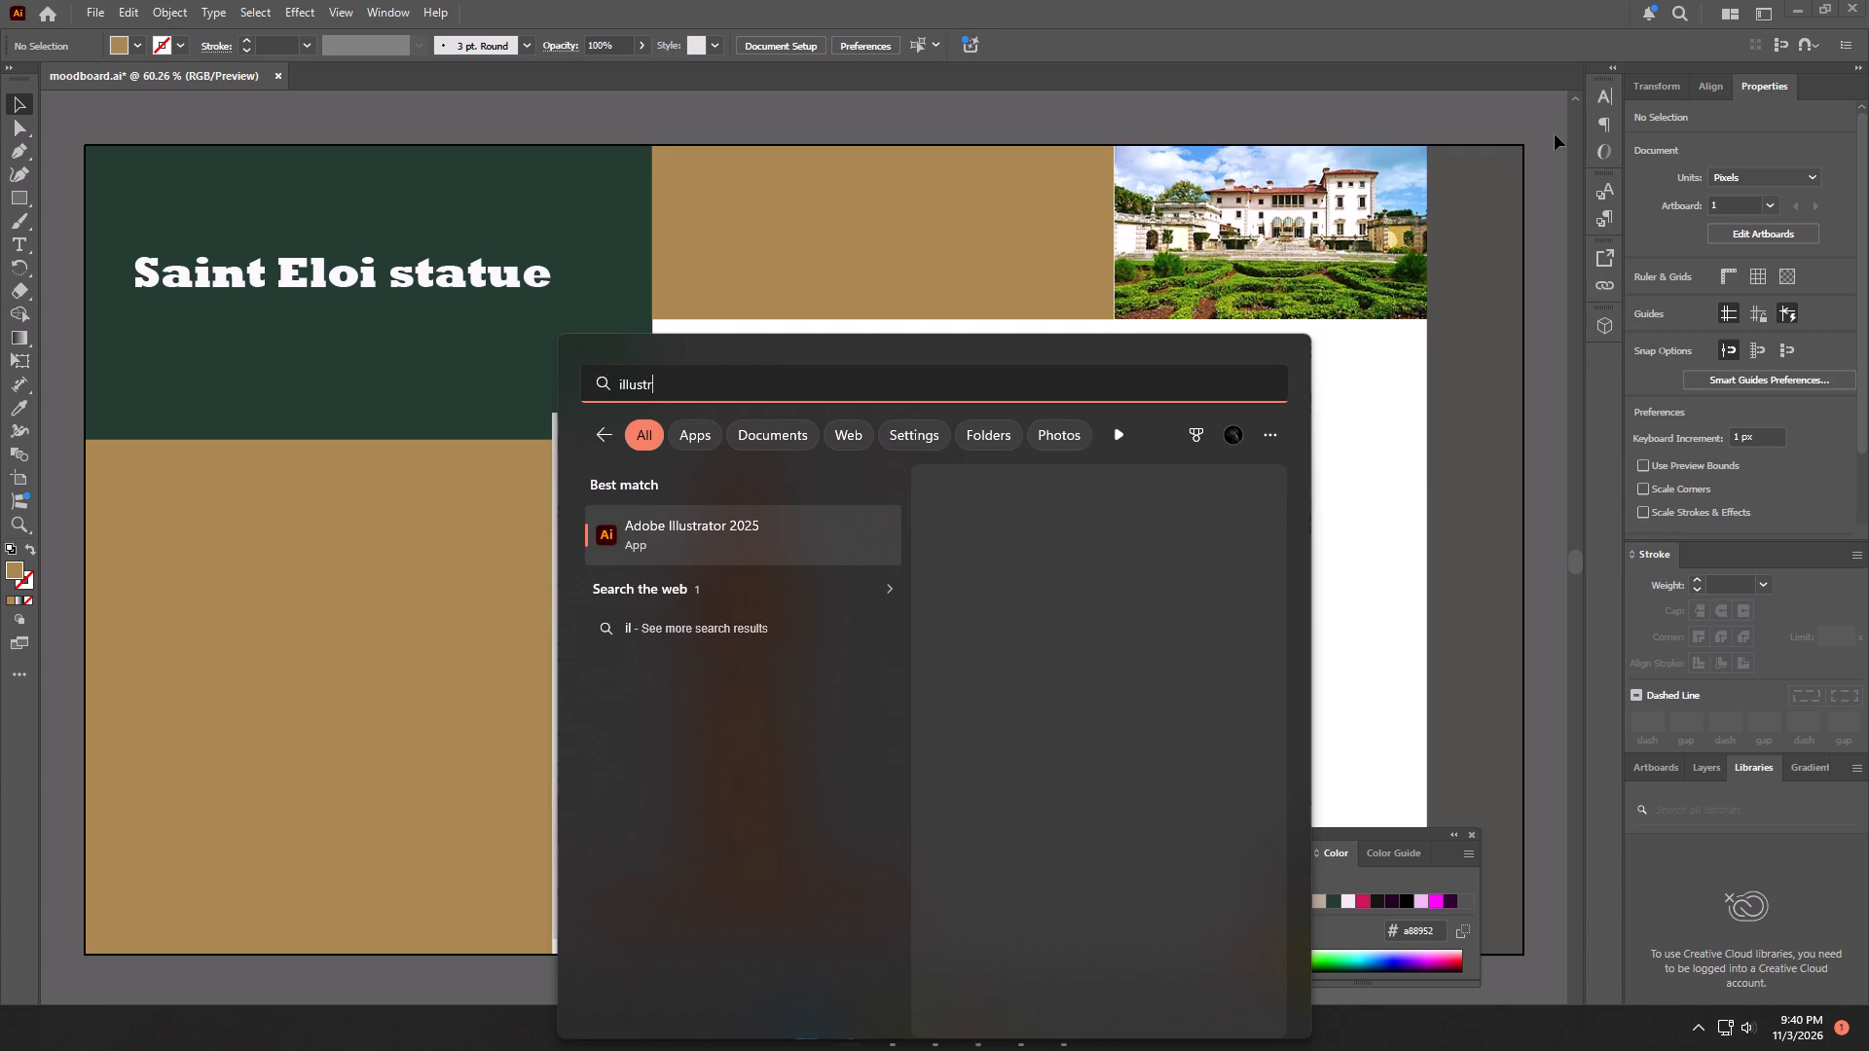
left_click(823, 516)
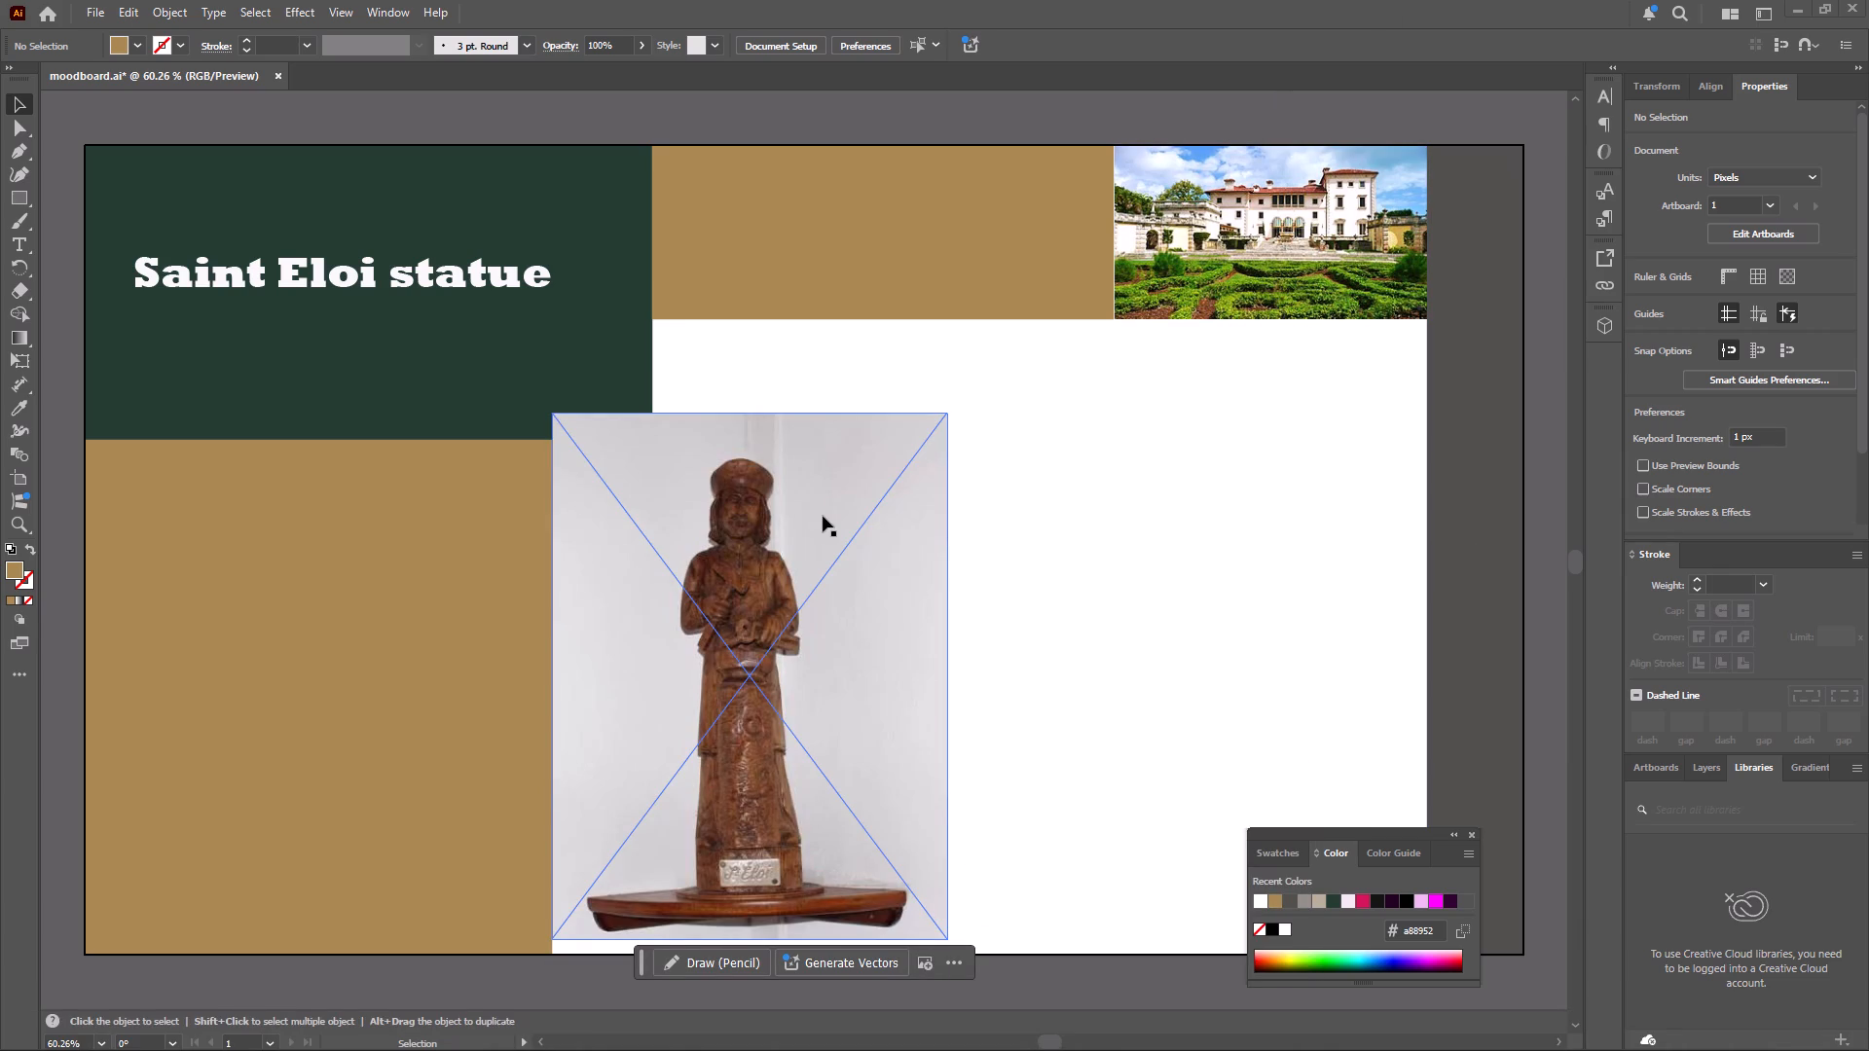
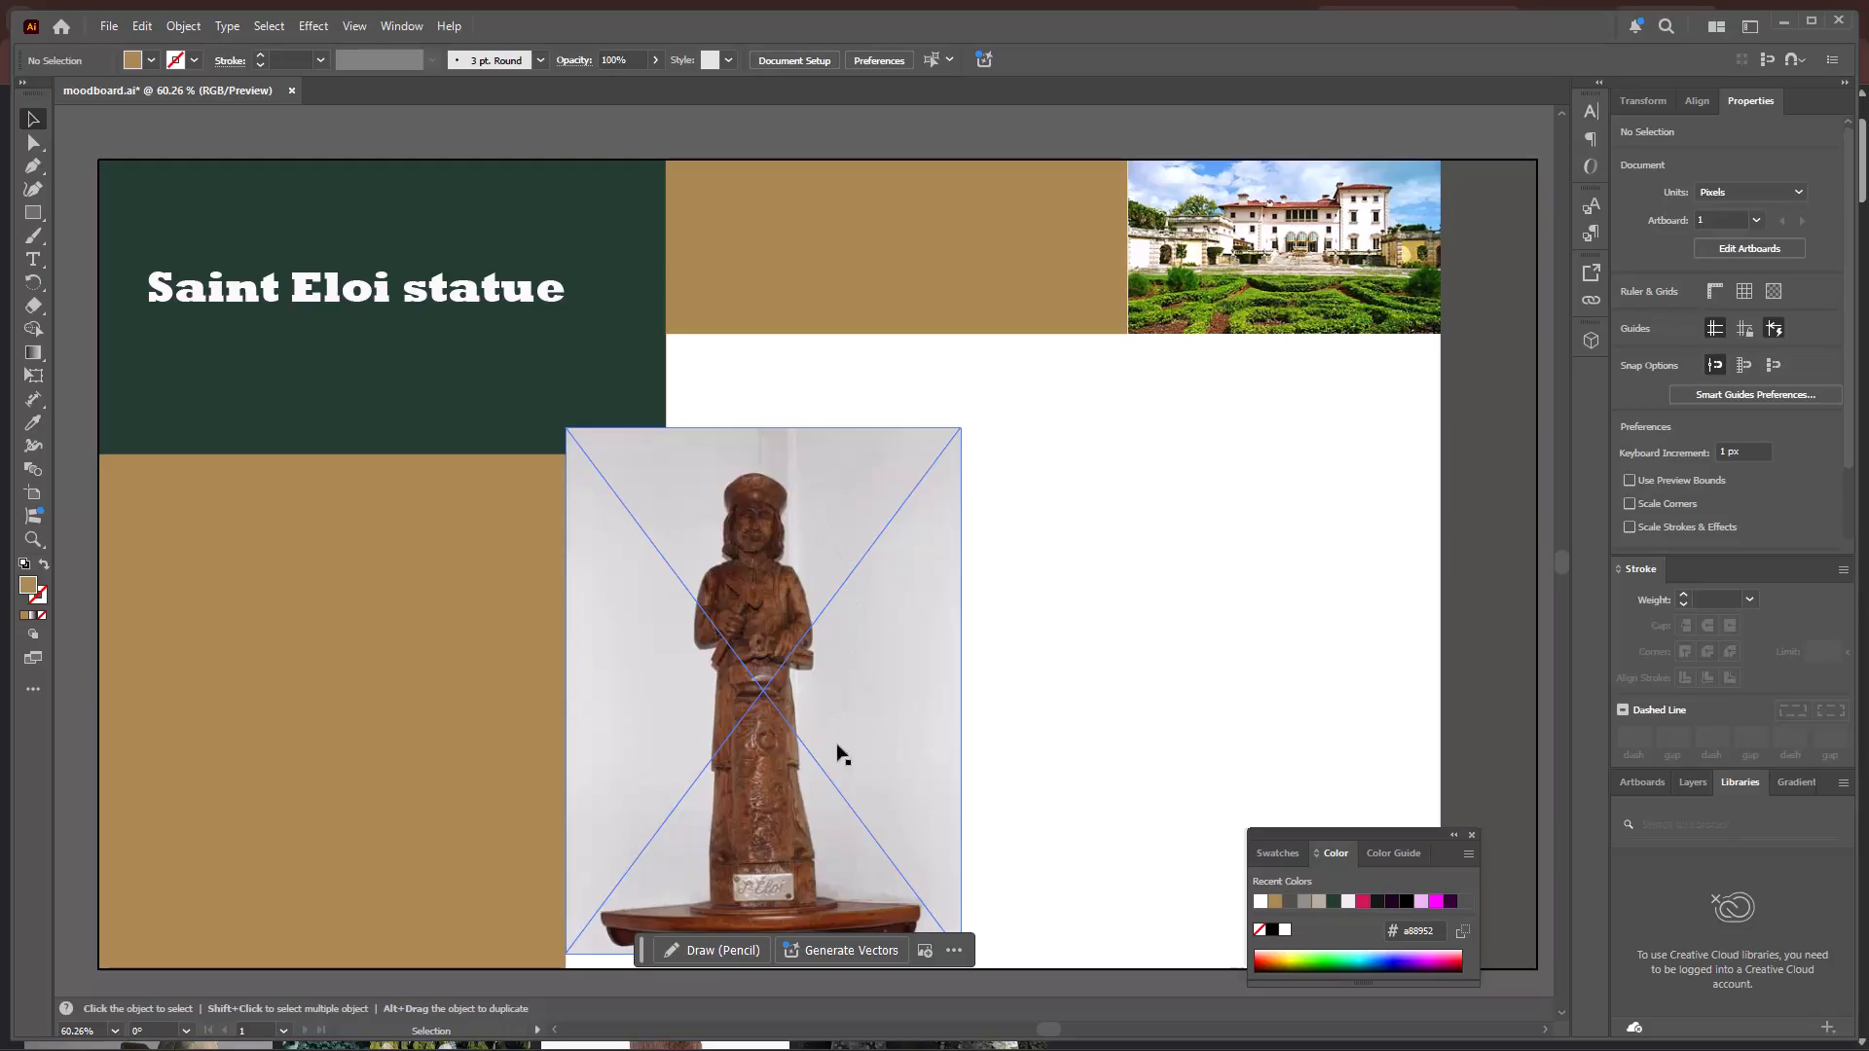
Move the wooden statue photo flush with the tan block's side edge and the artboard's lower edge, about X 887 px, Y 728 px.
left_click_drag(679, 531, 712, 493)
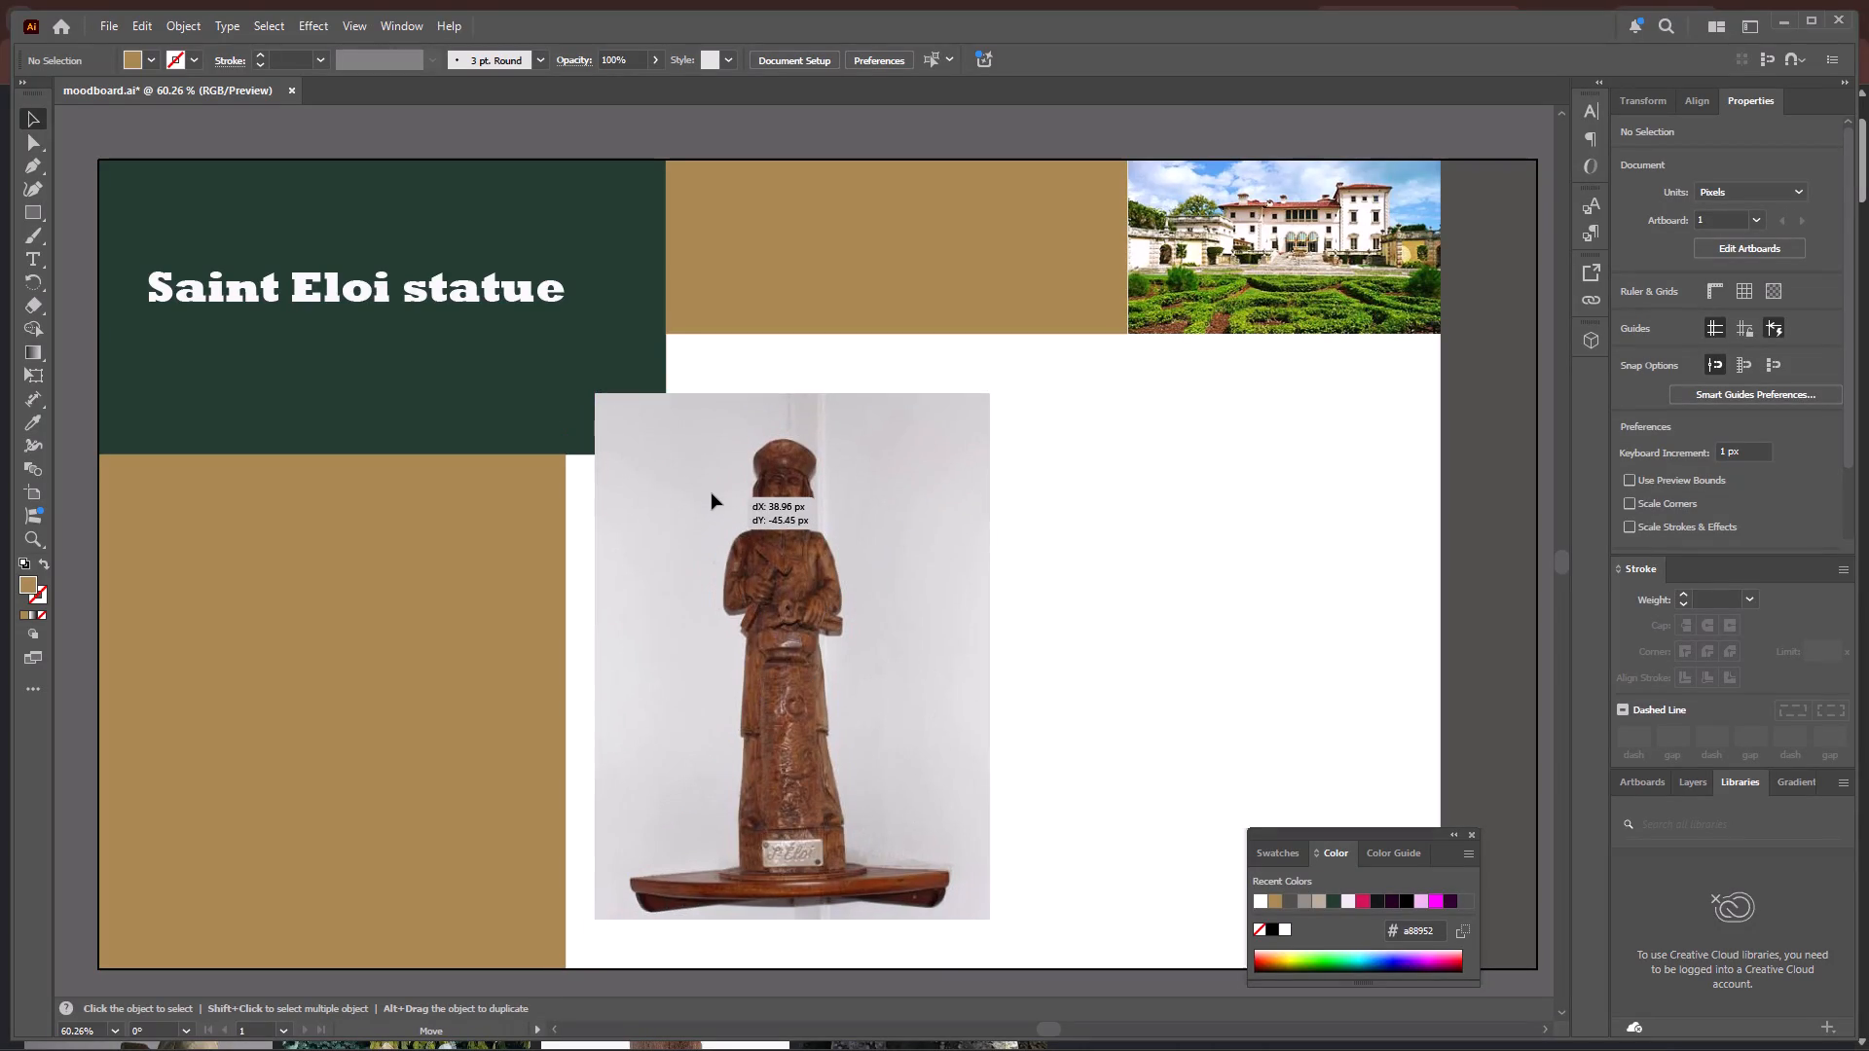
left_click_drag(712, 493, 675, 541)
scroll(682, 532, "down", 6)
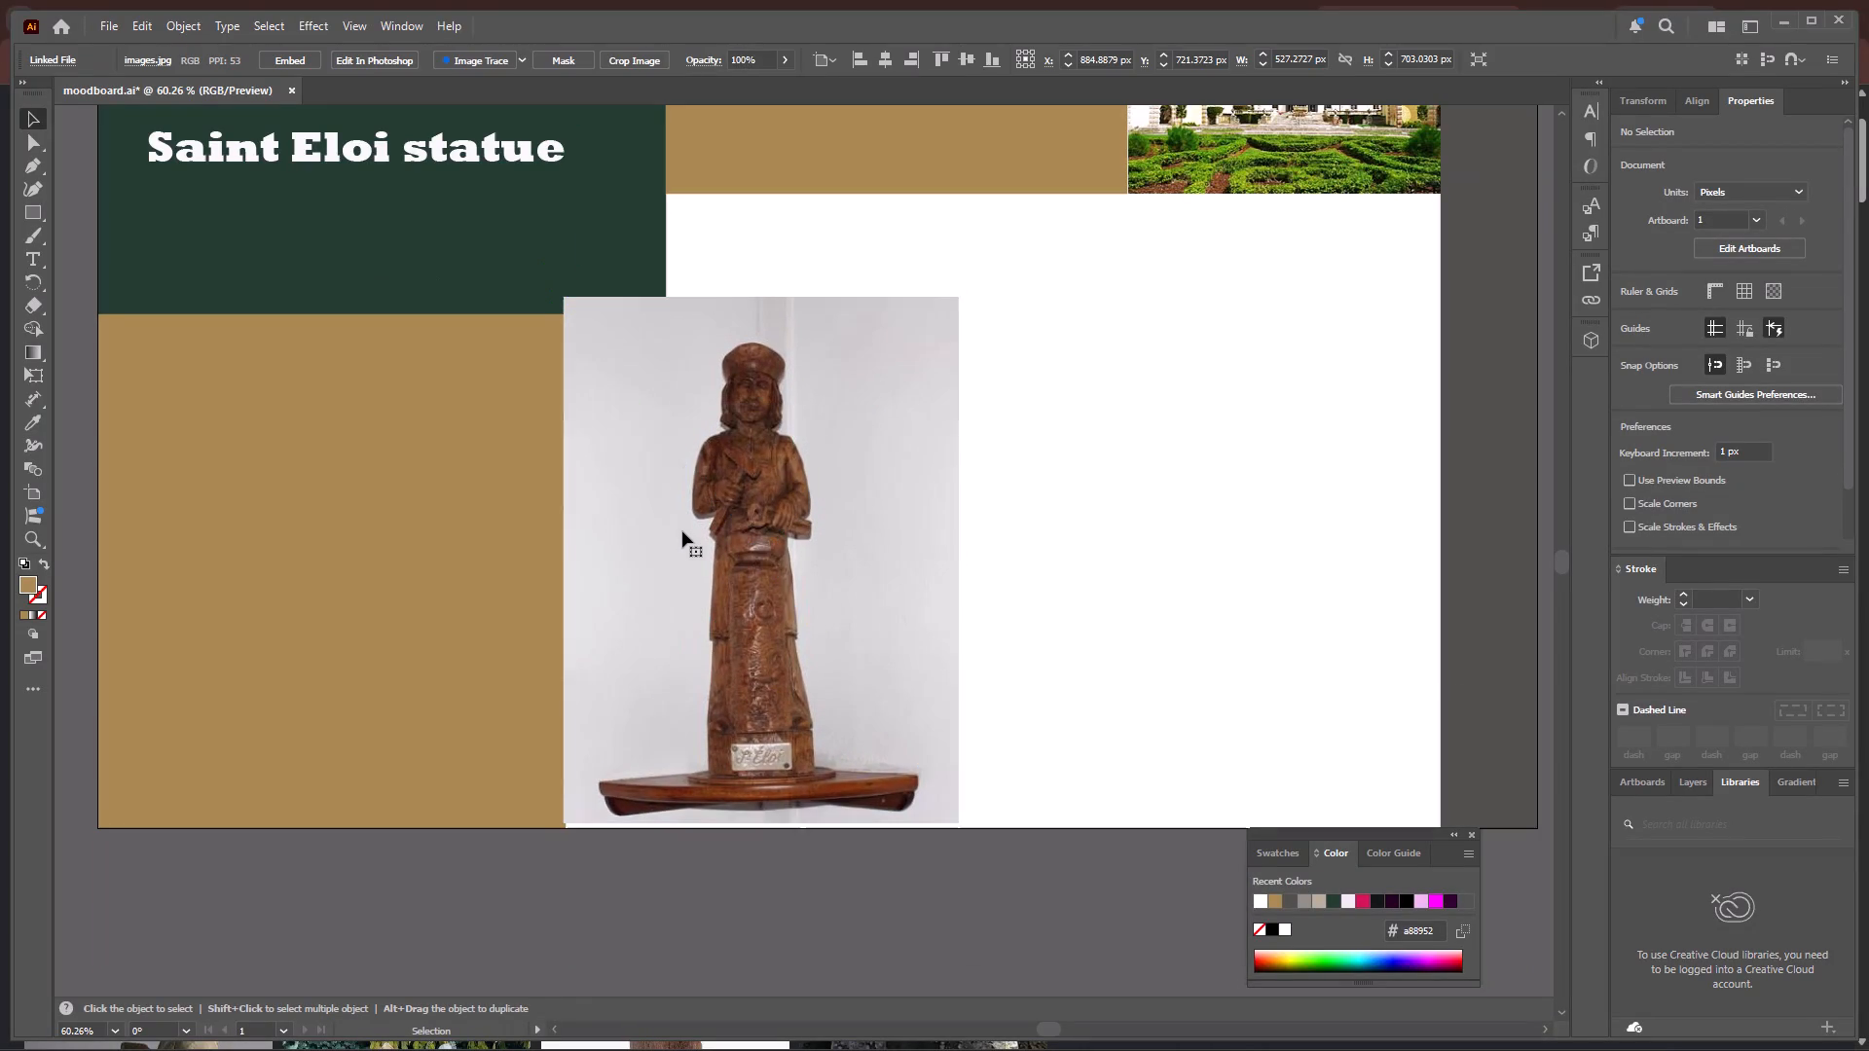
left_click(679, 490)
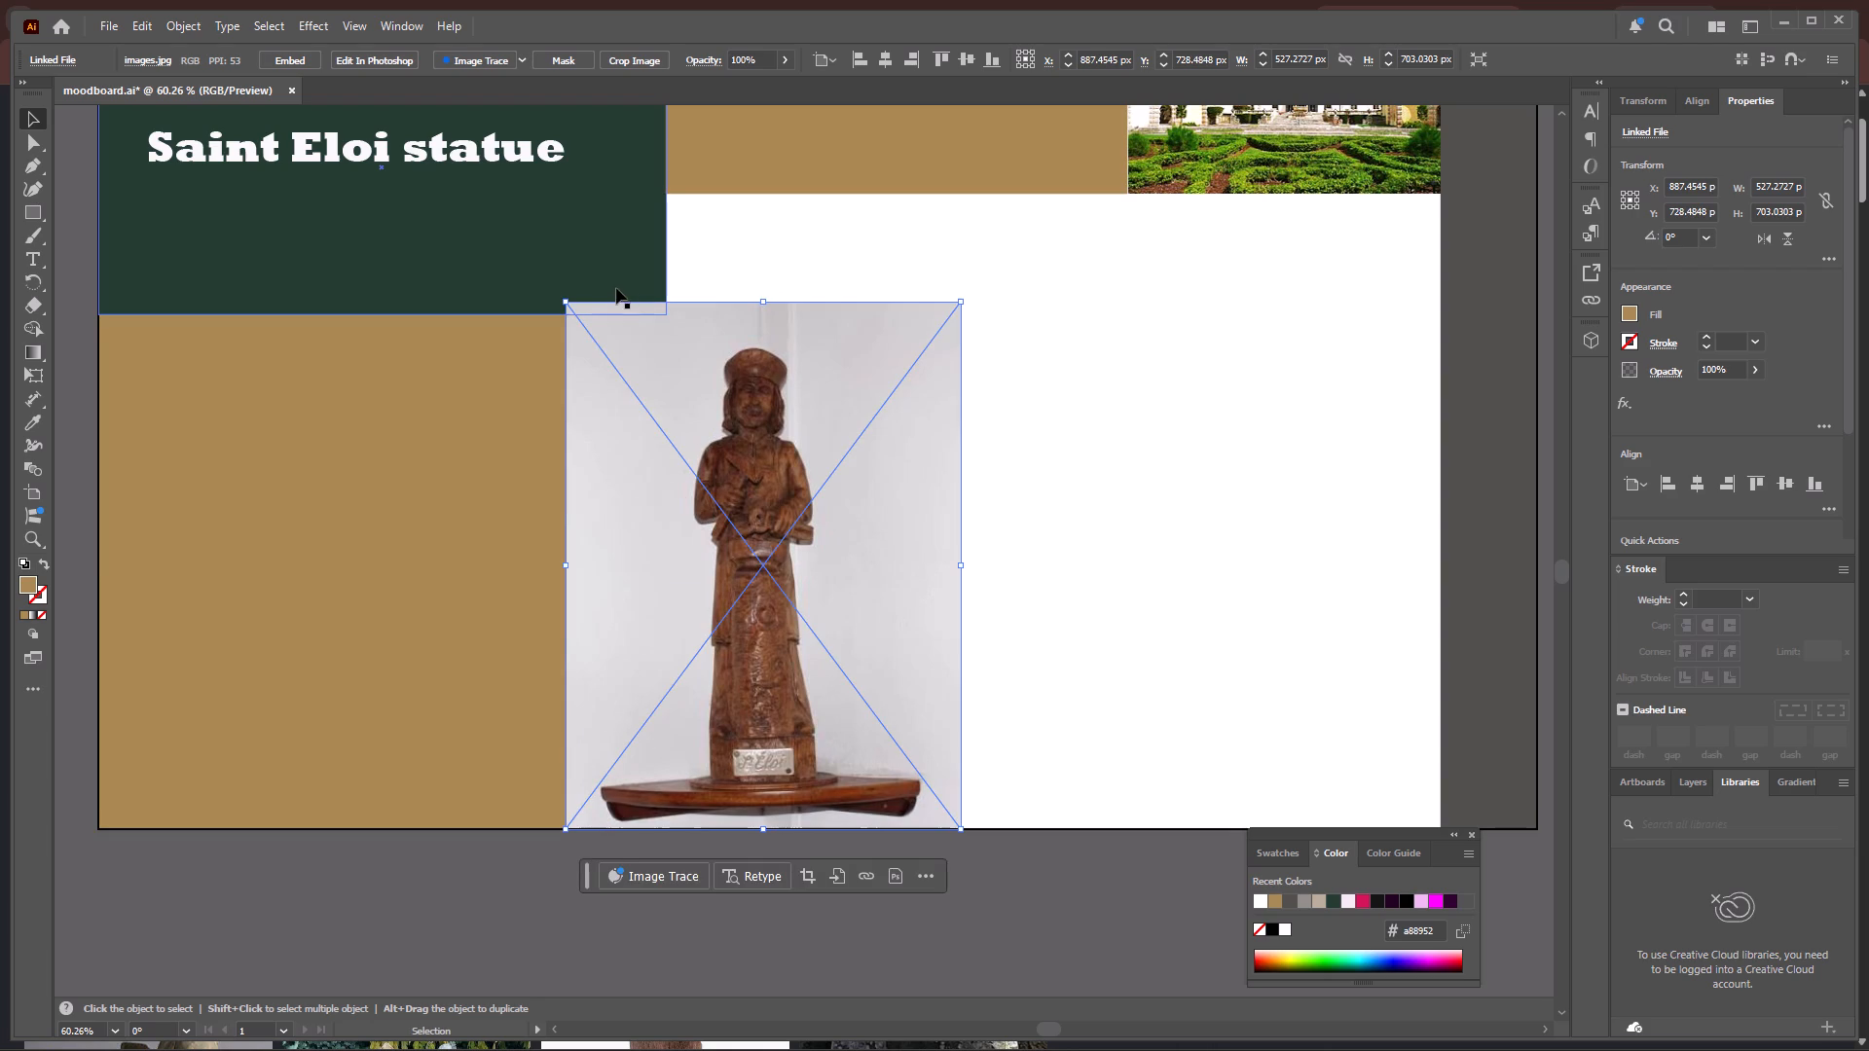
Shorten the statue photo from its upper edge to about 687 px high, aligning that edge with the green block's lower edge.
left_click_drag(761, 299, 759, 302)
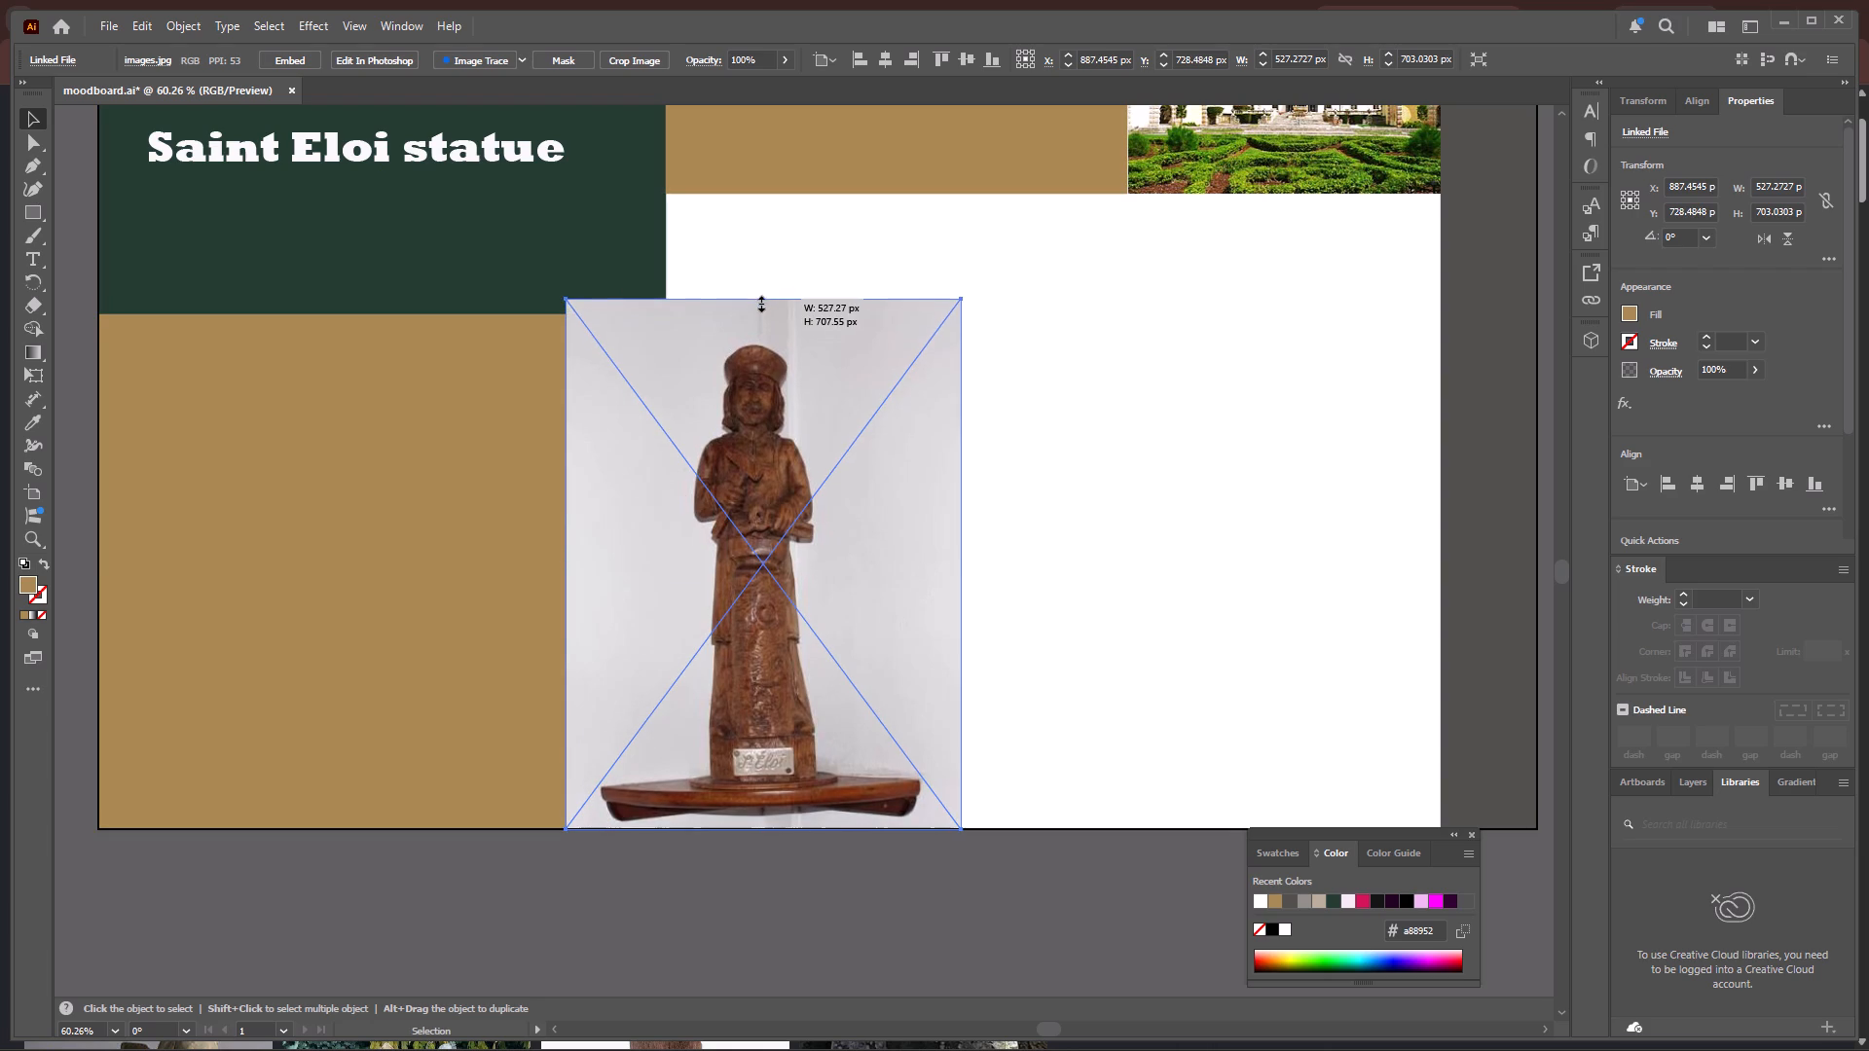
left_click_drag(759, 302, 759, 316)
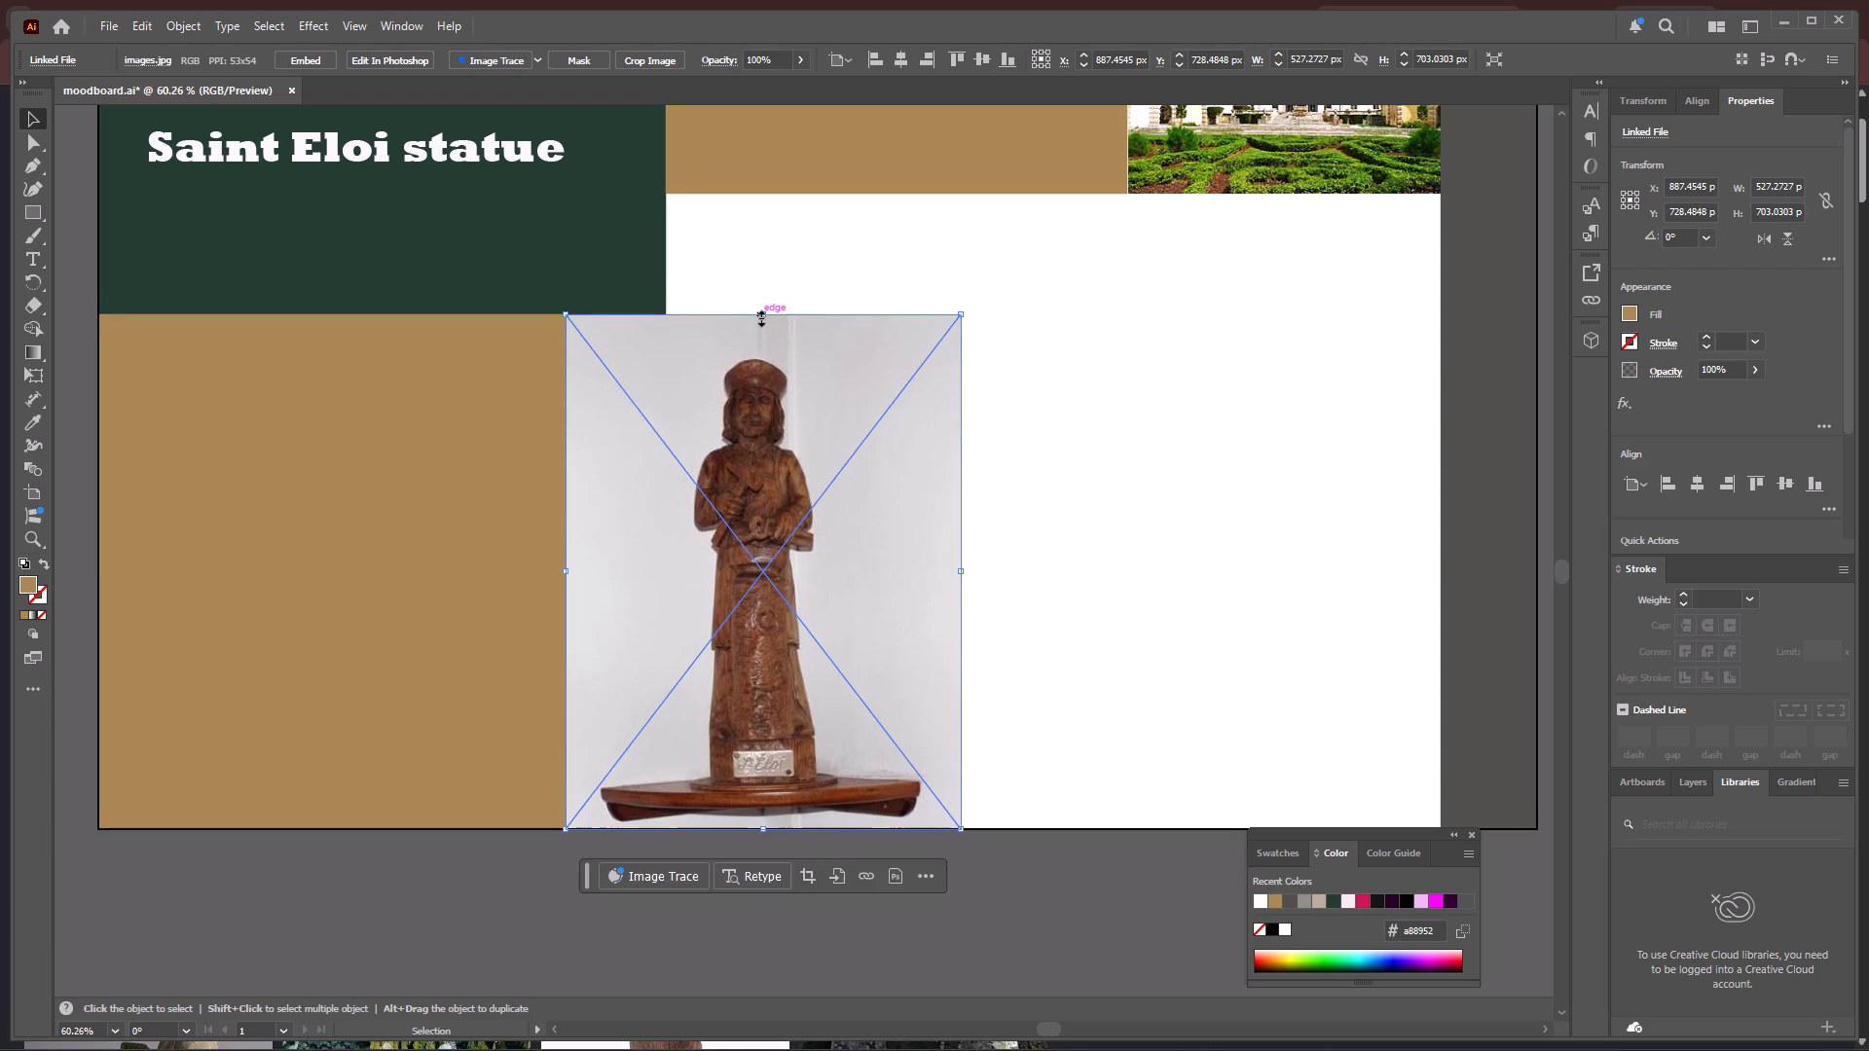
scroll(760, 354, "up", 5)
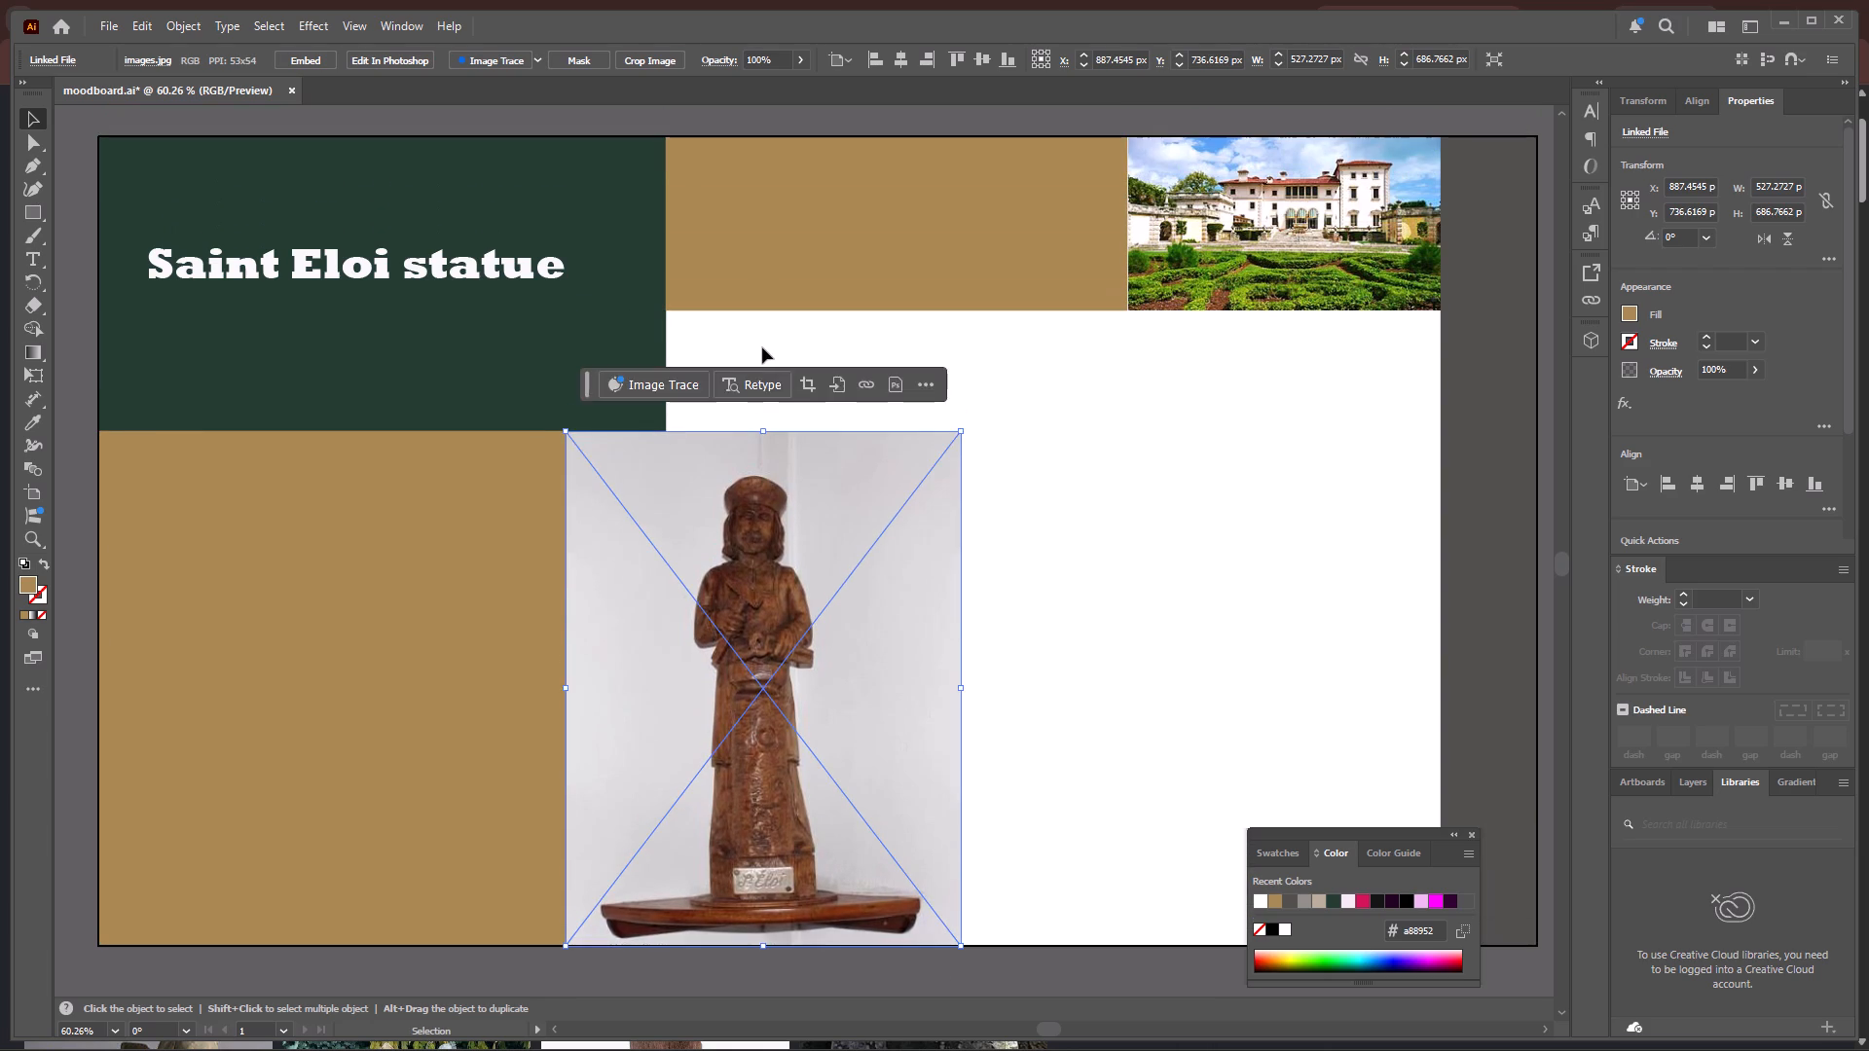
scroll(762, 347, "up", 2)
scroll(768, 342, "down", 4)
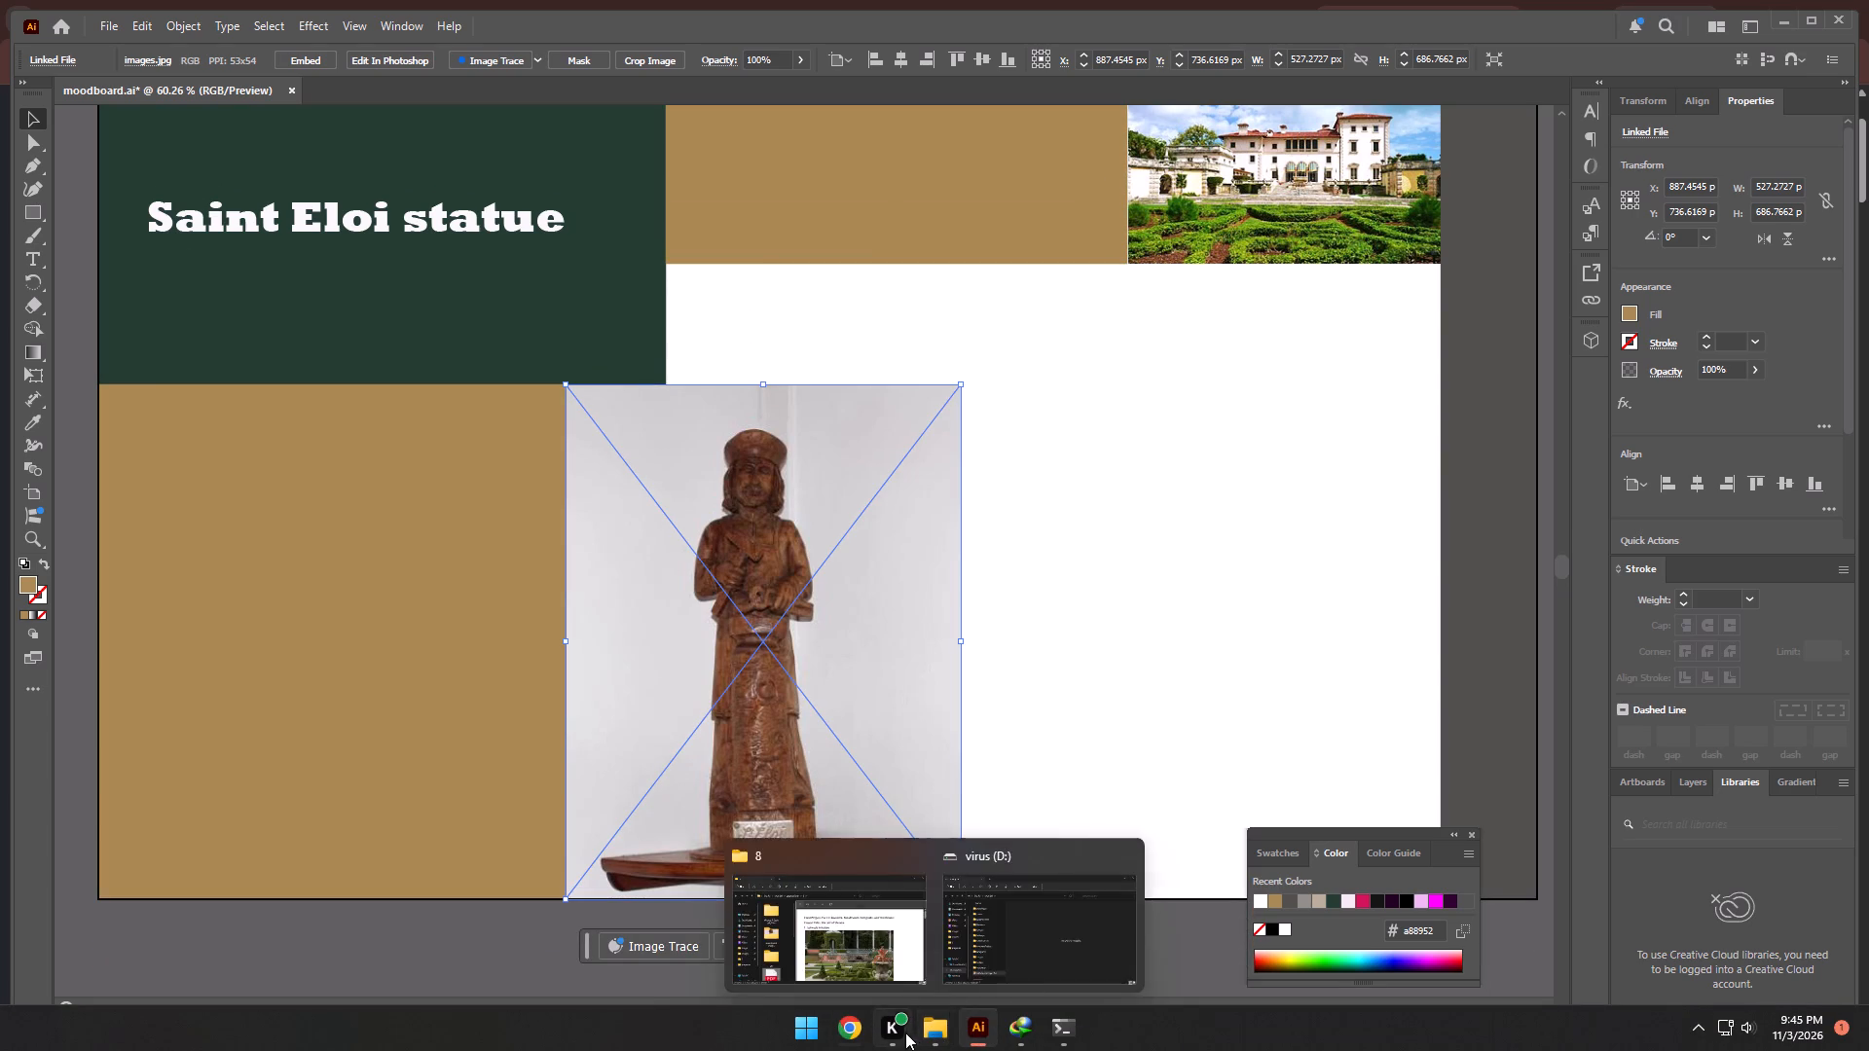
Switch to Chrome, show the "The Art of Vizcaya" image results and close the "original saint elois statue" search.
left_click(861, 1031)
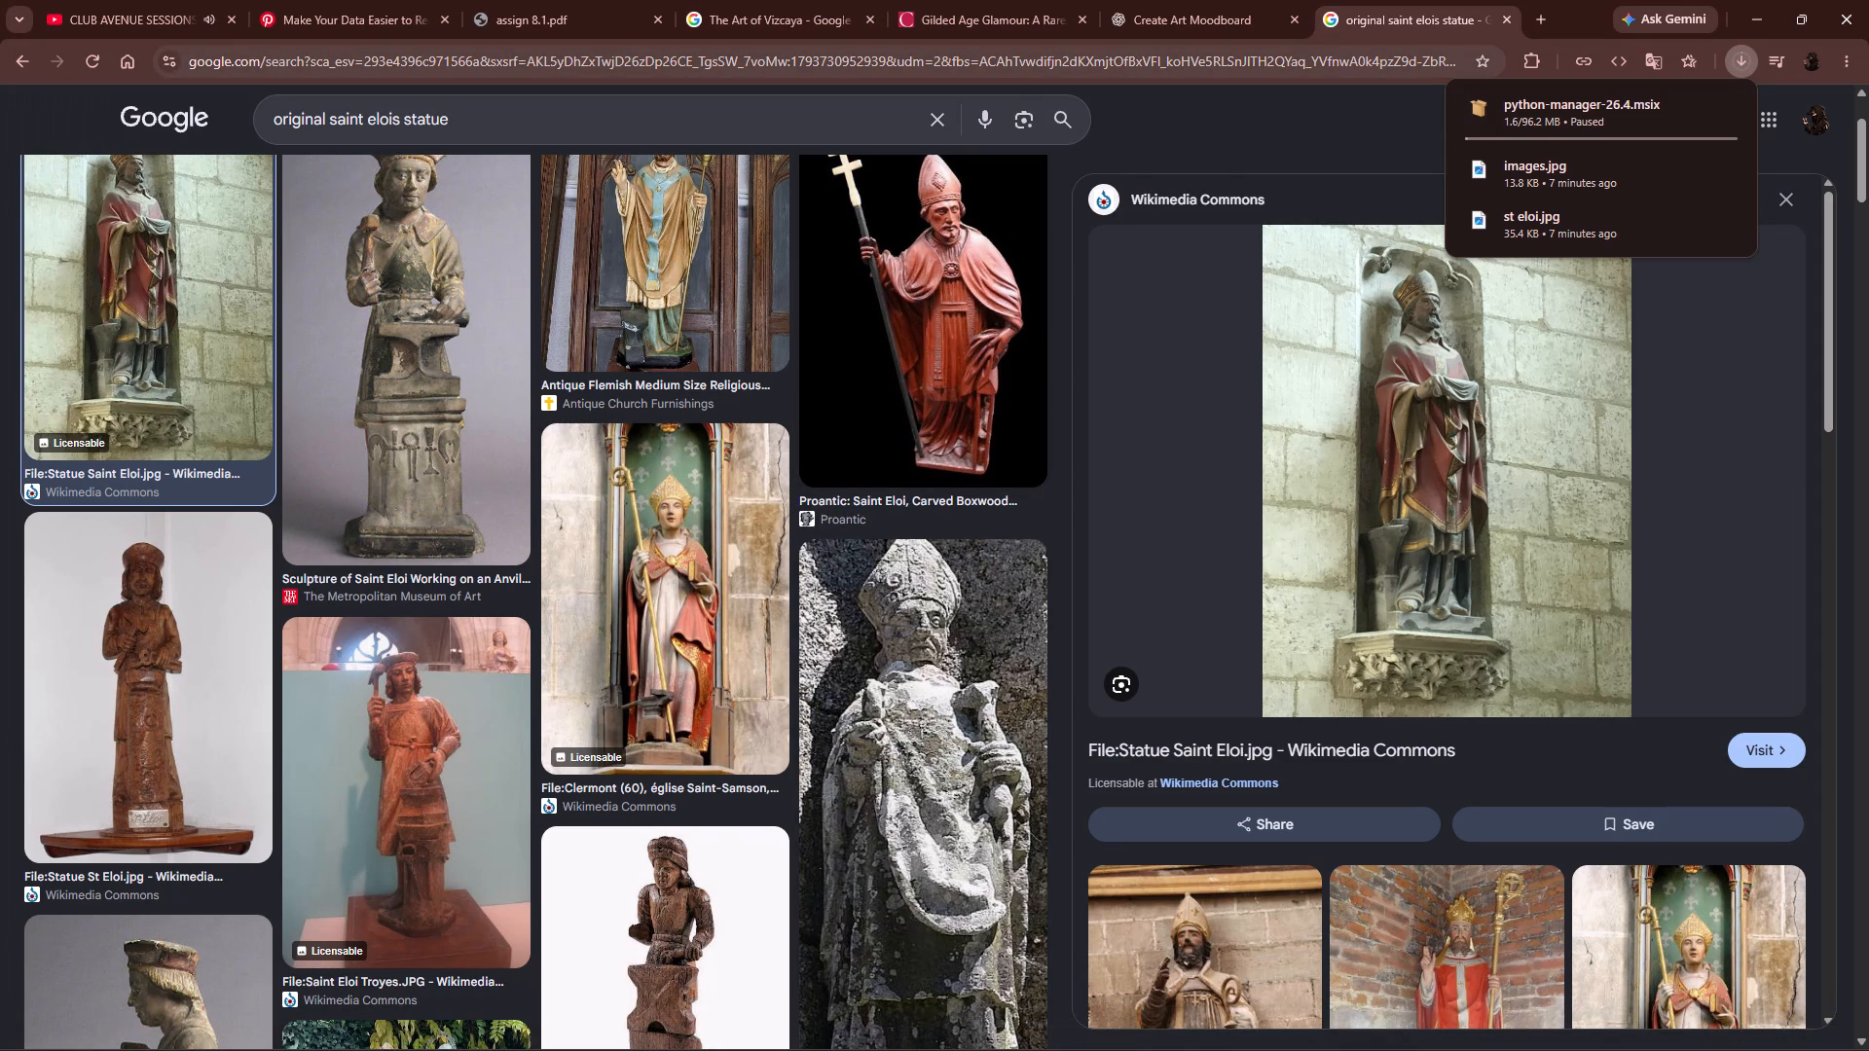
left_click(782, 19)
left_click(1504, 22)
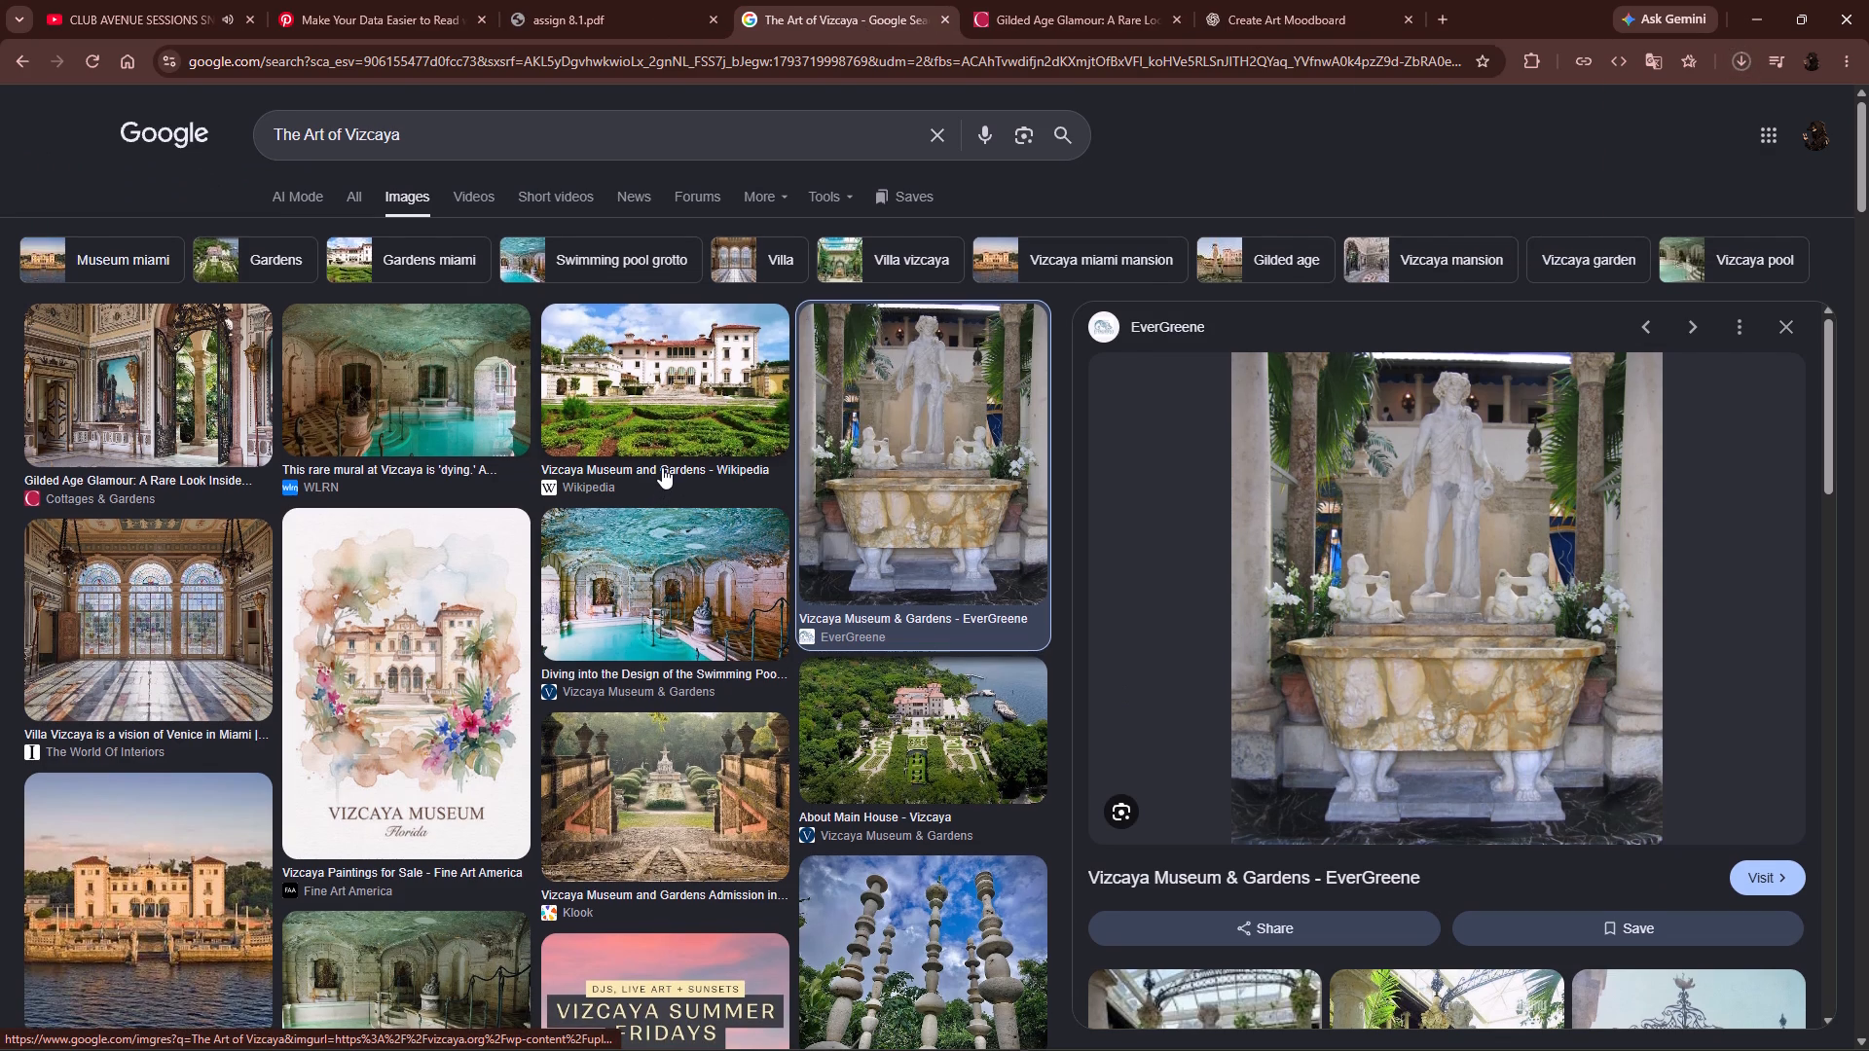
Look through the "The Art of Vizcaya" image results for another photo for the moodboard.
scroll(662, 467, "down", 8)
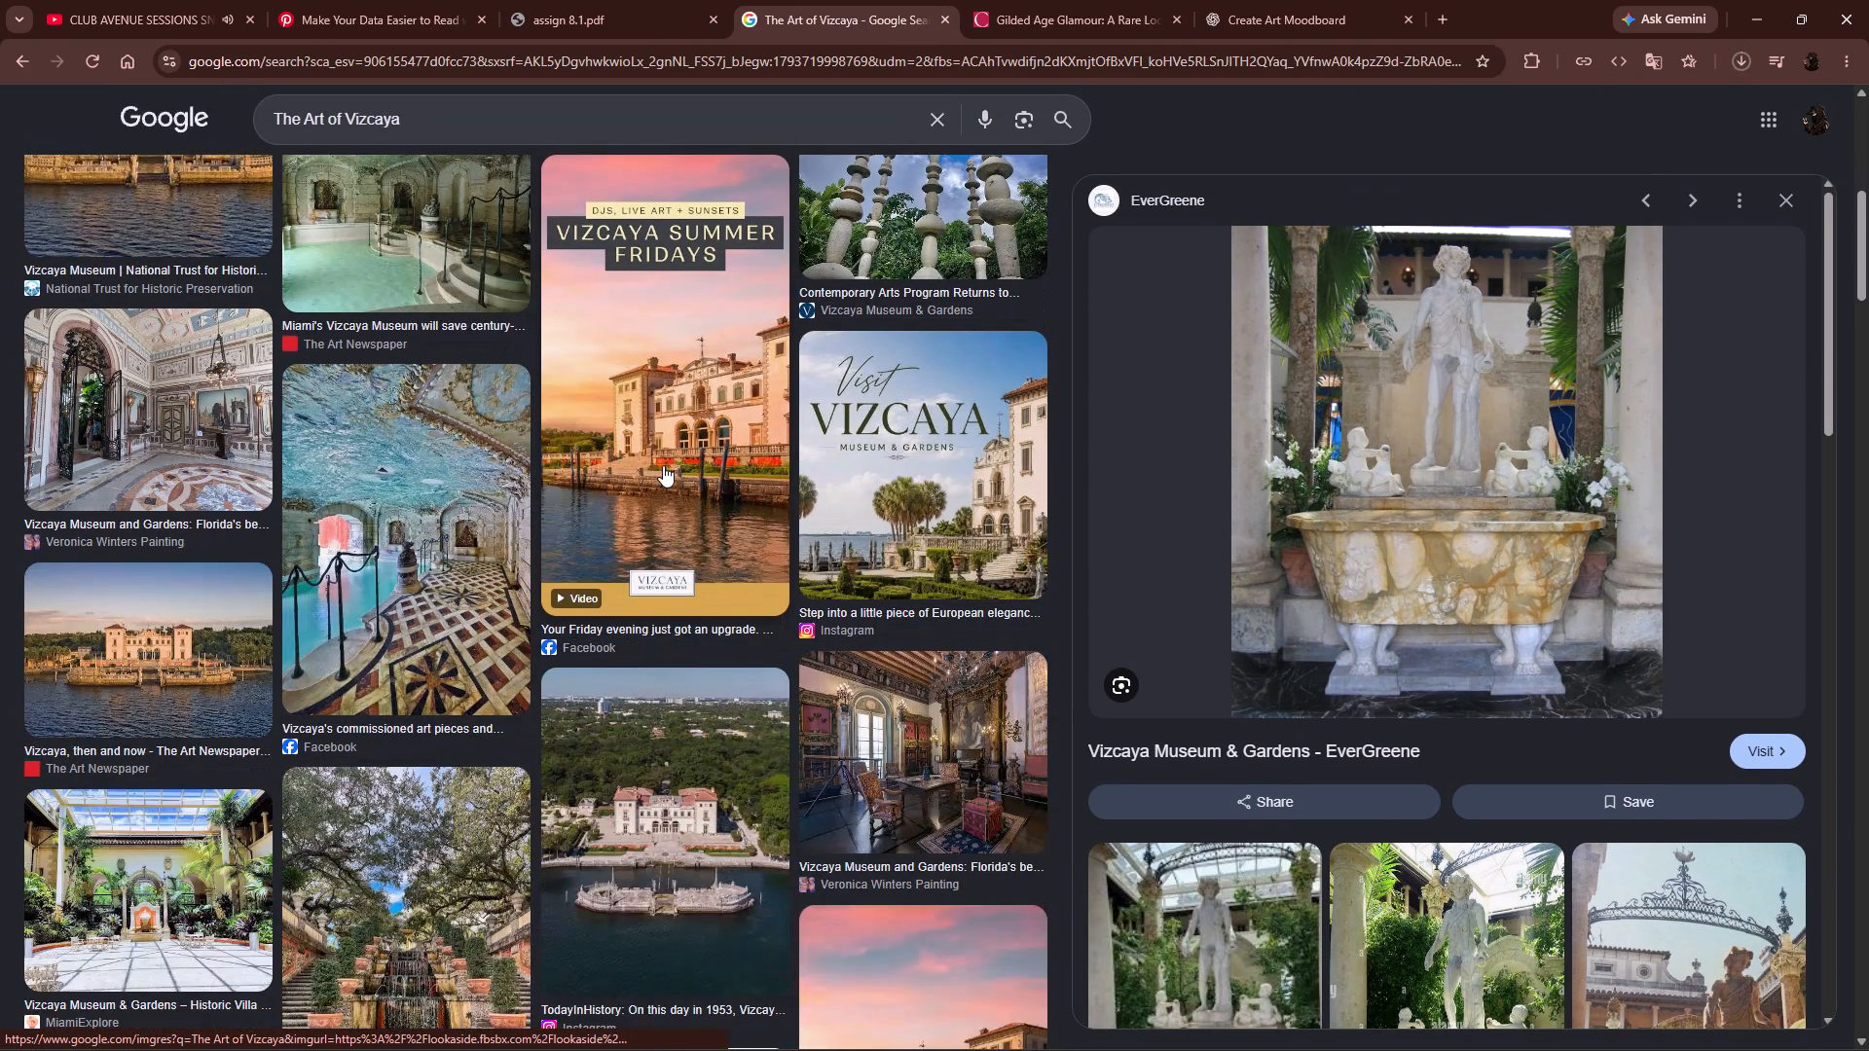
scroll(663, 465, "down", 6)
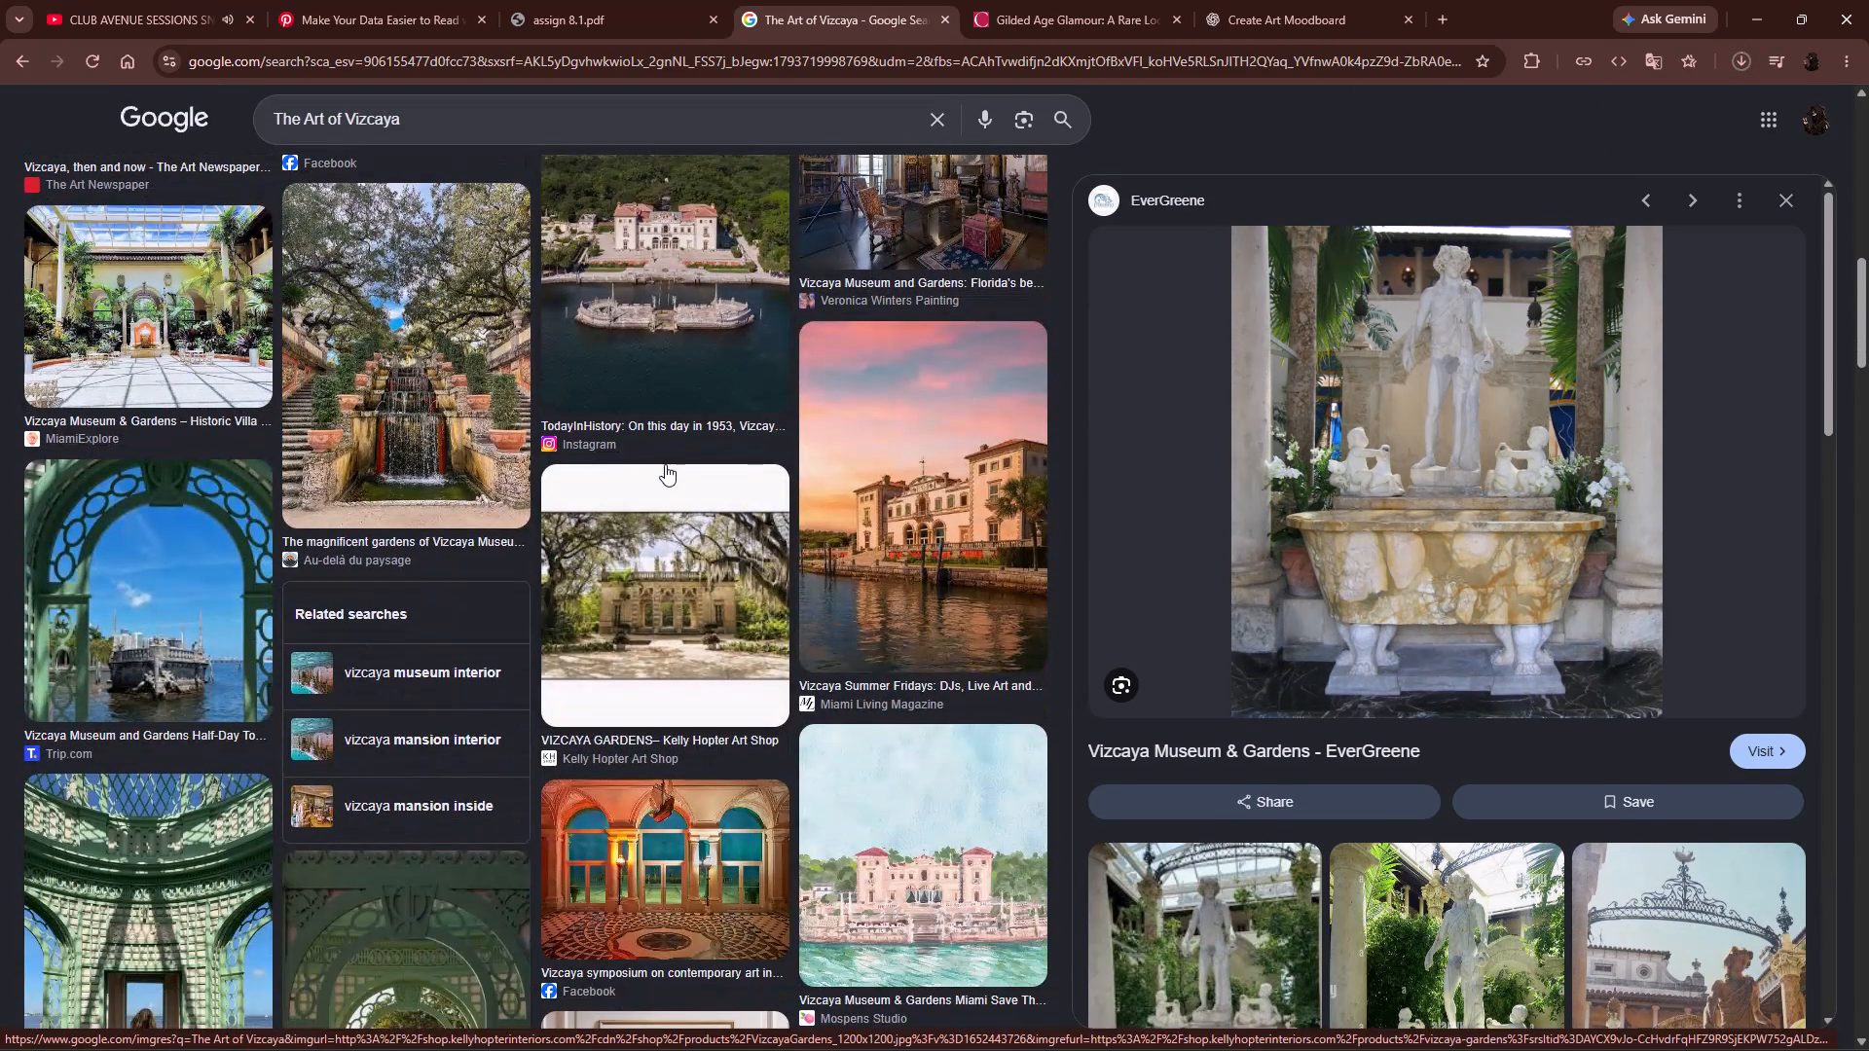
scroll(667, 428, "down", 5)
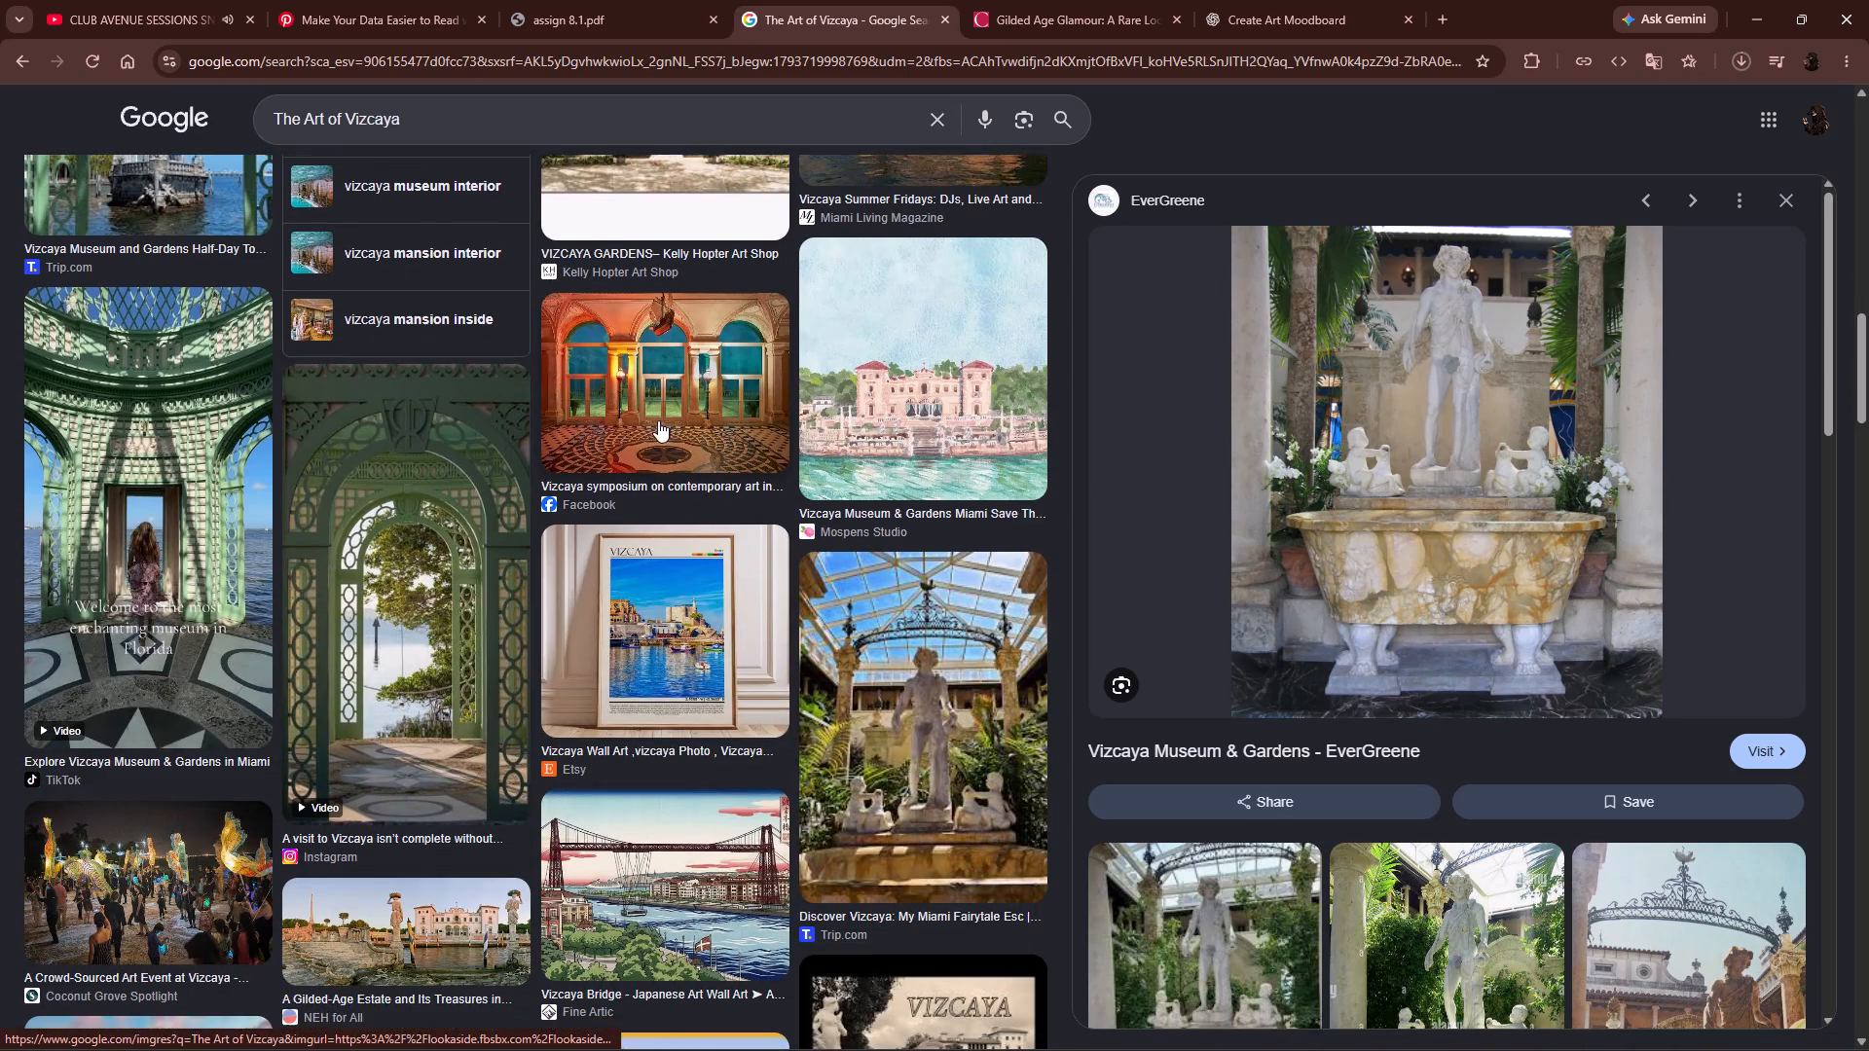
scroll(652, 444, "down", 4)
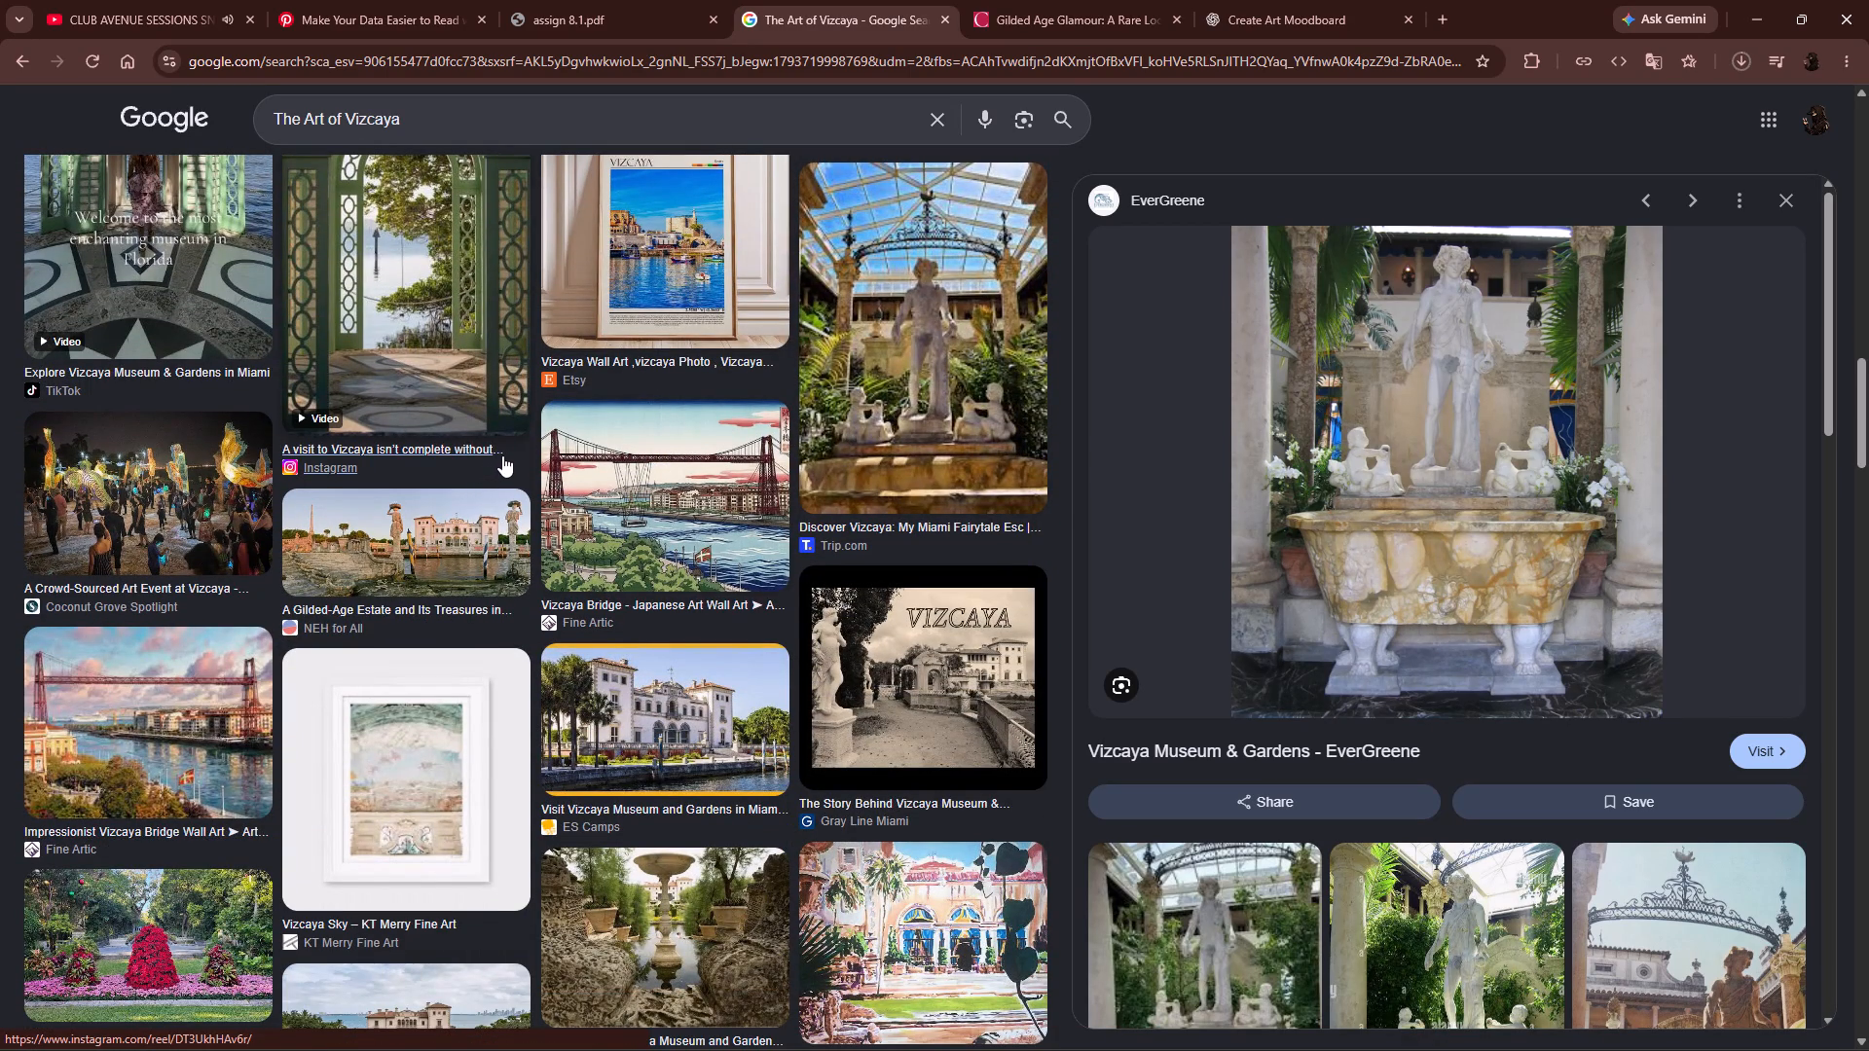
scroll(518, 453, "down", 5)
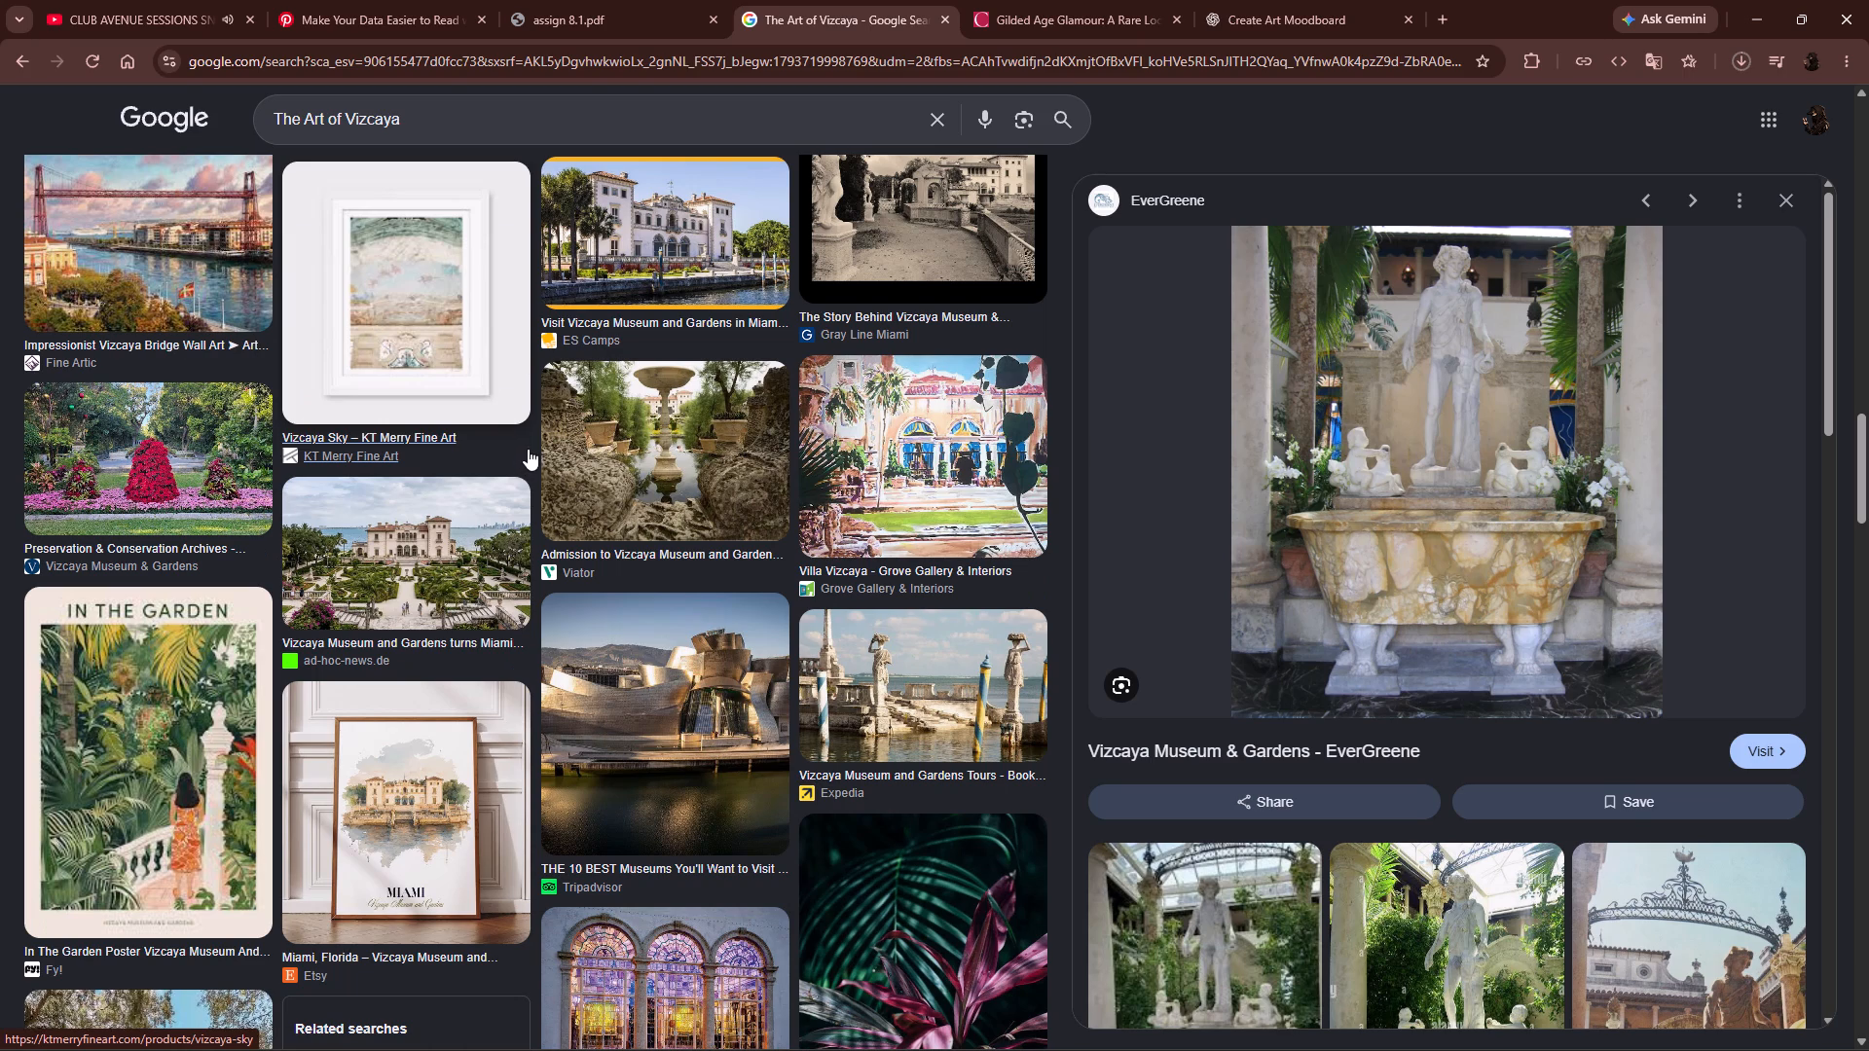
scroll(531, 452, "up", 9)
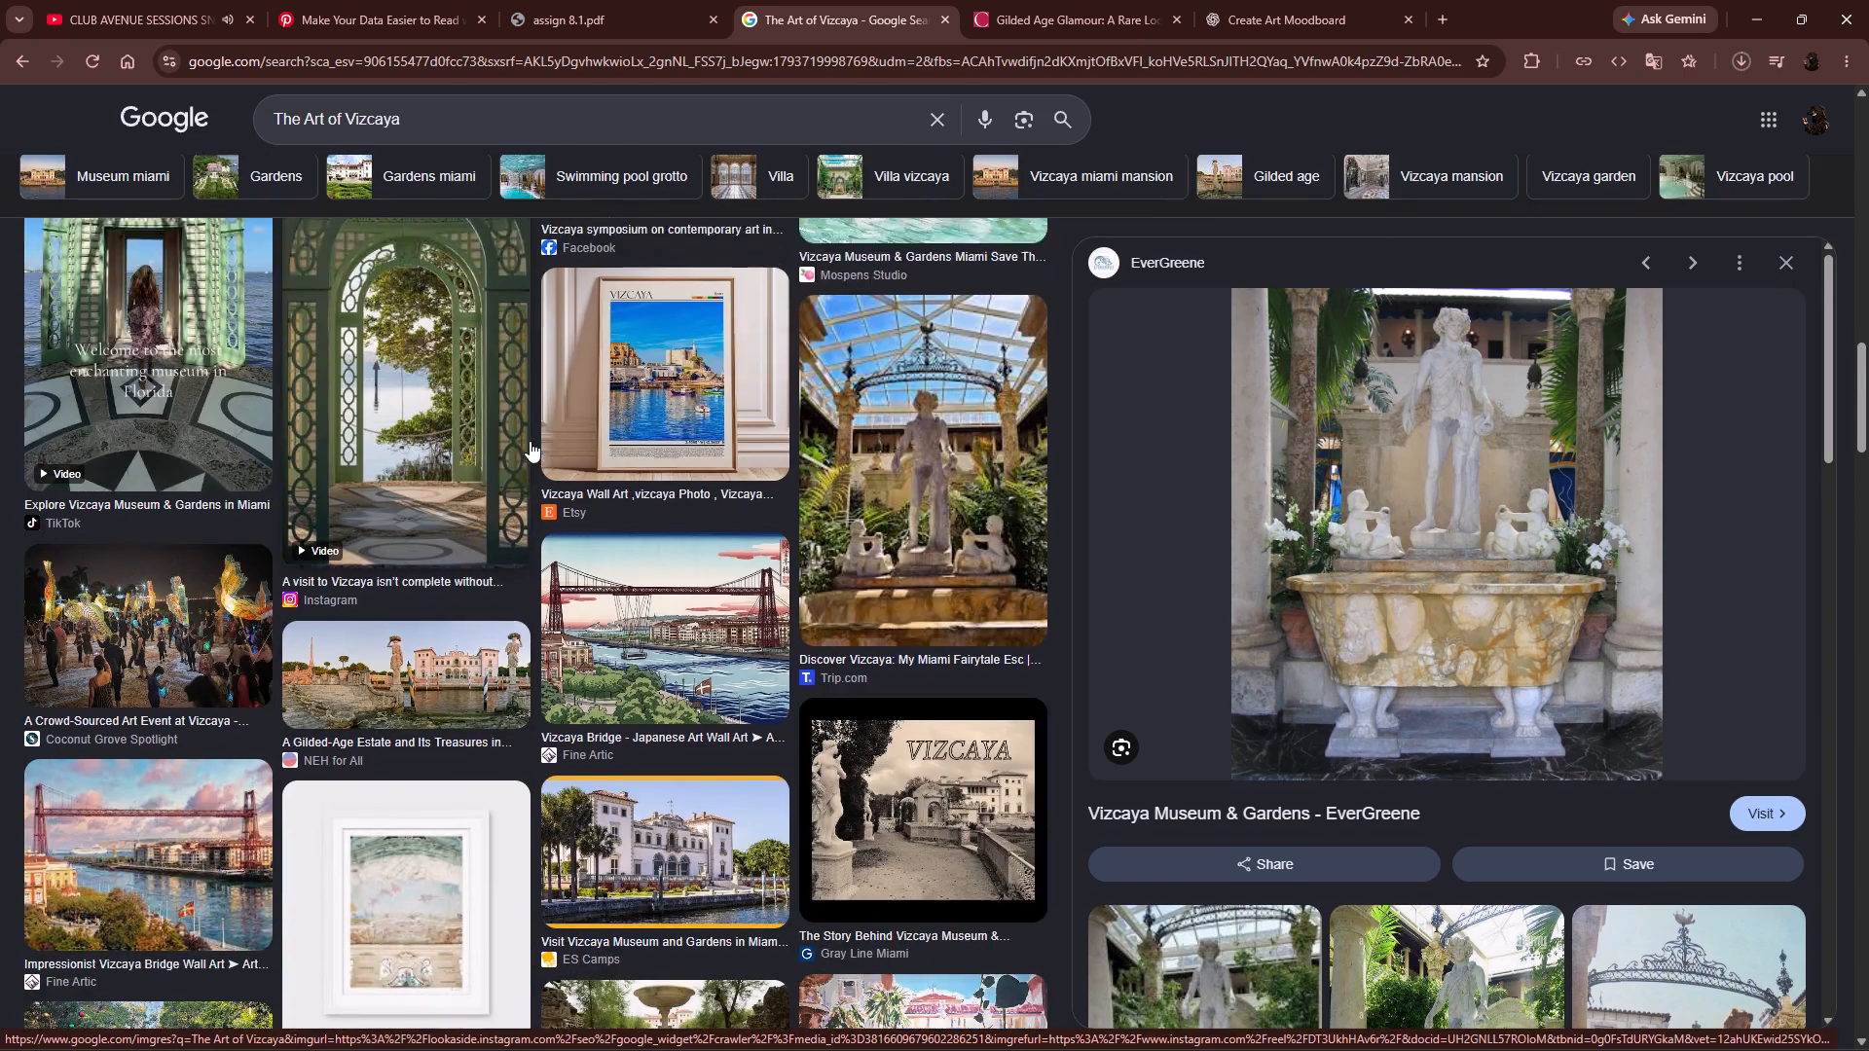
scroll(530, 441, "up", 2)
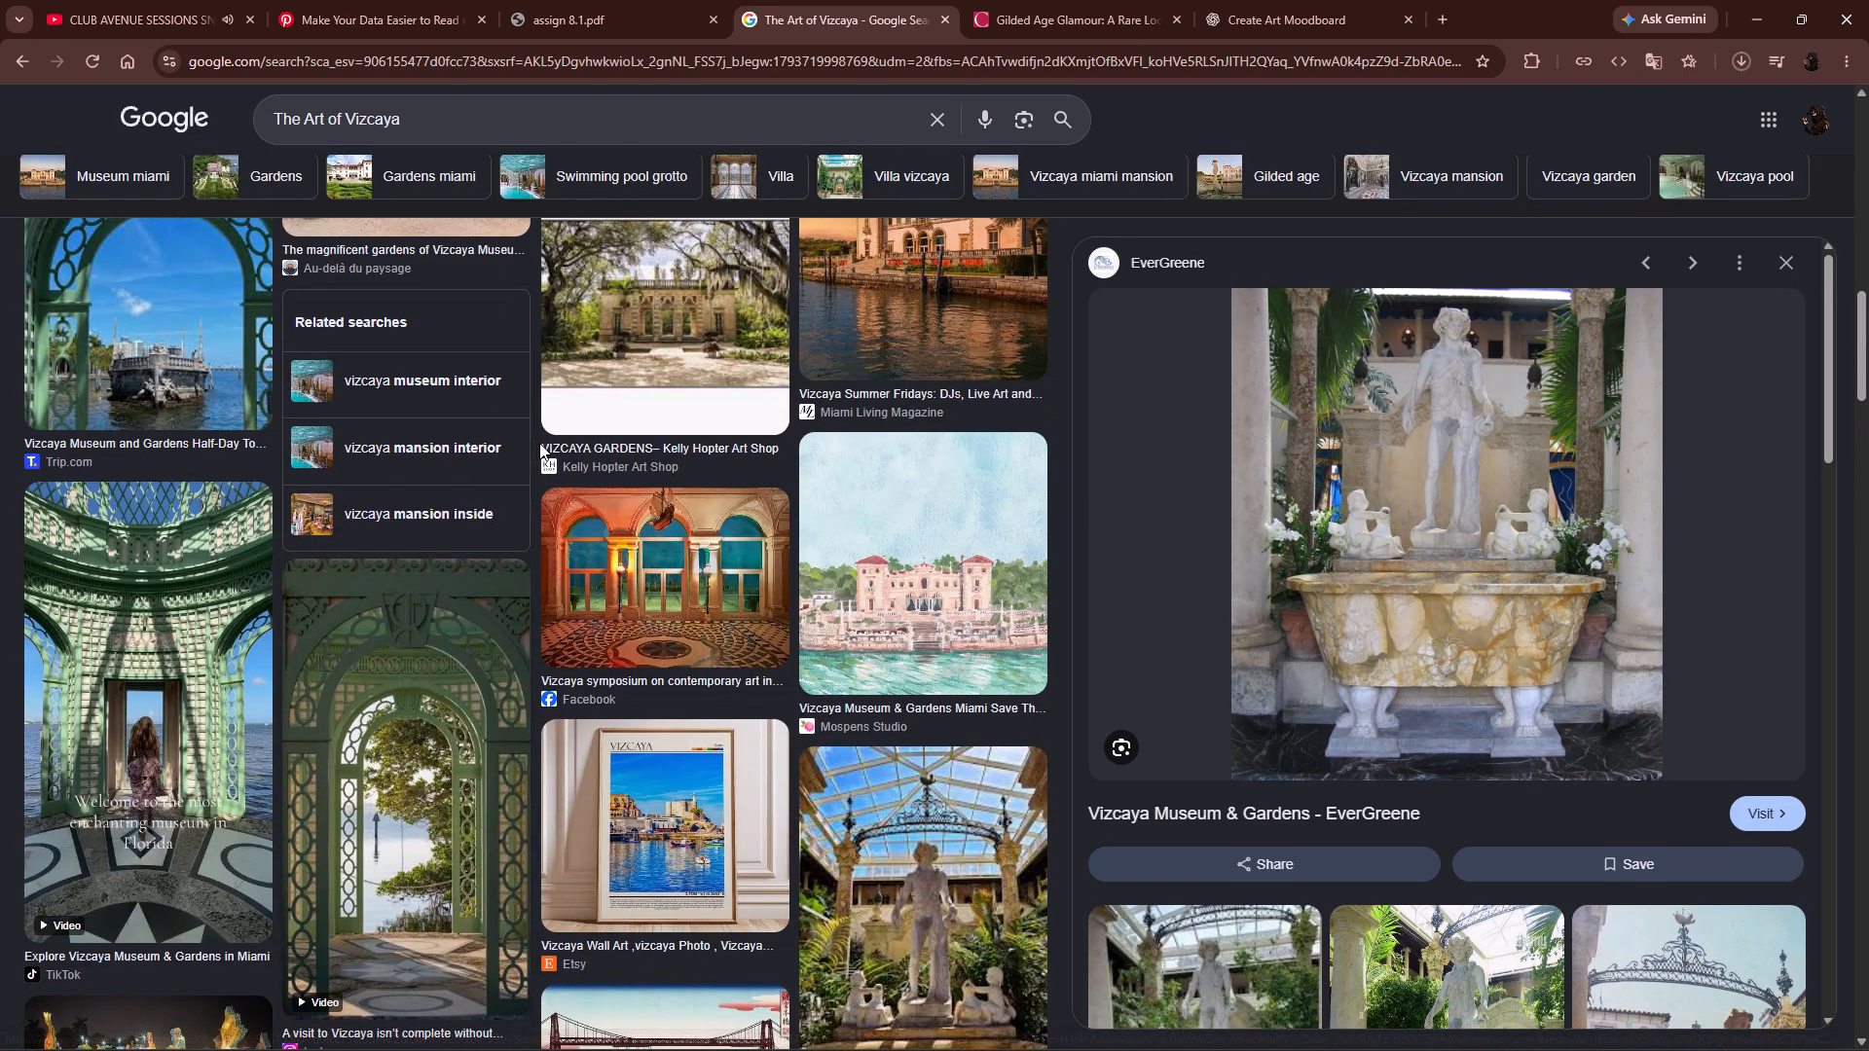
scroll(539, 443, "up", 1)
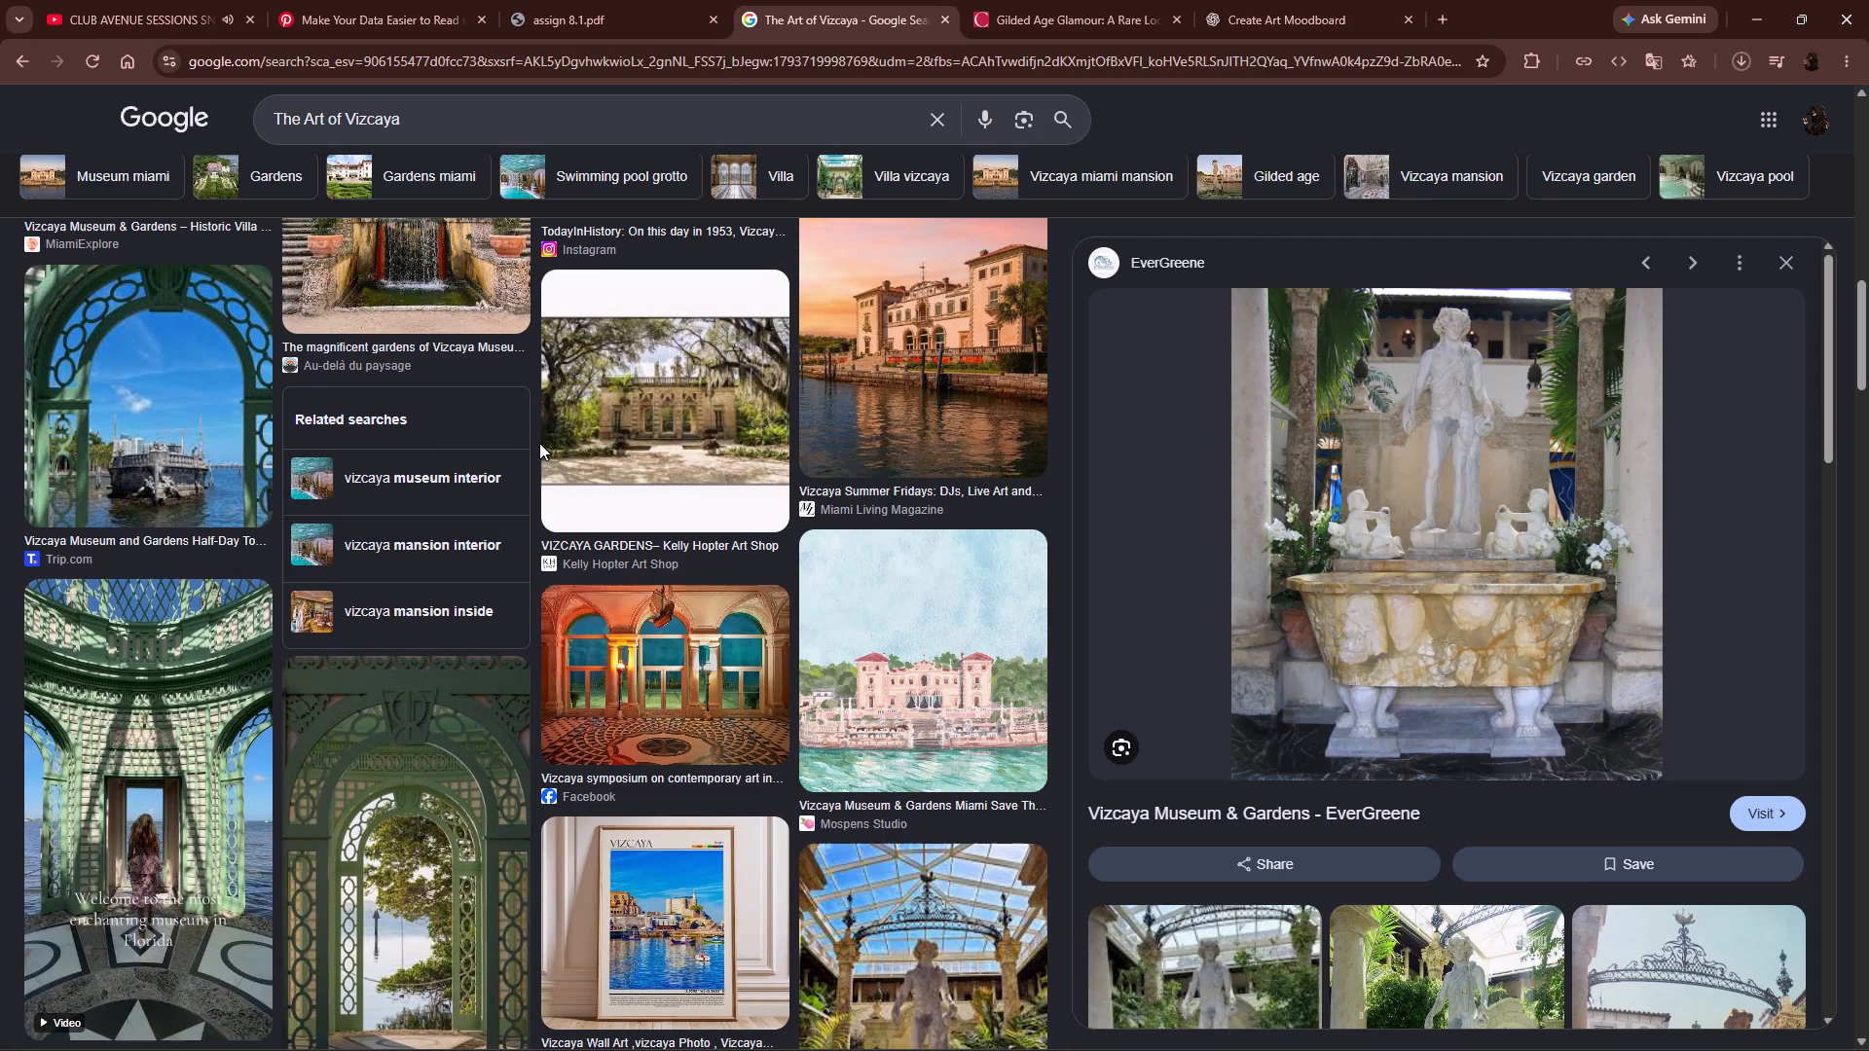
Preview the Kelly Hopter Art Shop "VIZCAYA GARDENS" image and open its page in a new tab.
left_click(653, 443)
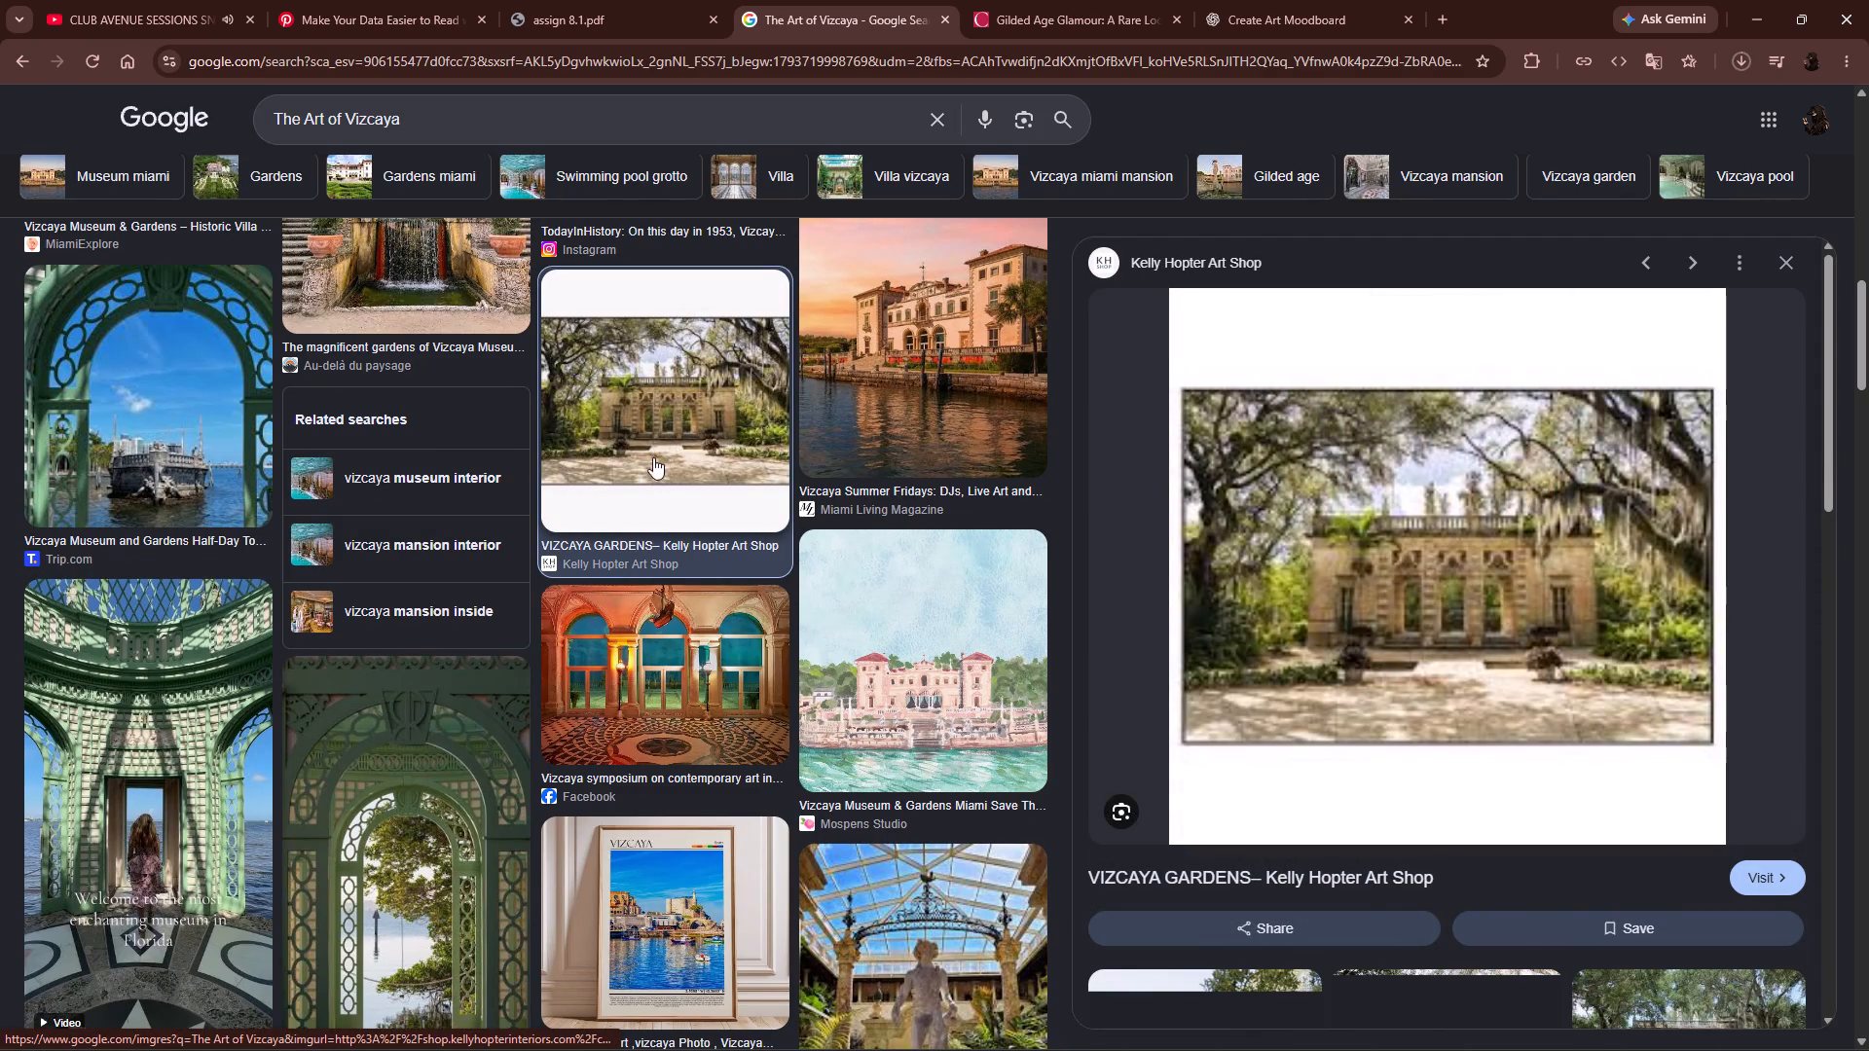
right_click(631, 542)
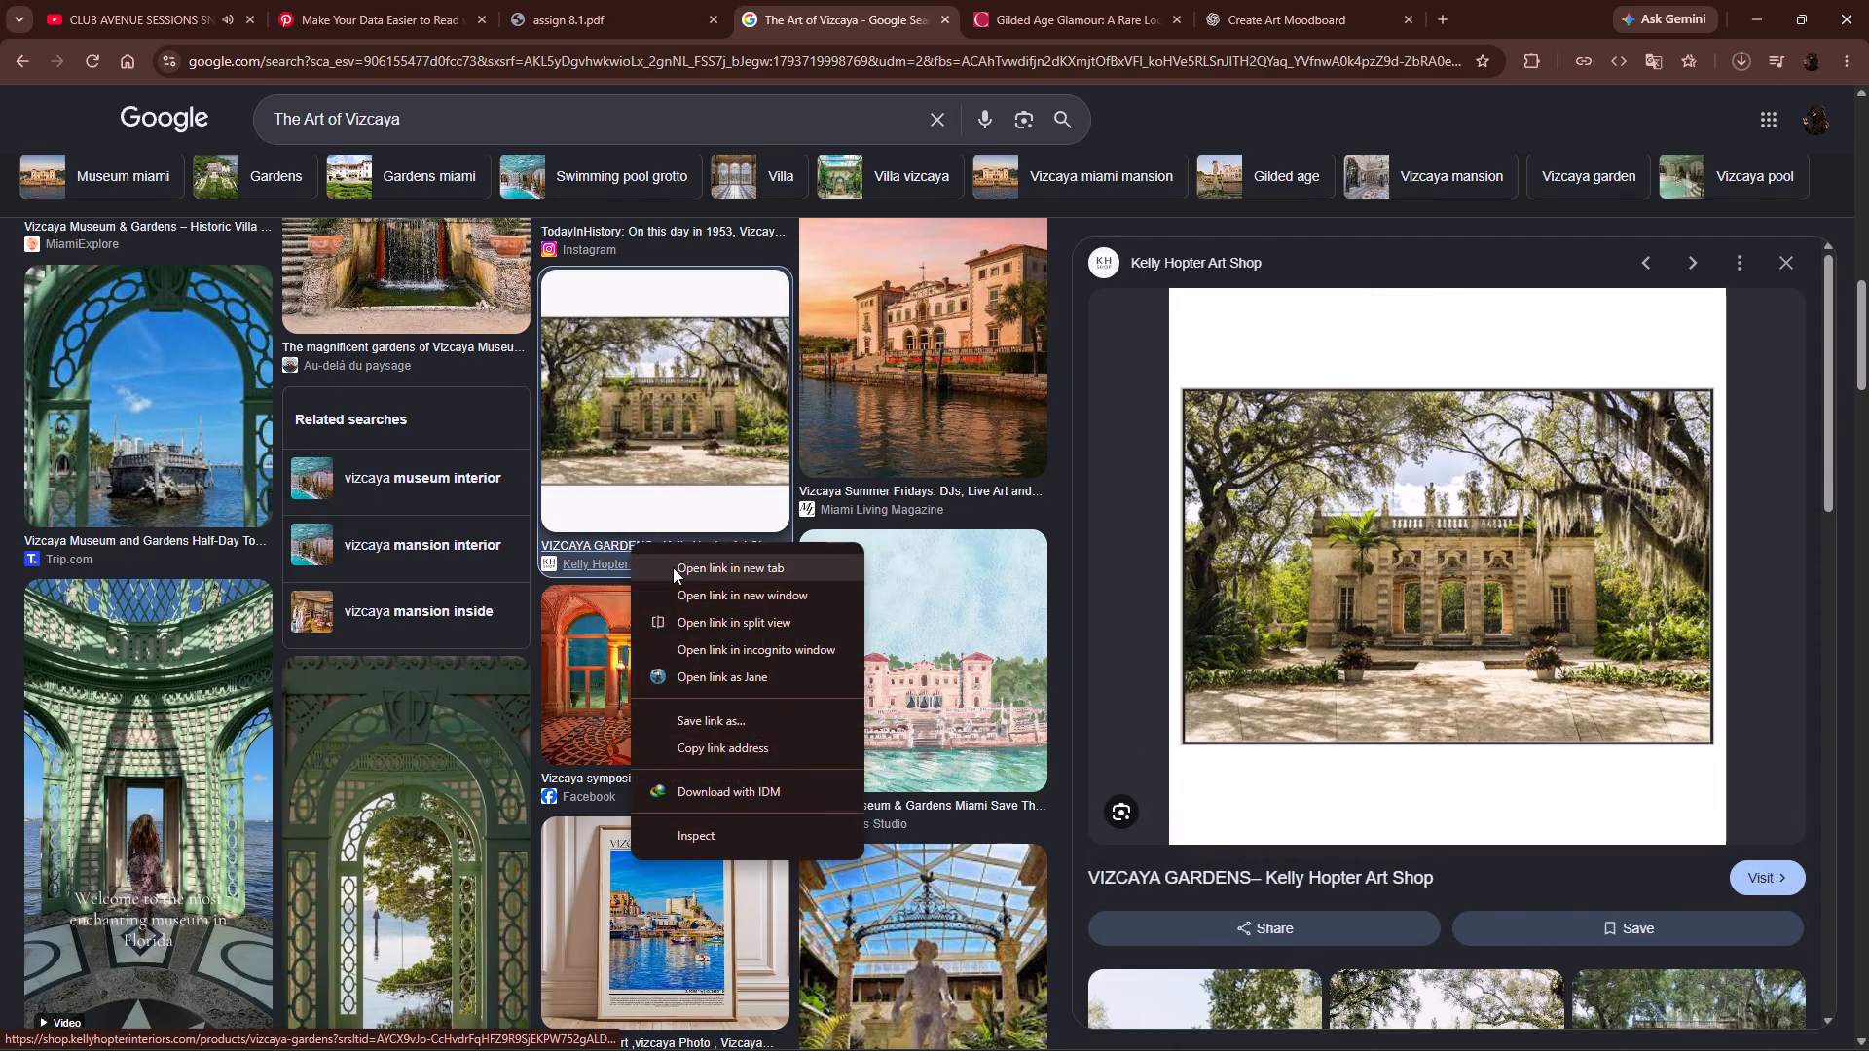
left_click(673, 567)
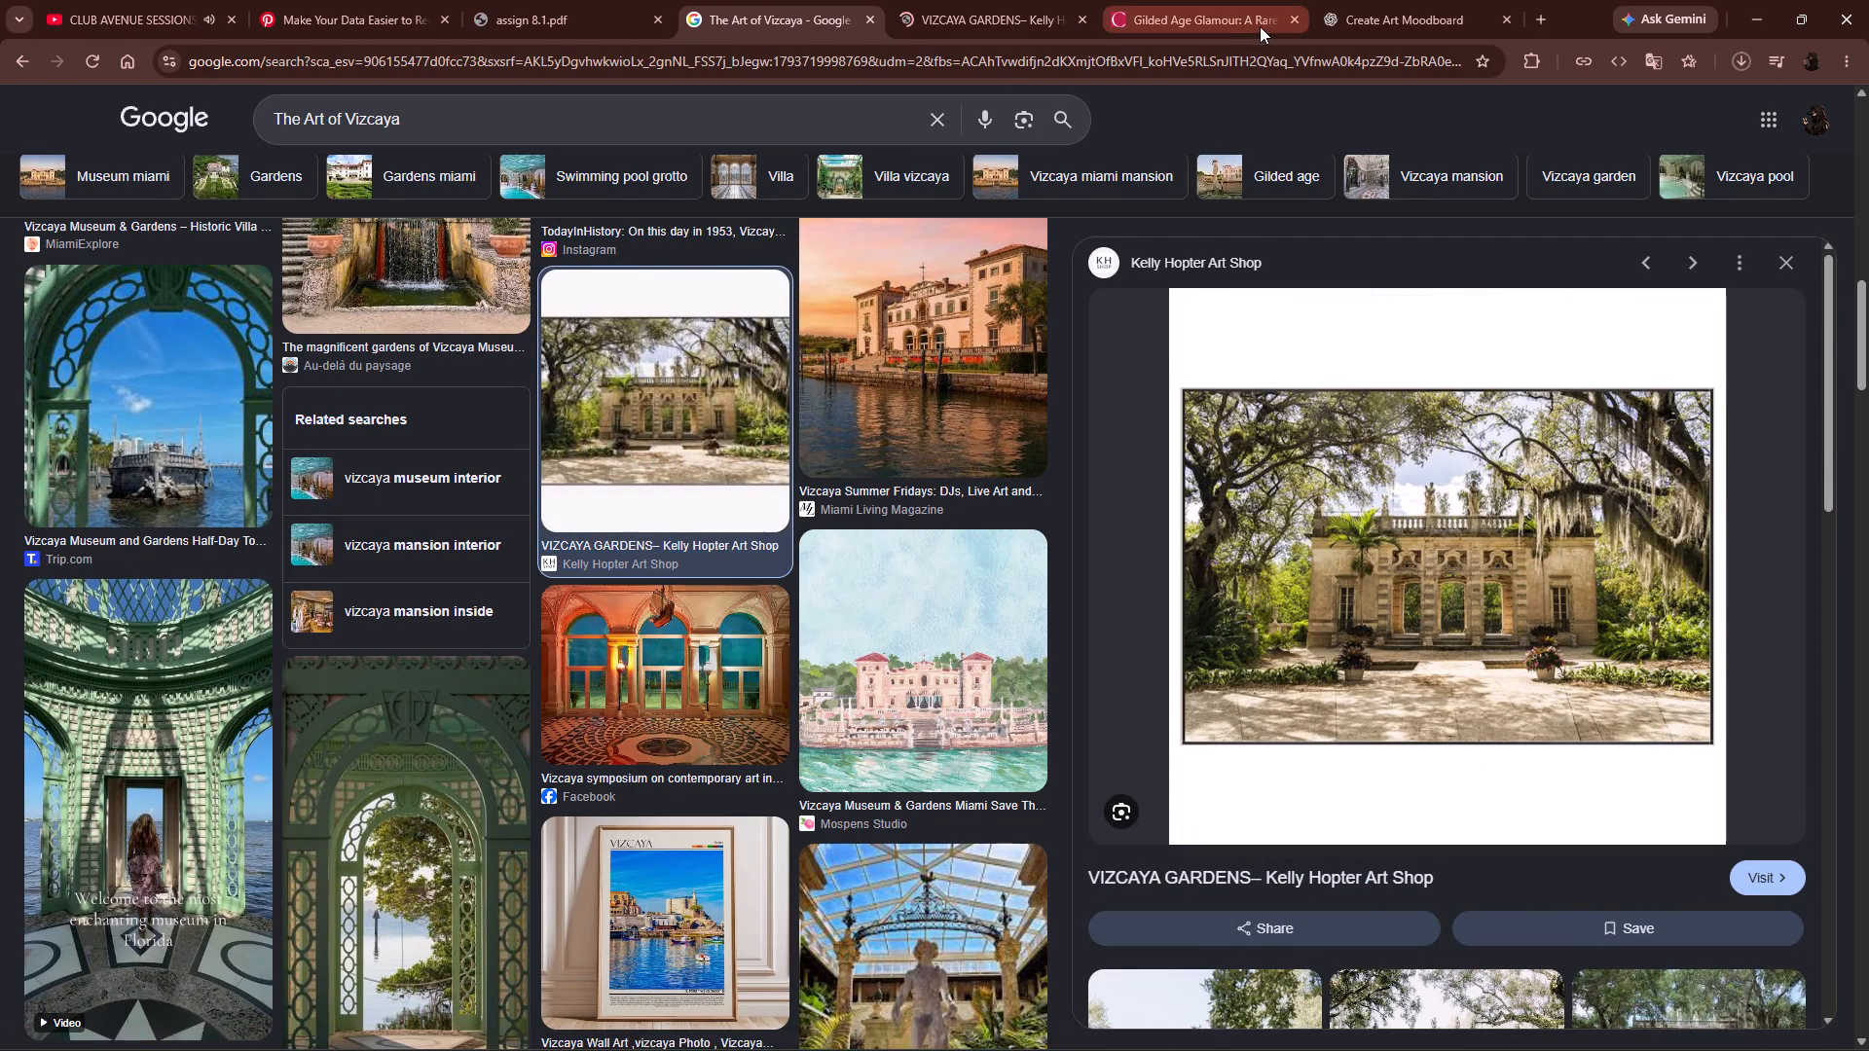
Close the Cottages & Gardens "Gilded Age Glamour: A Rare Look Inside Vizcaya" article.
left_click(1260, 26)
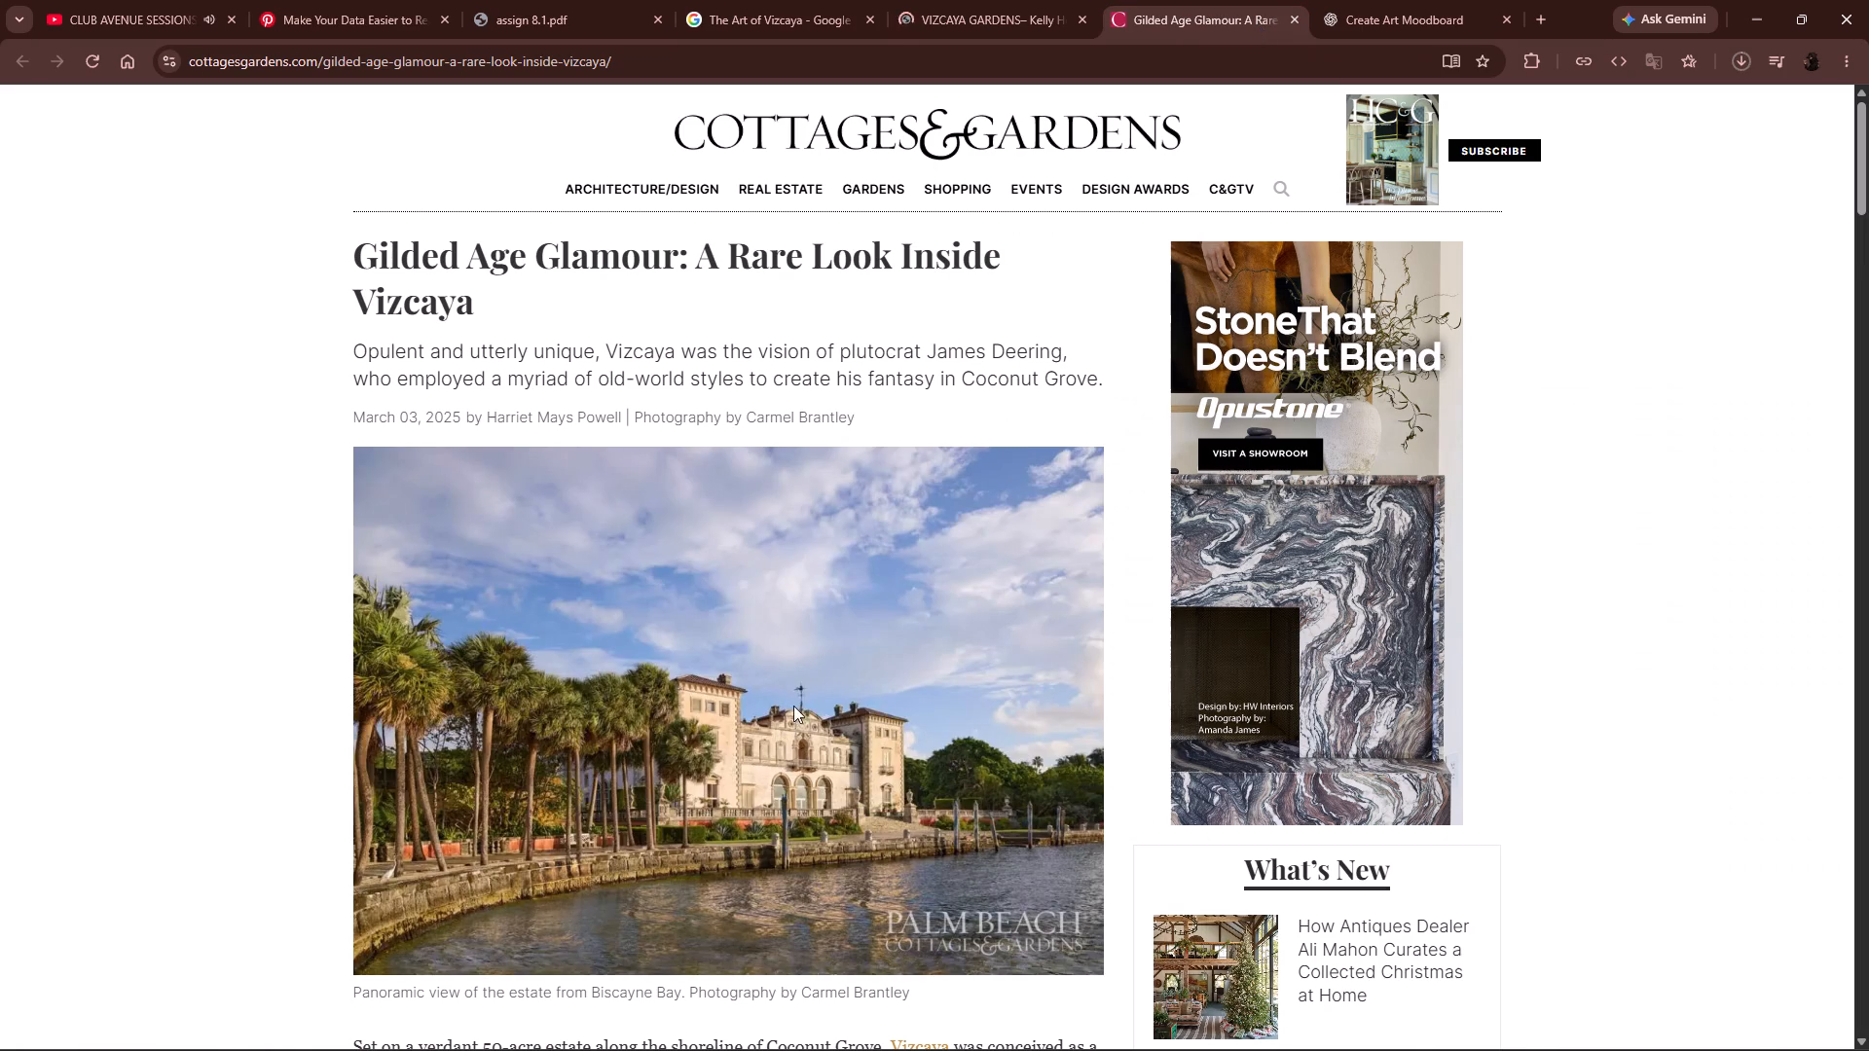
left_click(1299, 18)
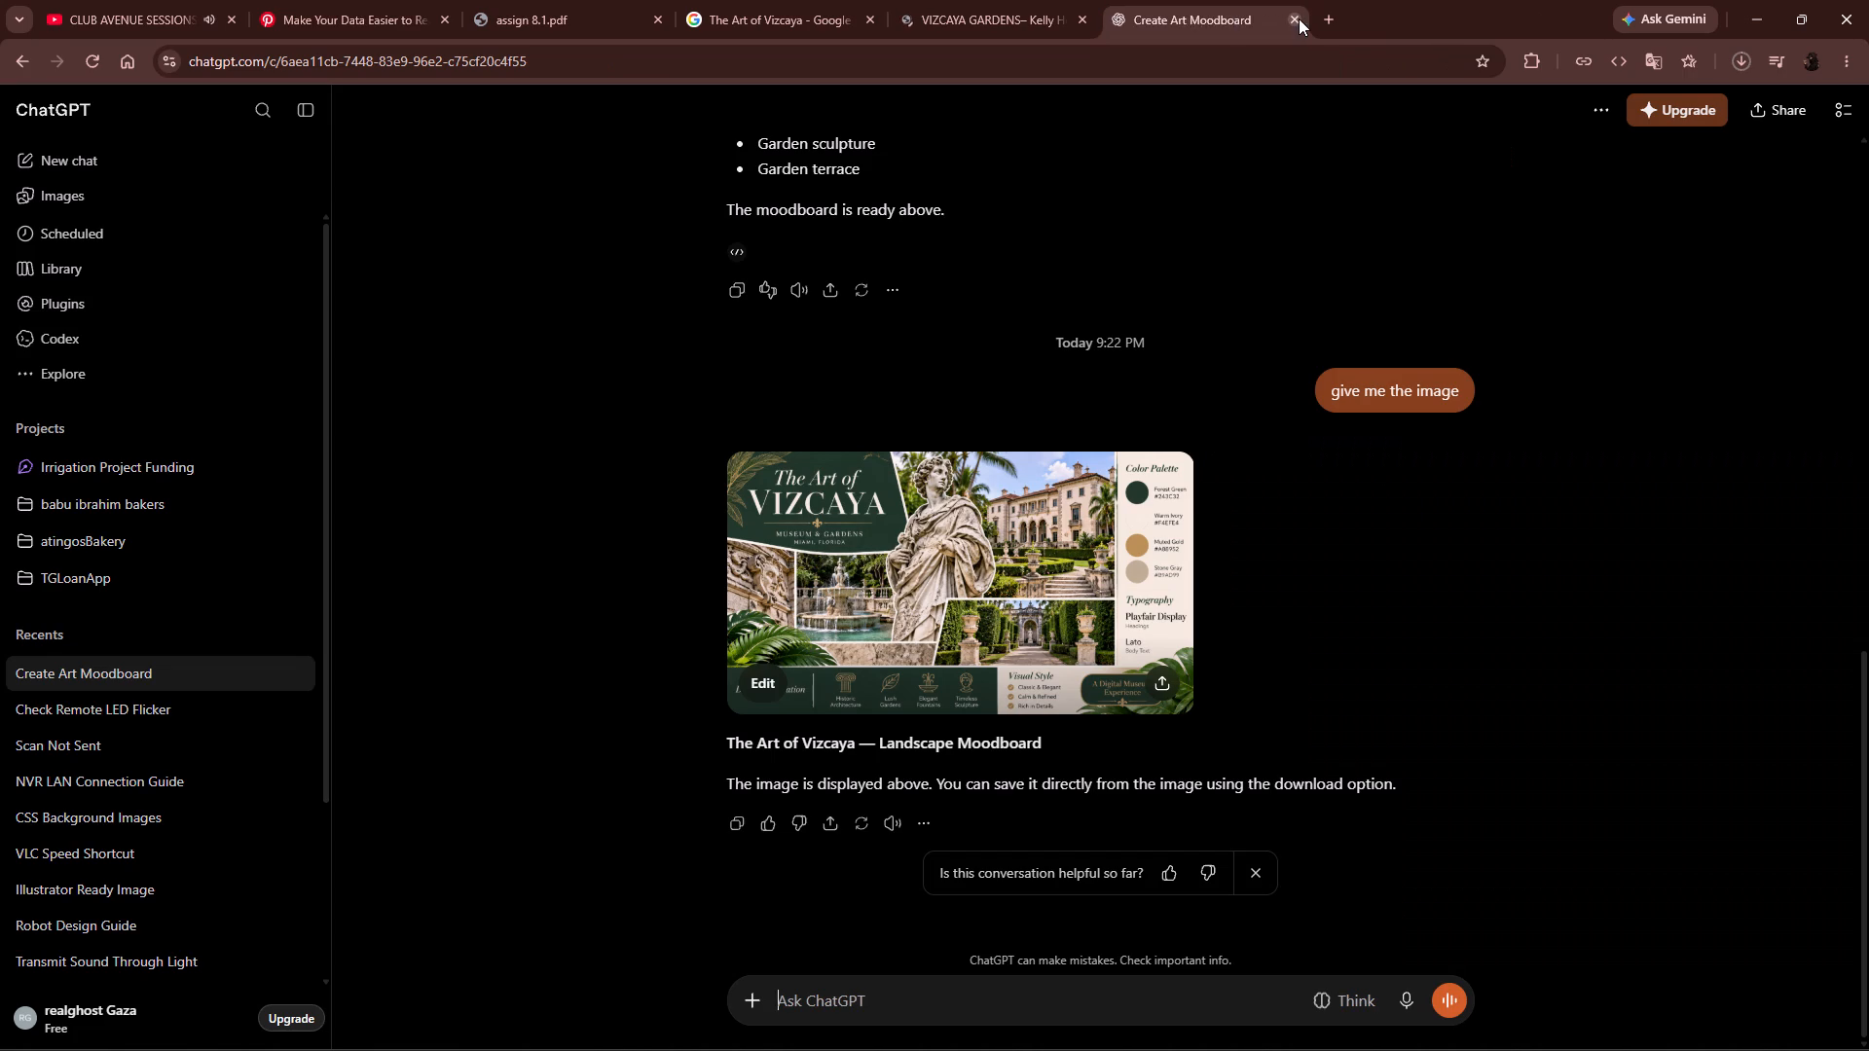
View the Kelly Hopter "VIZCAYA GARDENS" product page and close it.
left_click(986, 0)
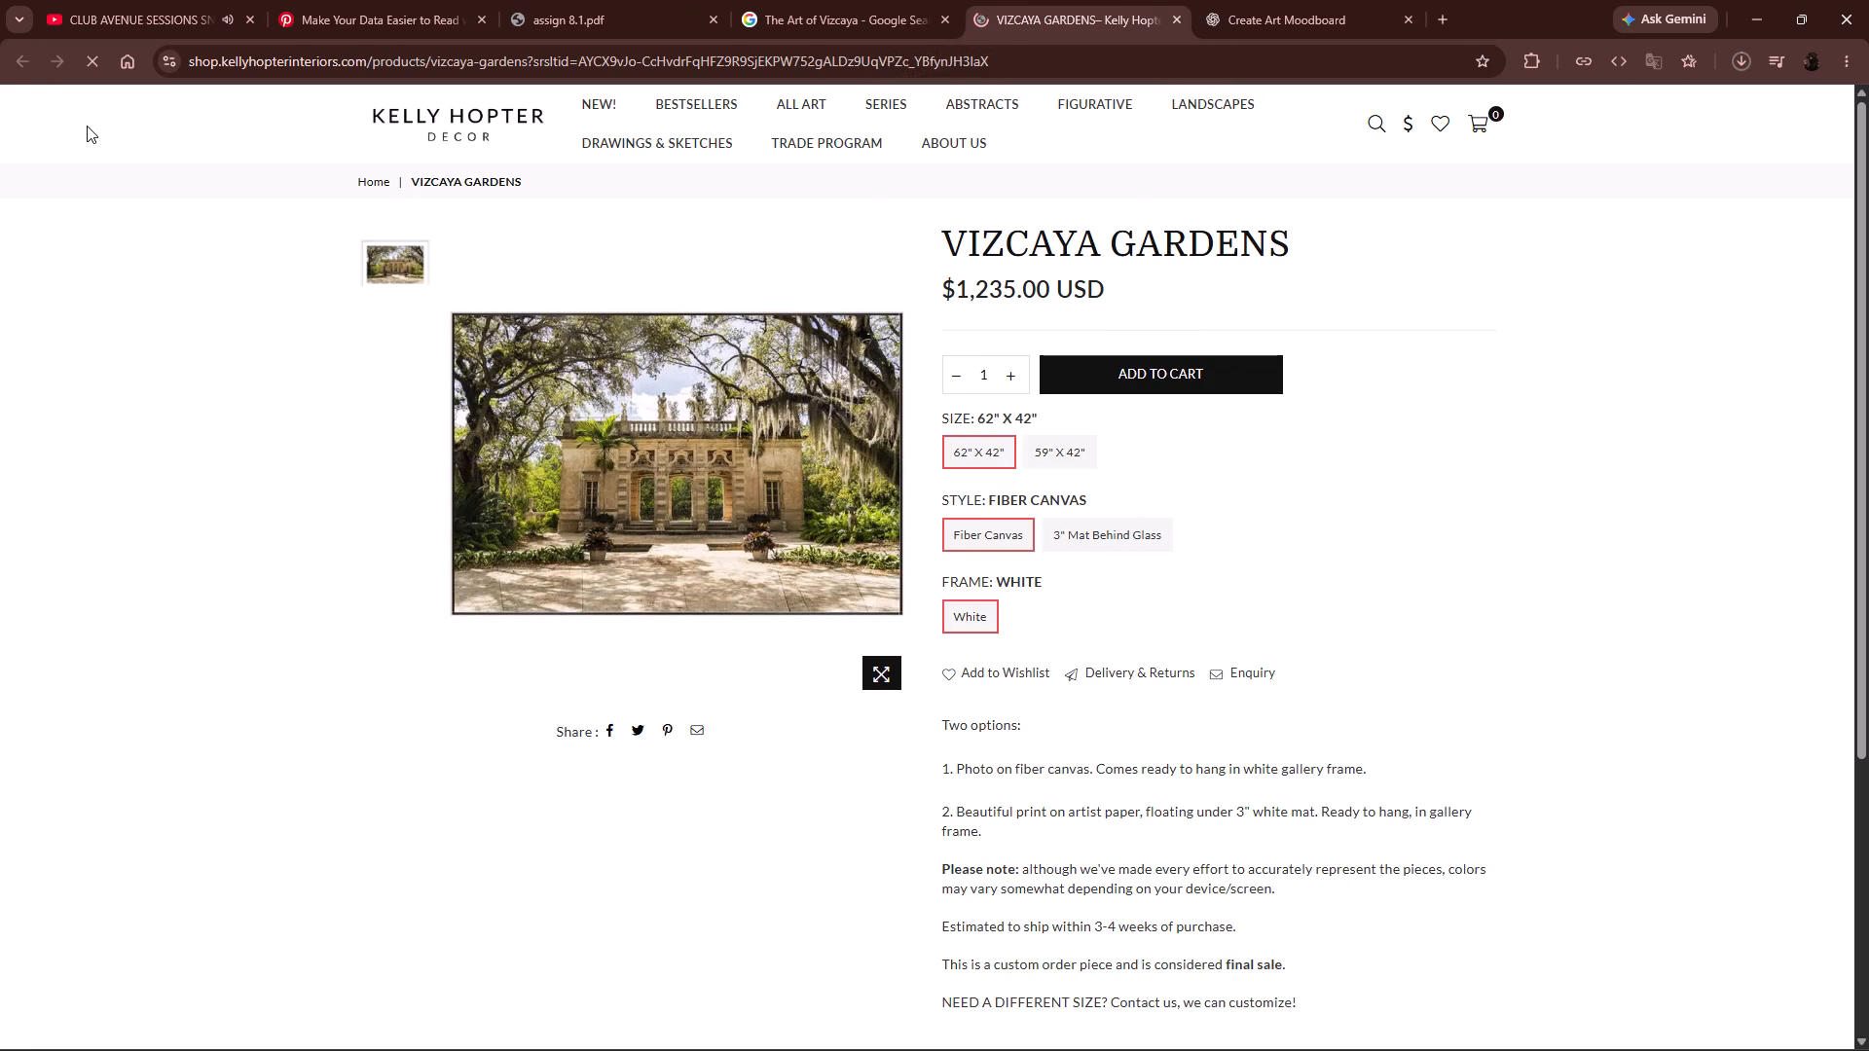
left_click(23, 63)
left_click(1174, 21)
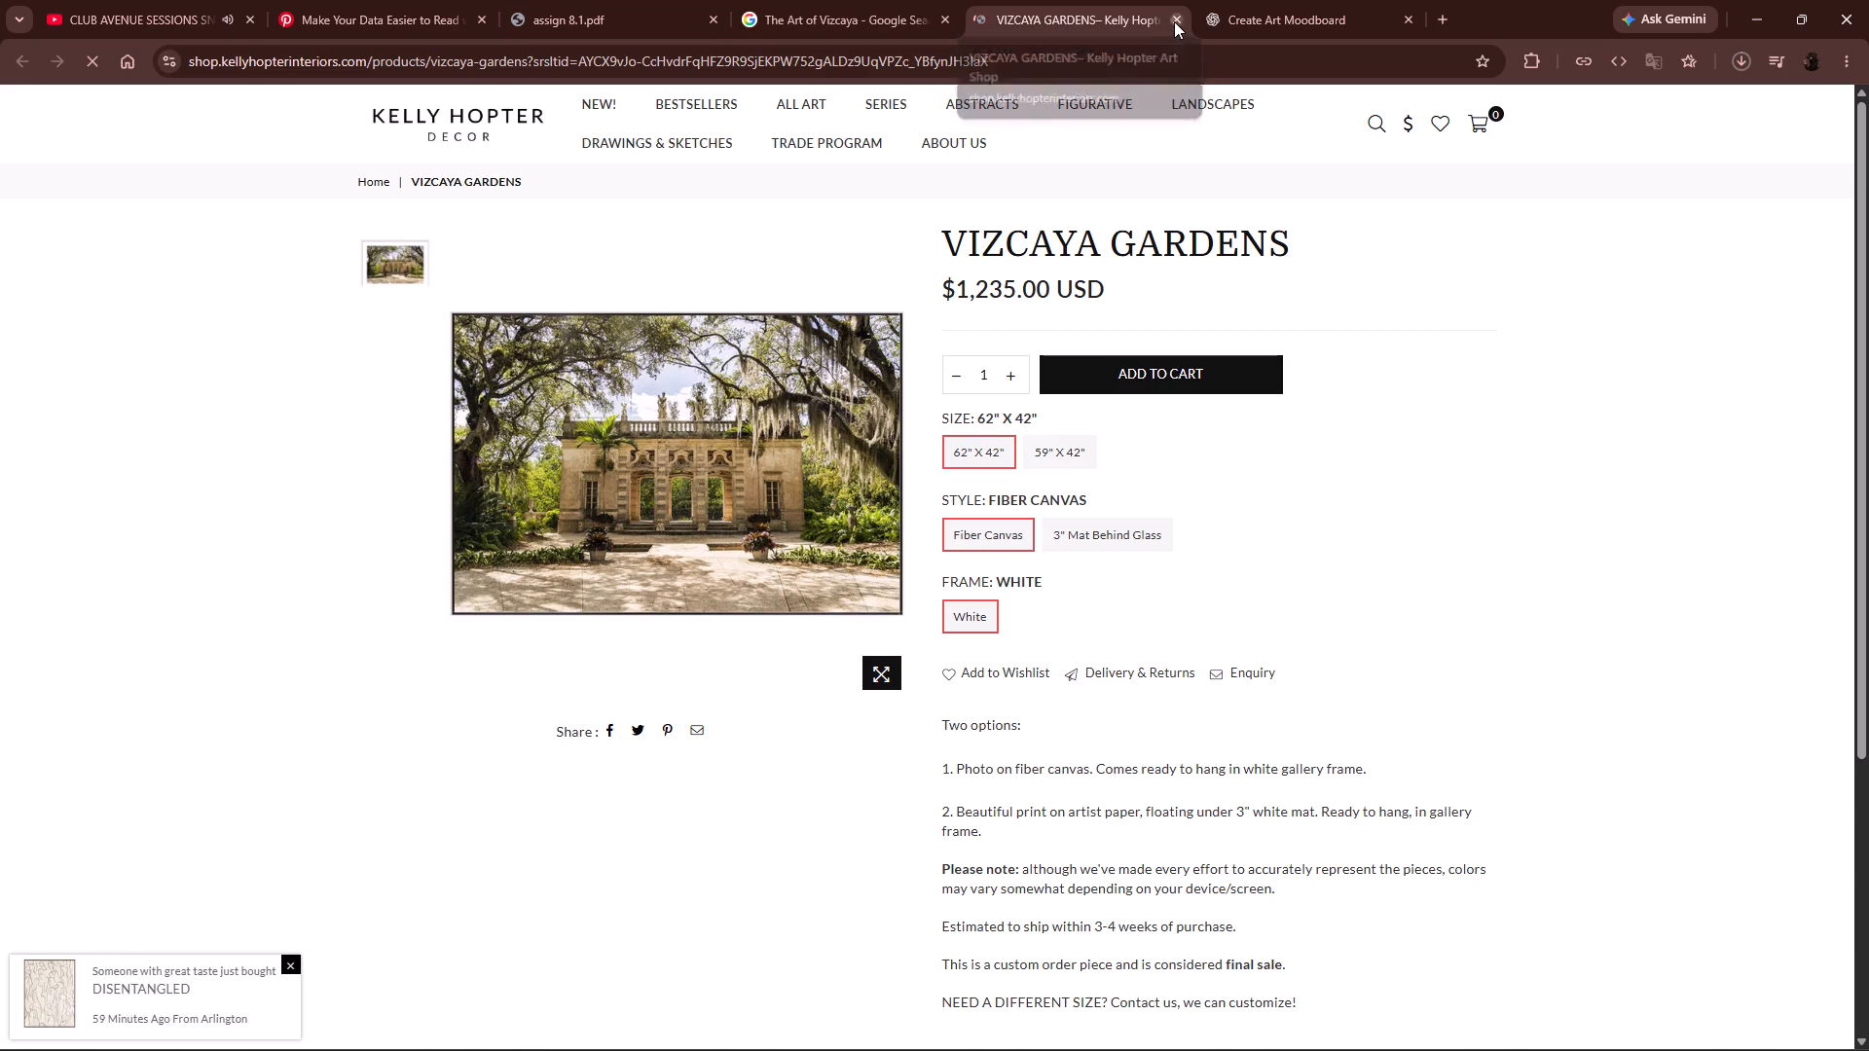
Find the Jetset Times garden fountain photo in the Vizcaya image results and view it in a new tab.
left_click(914, 0)
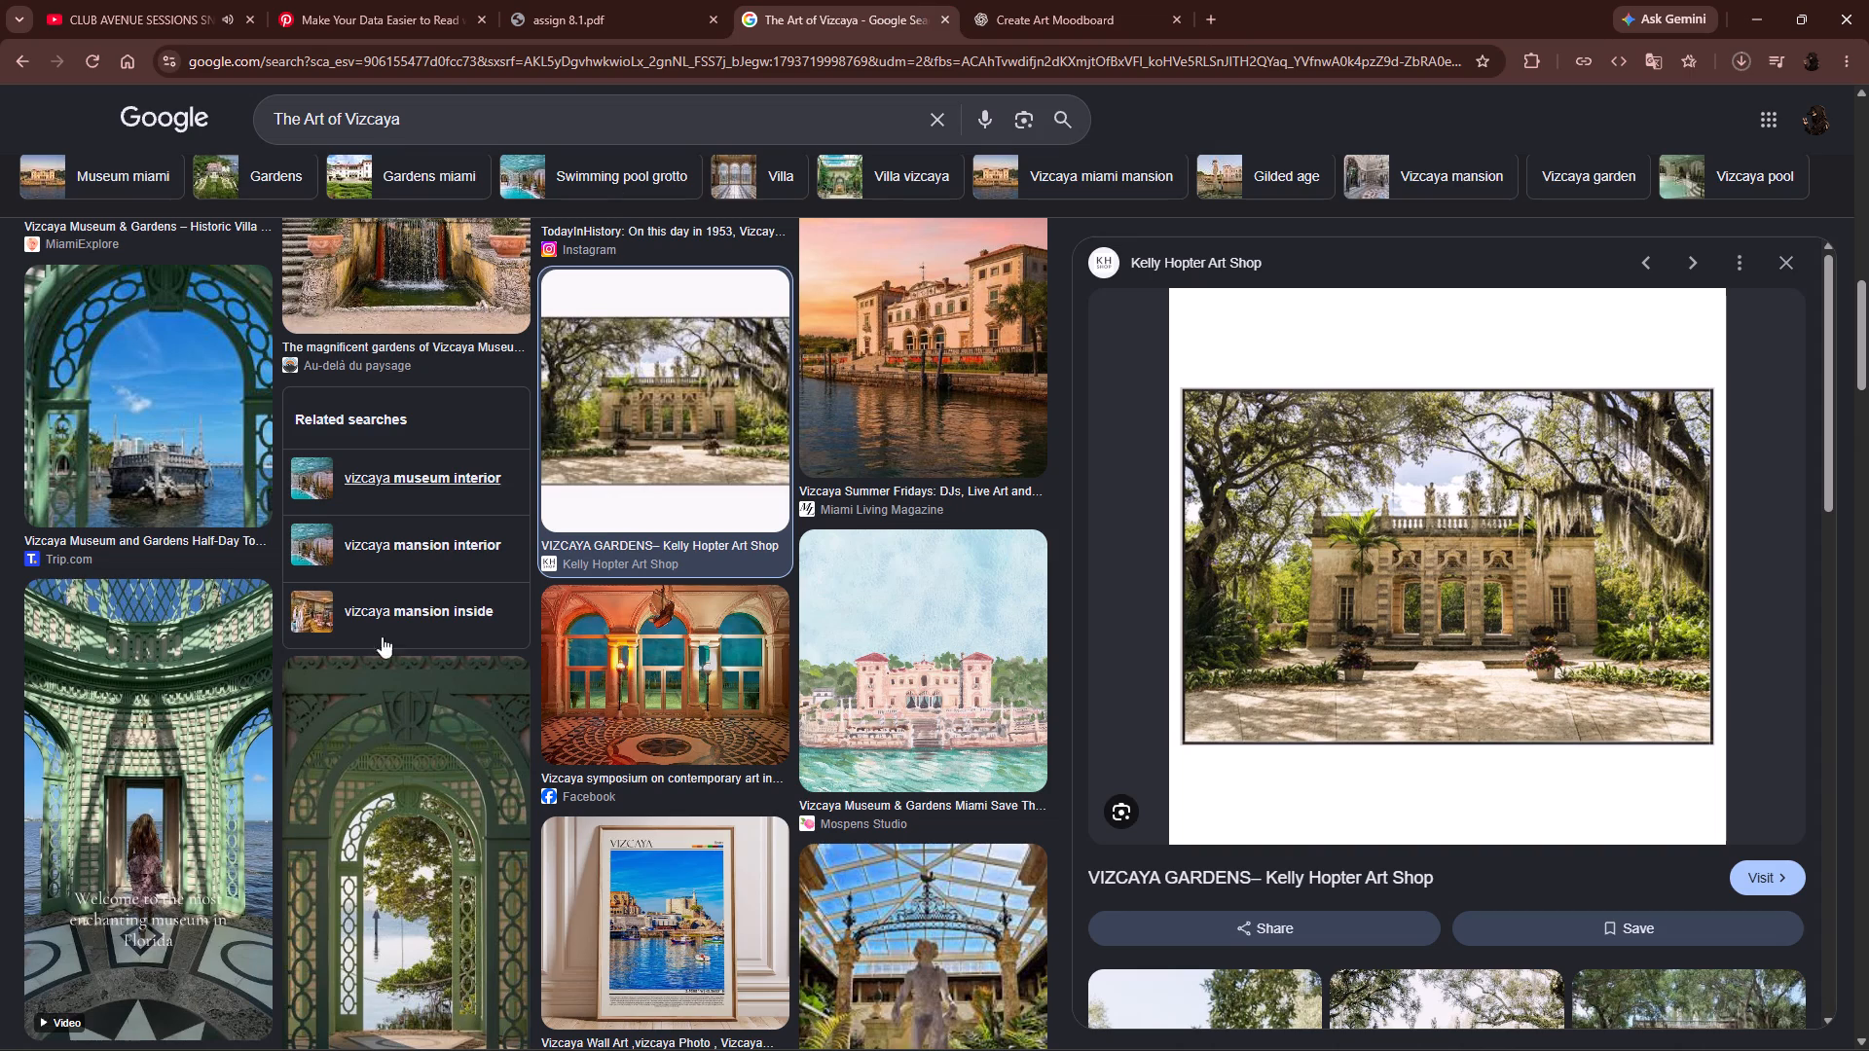
scroll(737, 667, "down", 8)
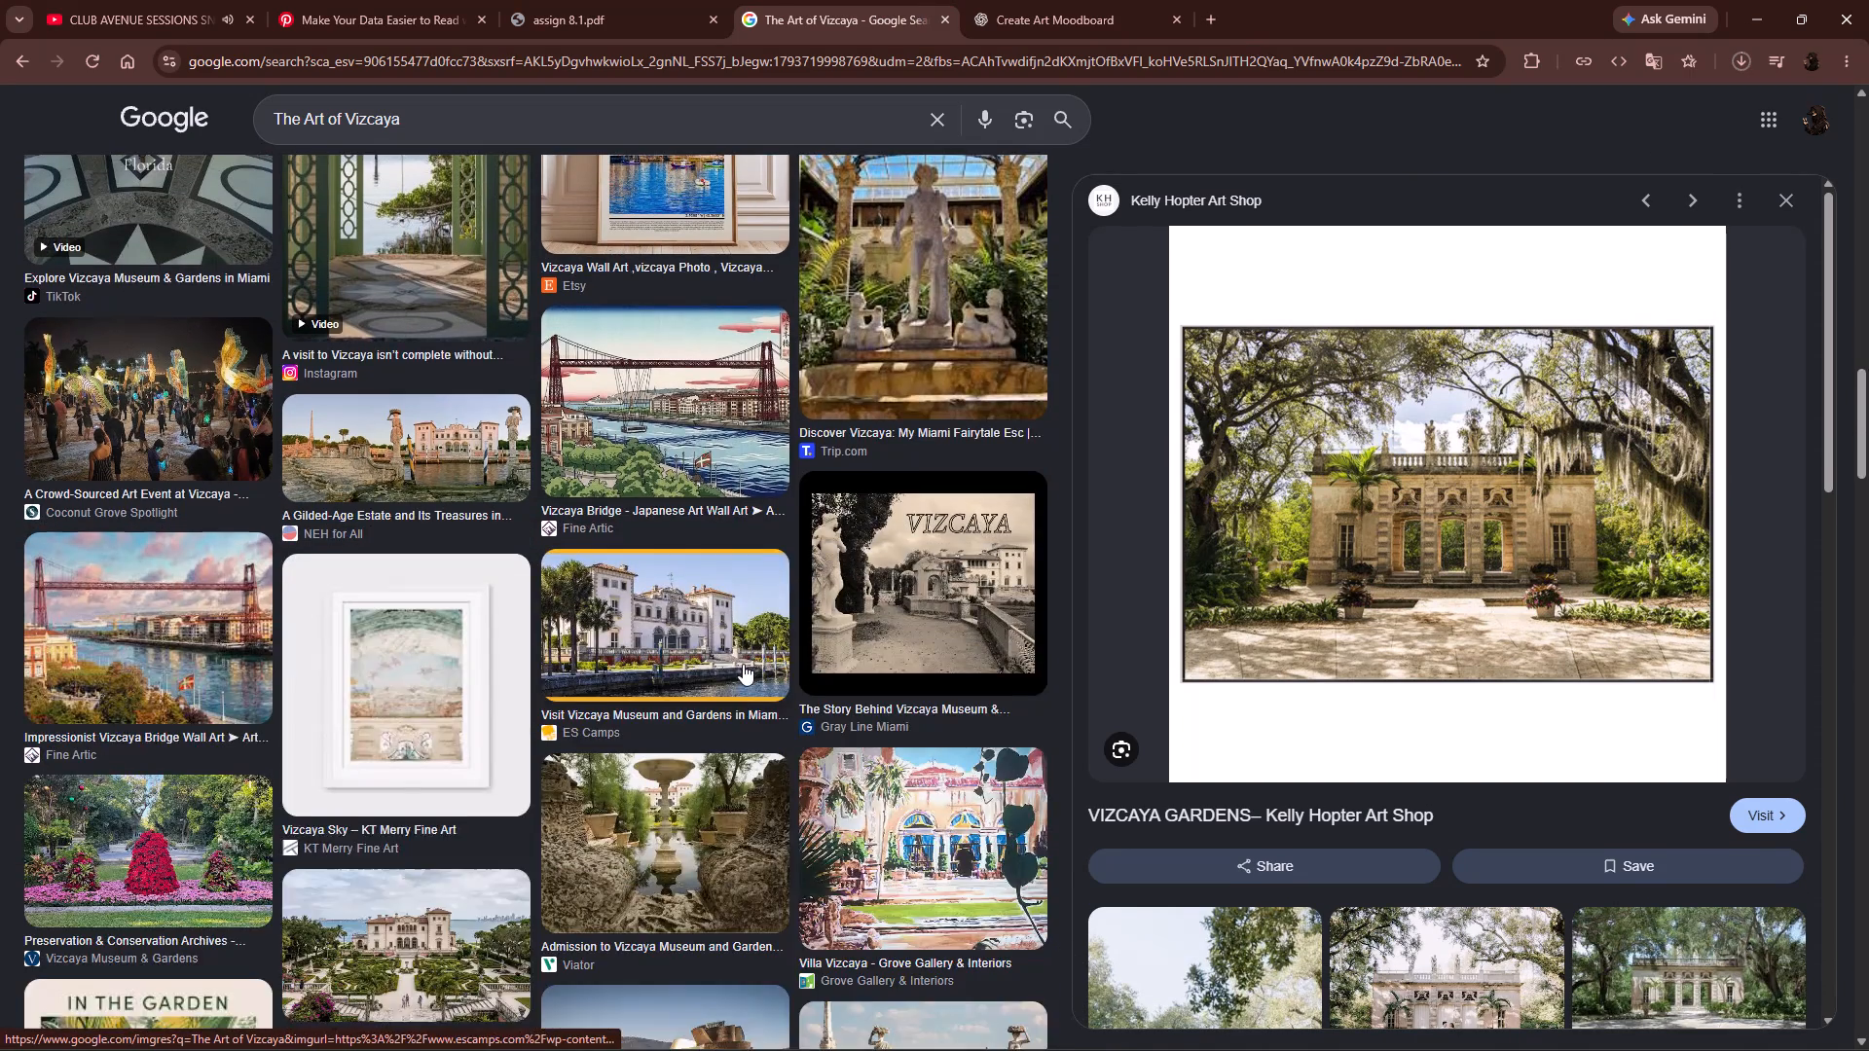
scroll(744, 662, "down", 9)
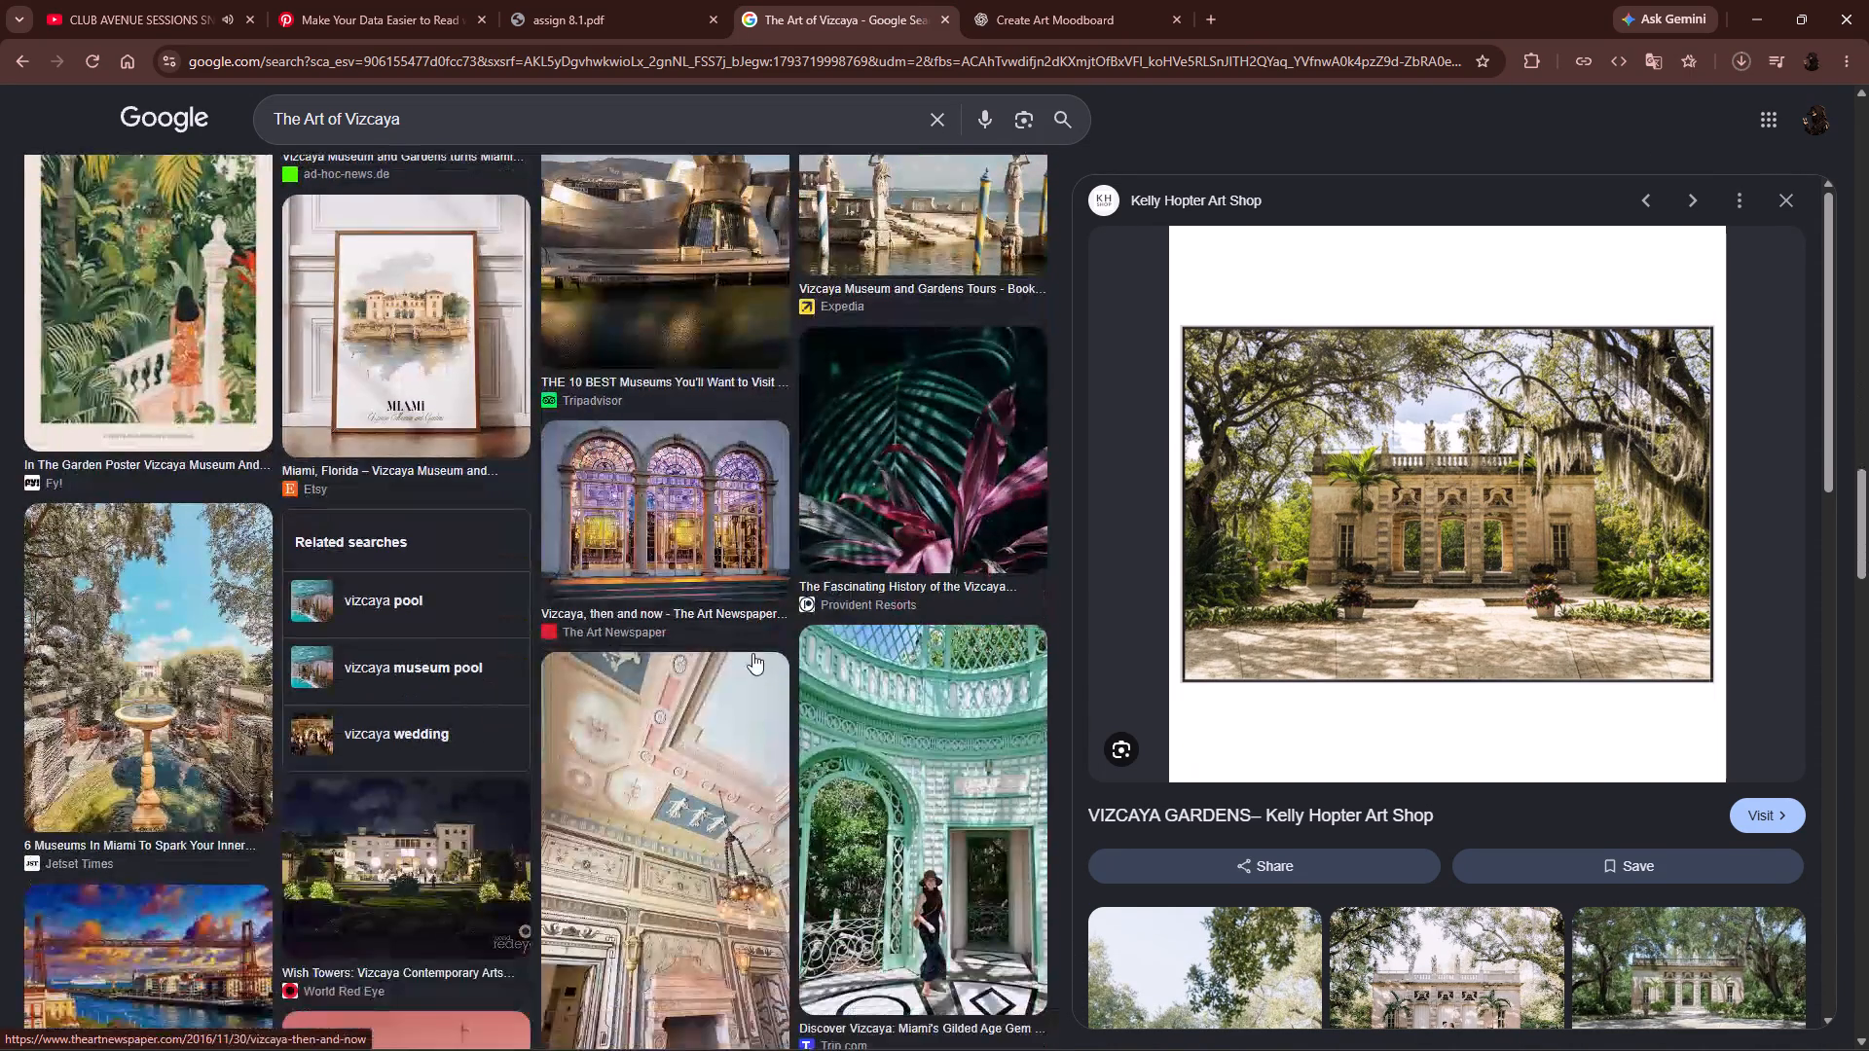
right_click(93, 683)
left_click(189, 210)
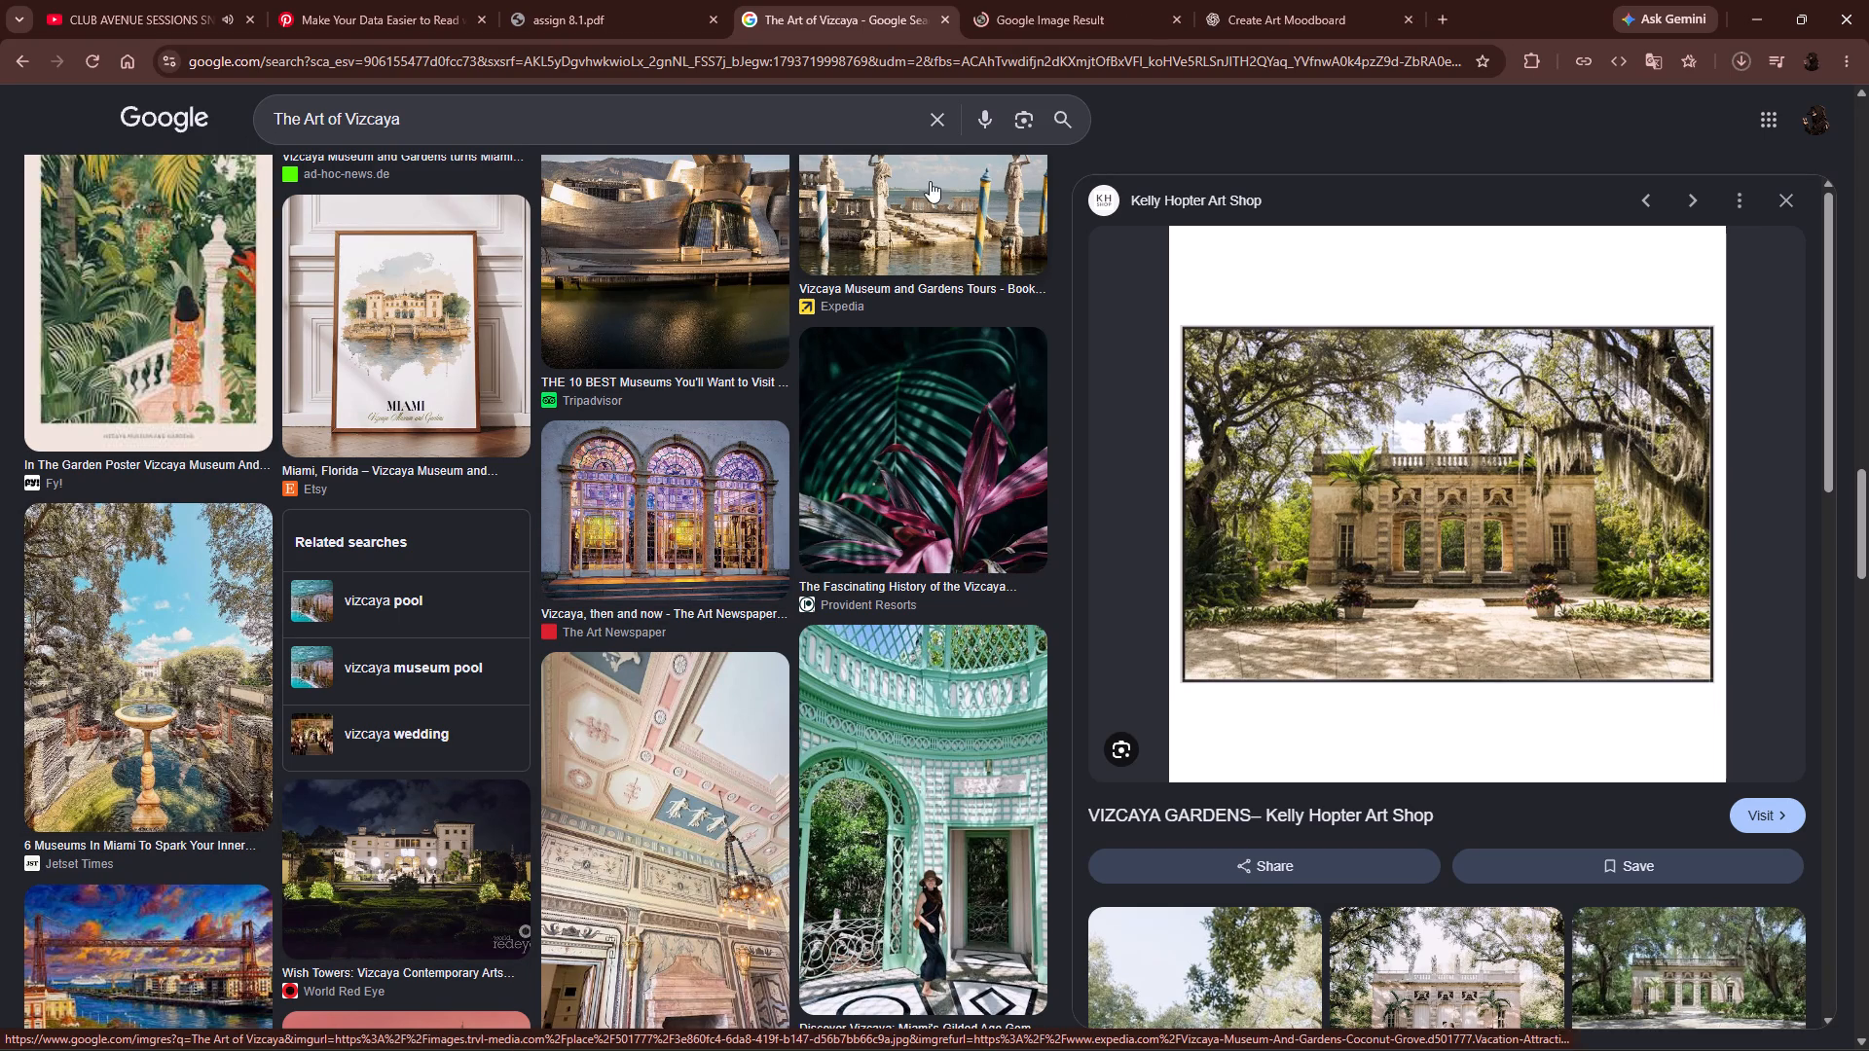
left_click(1038, 29)
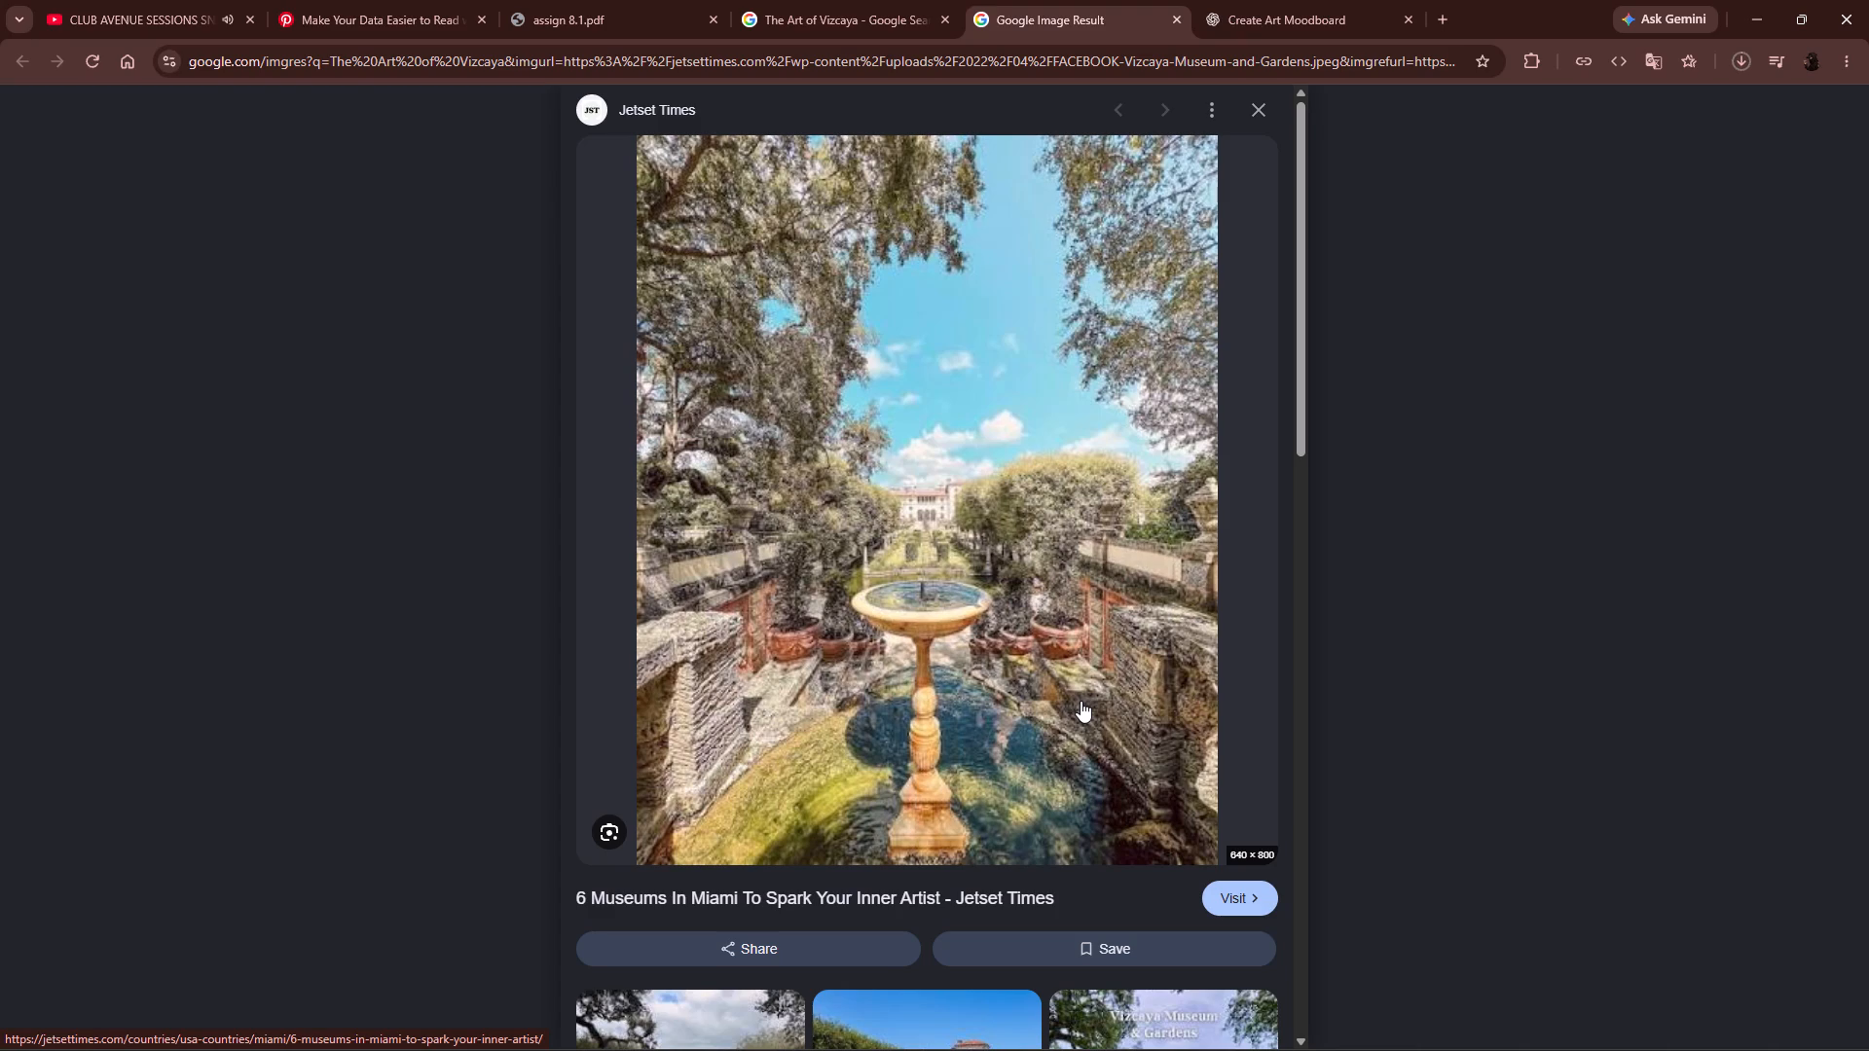
Visit the Jetset Times article "6 Museums In Miami To Spark Your Inner Artist" and look through it for Vizcaya photos.
left_click(1224, 909)
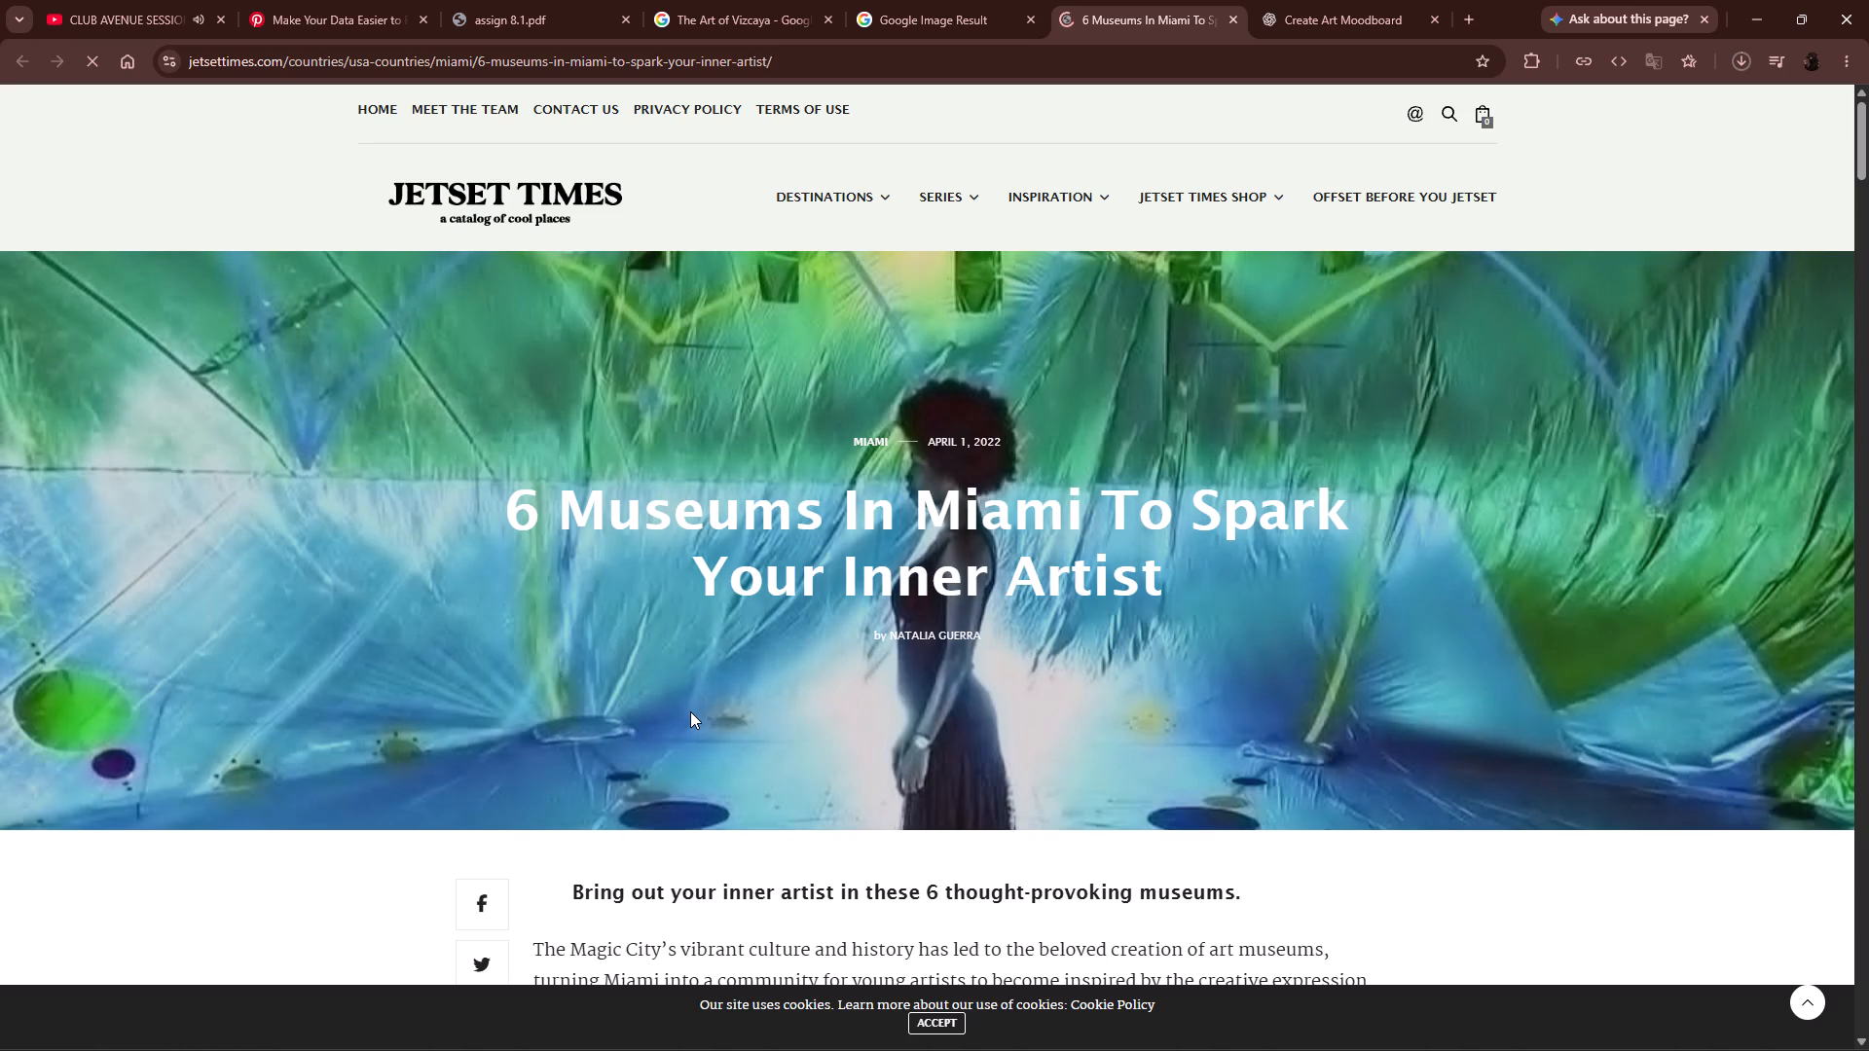
scroll(688, 719, "down", 12)
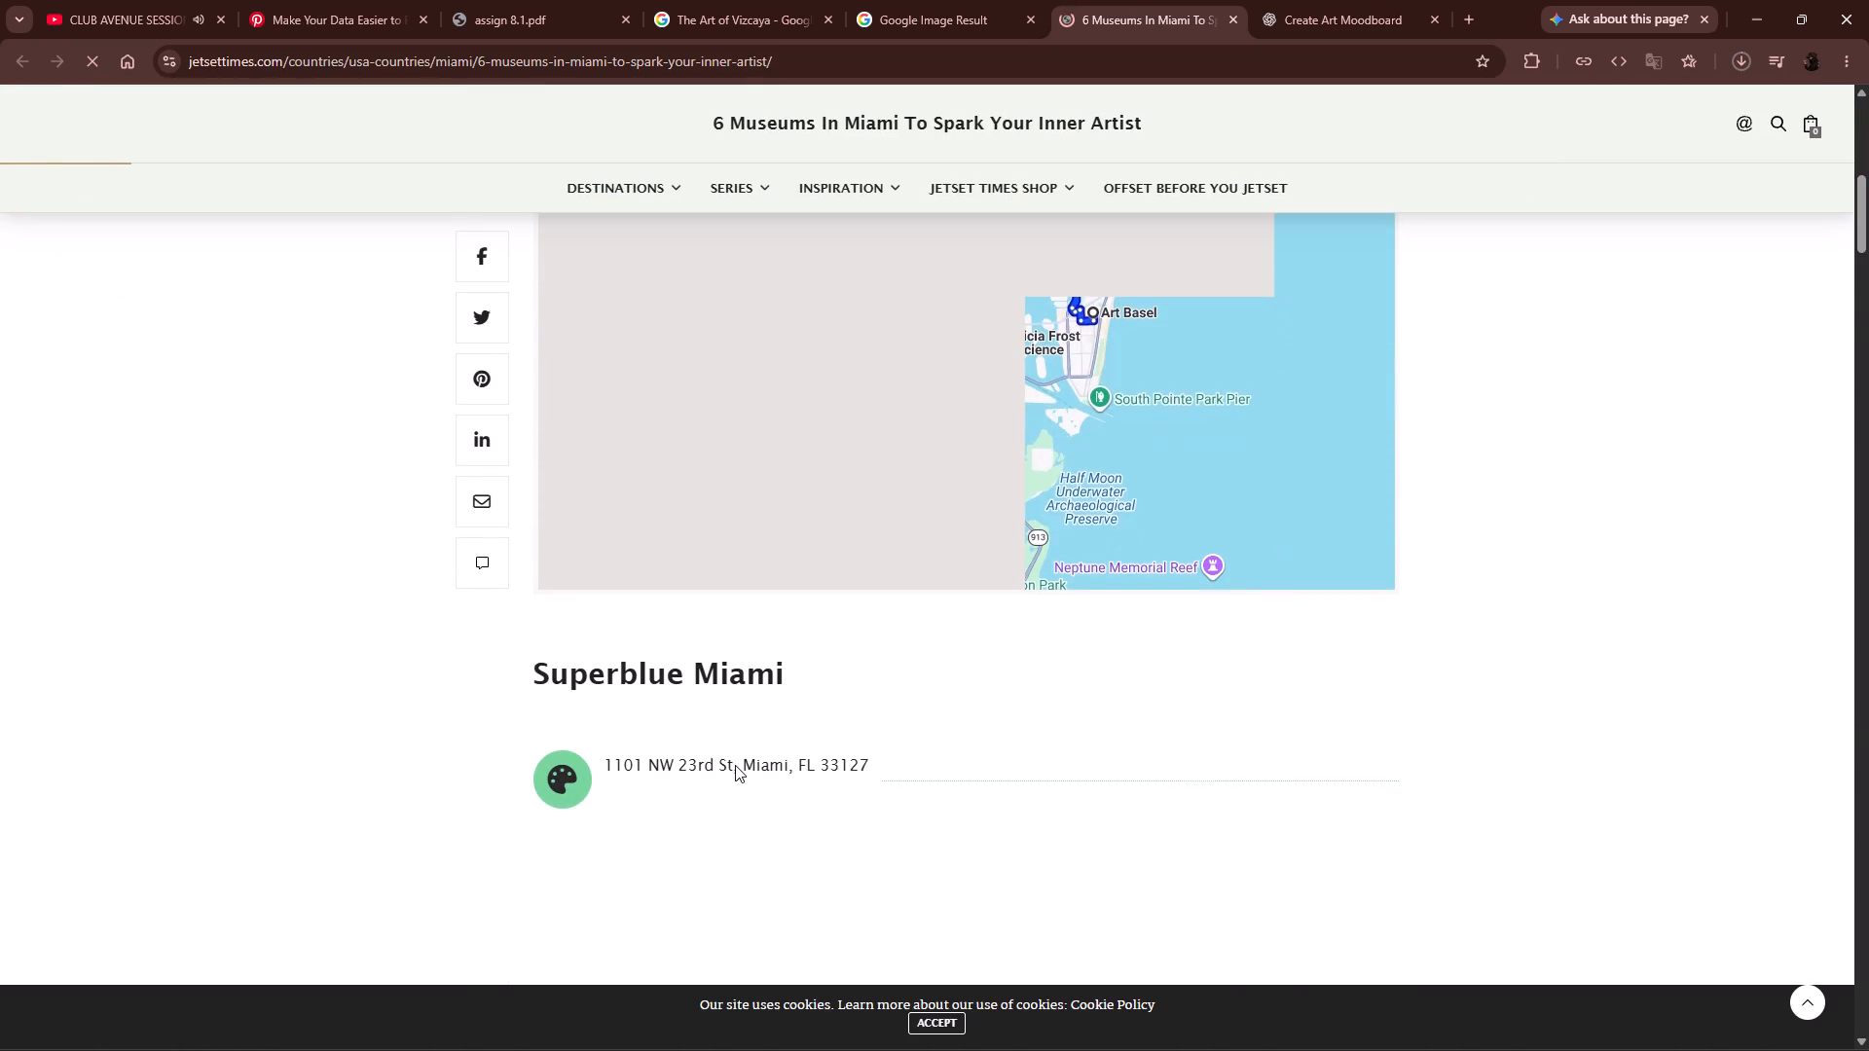
scroll(735, 765, "down", 7)
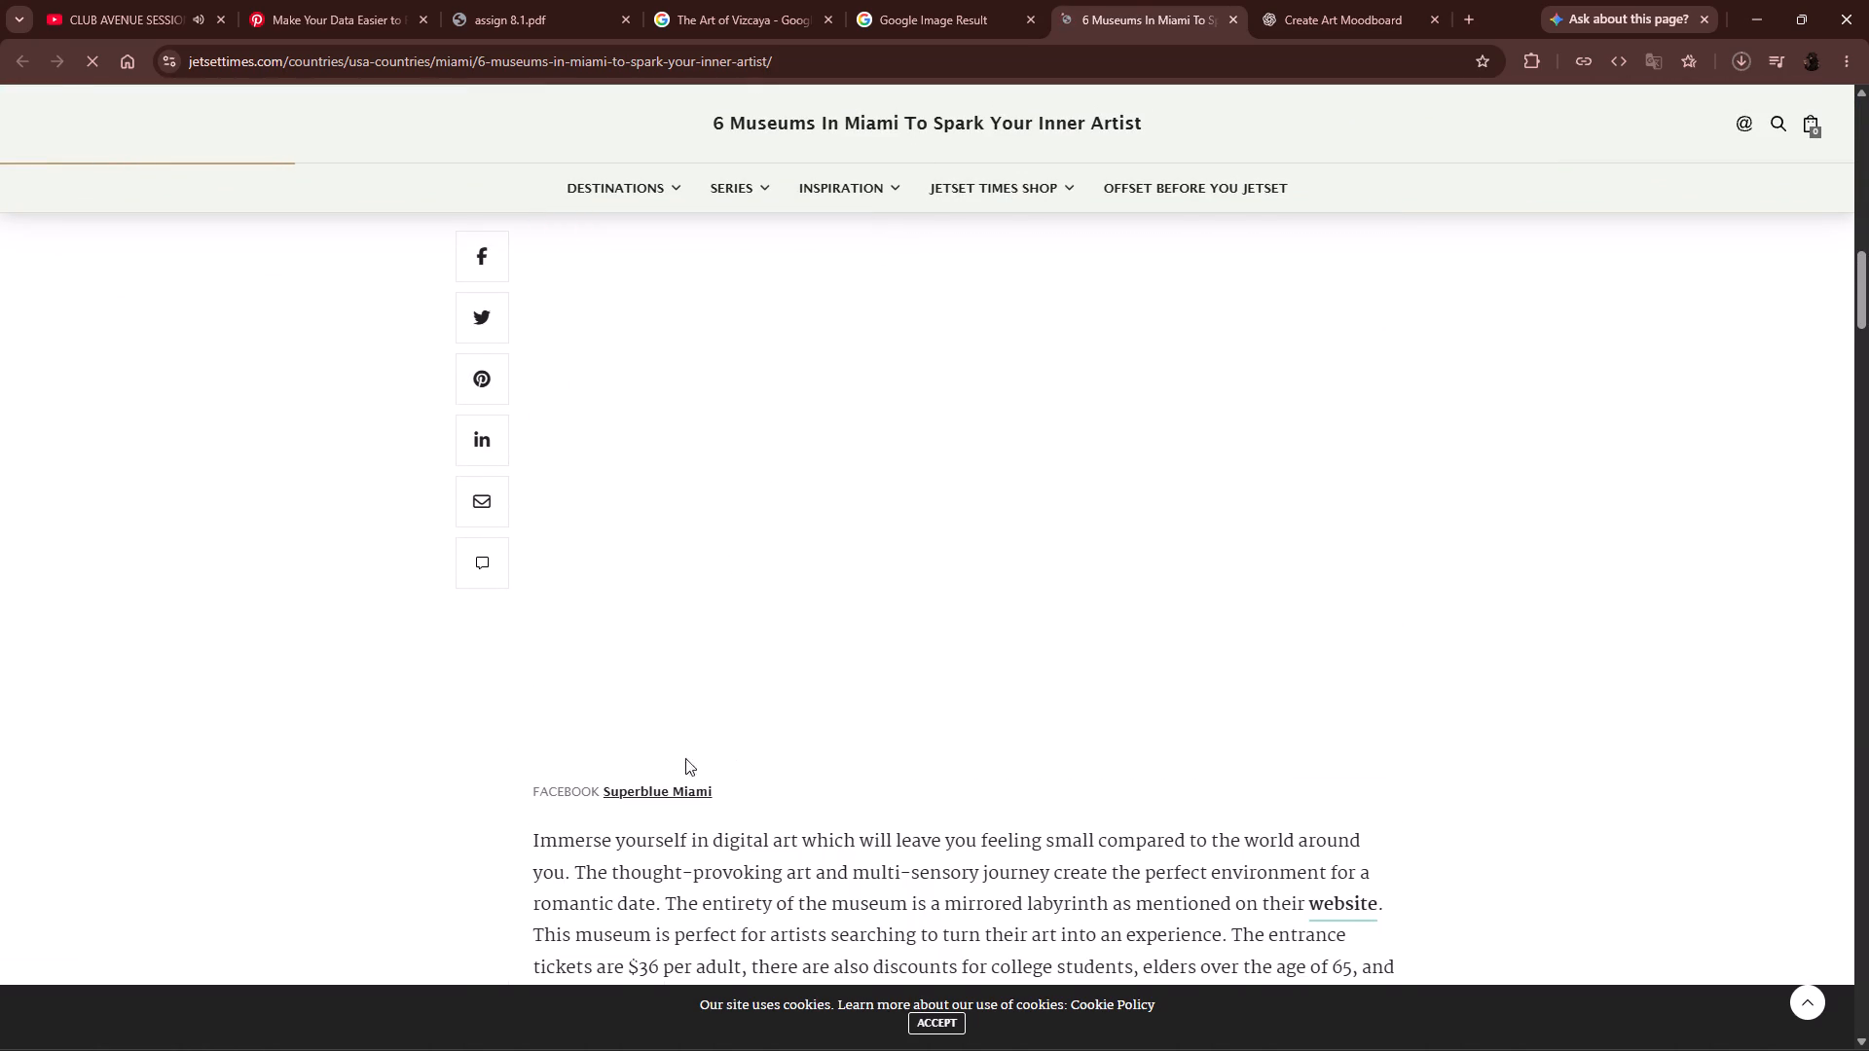
scroll(709, 768, "down", 9)
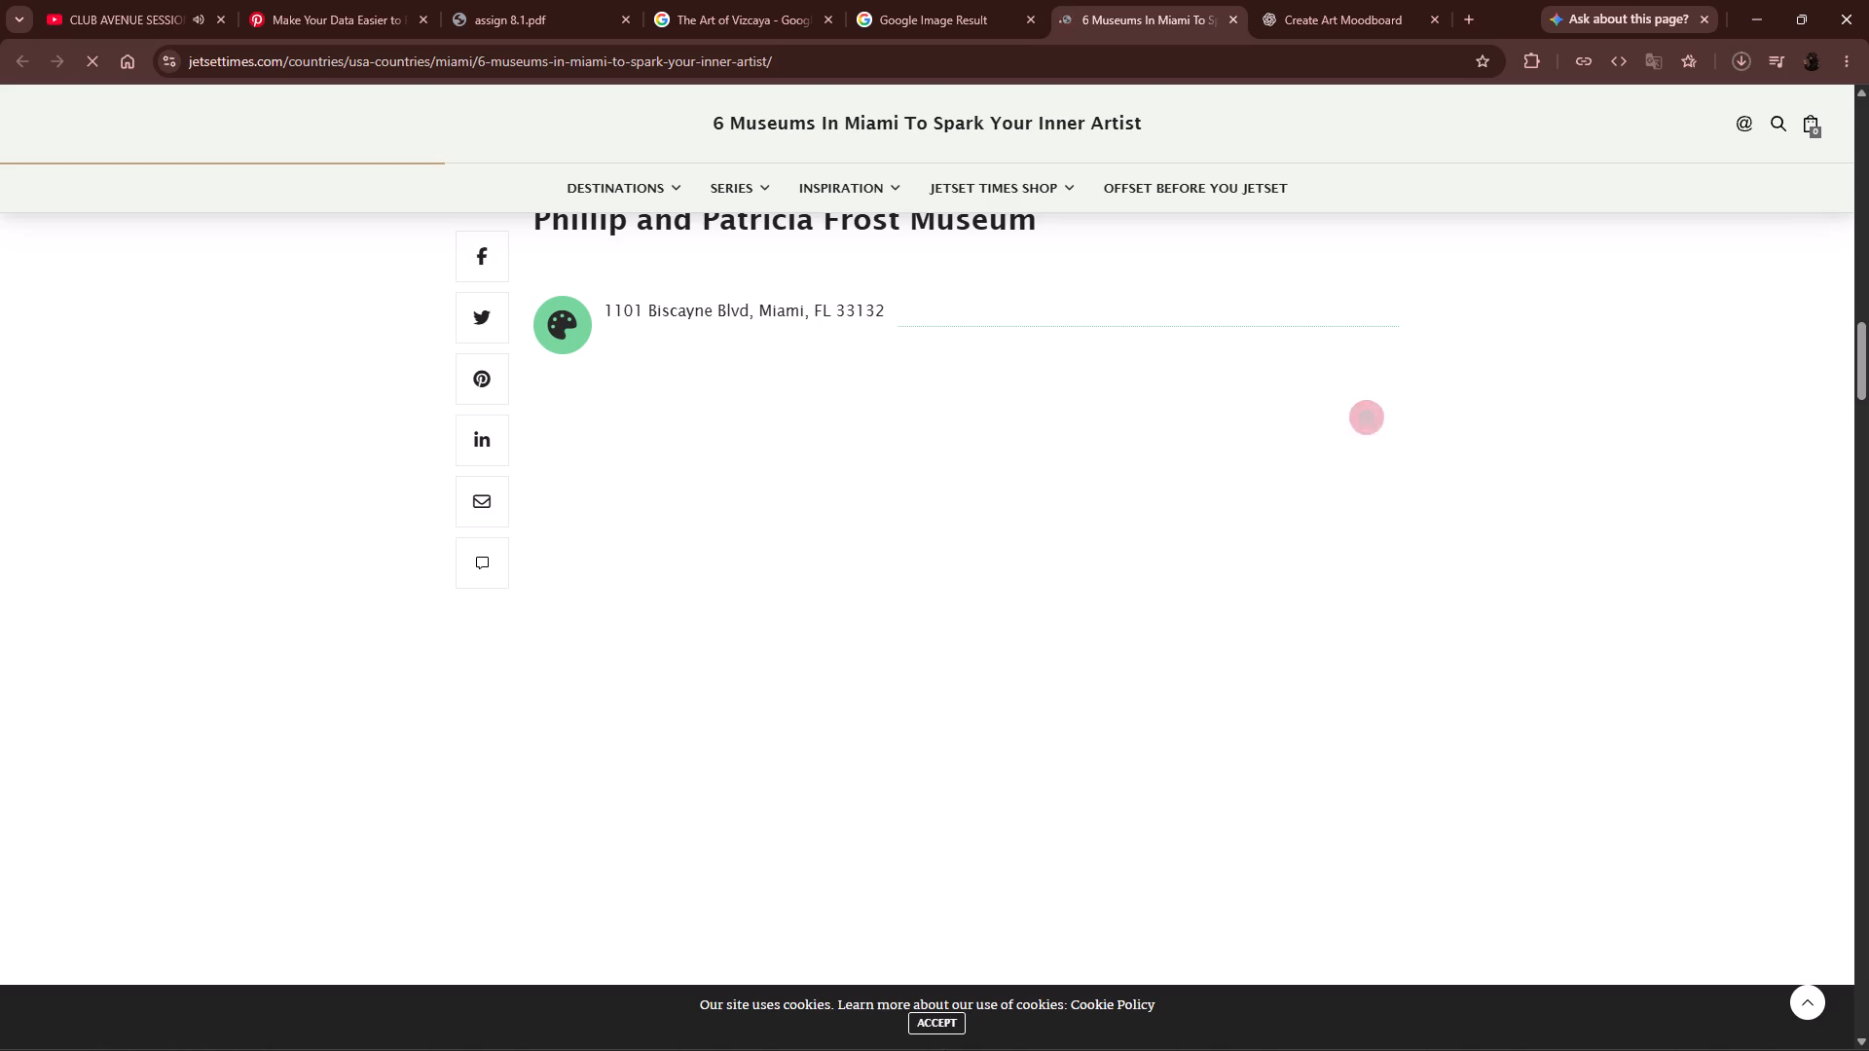
Switch to Illustrator and save the moodboard document.
left_click(982, 1038)
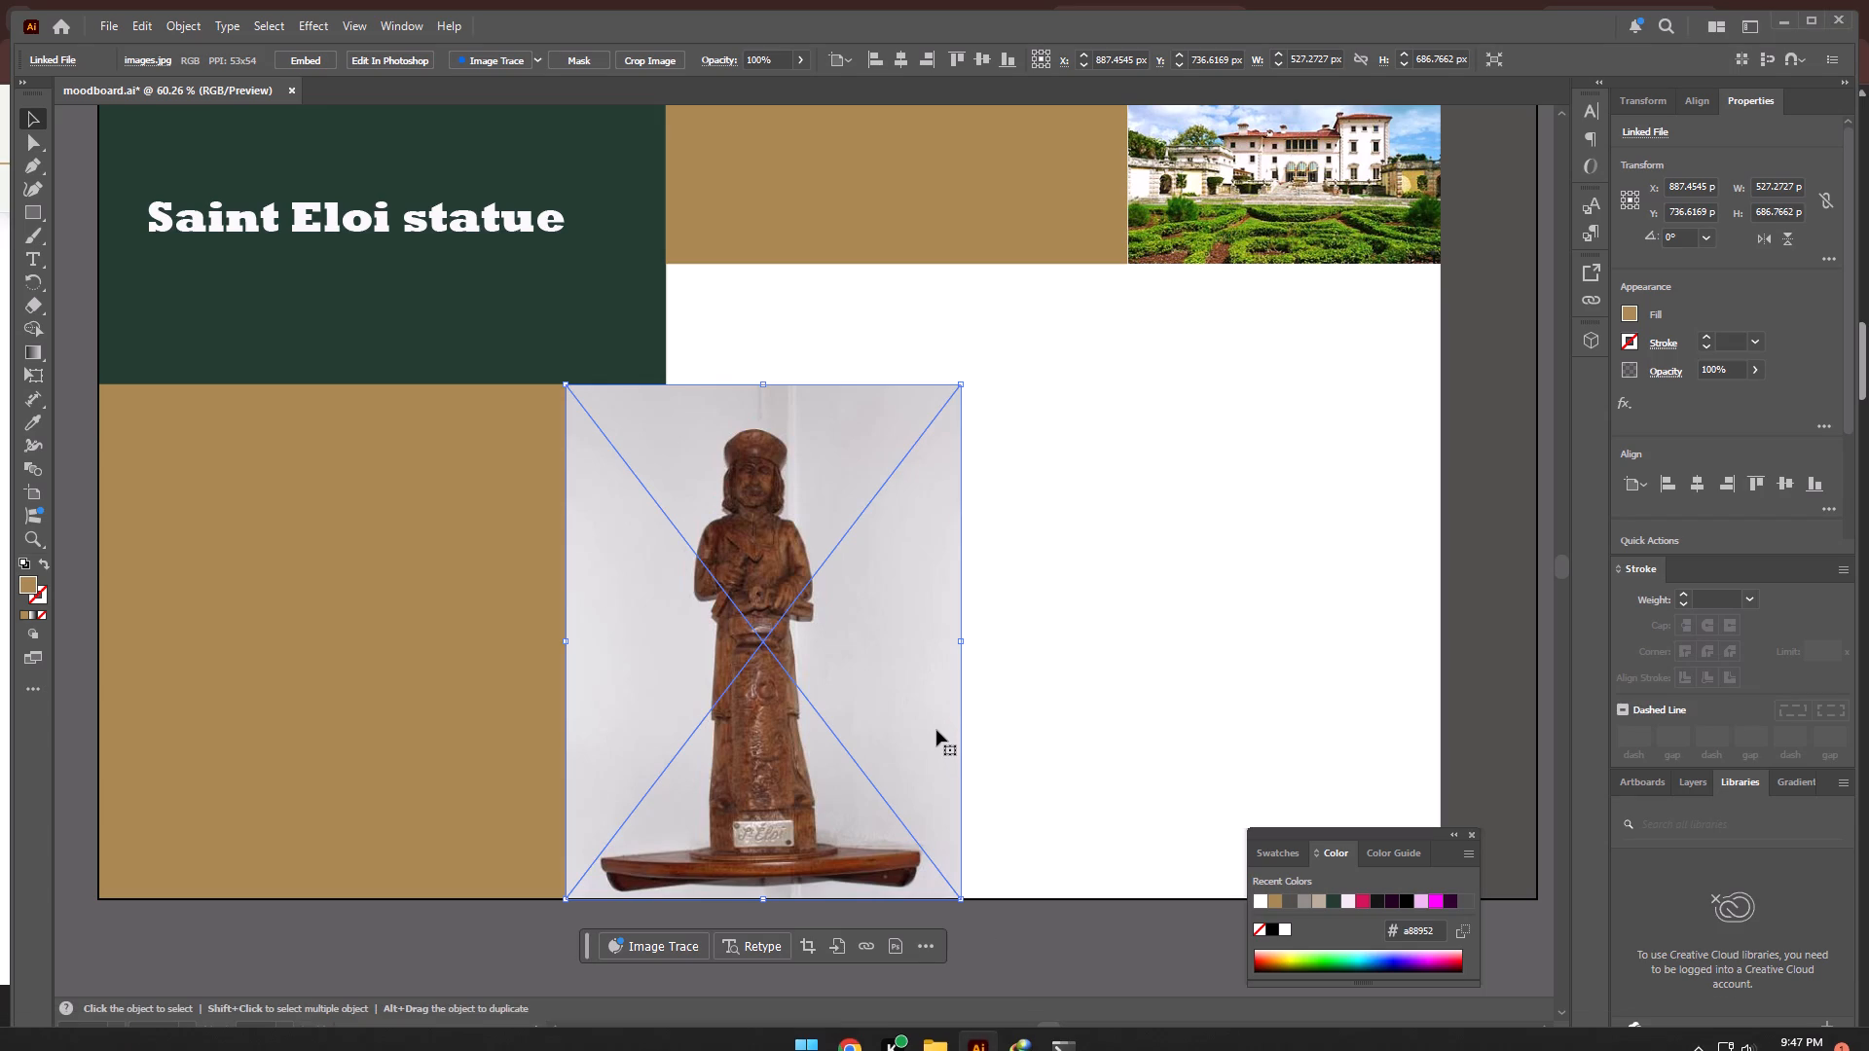
key("ctrl+s")
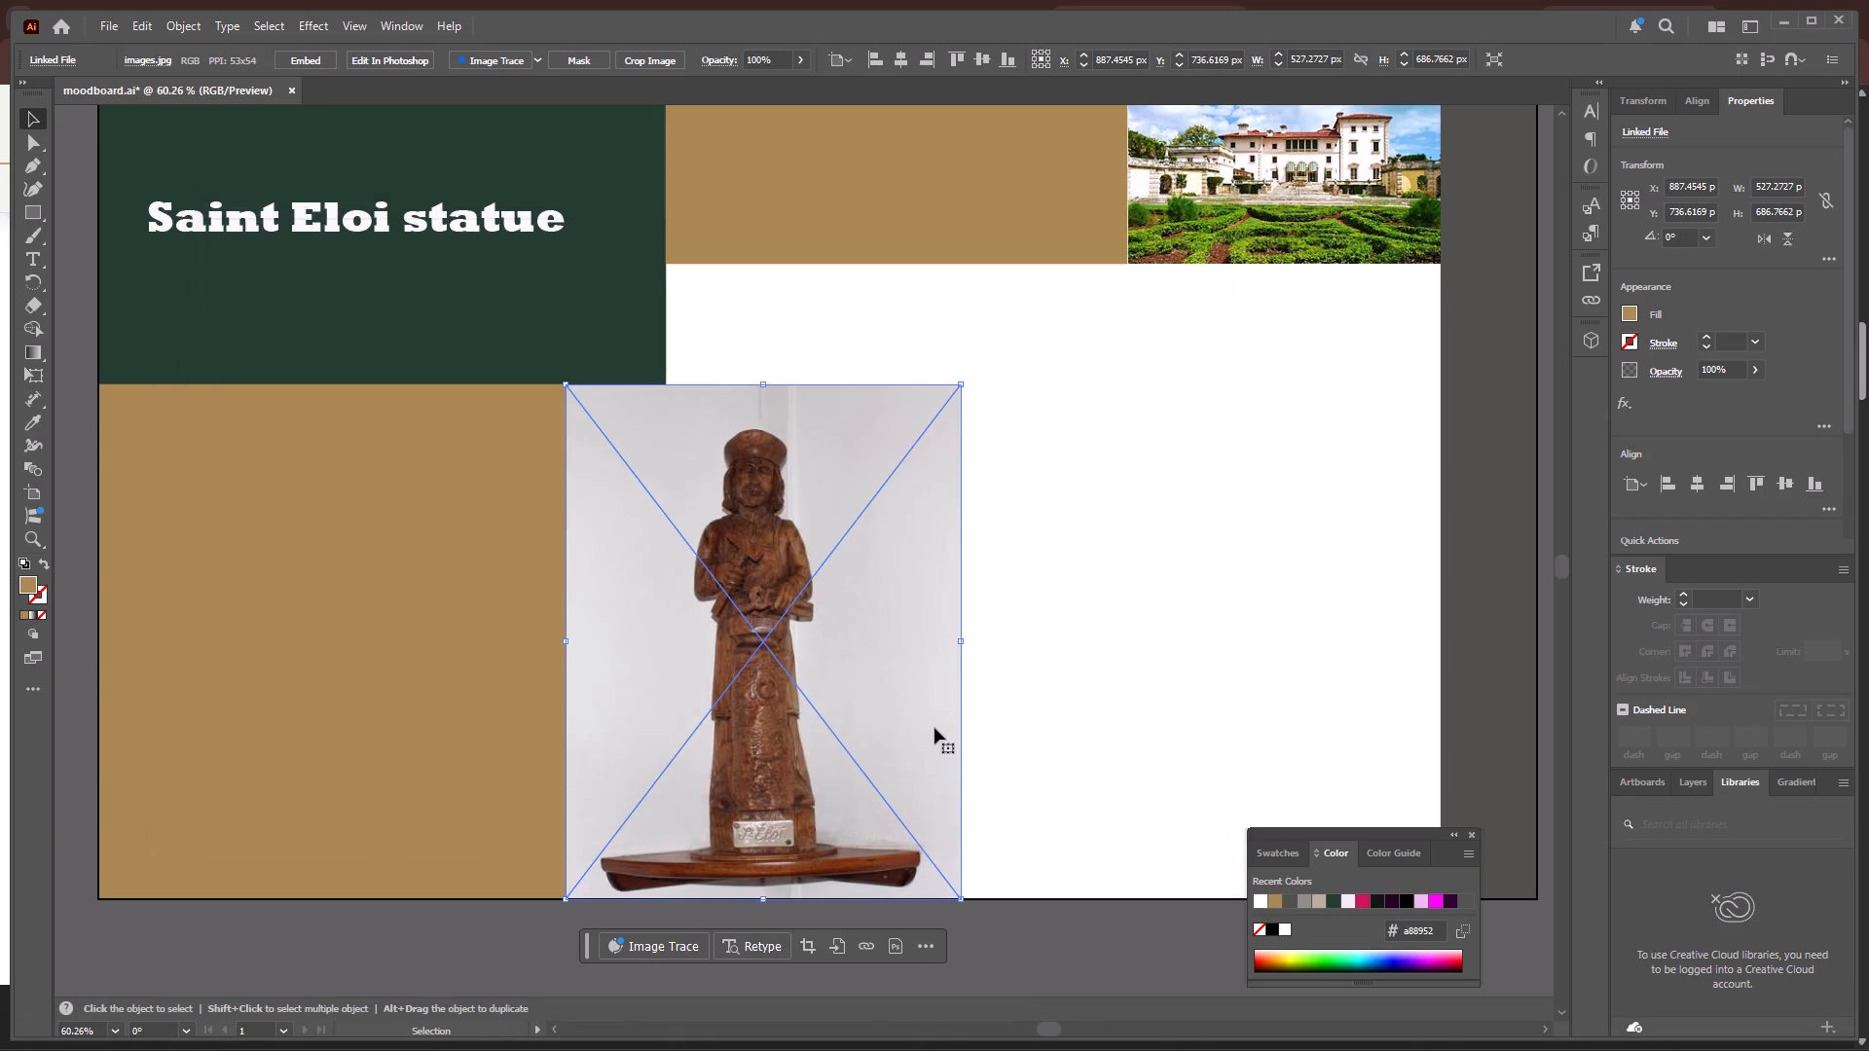
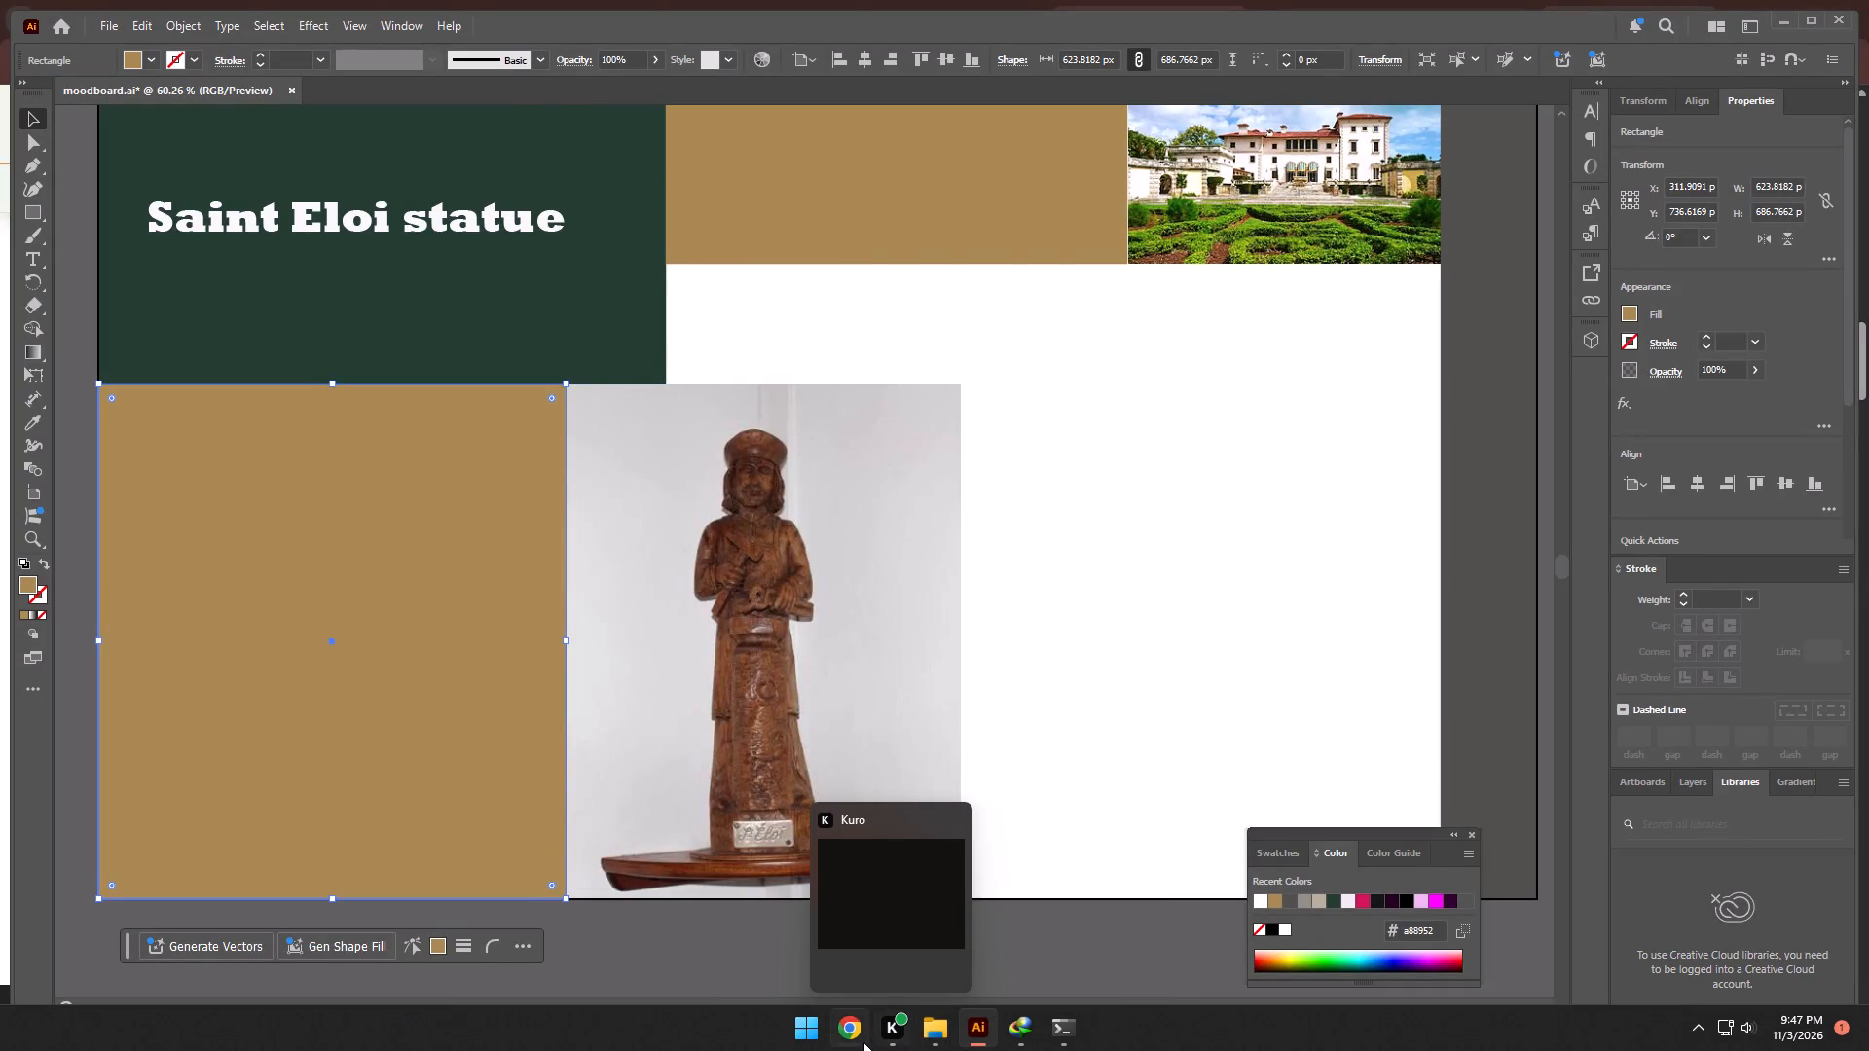
Switch to Chrome and open the Vizcaya Museum and Gardens section's photo from the Jetset Times article in a new tab.
left_click(860, 1042)
scroll(798, 586, "down", 4)
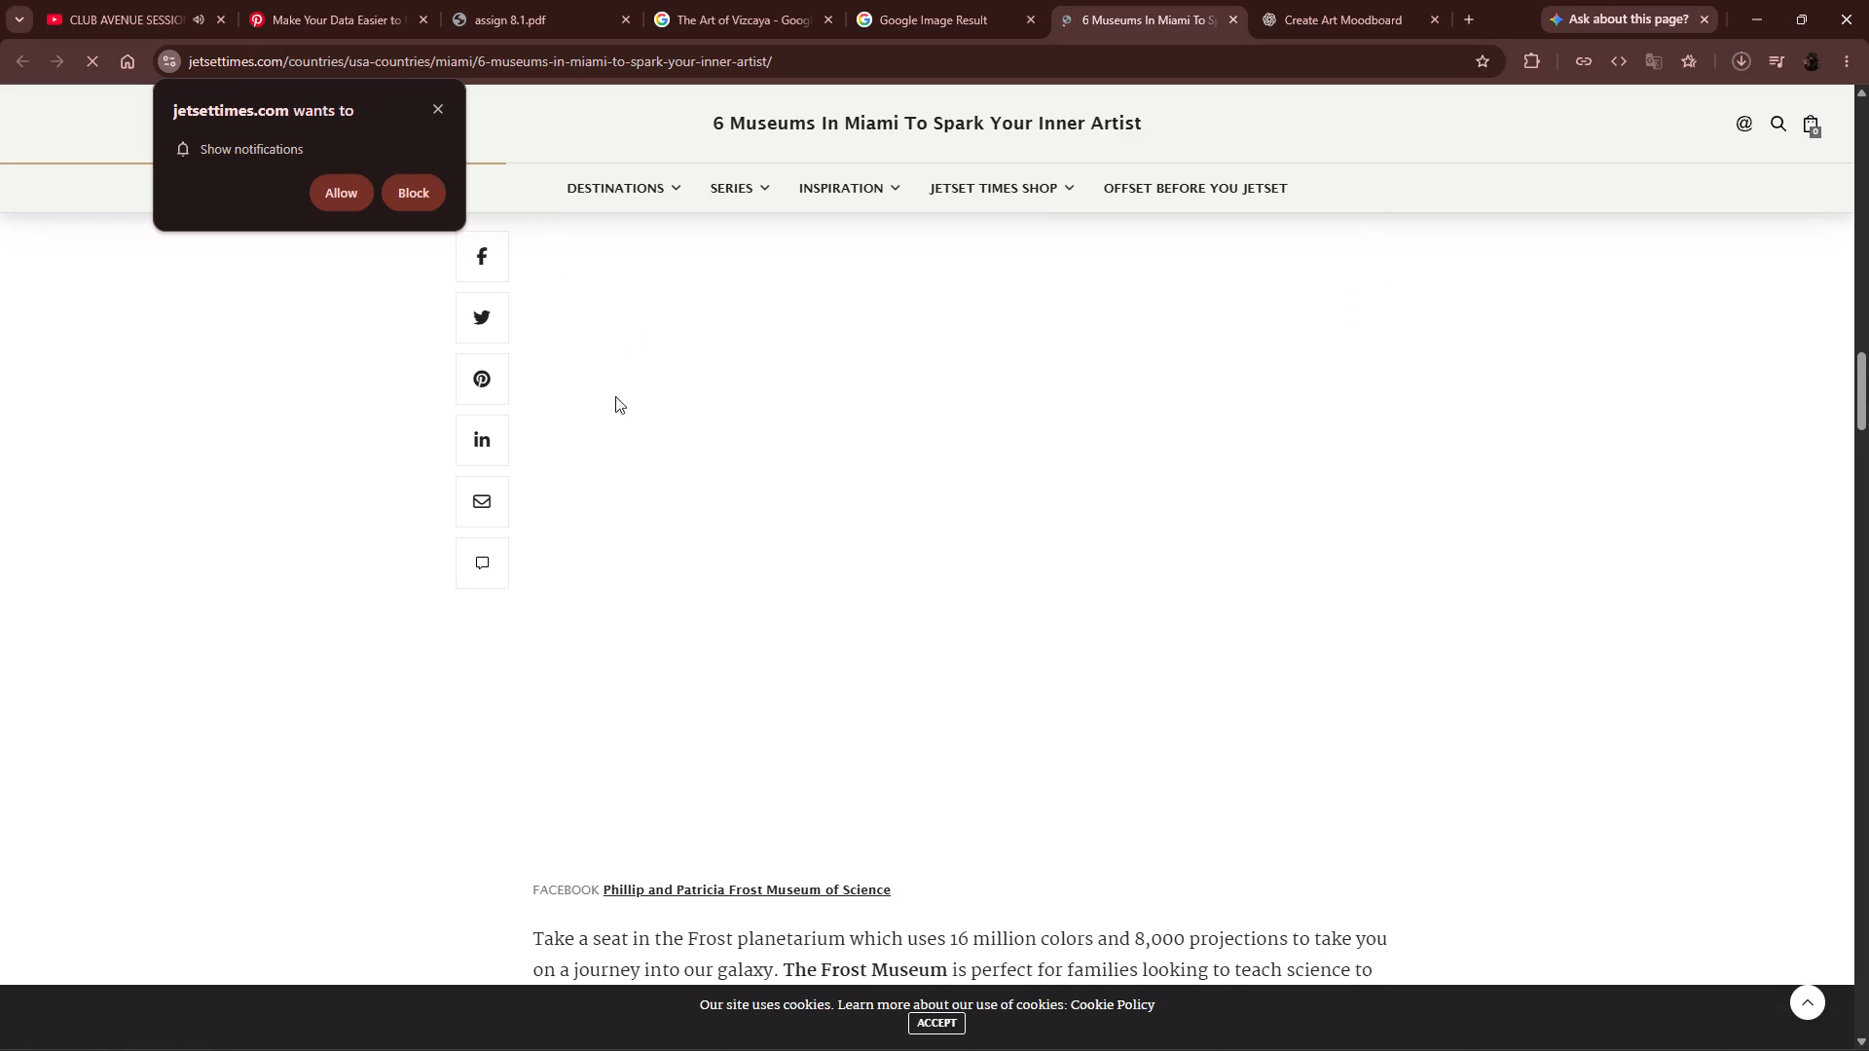
left_click(429, 188)
scroll(884, 706, "down", 4)
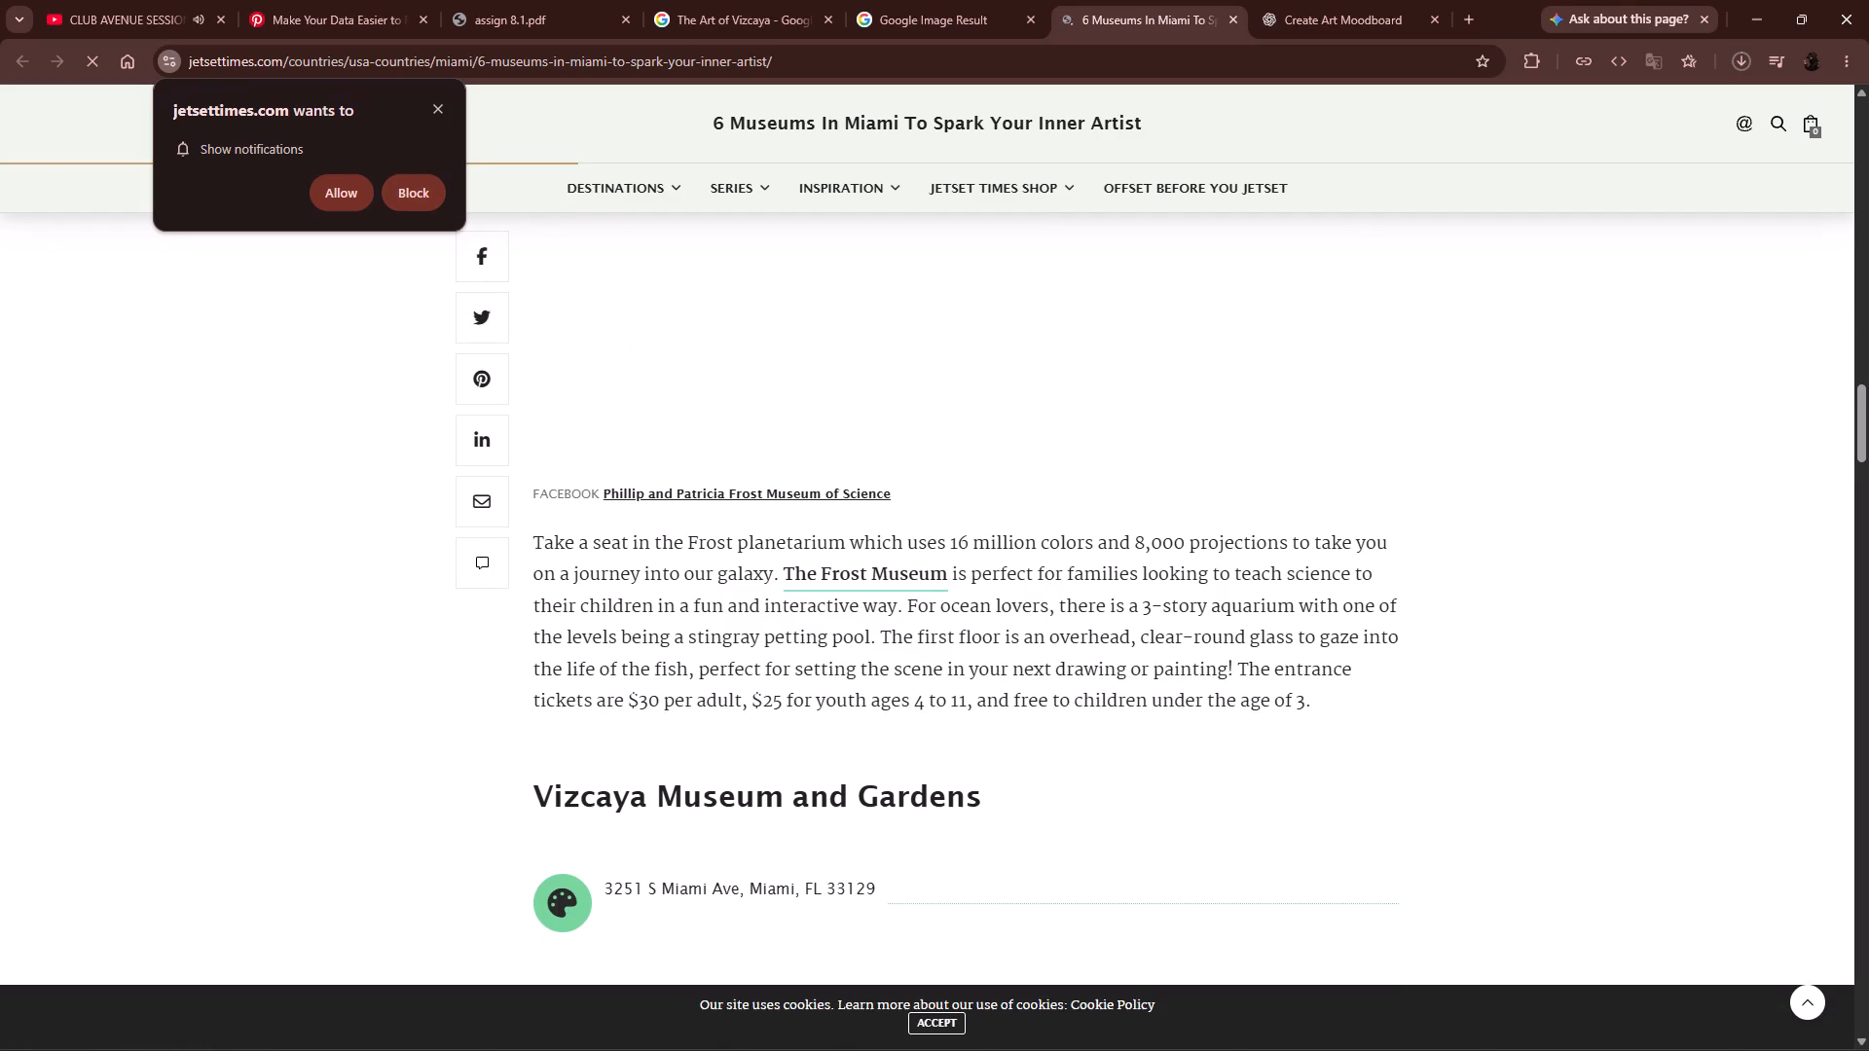
scroll(893, 706, "down", 6)
scroll(894, 707, "up", 5)
scroll(895, 707, "down", 6)
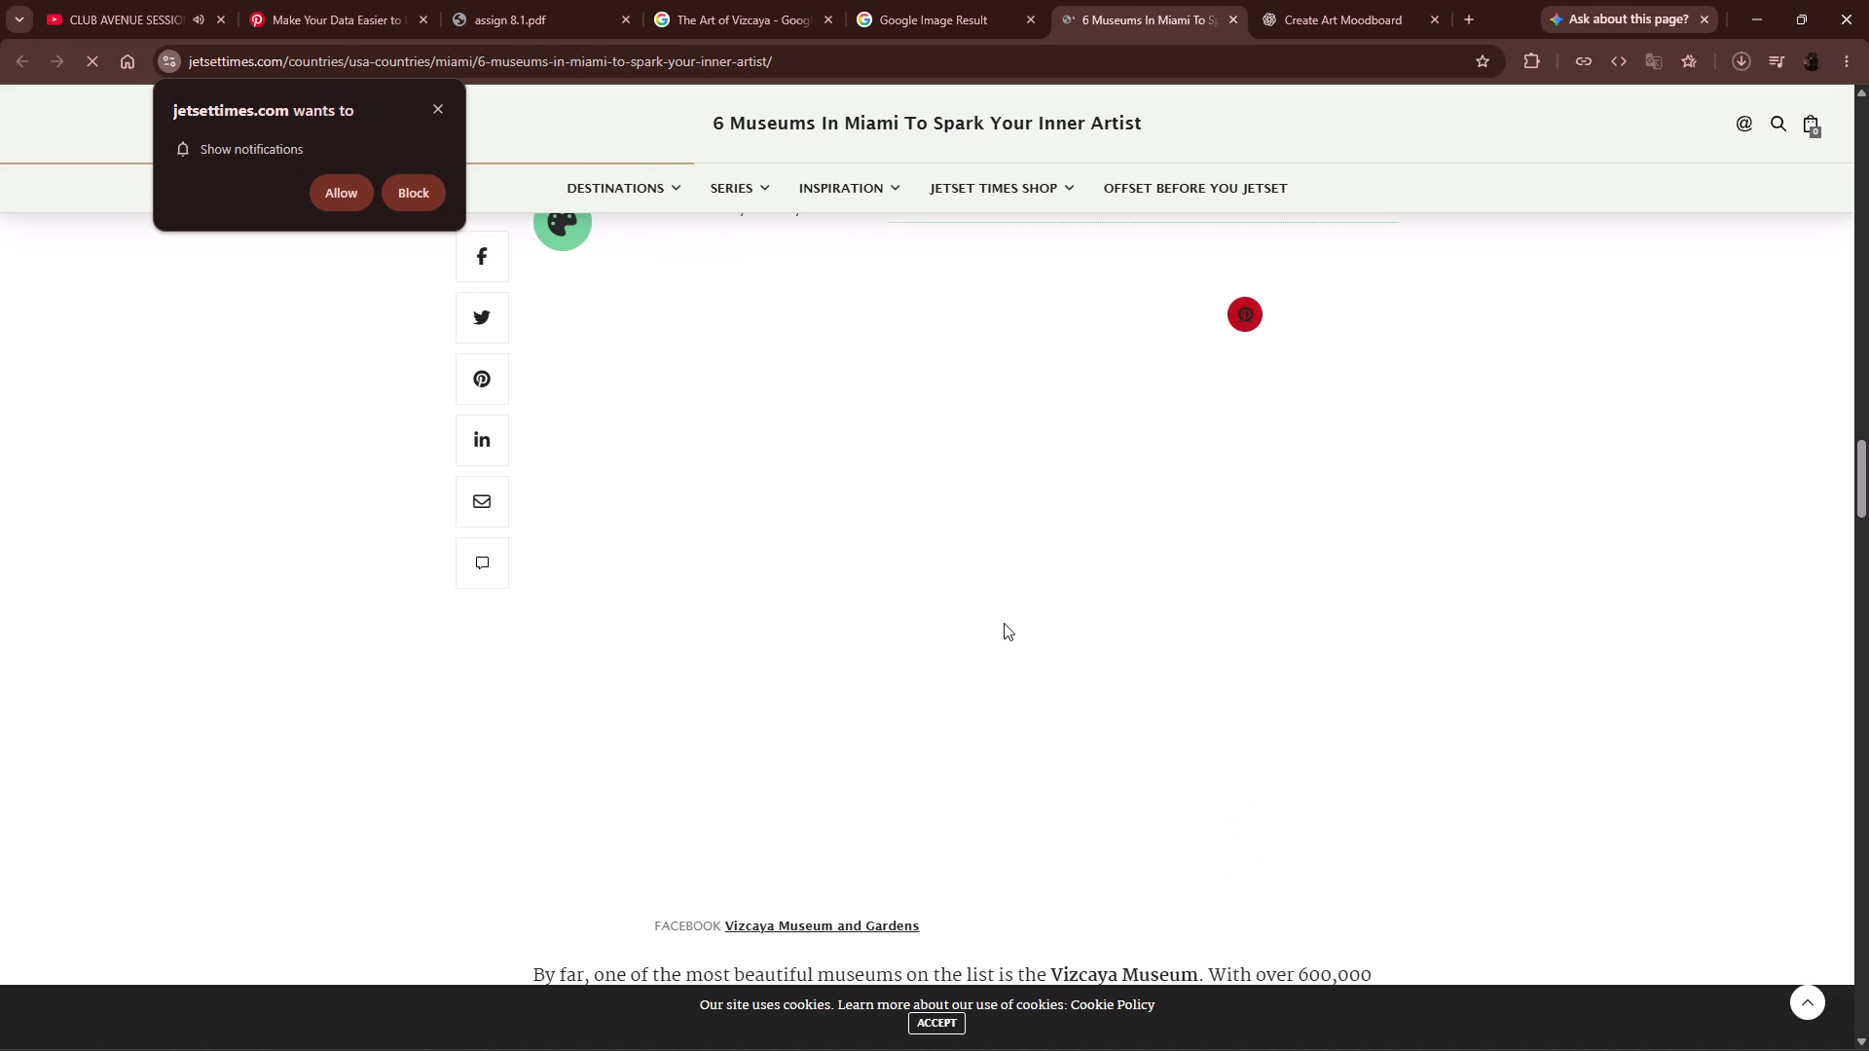
right_click(937, 518)
left_click(969, 544)
scroll(969, 716, "up", 5)
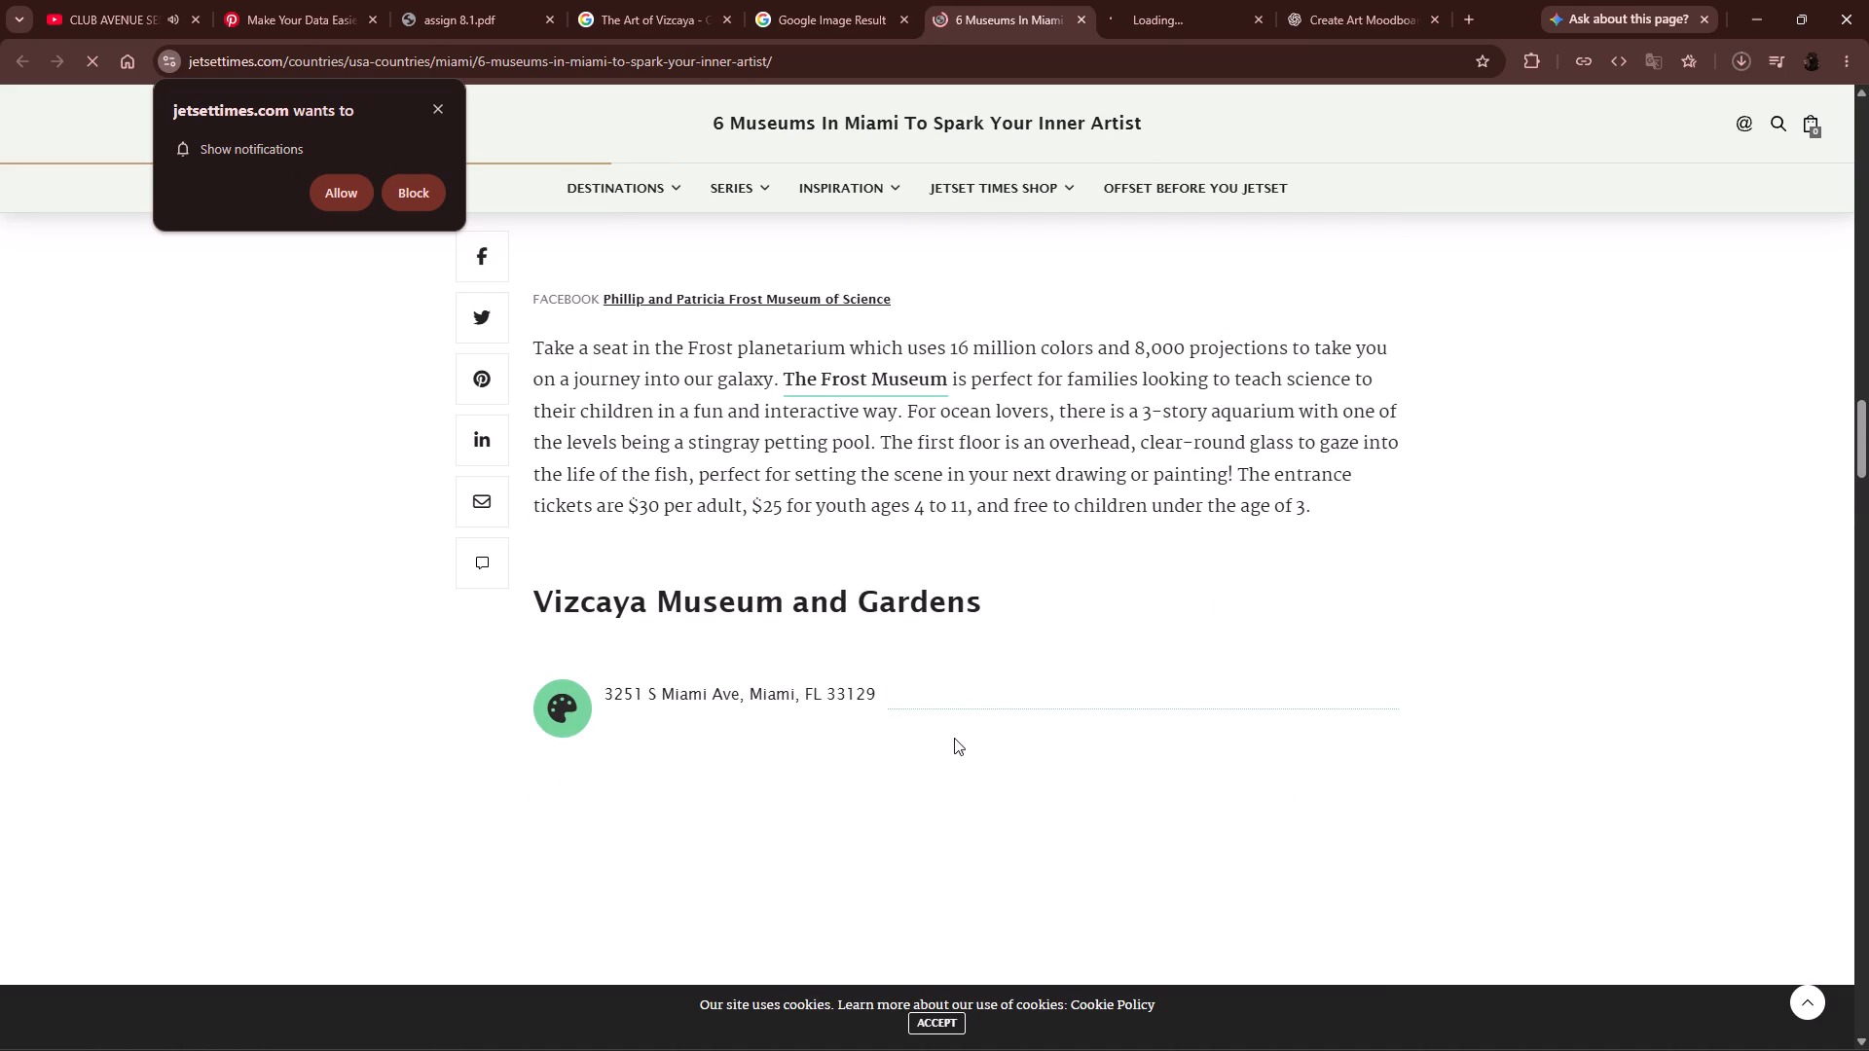
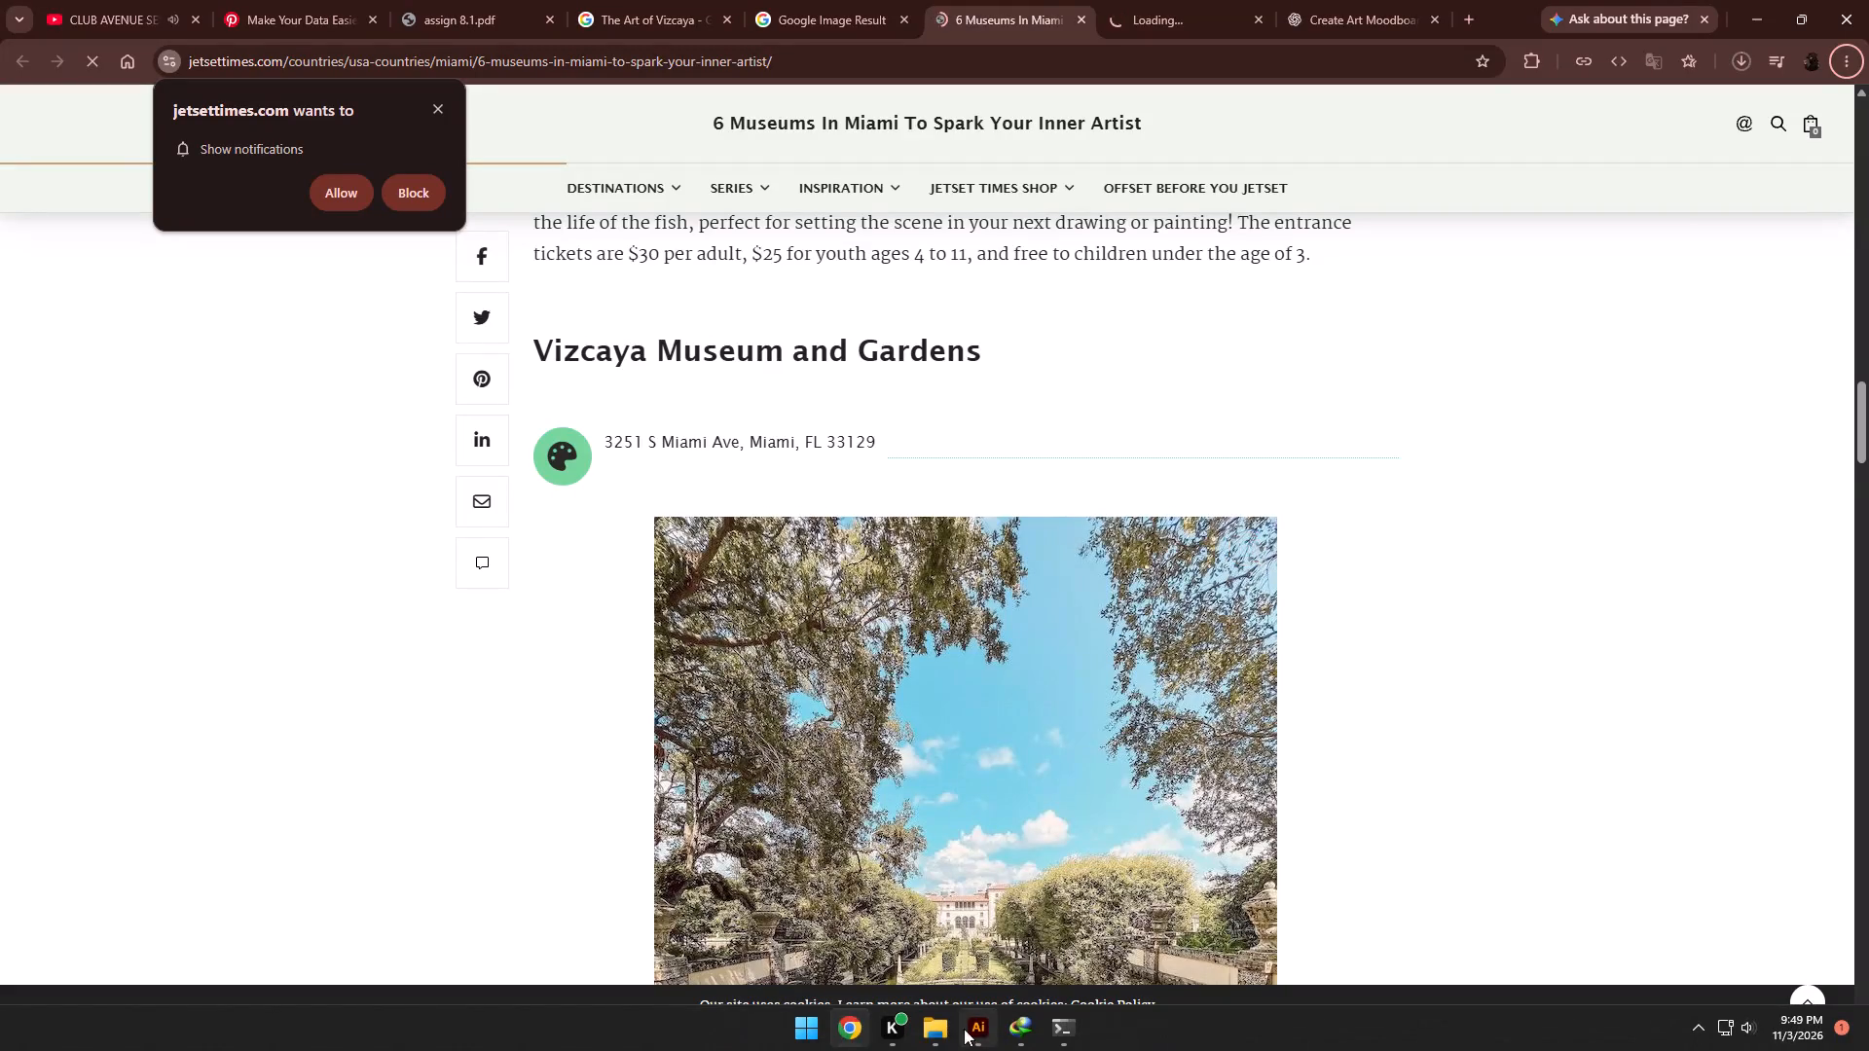
Save the garden fountain photo from the article's Vizcaya Museum and Gardens section as an image file.
scroll(961, 783, "down", 3)
right_click(913, 478)
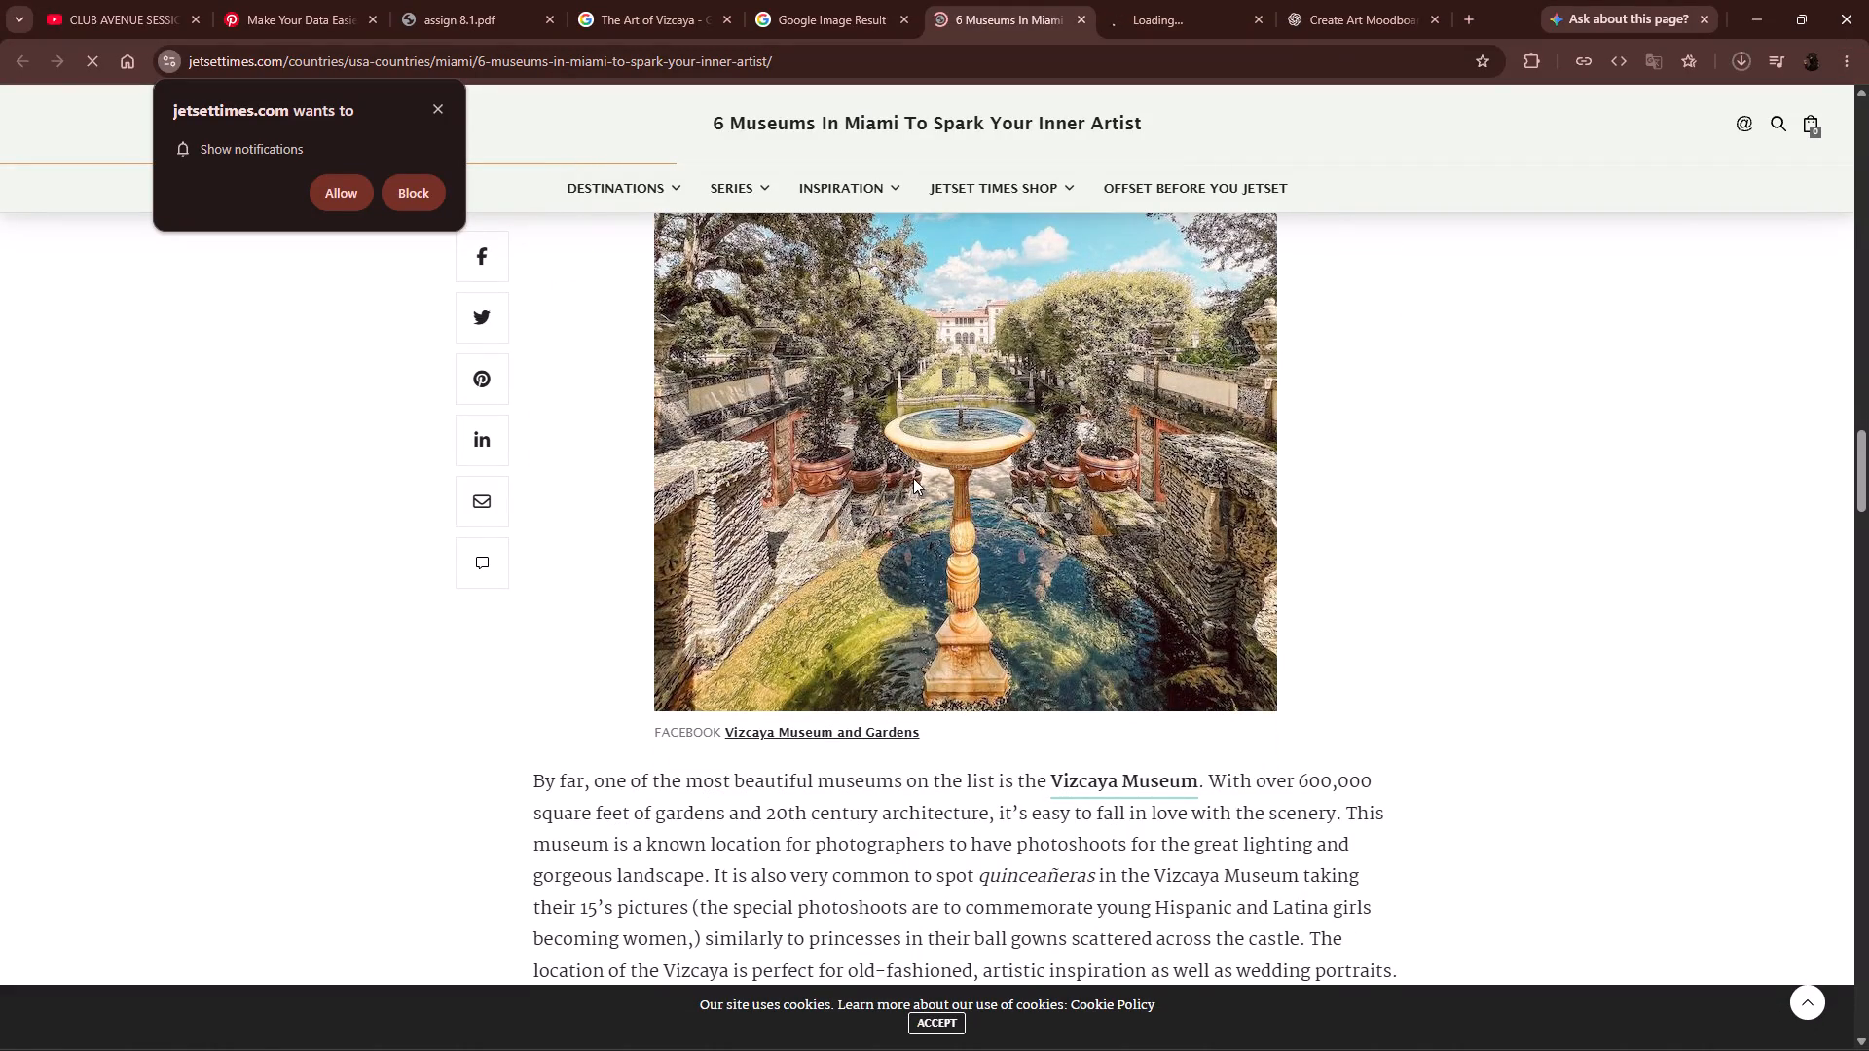
left_click(990, 533)
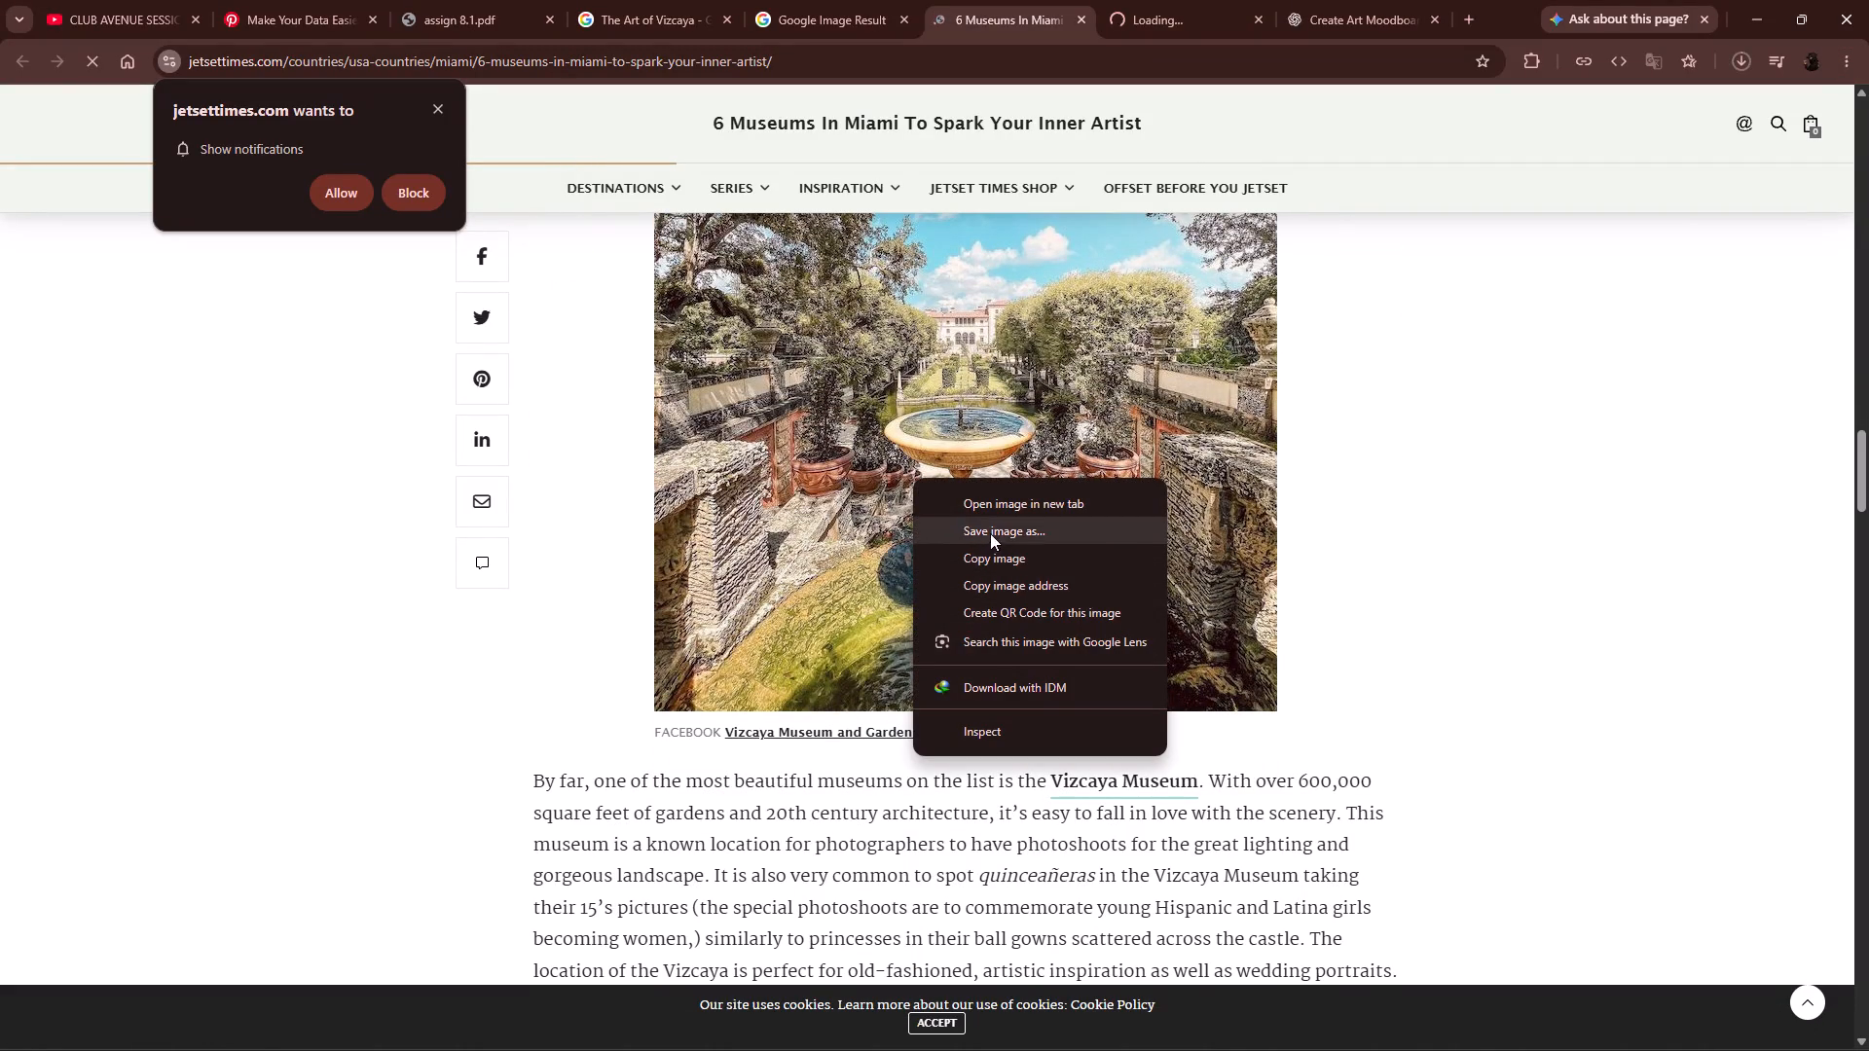
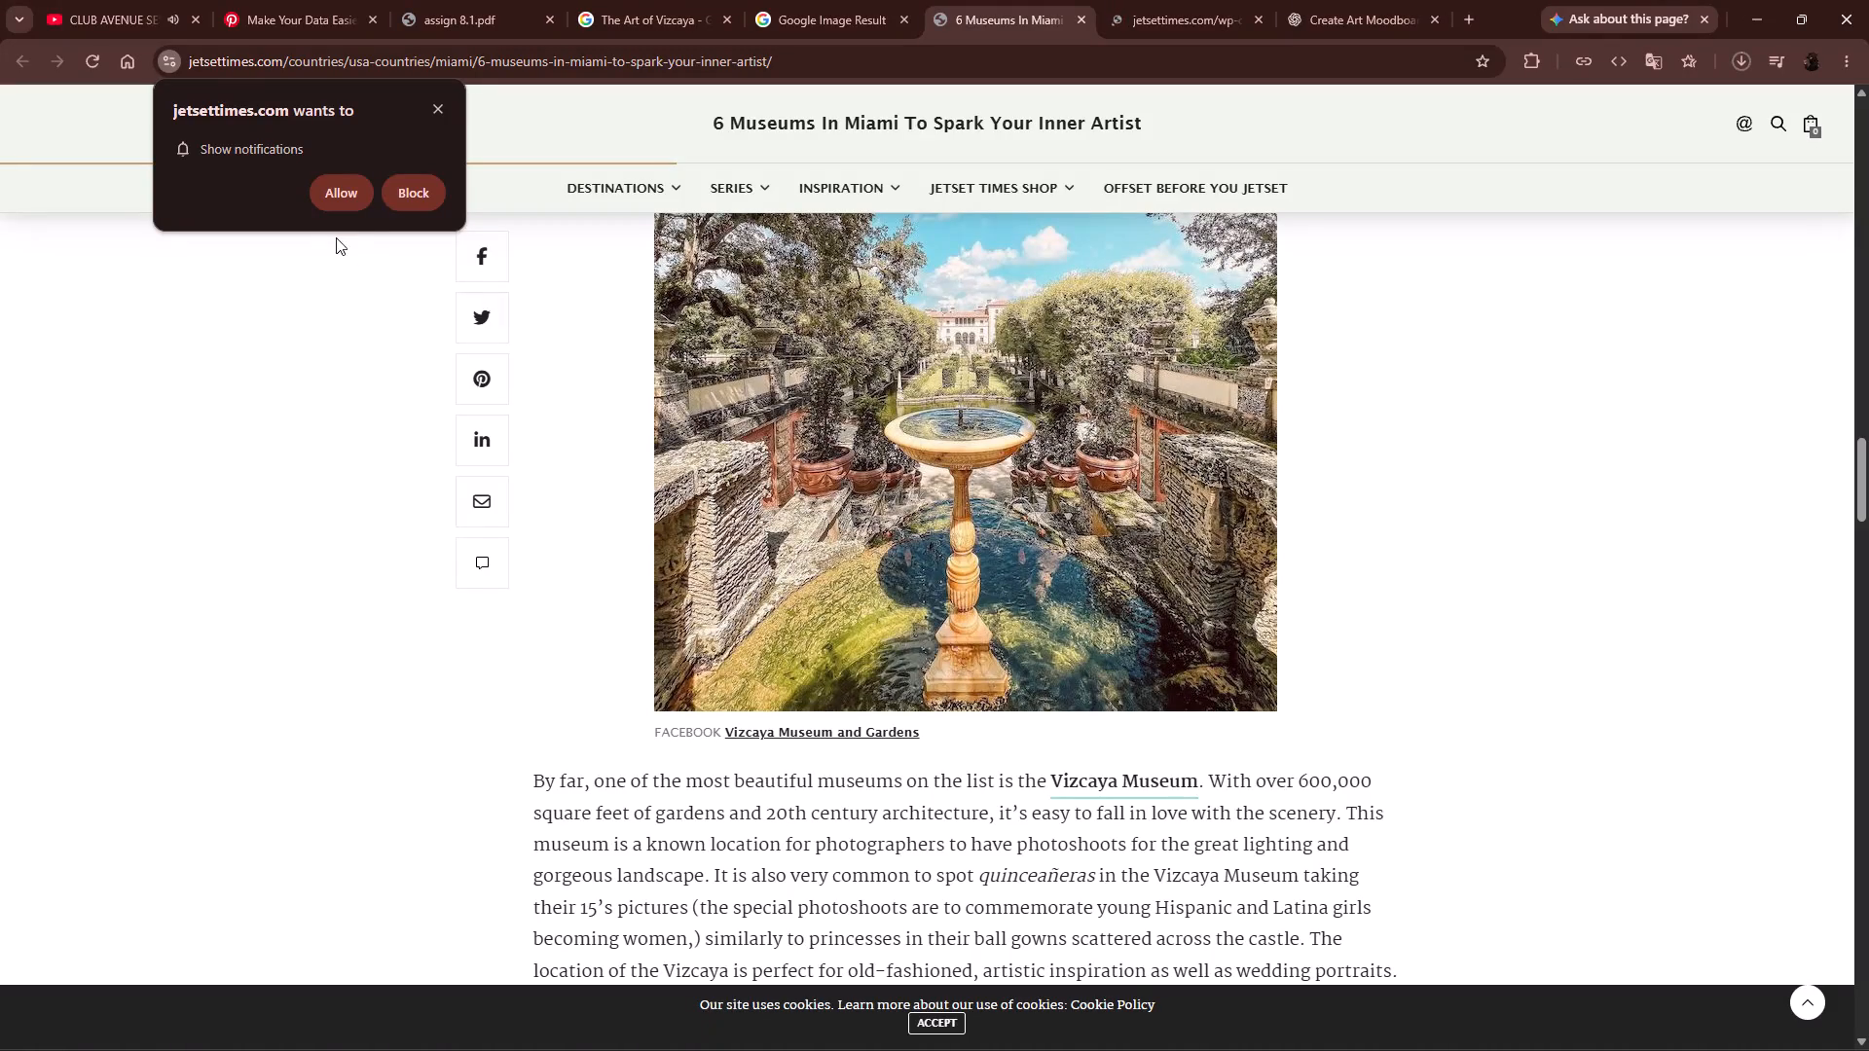
Block notifications from jetsettimes.com.
left_click(388, 195)
left_click(422, 193)
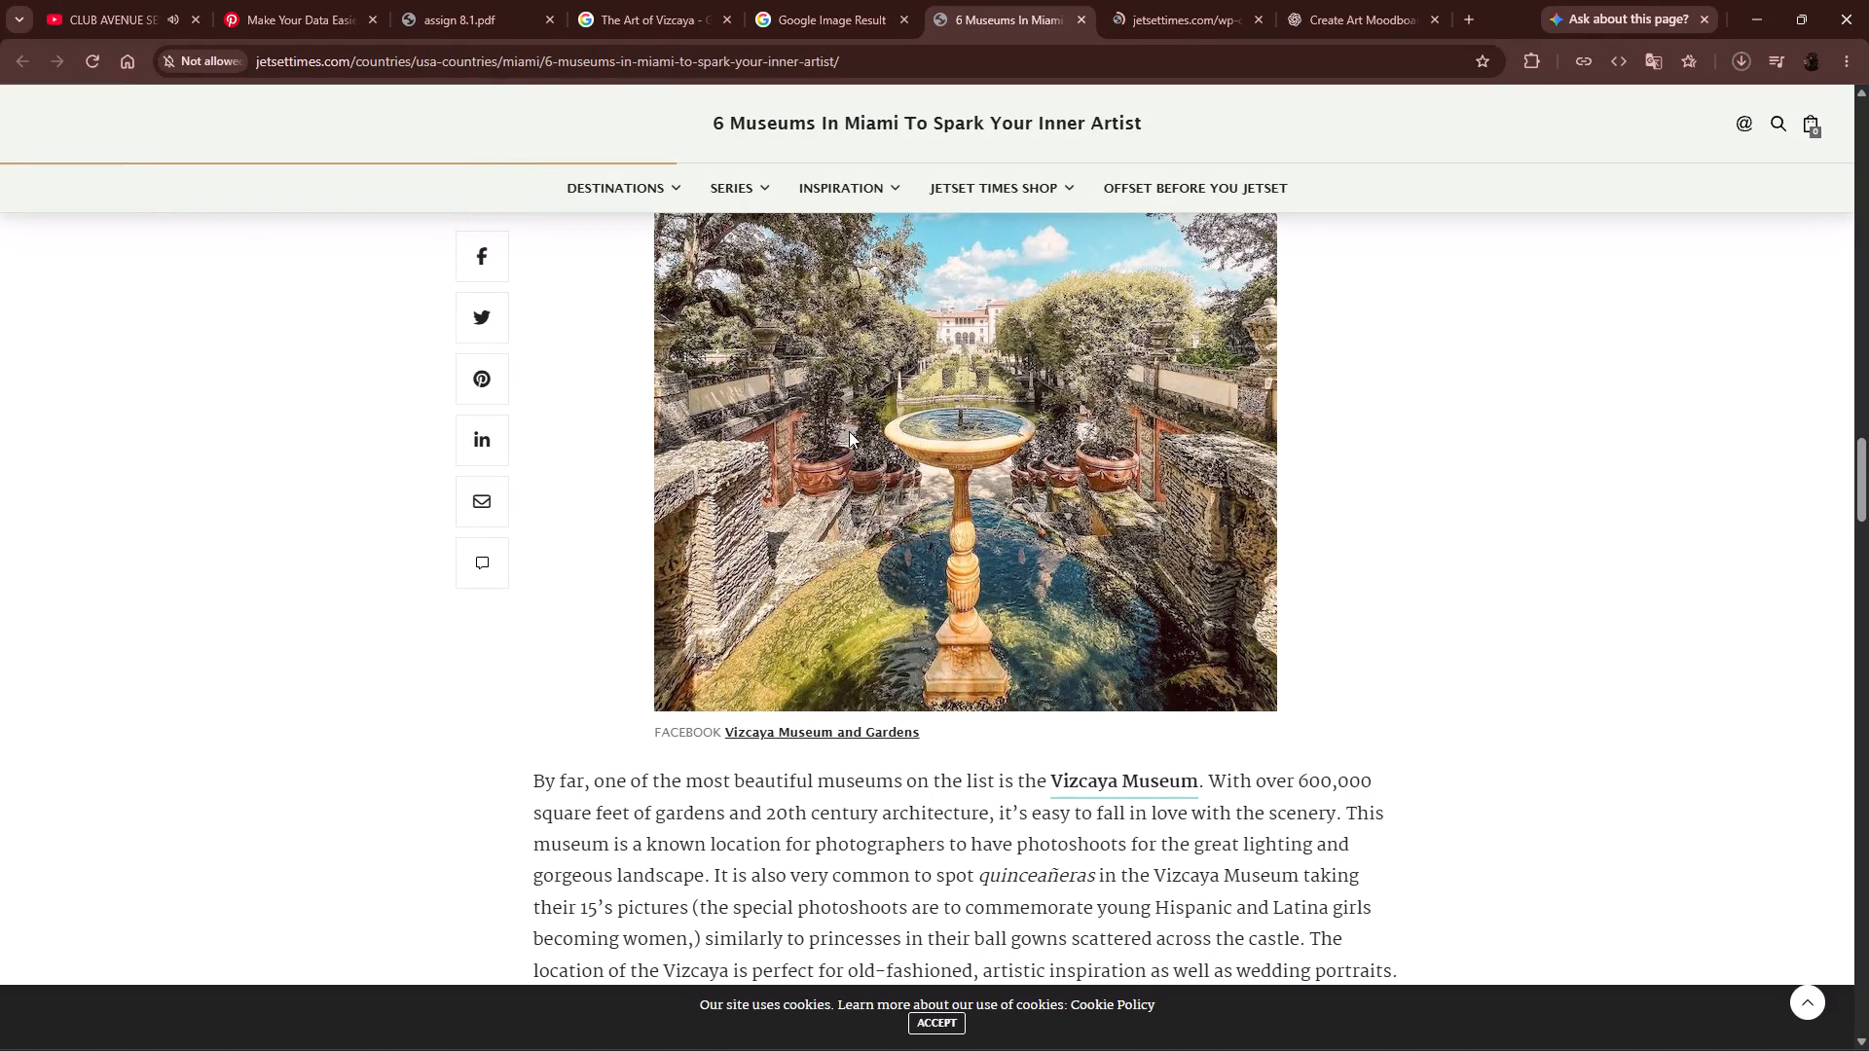
Save the full garden fountain photo from its own tab as JPEG FACEBOOK-Vizcaya-Museum-and-Gardens in the moodBoard Images folder.
right_click(860, 437)
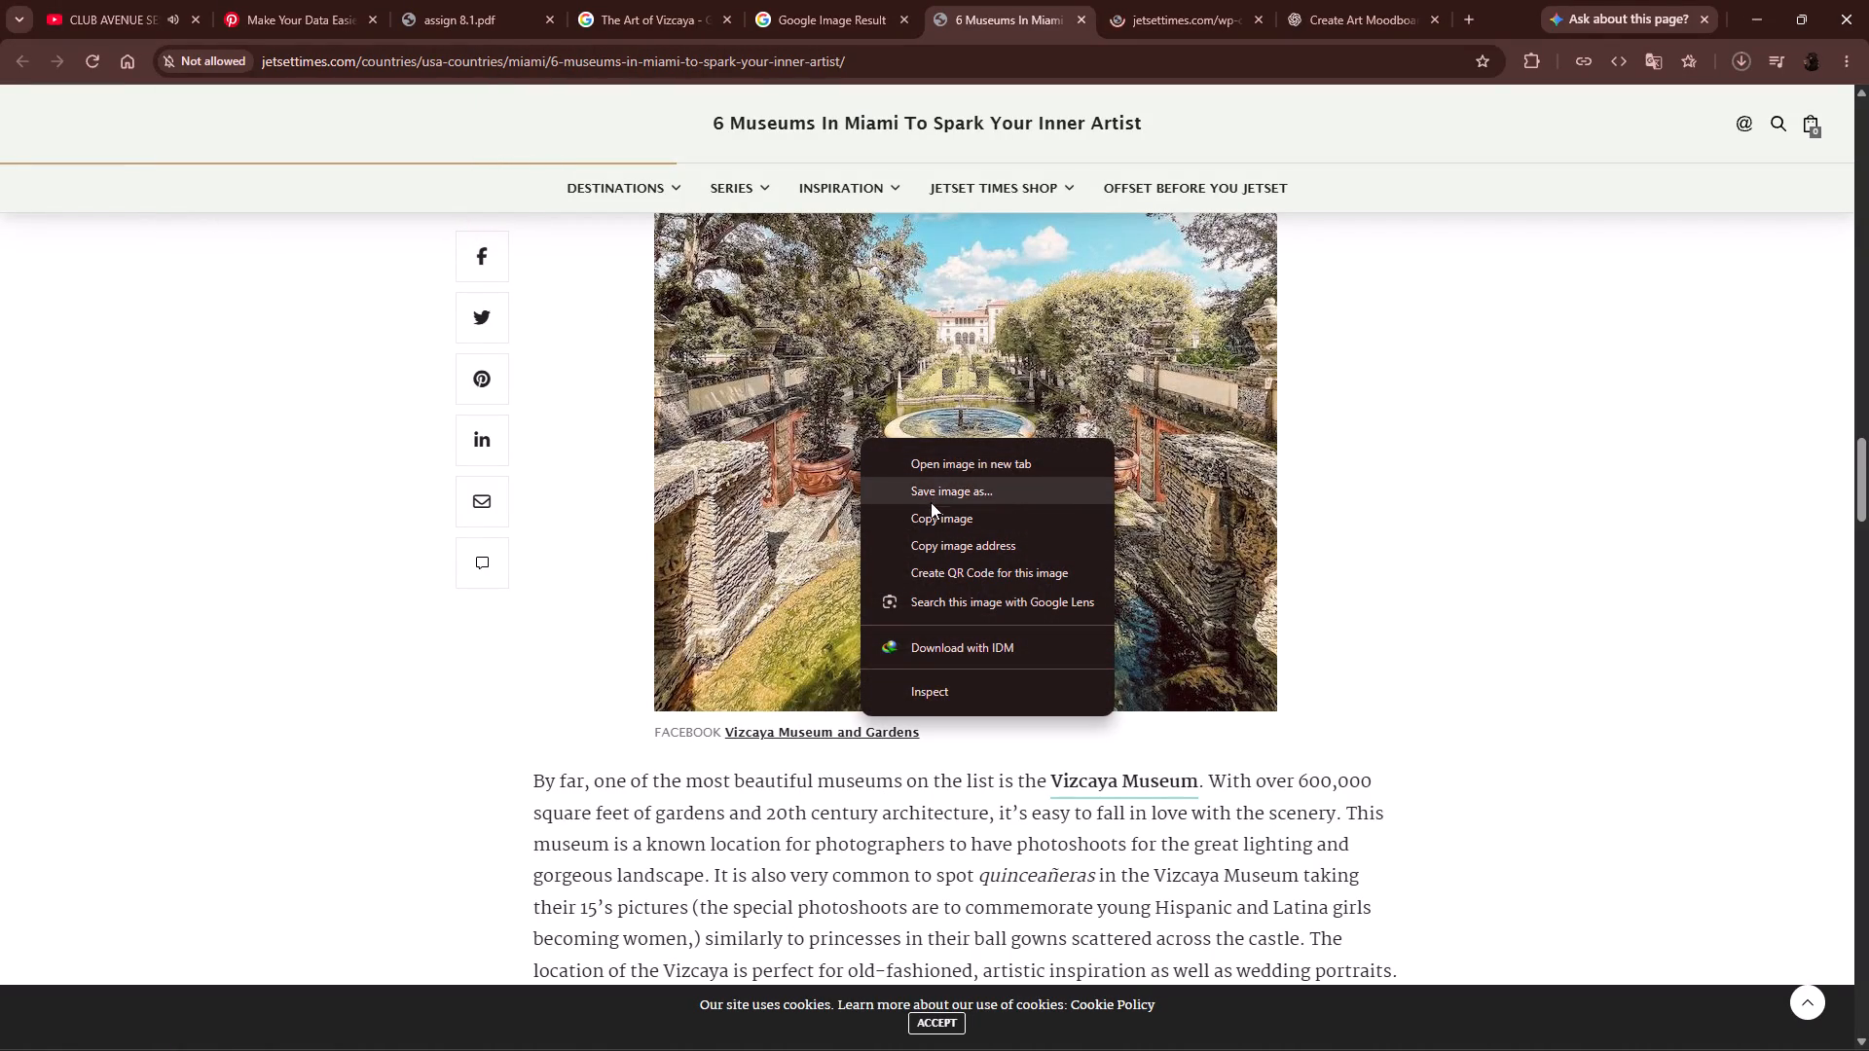
left_click(935, 489)
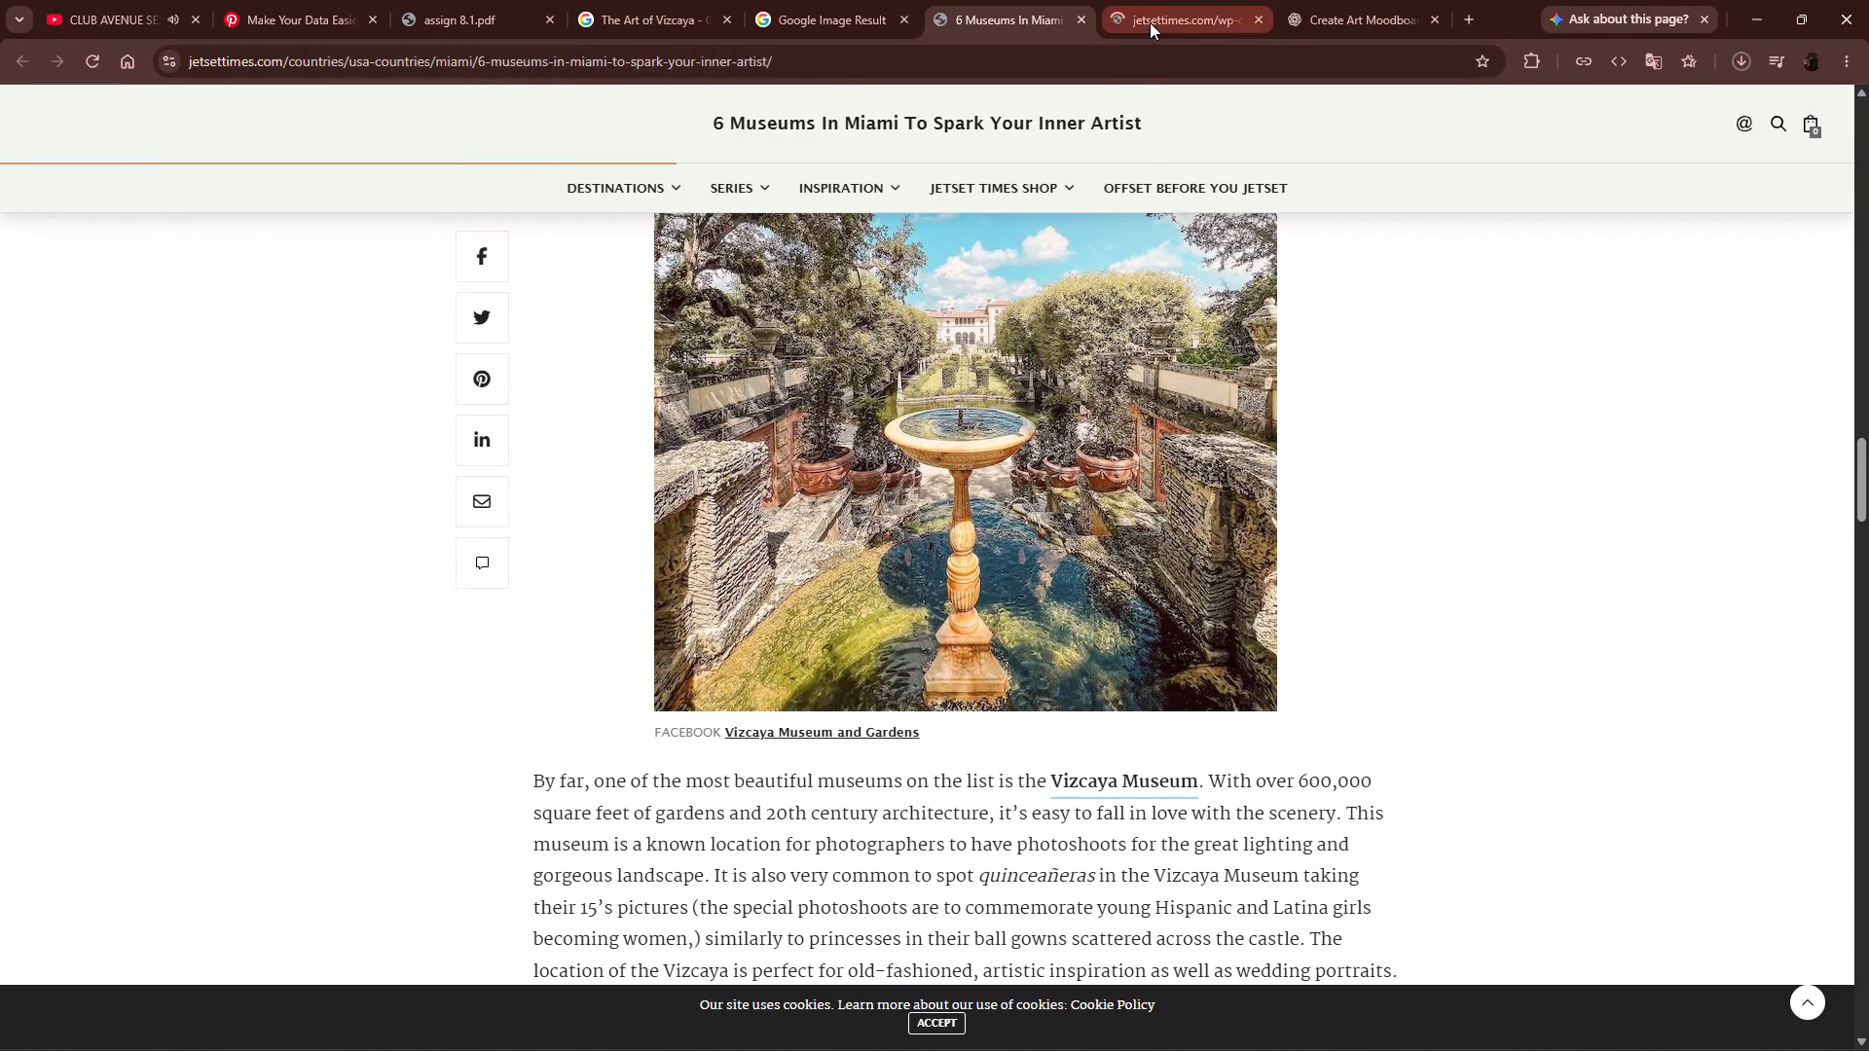
left_click(1150, 22)
right_click(857, 662)
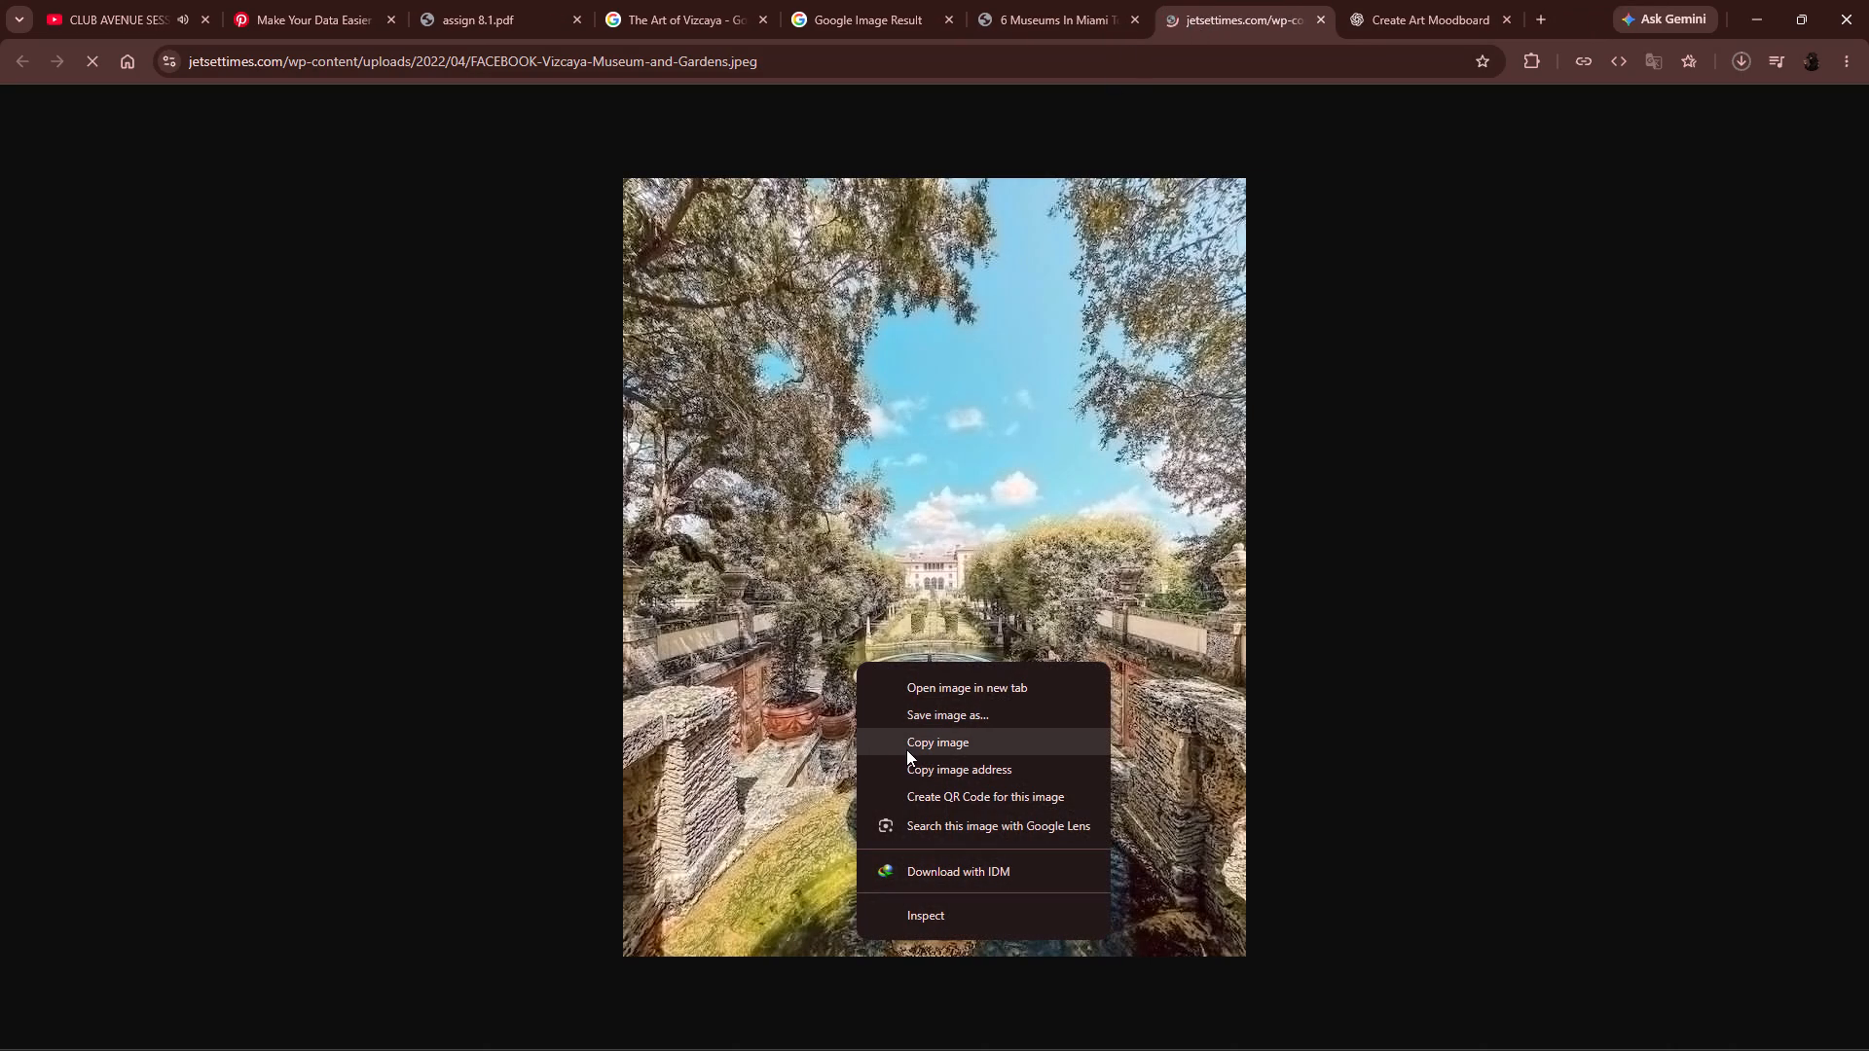
left_click(913, 721)
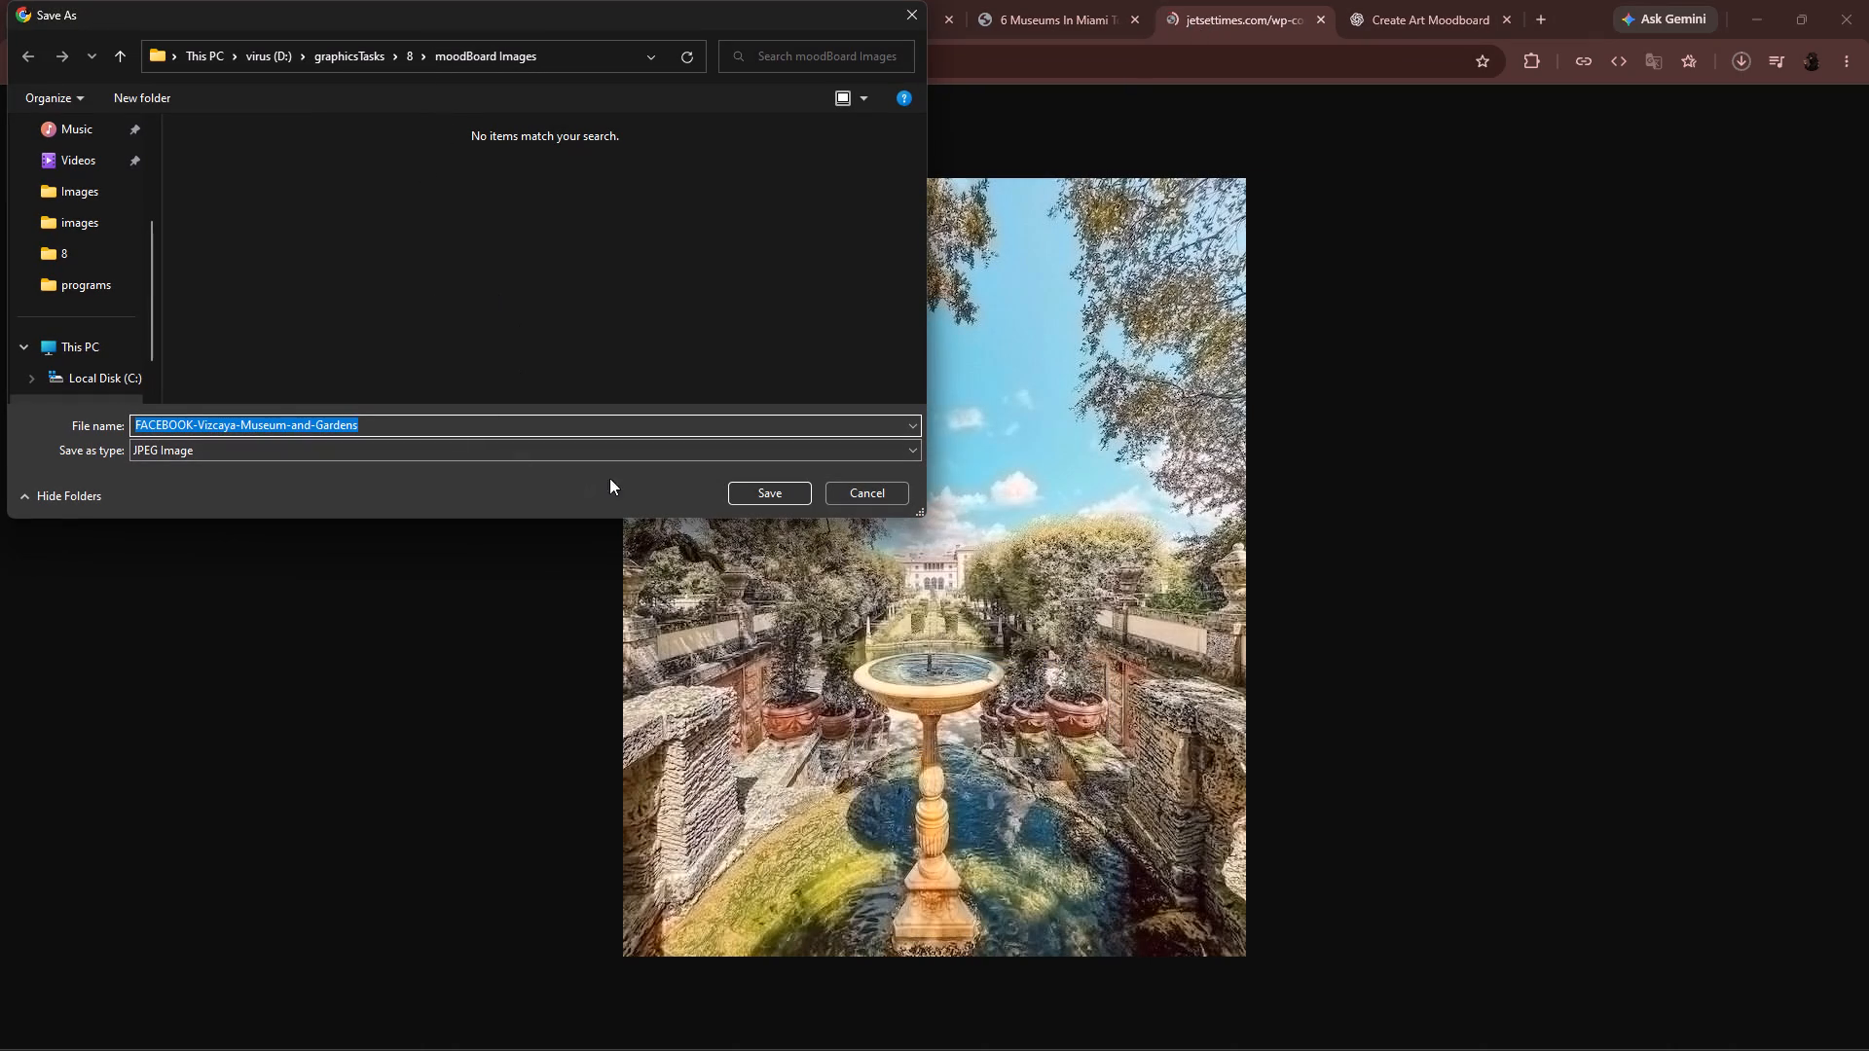
left_click(748, 493)
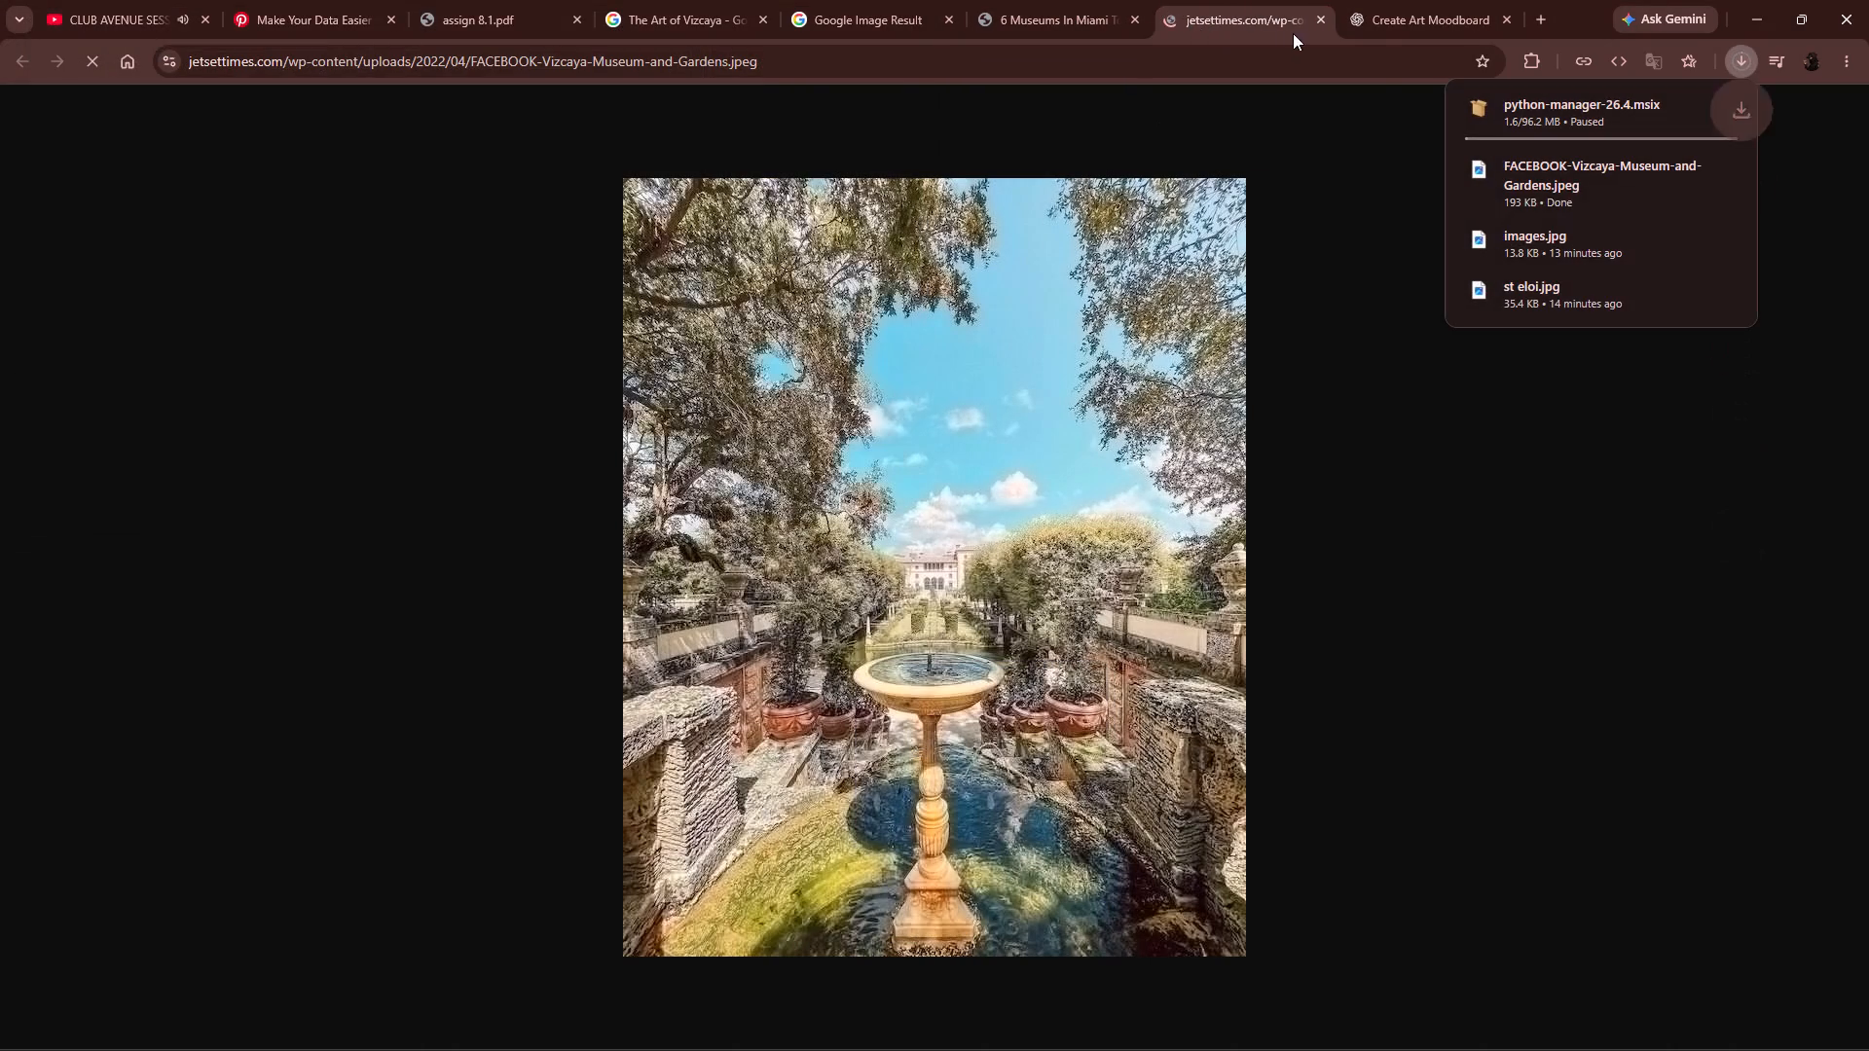
Close the fountain photo and museum article browser tabs and switch to the moodboard in Illustrator.
left_click(1318, 18)
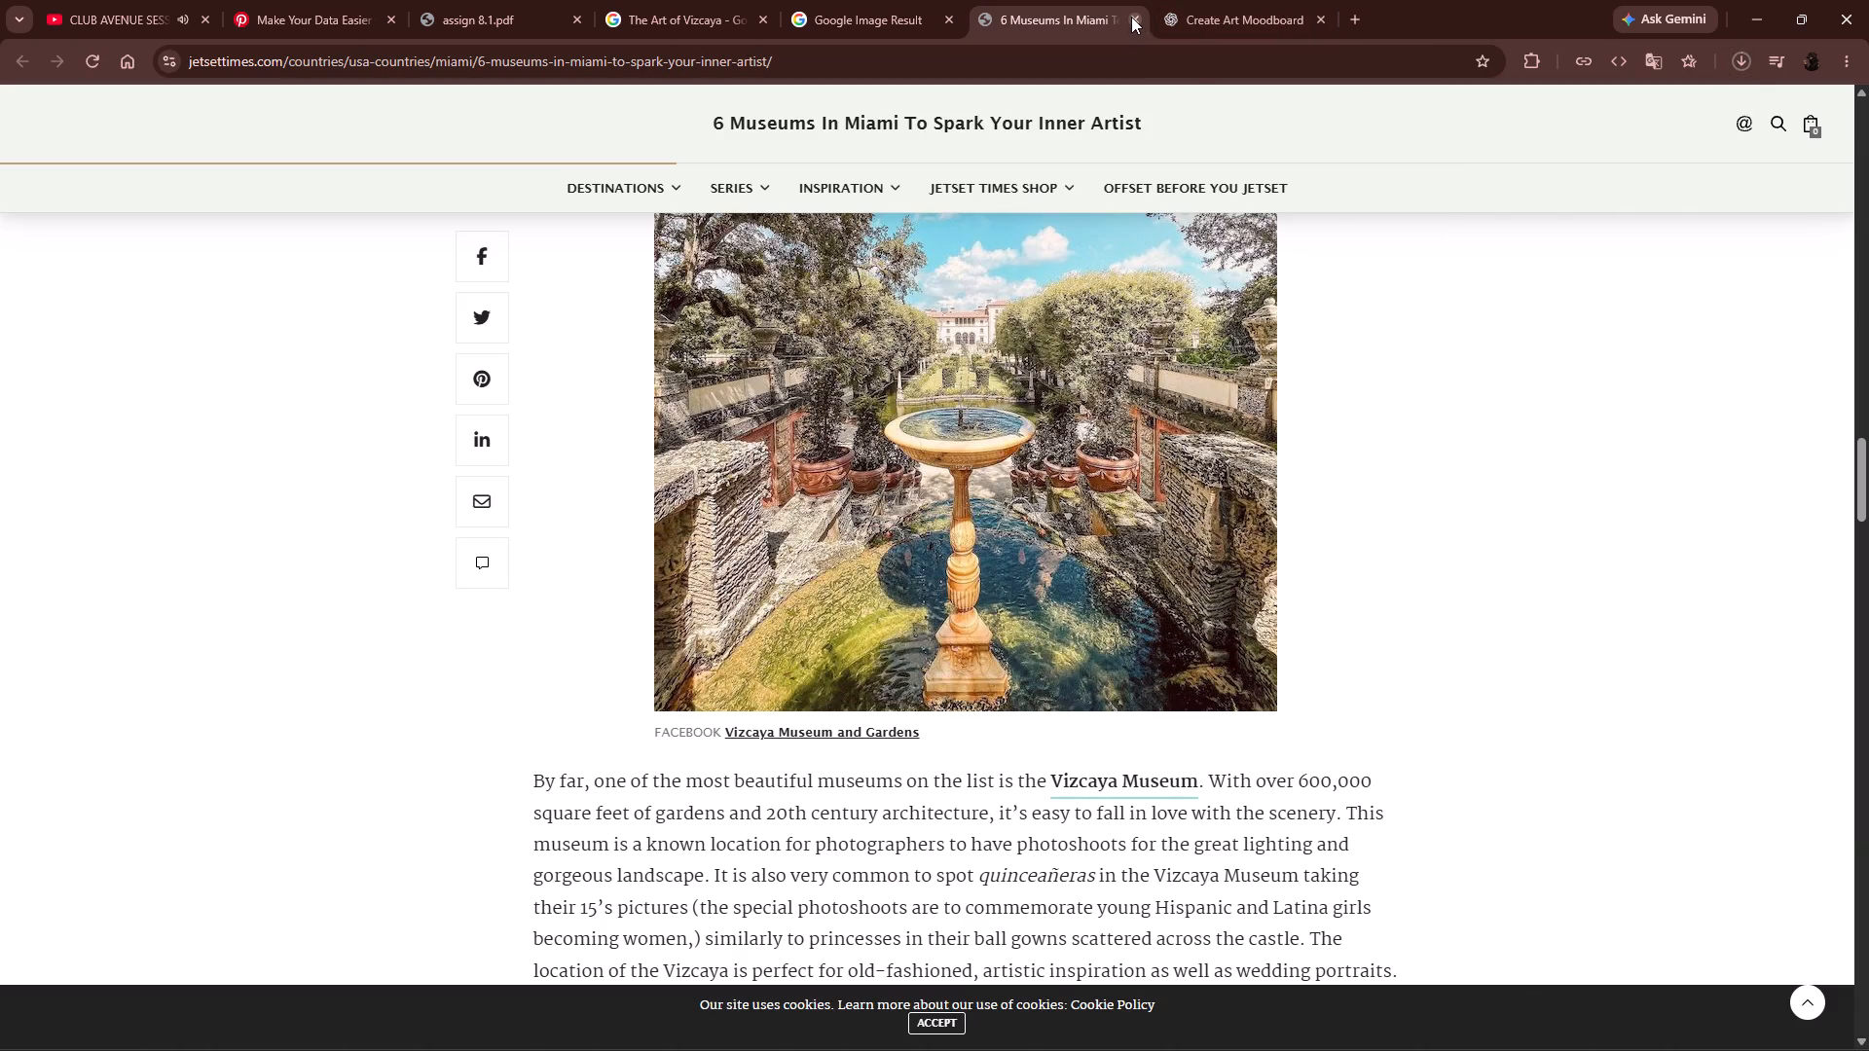
left_click(1131, 17)
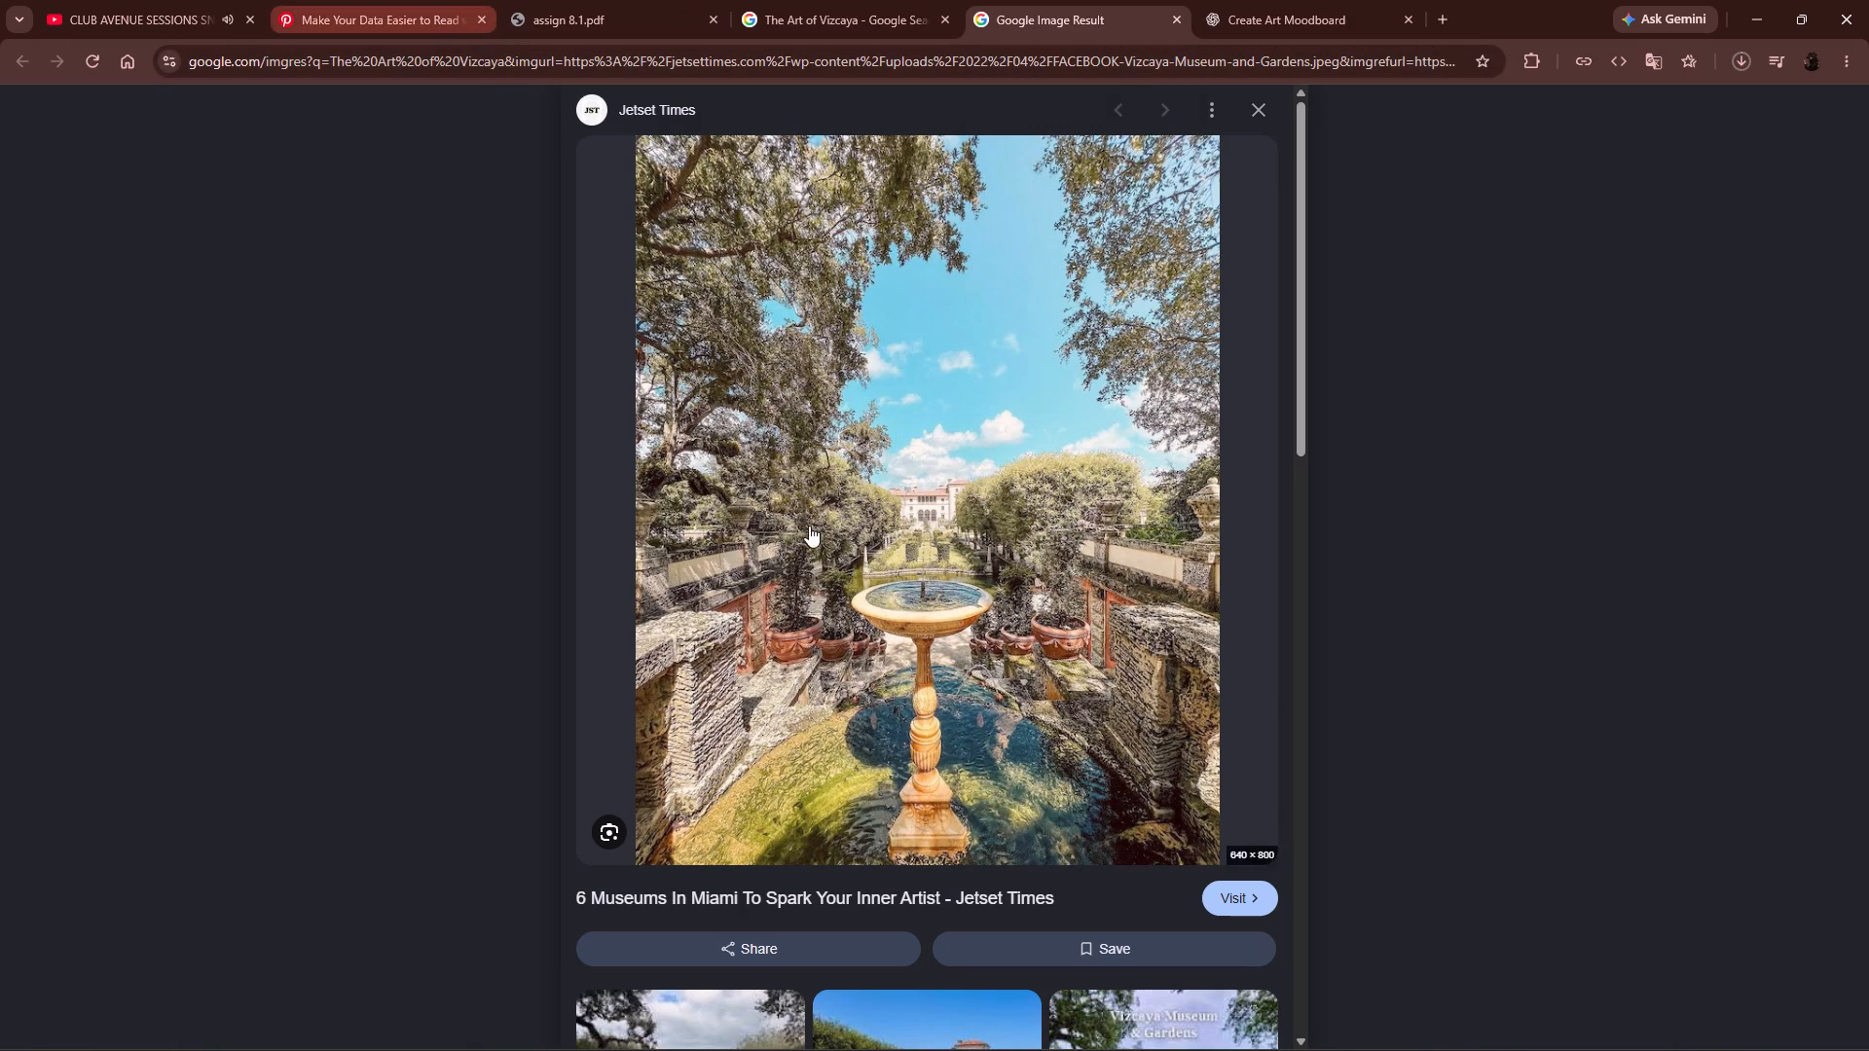
left_click(972, 1022)
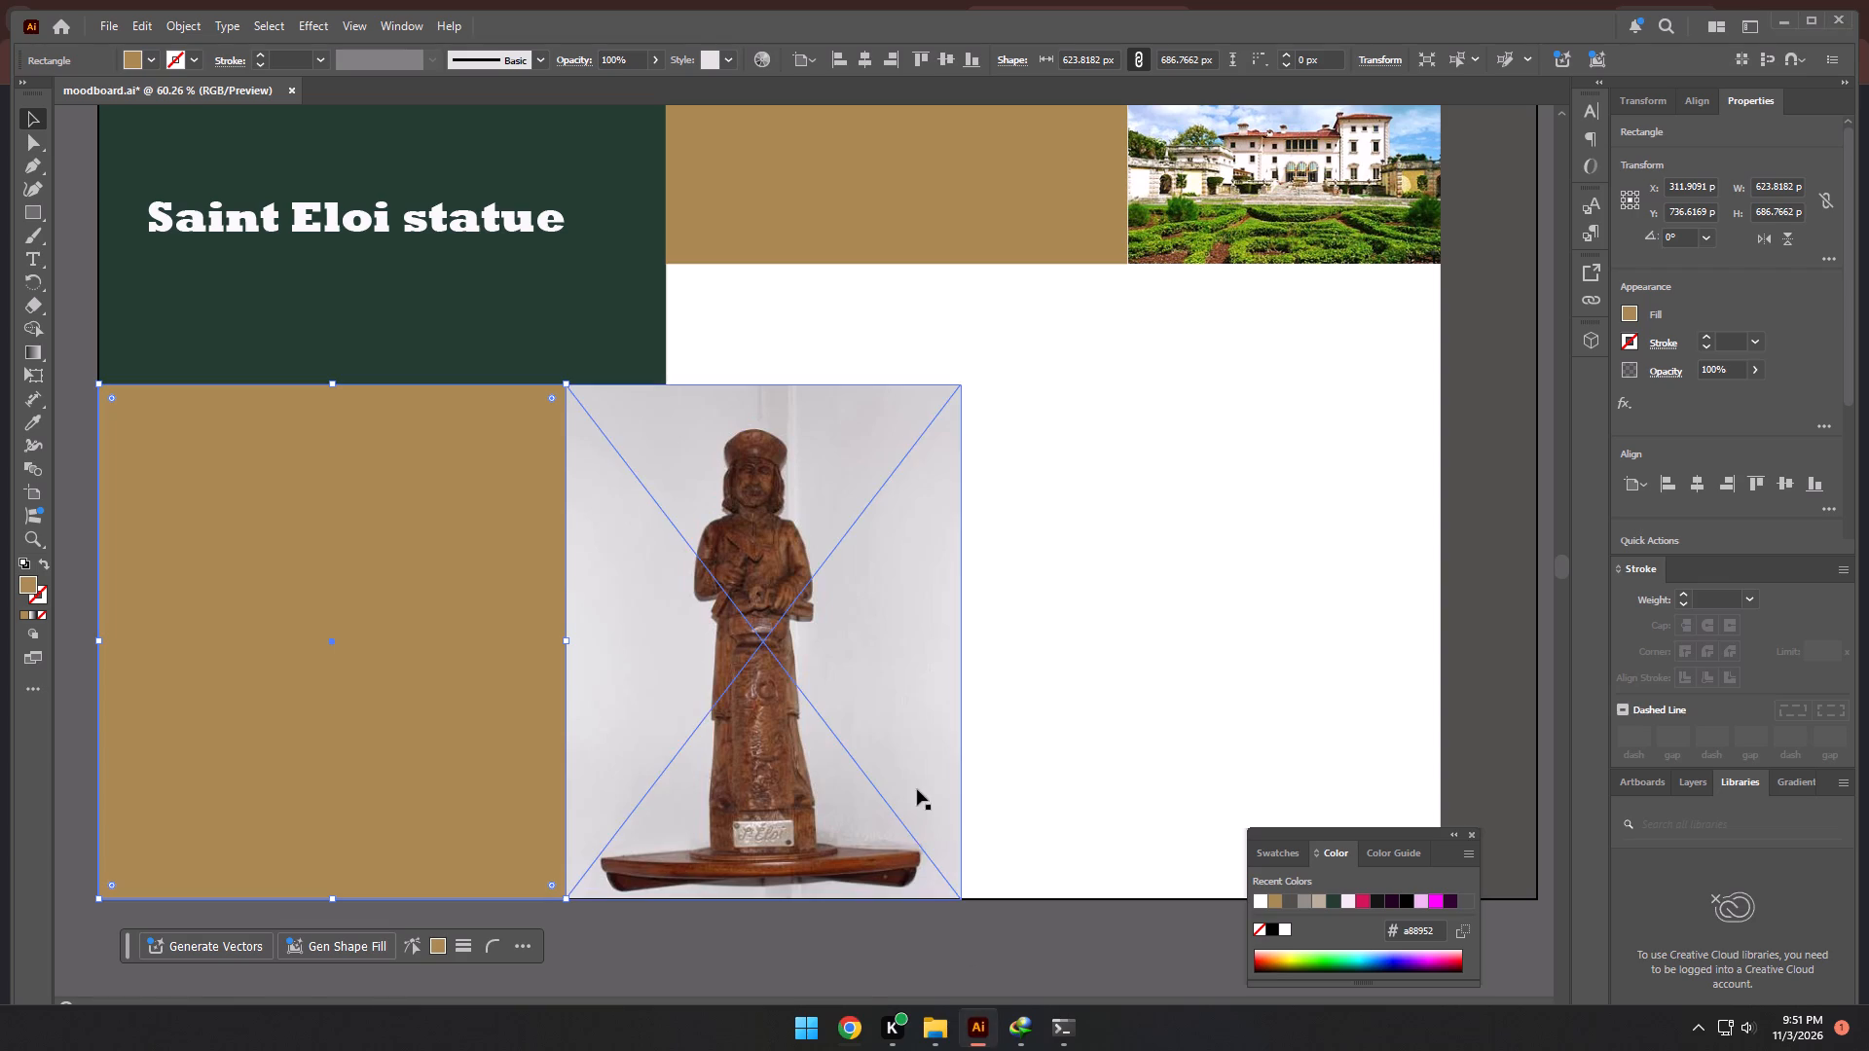
Place the FACEBOOK-Vizcaya-Museum-and-Gardens photo beside the statue photo at about 628 by 784 px, with its bottom edge on the artboard's bottom edge.
left_click(1110, 529)
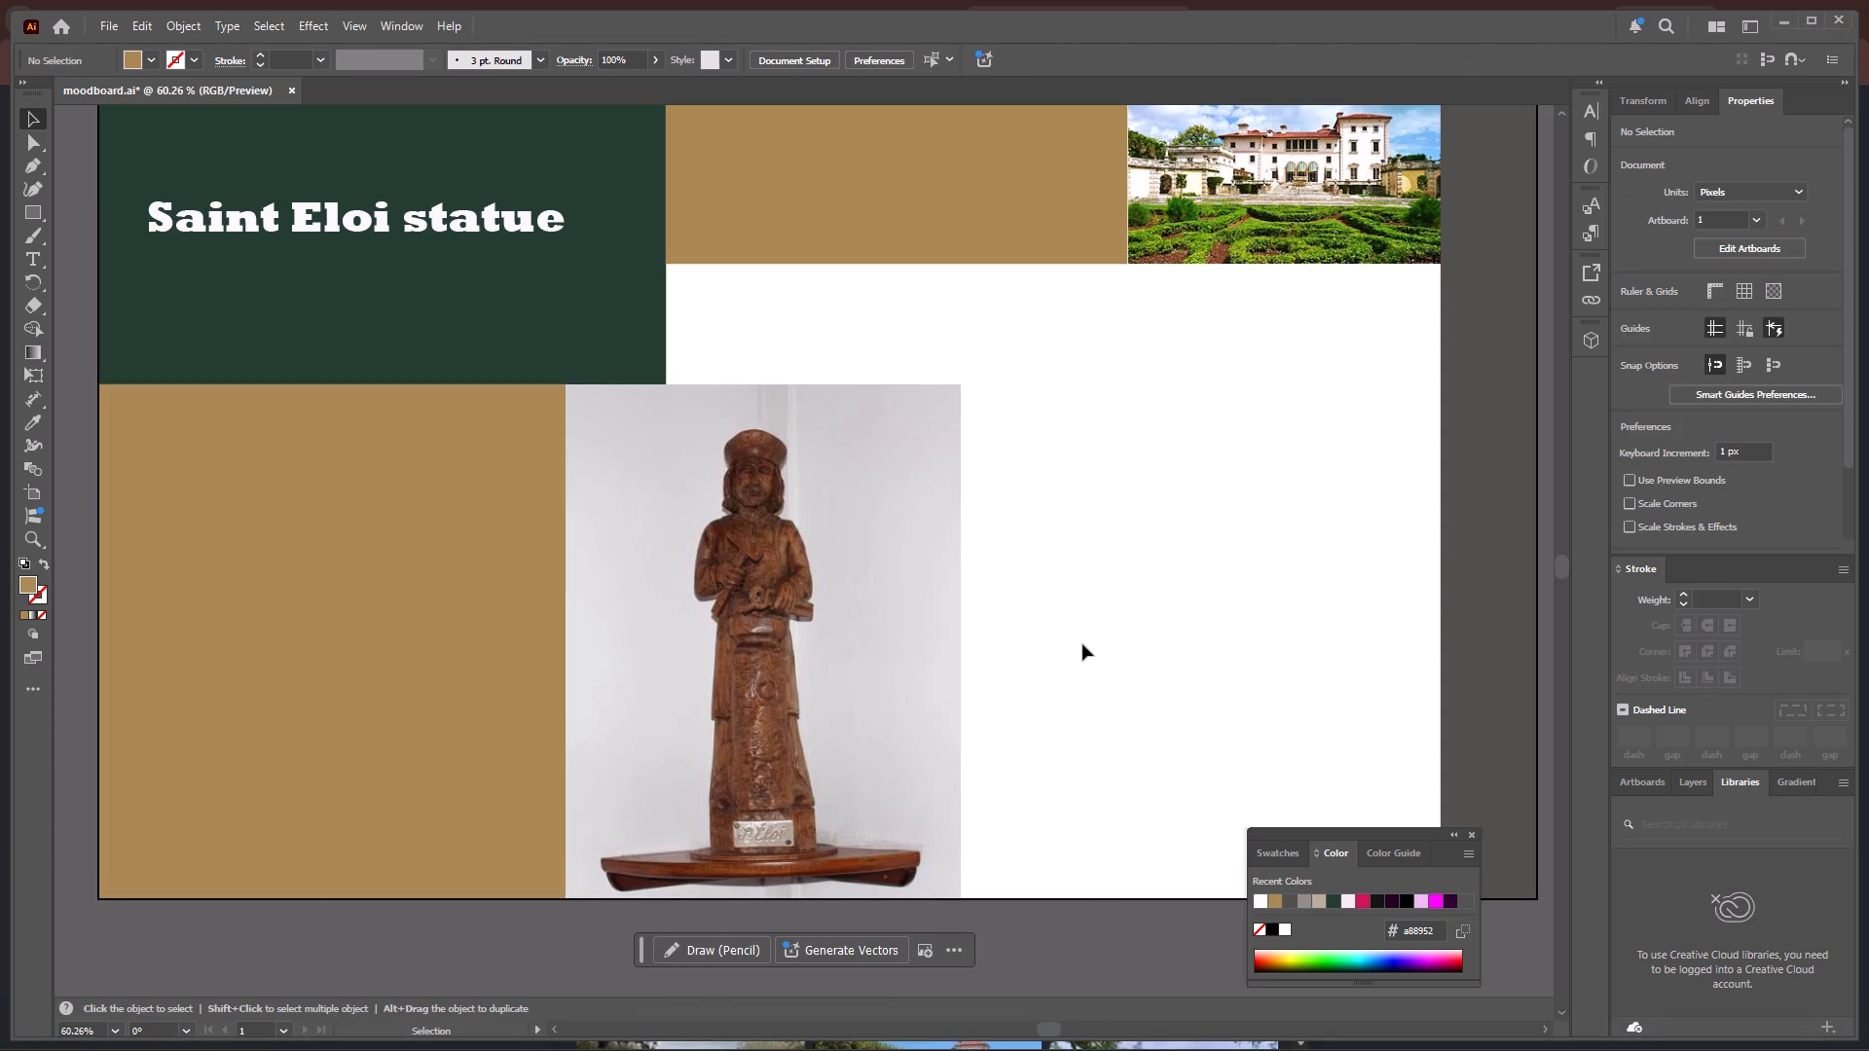
scroll(1082, 636, "down", 1)
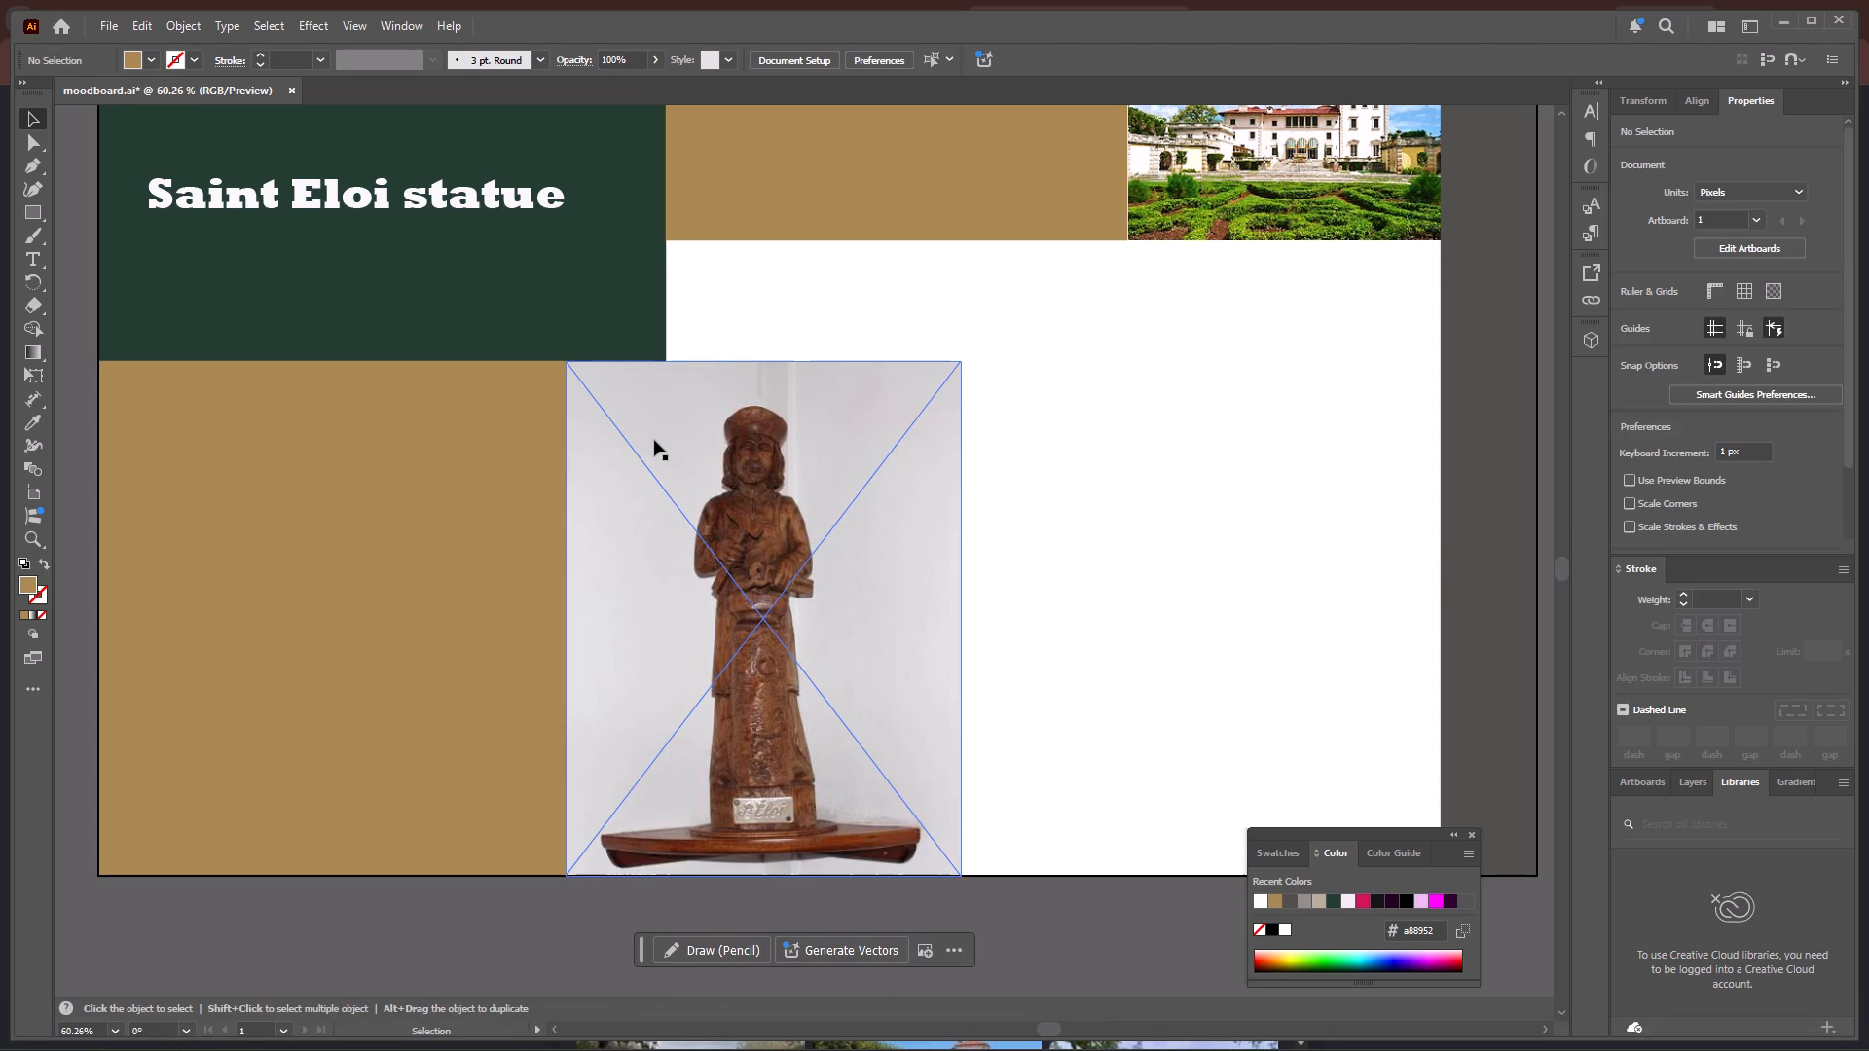
left_click(104, 18)
left_click(114, 22)
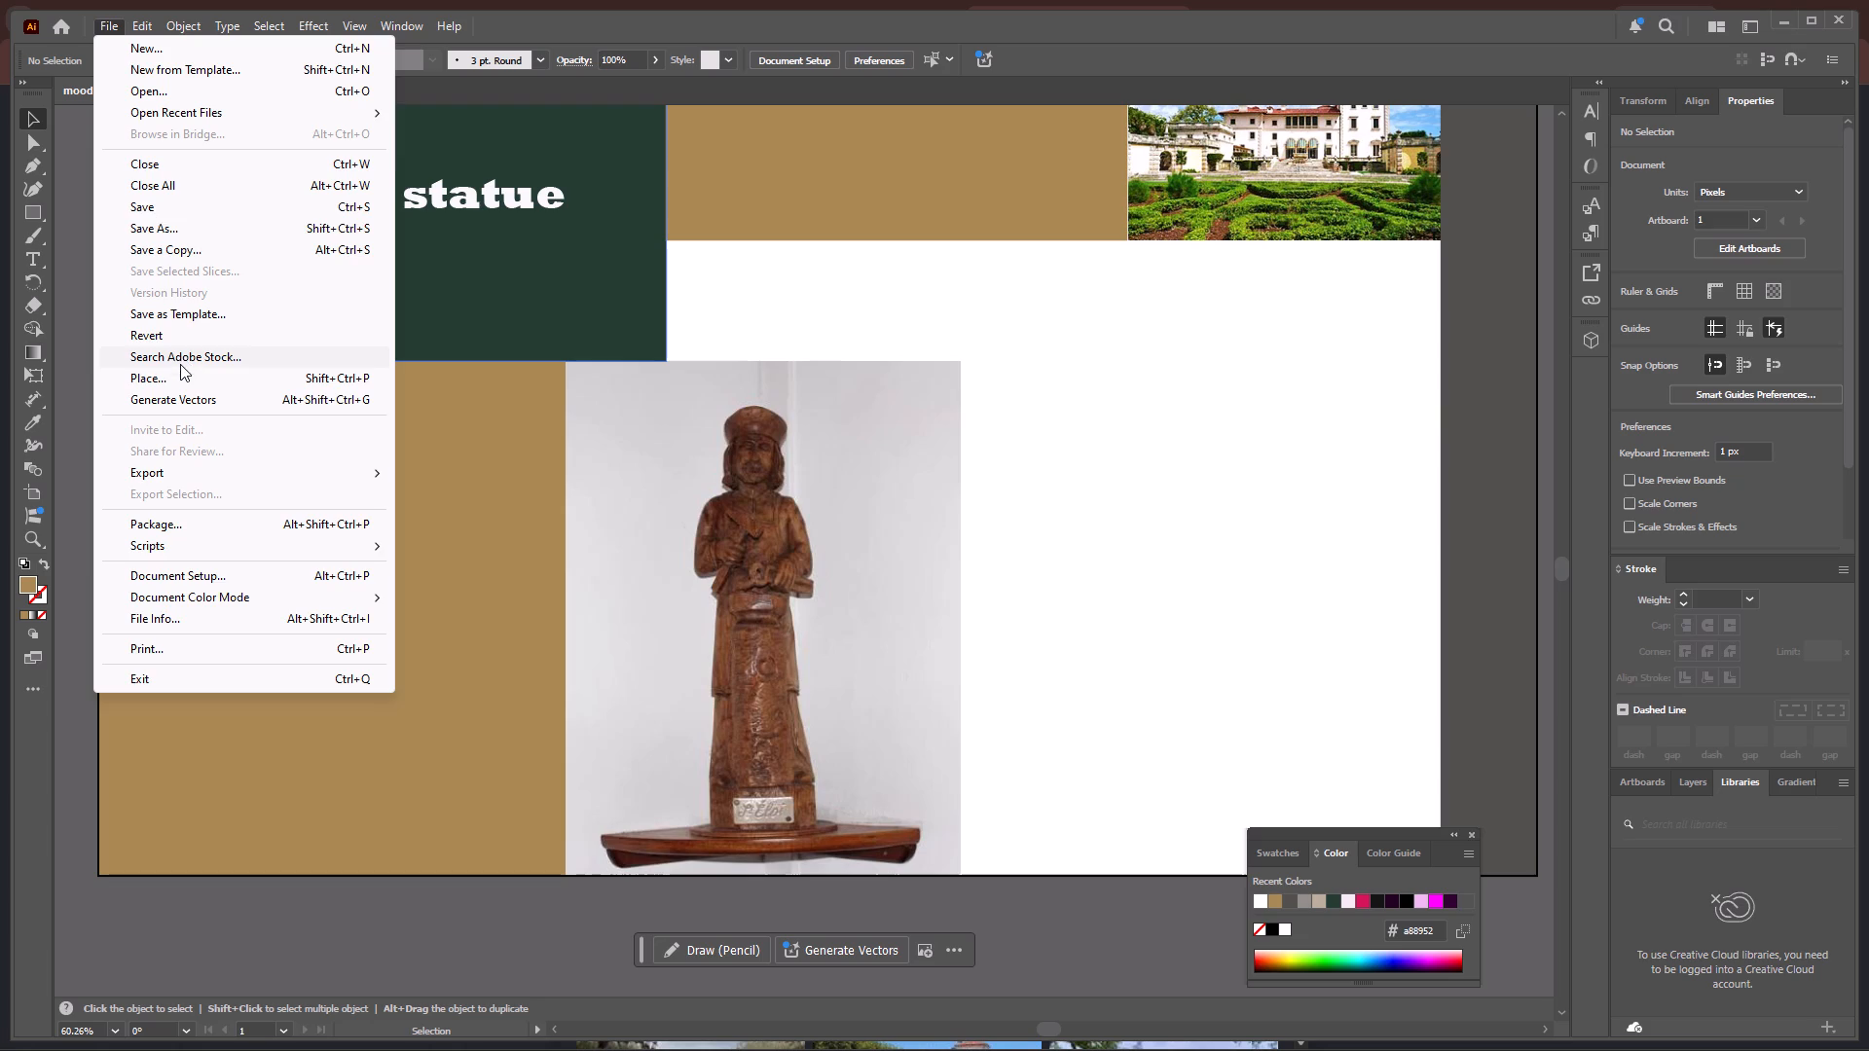
left_click(176, 377)
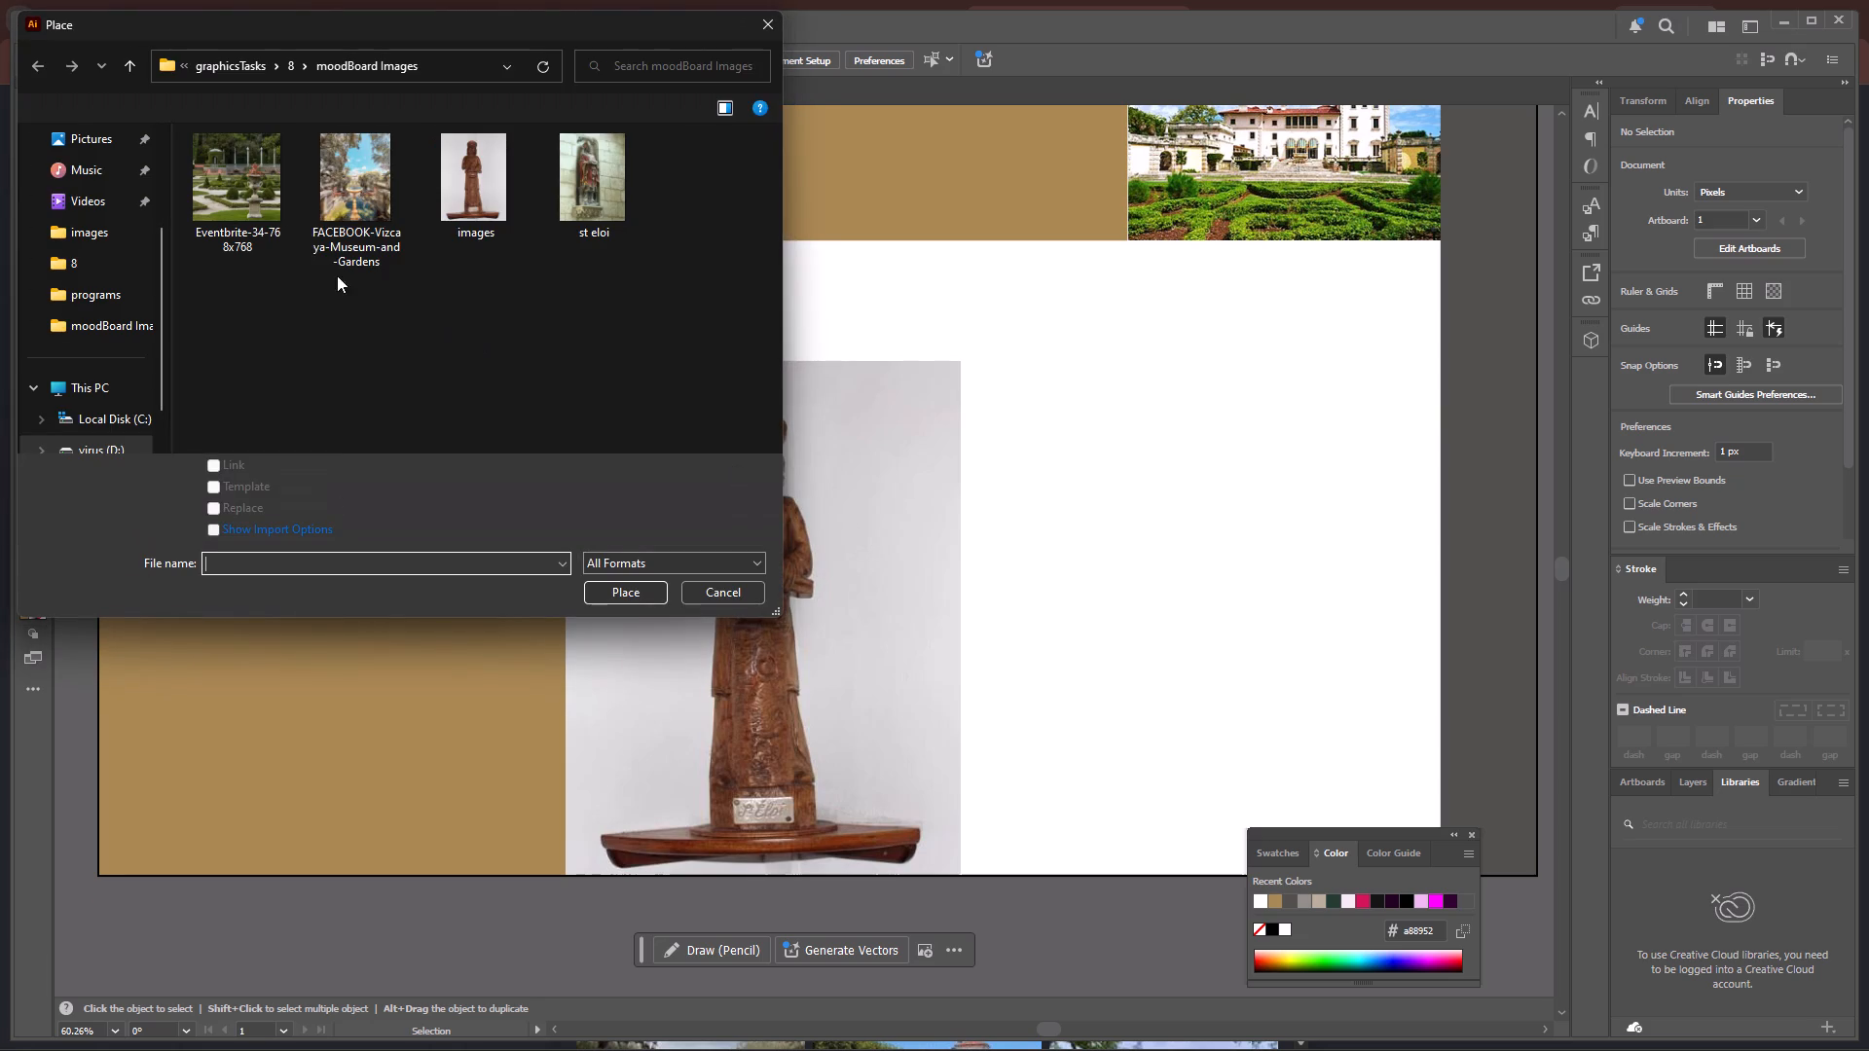
left_click(369, 192)
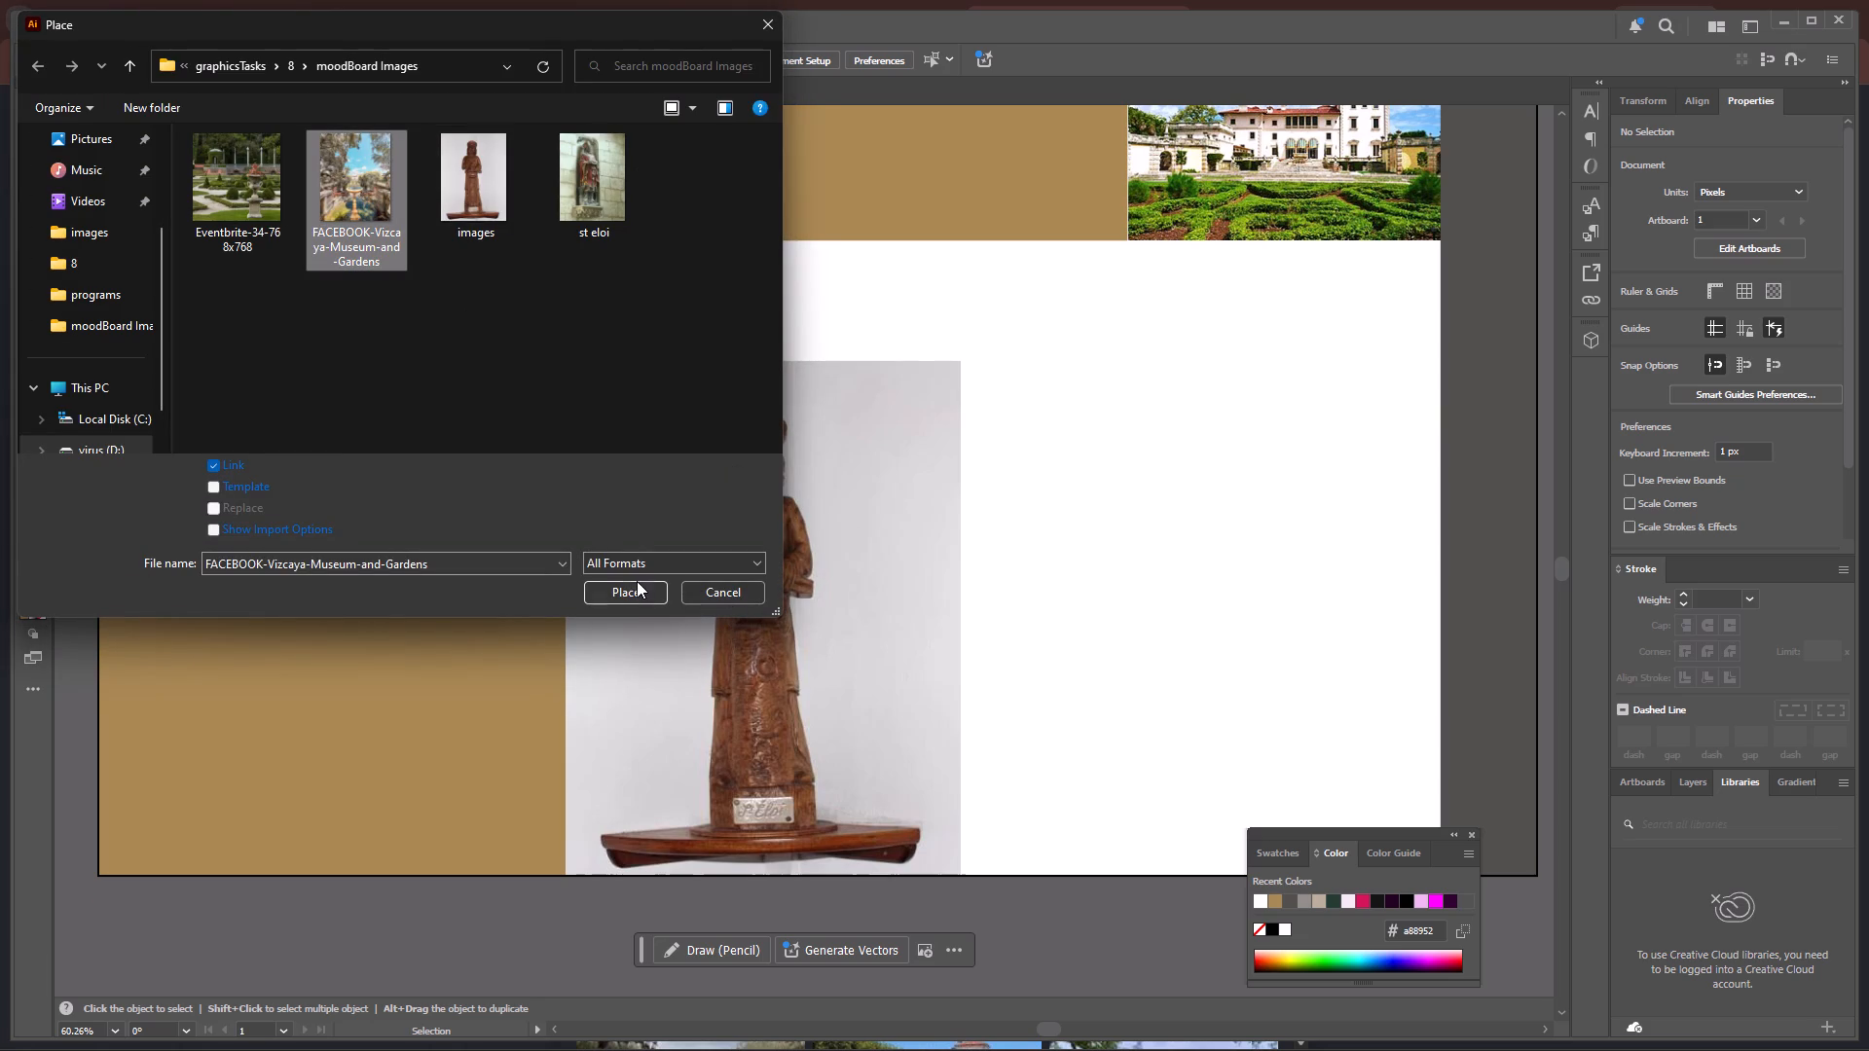
left_click(636, 590)
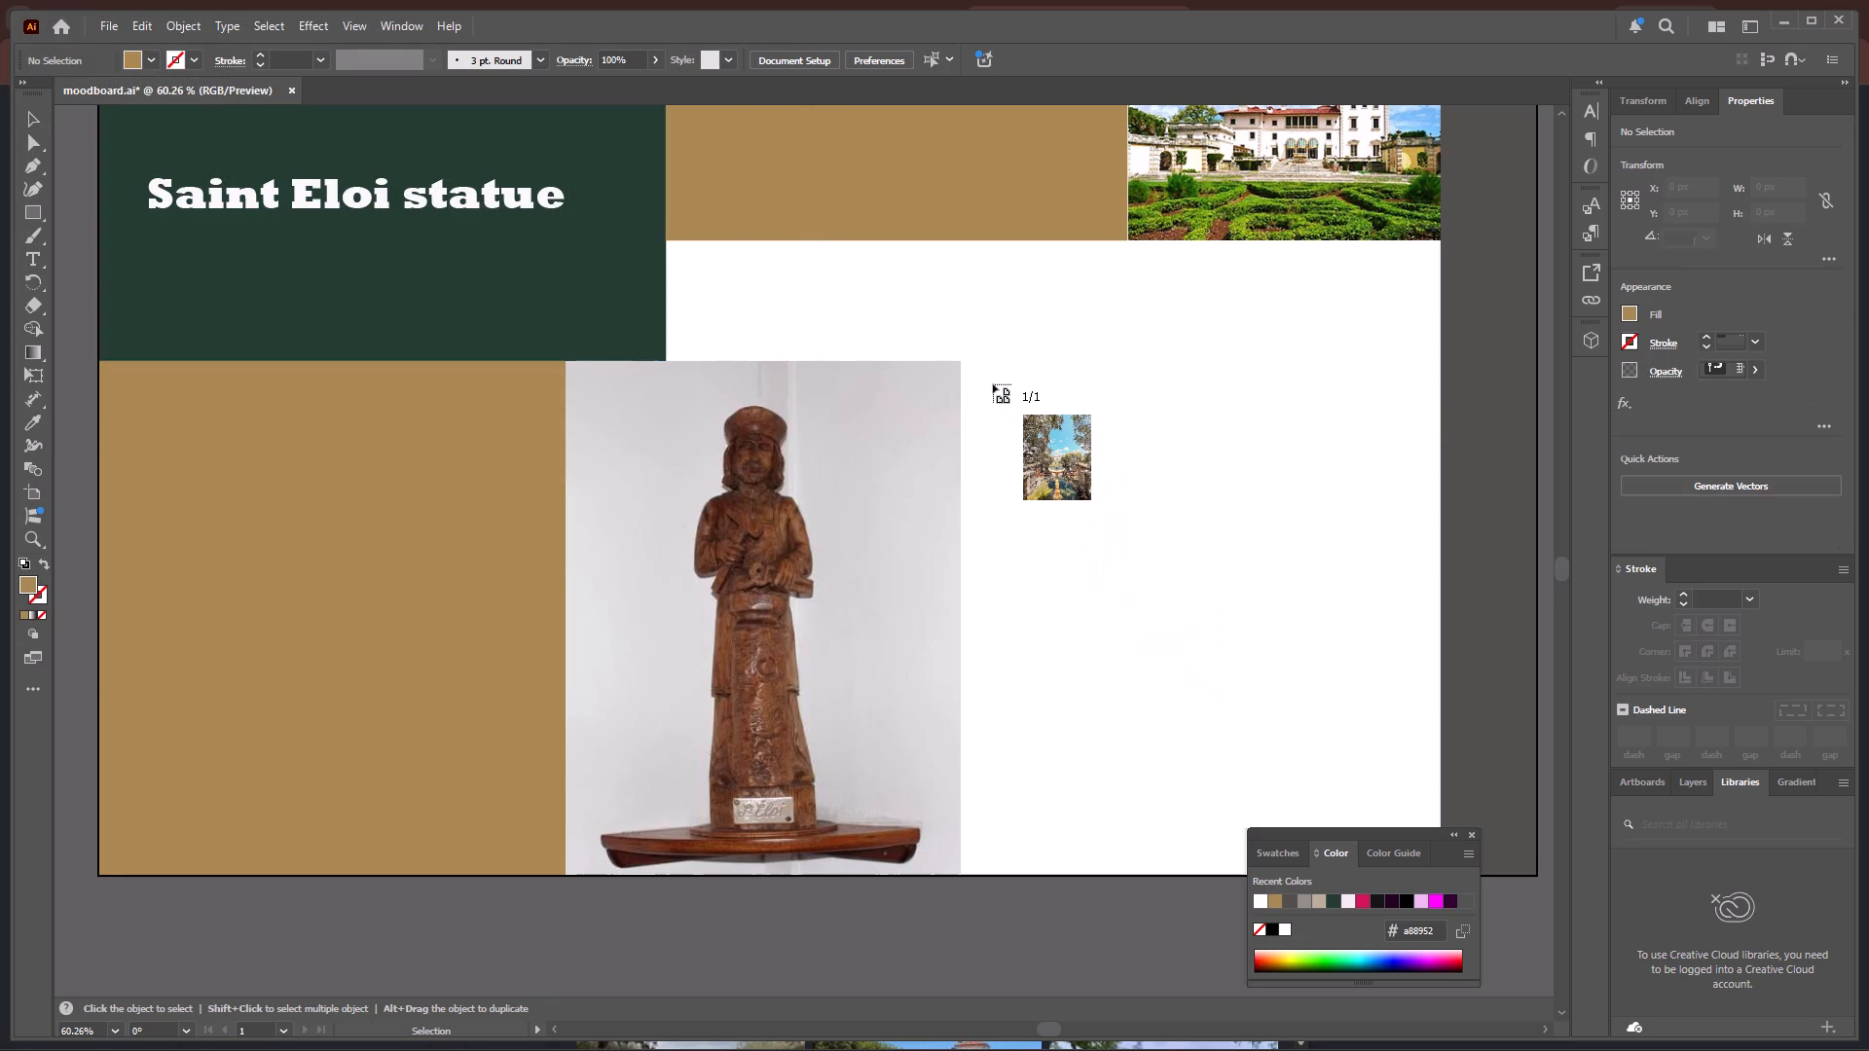
left_click_drag(969, 362, 1371, 702)
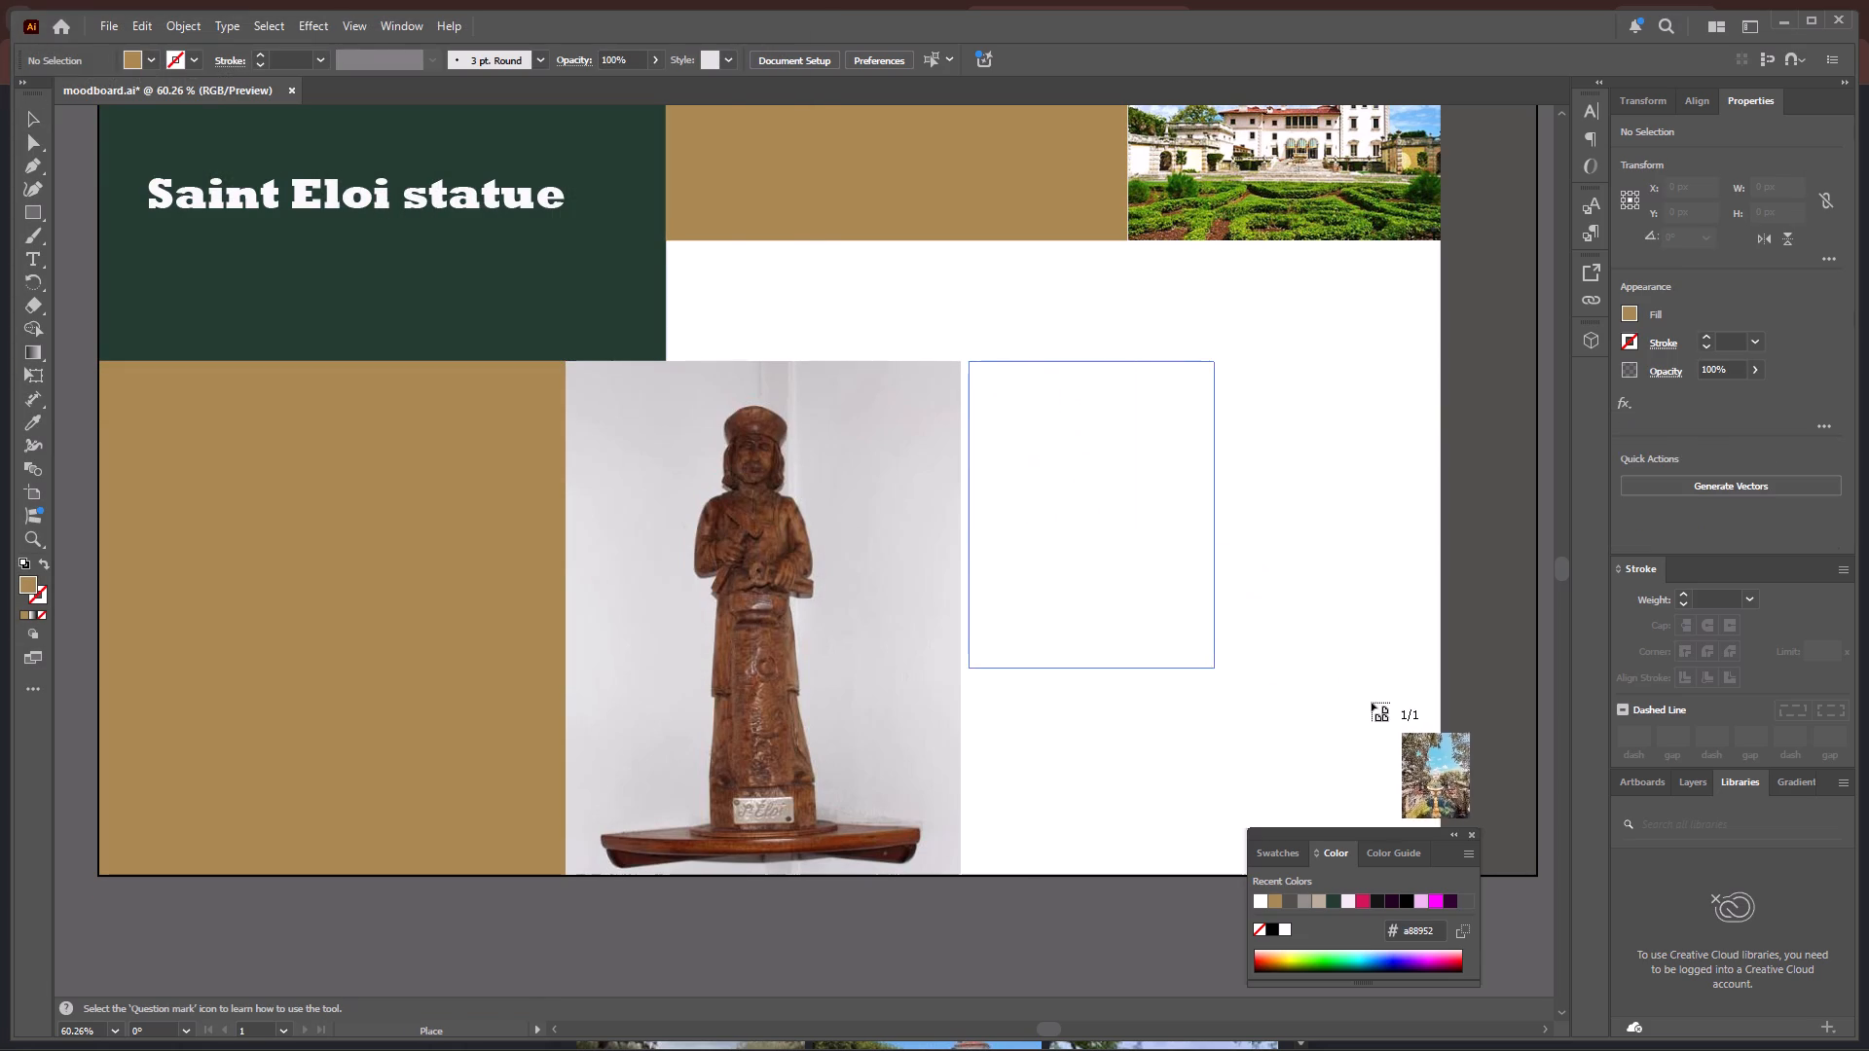
left_click_drag(1371, 702, 1537, 945)
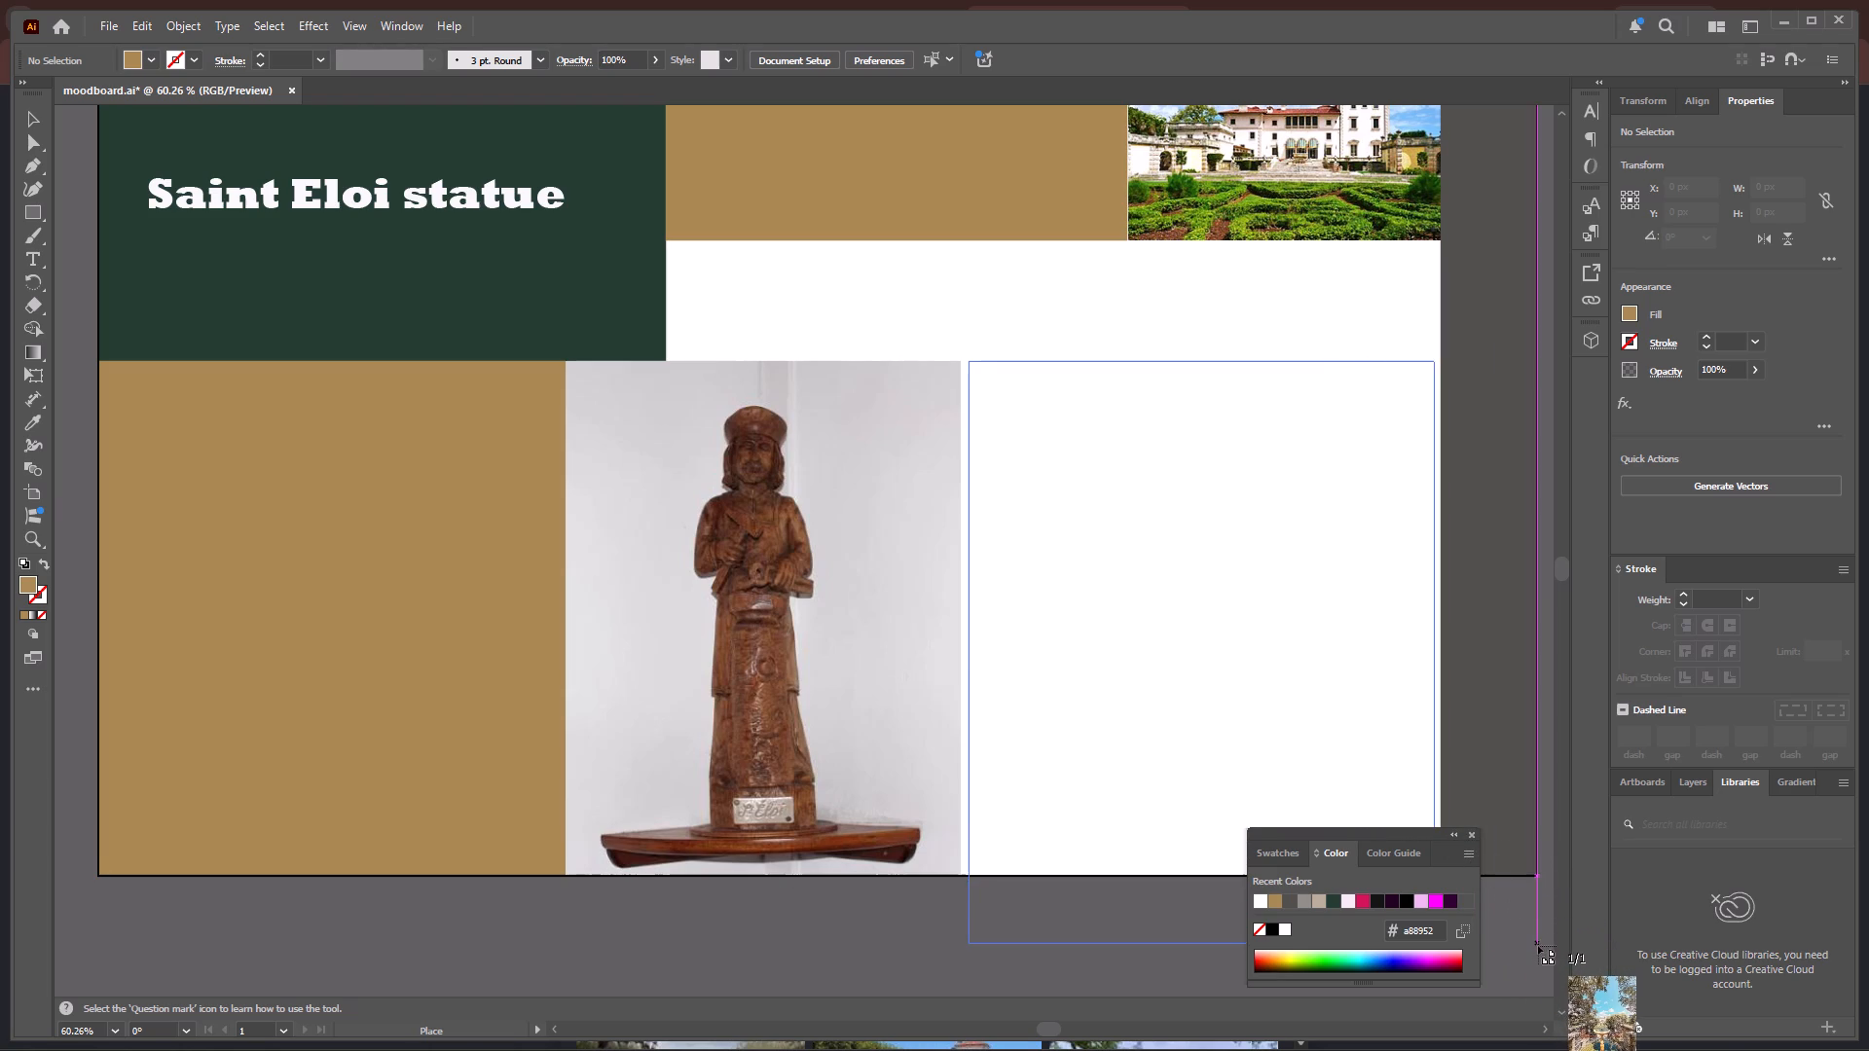
left_click_drag(1537, 945, 1542, 950)
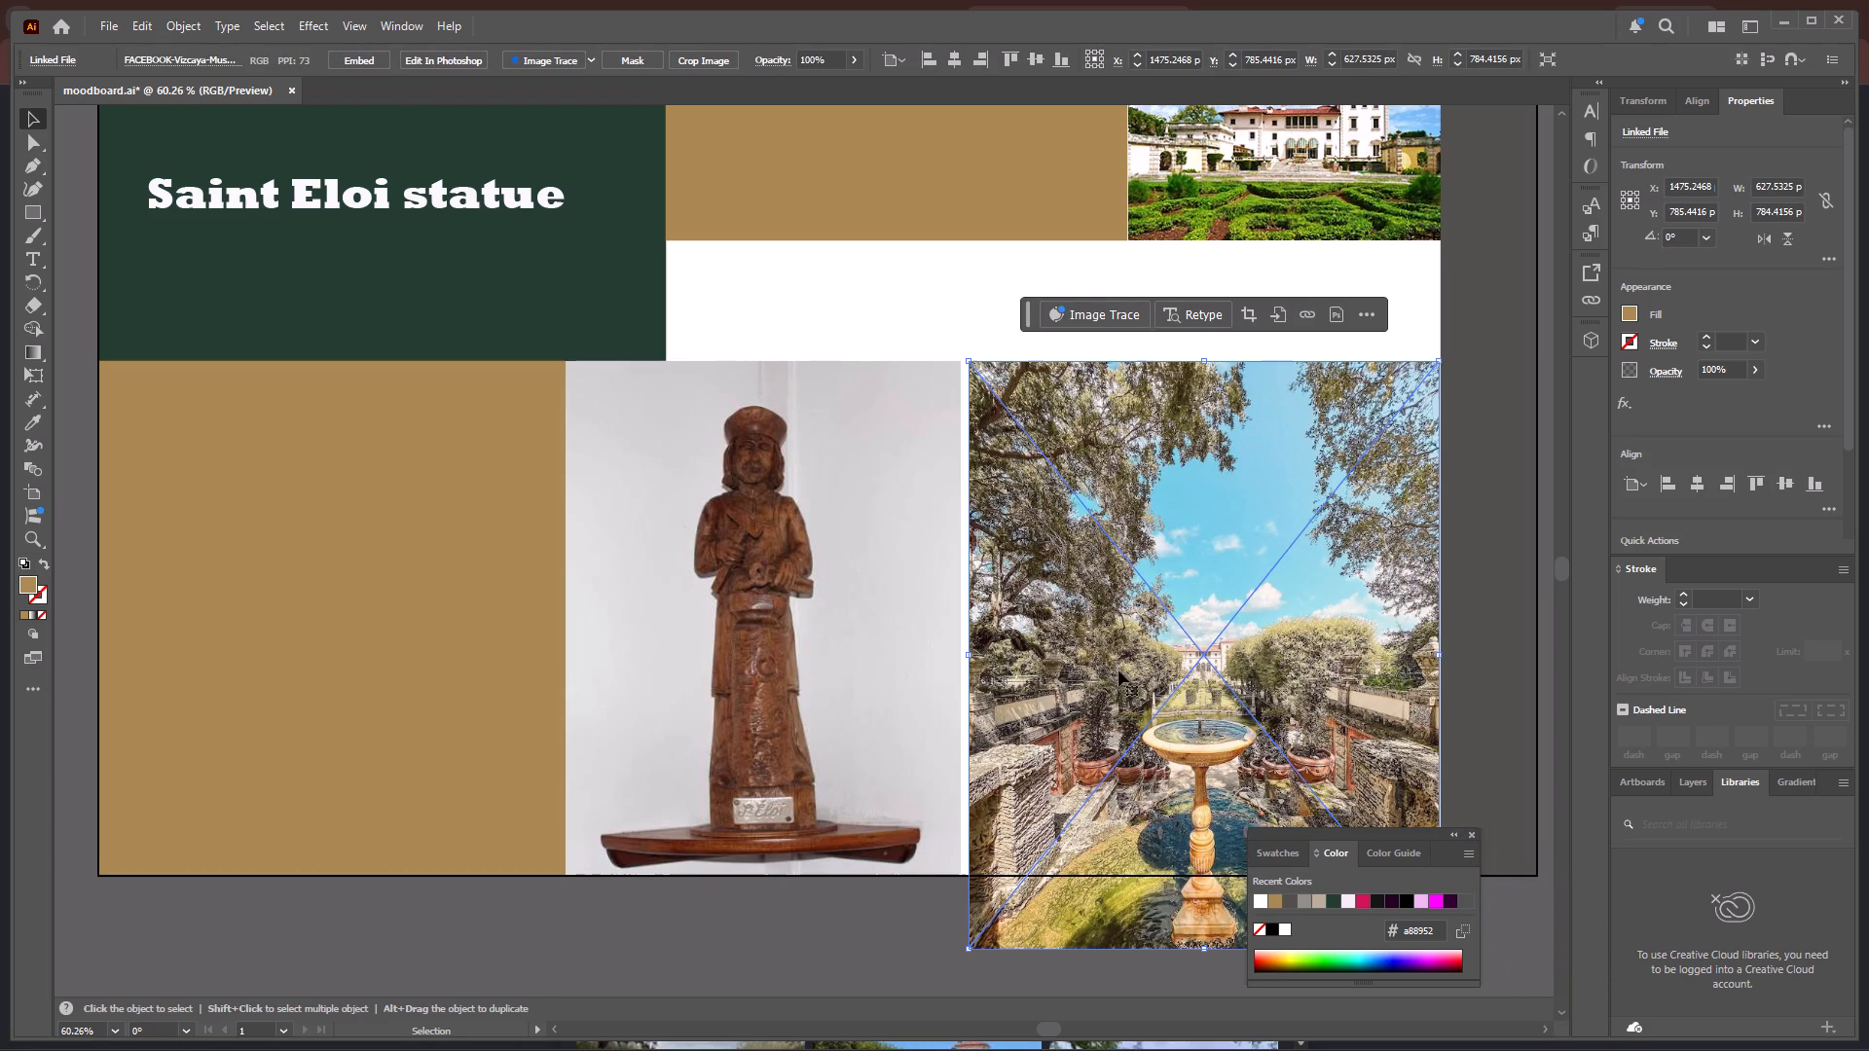
left_click_drag(1118, 670, 1112, 593)
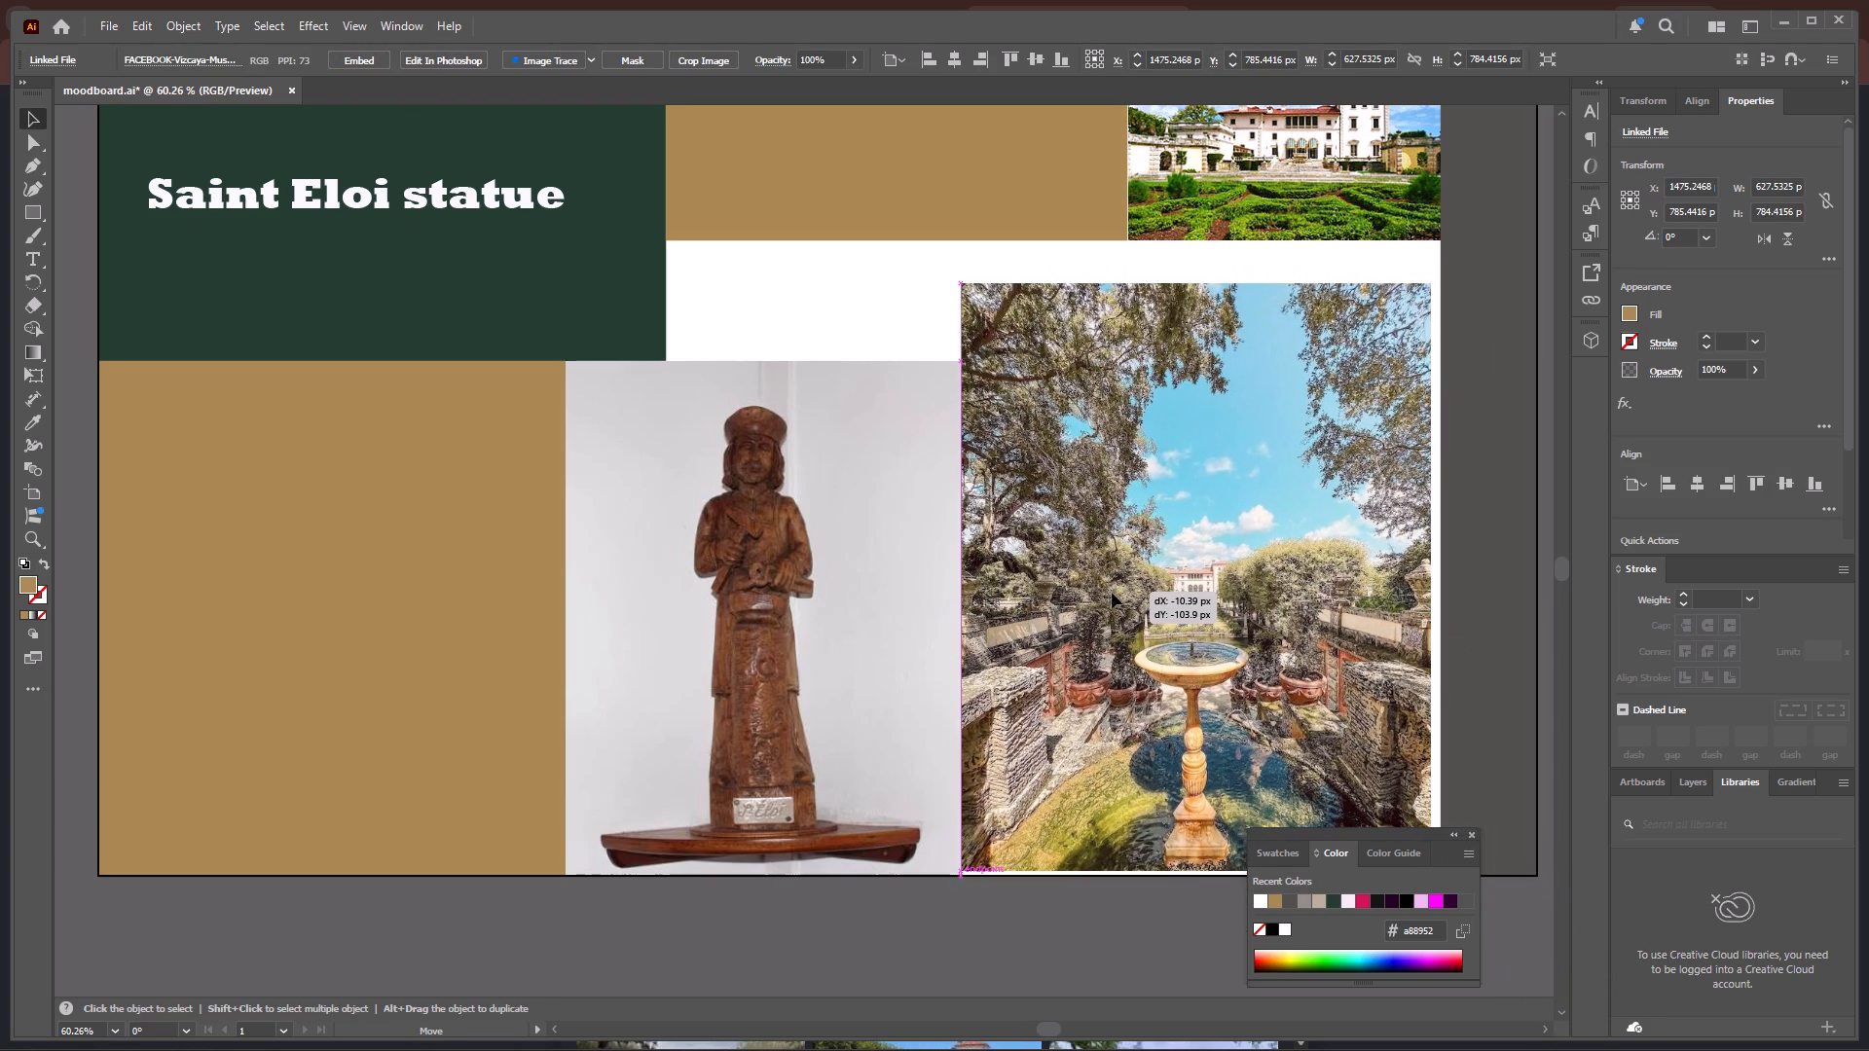
left_click_drag(1112, 593, 1120, 596)
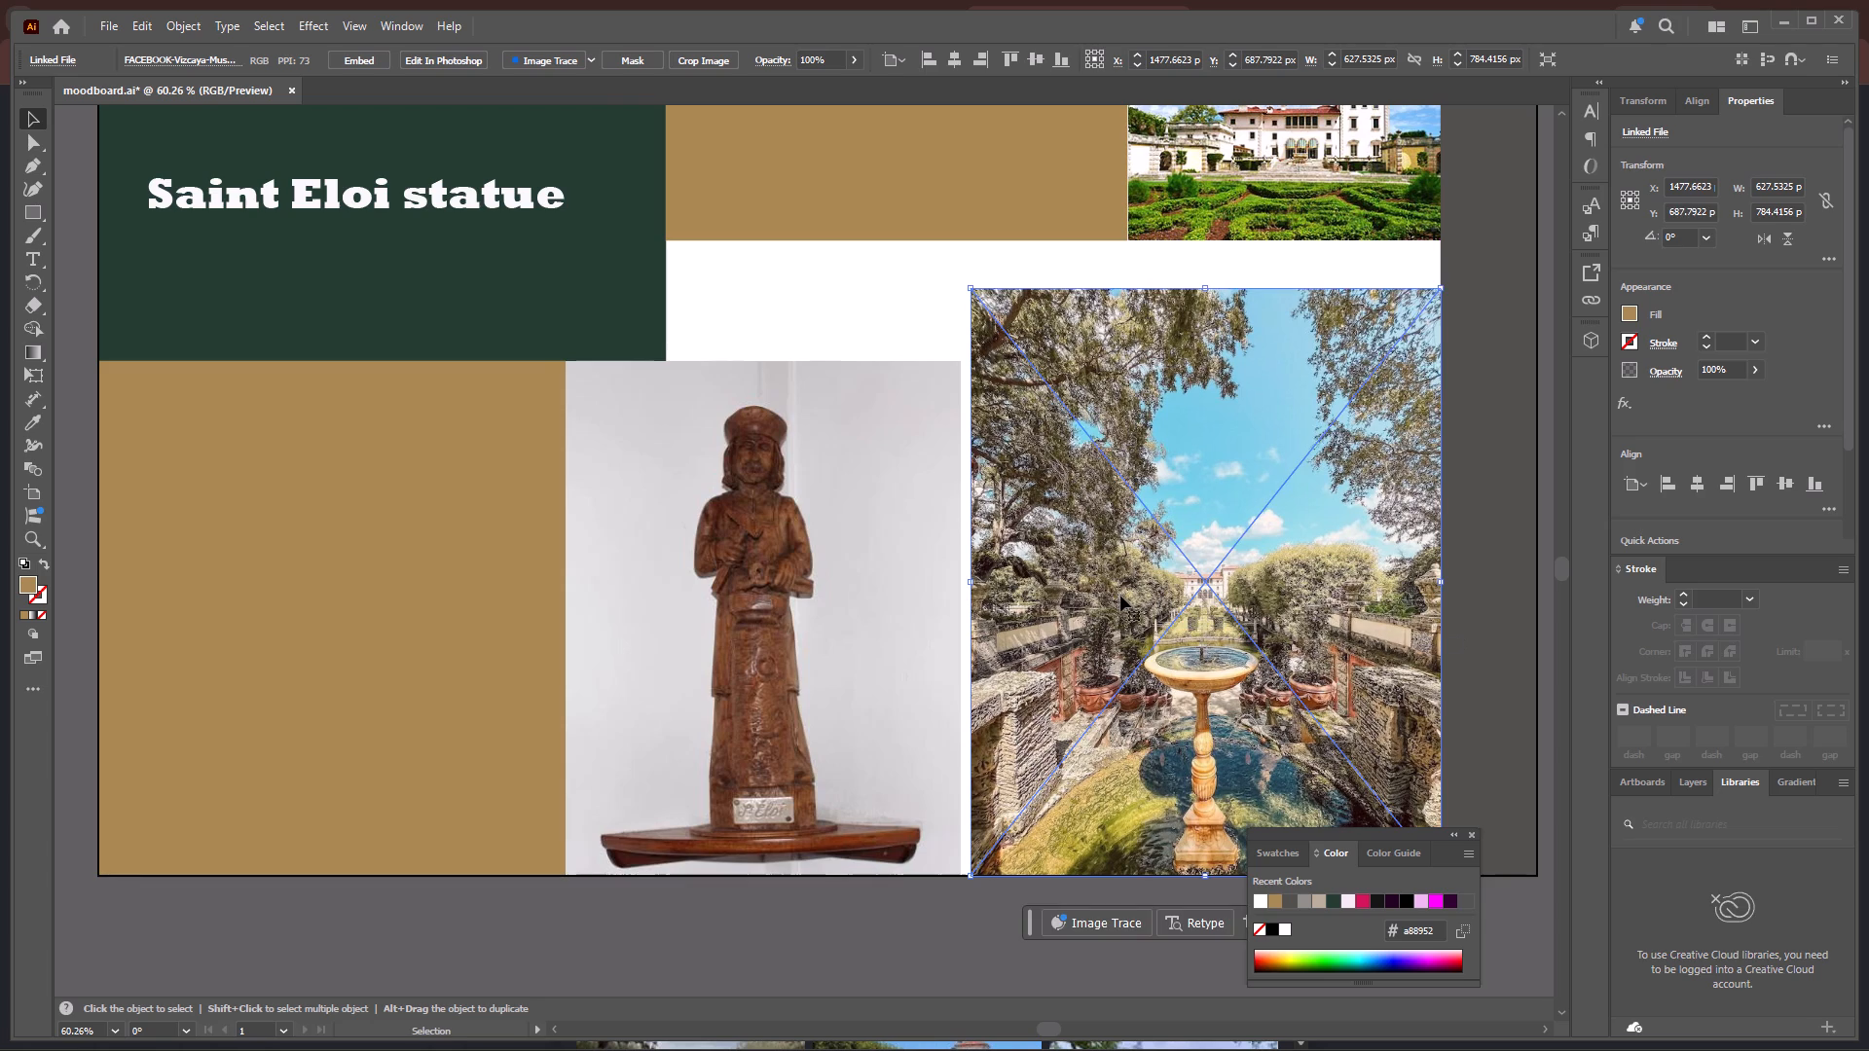
Enlarge the statue photo proportionally to about 540 by 700 px so it meets the fountain photo's edge.
scroll(829, 525, "up", 7)
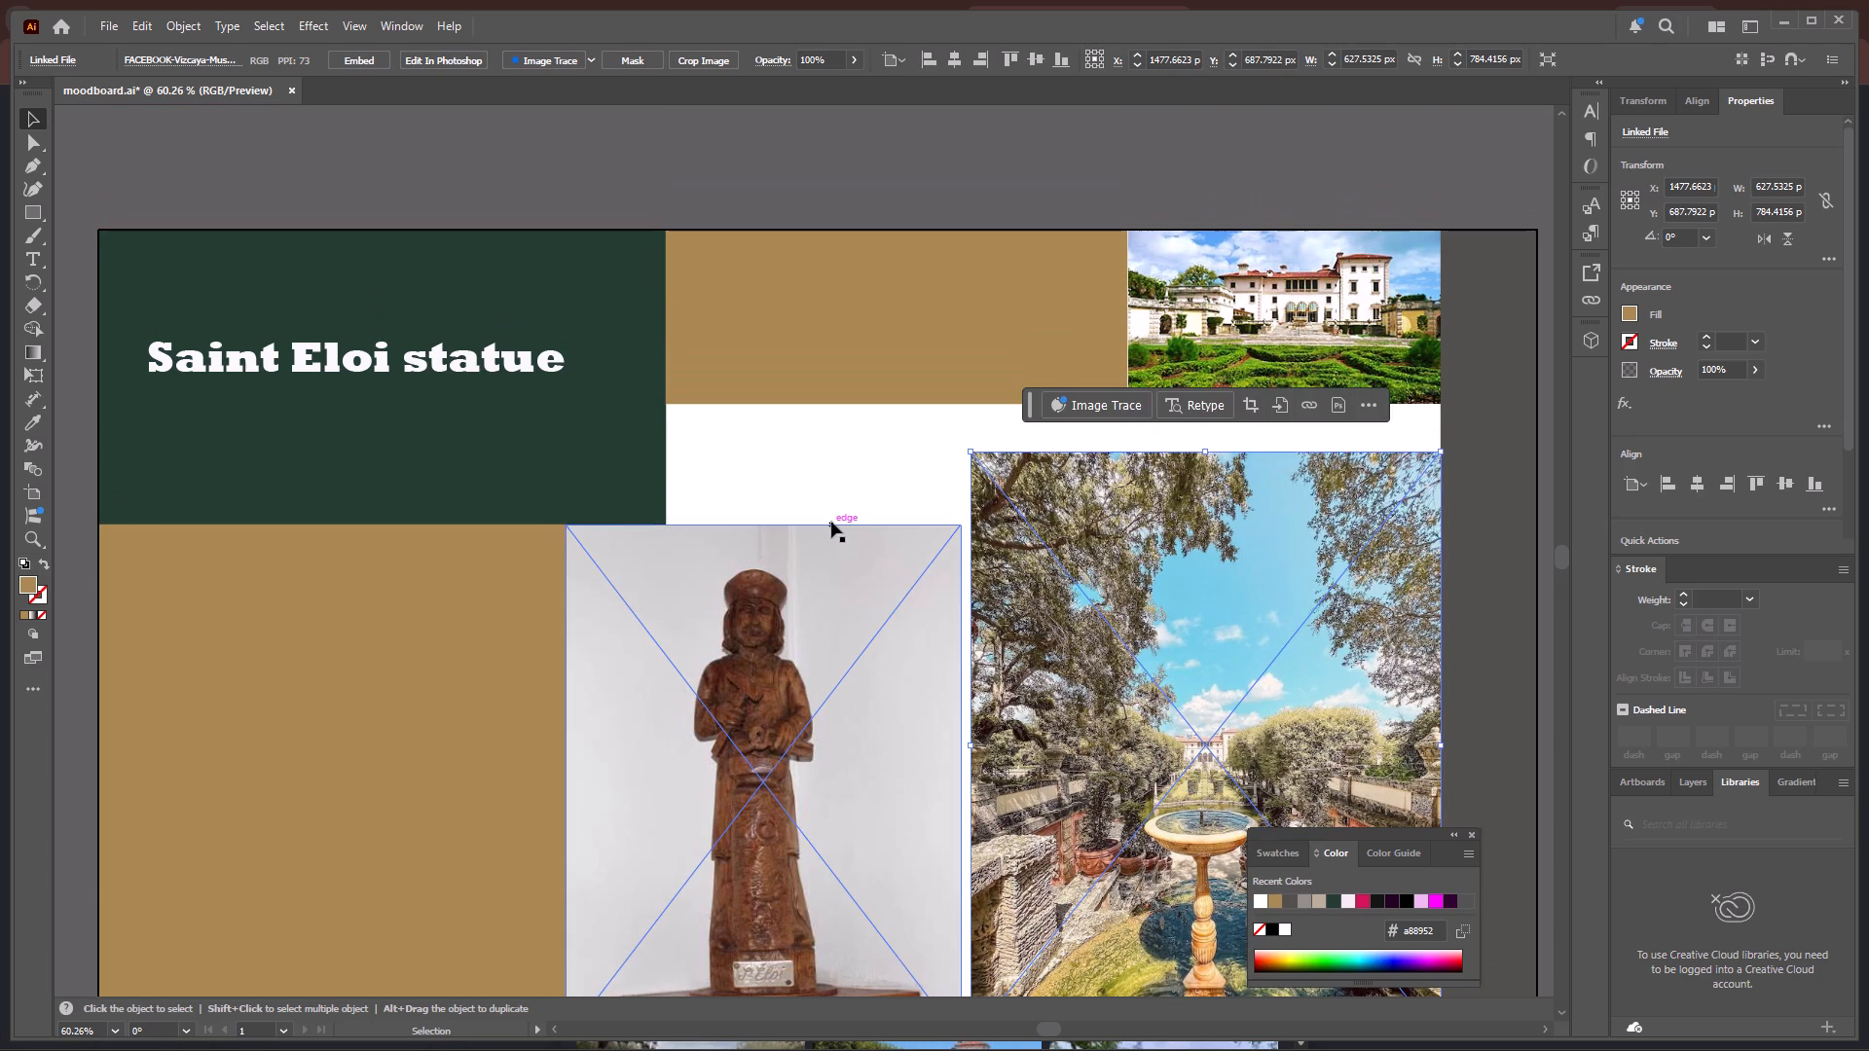
scroll(835, 522, "down", 3)
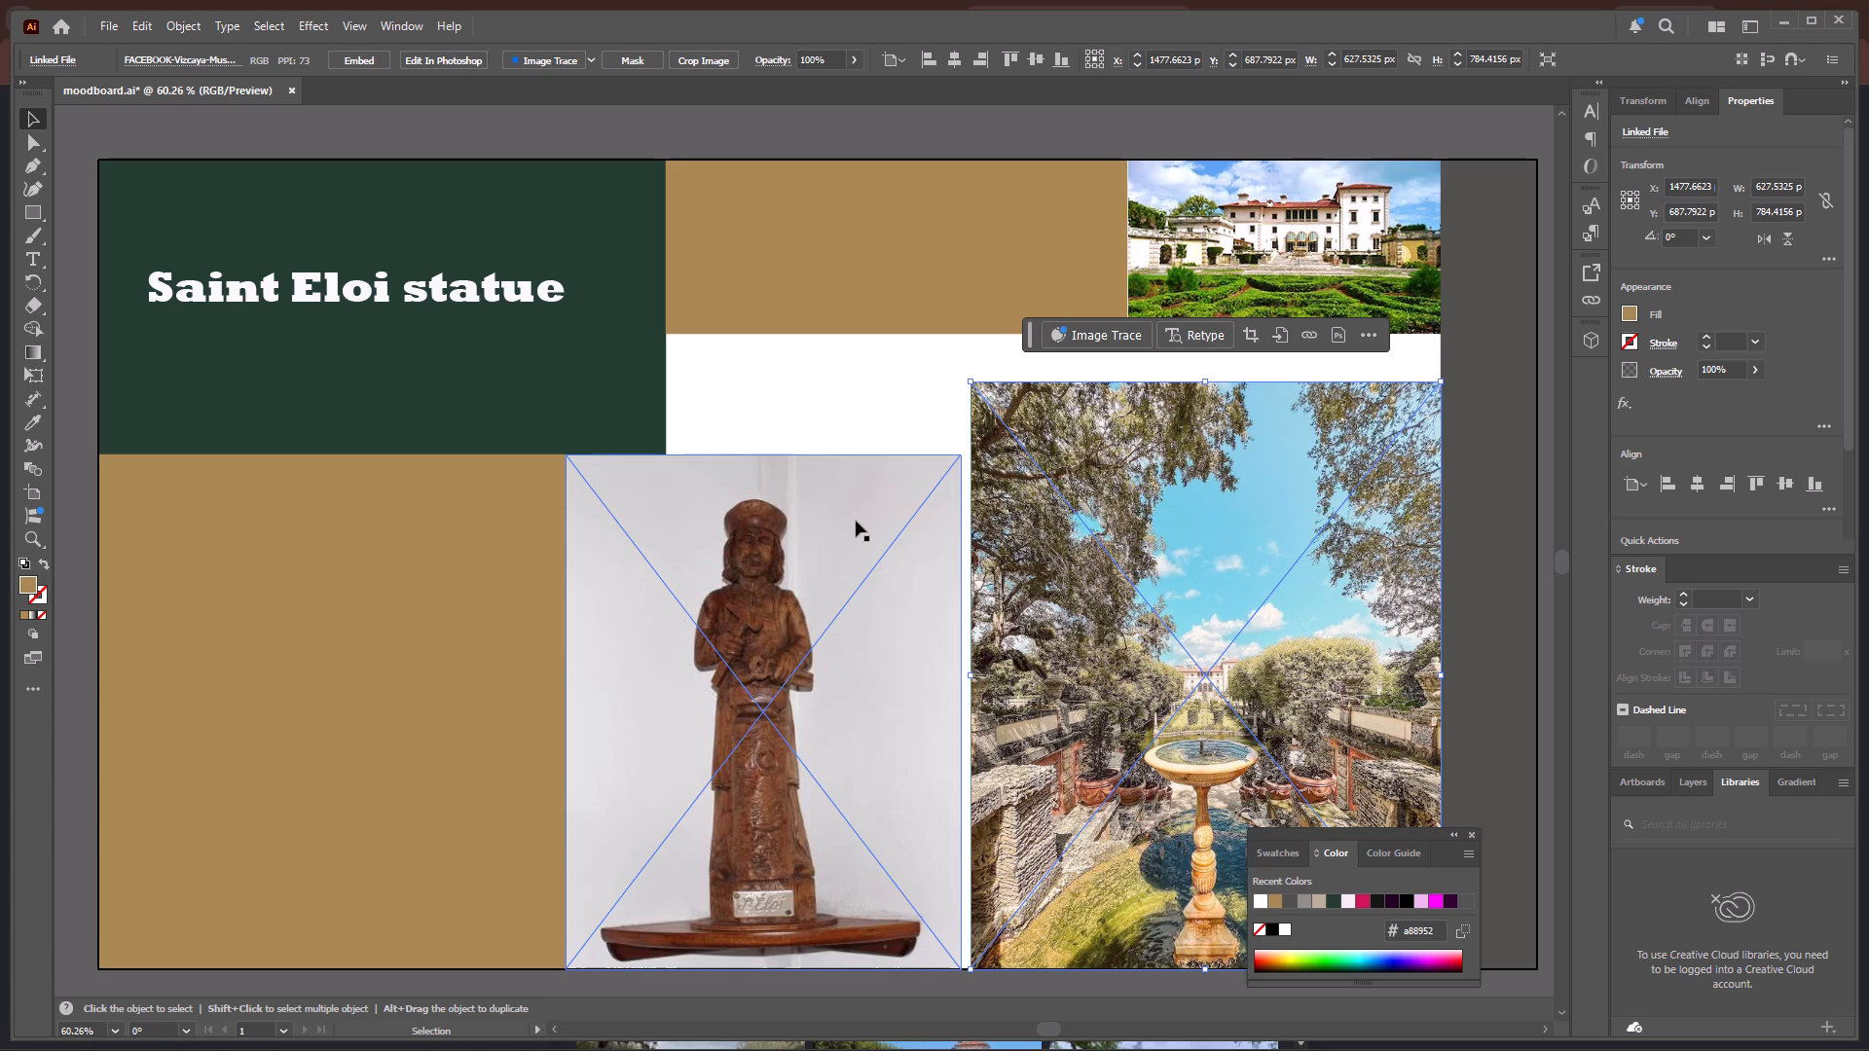
left_click(851, 520)
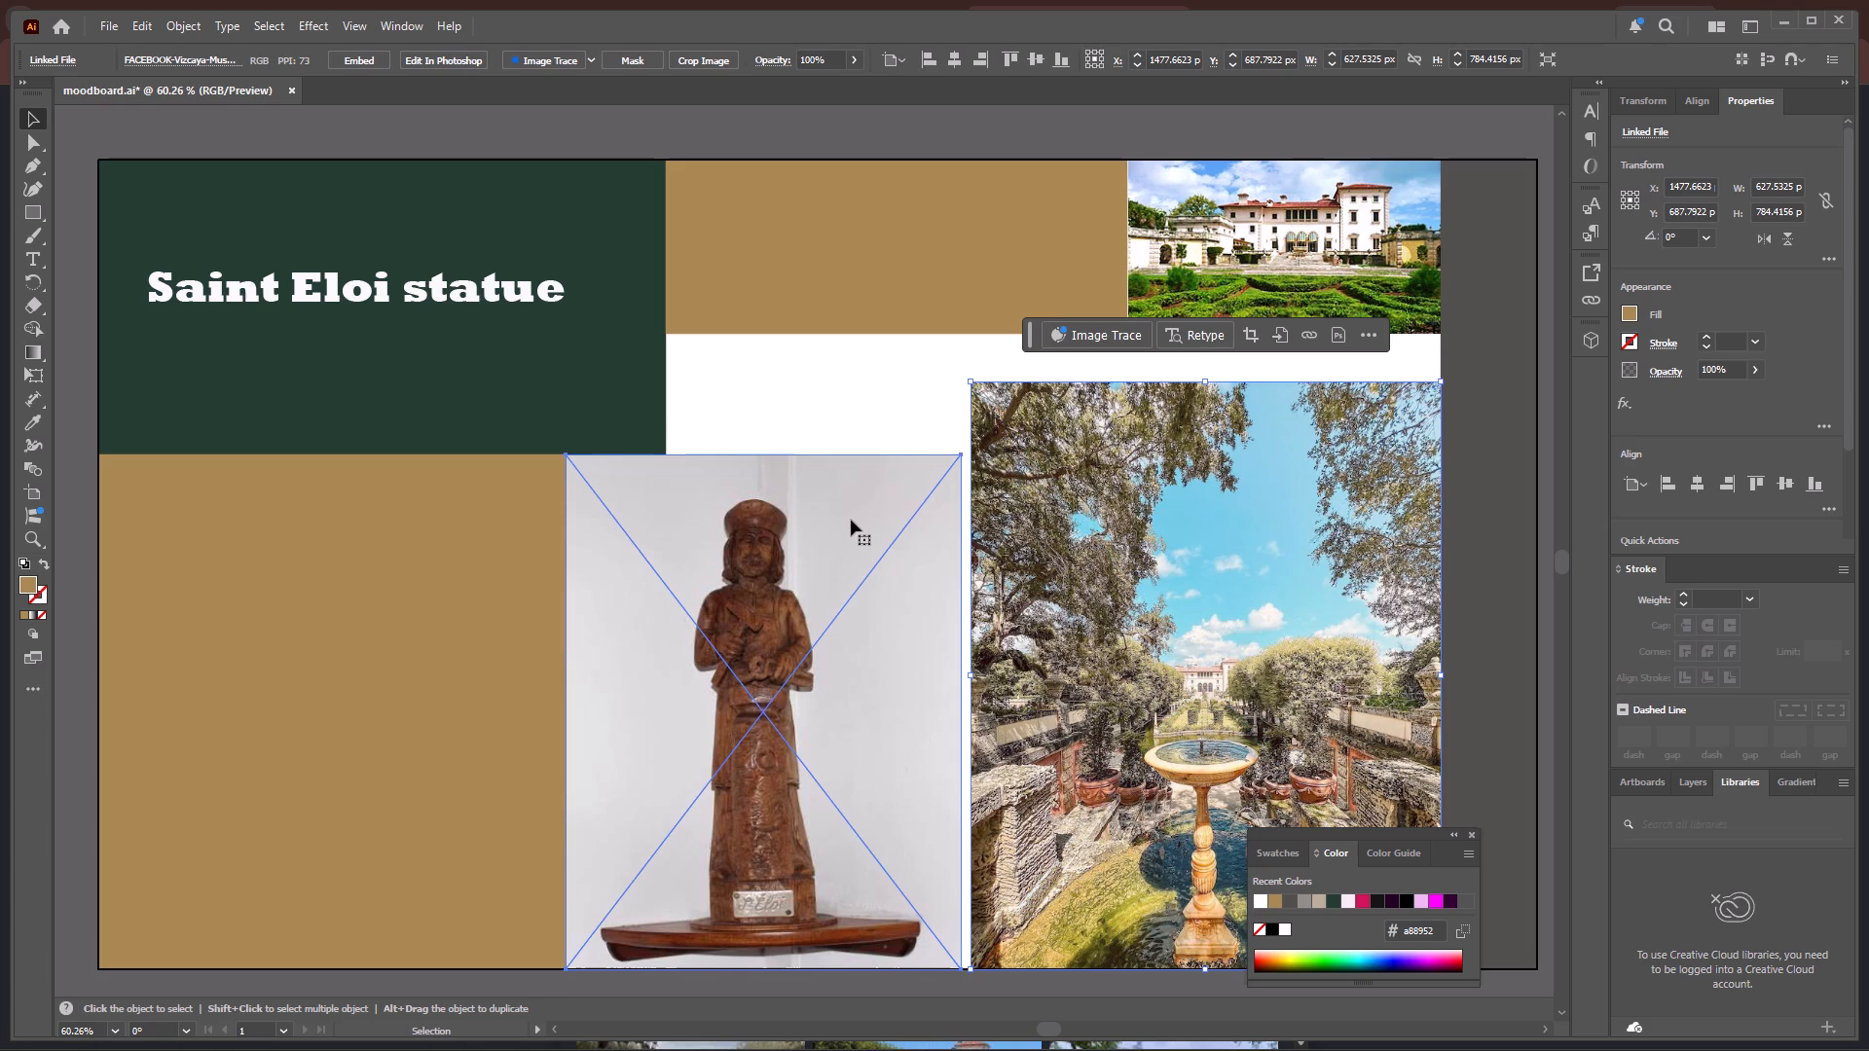
left_click_drag(957, 452, 961, 451)
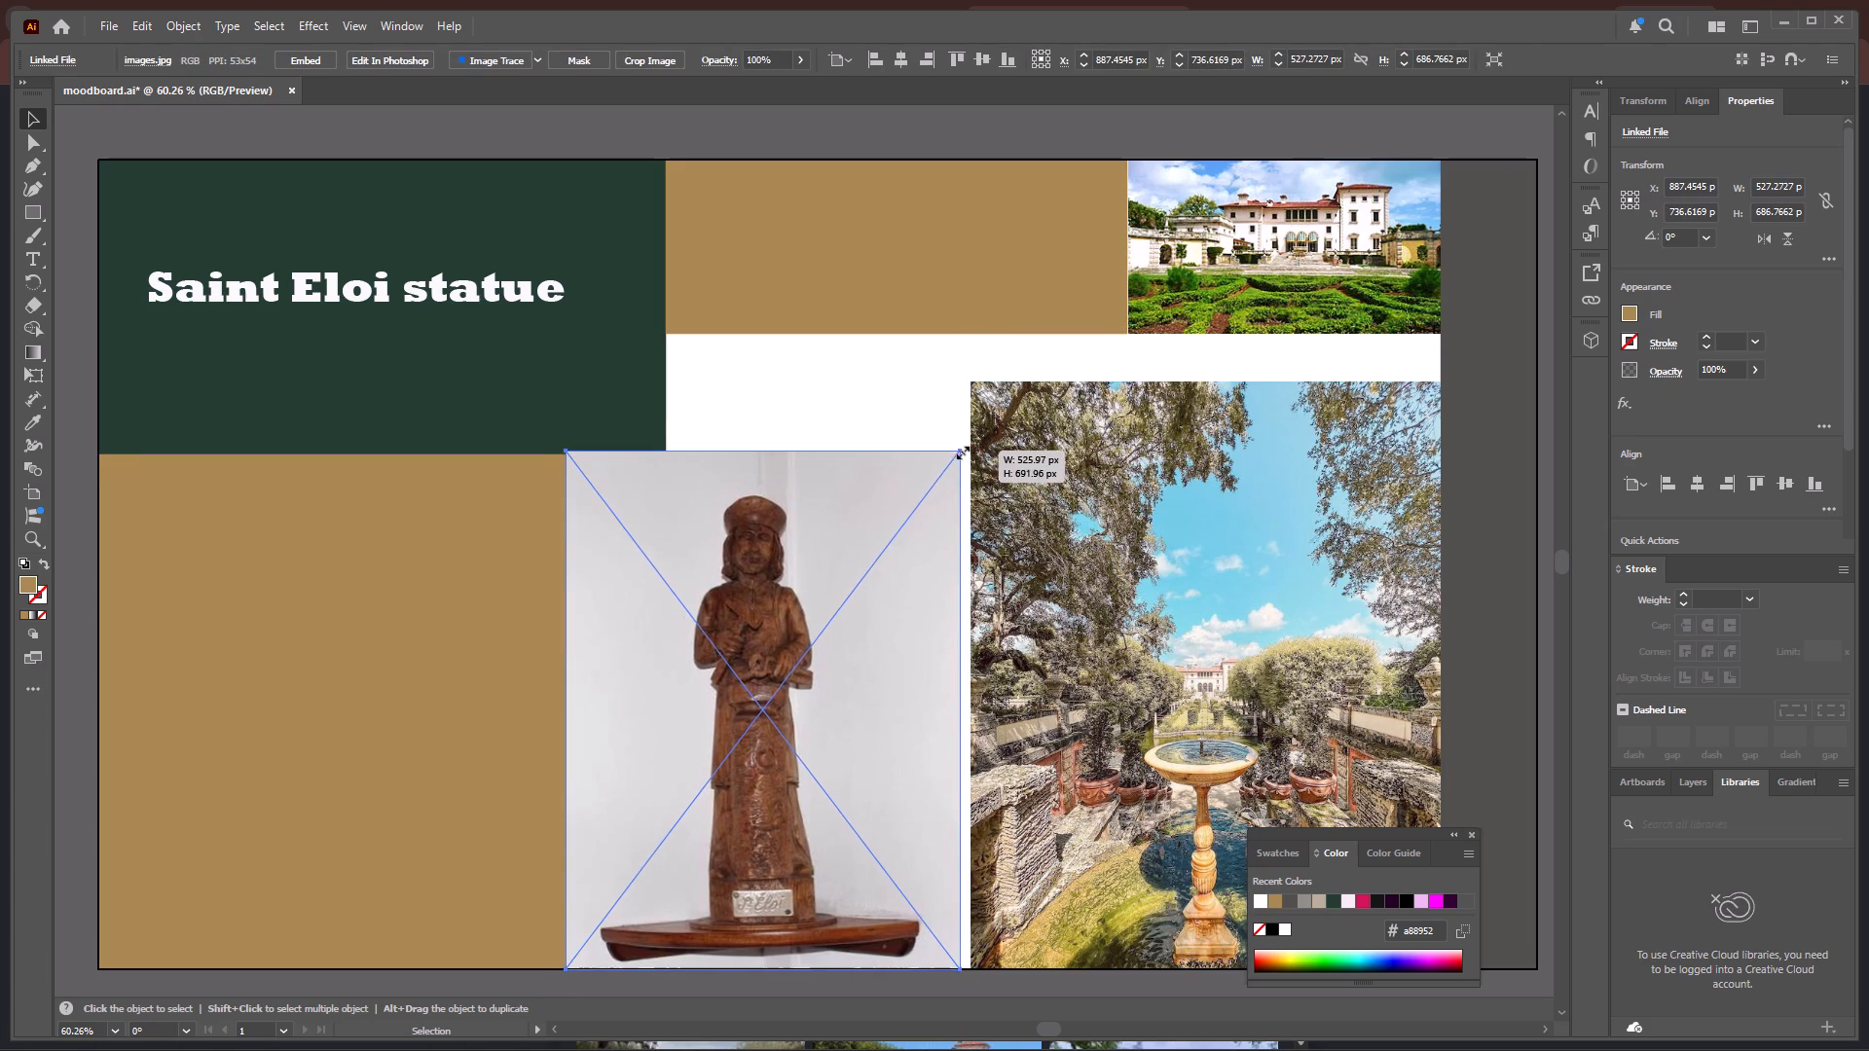
left_click_drag(961, 451, 969, 445)
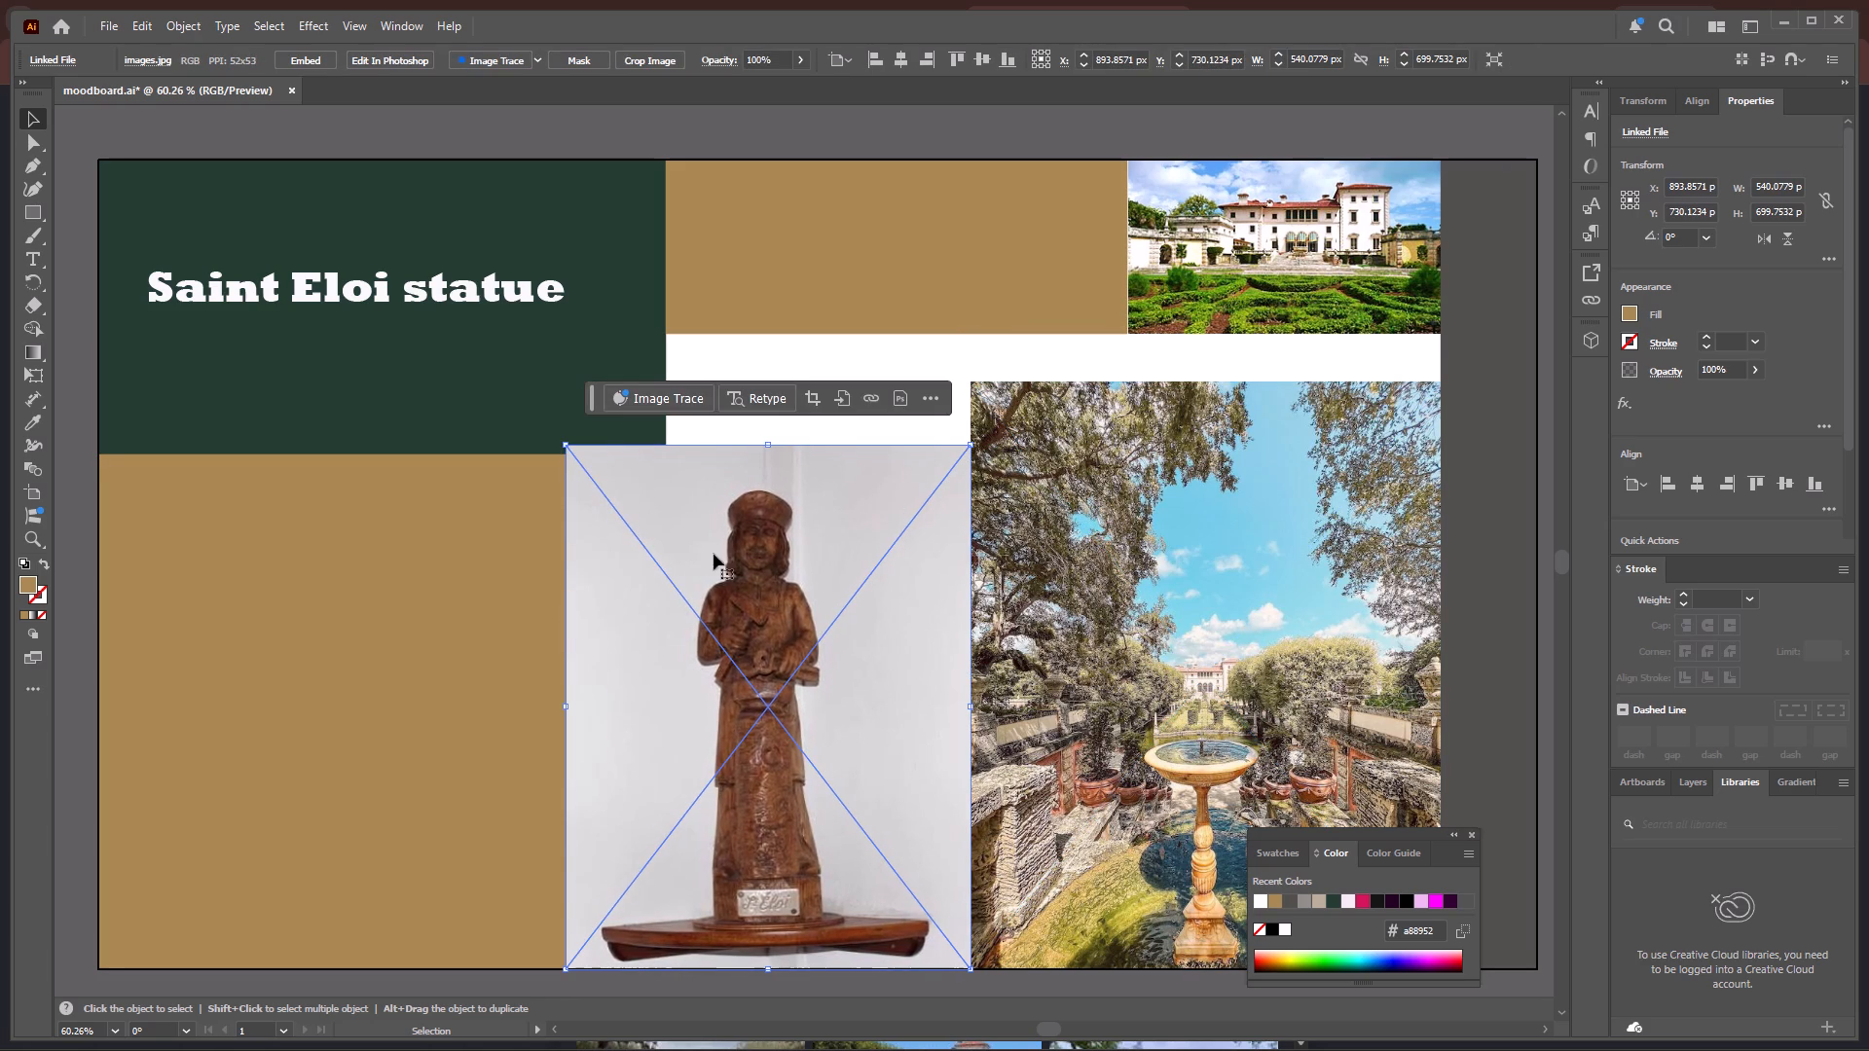
Shorten the dark green title block to about 380 px high, aligning its bottom with the statue photo's top.
left_click(499, 607)
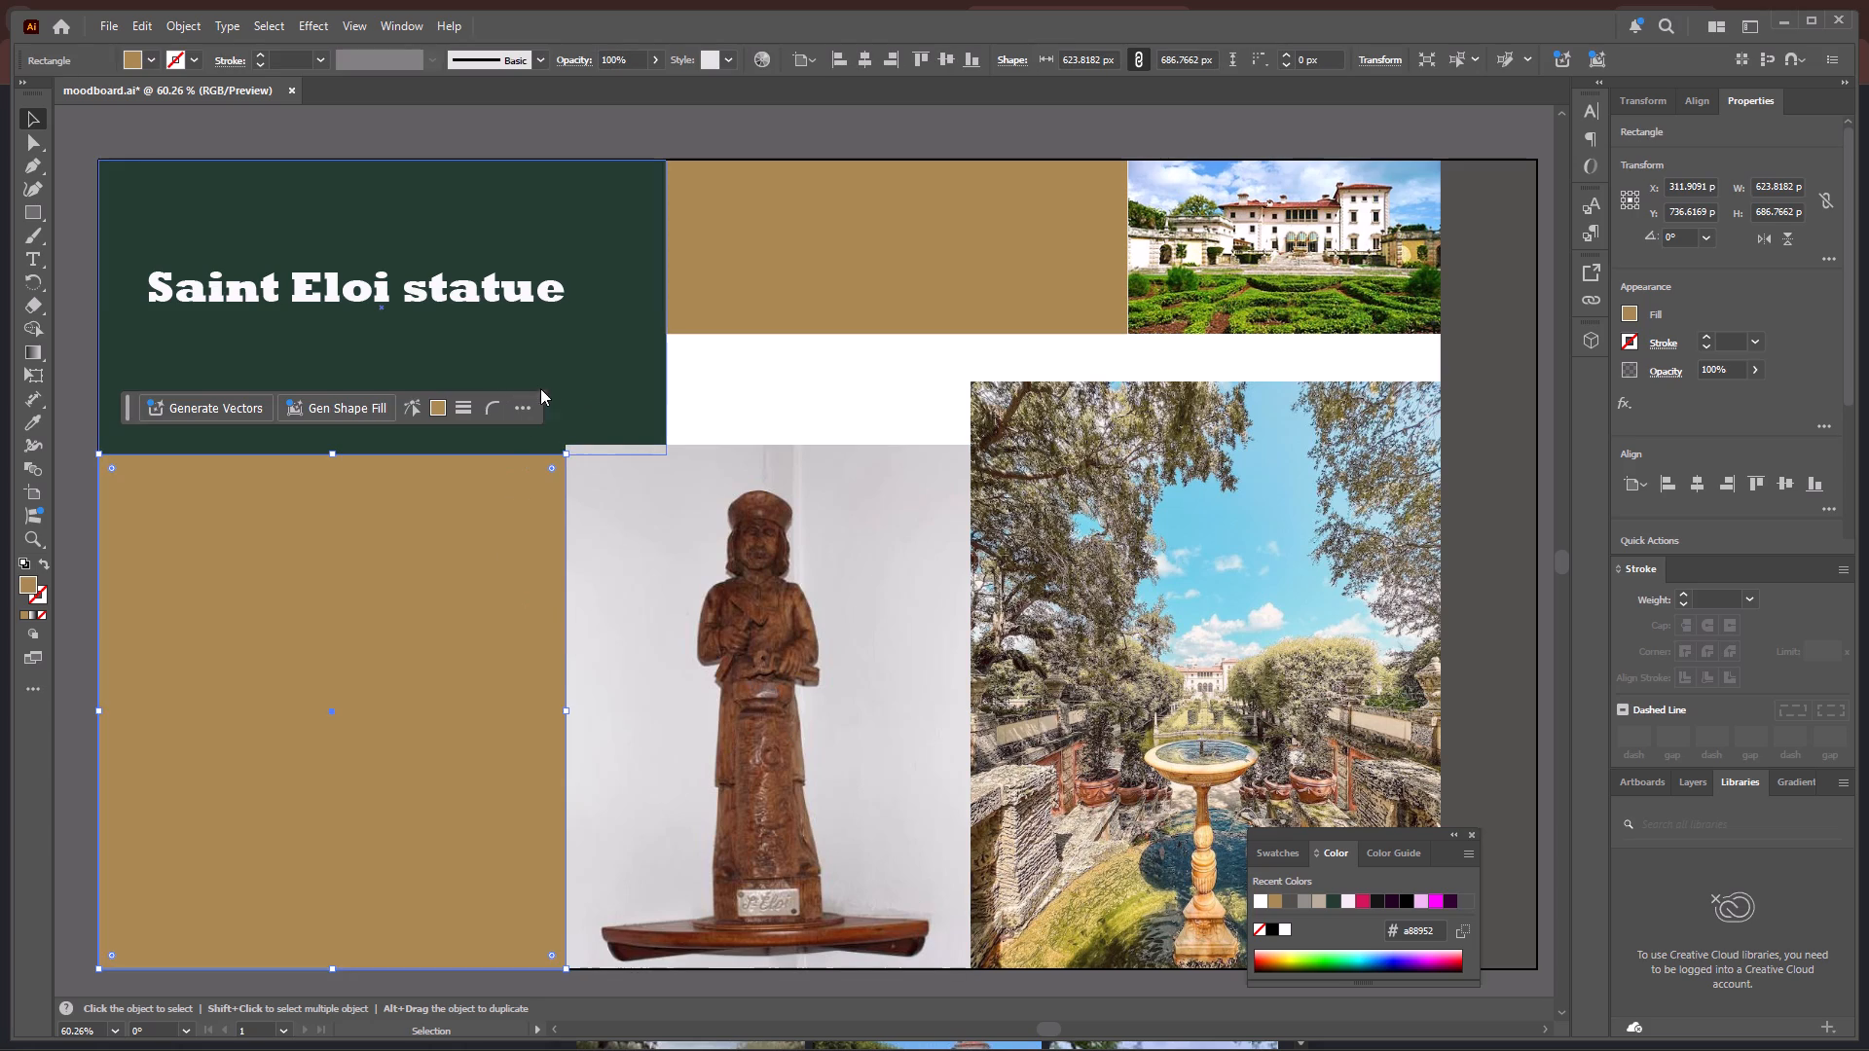
left_click(545, 381)
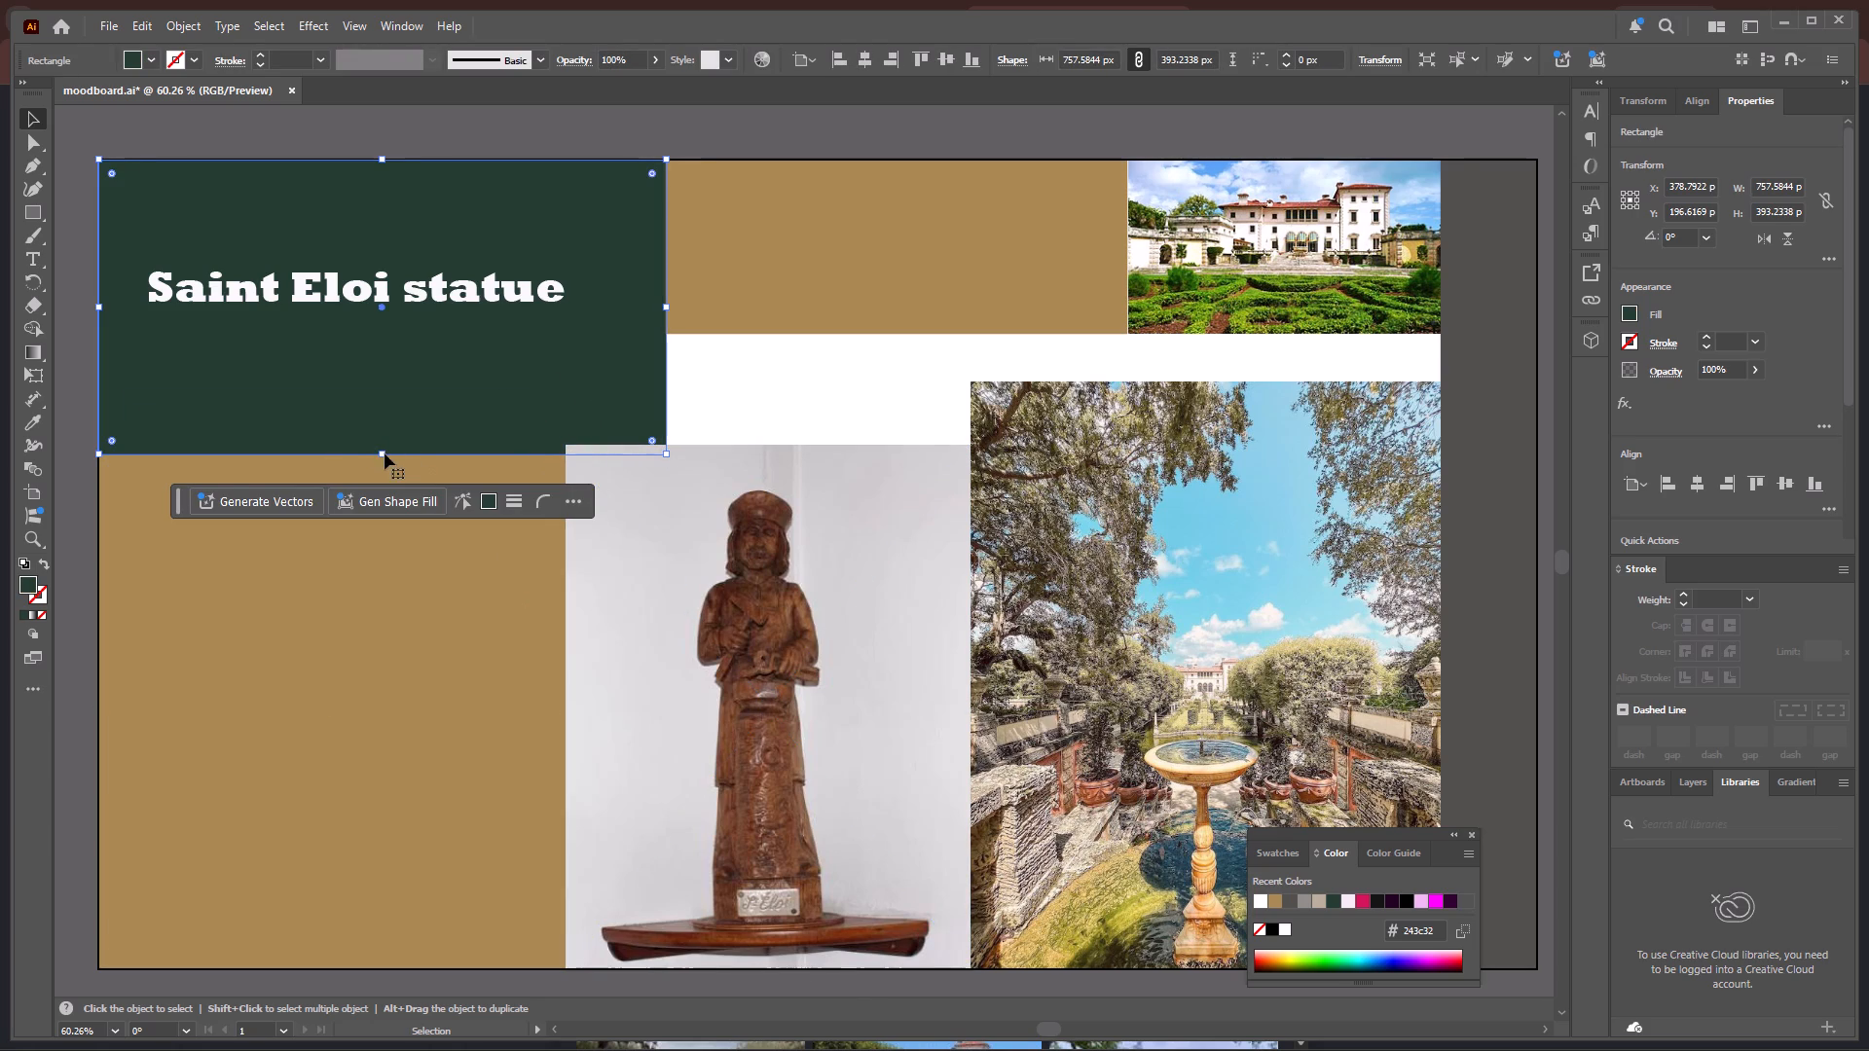
left_click_drag(382, 453, 380, 443)
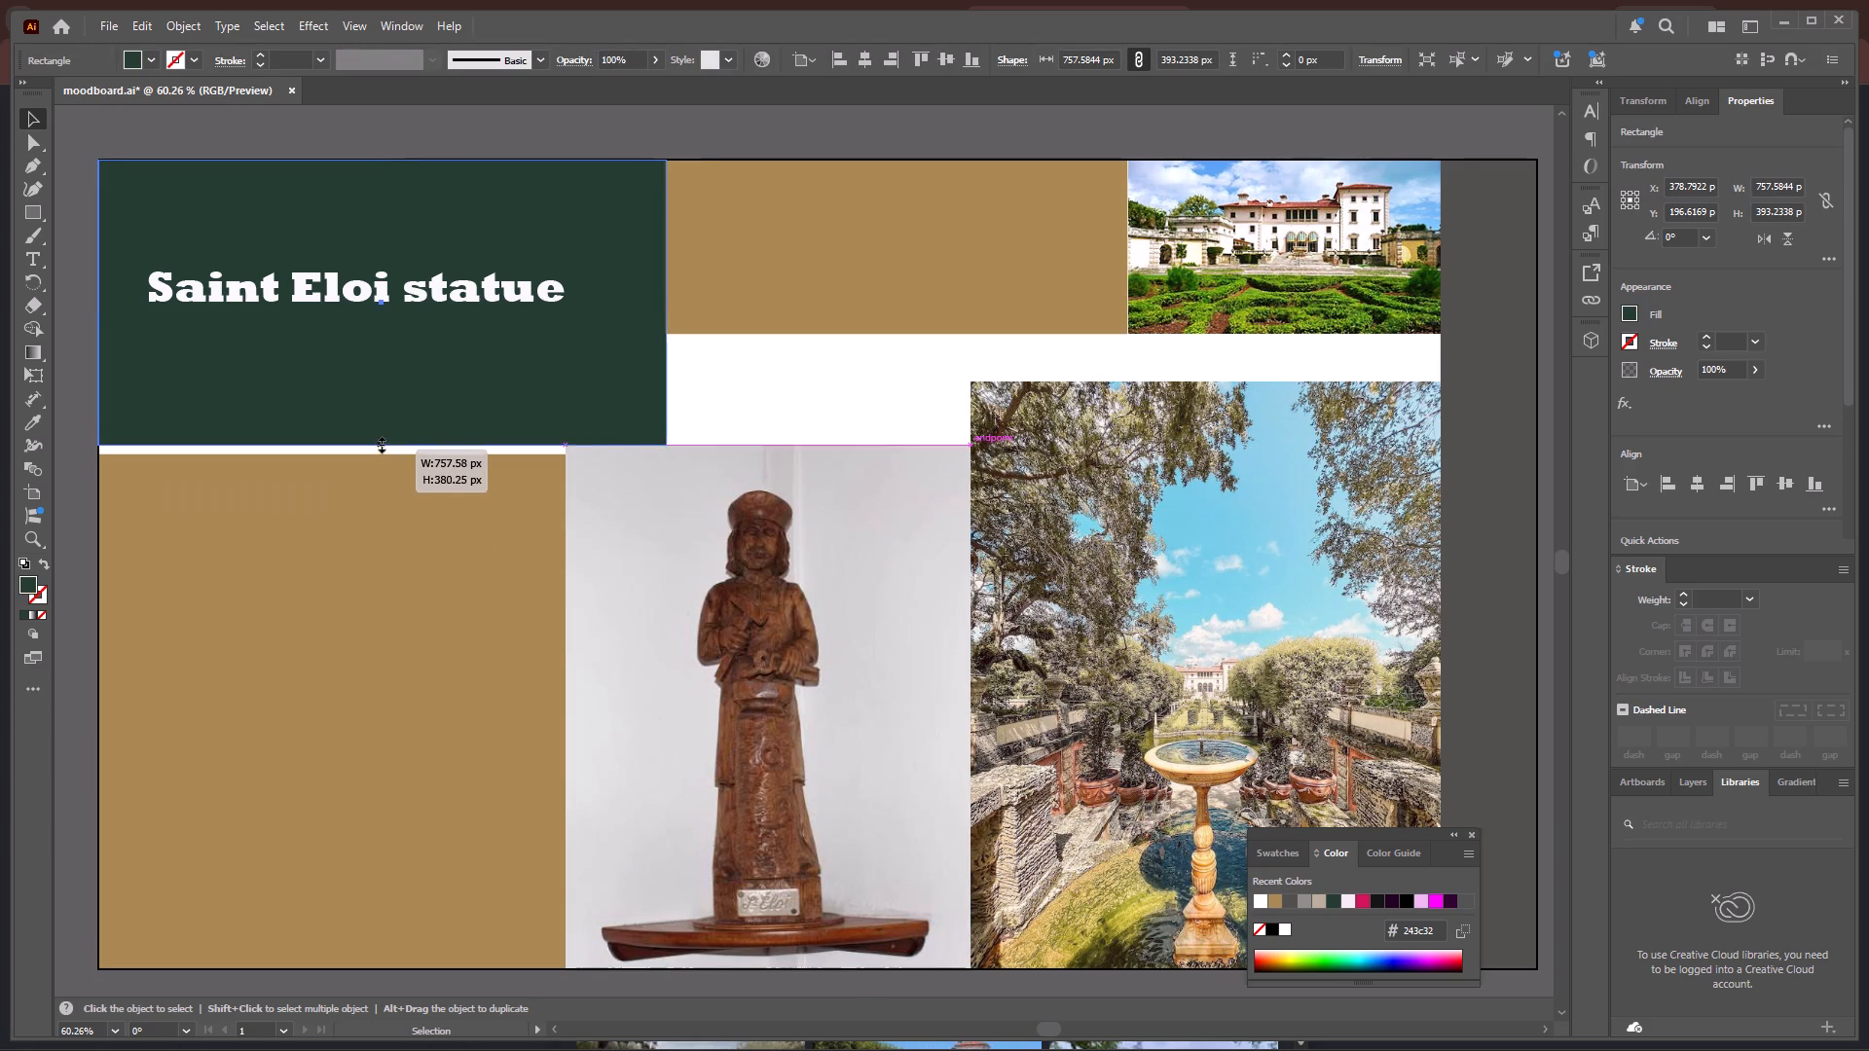
left_click_drag(380, 443, 381, 444)
Extend the lower tan block upward to about 700 px high so it meets the dark green block.
left_click(295, 623)
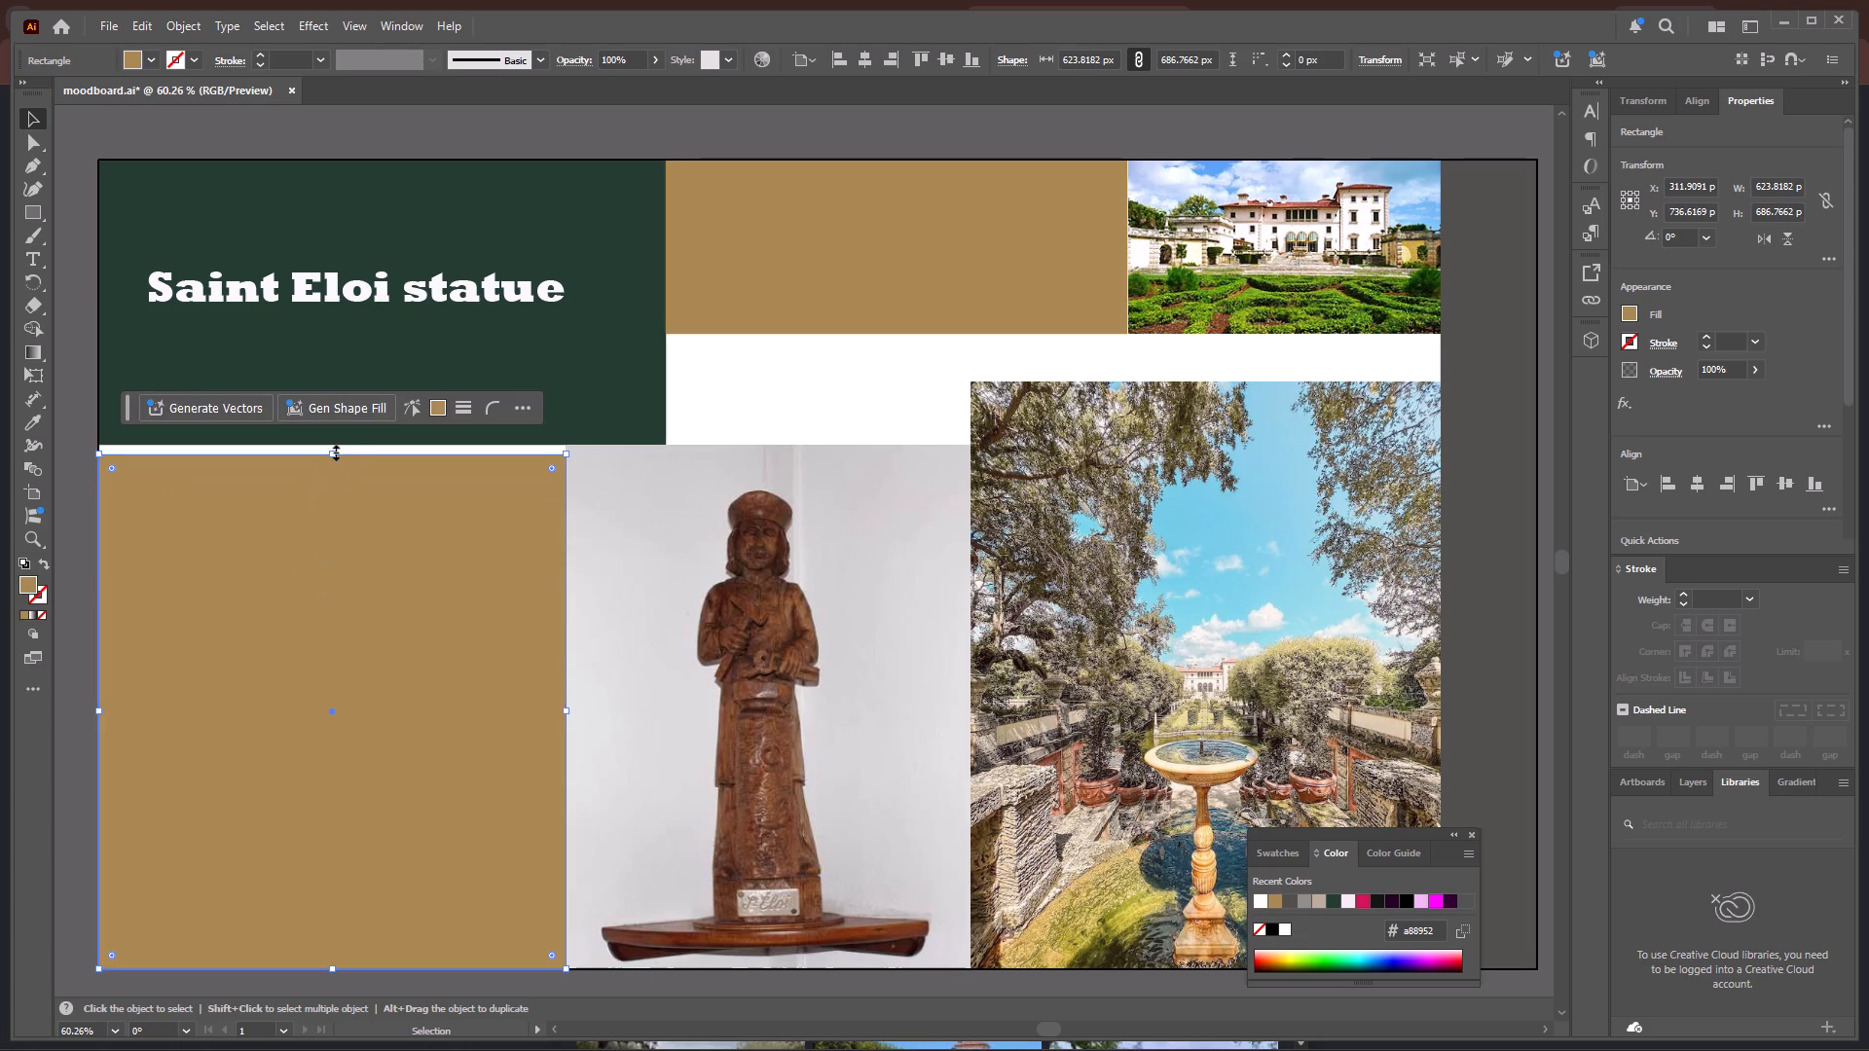
left_click(334, 449)
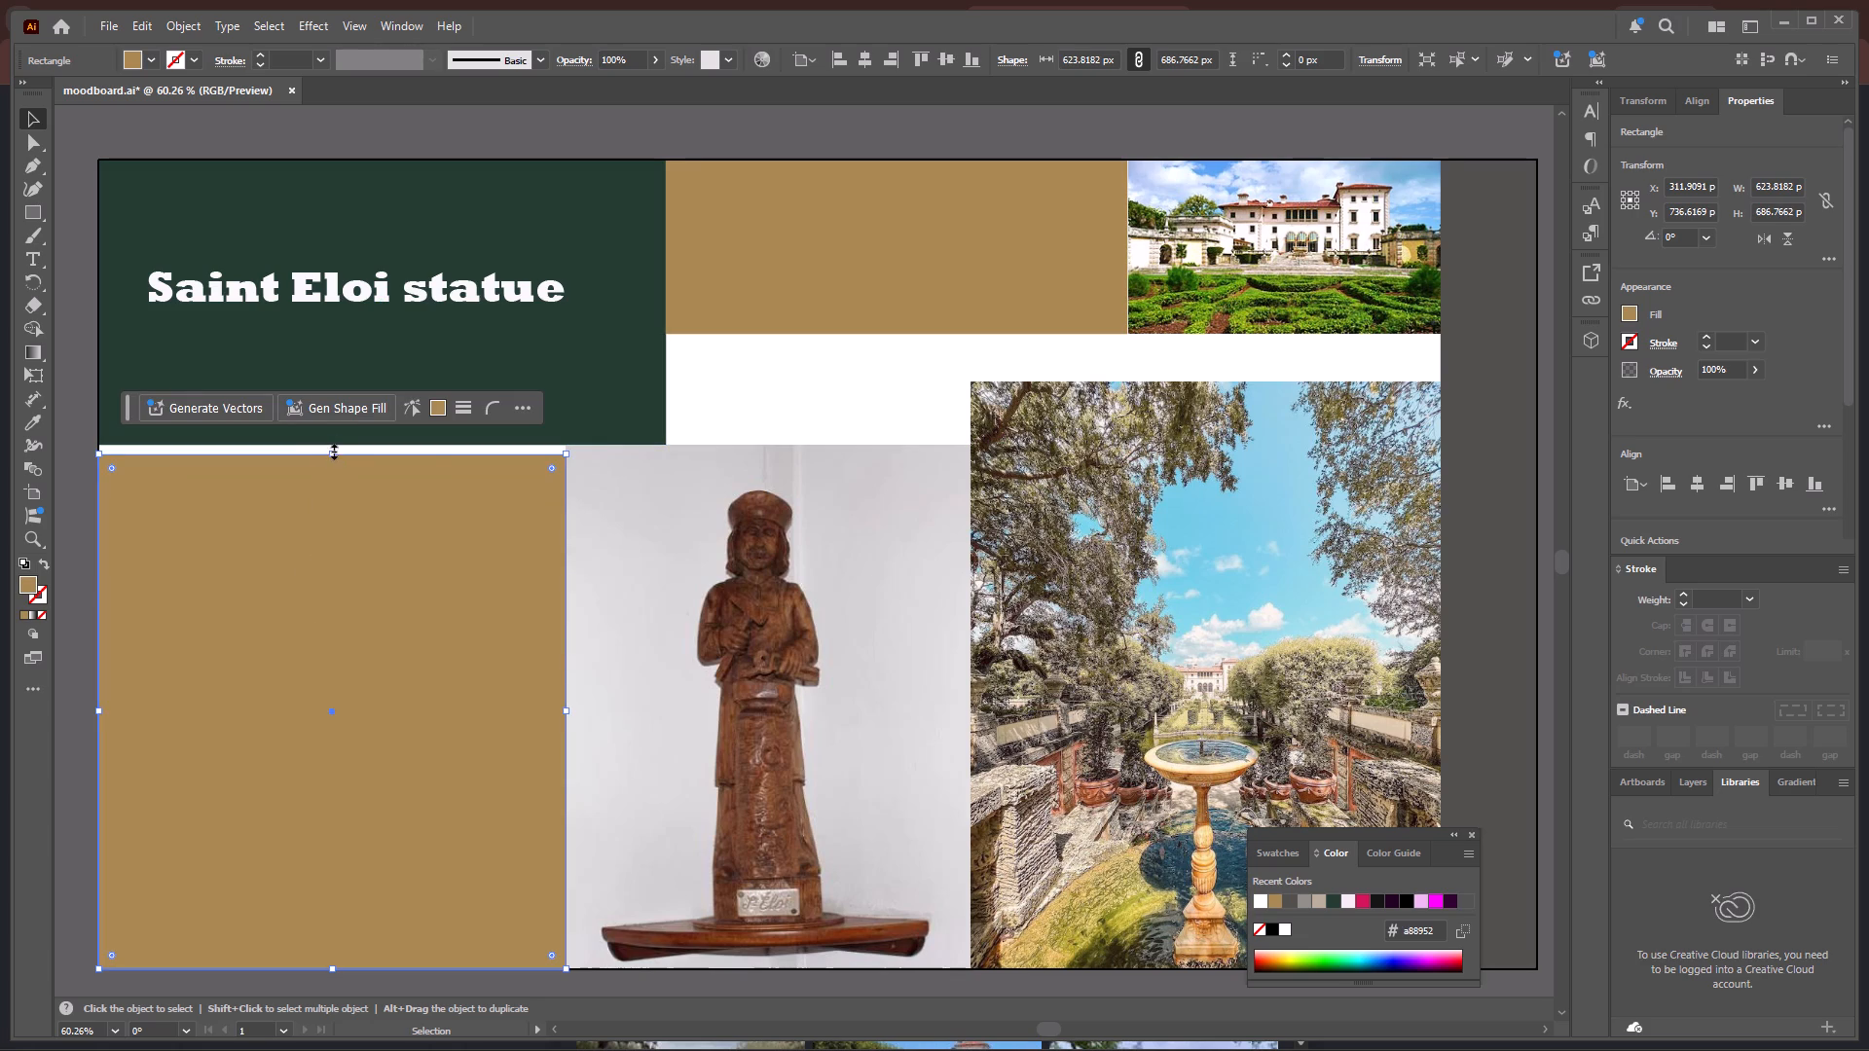
left_click(332, 452)
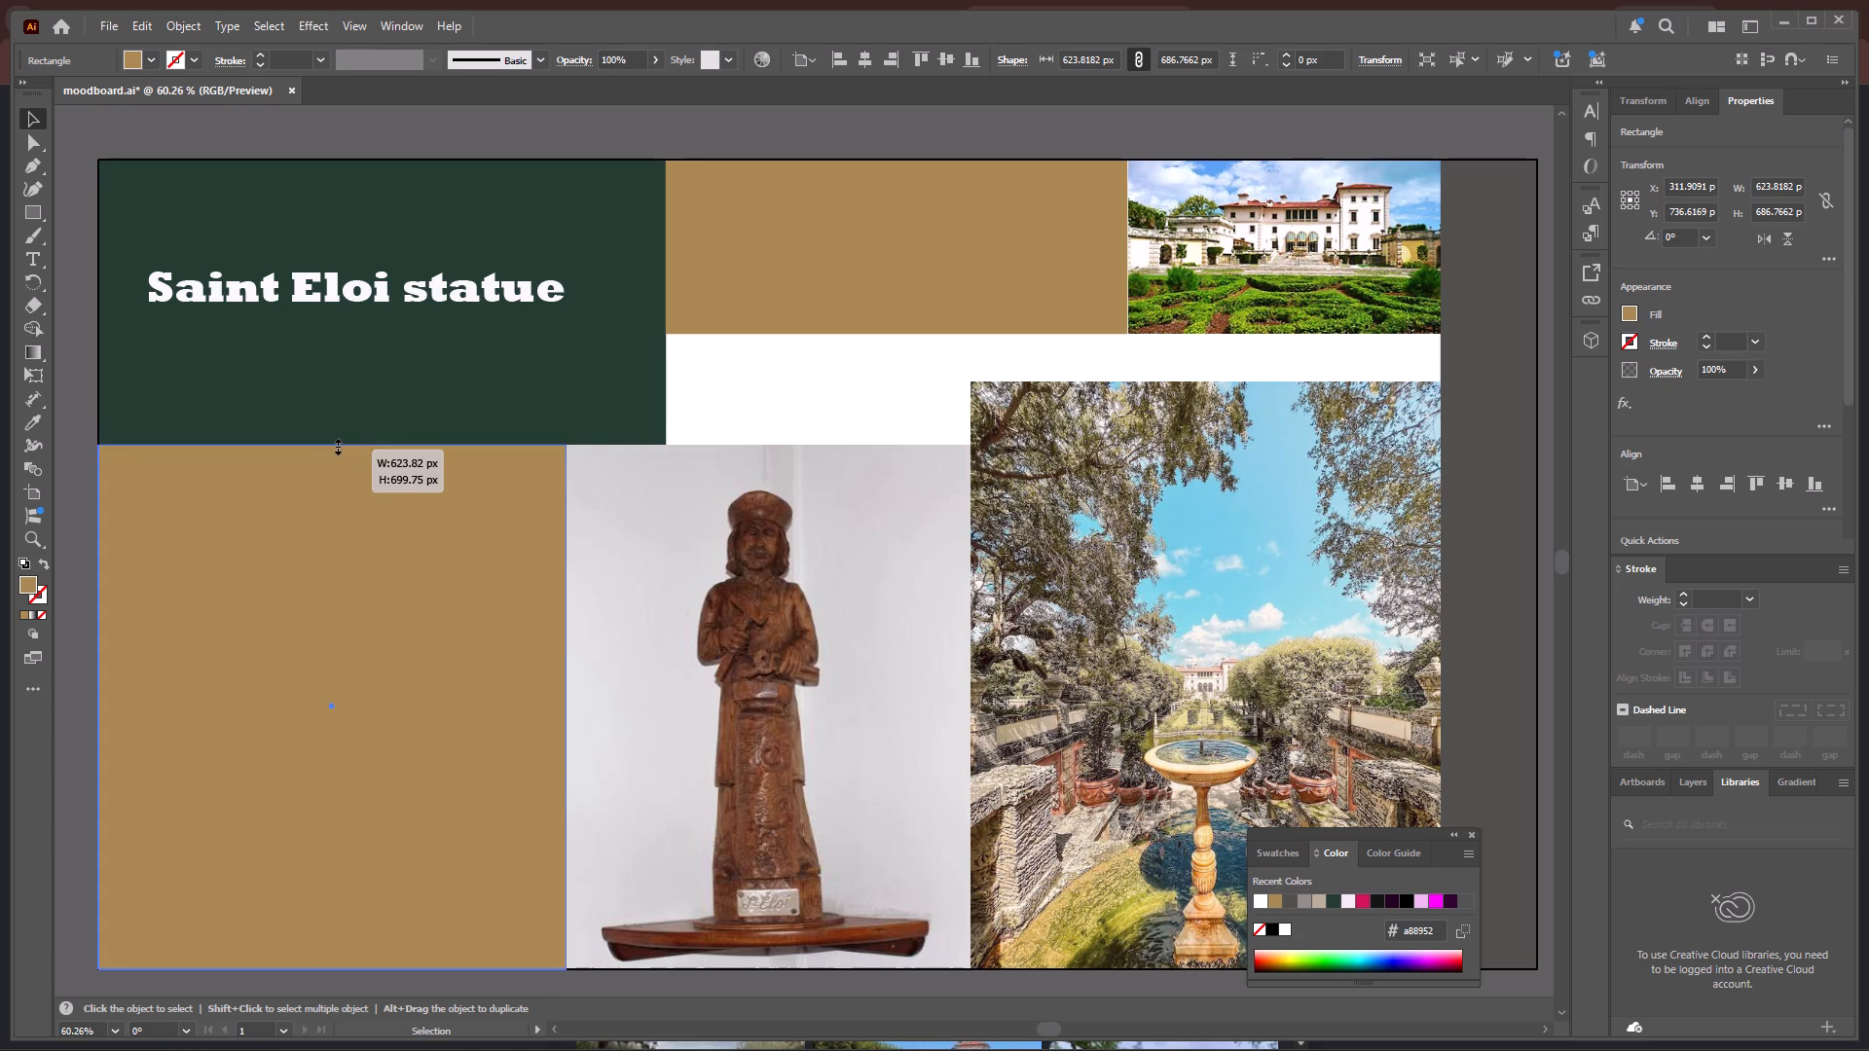
left_click(896, 377)
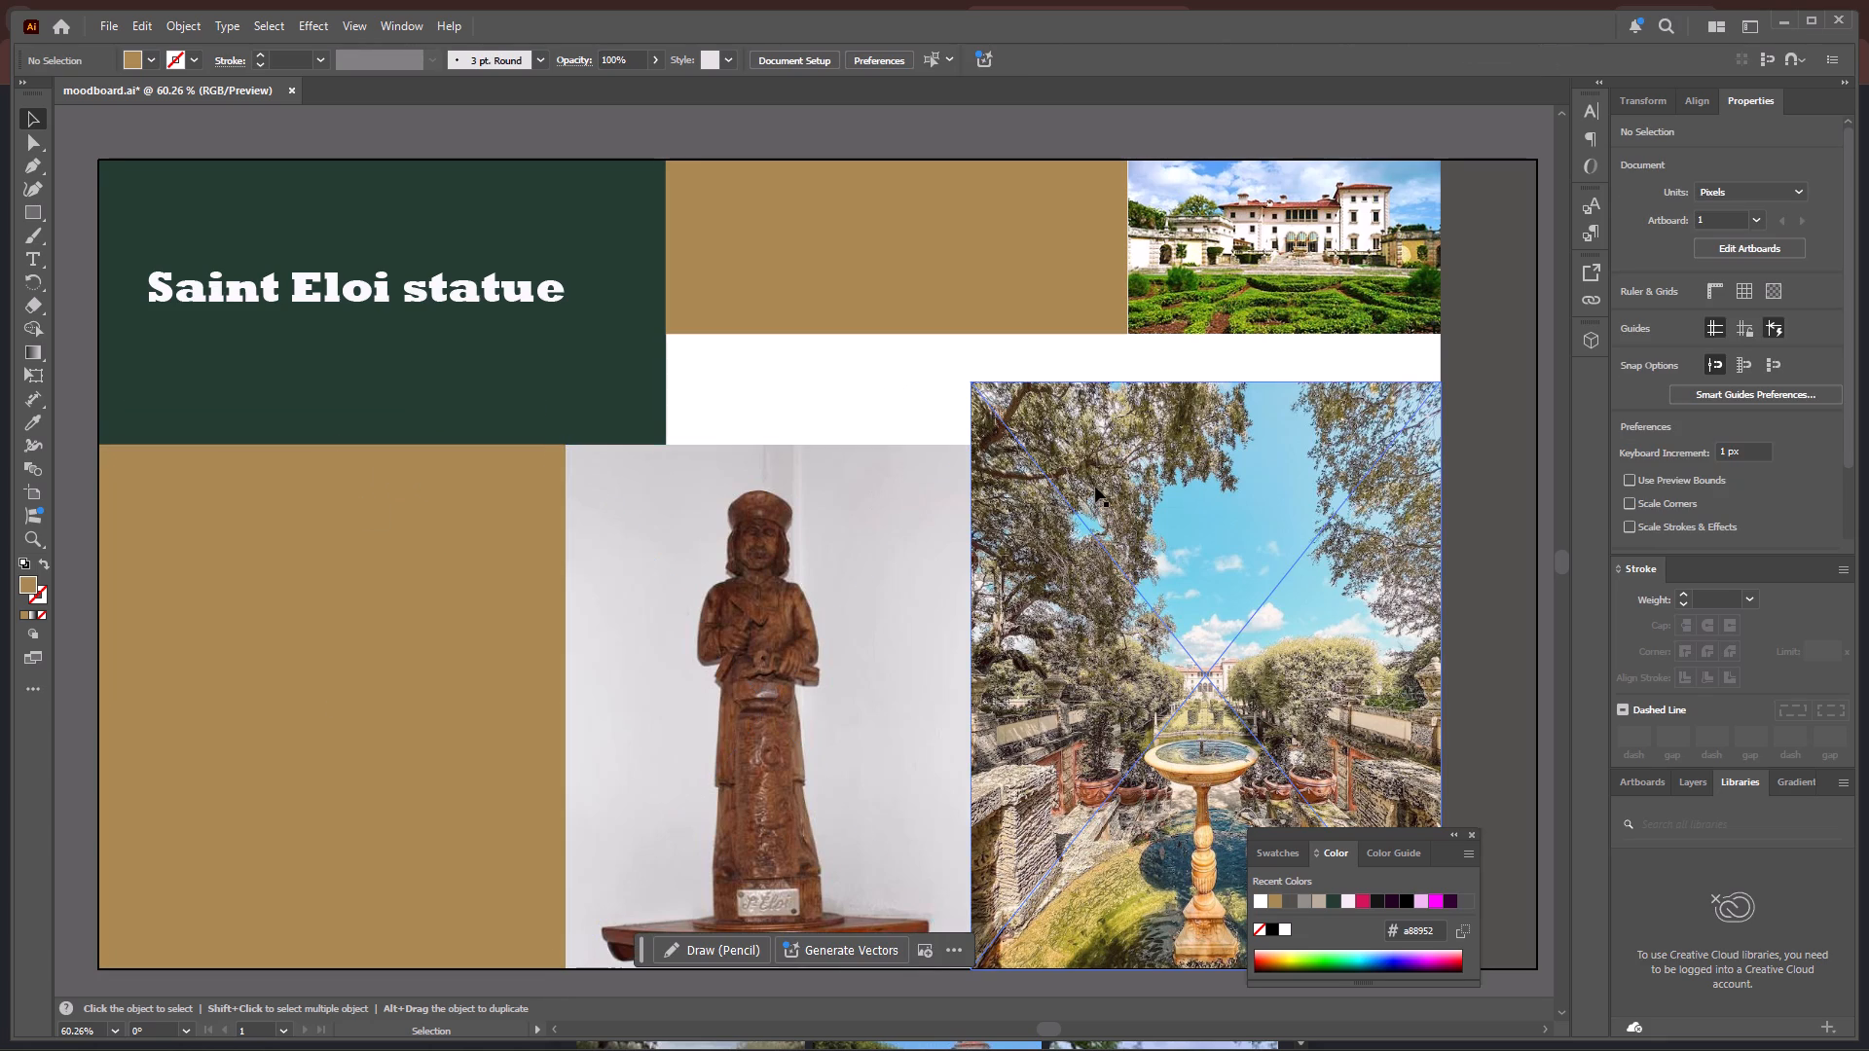
Reshape the upper tan block into a strip about 1034 by 83 px, directly beneath the mansion photo and reaching the green block.
left_click(980, 261)
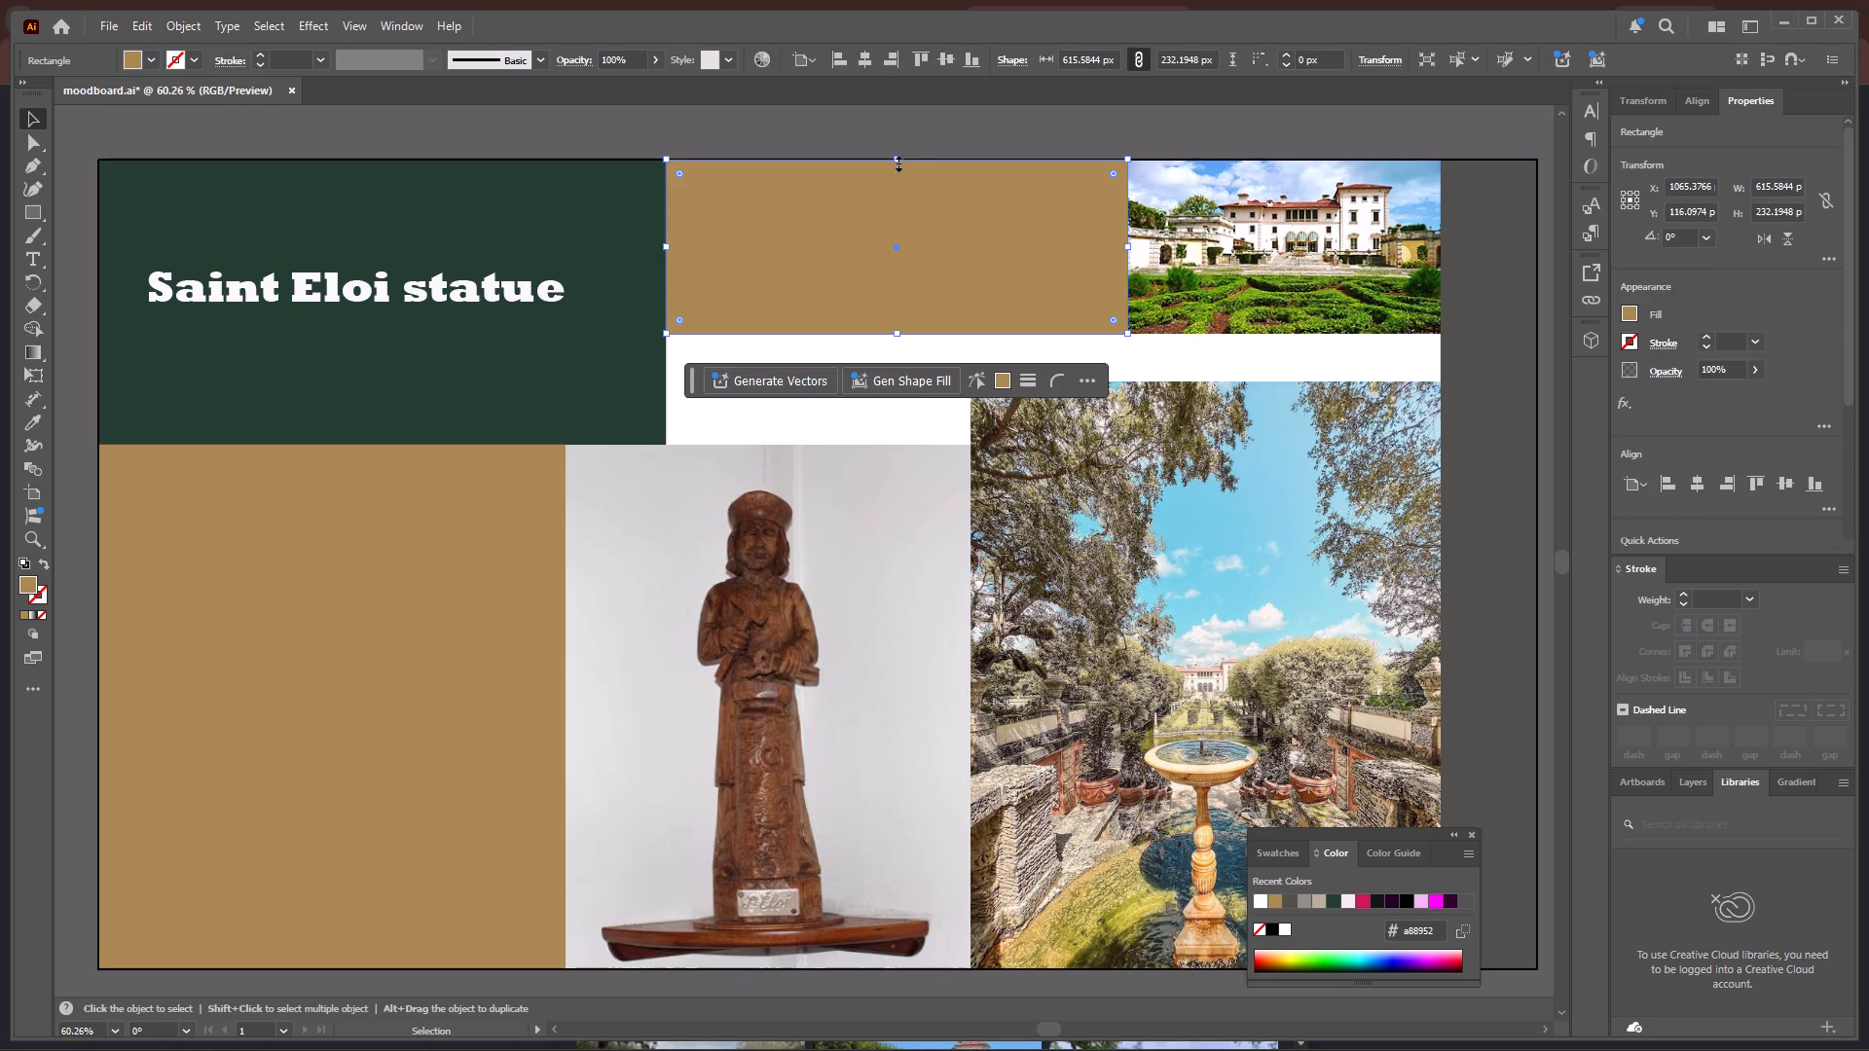
left_click_drag(896, 162, 896, 274)
left_click_drag(934, 302, 955, 339)
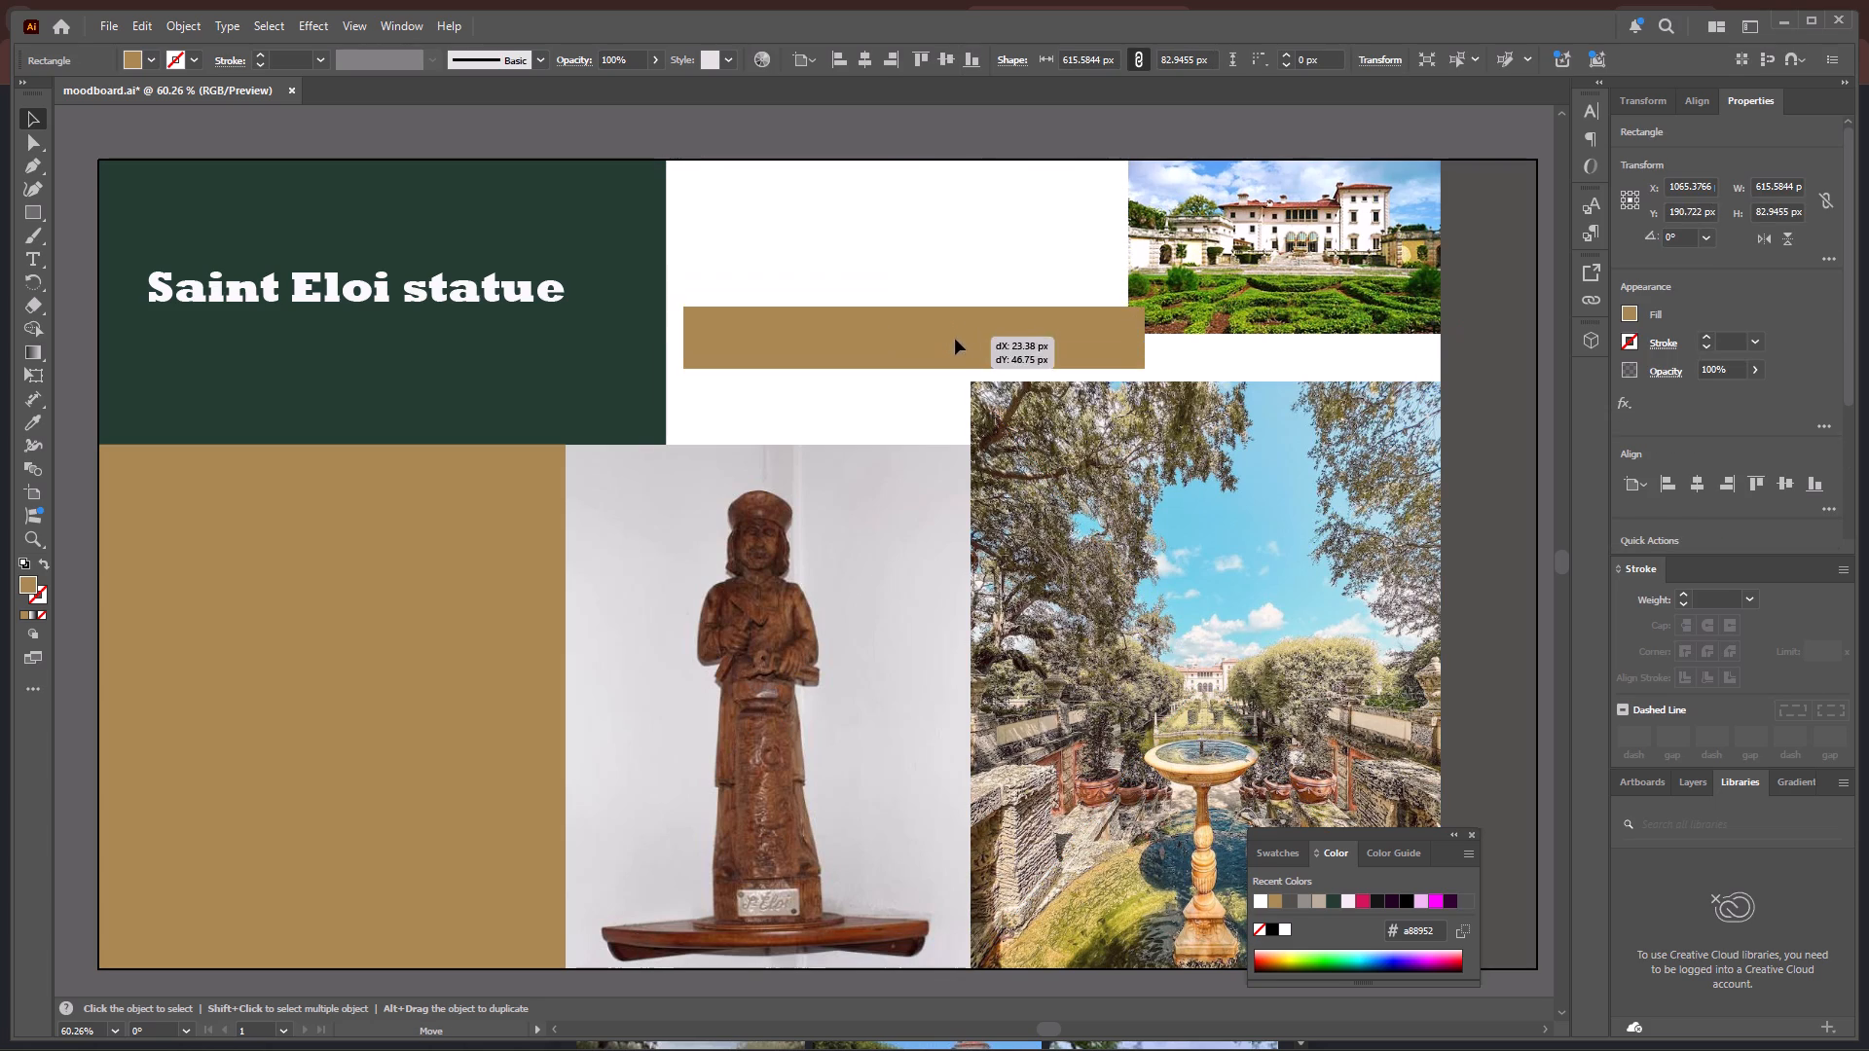
left_click_drag(955, 339, 1250, 362)
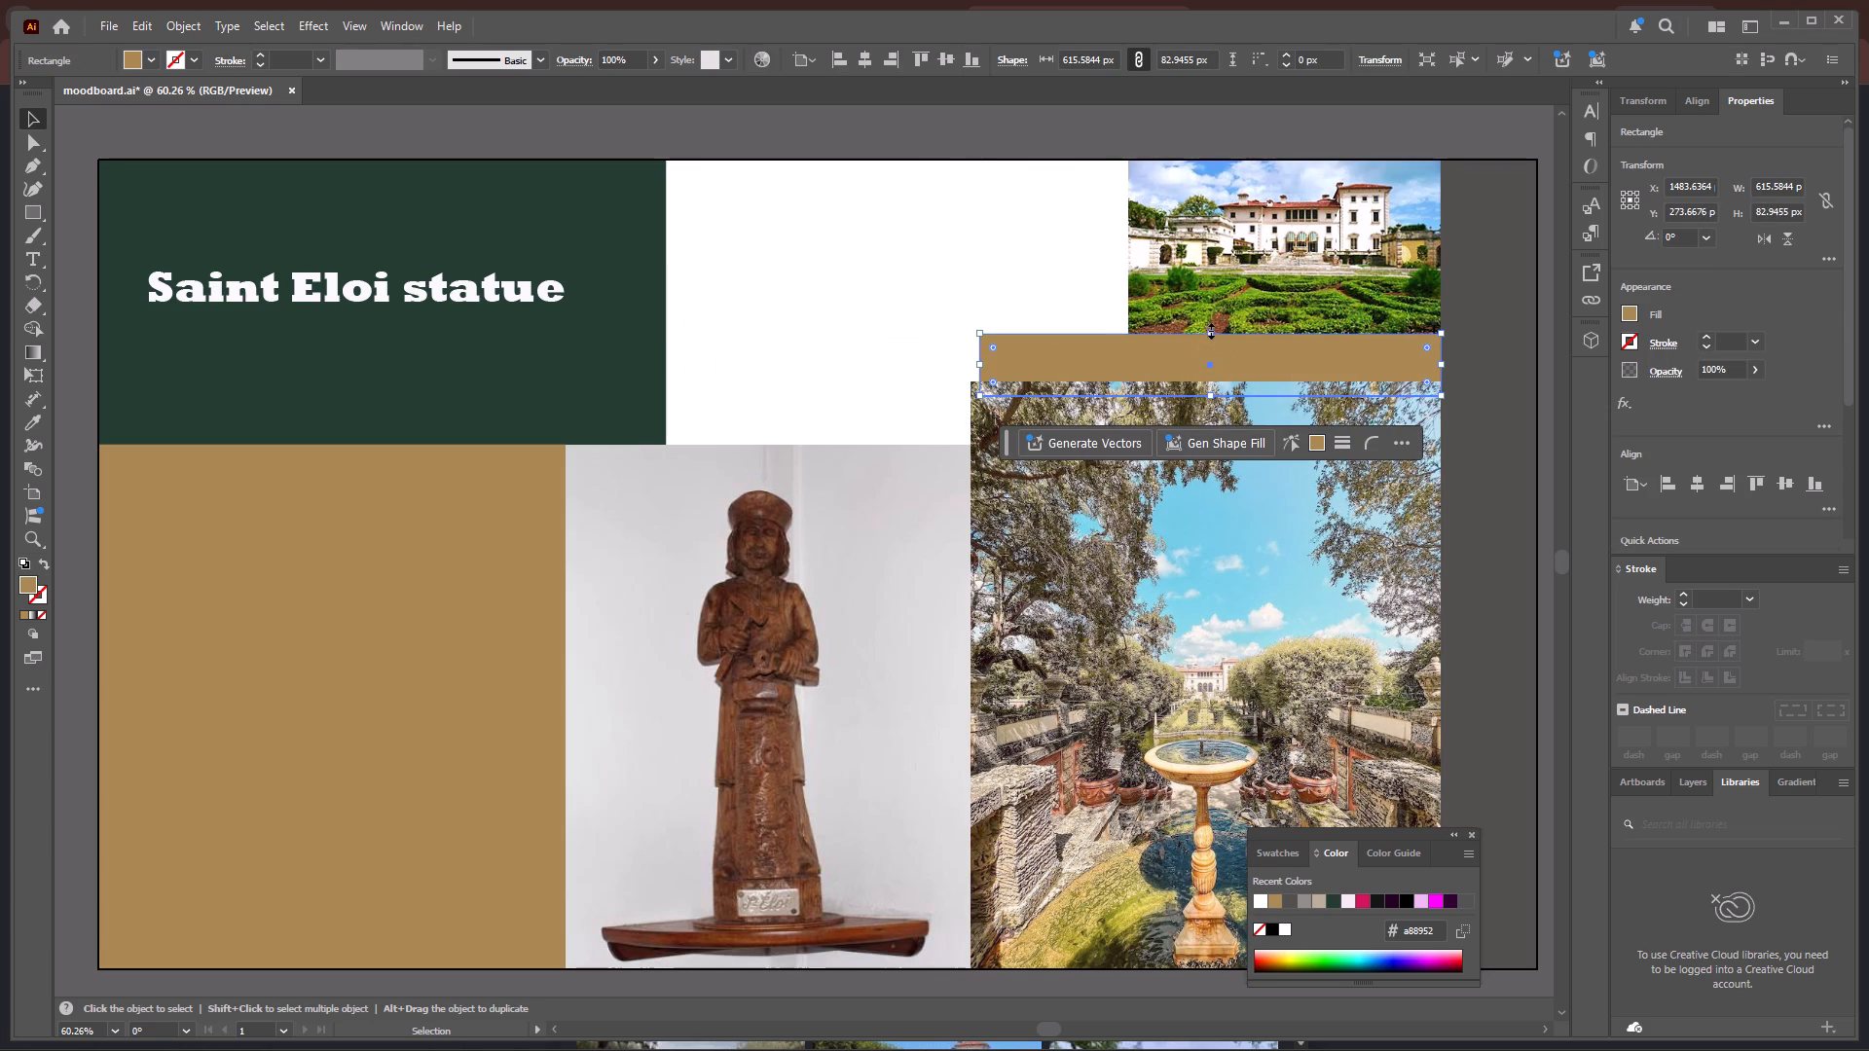
left_click(1209, 329)
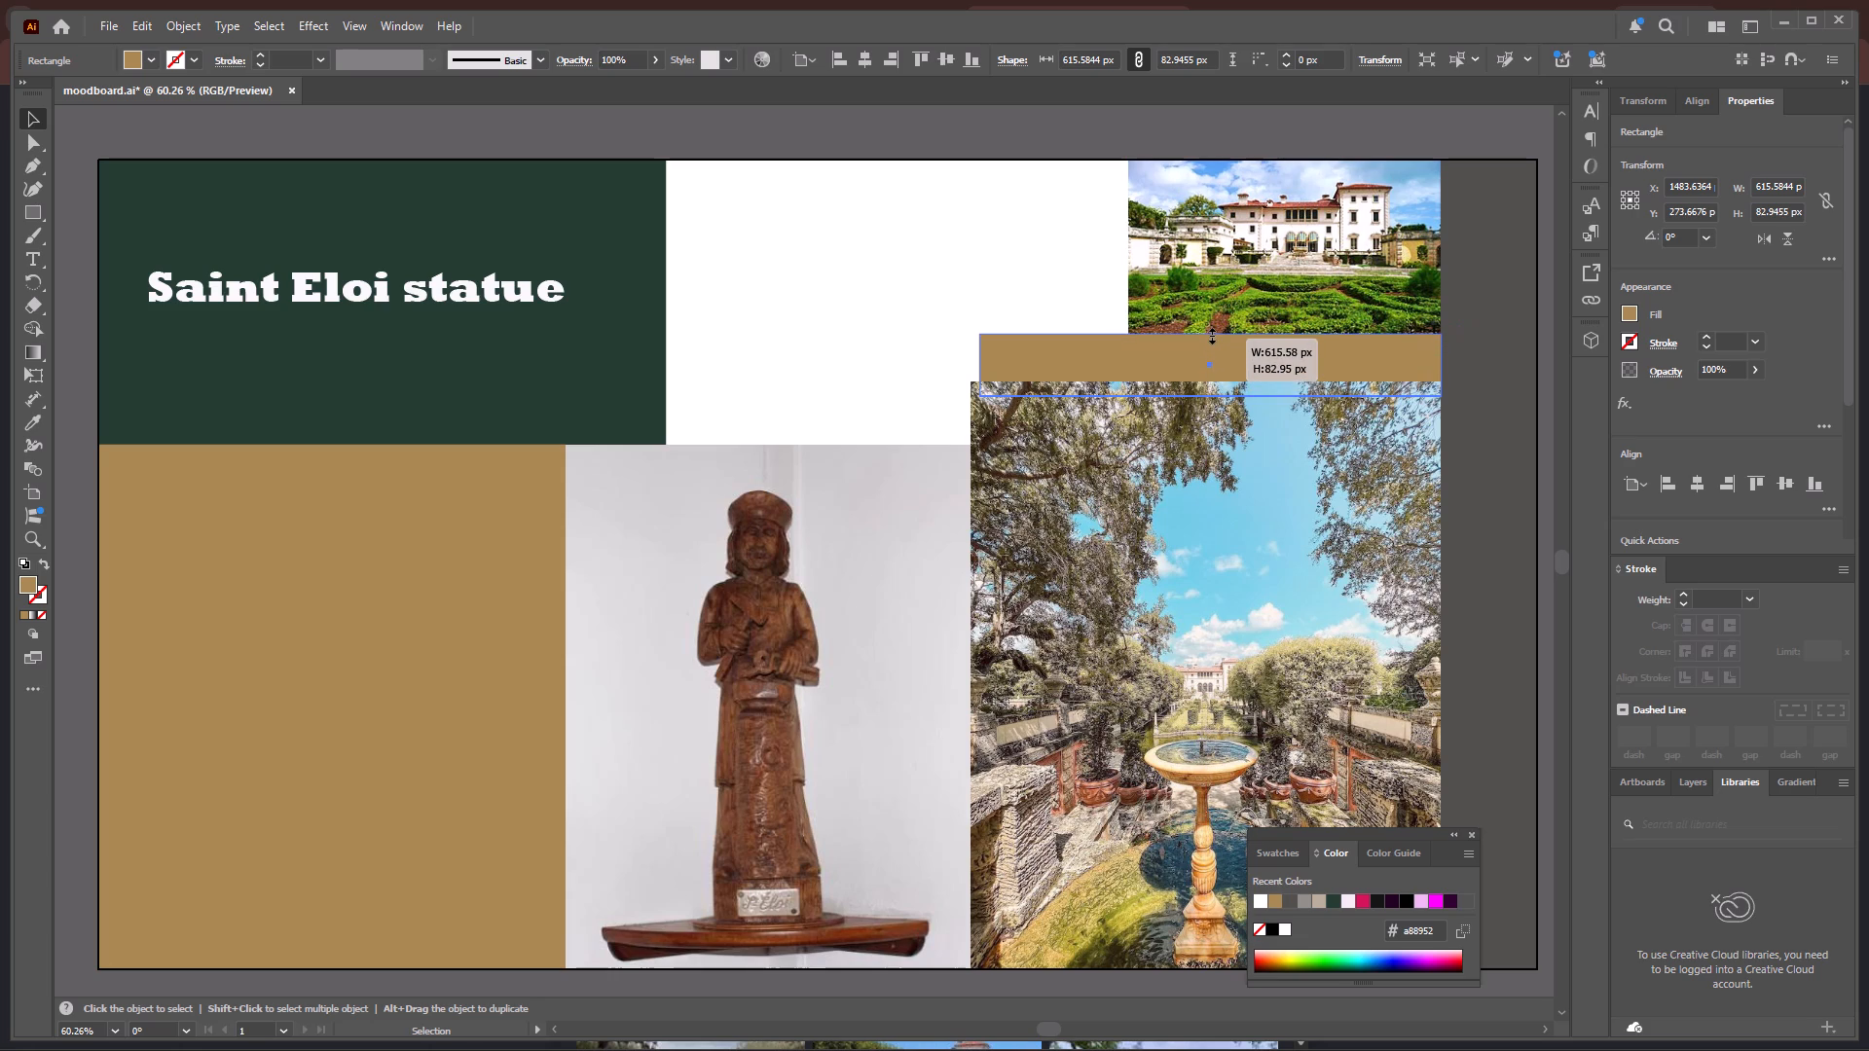
left_click_drag(978, 362, 960, 298)
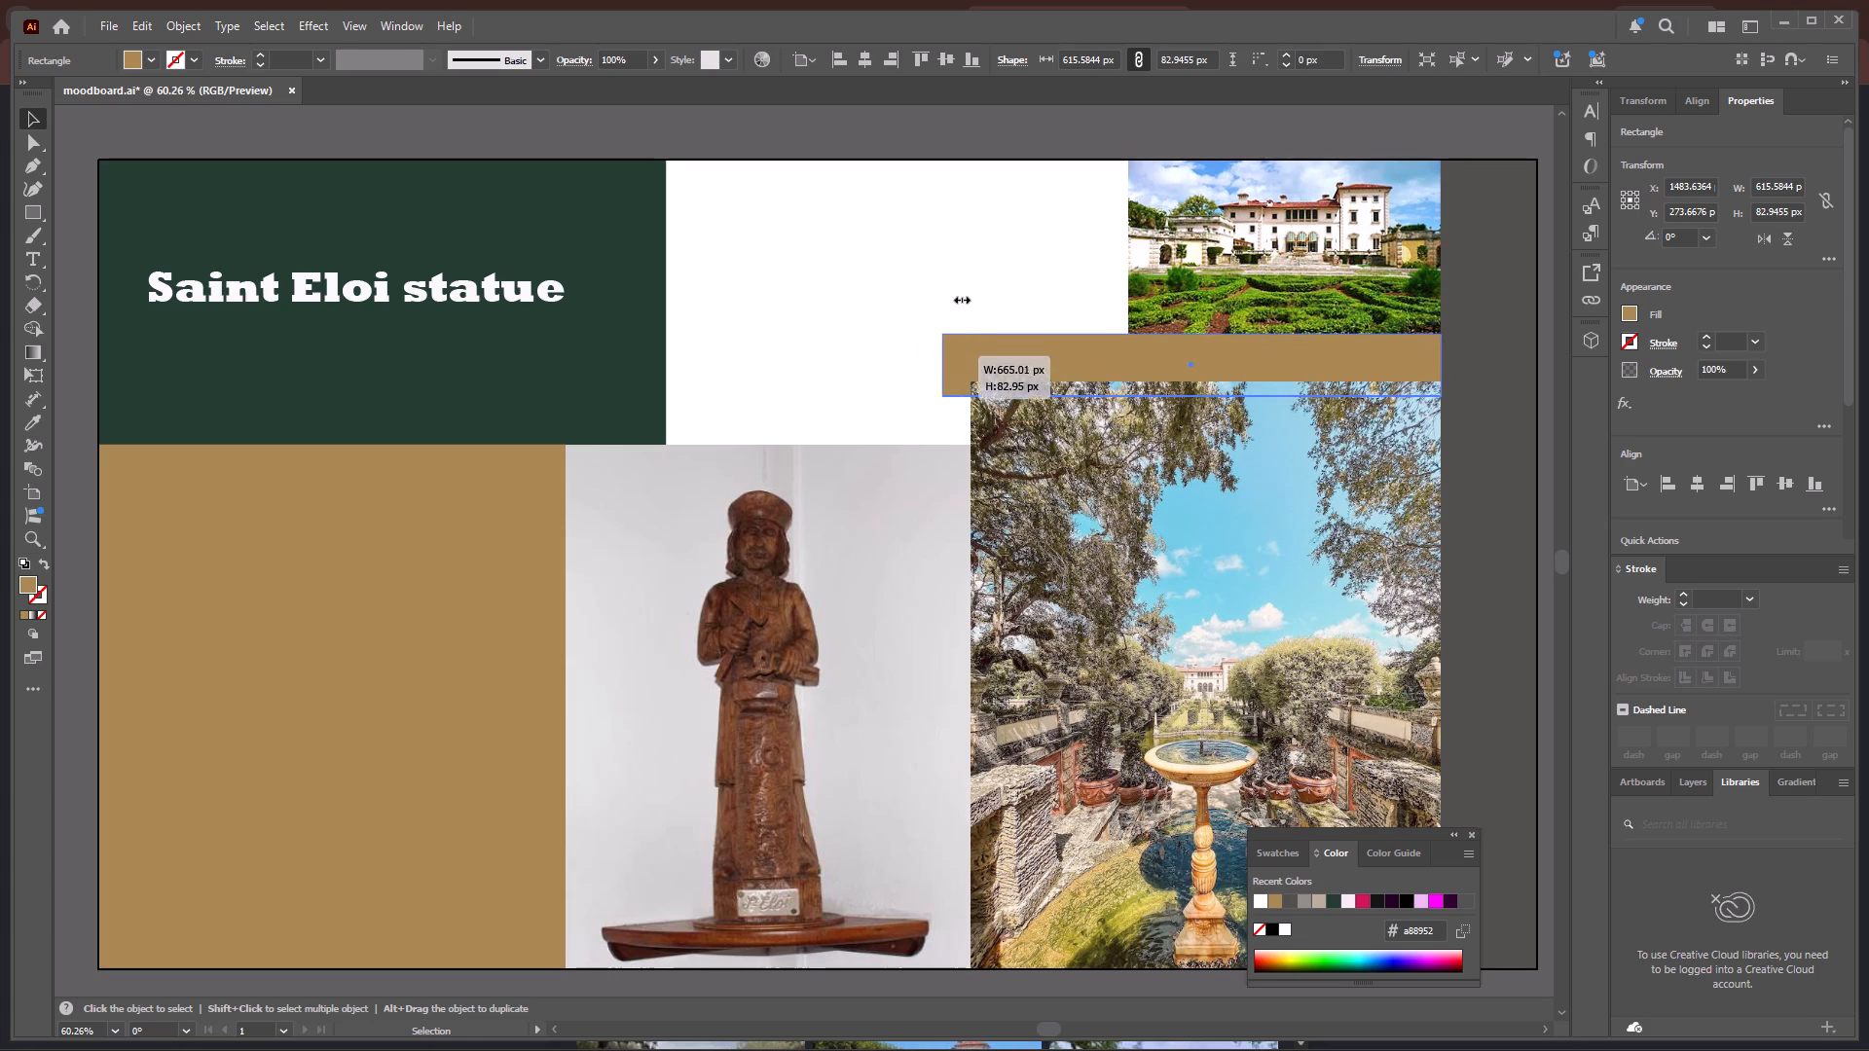
left_click_drag(960, 298, 668, 314)
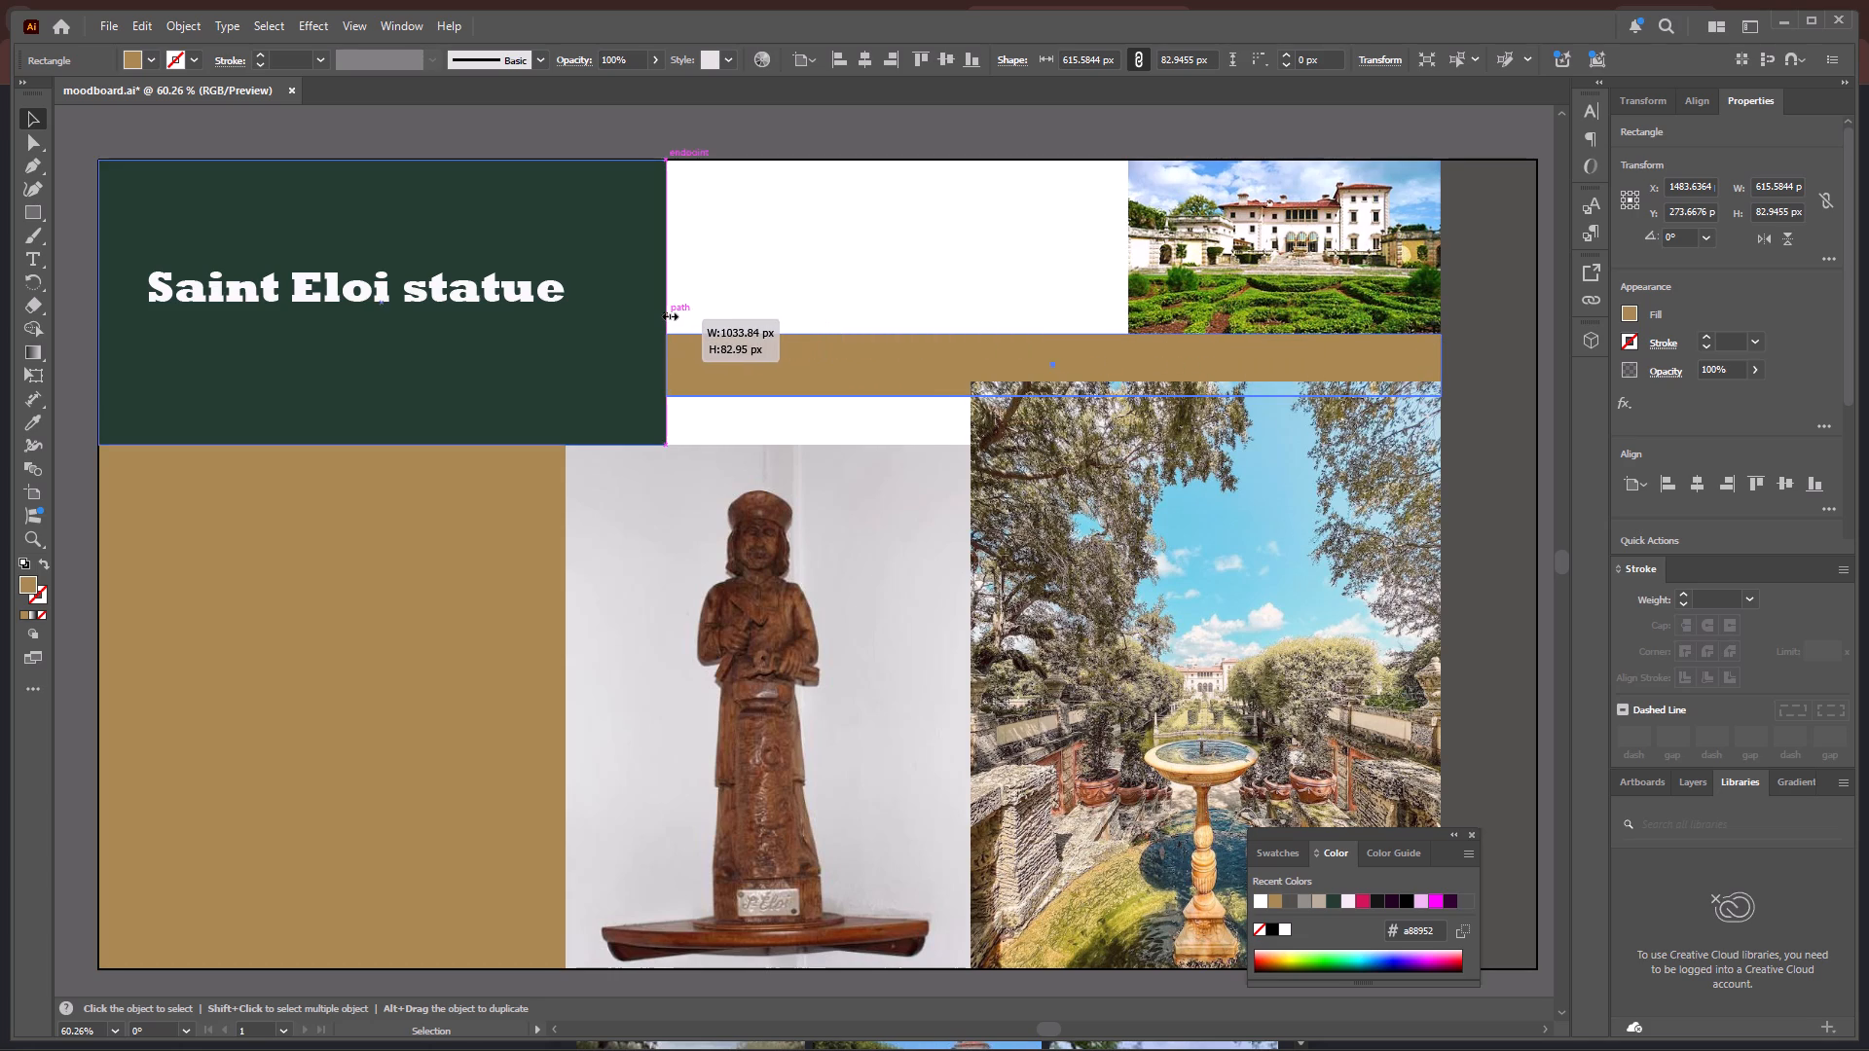
left_click_drag(668, 314, 666, 314)
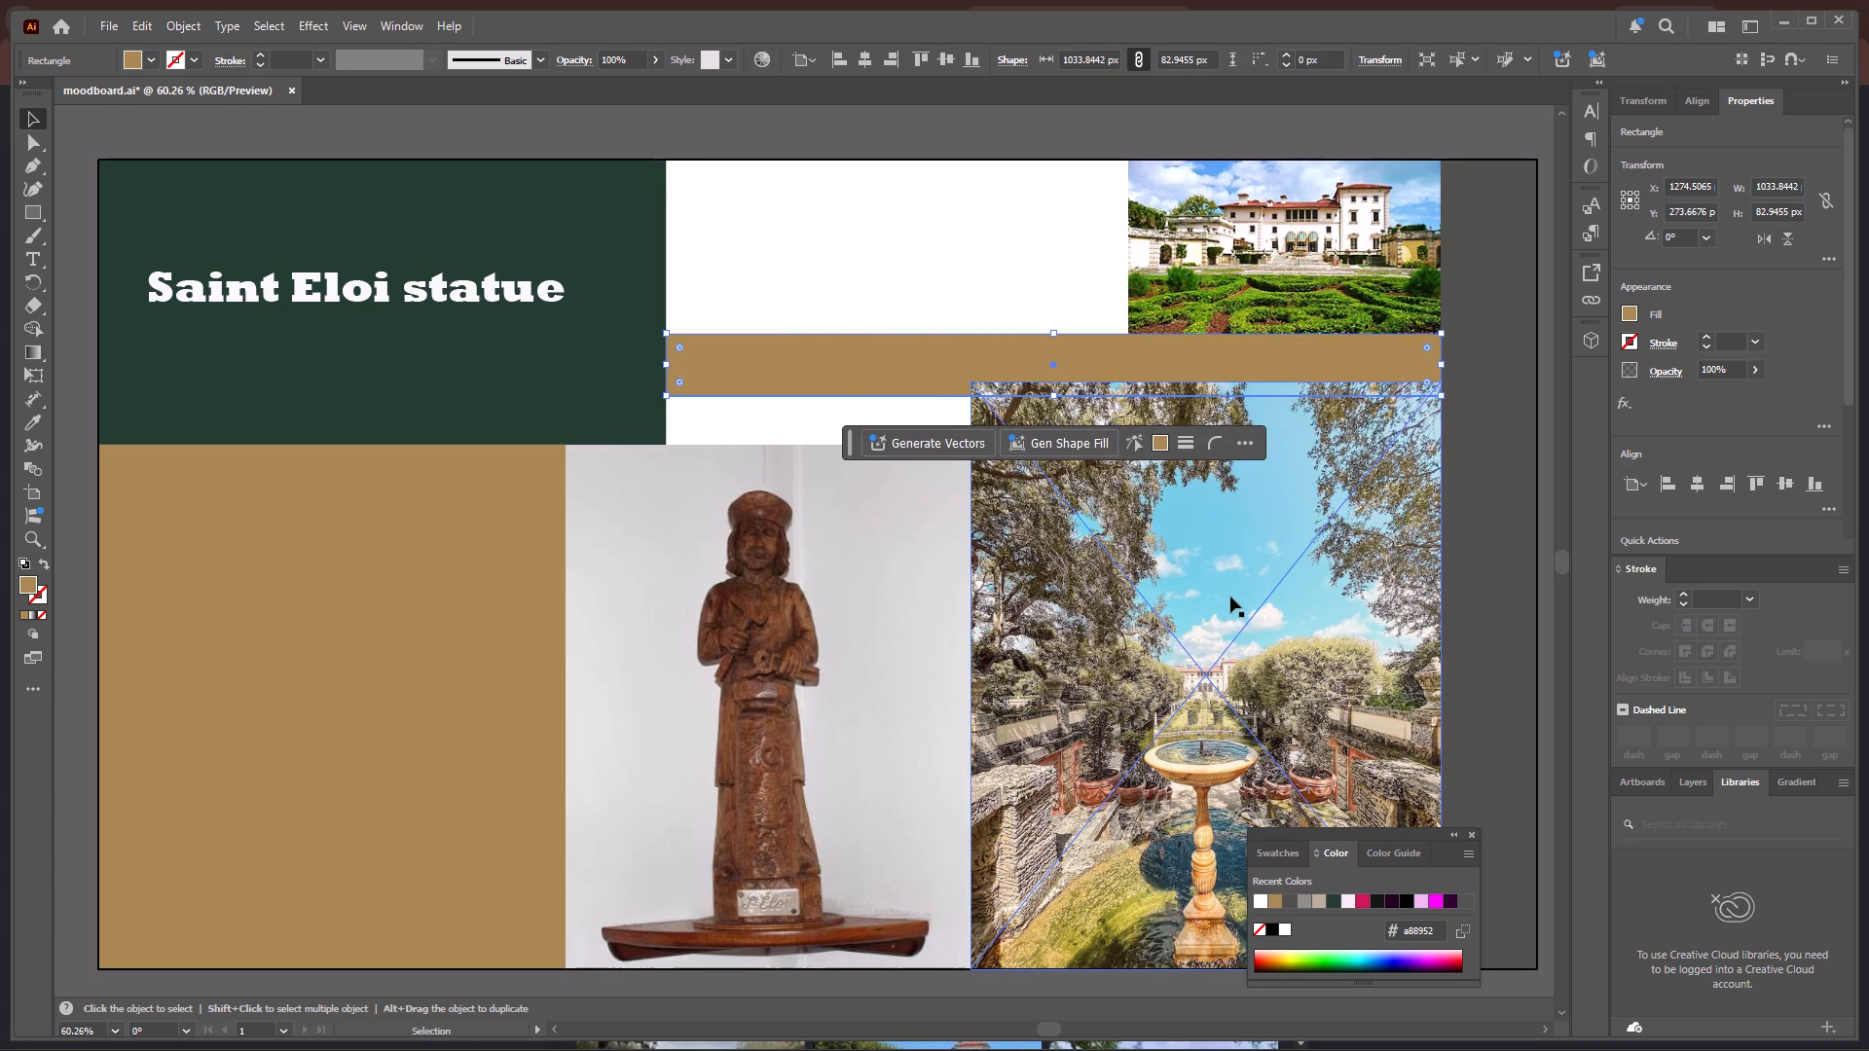
Shorten the fountain photo from its top edge to about 765 px high so it meets the bottom of the upper tan strip.
left_click(1230, 597)
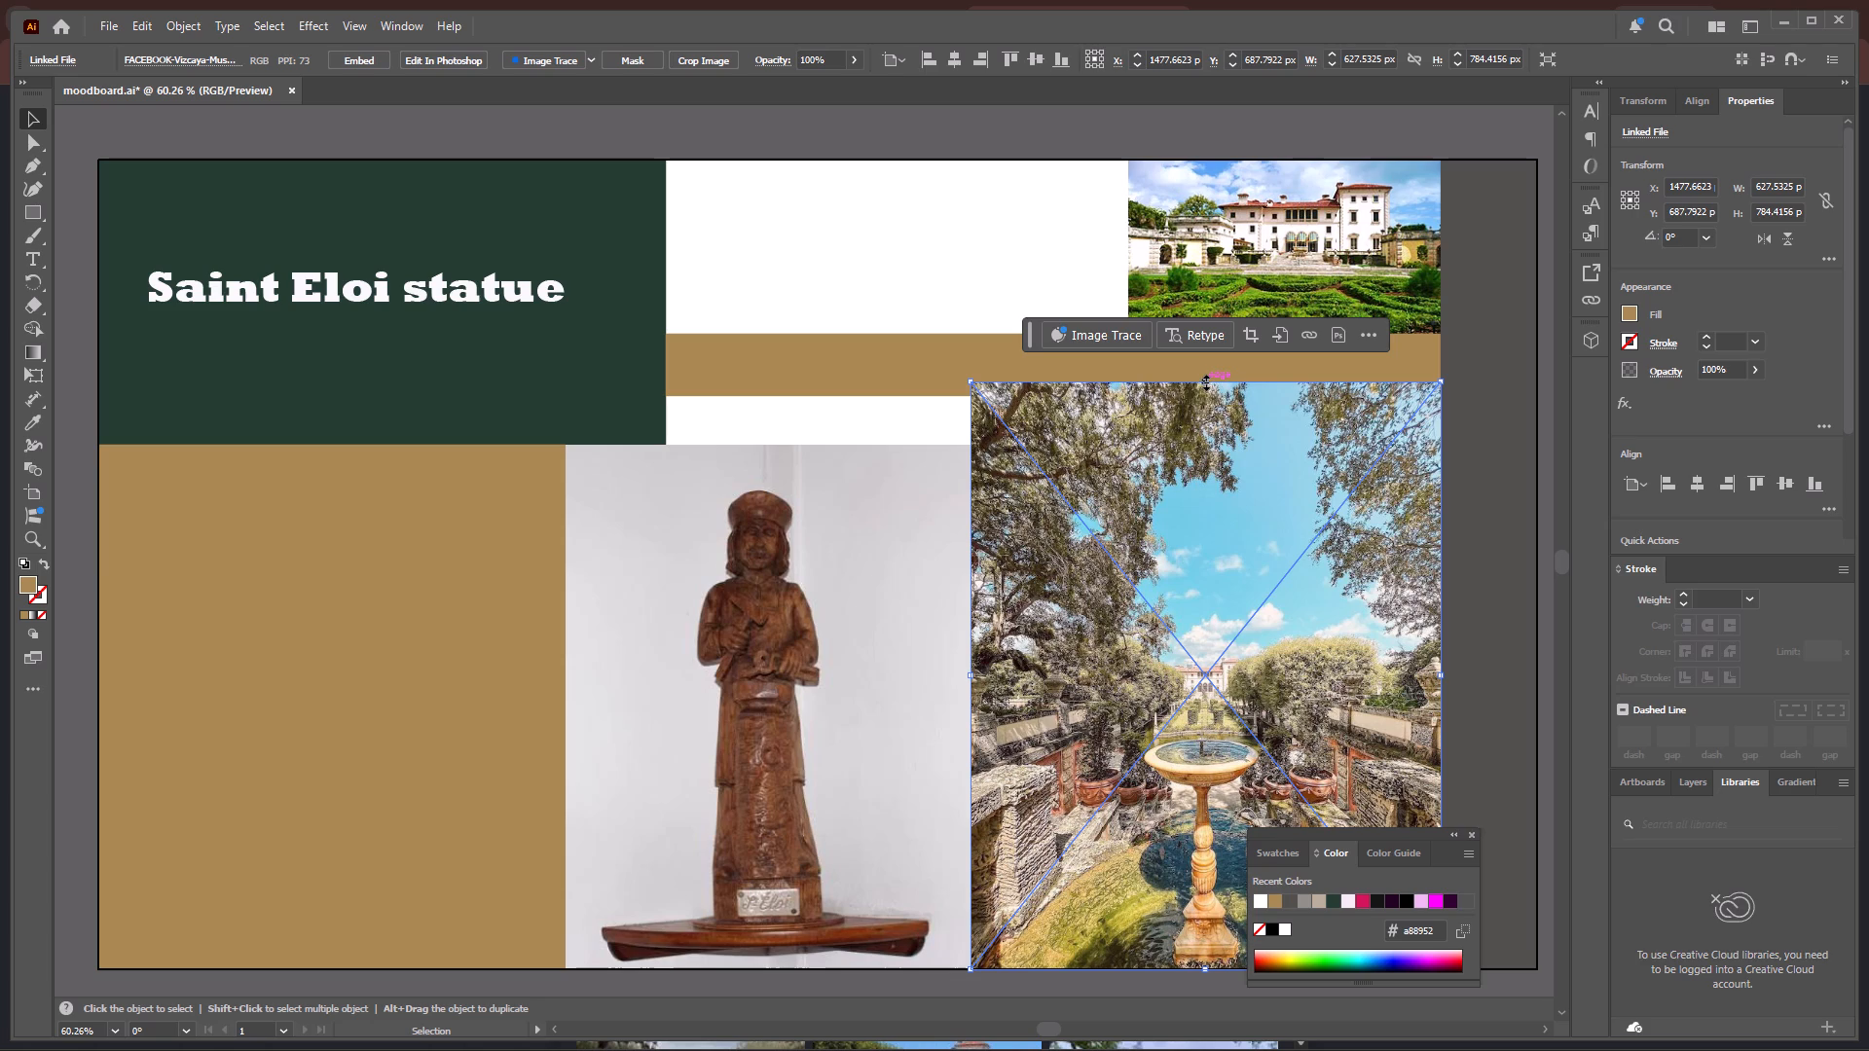
left_click_drag(1204, 381, 1209, 399)
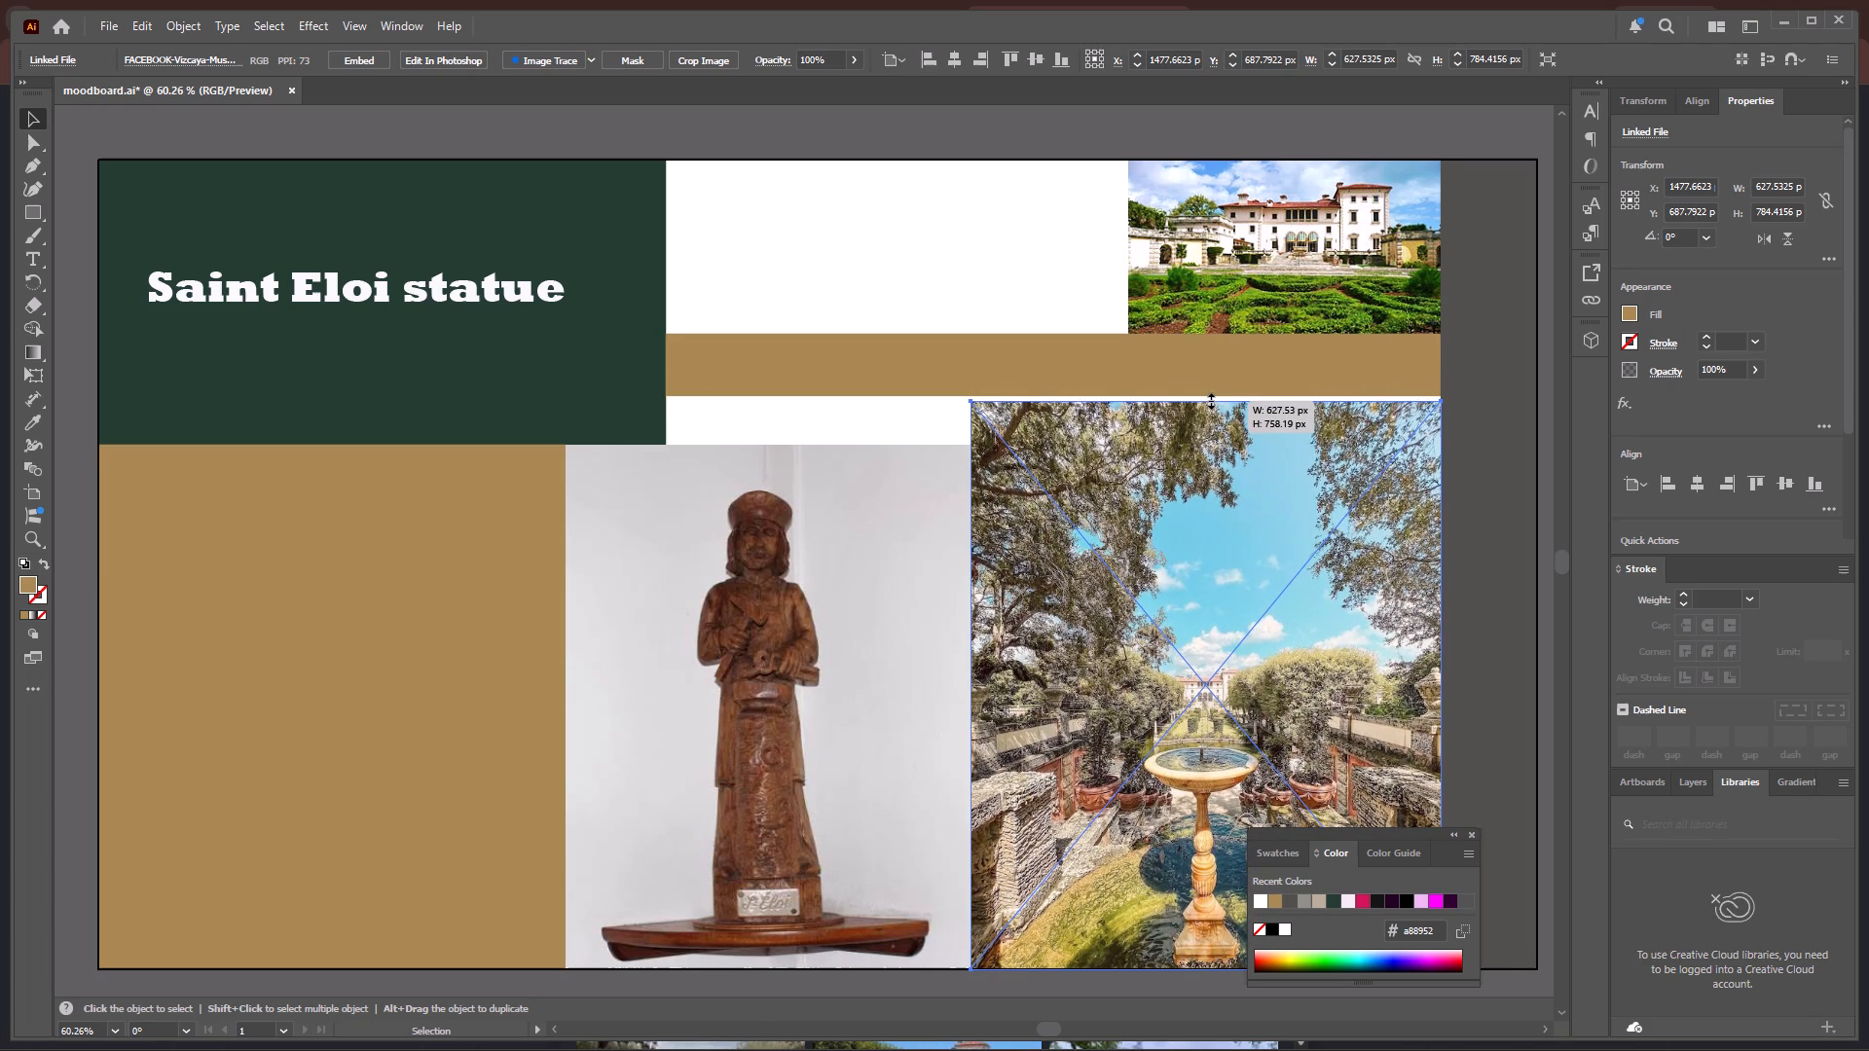
left_click_drag(1209, 399, 1209, 397)
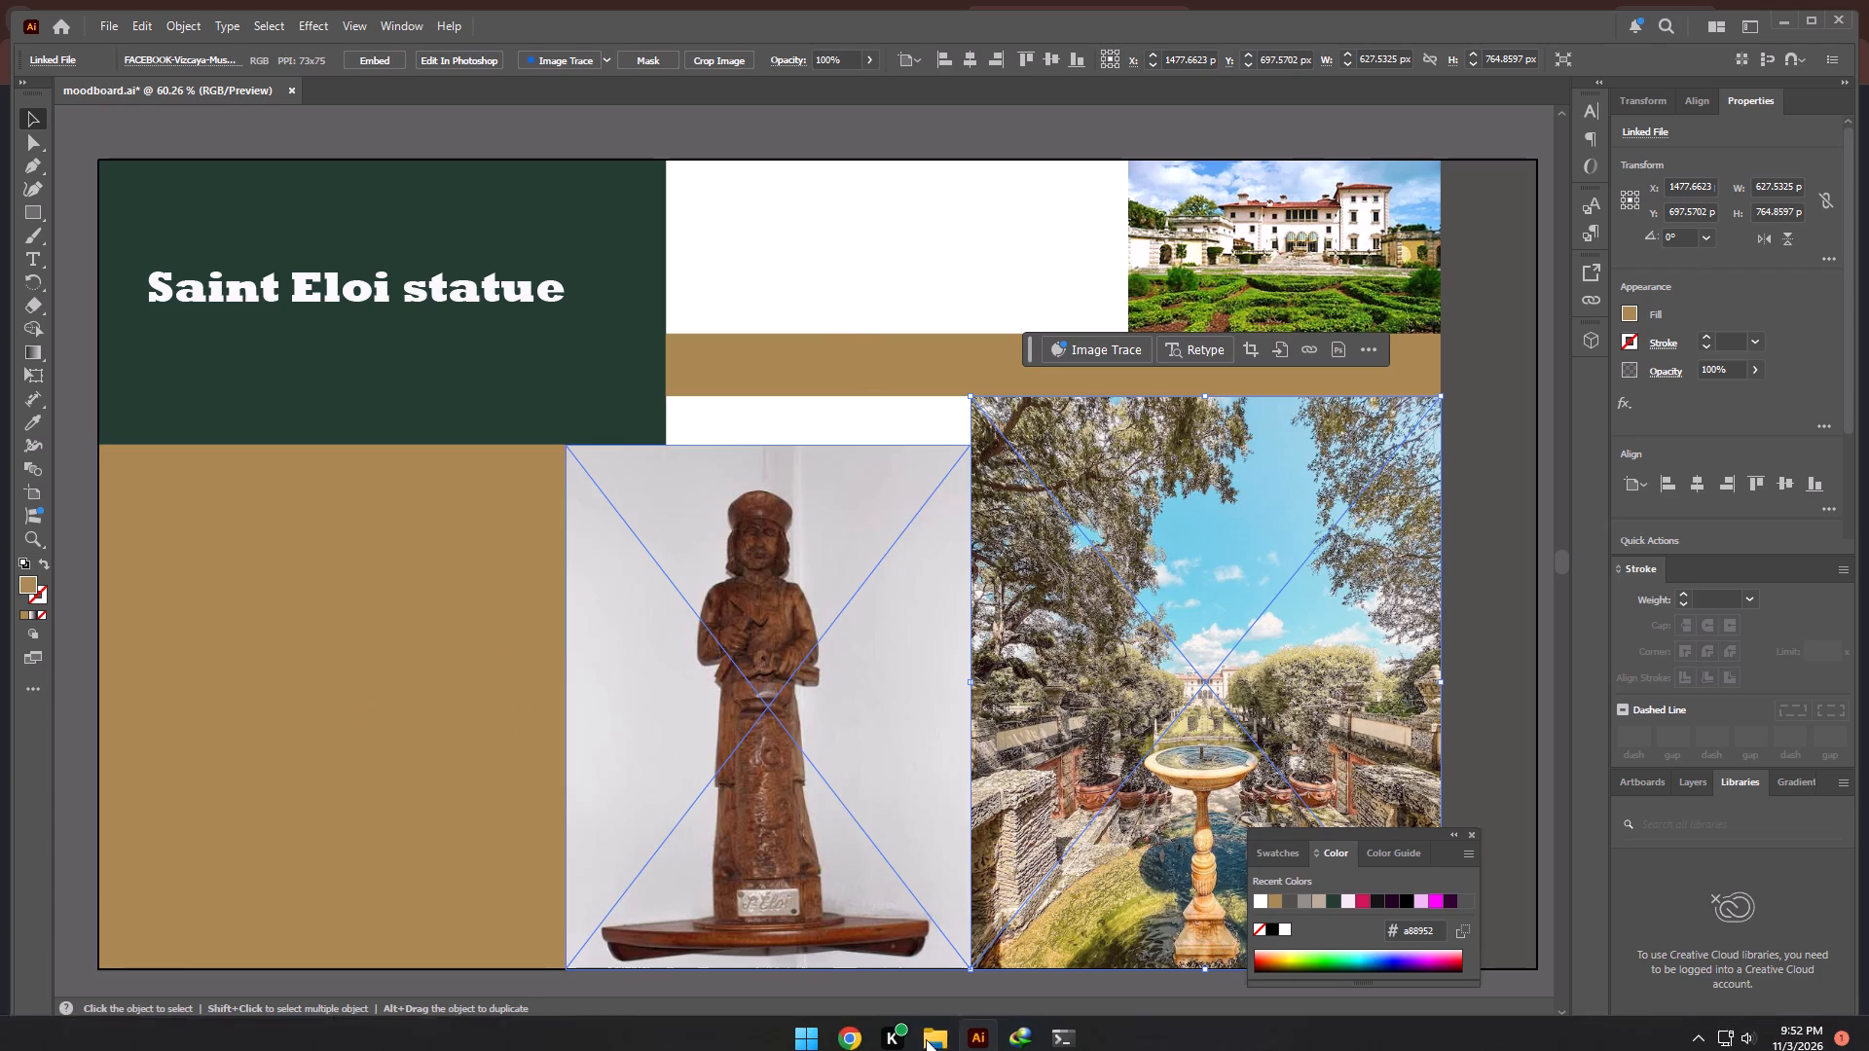
Switch to Chrome and look through the image results for The Art of Vizcaya.
left_click(852, 1033)
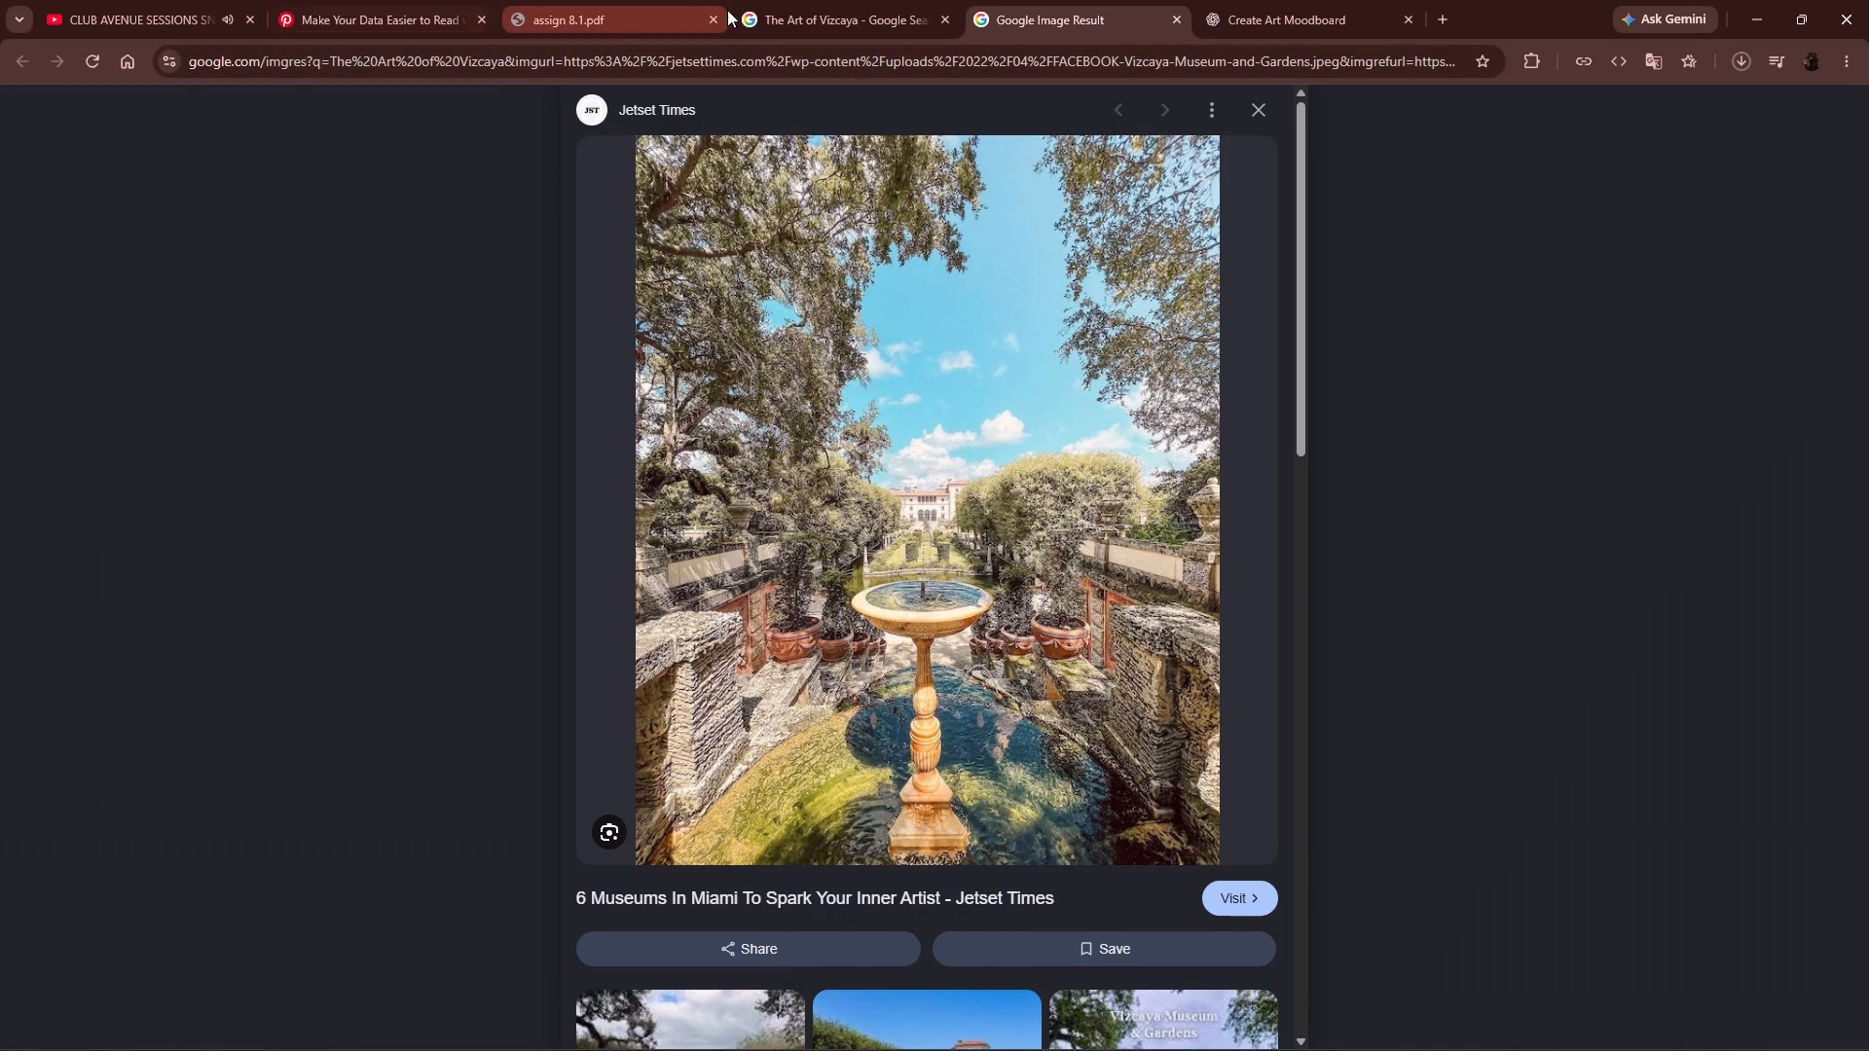
left_click(768, 18)
scroll(709, 584, "down", 6)
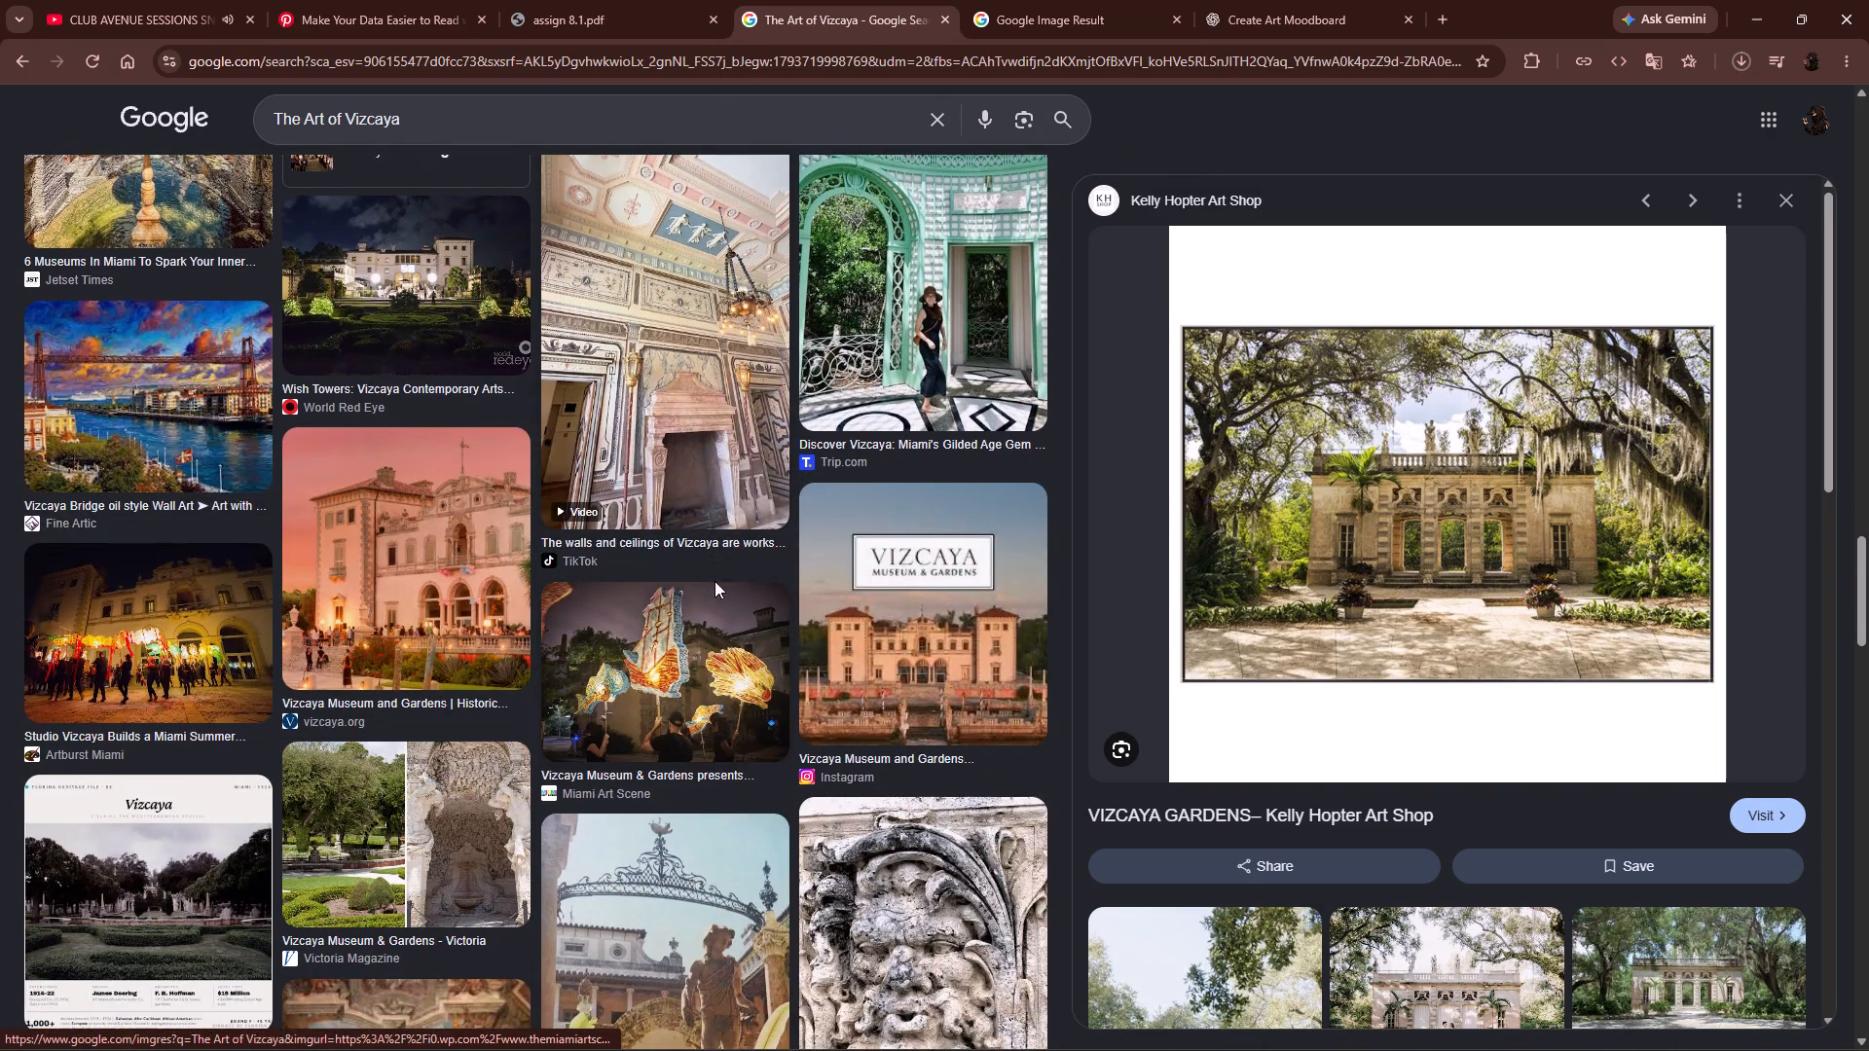
scroll(715, 581, "down", 4)
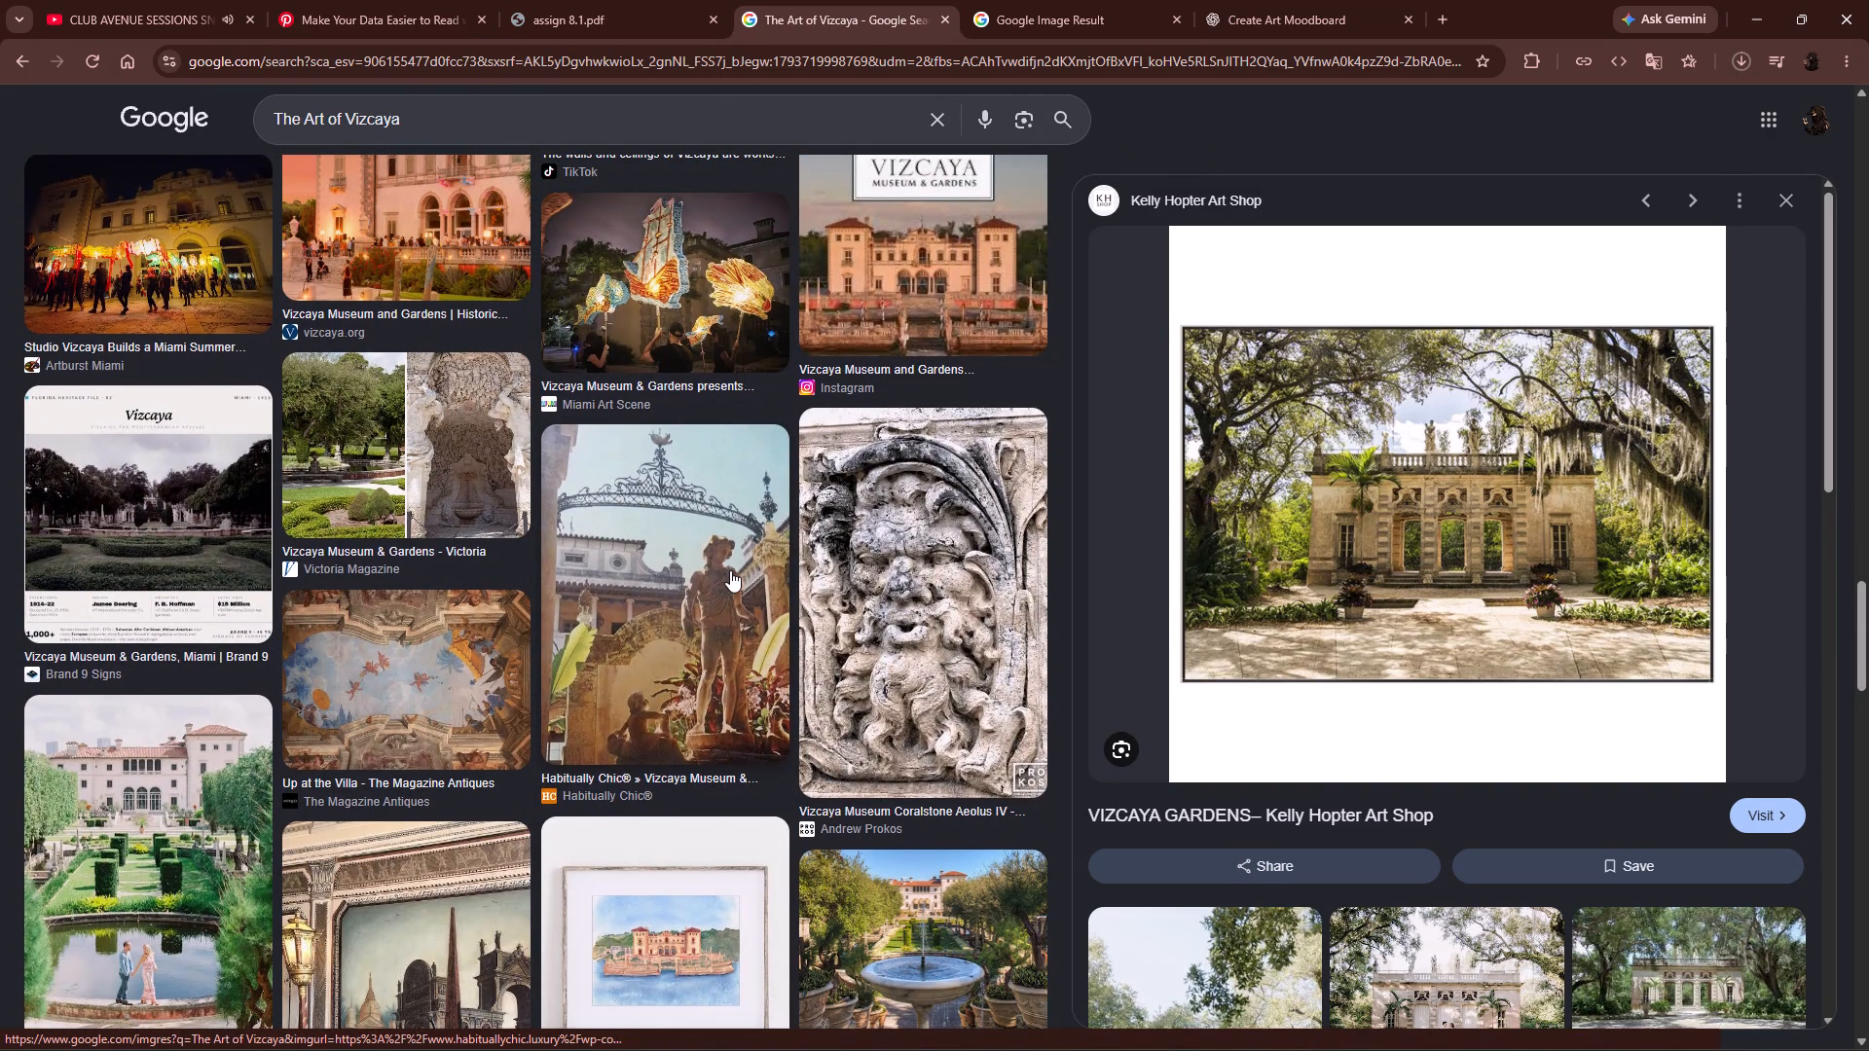
scroll(730, 570, "up", 5)
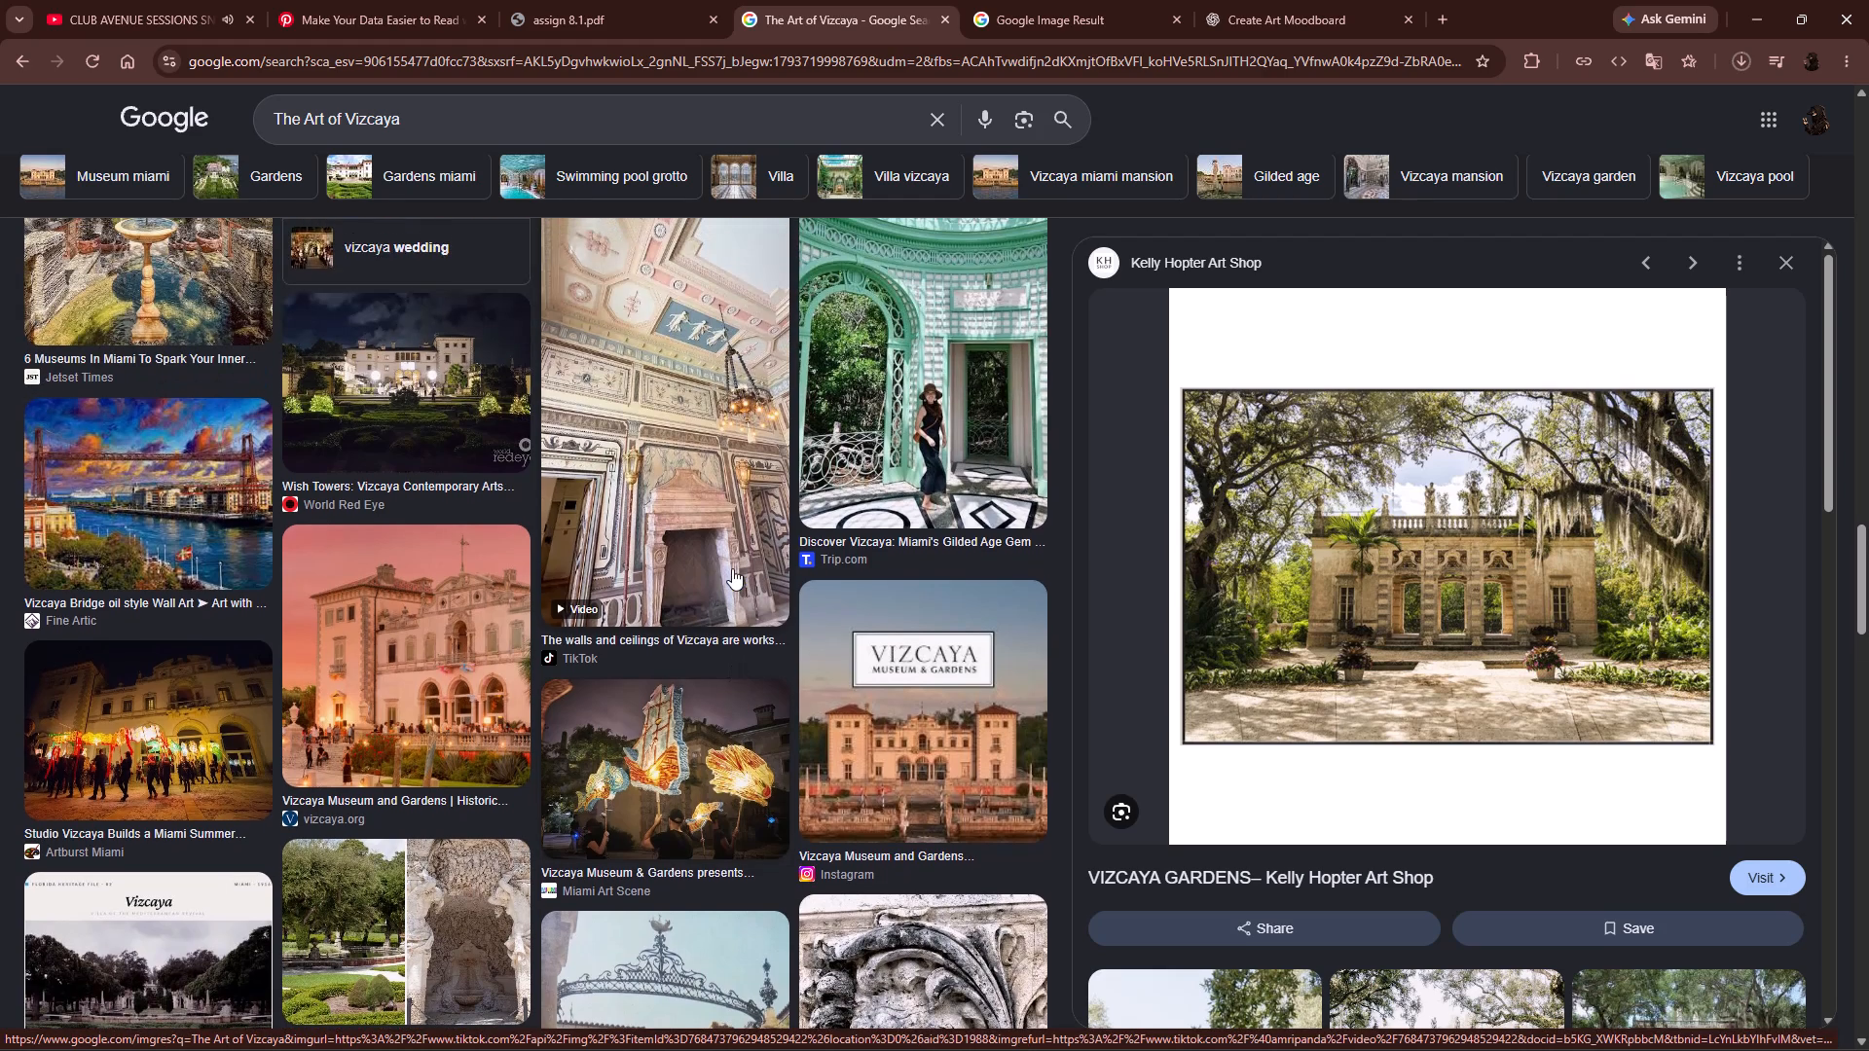
scroll(737, 573, "down", 2)
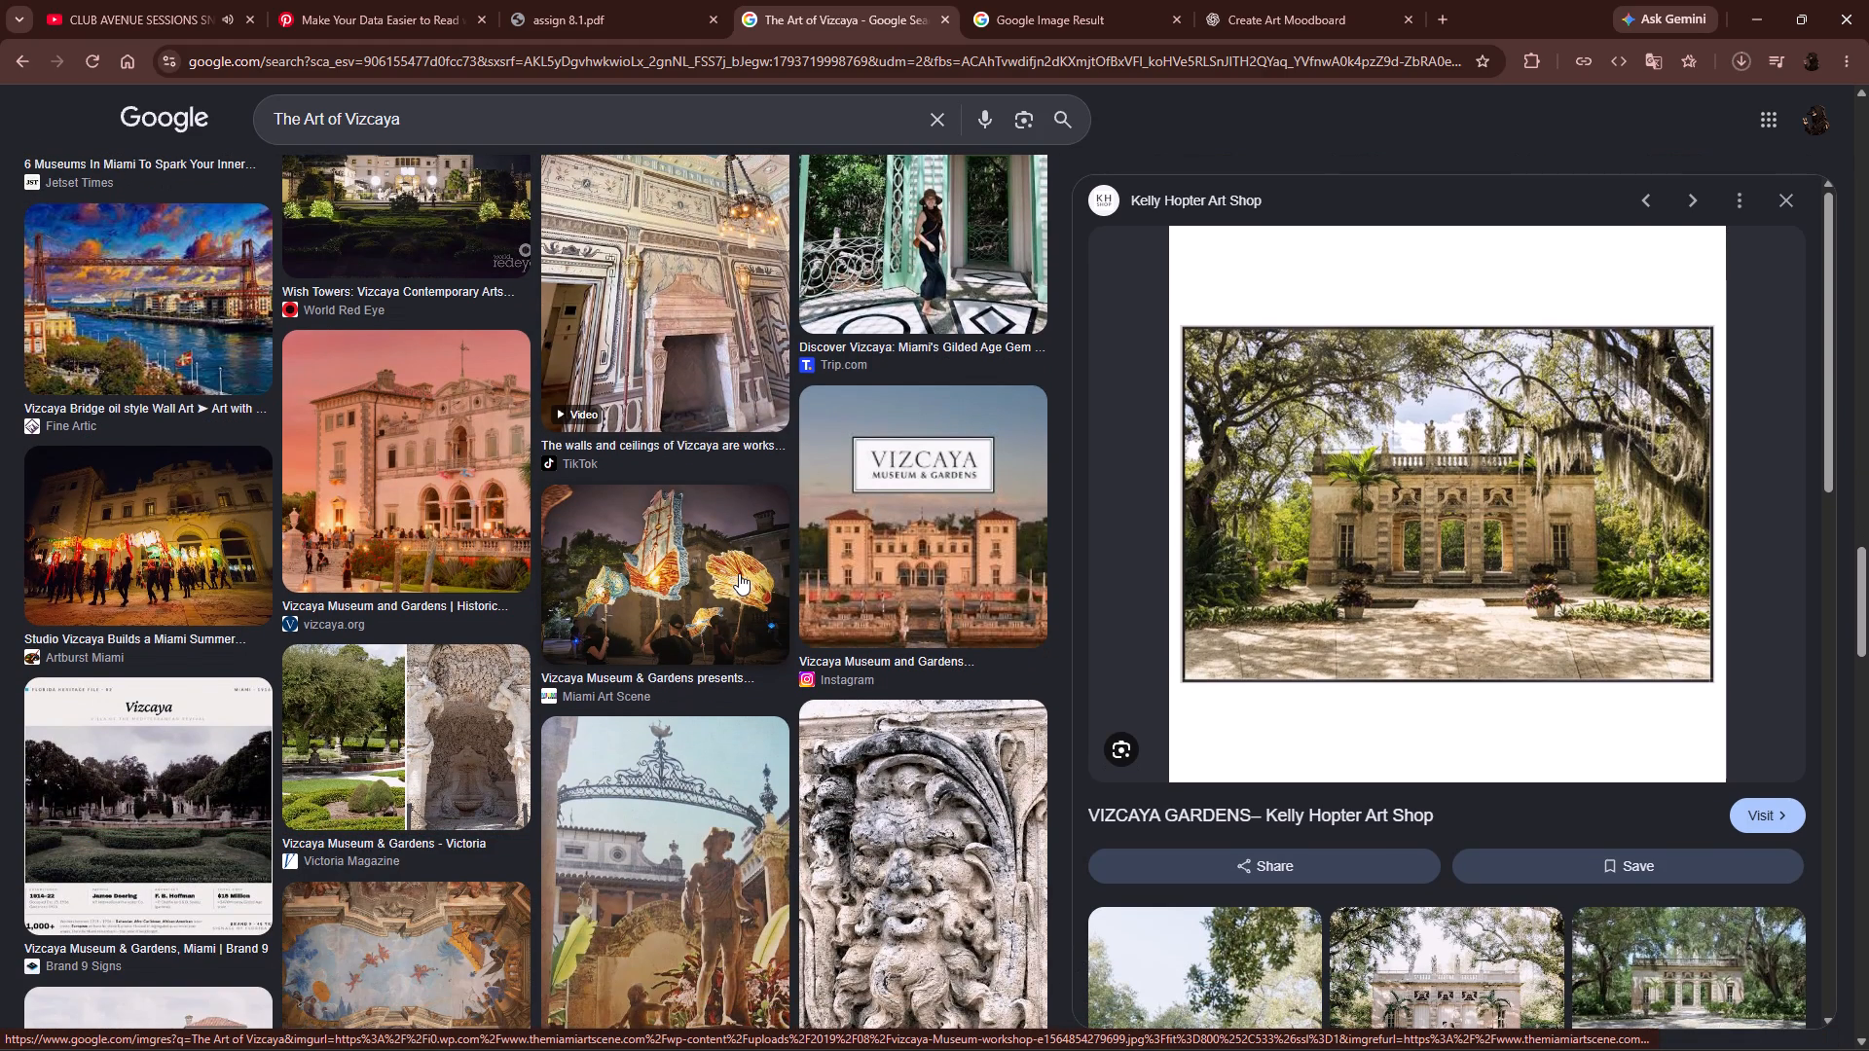
scroll(739, 576, "down", 16)
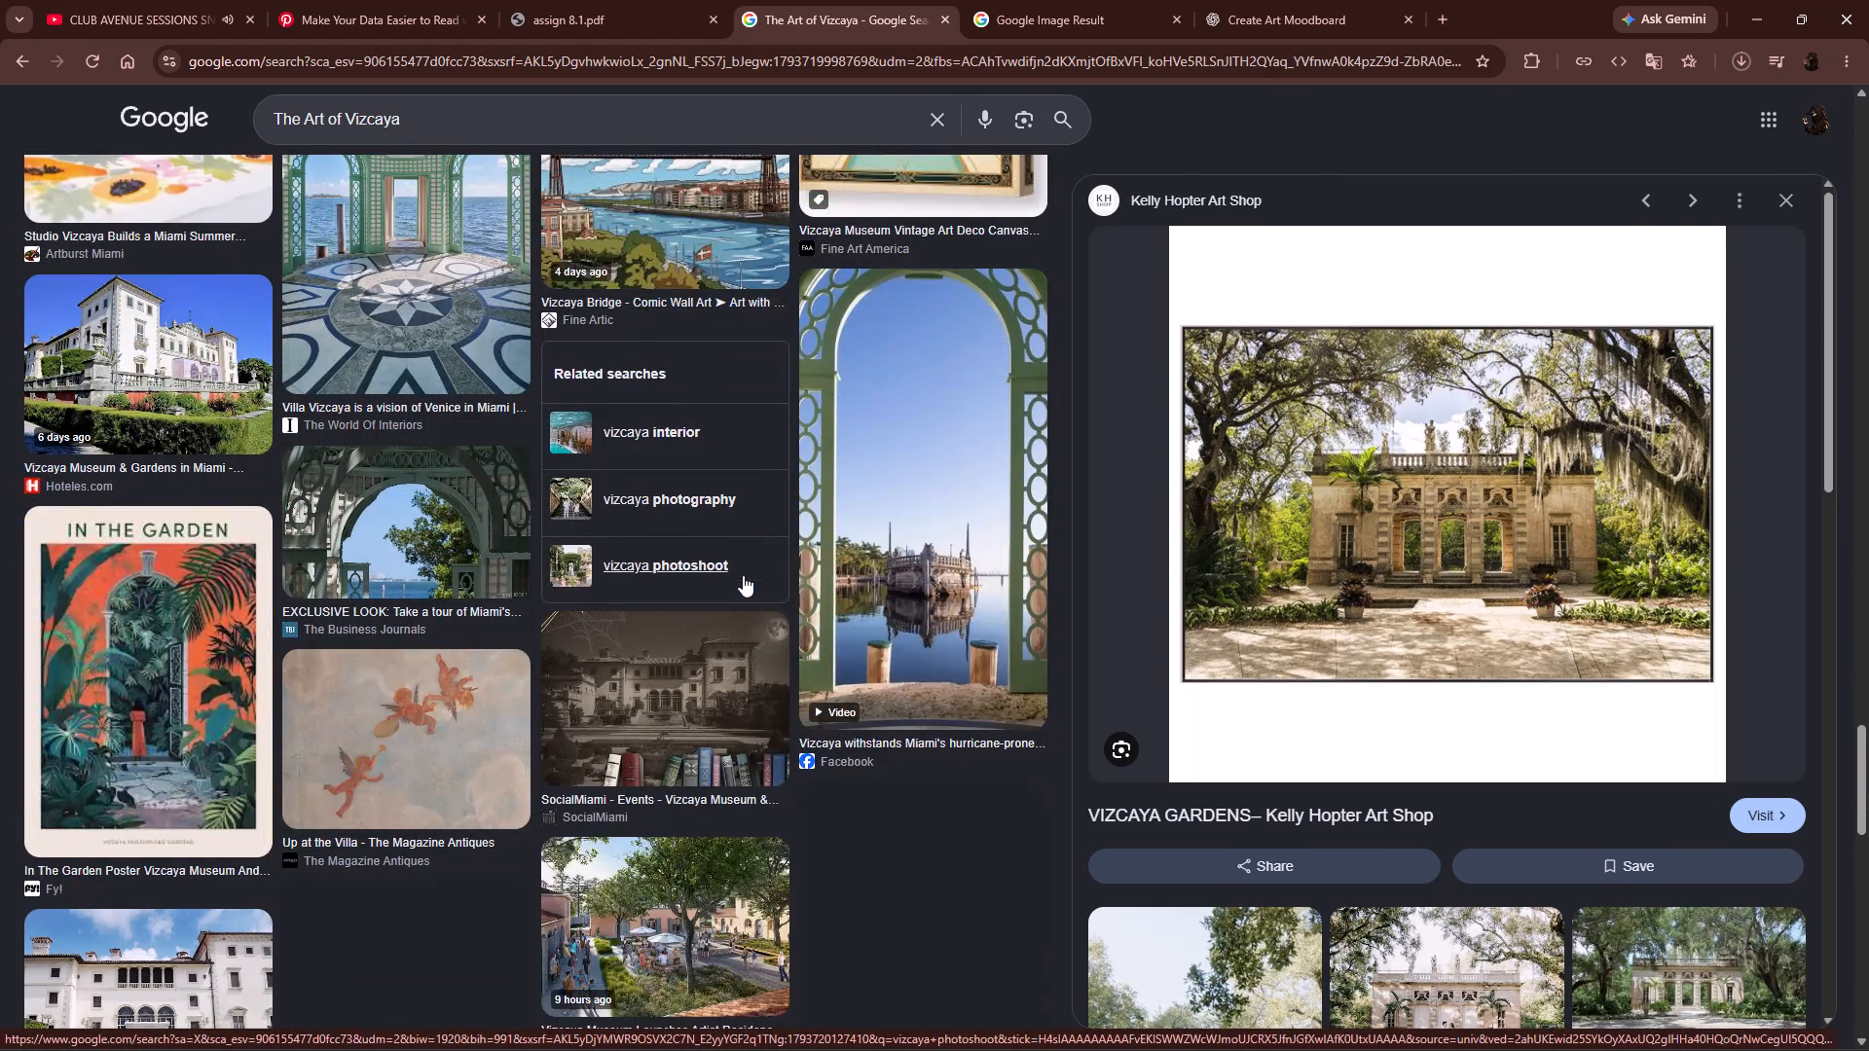
scroll(389, 203, "up", 14)
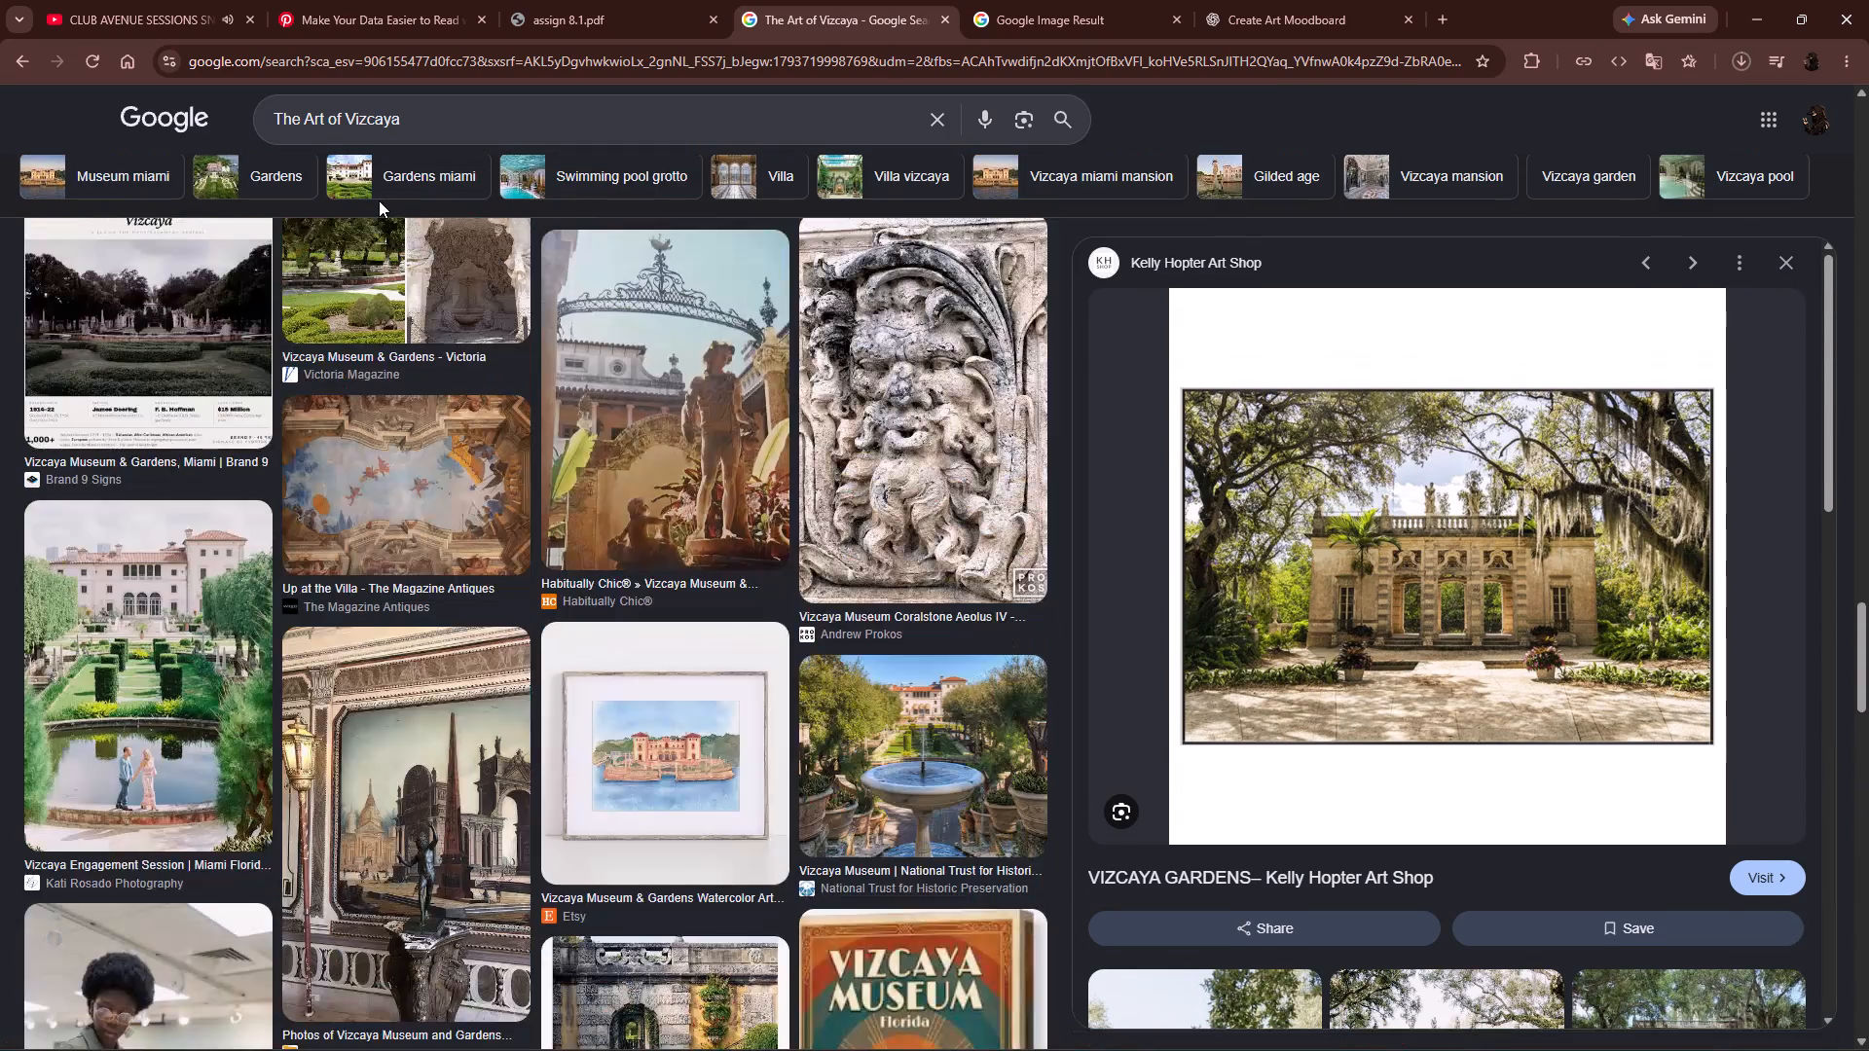
scroll(379, 200, "up", 20)
scroll(379, 200, "up", 18)
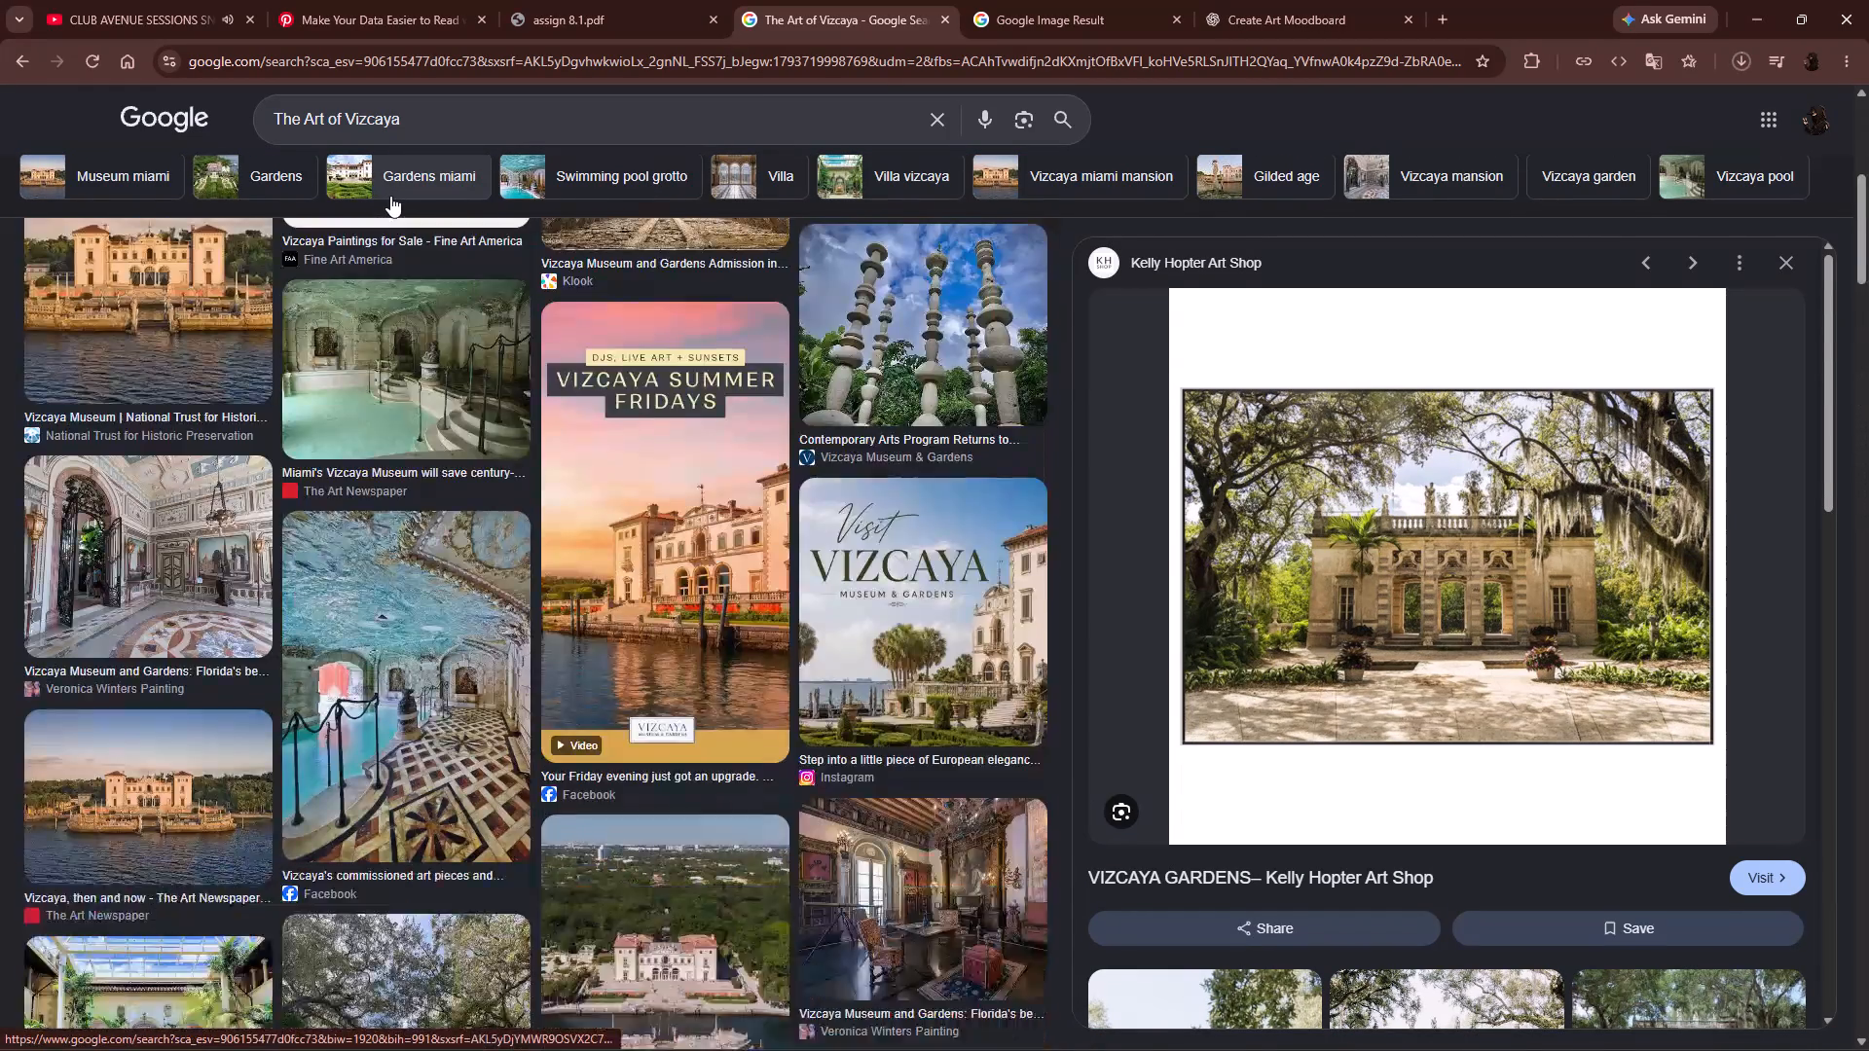
scroll(390, 196, "up", 15)
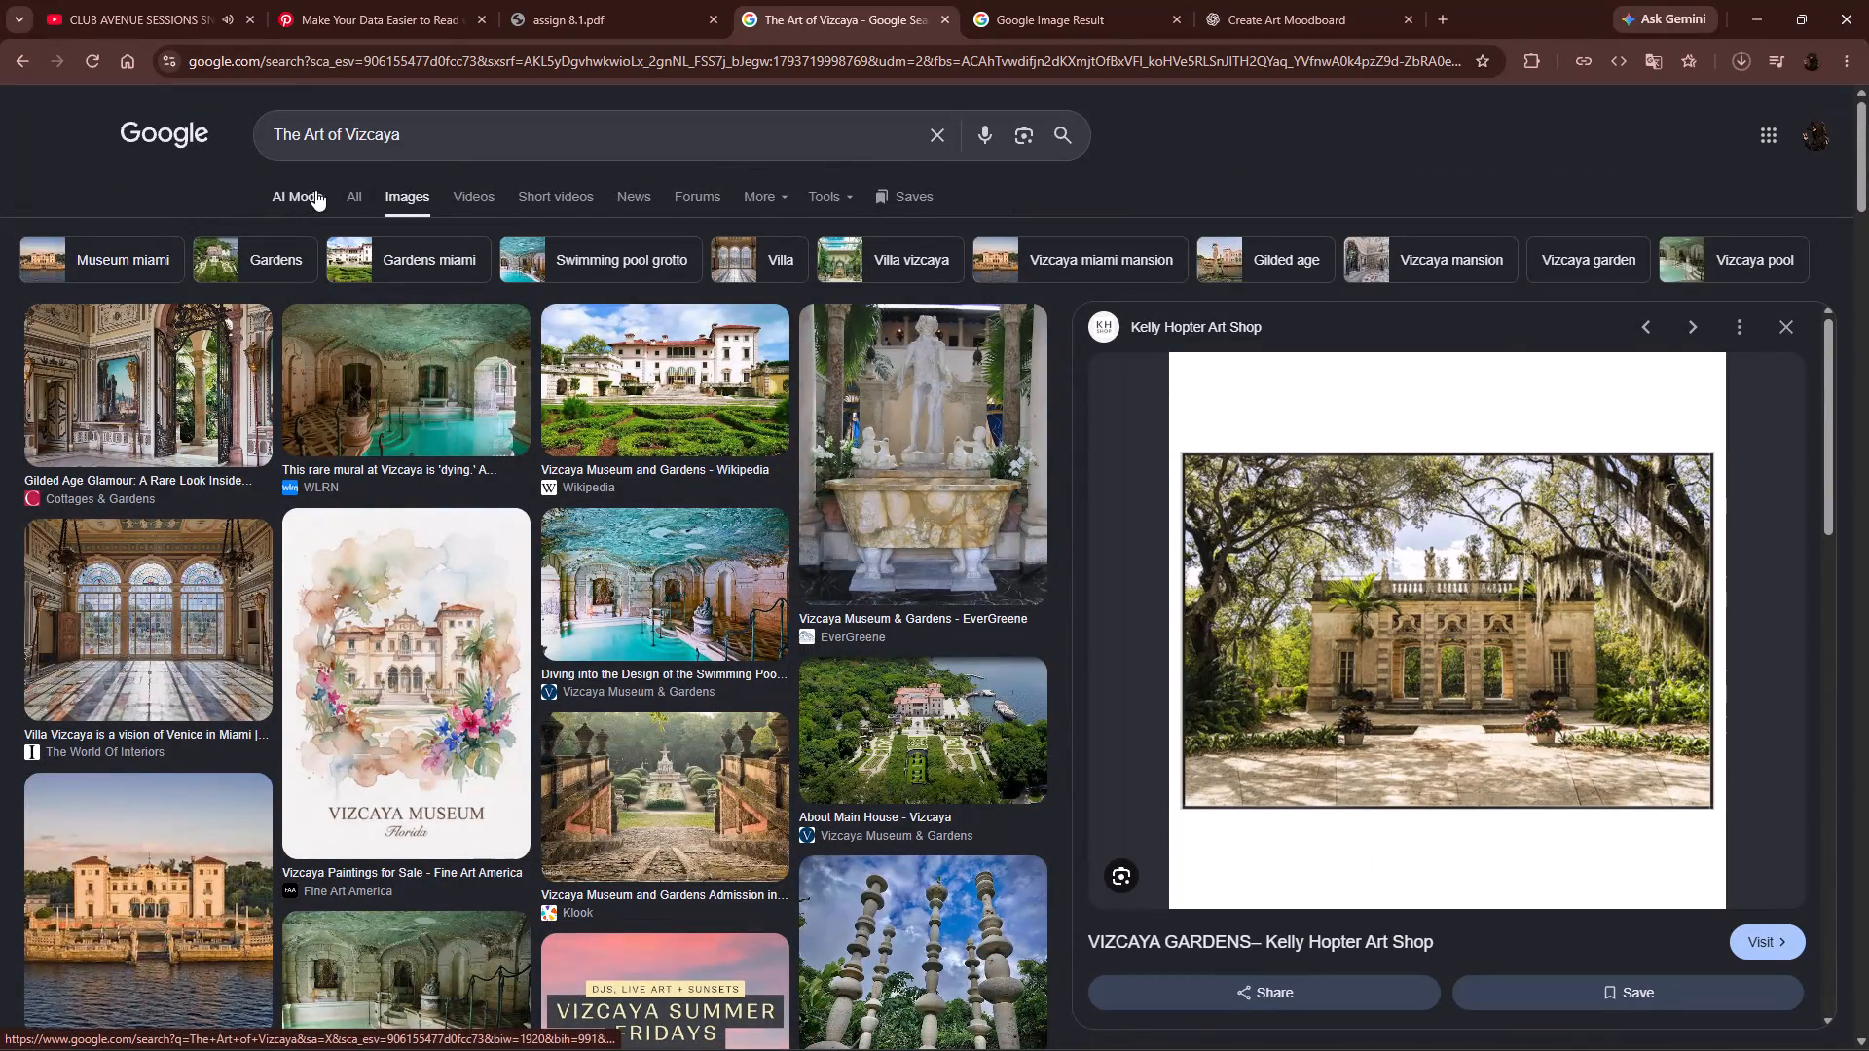
Show all results for The Art of Vizcaya and copy the phrase "Vizcaya Museum and Gardens" from the overview.
left_click(355, 194)
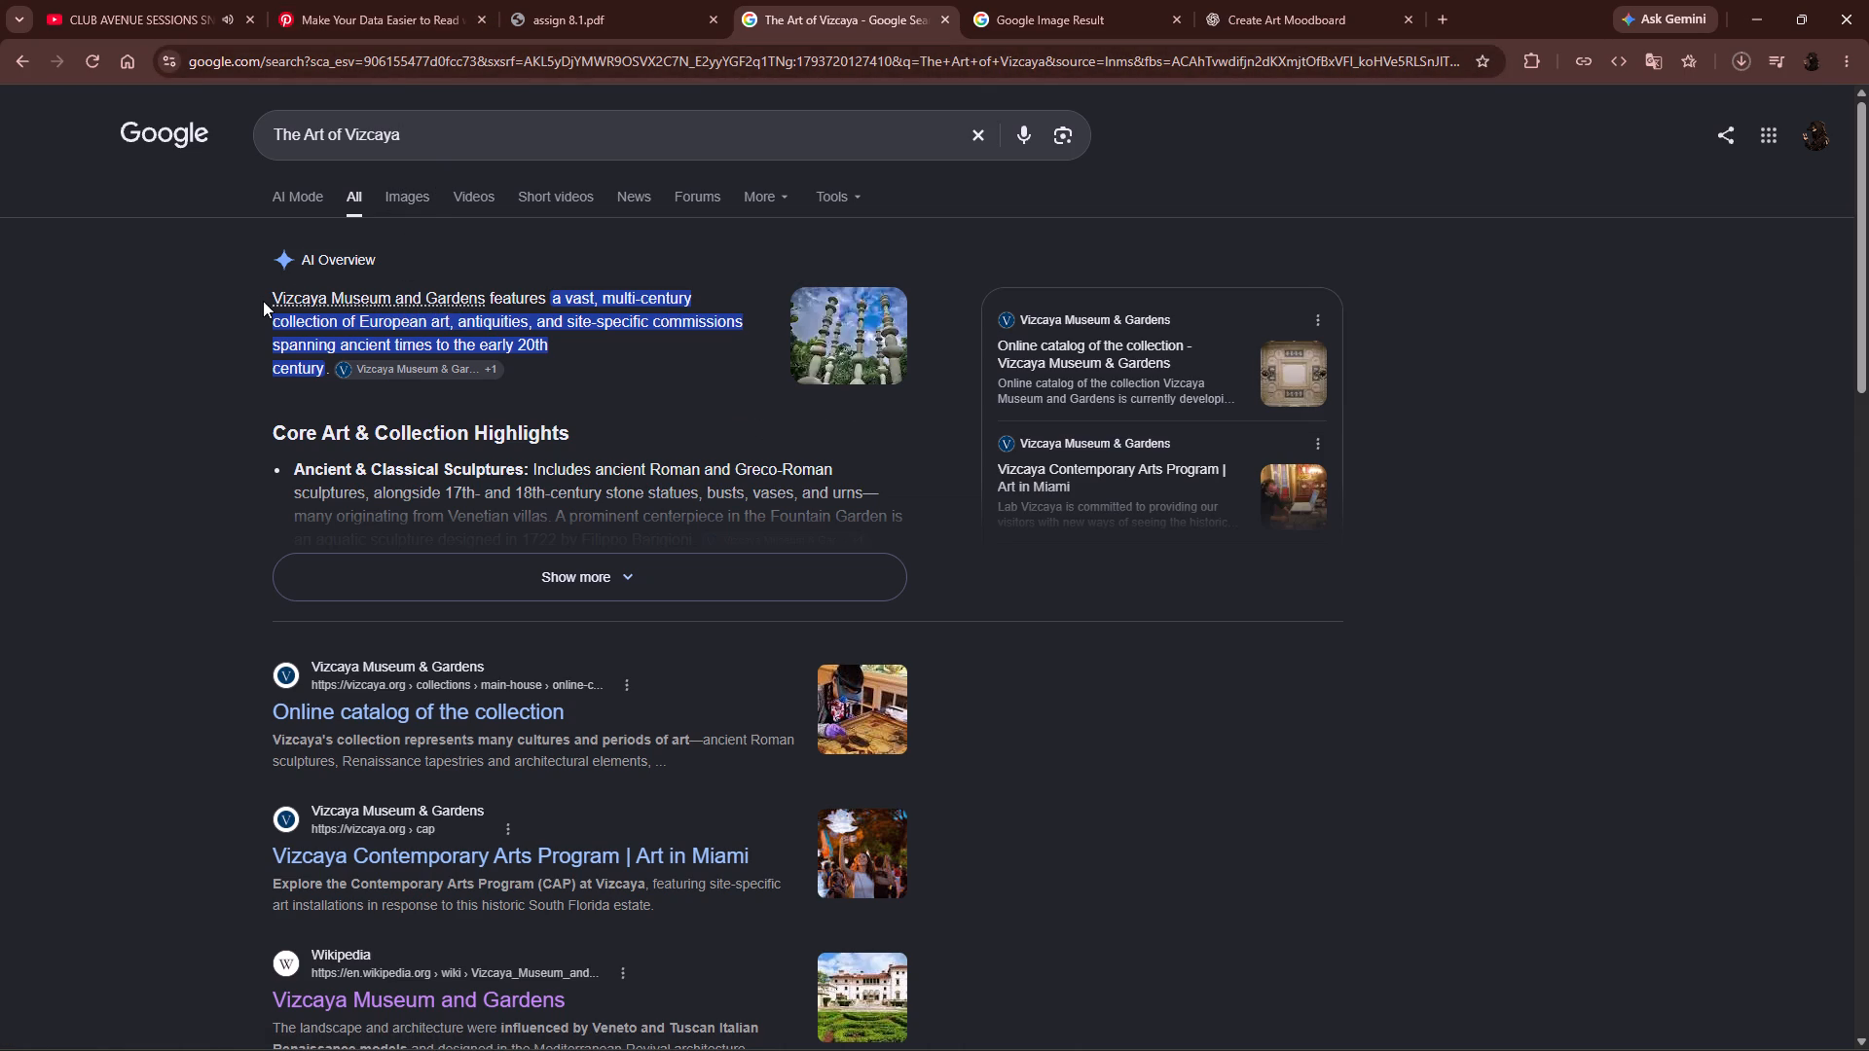
left_click_drag(268, 298, 482, 303)
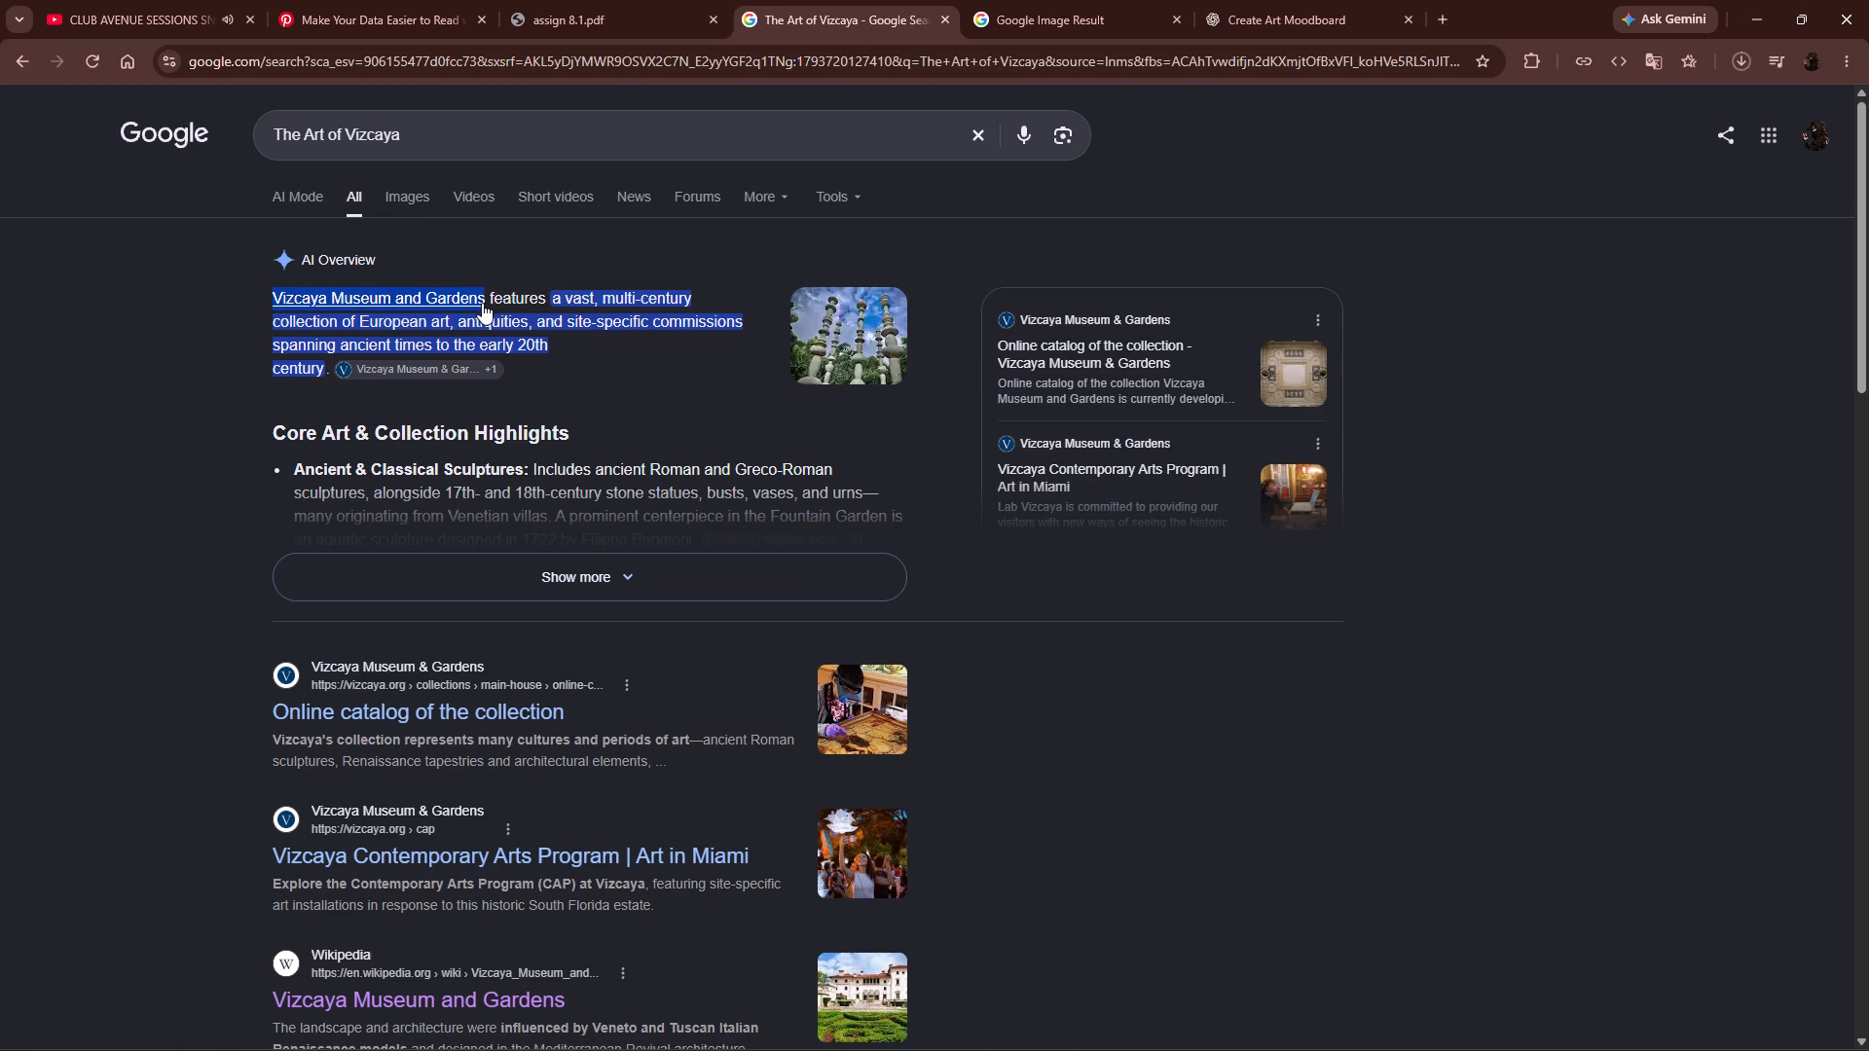
left_click_drag(482, 303, 481, 303)
left_click_drag(481, 303, 484, 301)
key("ctrl+c")
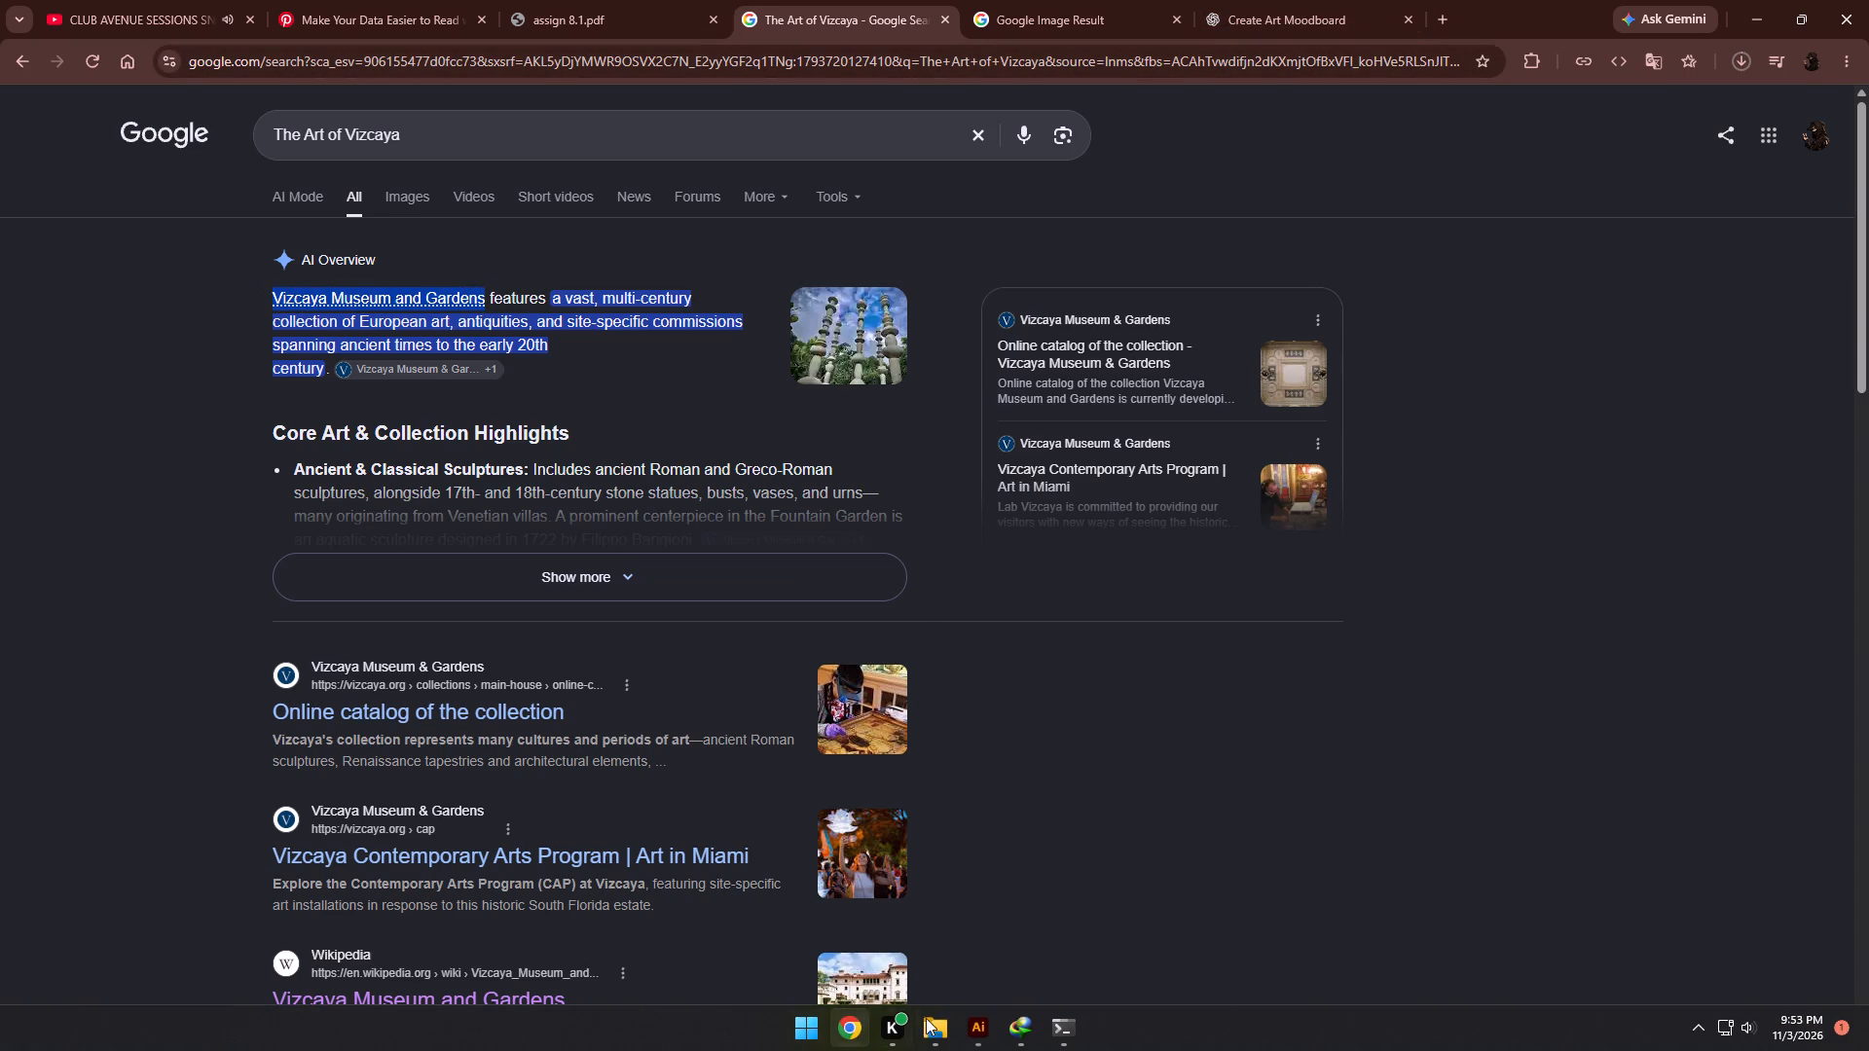
Back in Illustrator, paste "Vizcaya Museum and Gardens" as a new text line and place it over the upper tan strip.
left_click(966, 1020)
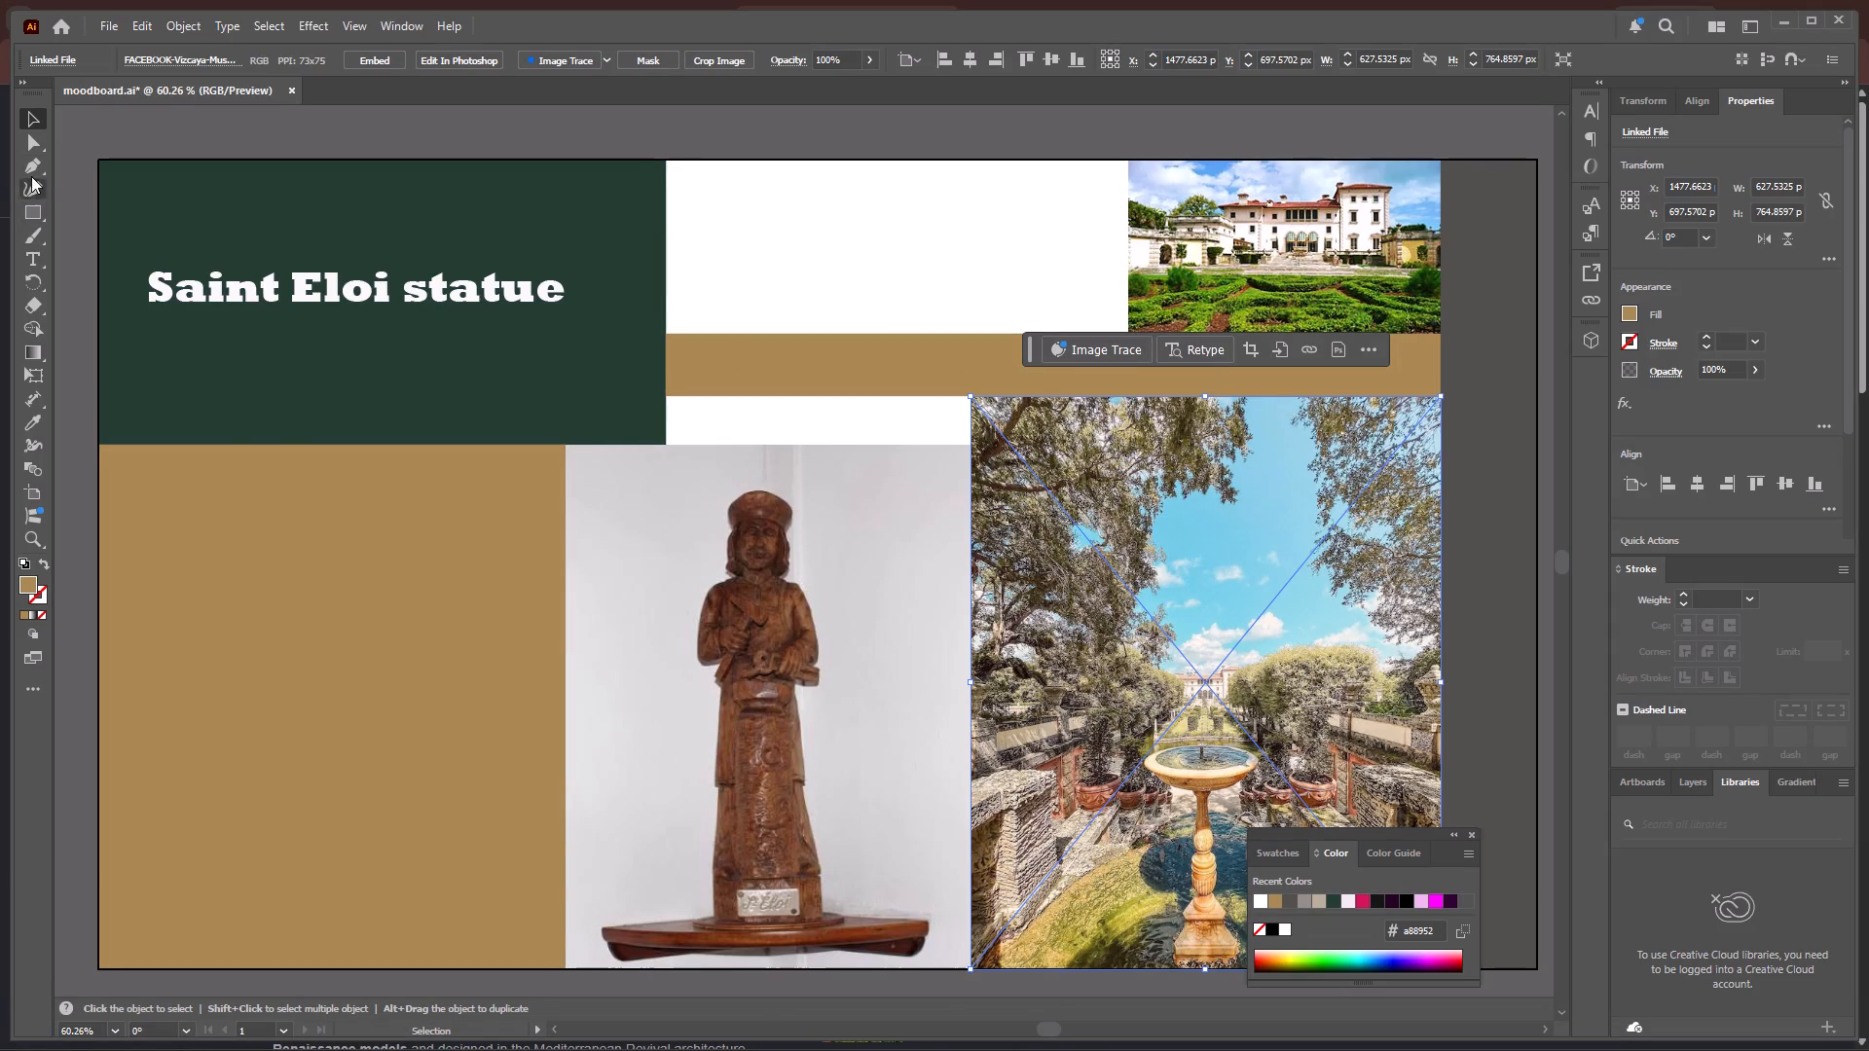
left_click(36, 258)
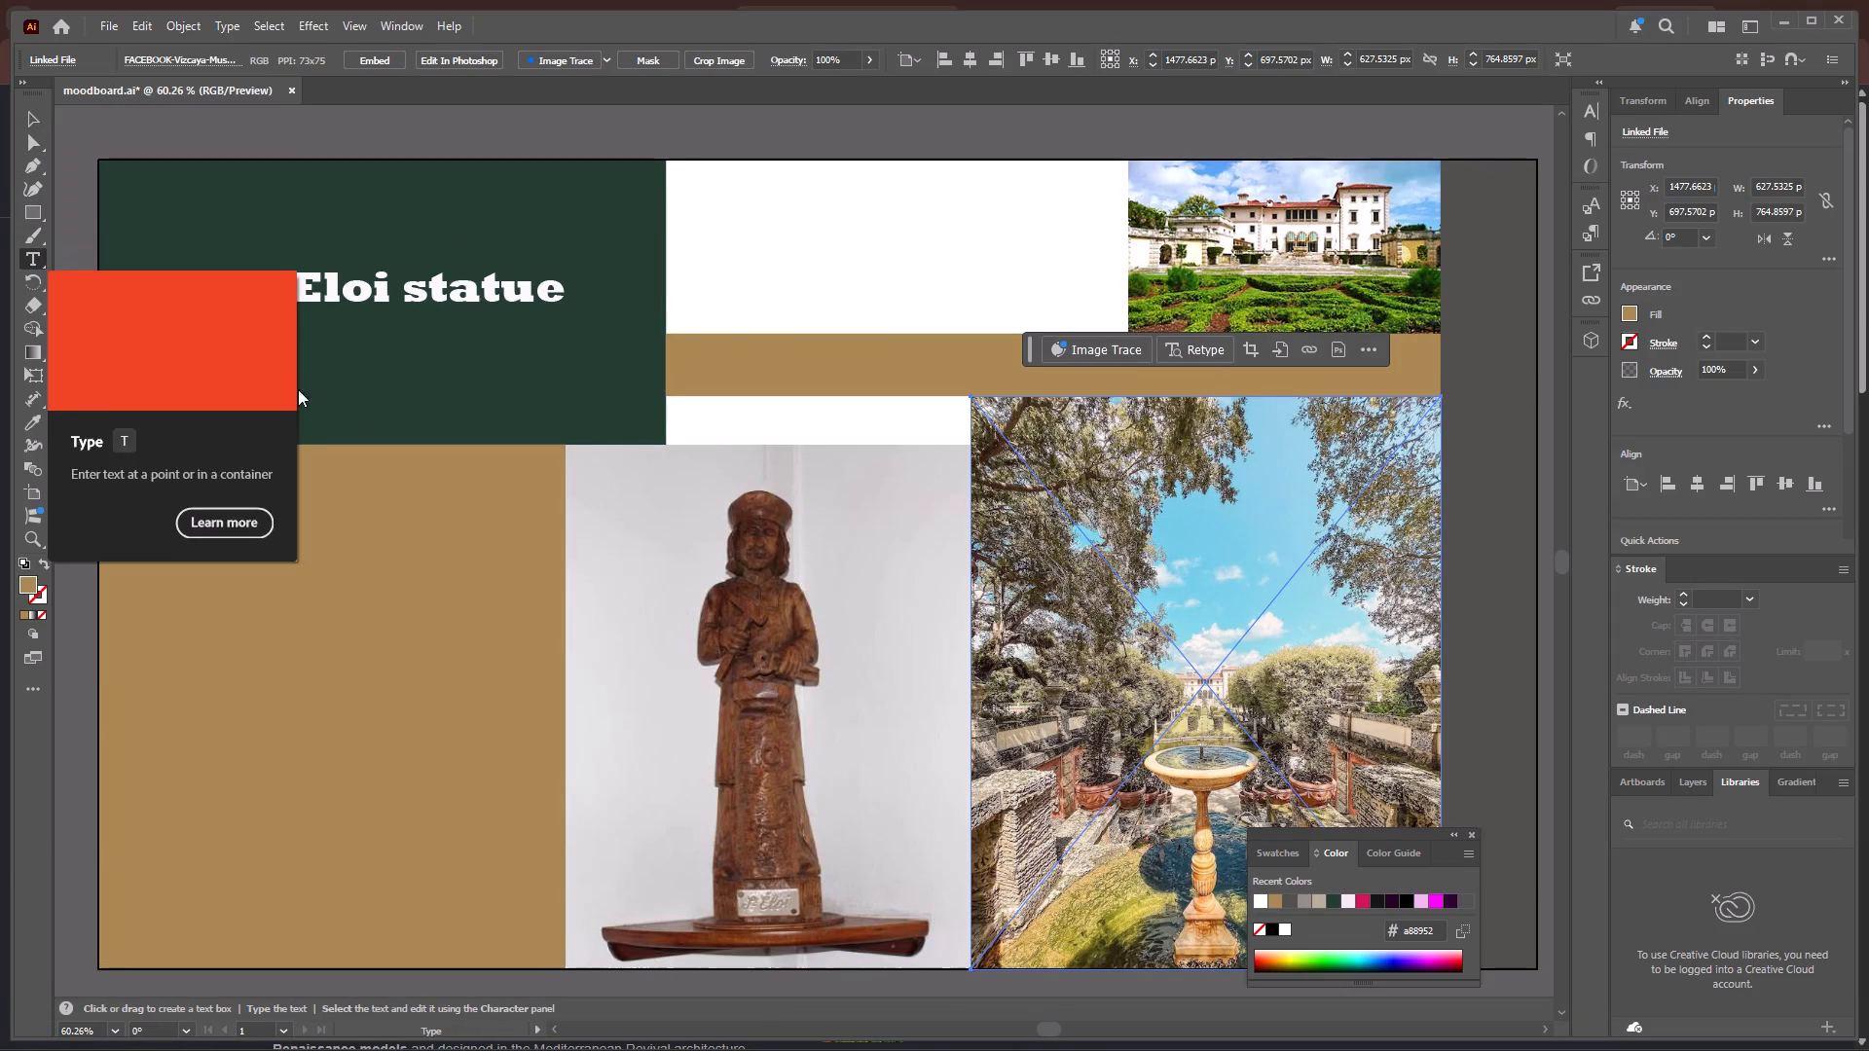
left_click(765, 286)
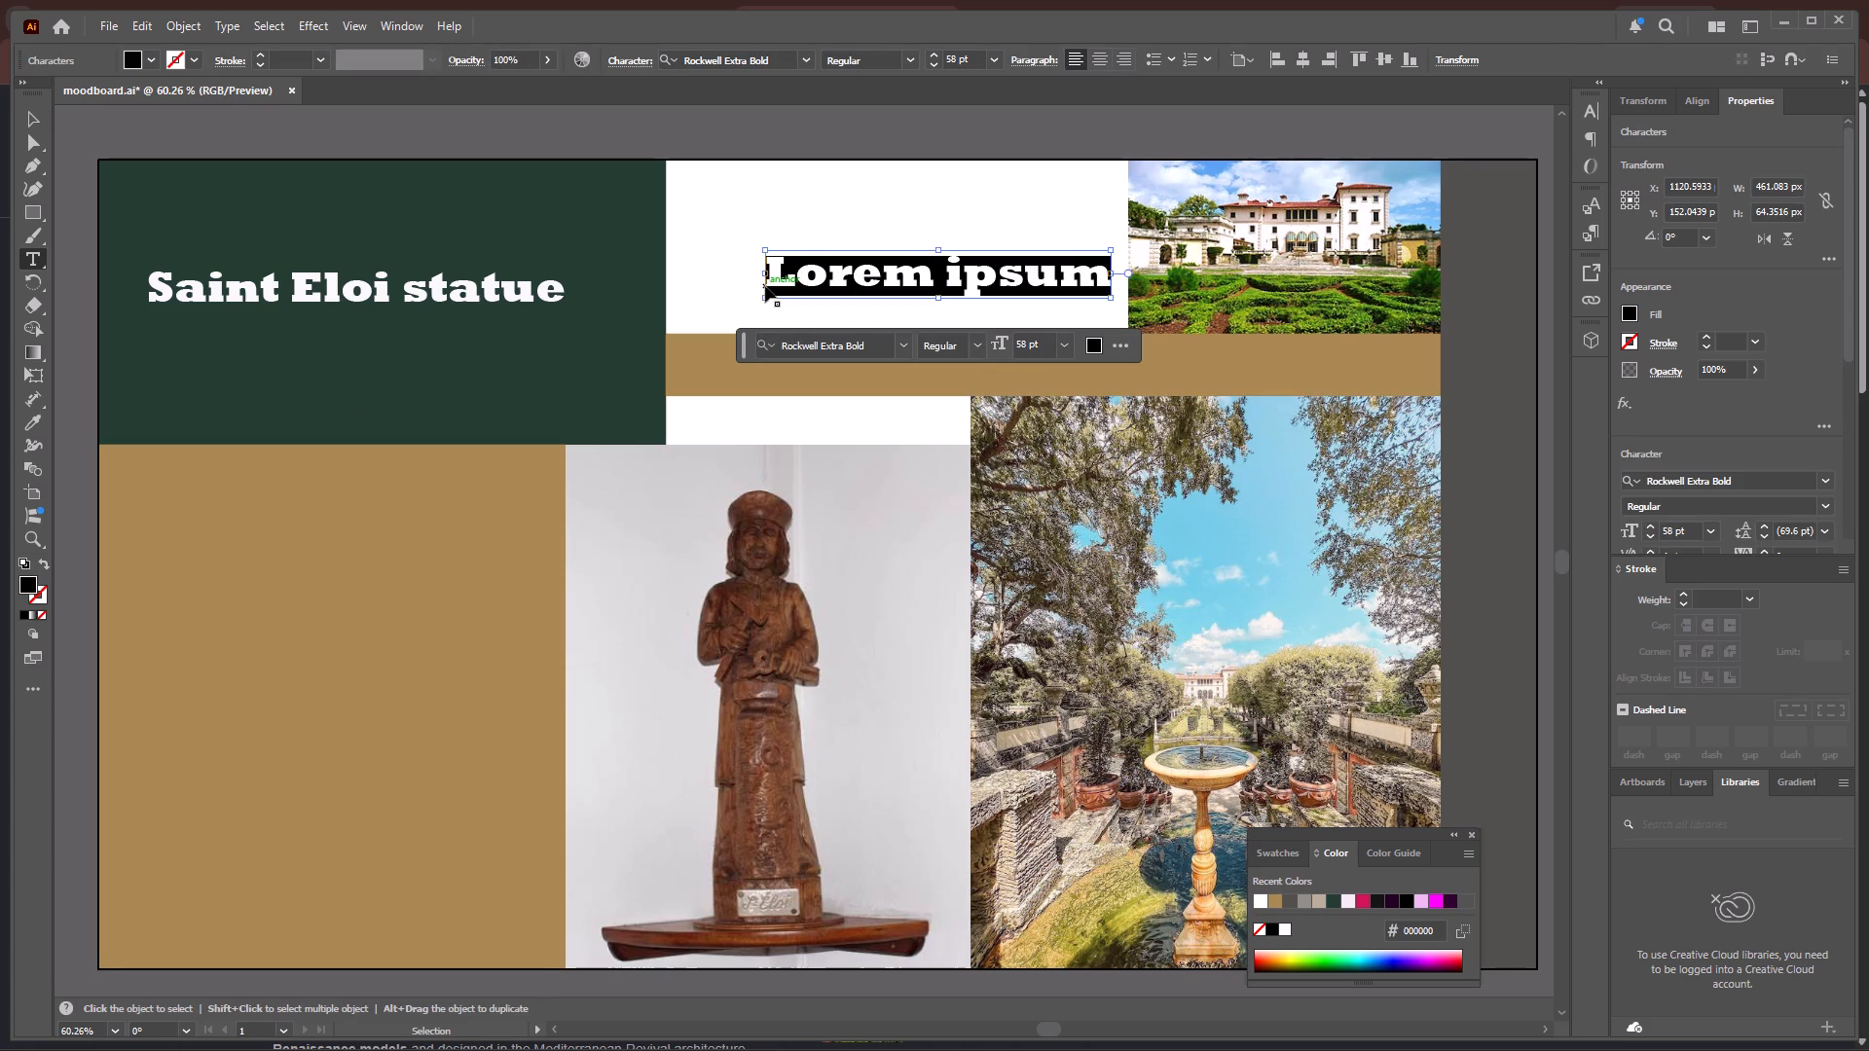
key("ctrl+v")
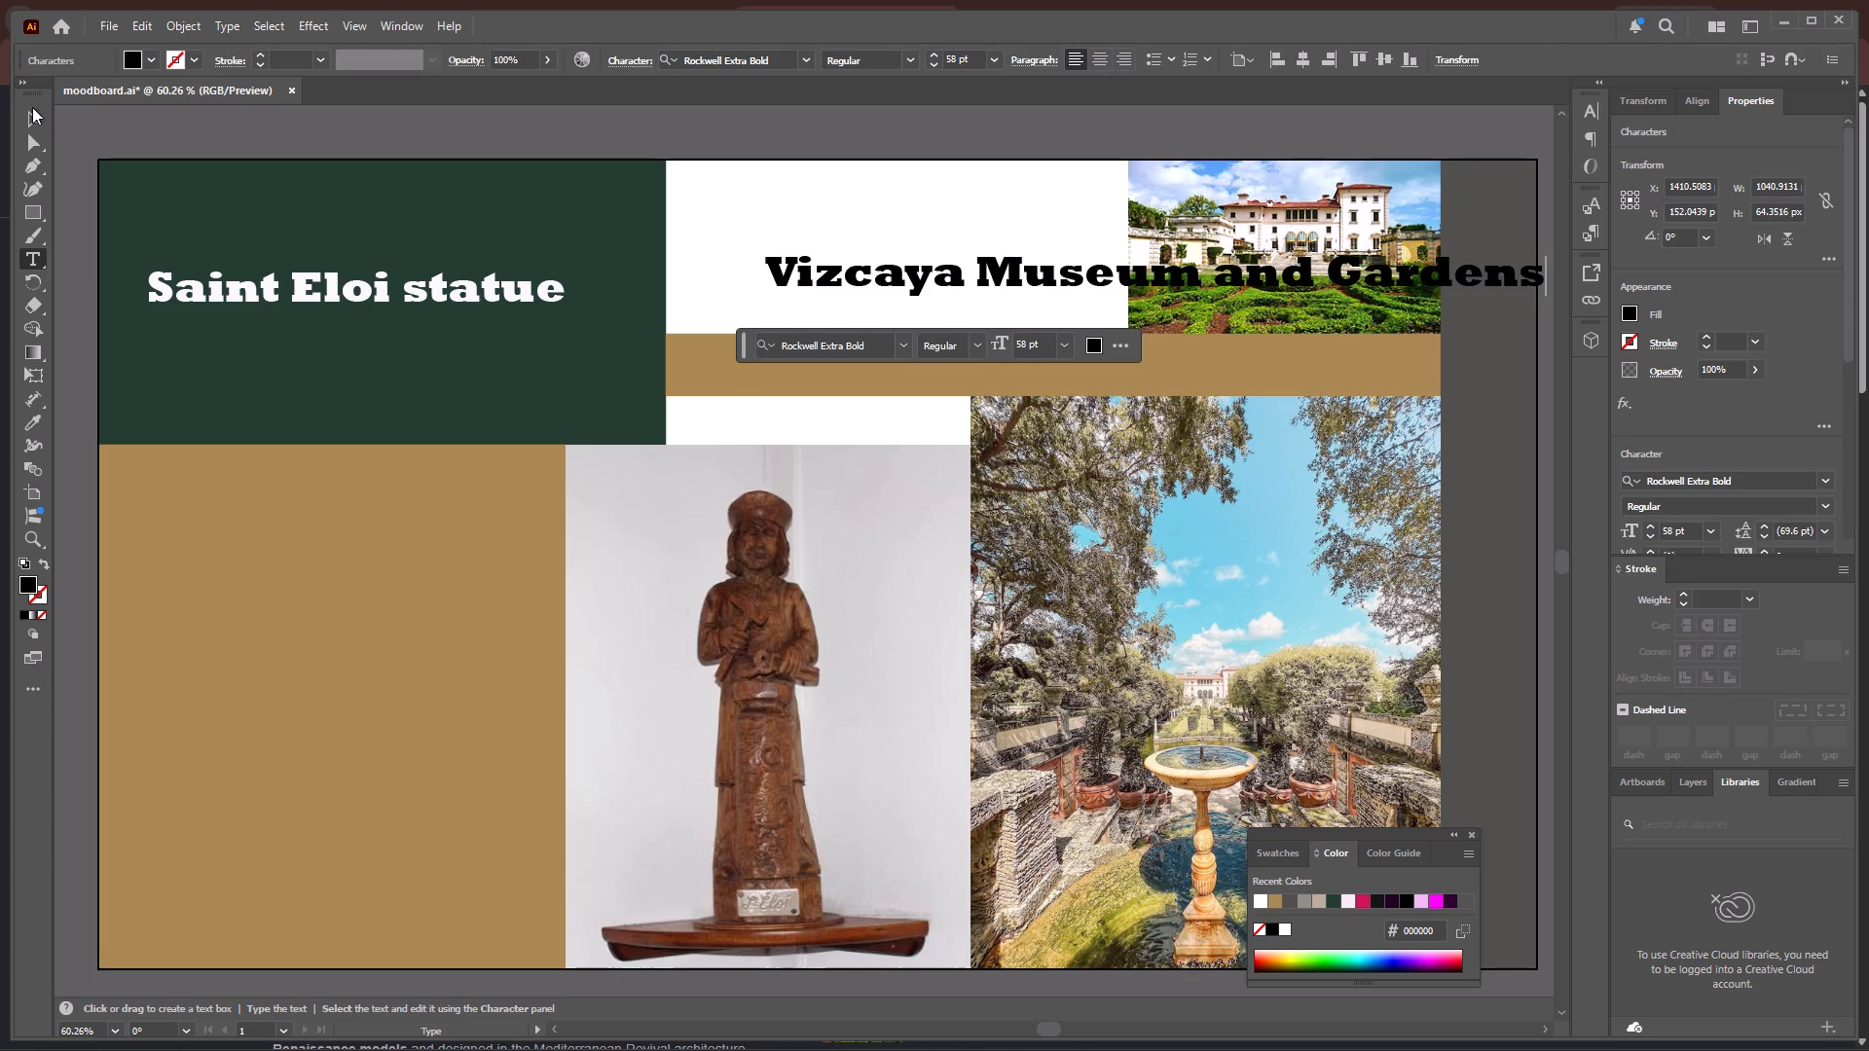
left_click(31, 109)
left_click_drag(1041, 272, 974, 336)
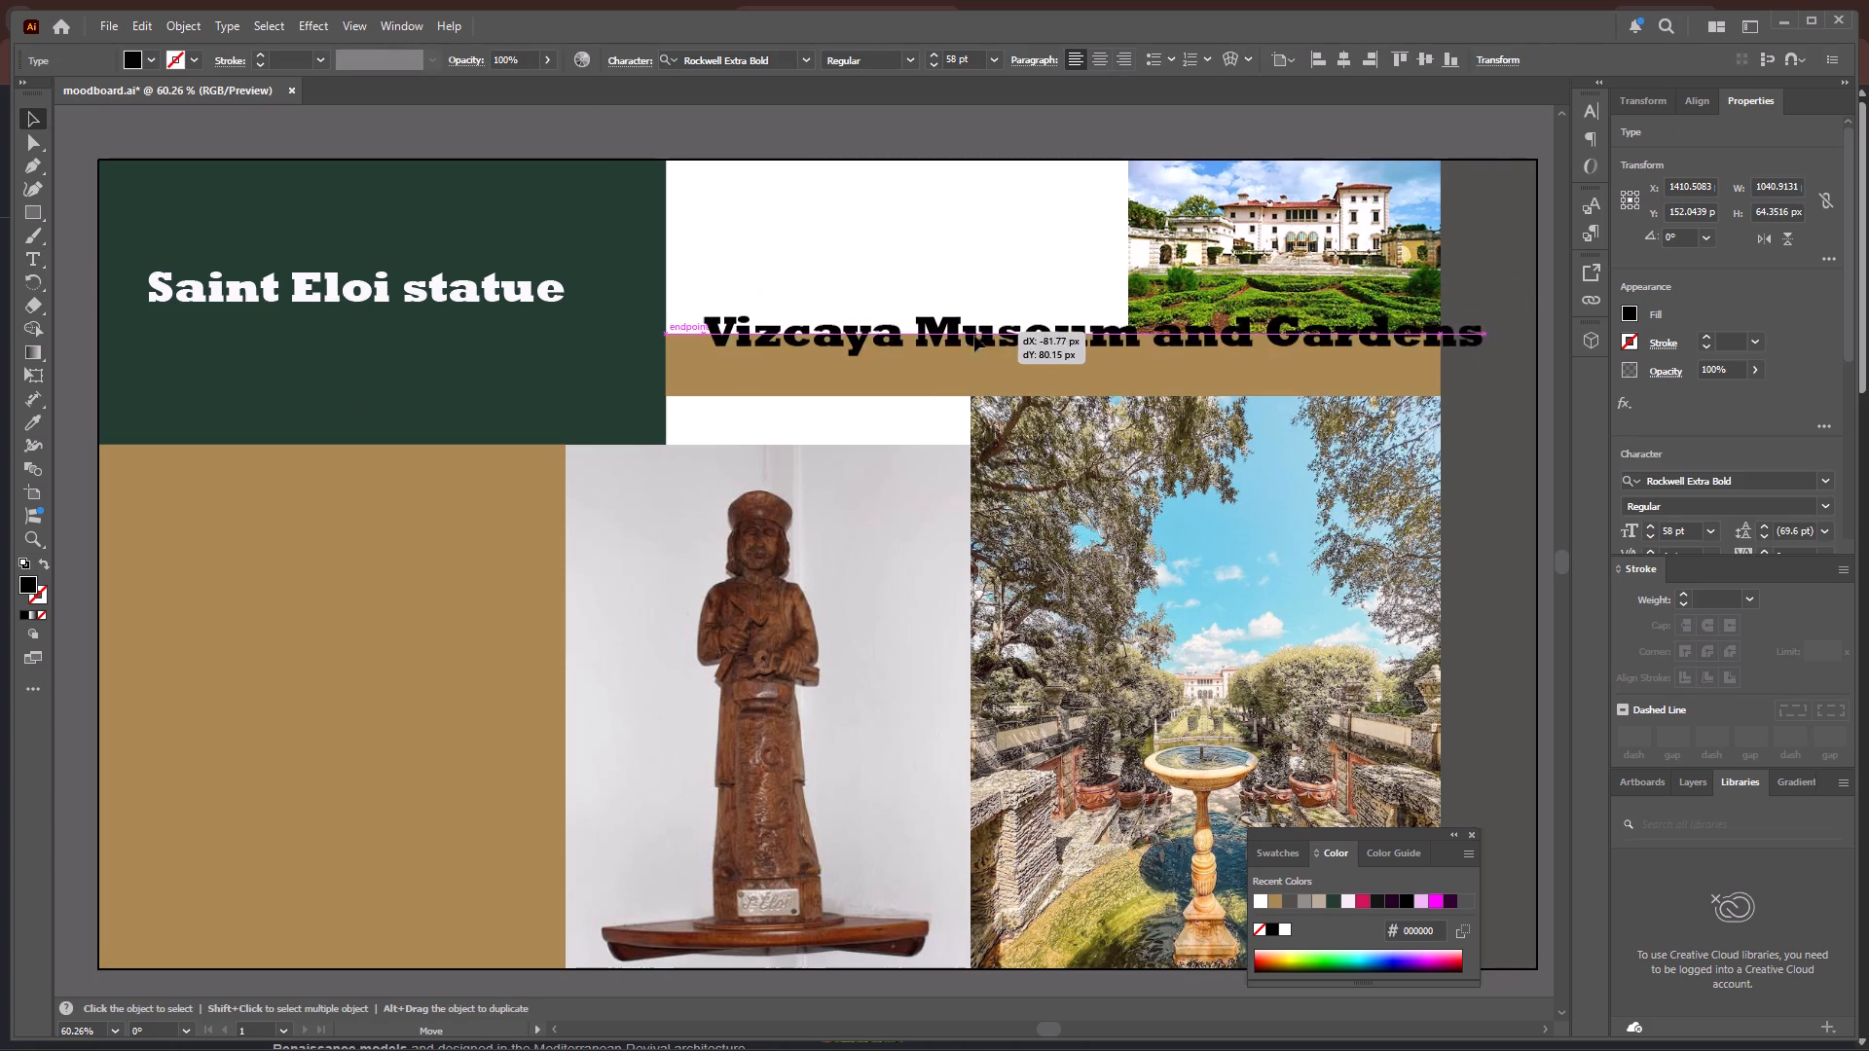
left_click_drag(974, 336, 946, 363)
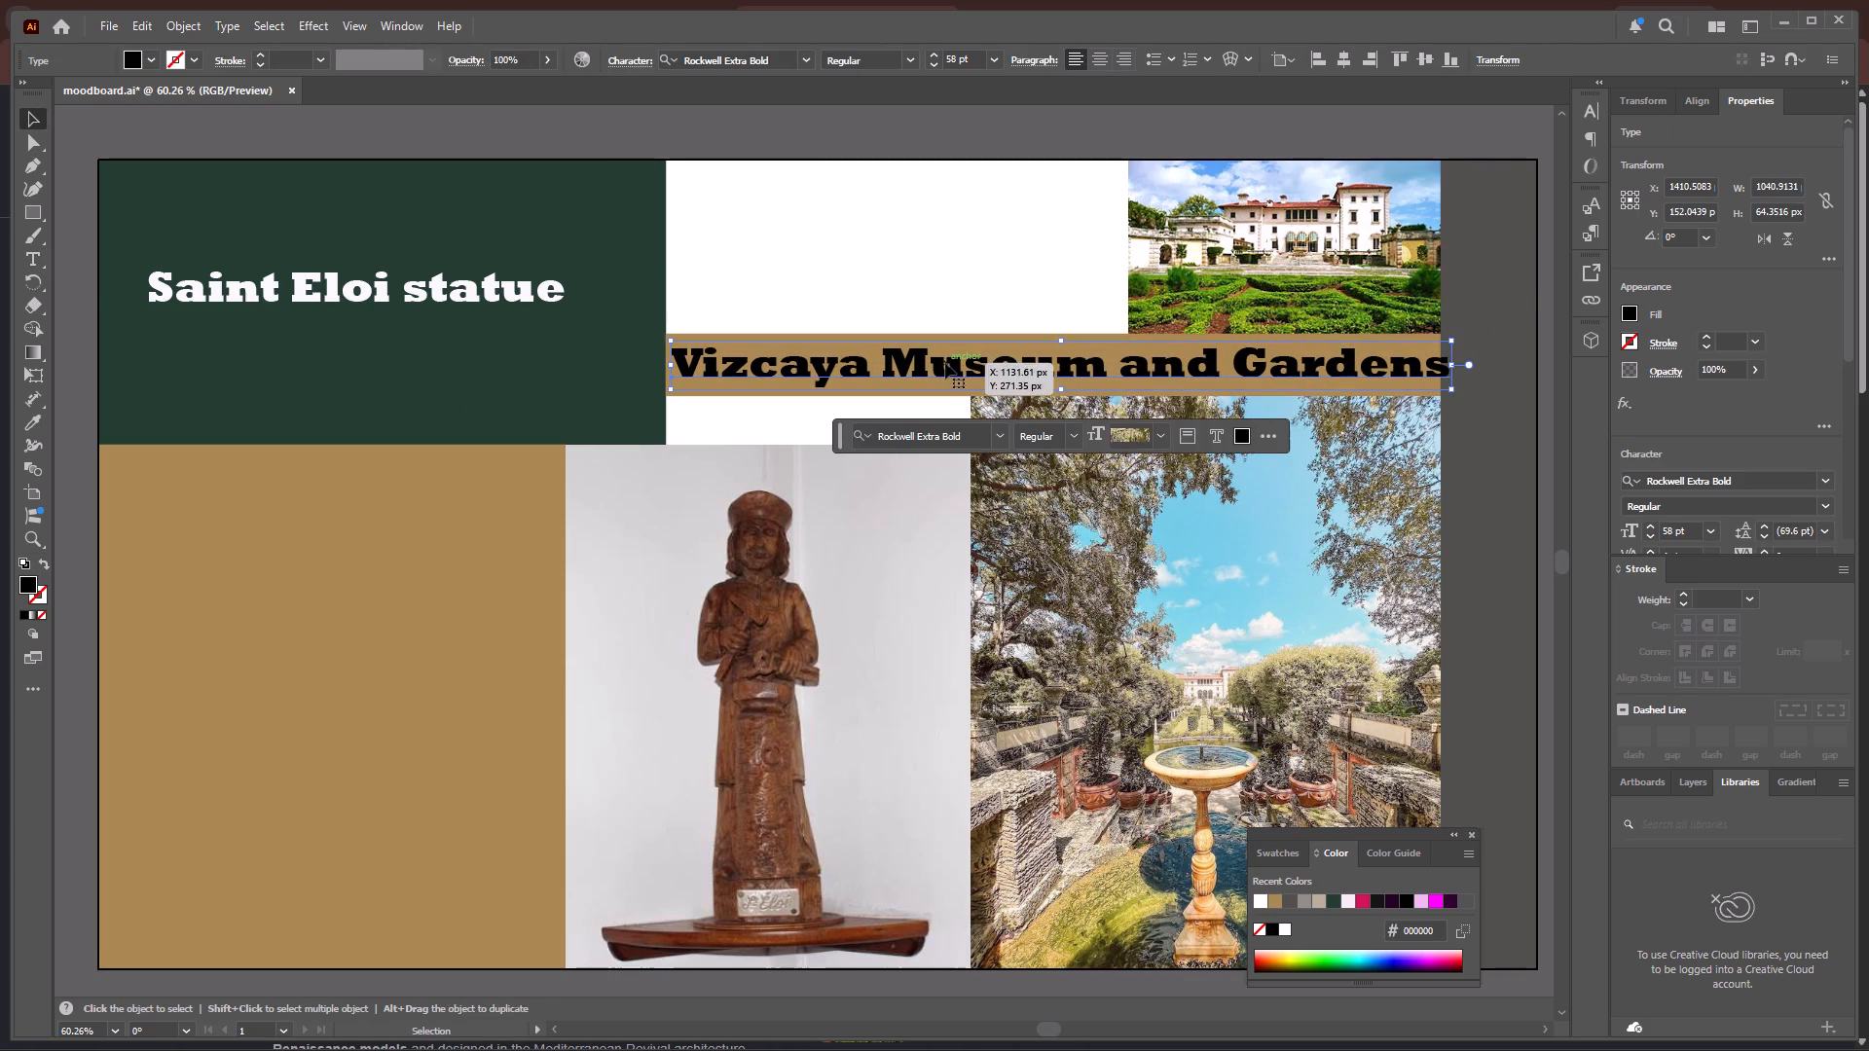
Set the Vizcaya Museum and Gardens text to 48 pt with a white fill and no stroke.
left_click(1000, 59)
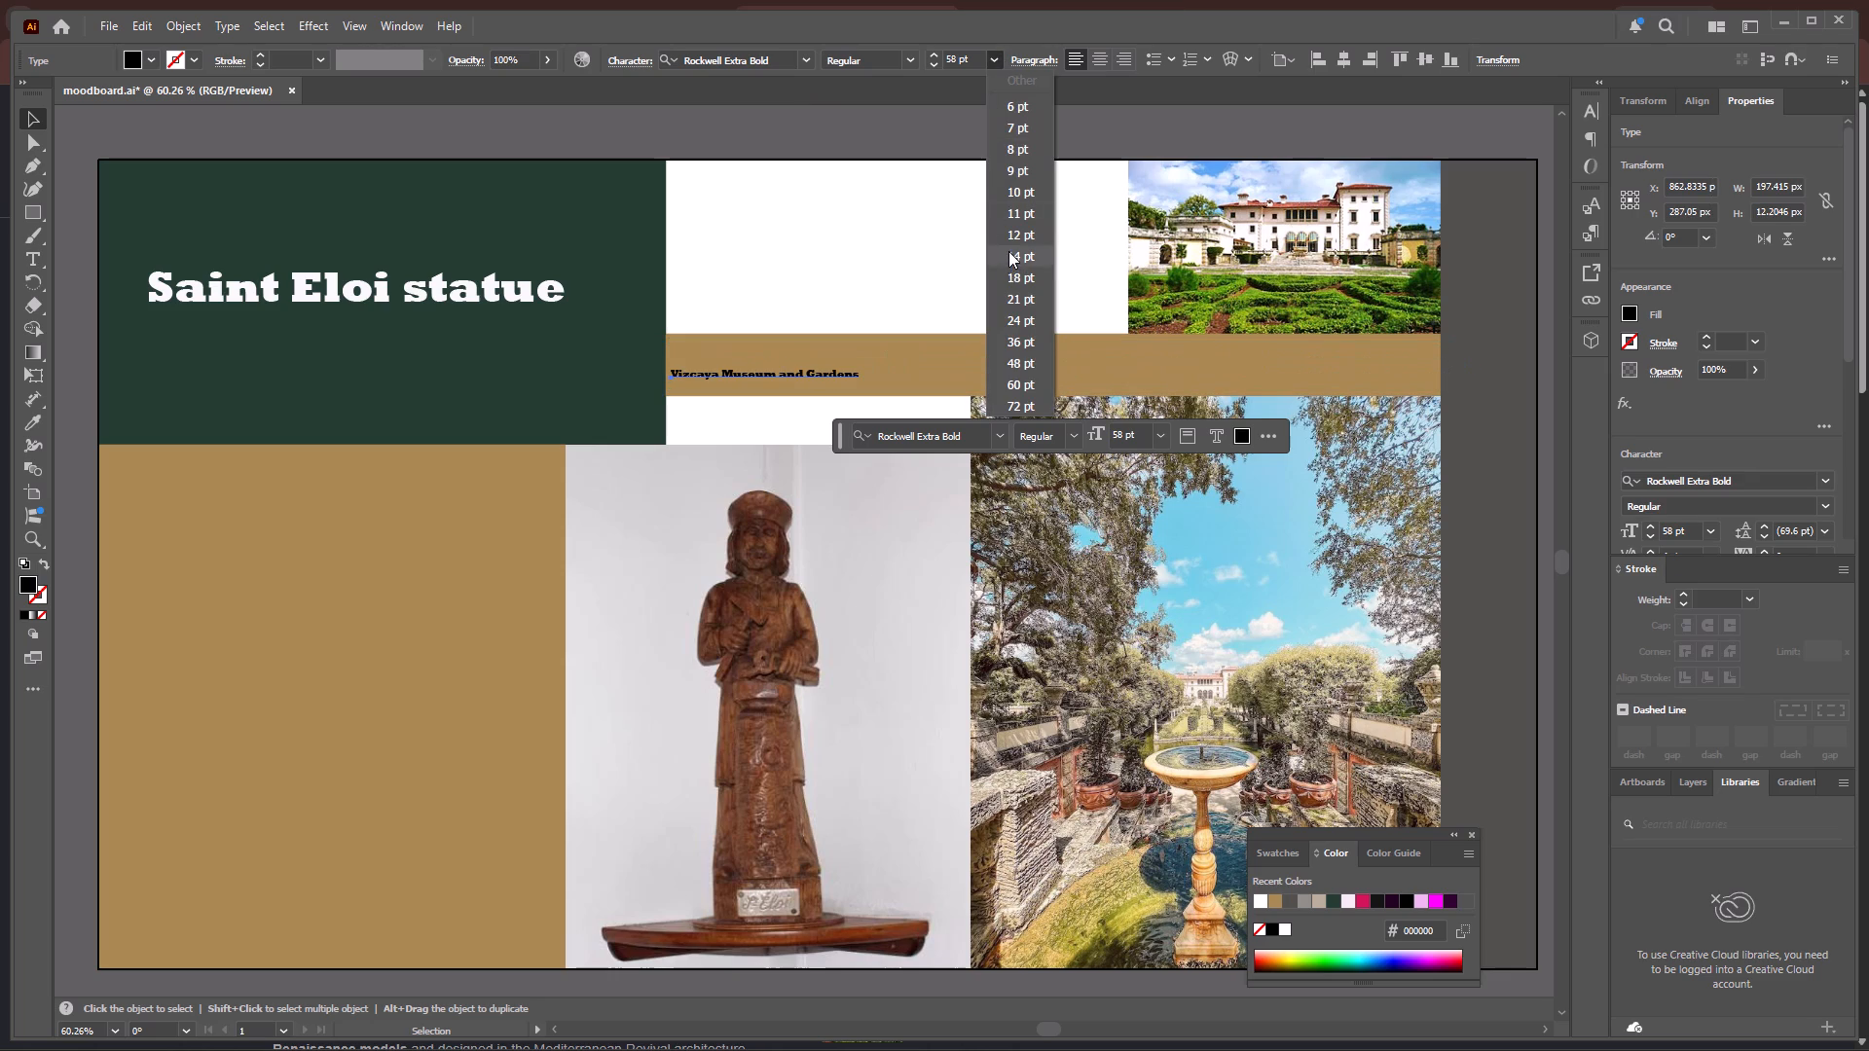
left_click(1012, 364)
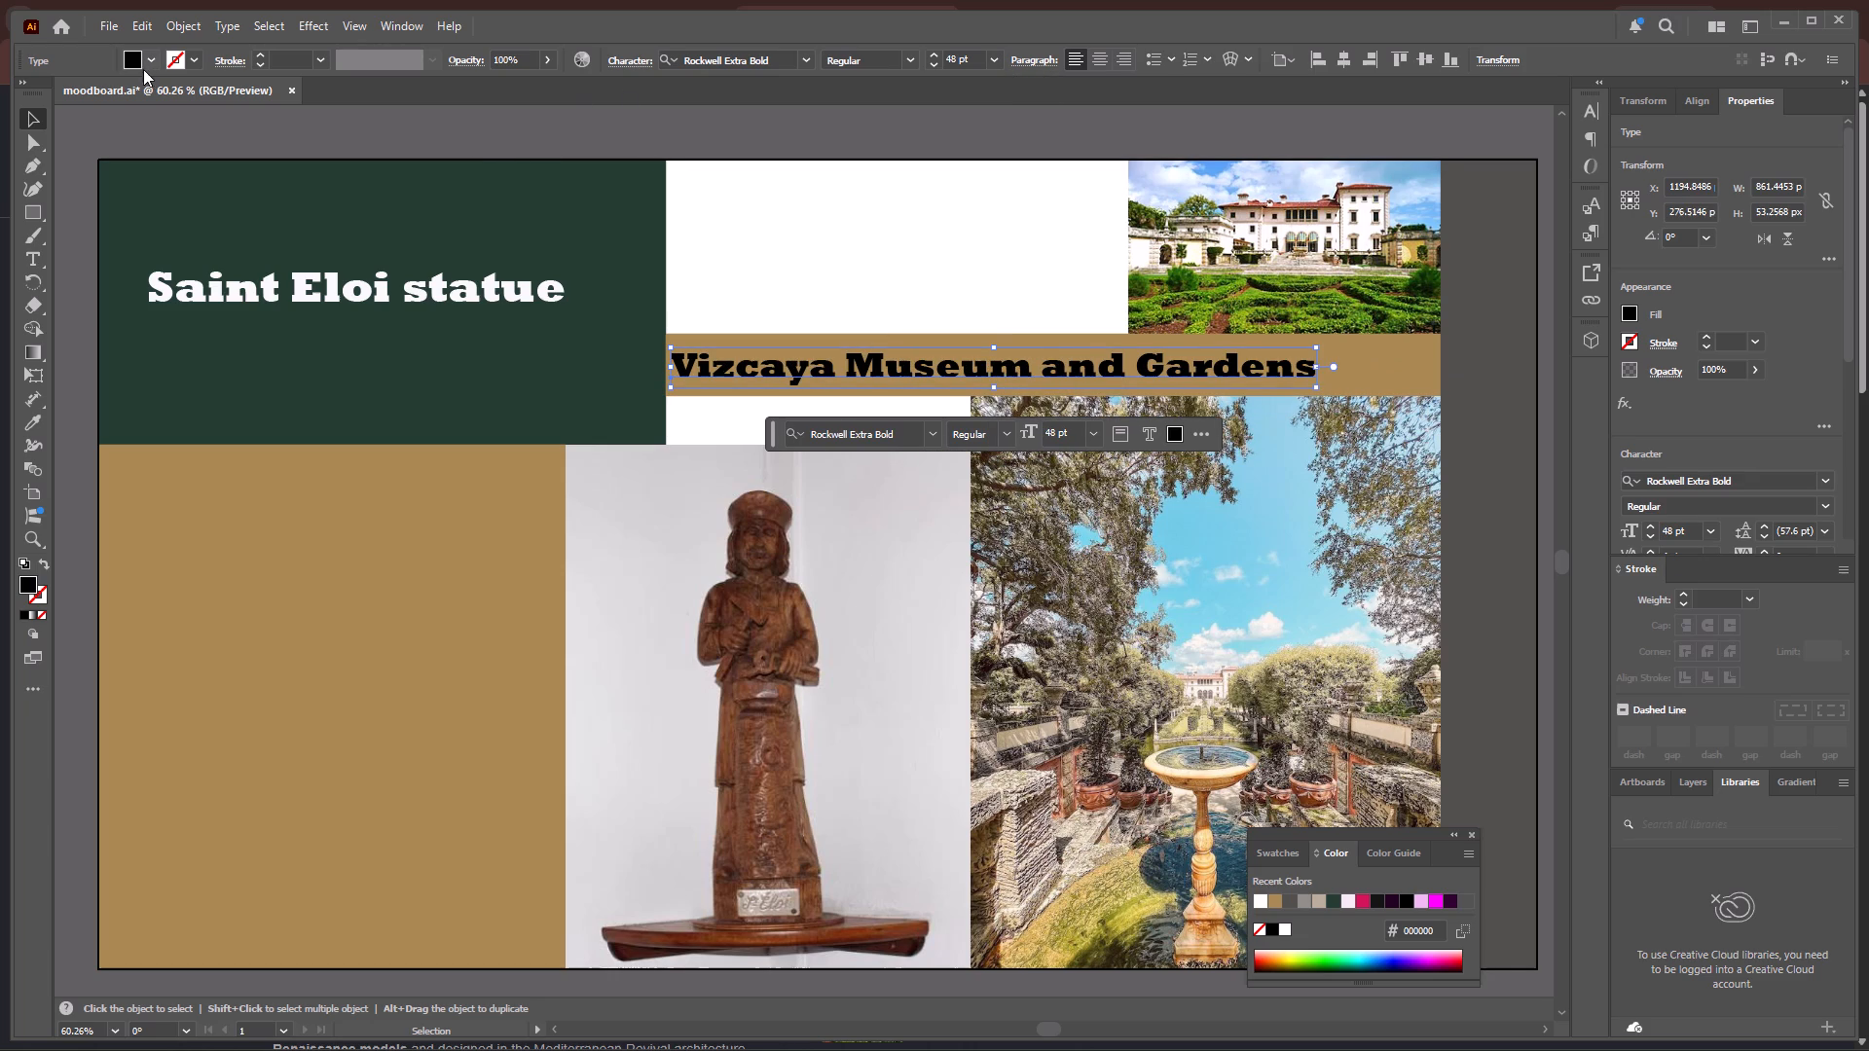
left_click(25, 564)
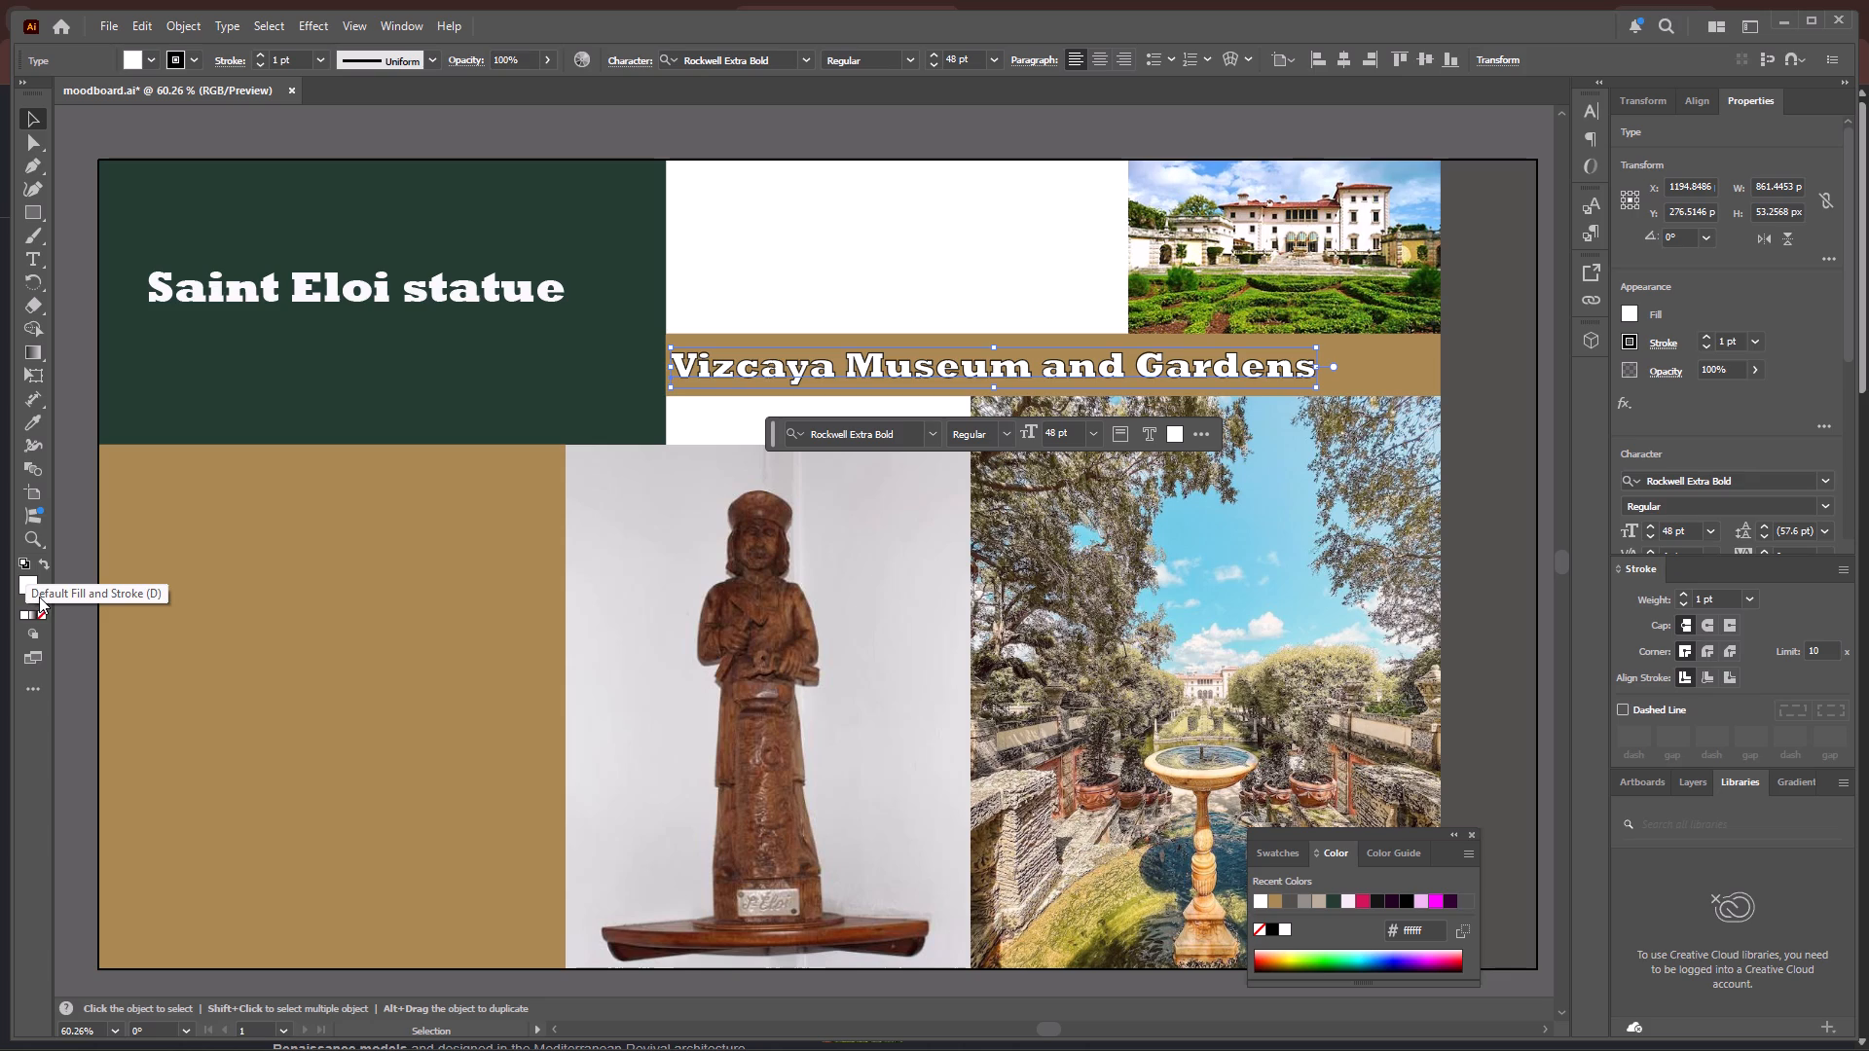
left_click(42, 595)
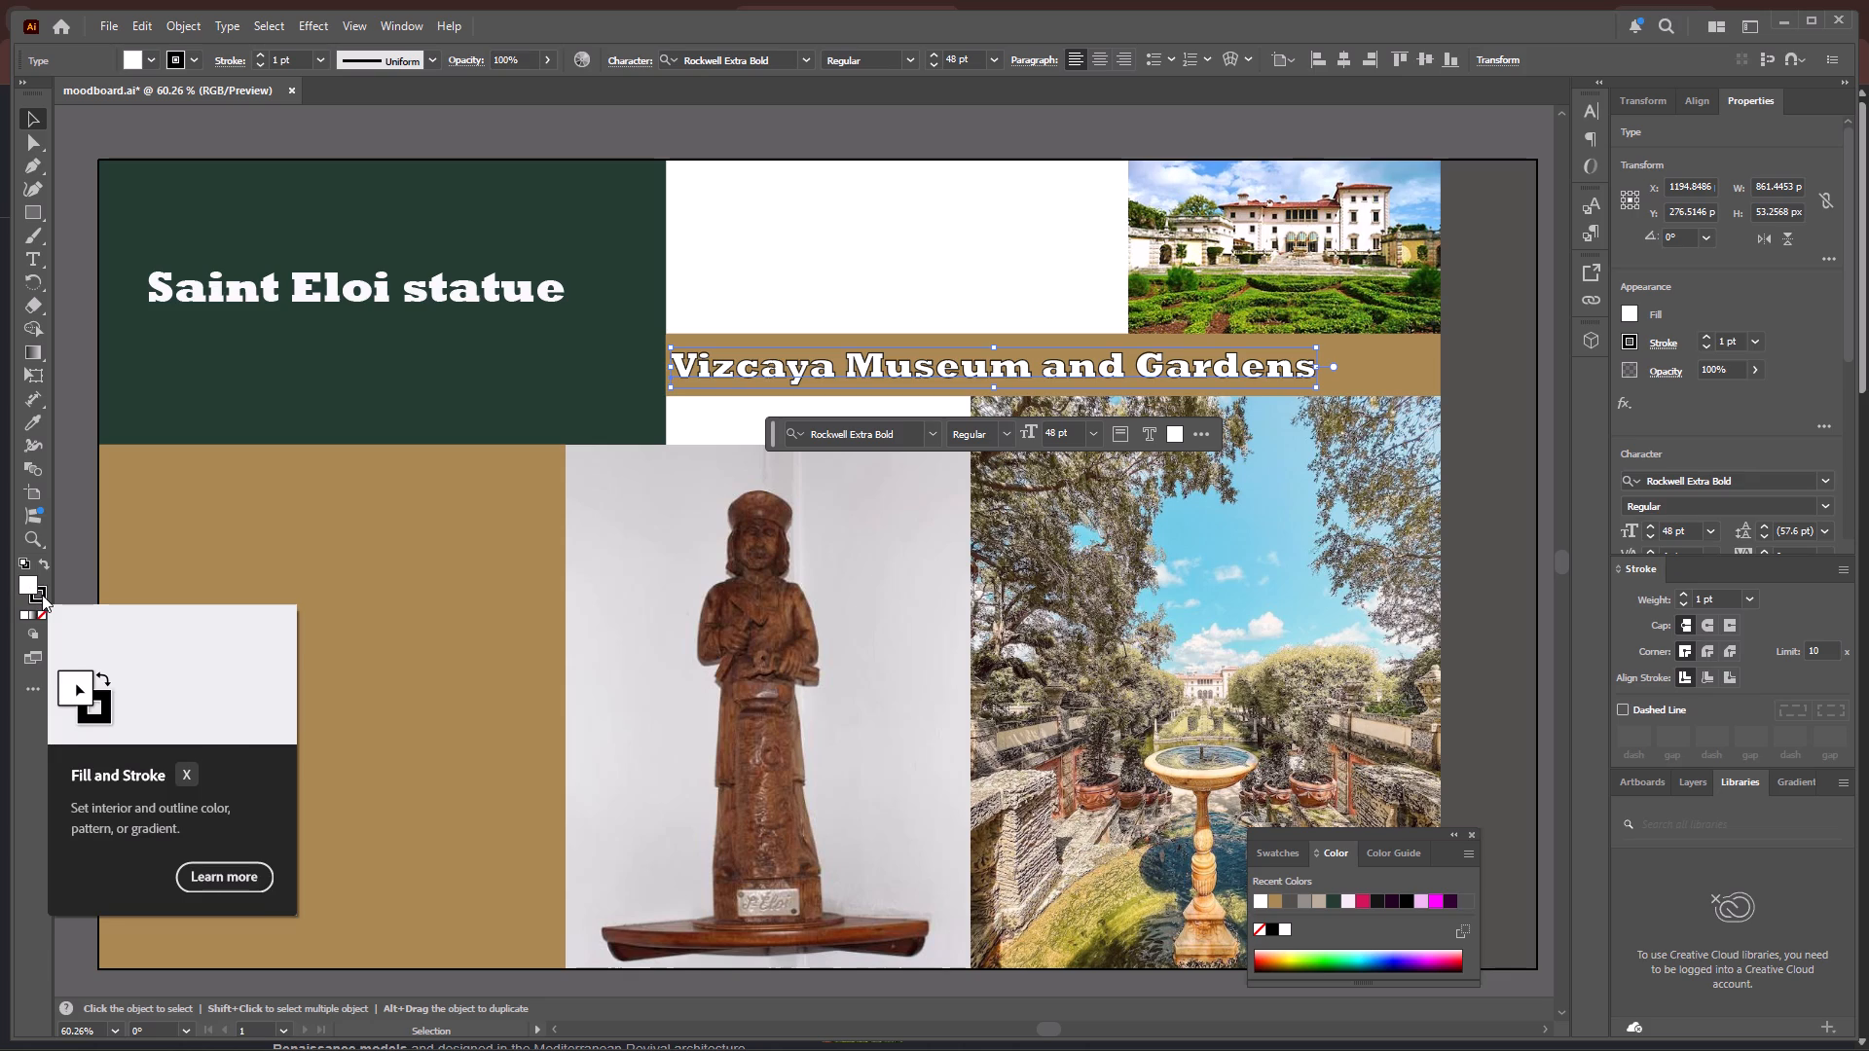
left_click(45, 616)
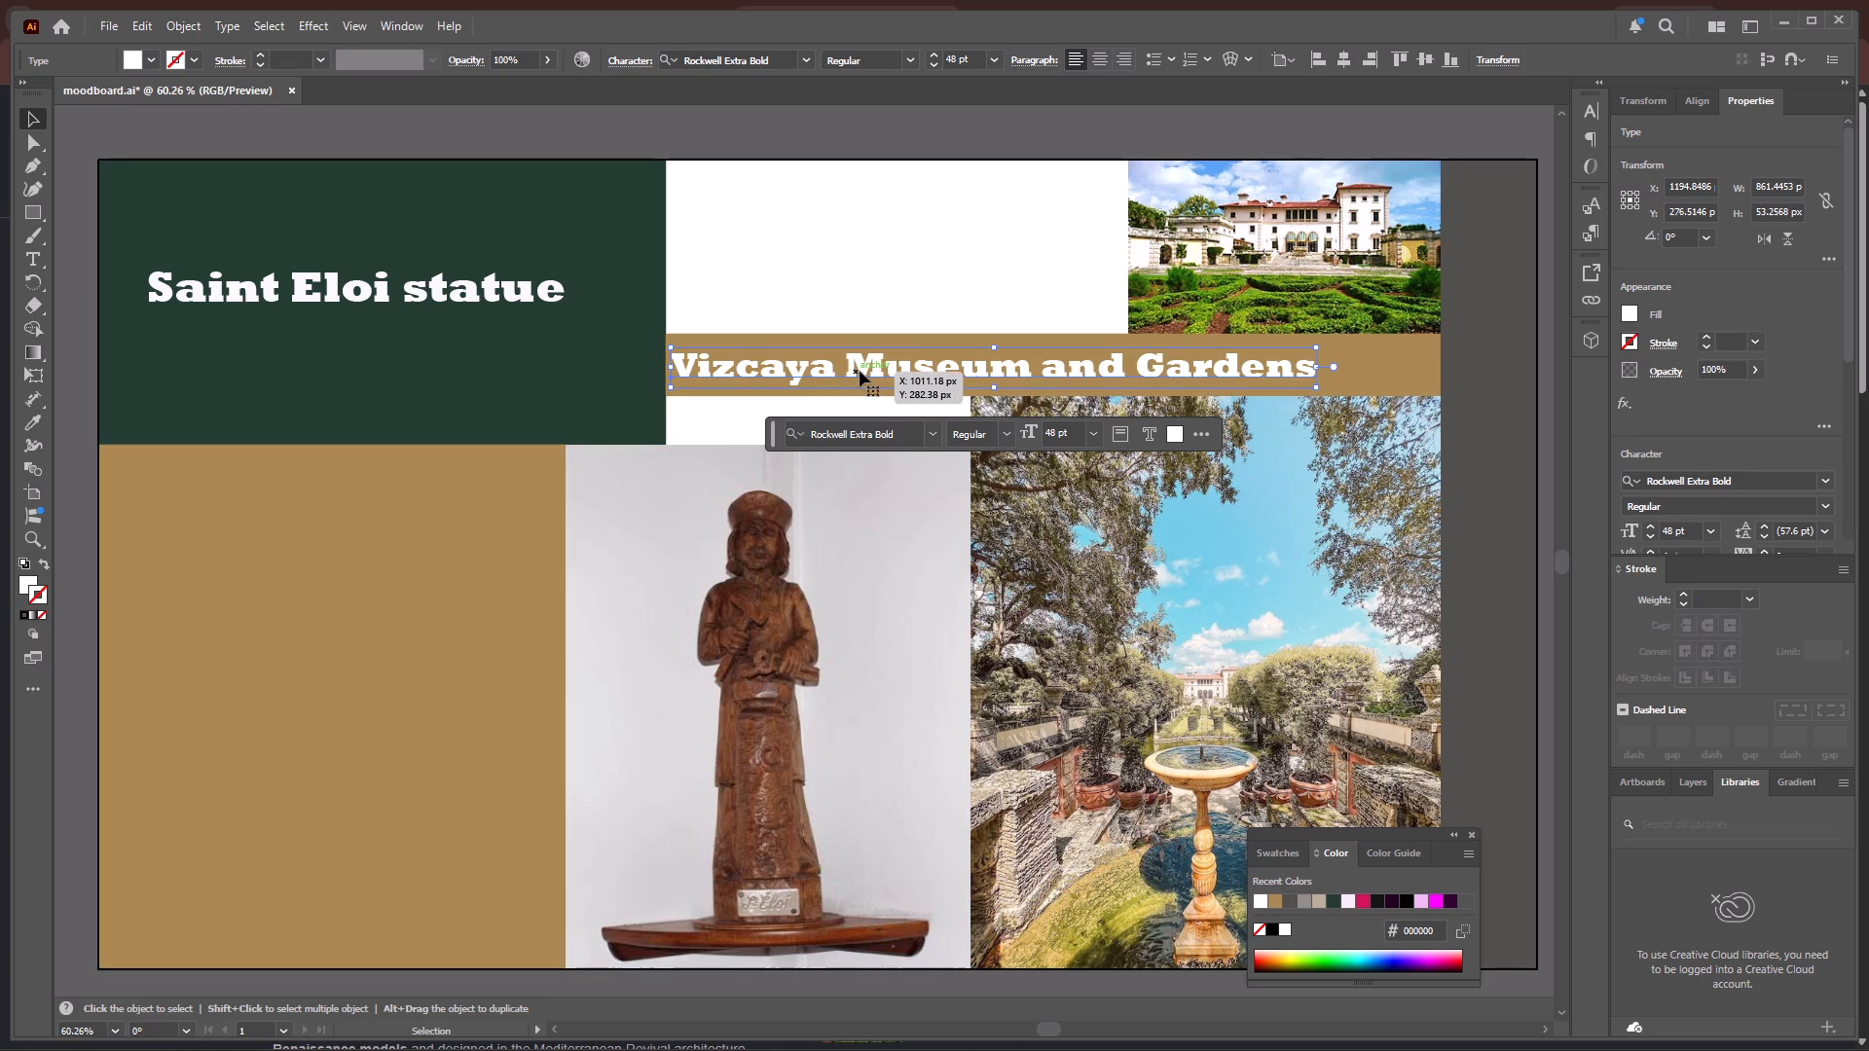
Centre the Vizcaya Museum and Gardens text within the upper tan strip.
left_click_drag(860, 371, 910, 368)
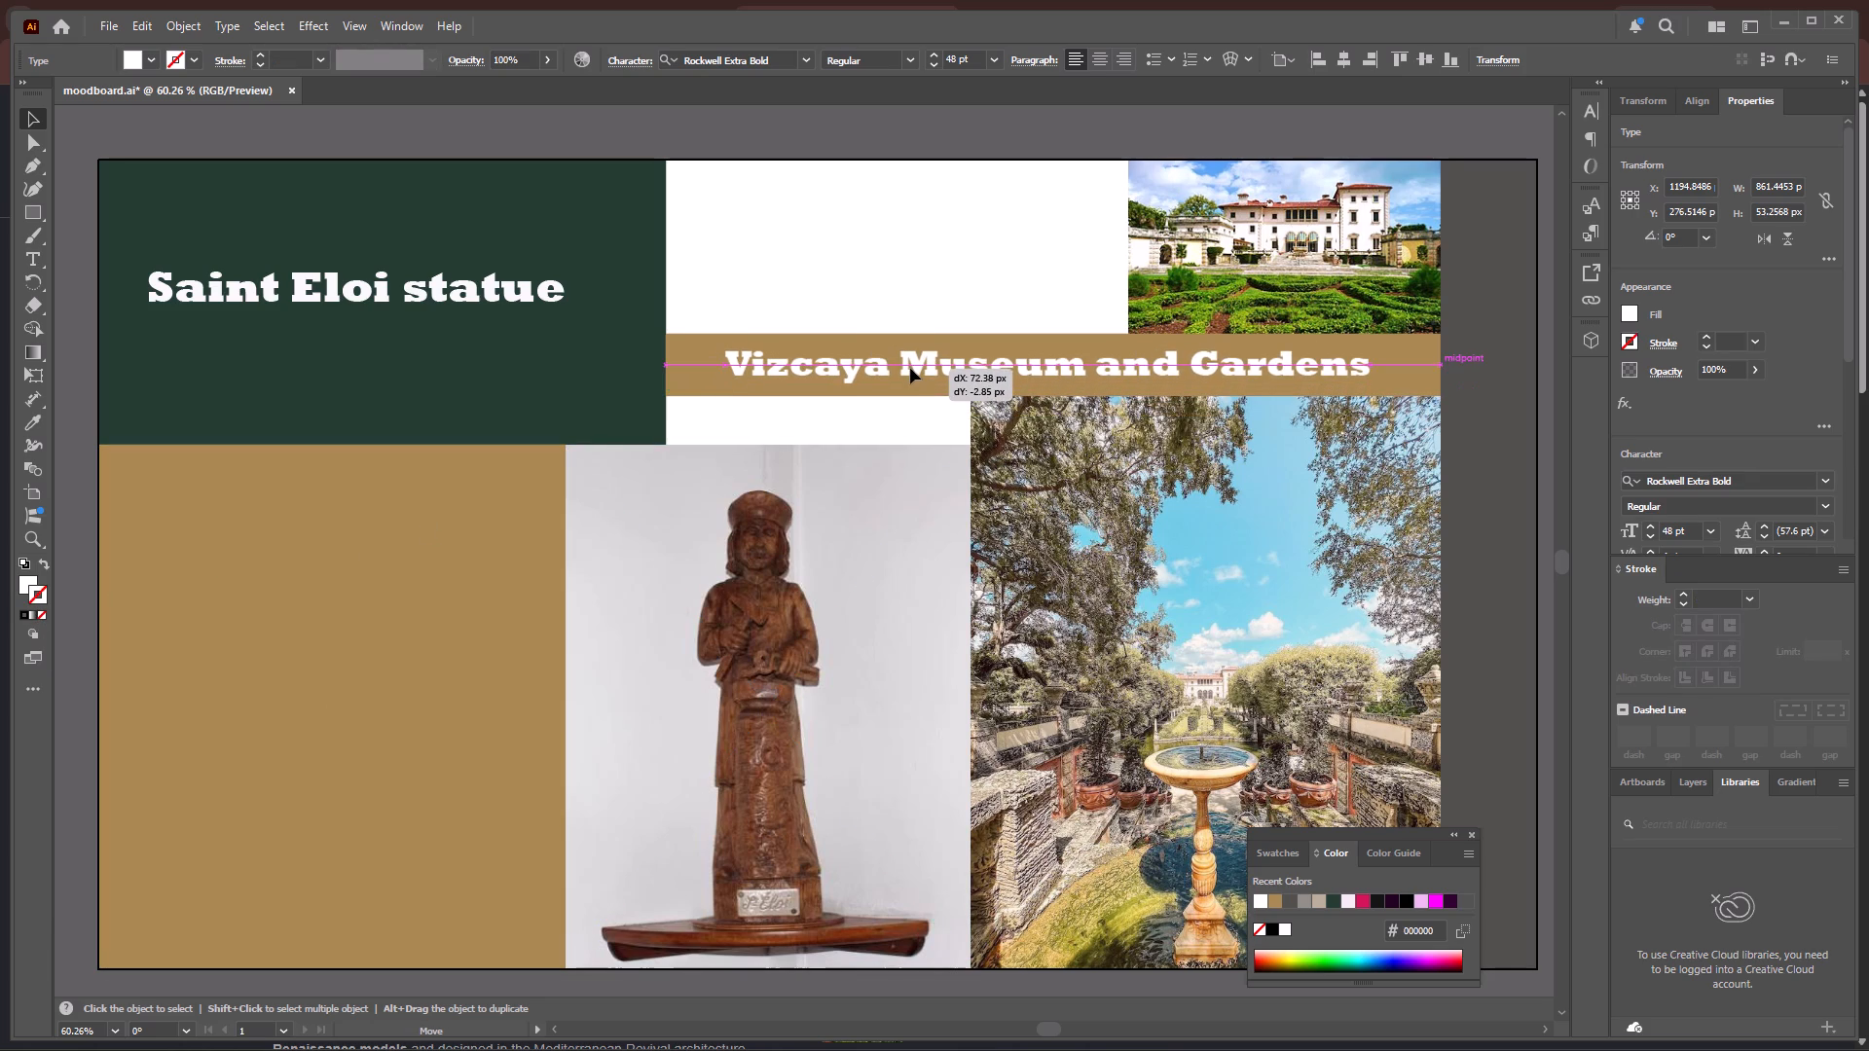
left_click_drag(910, 368, 906, 368)
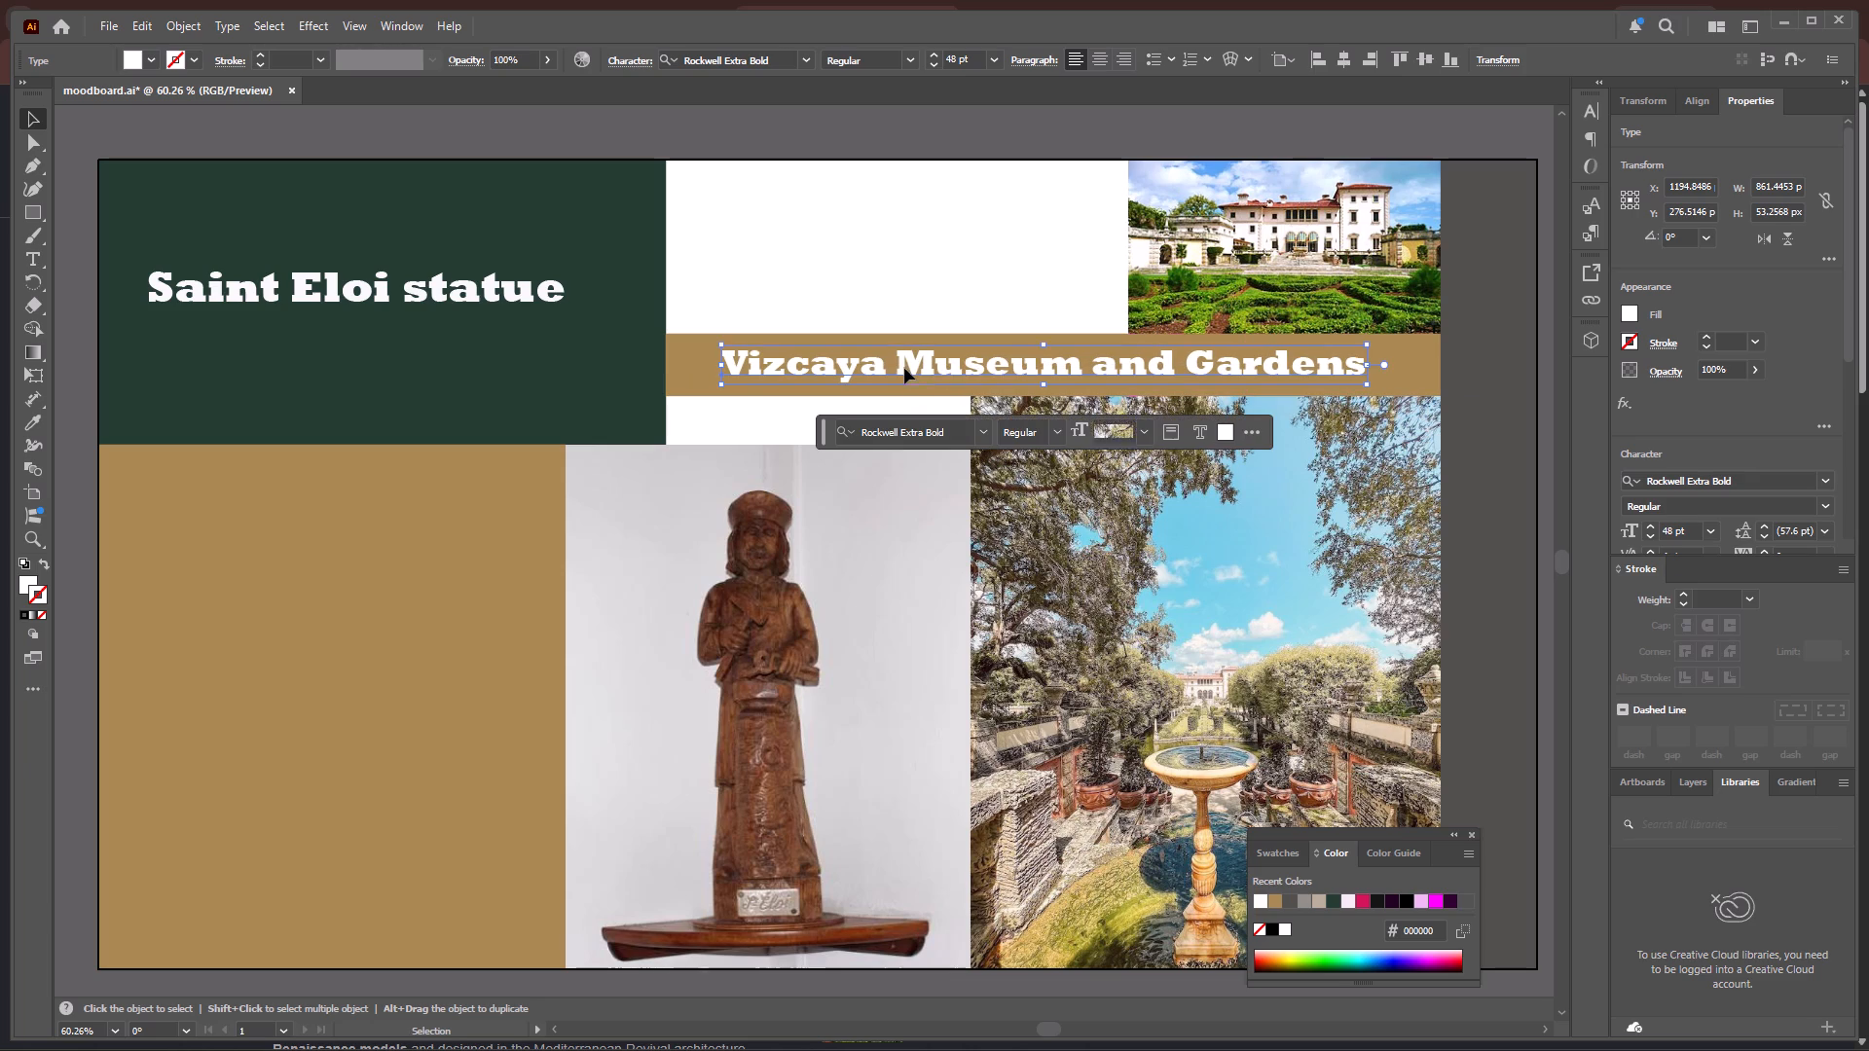
left_click(751, 252)
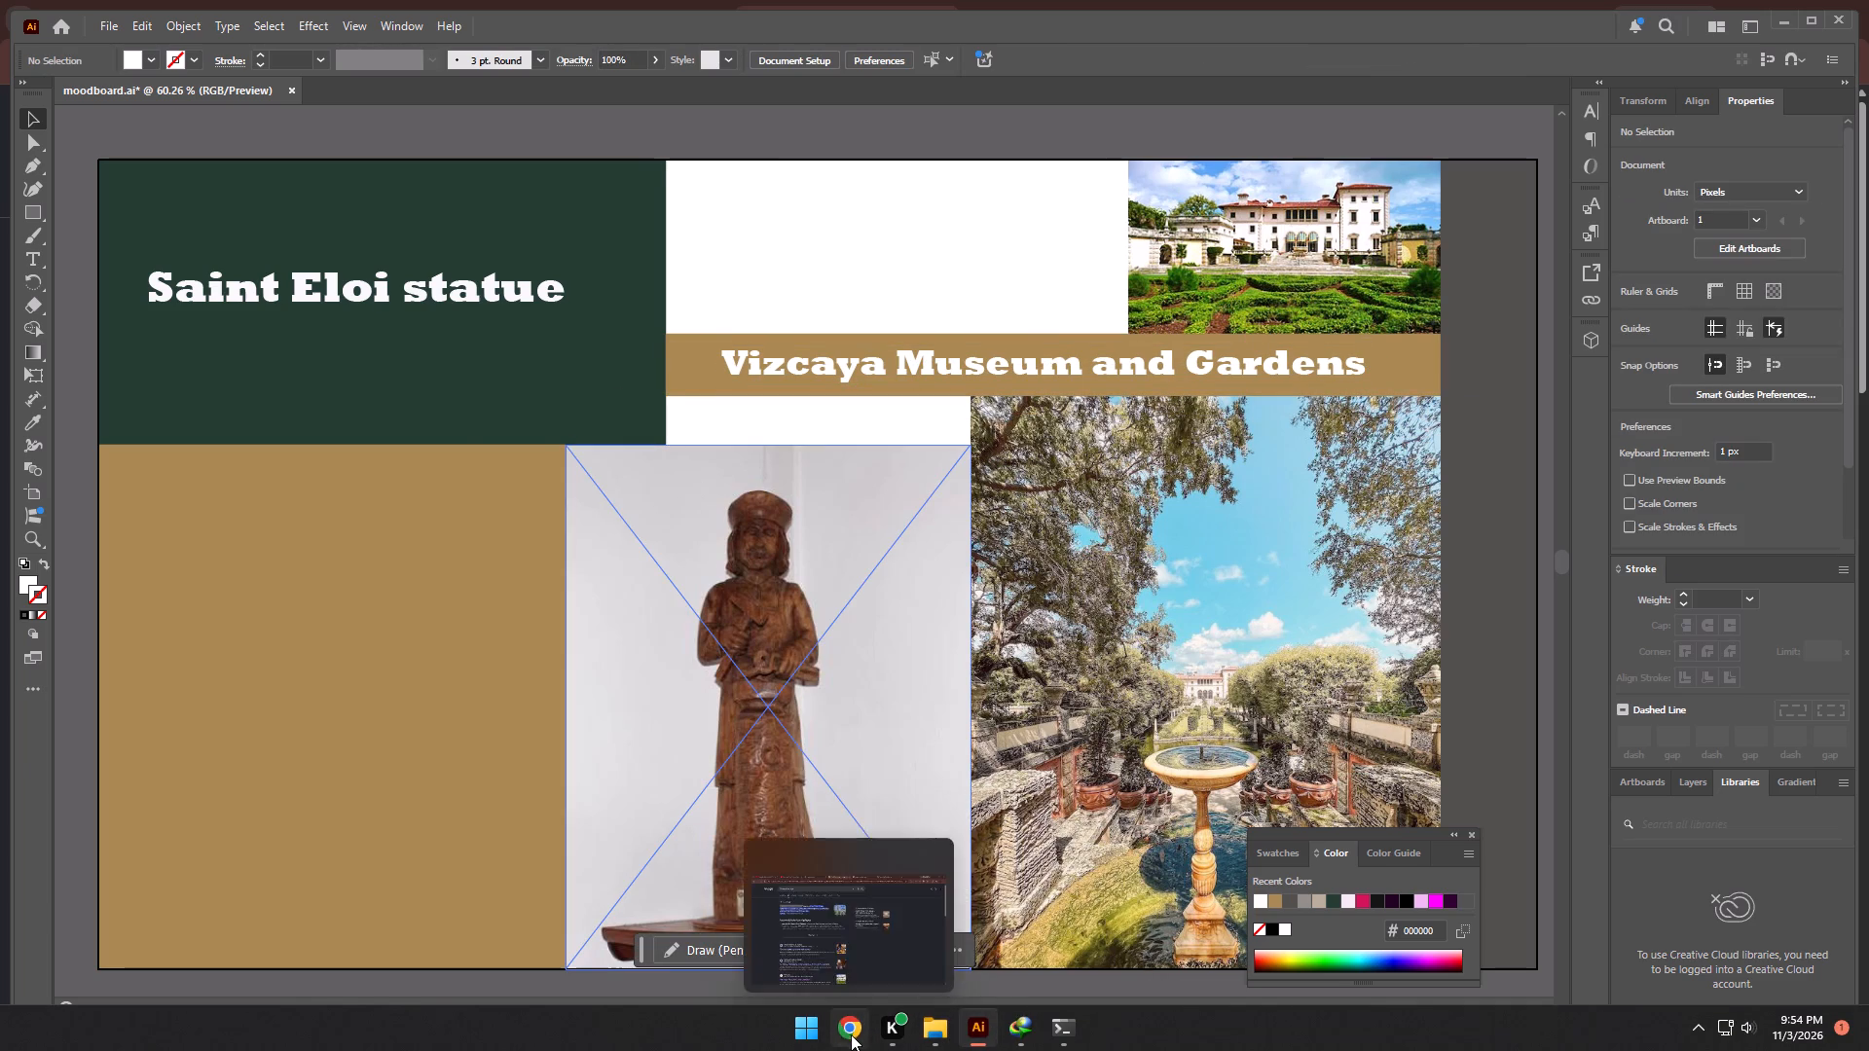
In Chrome, browse the image results for The Art of Vizcaya and preview the A Place Under The Palms photo of the garden sphinx statues.
left_click(851, 1033)
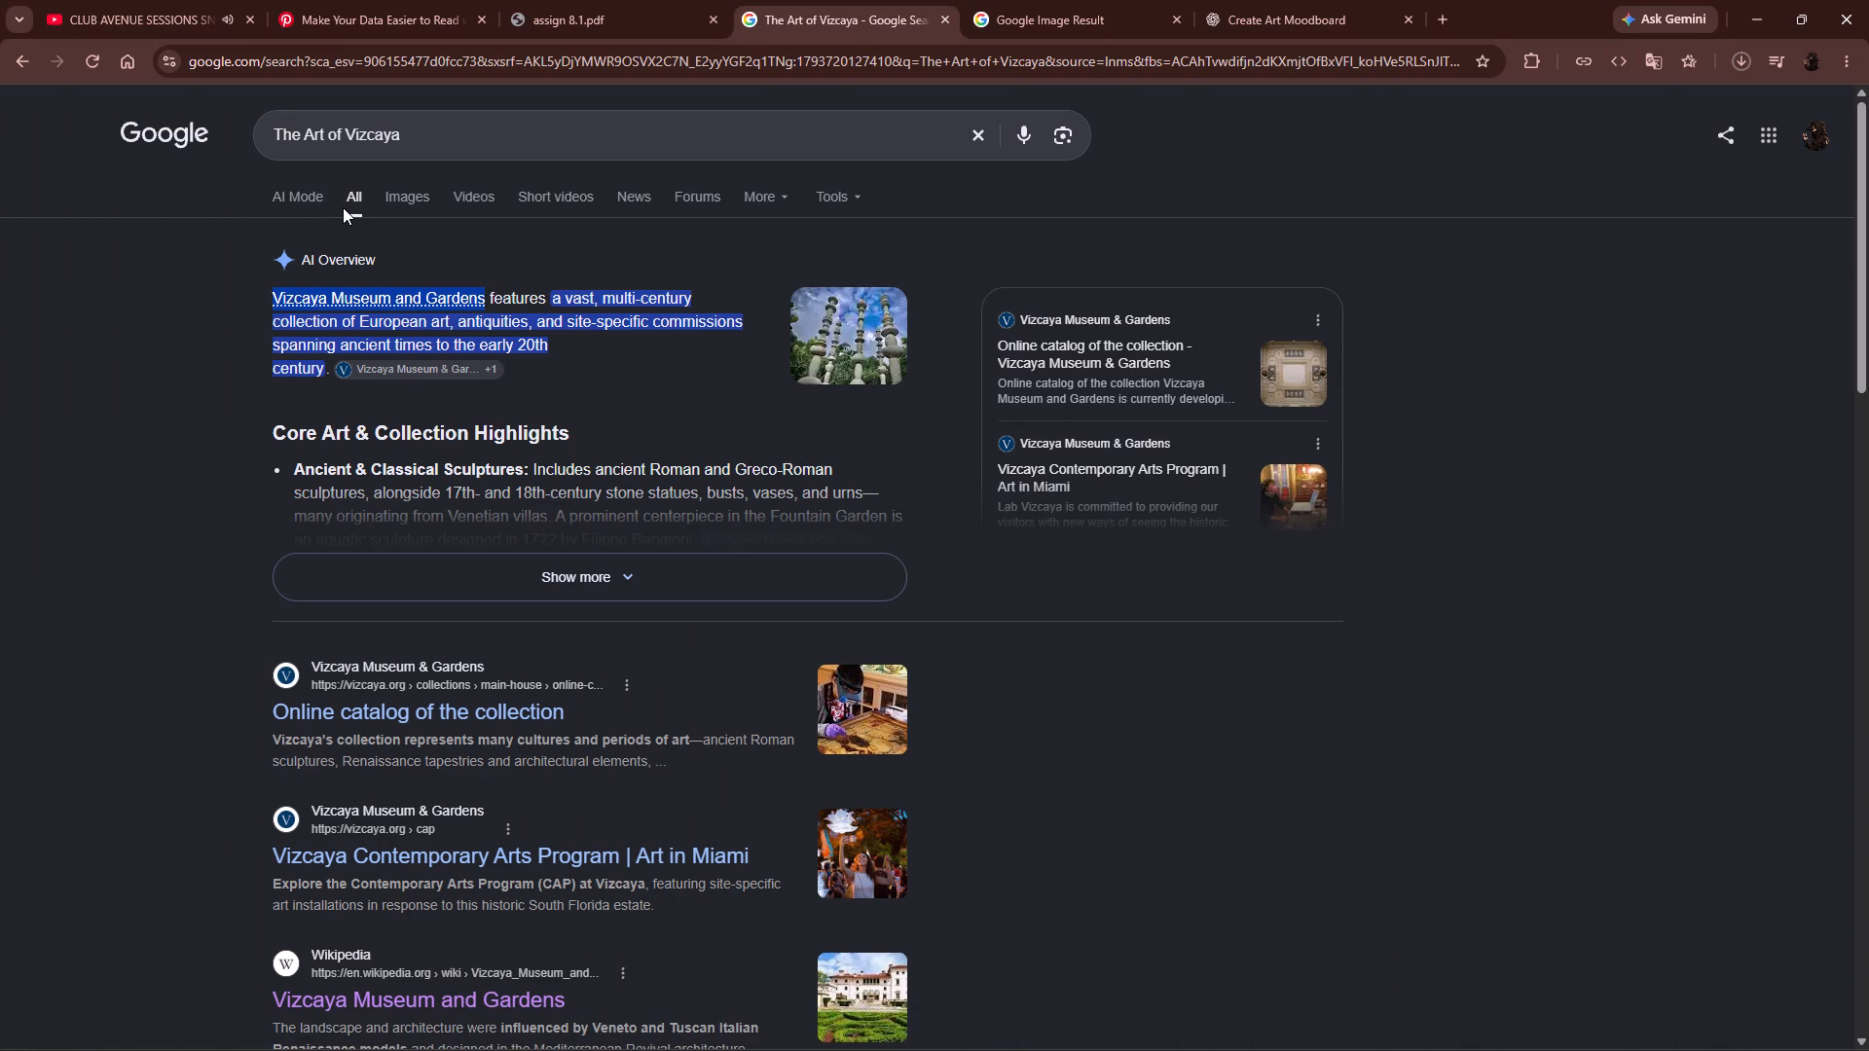
left_click(403, 199)
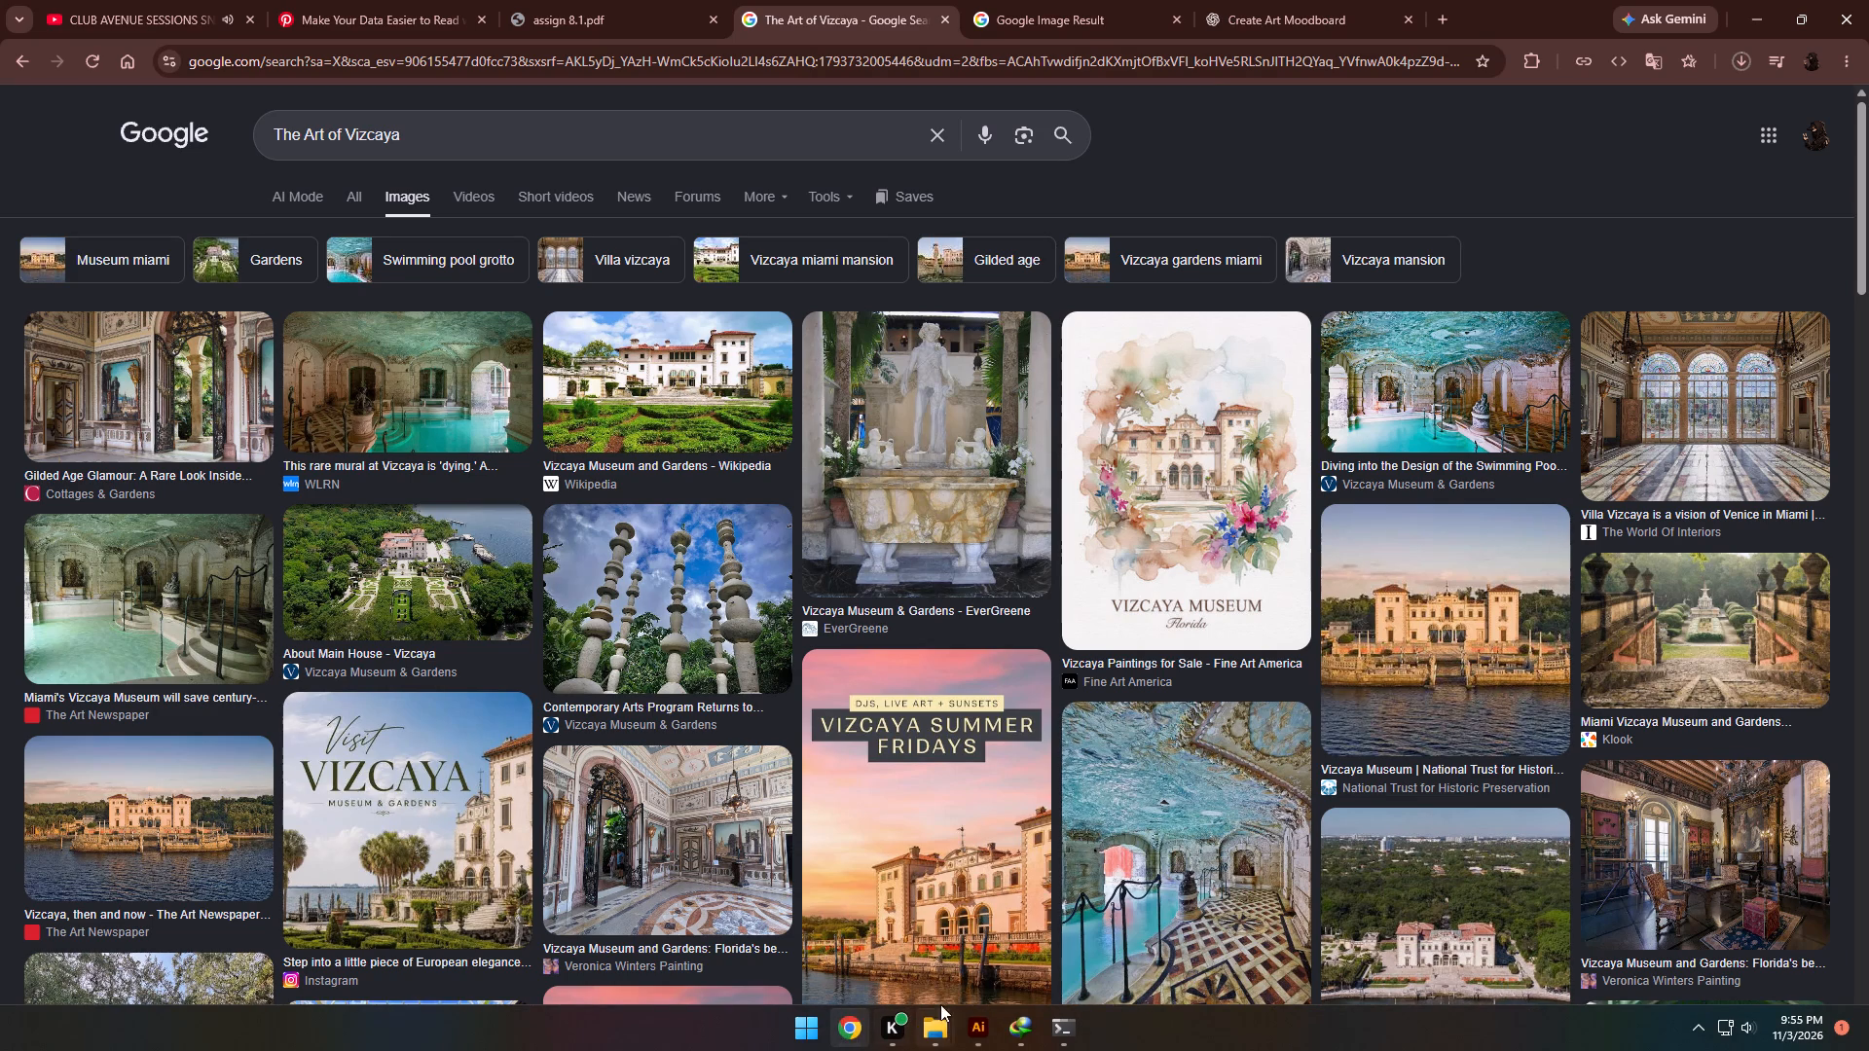
left_click(967, 1021)
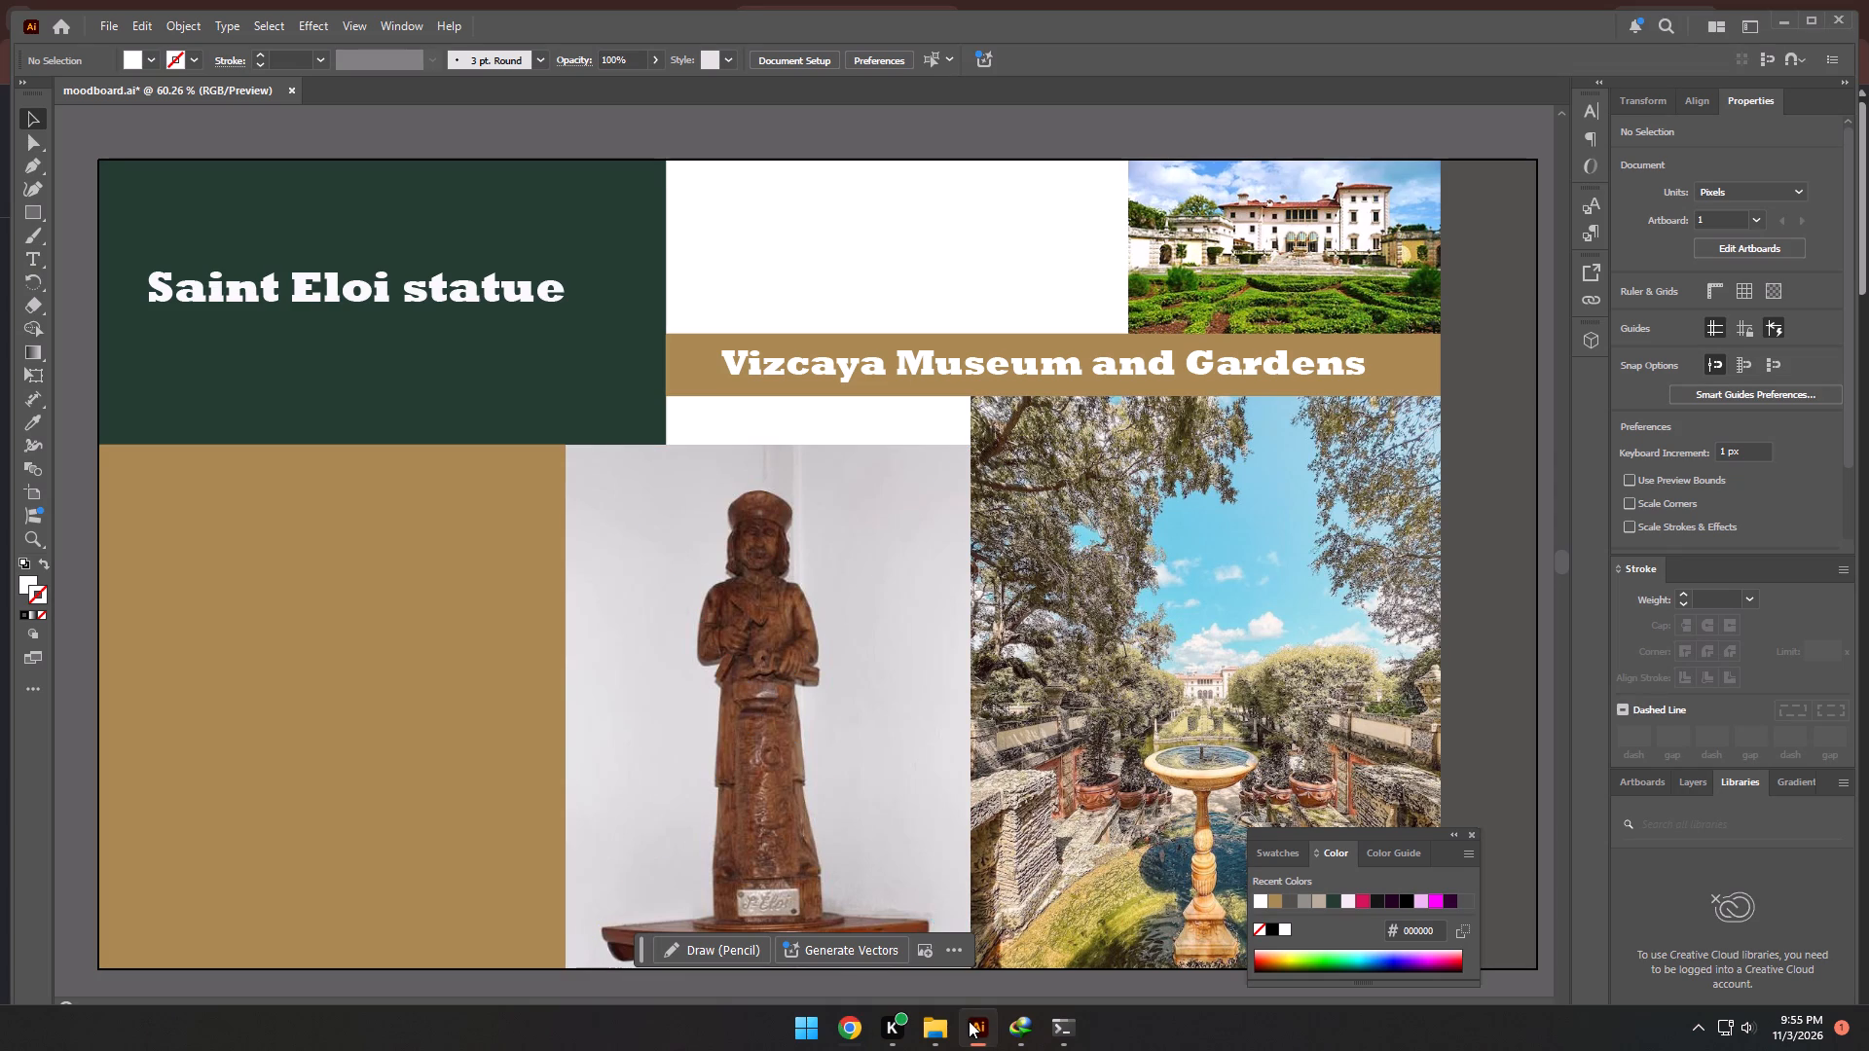
left_click(847, 1031)
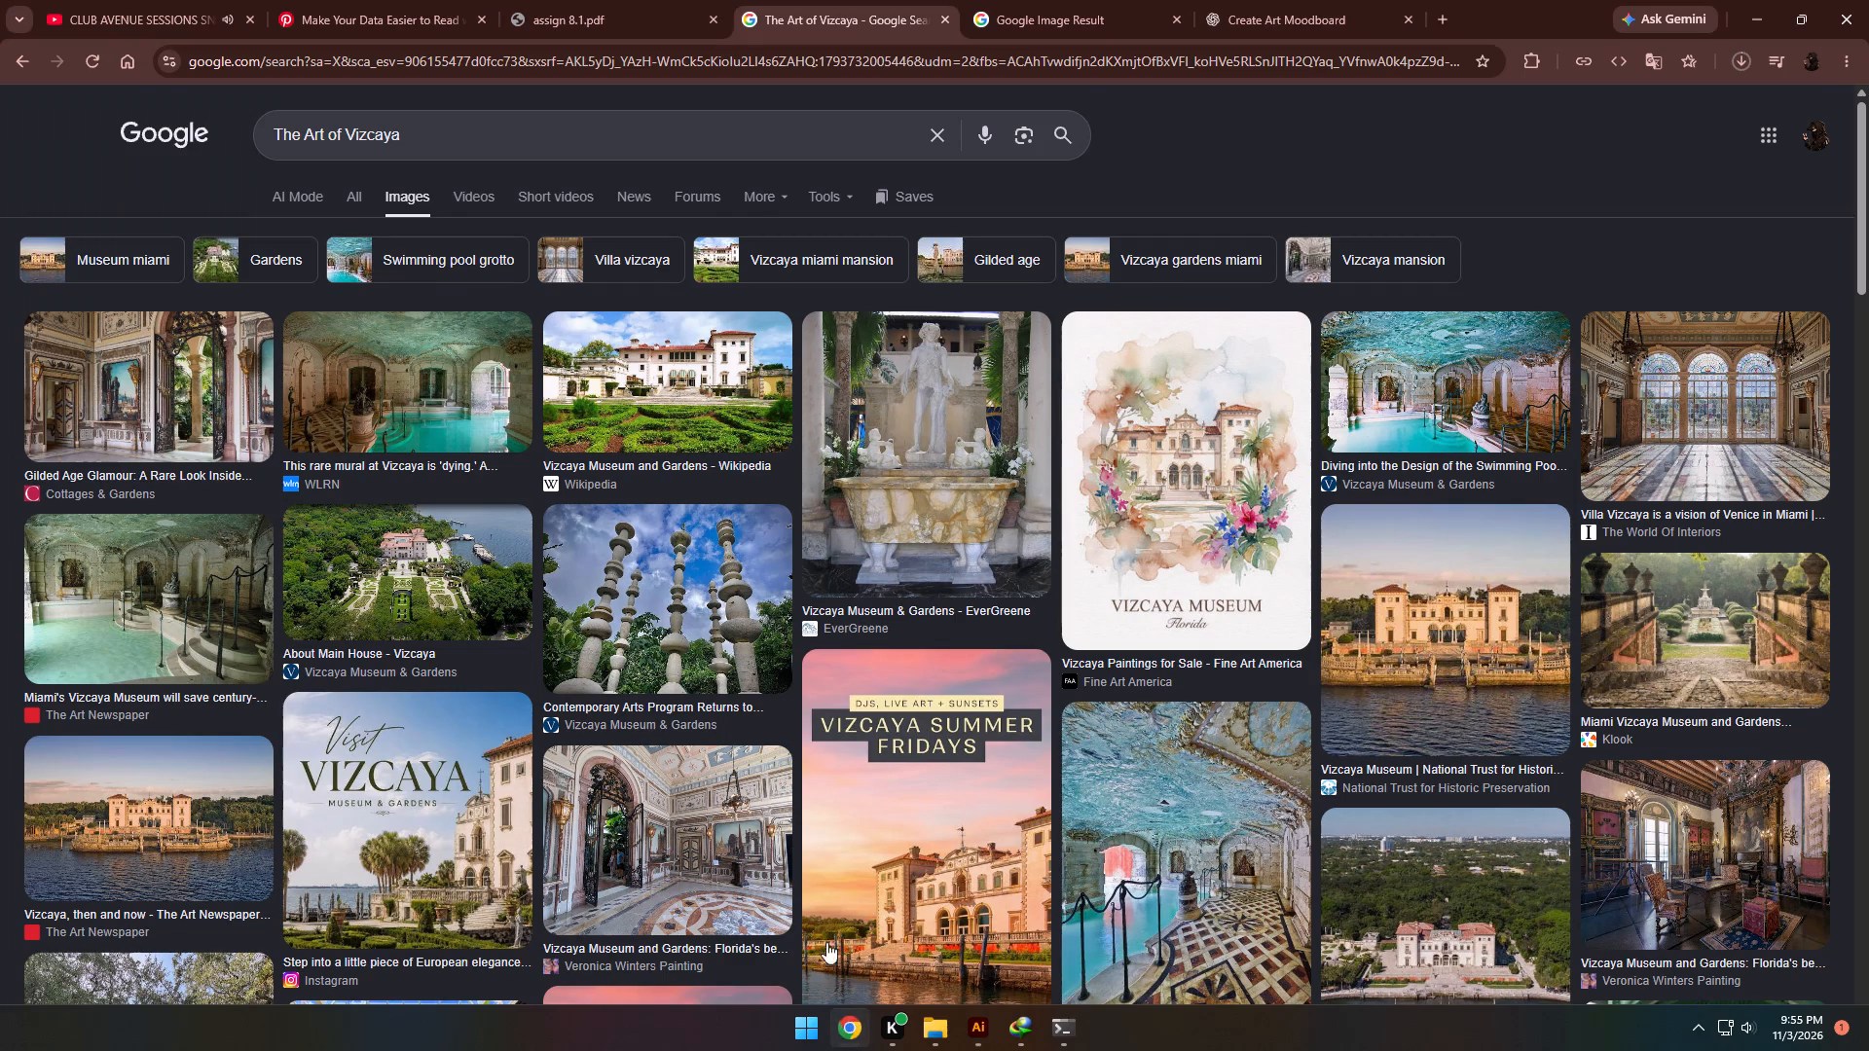
scroll(740, 705, "down", 12)
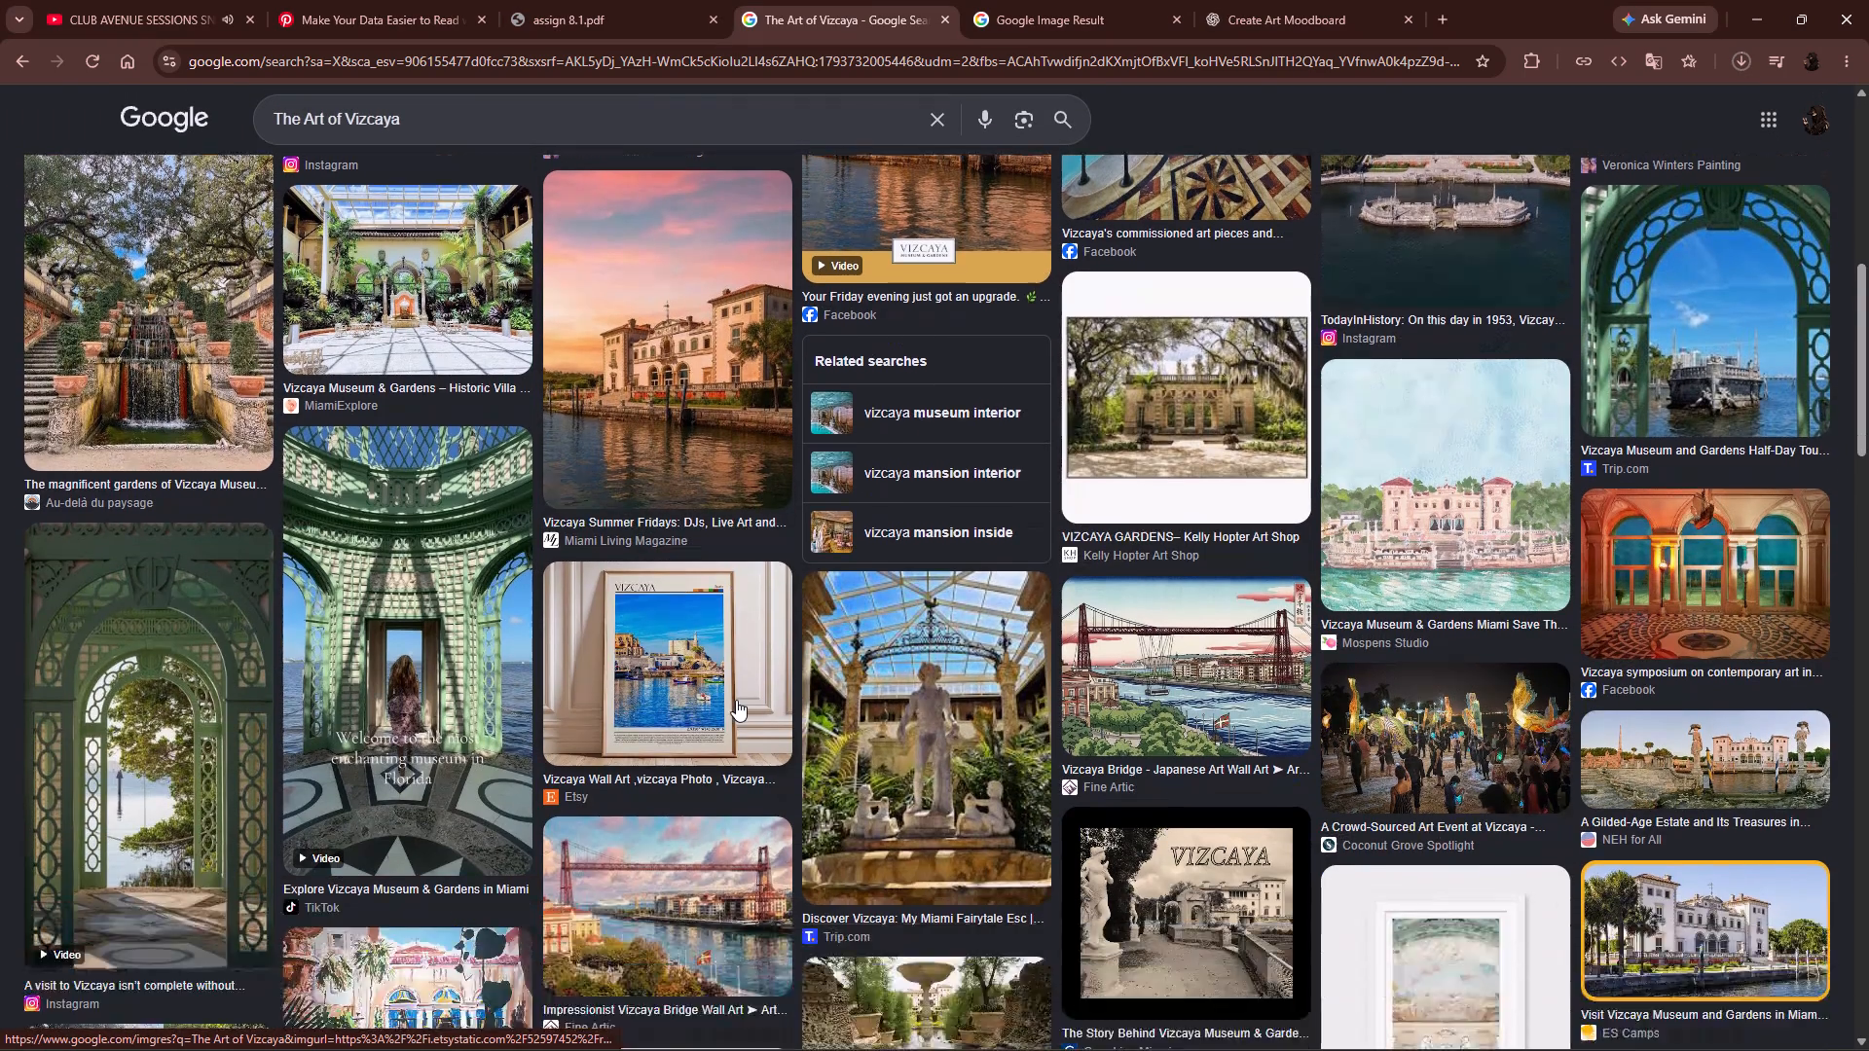
scroll(736, 700, "down", 10)
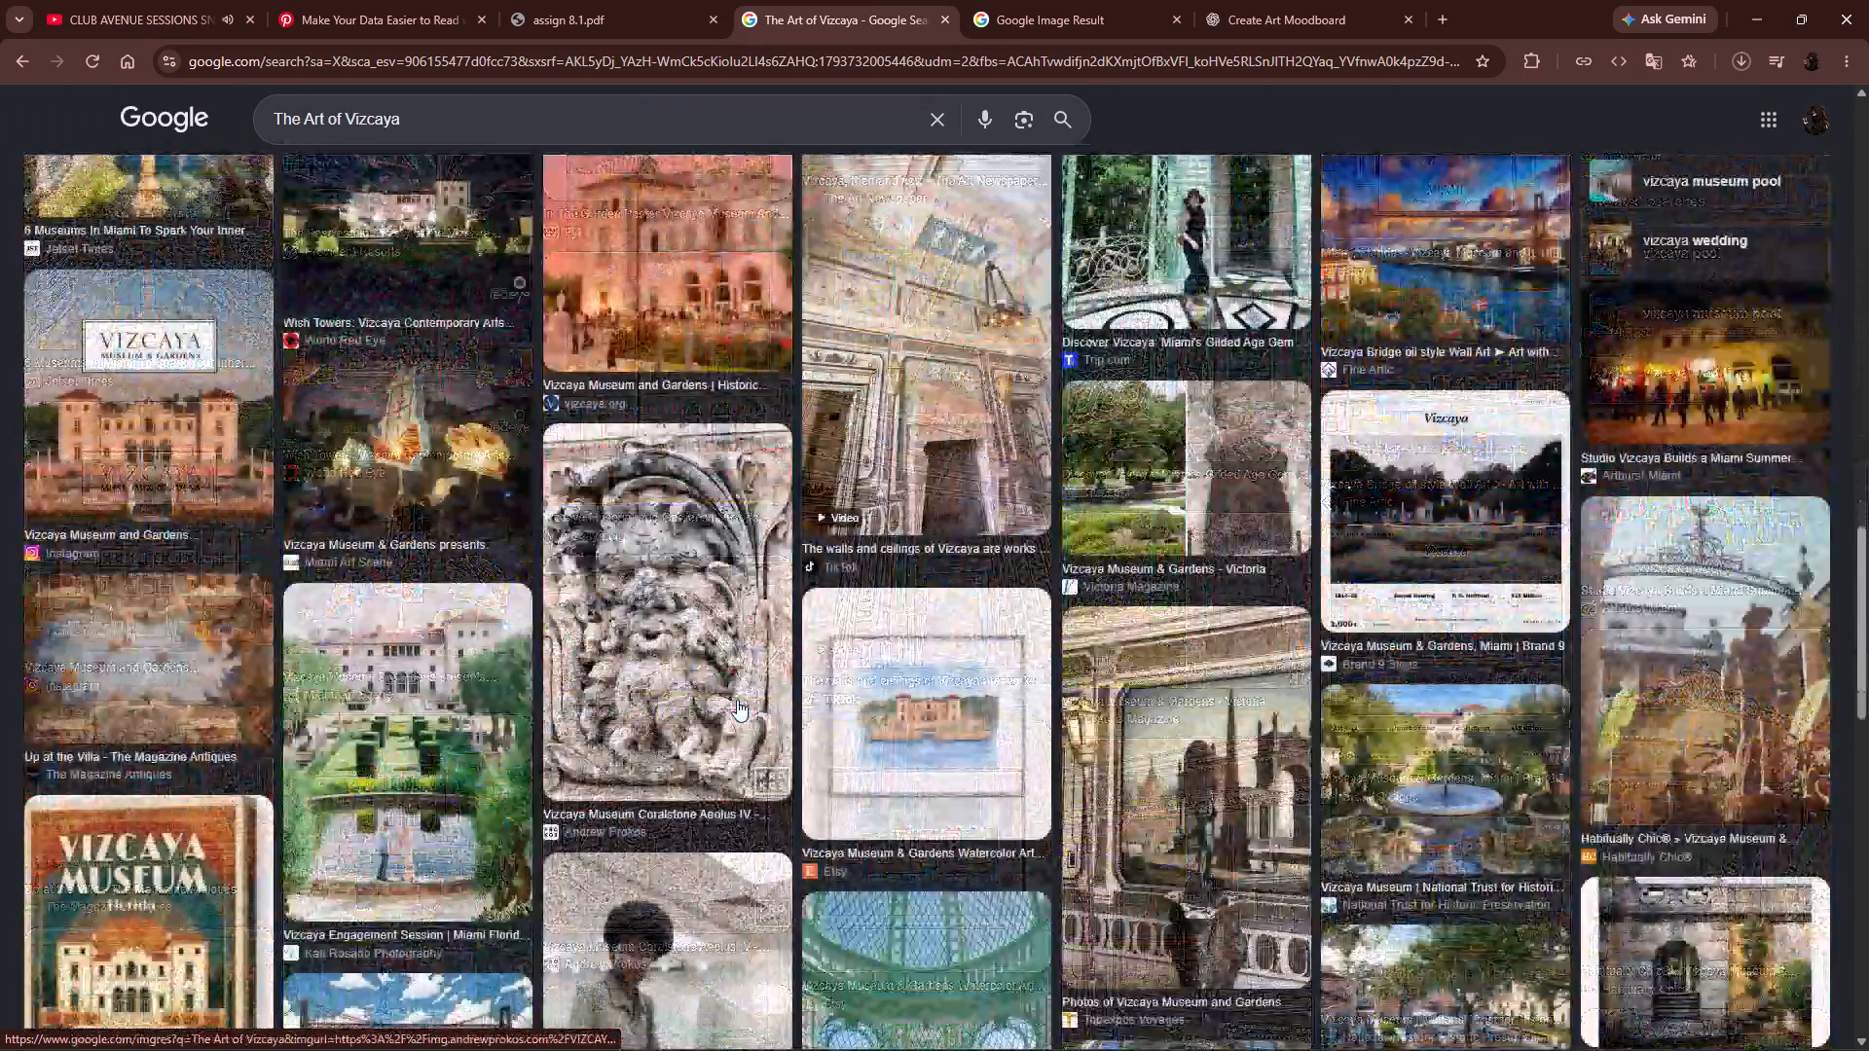
scroll(740, 698, "down", 5)
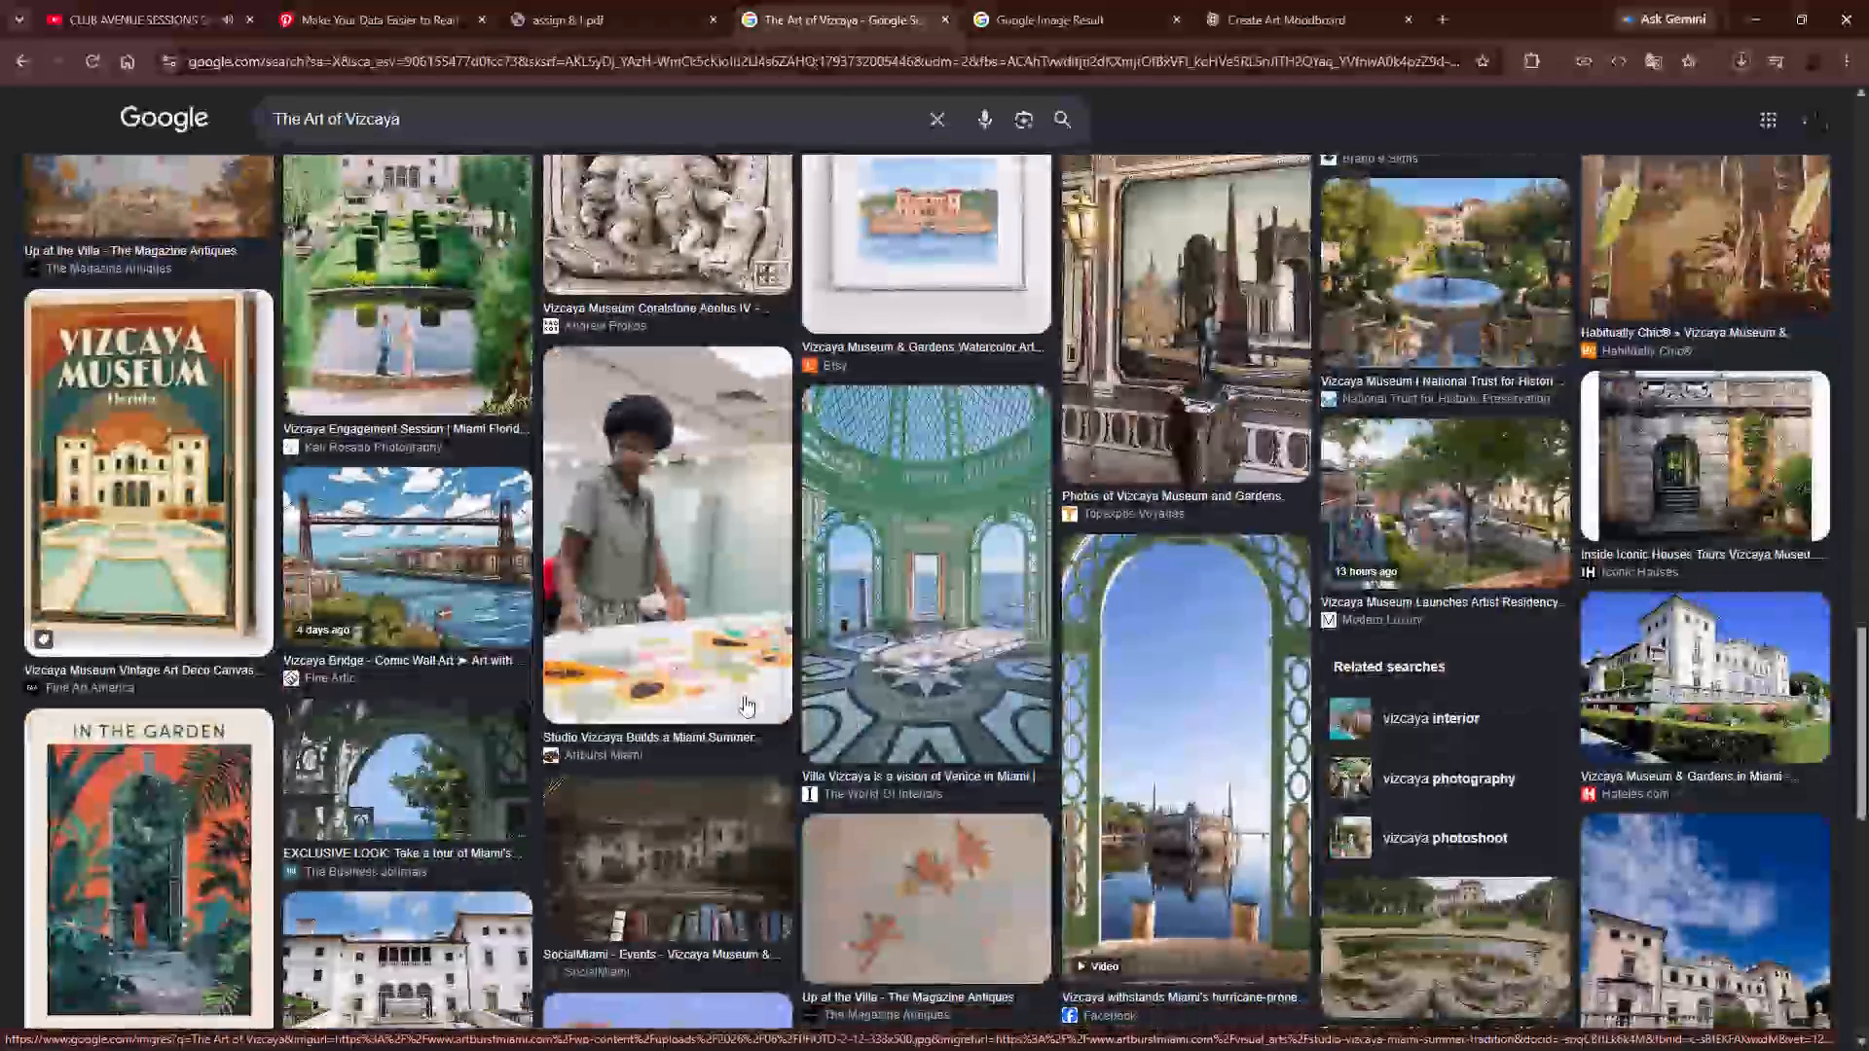
scroll(750, 694, "down", 11)
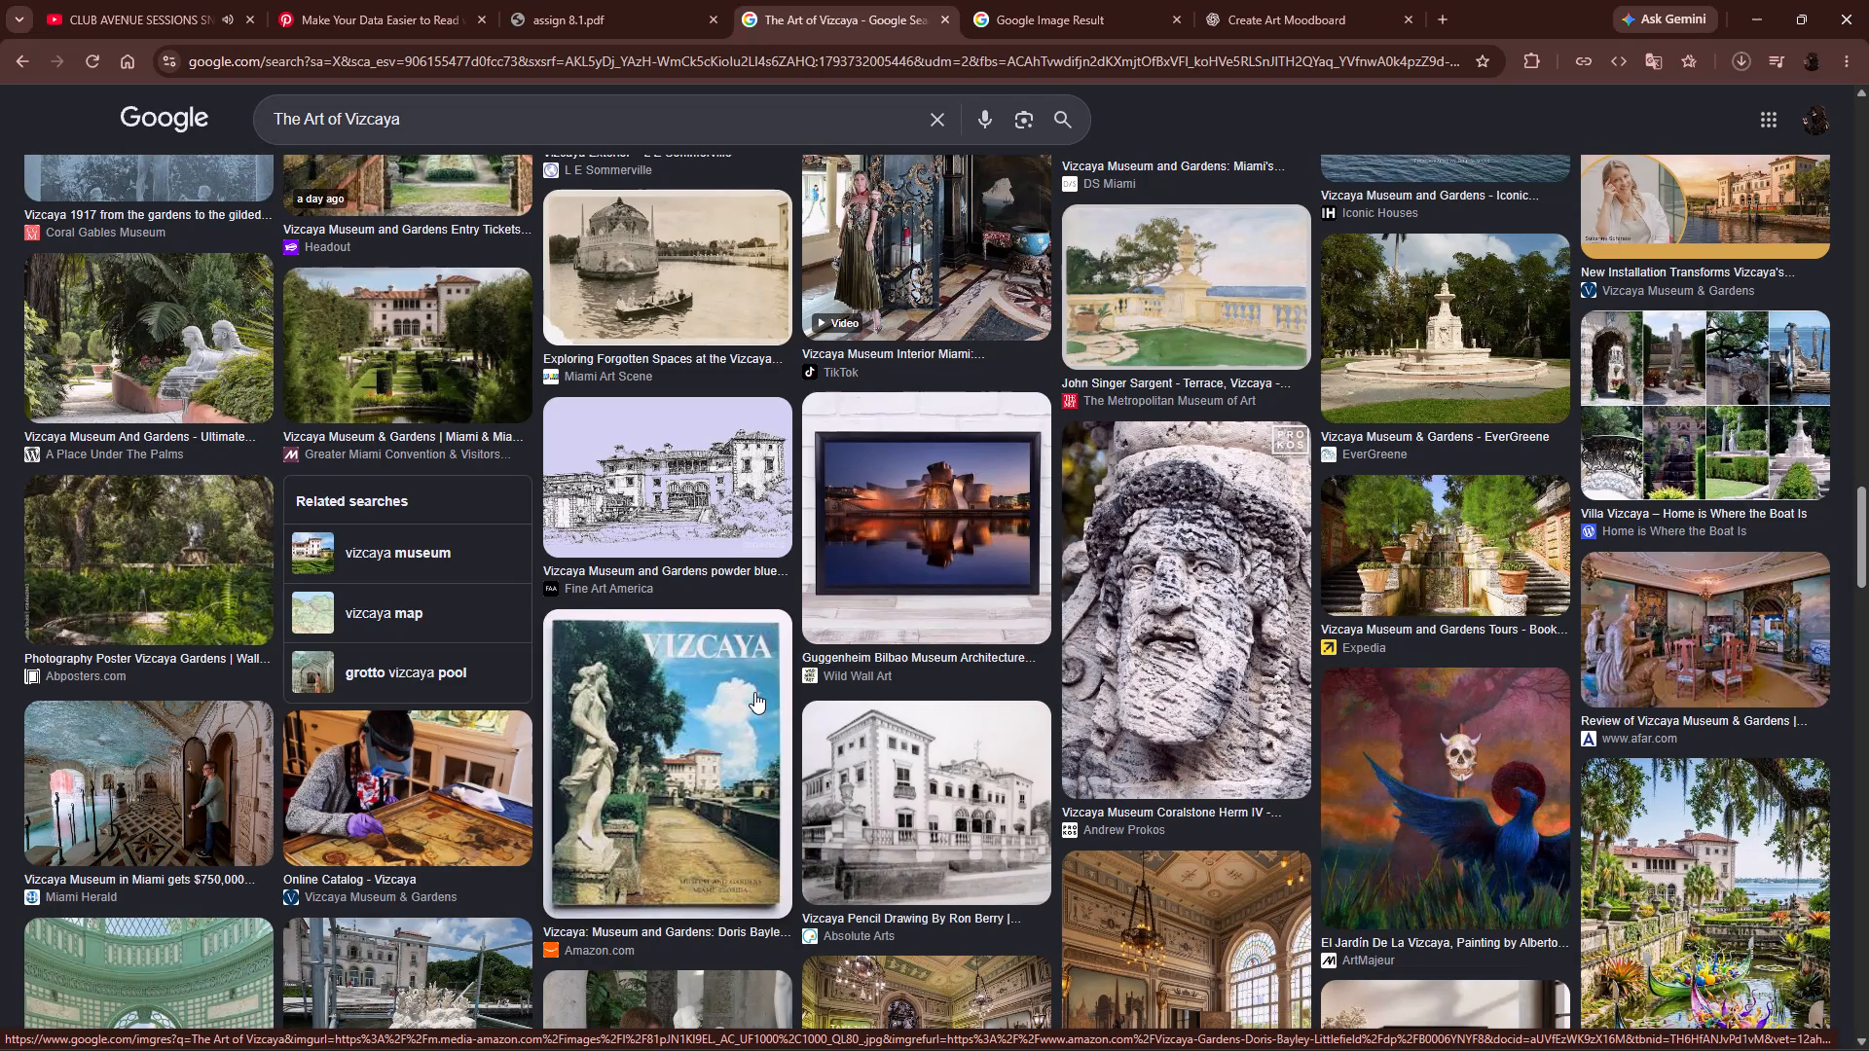
left_click(62, 350)
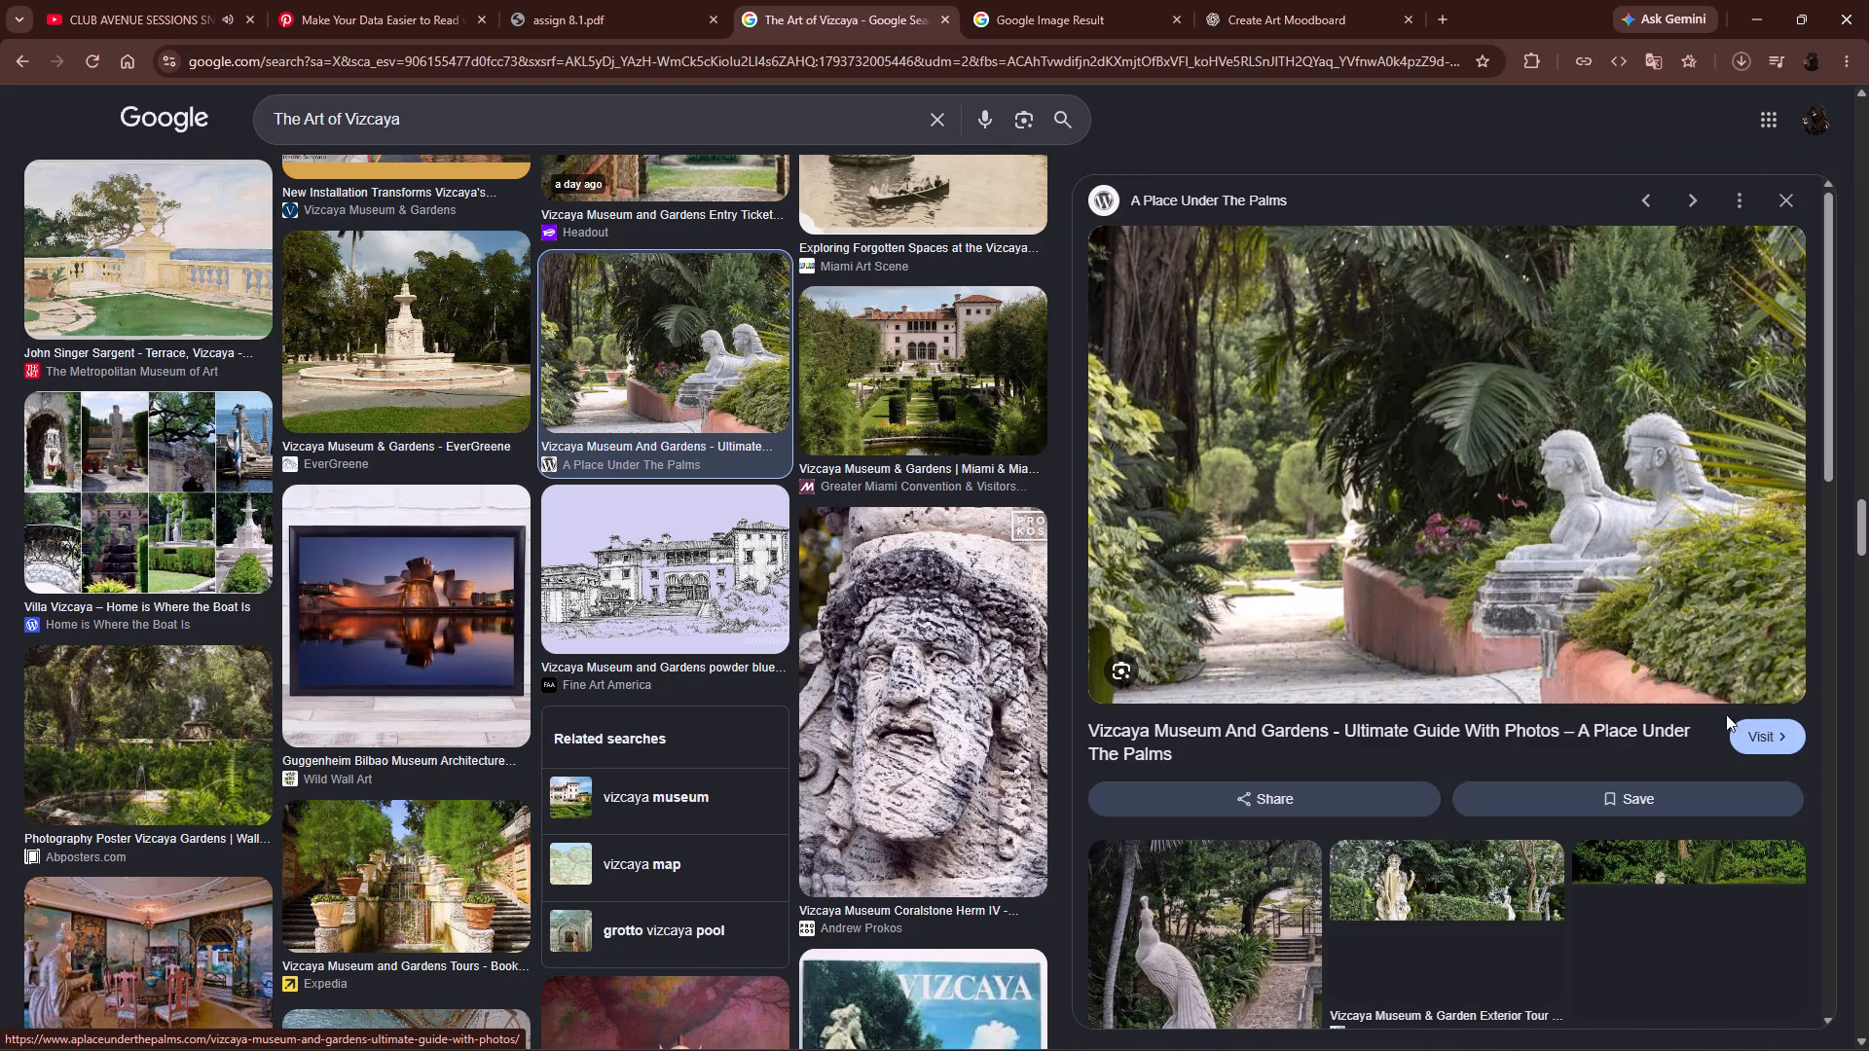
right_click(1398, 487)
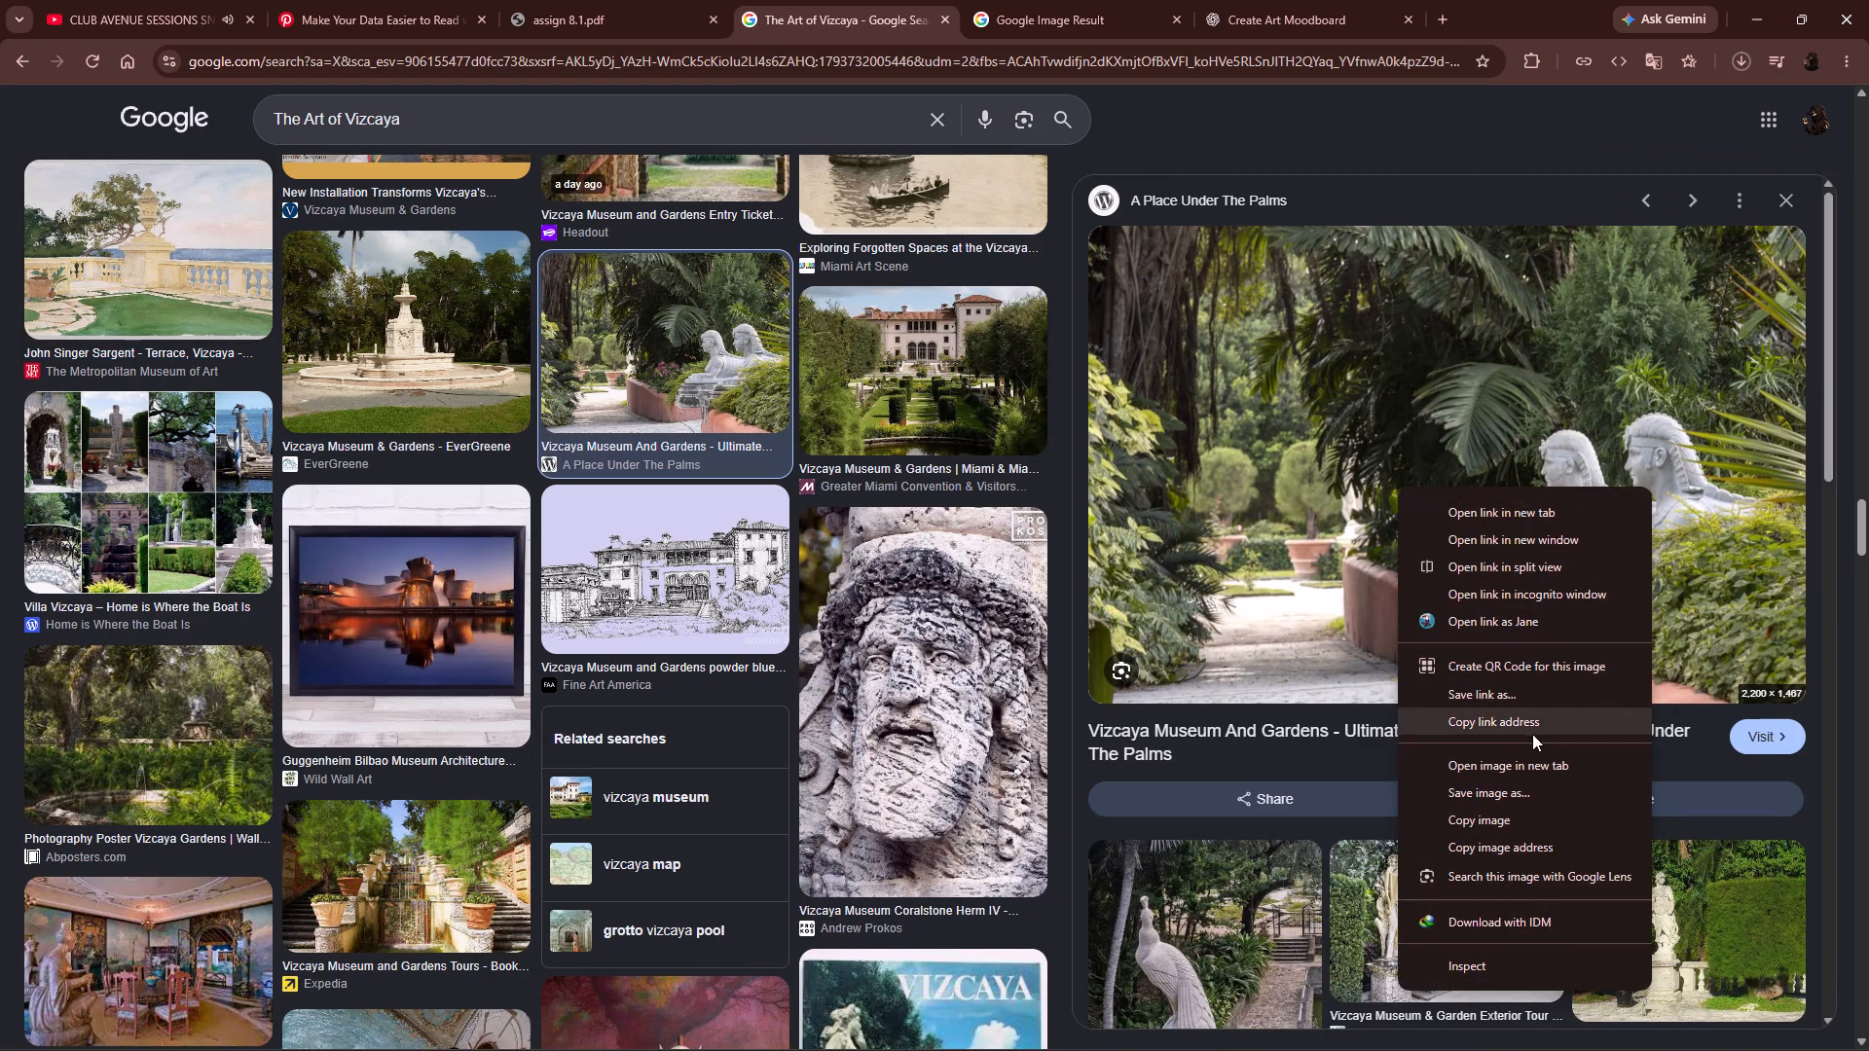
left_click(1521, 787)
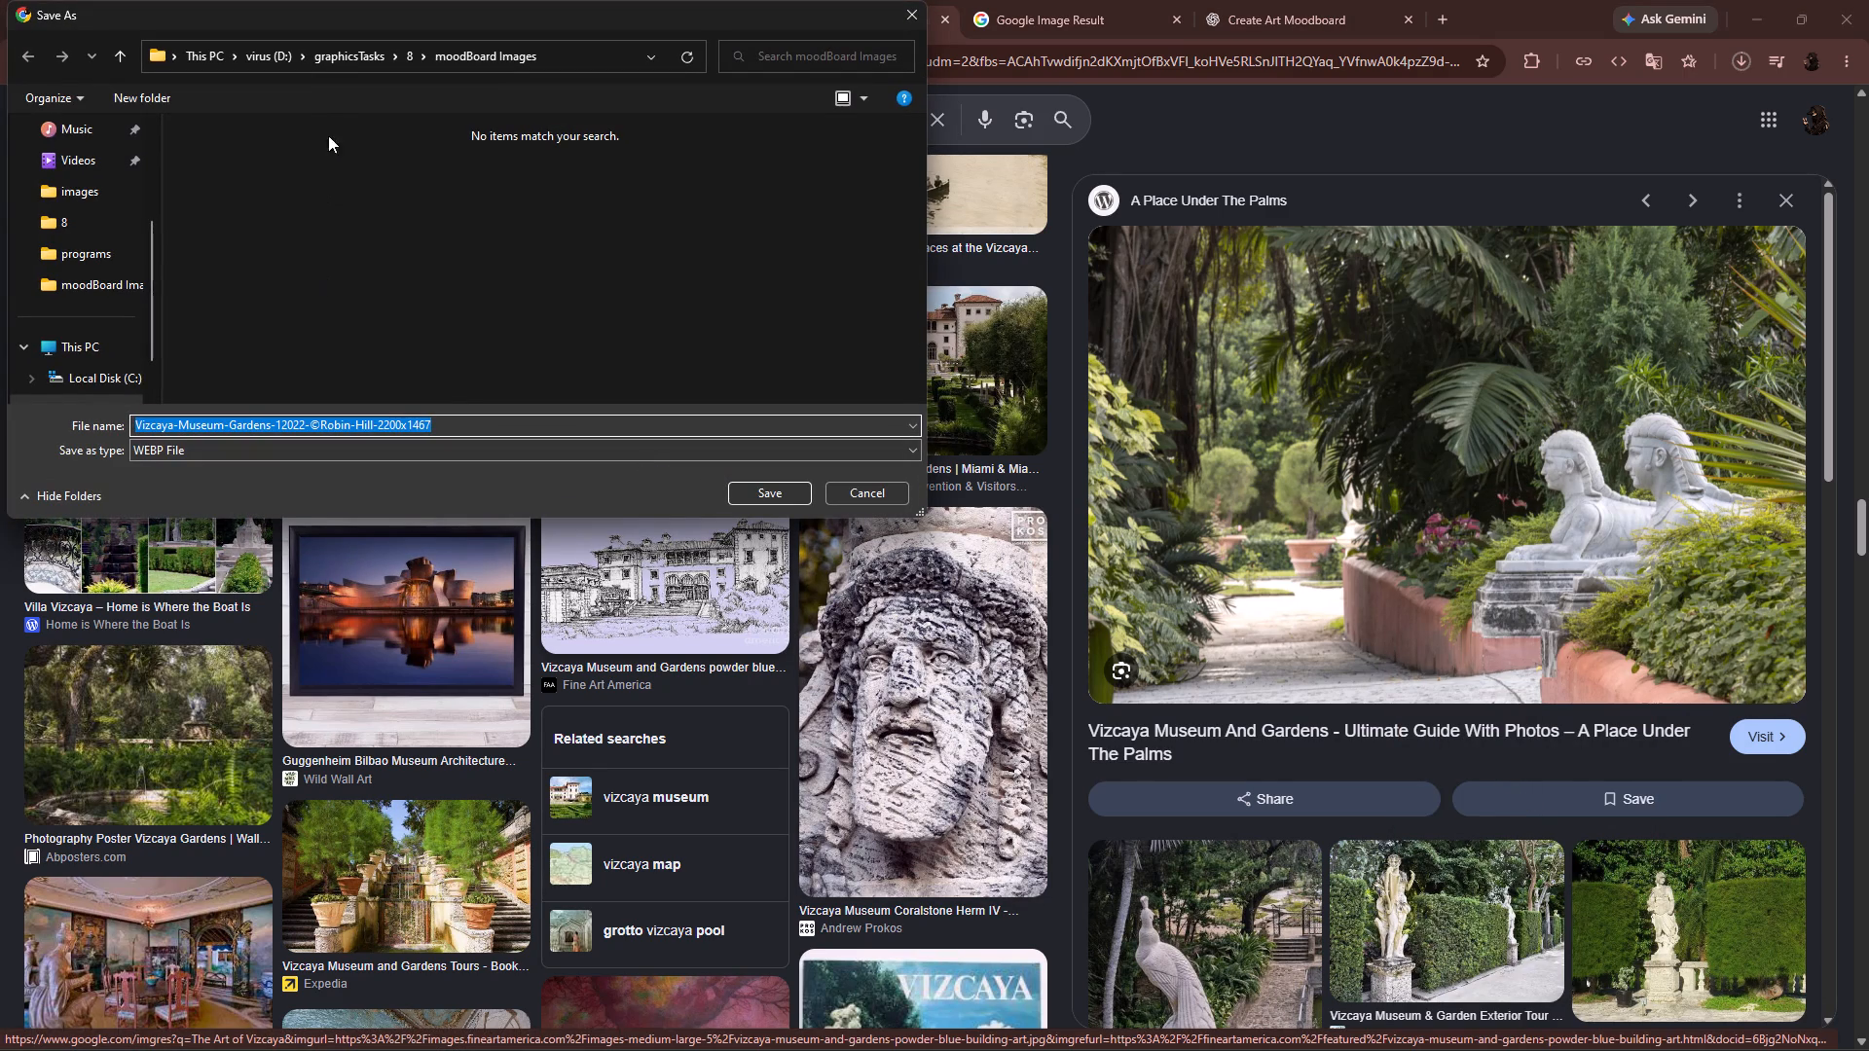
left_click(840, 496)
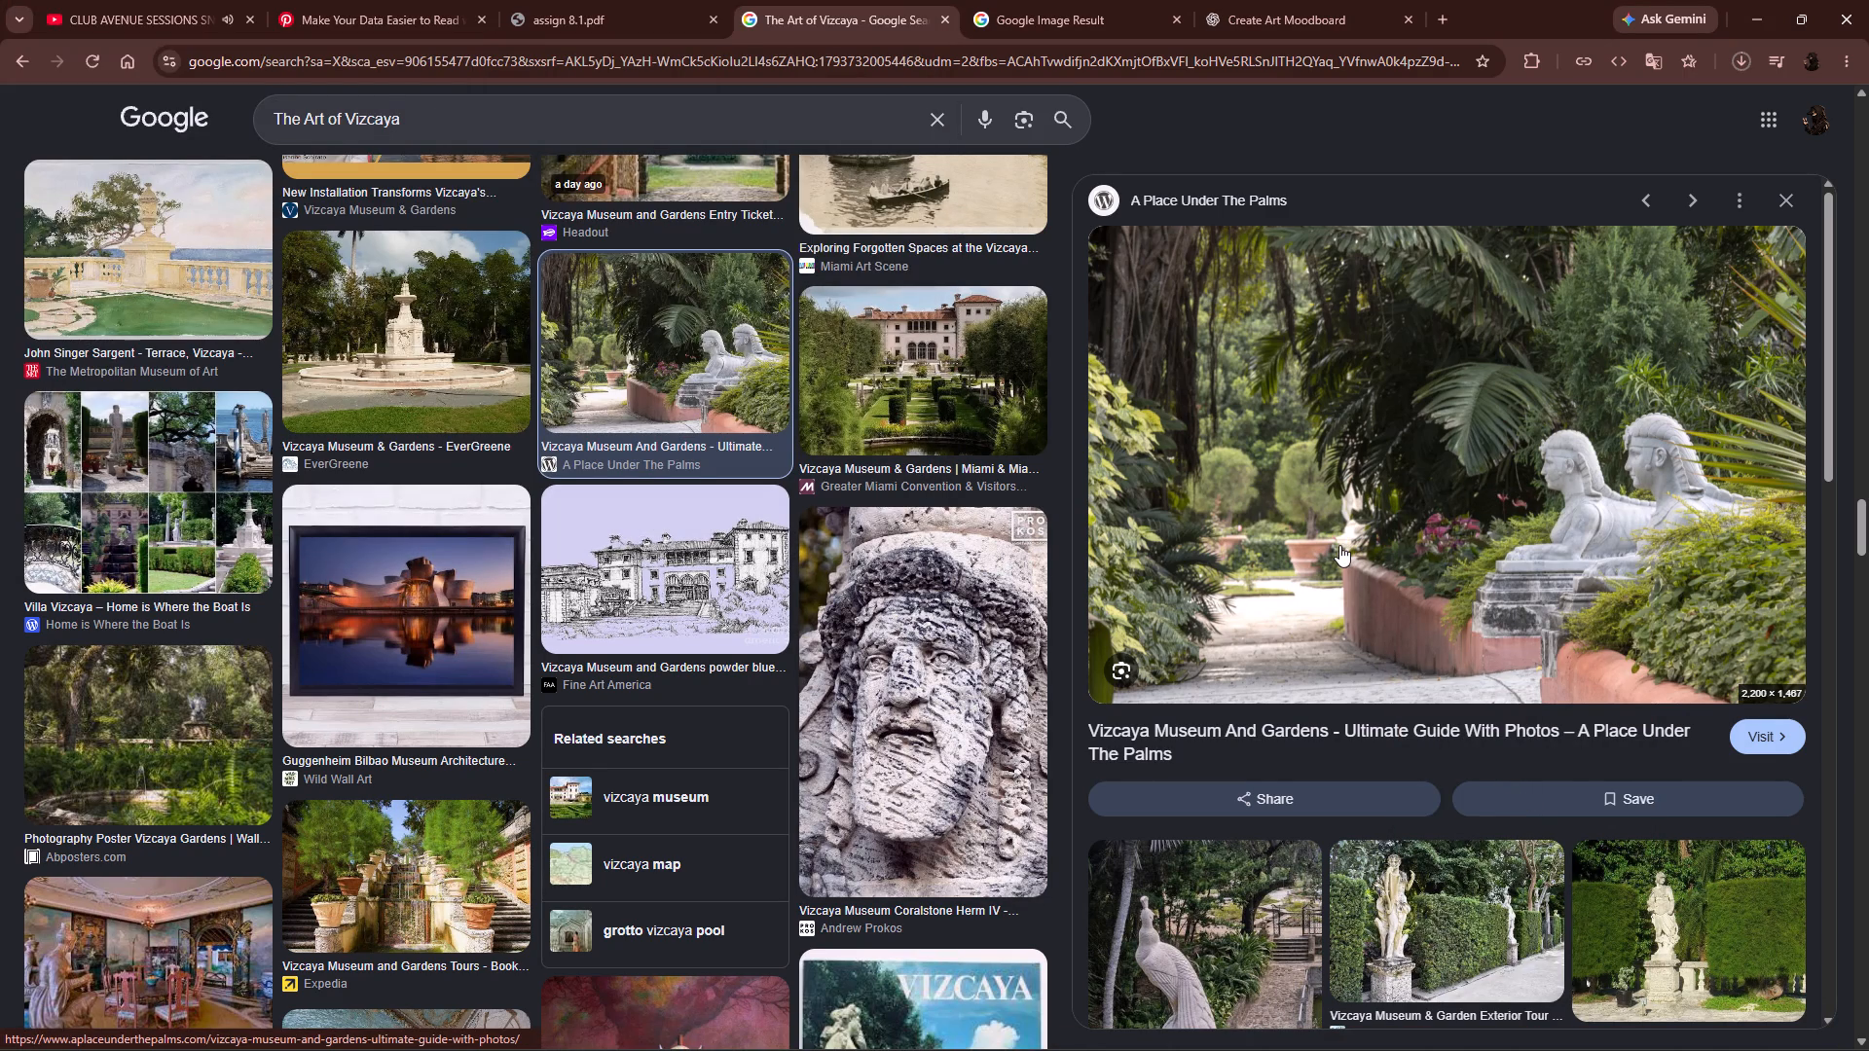
Open the sphinx photo's source article, Vizcaya Museum and Gardens – Ultimate Guide with Photos, and look through it.
left_click(1749, 741)
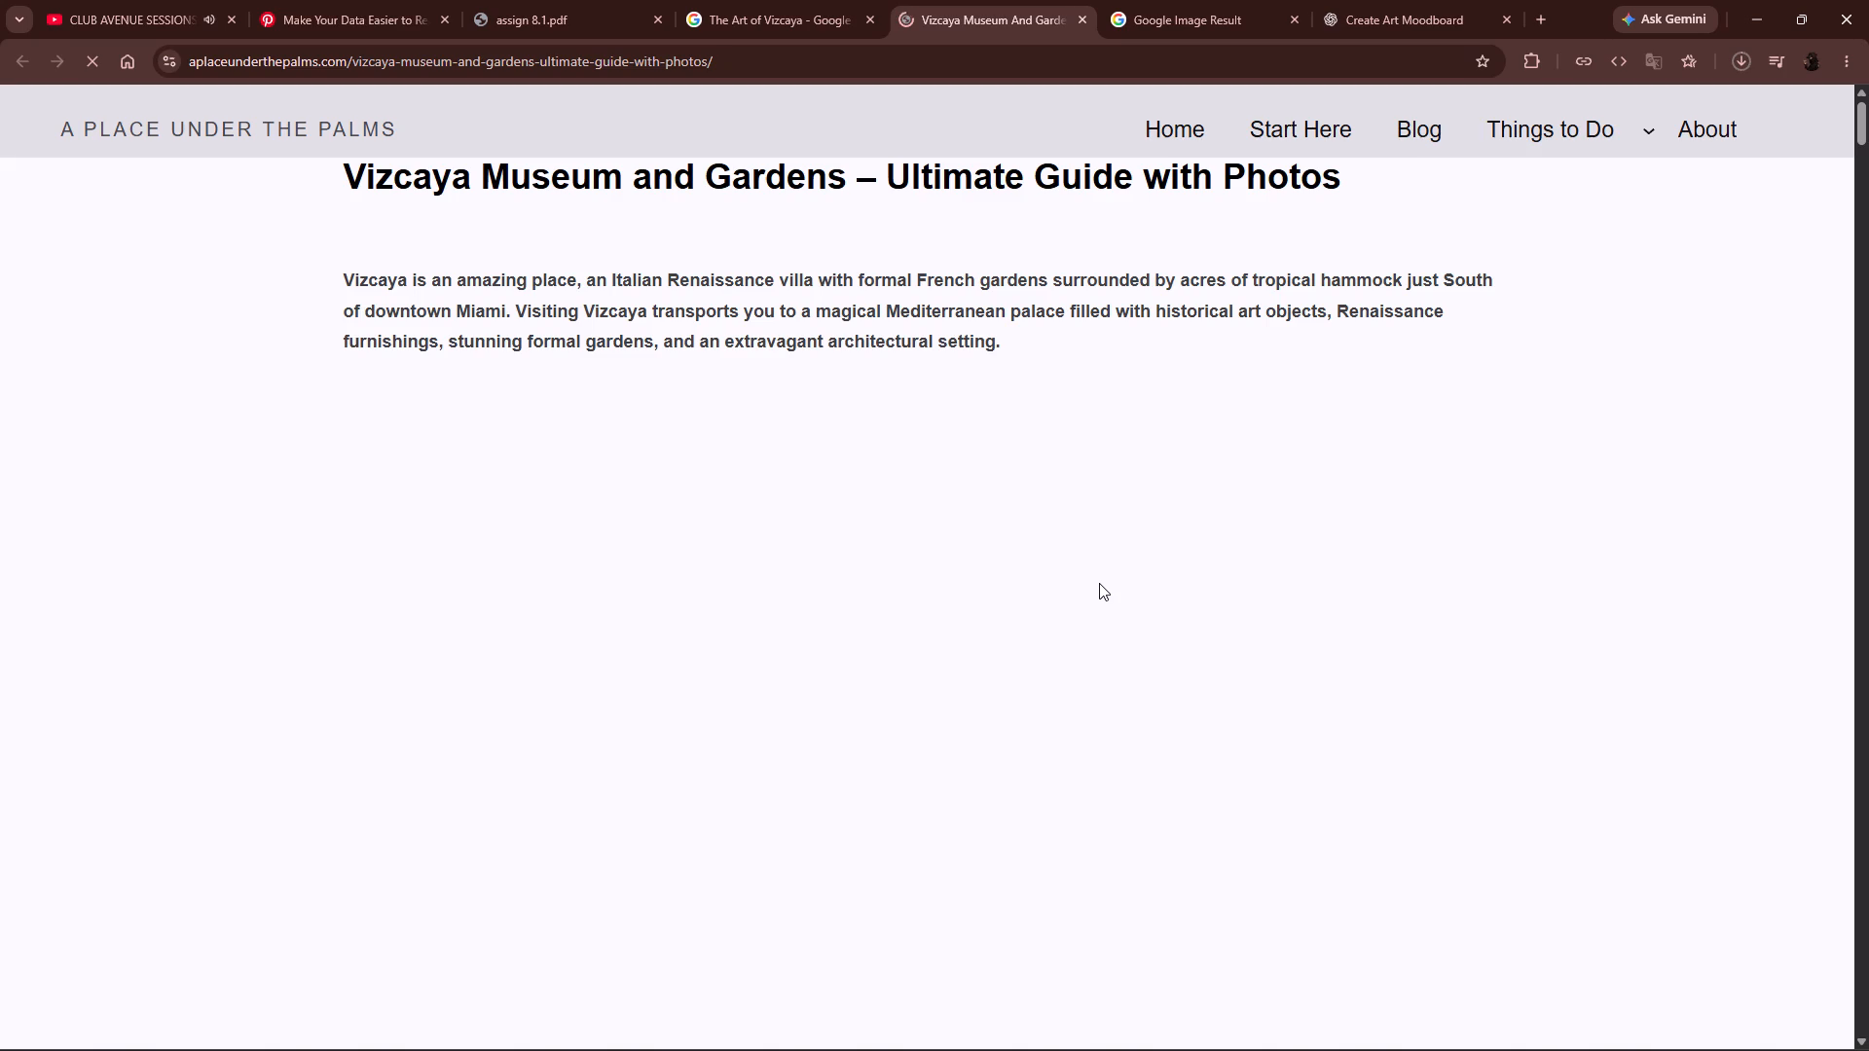
scroll(927, 525, "down", 1)
scroll(927, 525, "up", 2)
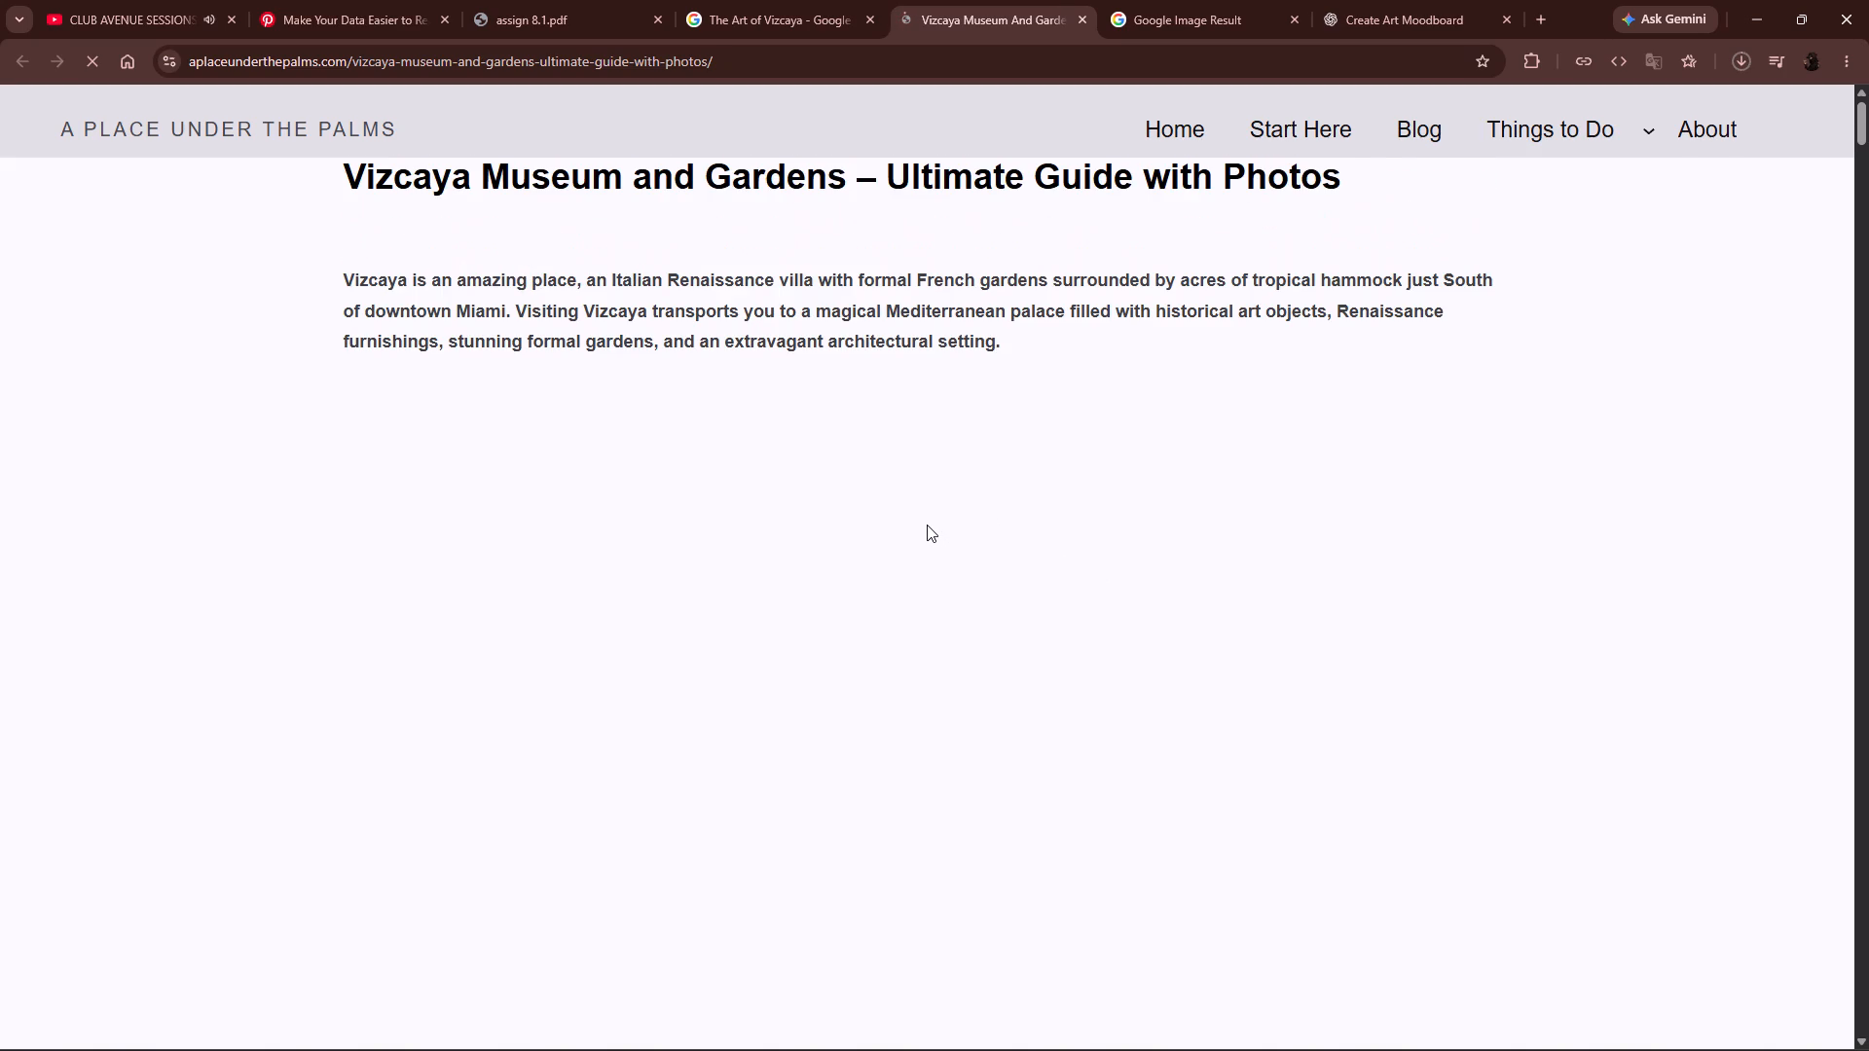
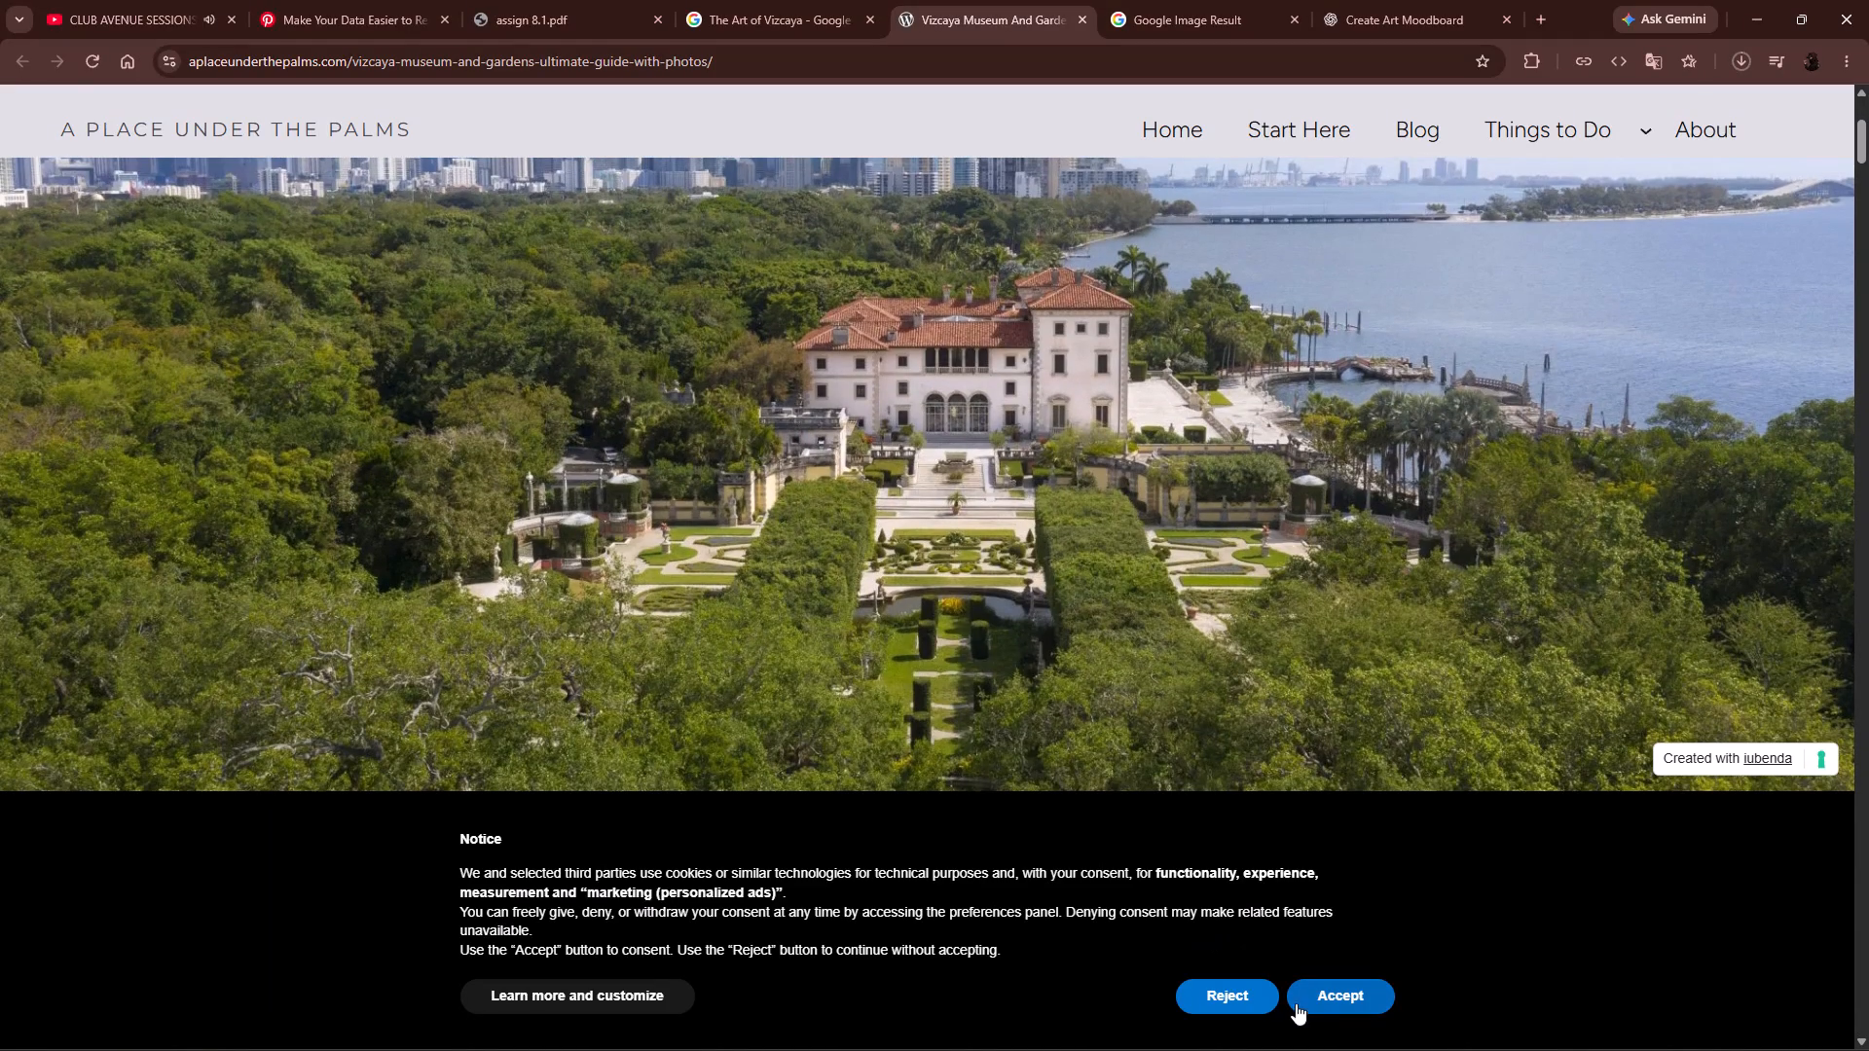
Reject the site's cookies and save the aerial Vizcaya and Miami skyline photo as vizaya skyline in the moodBoard Images folder.
left_click(1262, 1001)
scroll(910, 604, "up", 2)
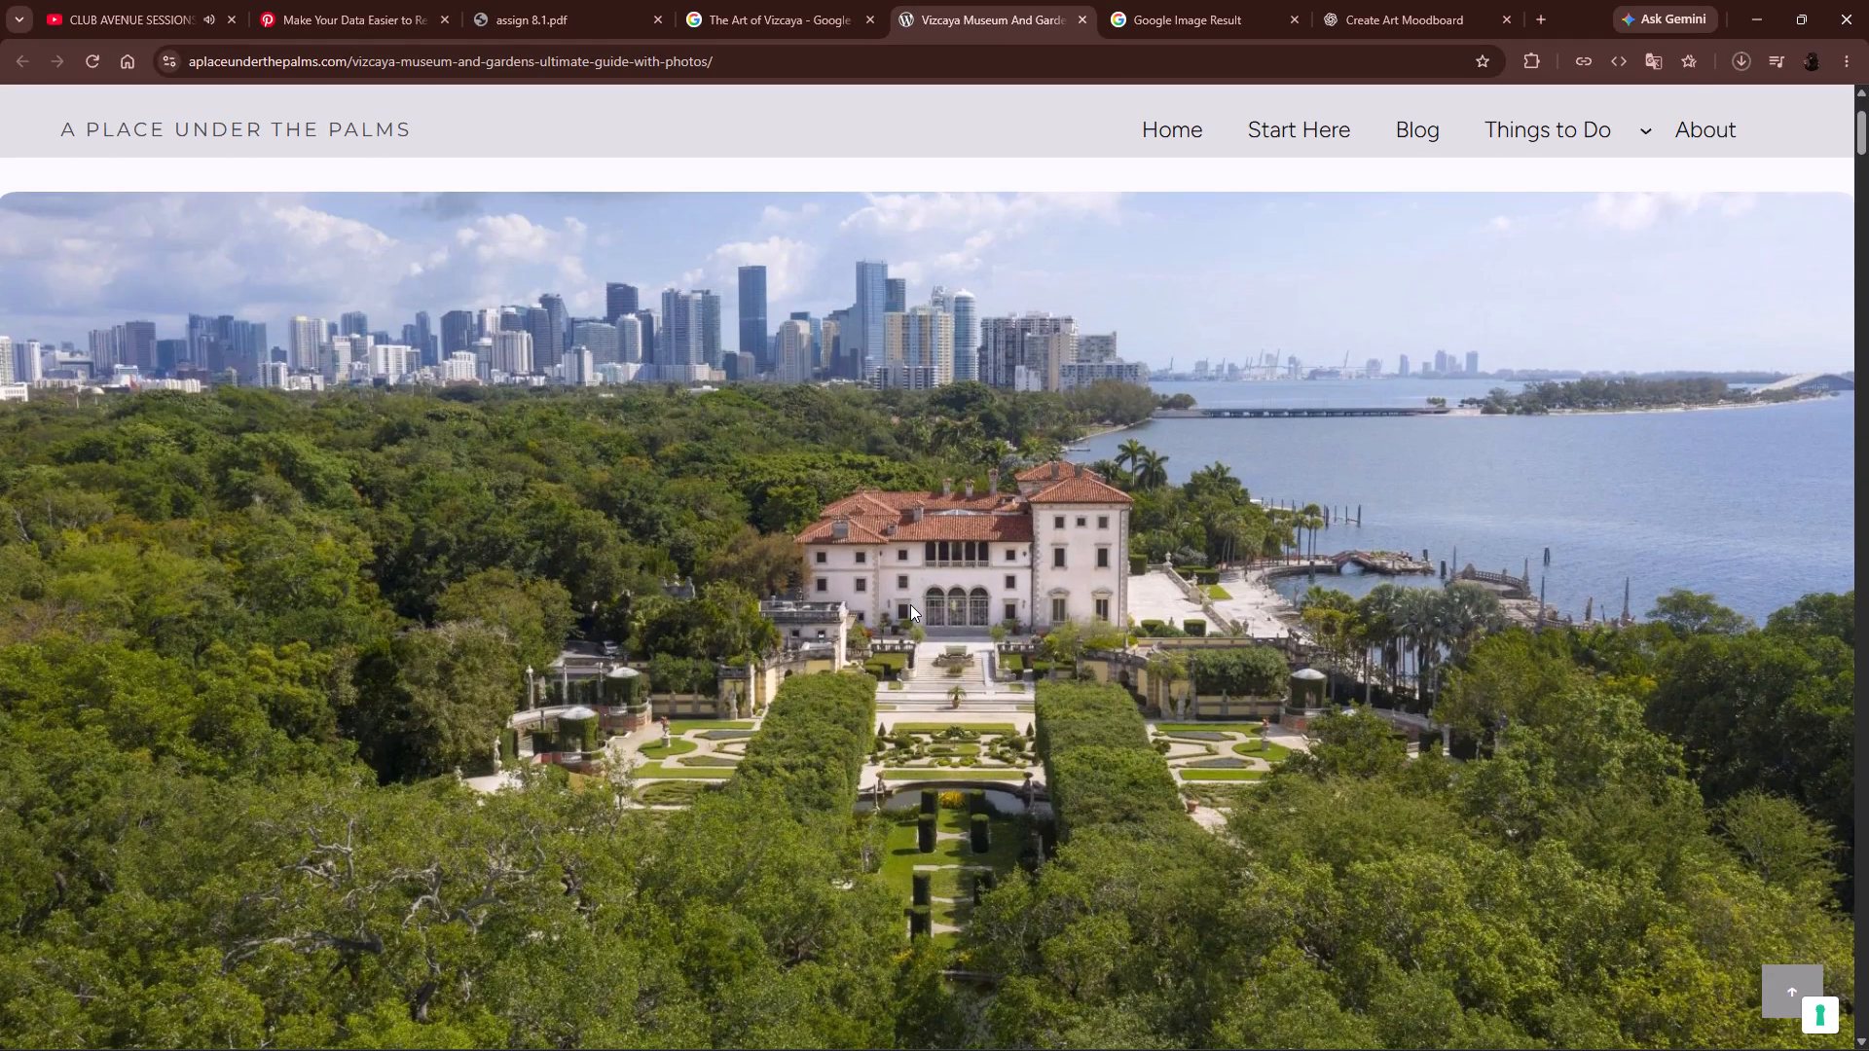
scroll(910, 604, "down", 1)
right_click(885, 591)
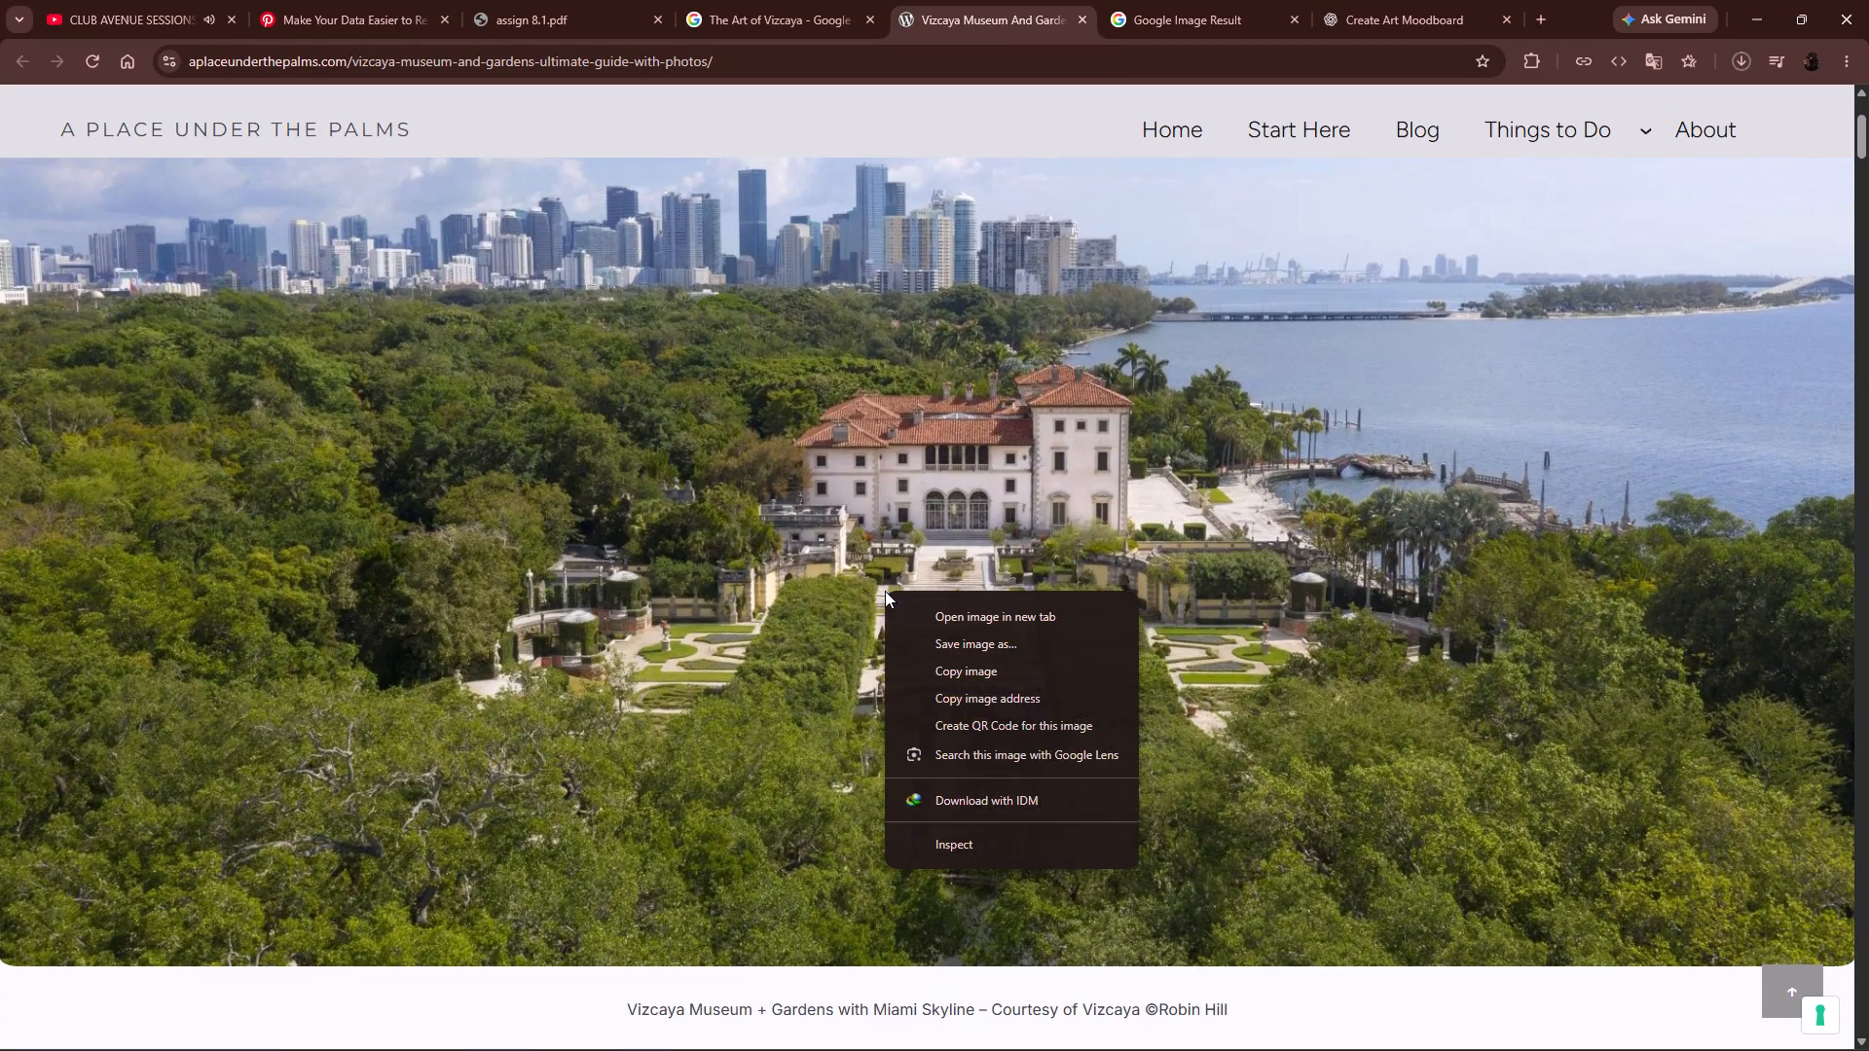
left_click(971, 643)
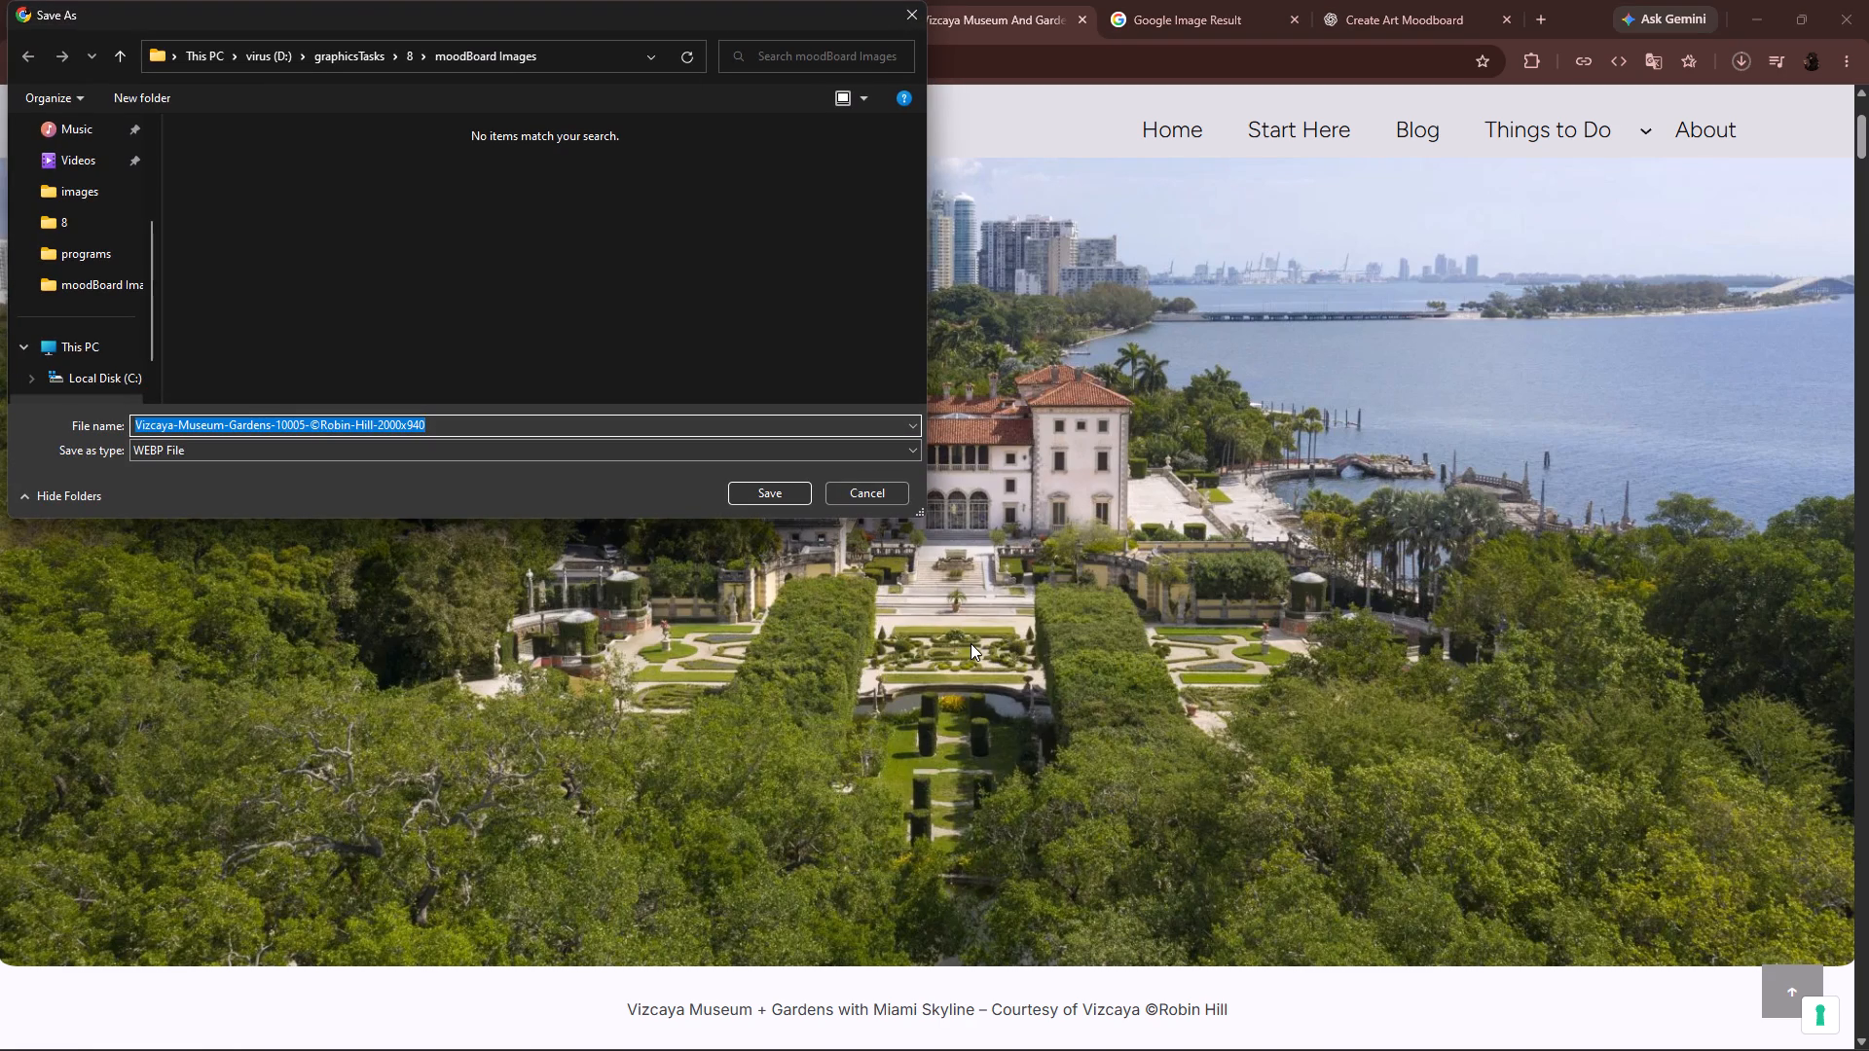
type("viza")
type("ya")
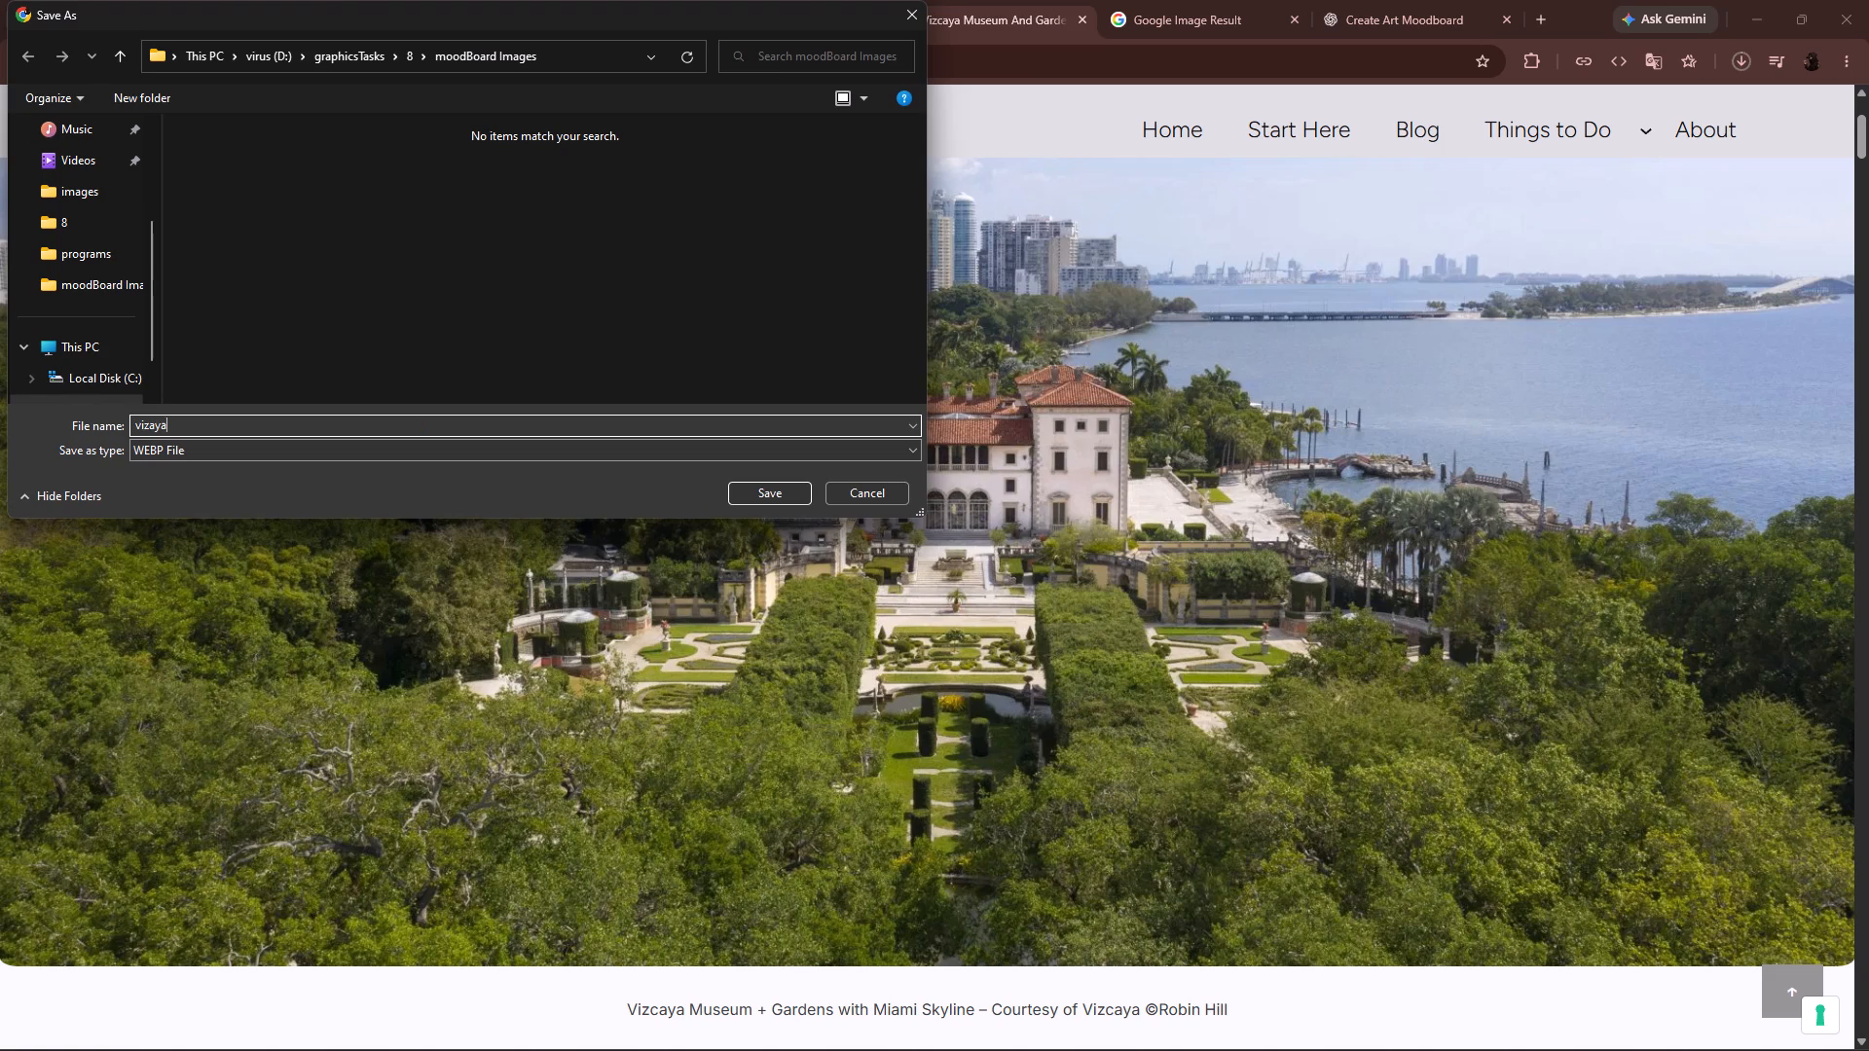
key("space")
type("skyline")
key("Return")
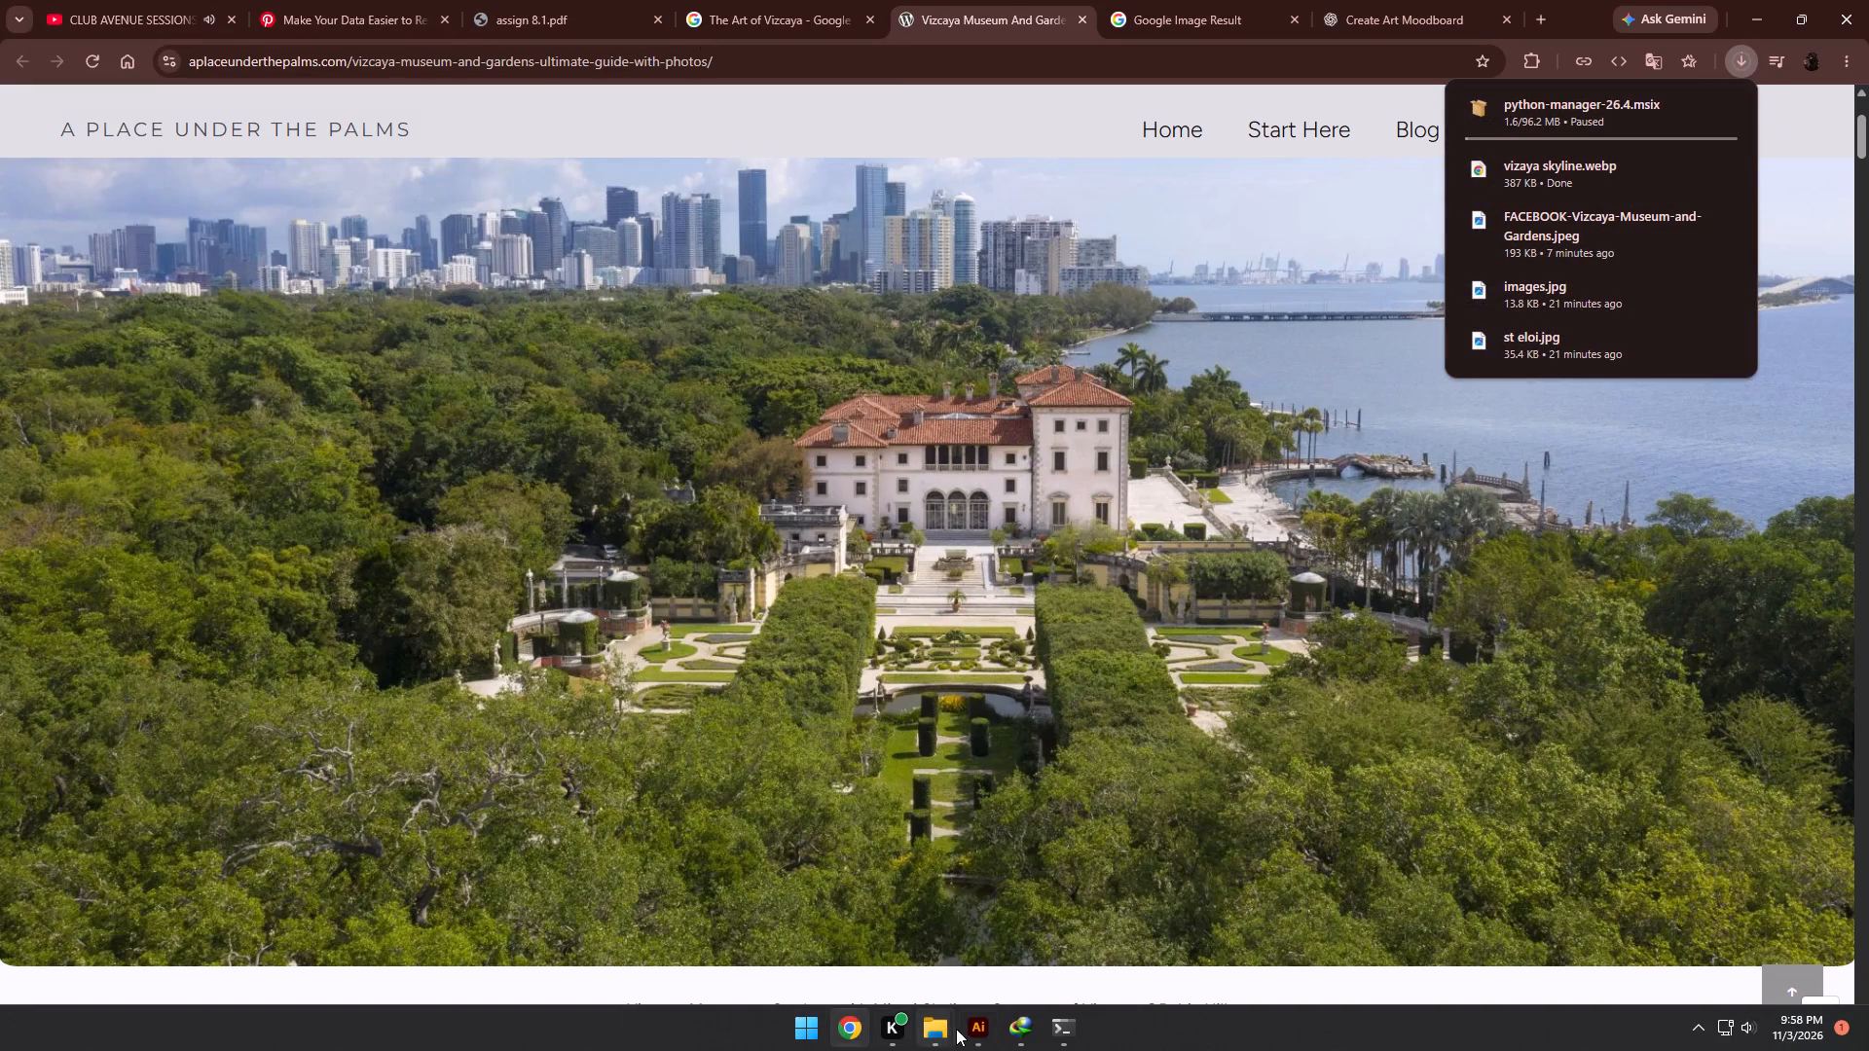
In Illustrator, place the vizaya skyline image about 494 by 232 px above the upper tan strip, flush against the green block.
left_click(970, 1036)
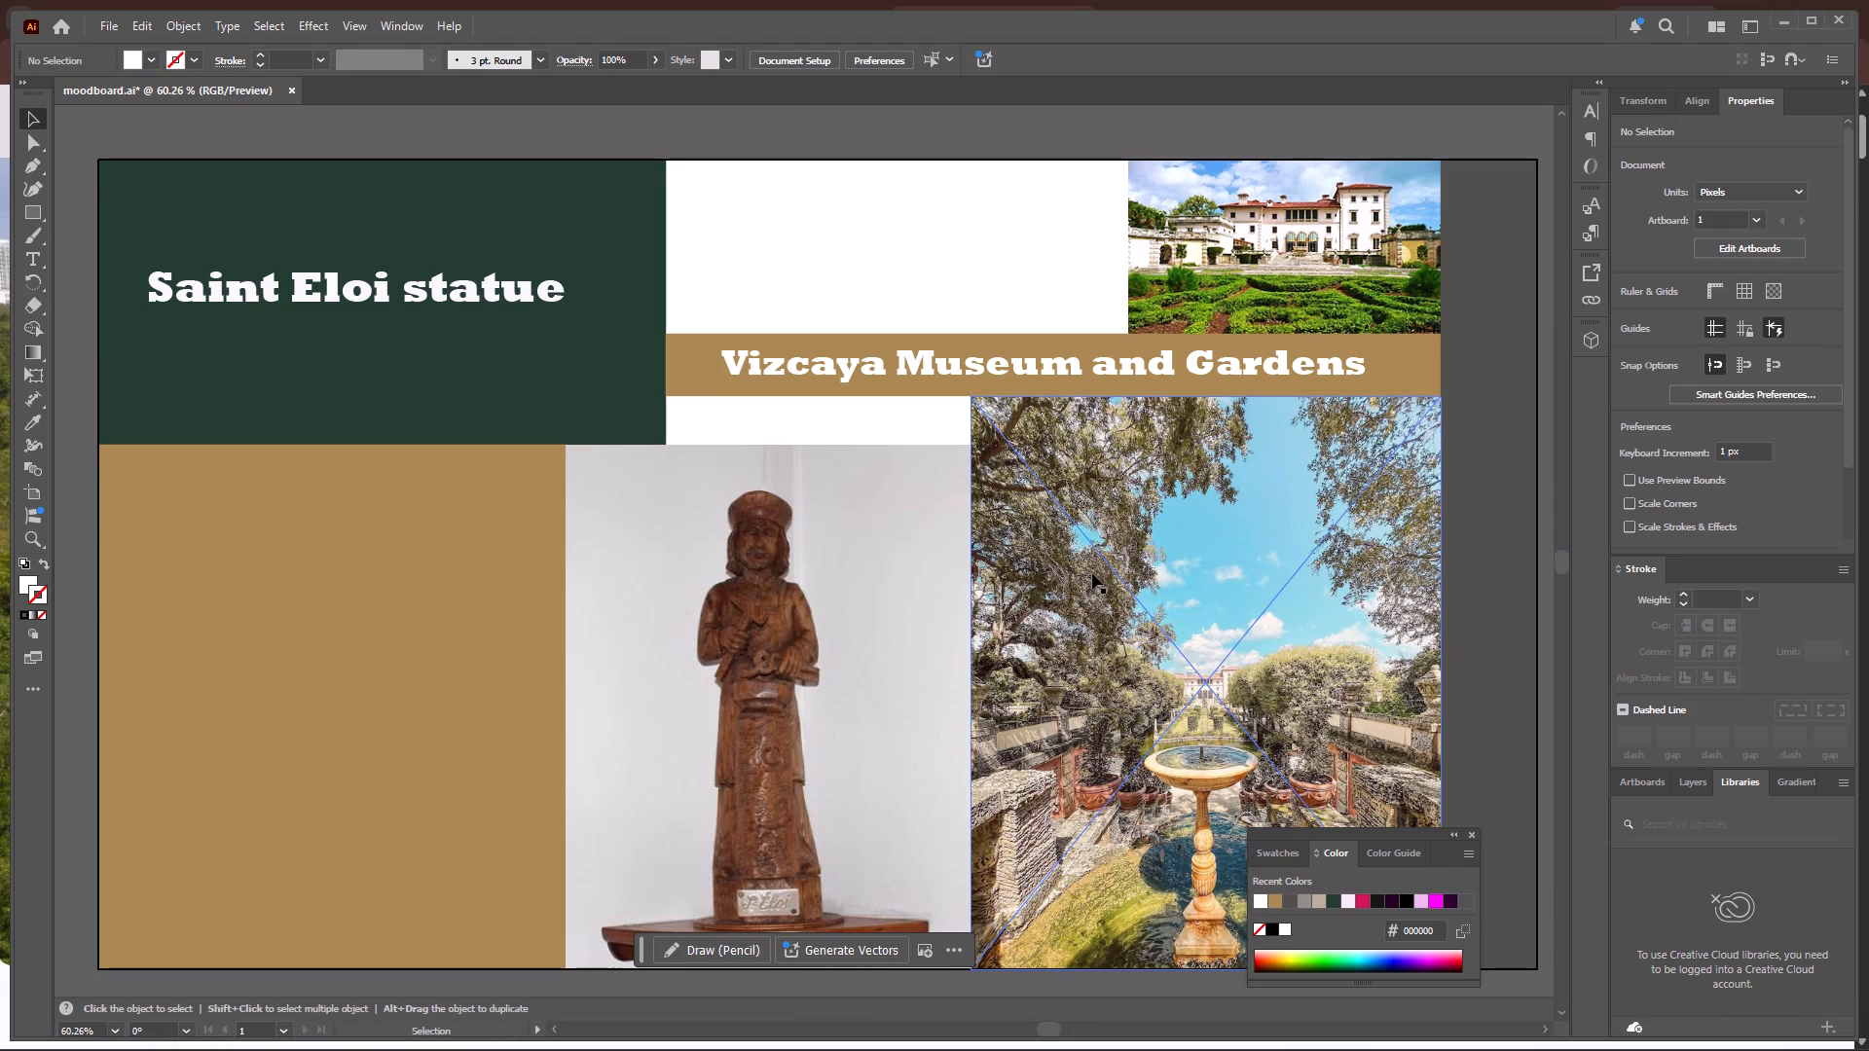
left_click(114, 25)
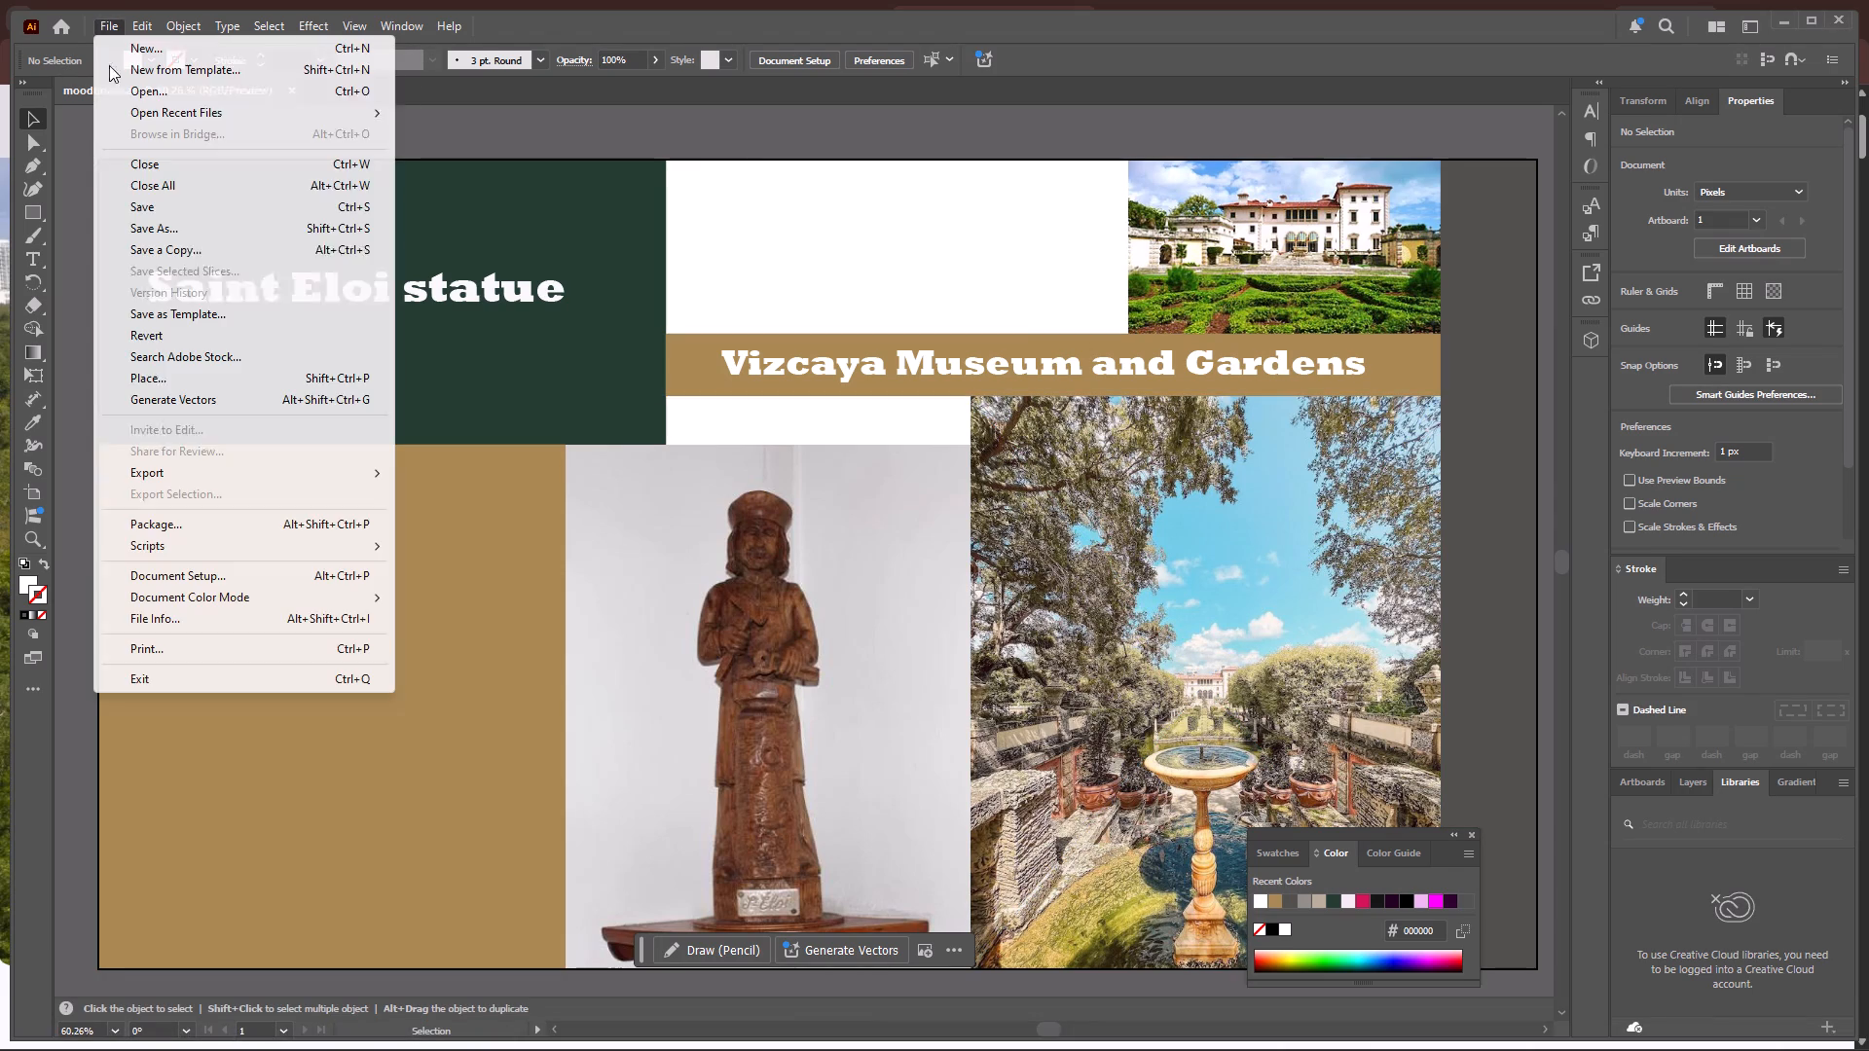
left_click(163, 378)
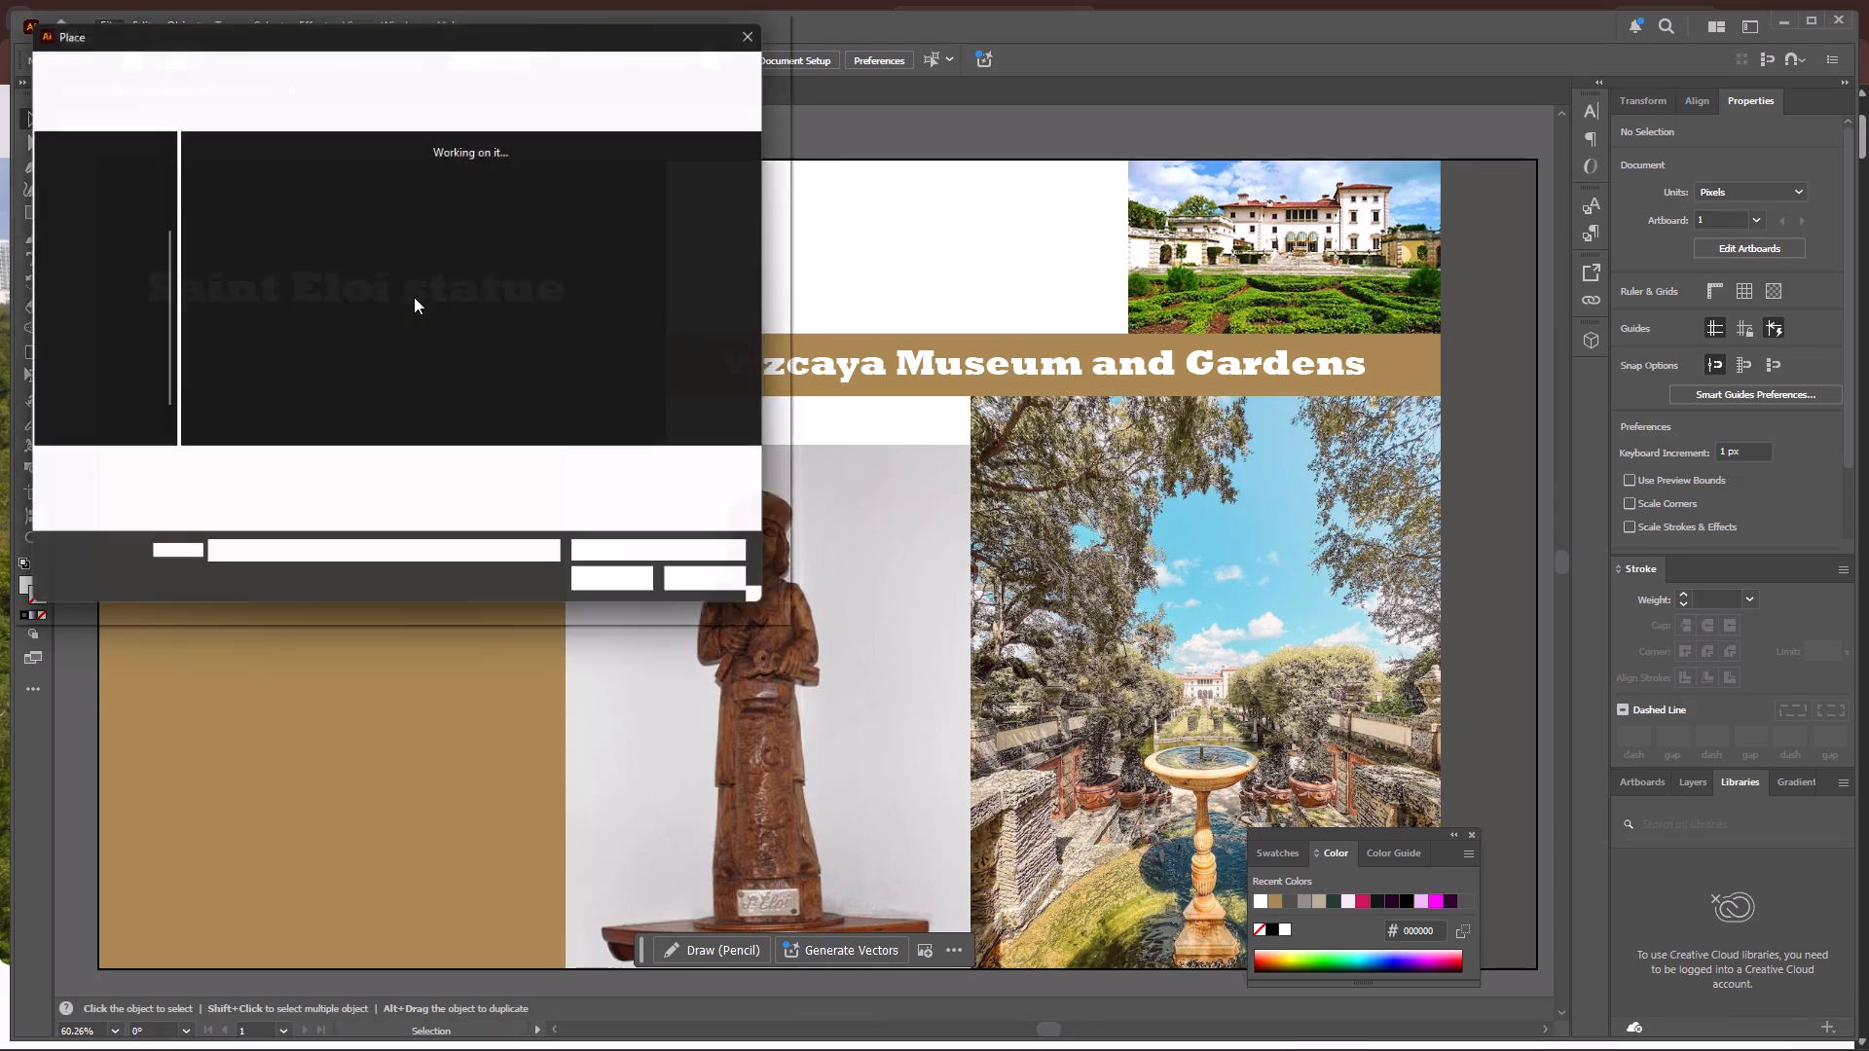
left_click(730, 205)
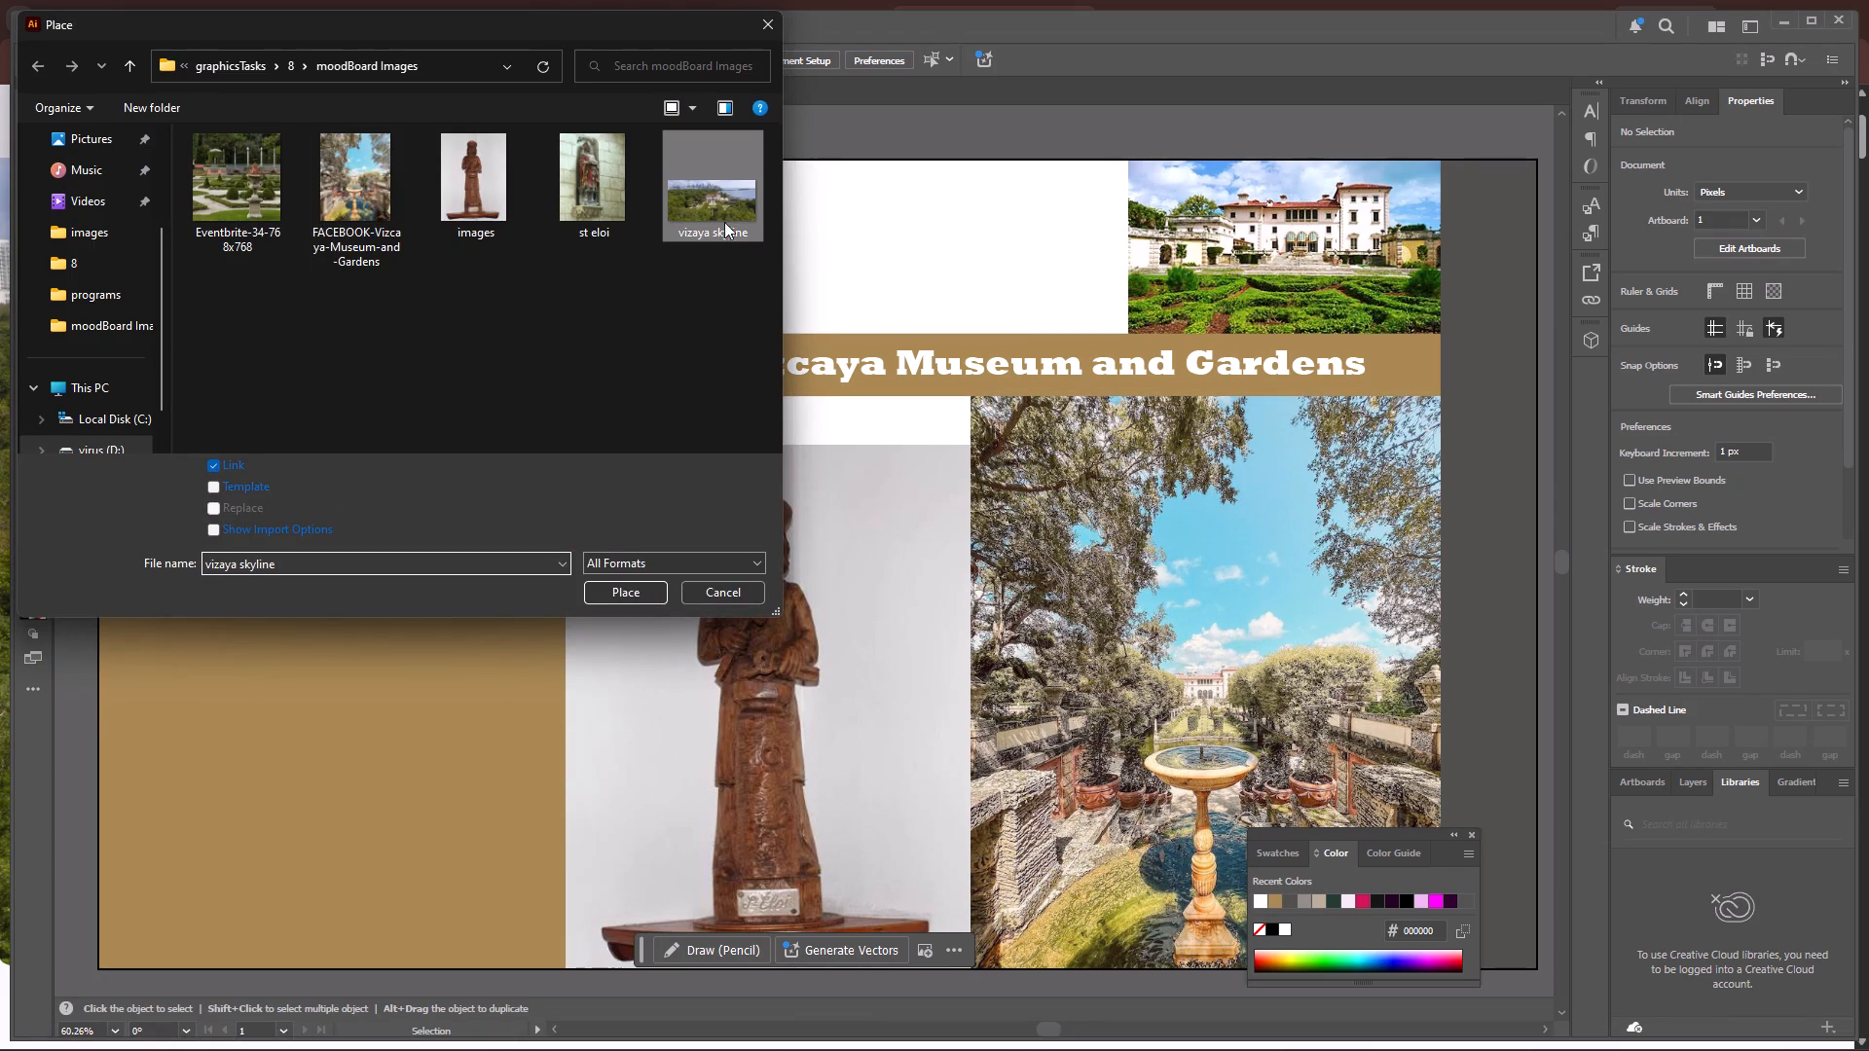
left_click(646, 597)
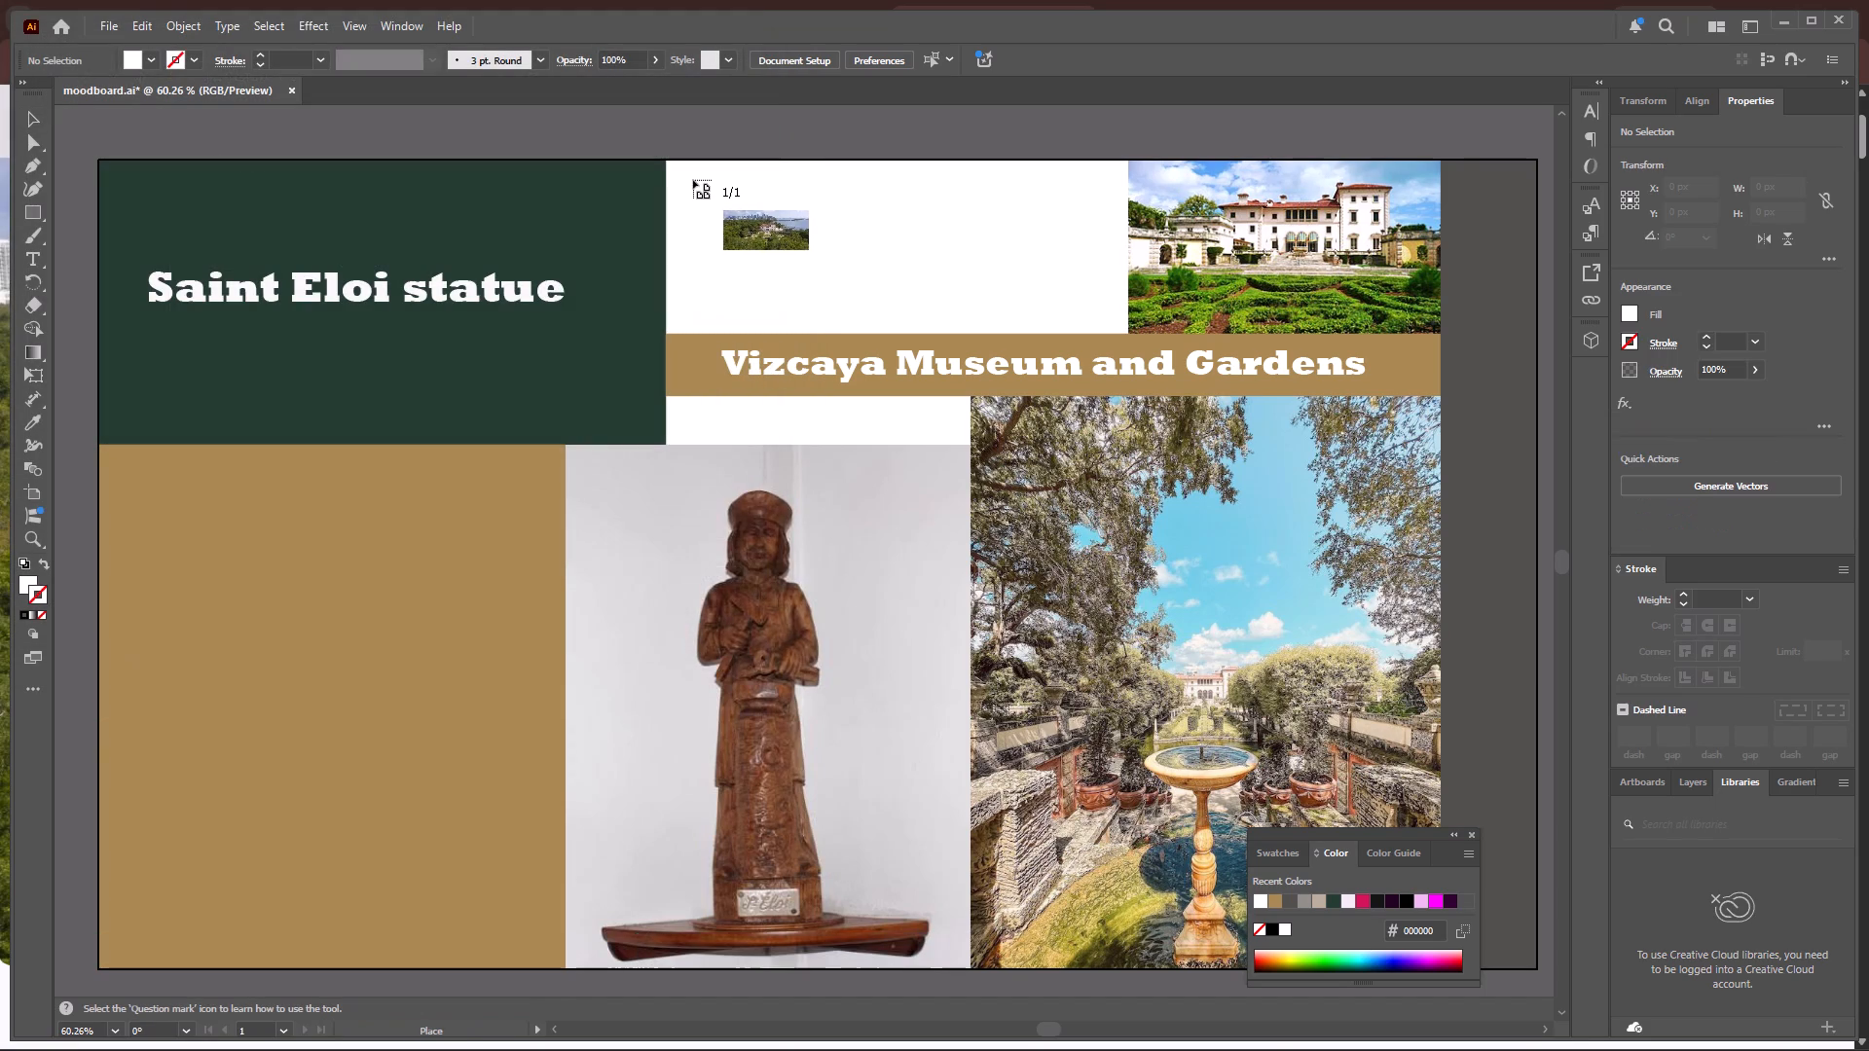
left_click_drag(666, 161, 1082, 338)
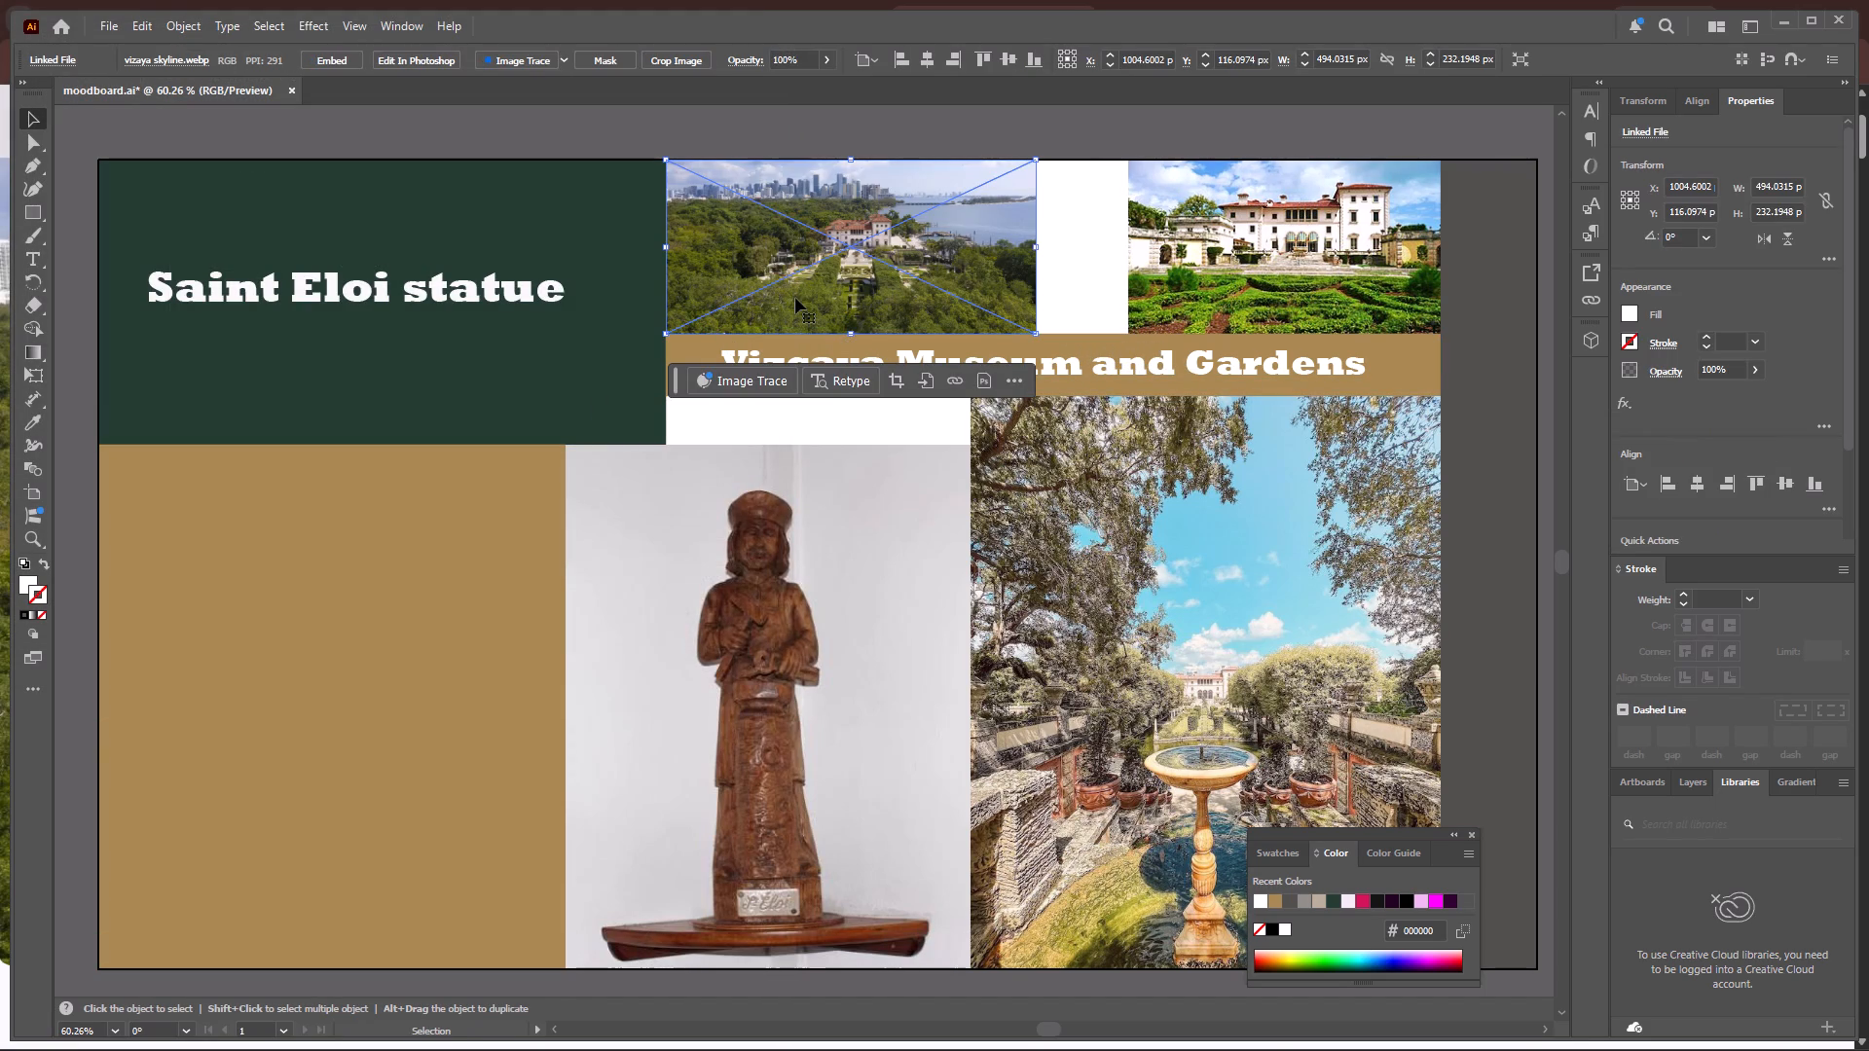
left_click(866, 306)
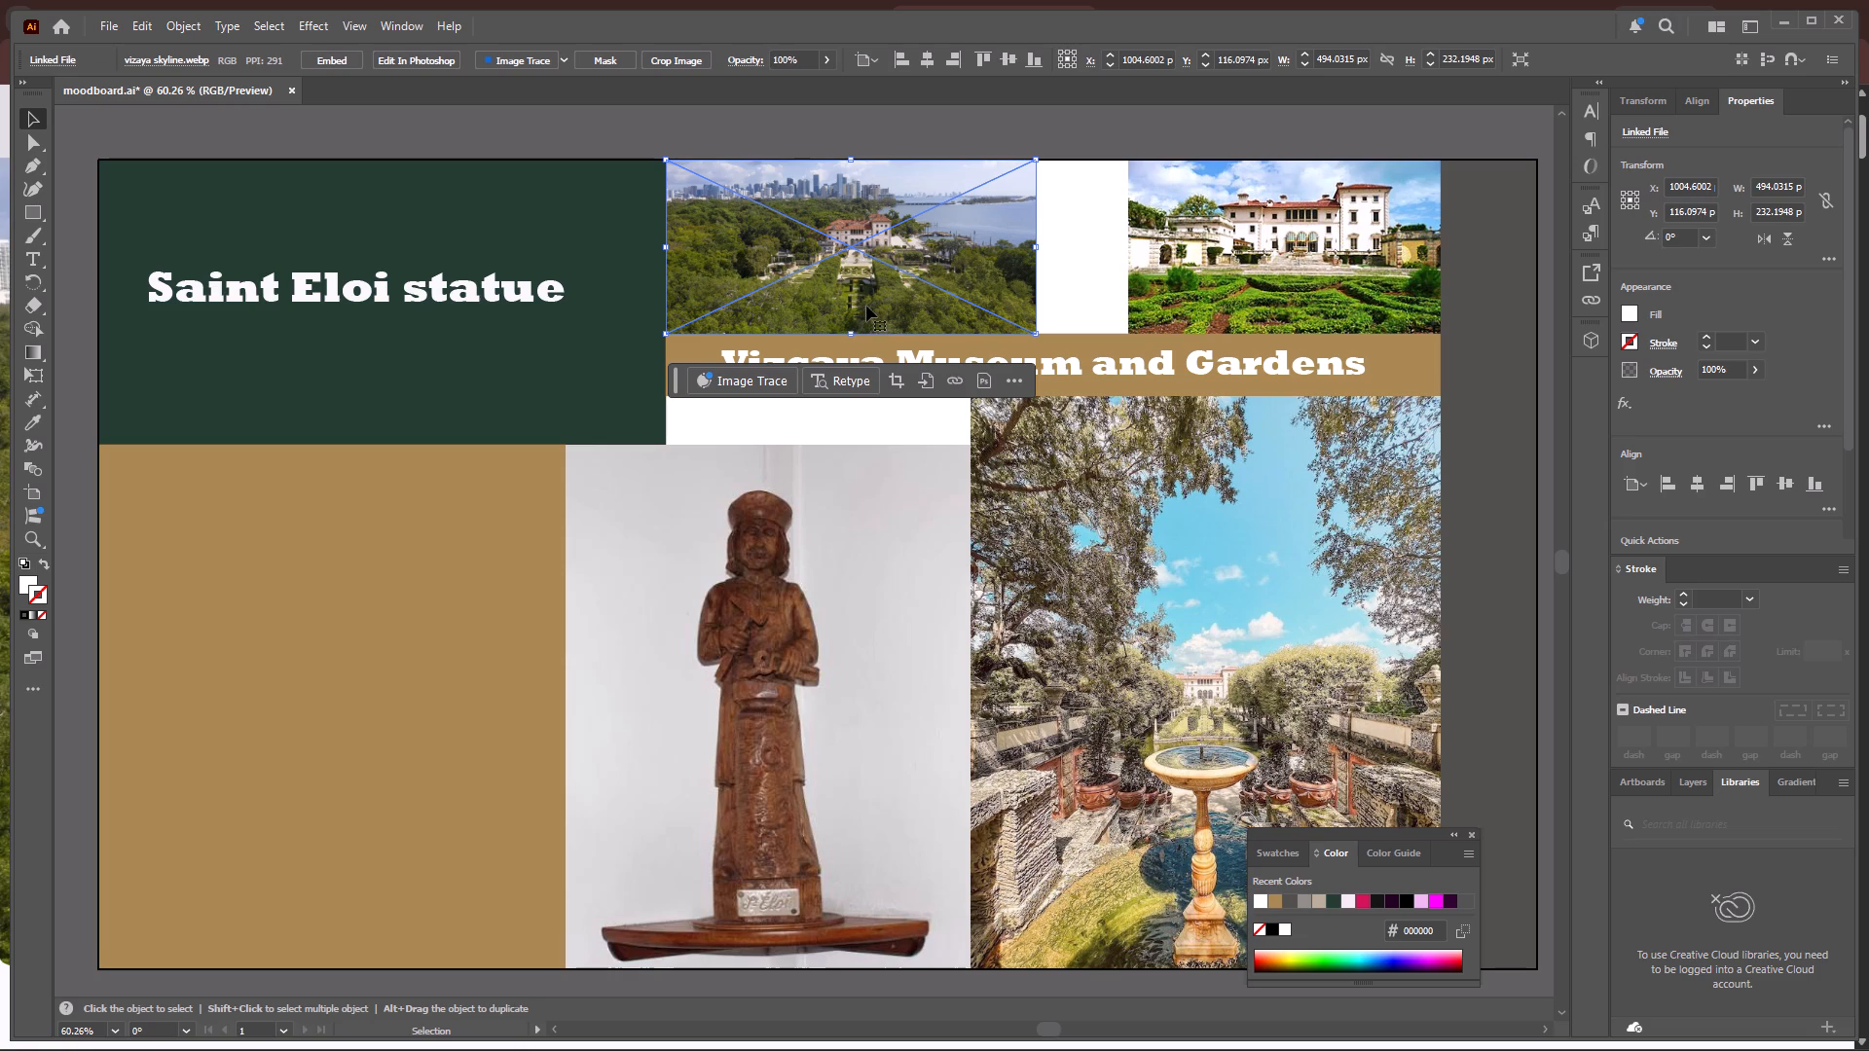
left_click(866, 300)
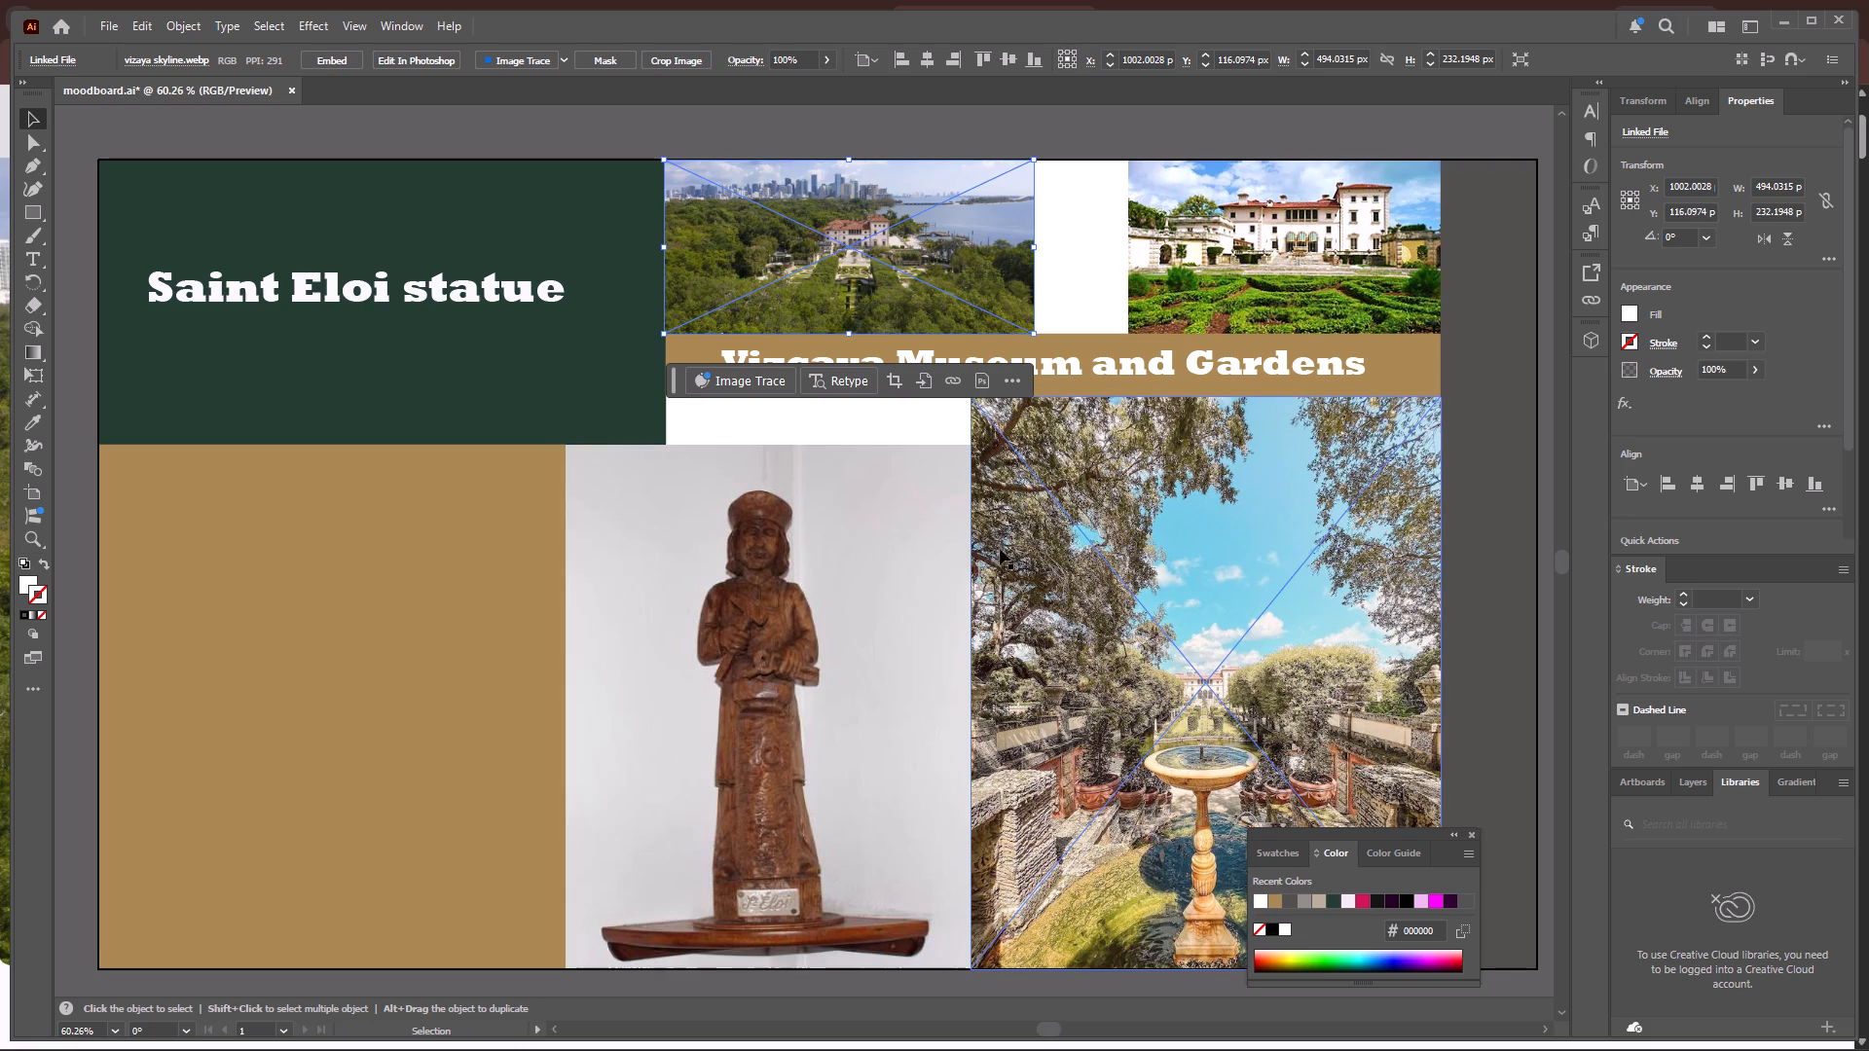
left_click(864, 426)
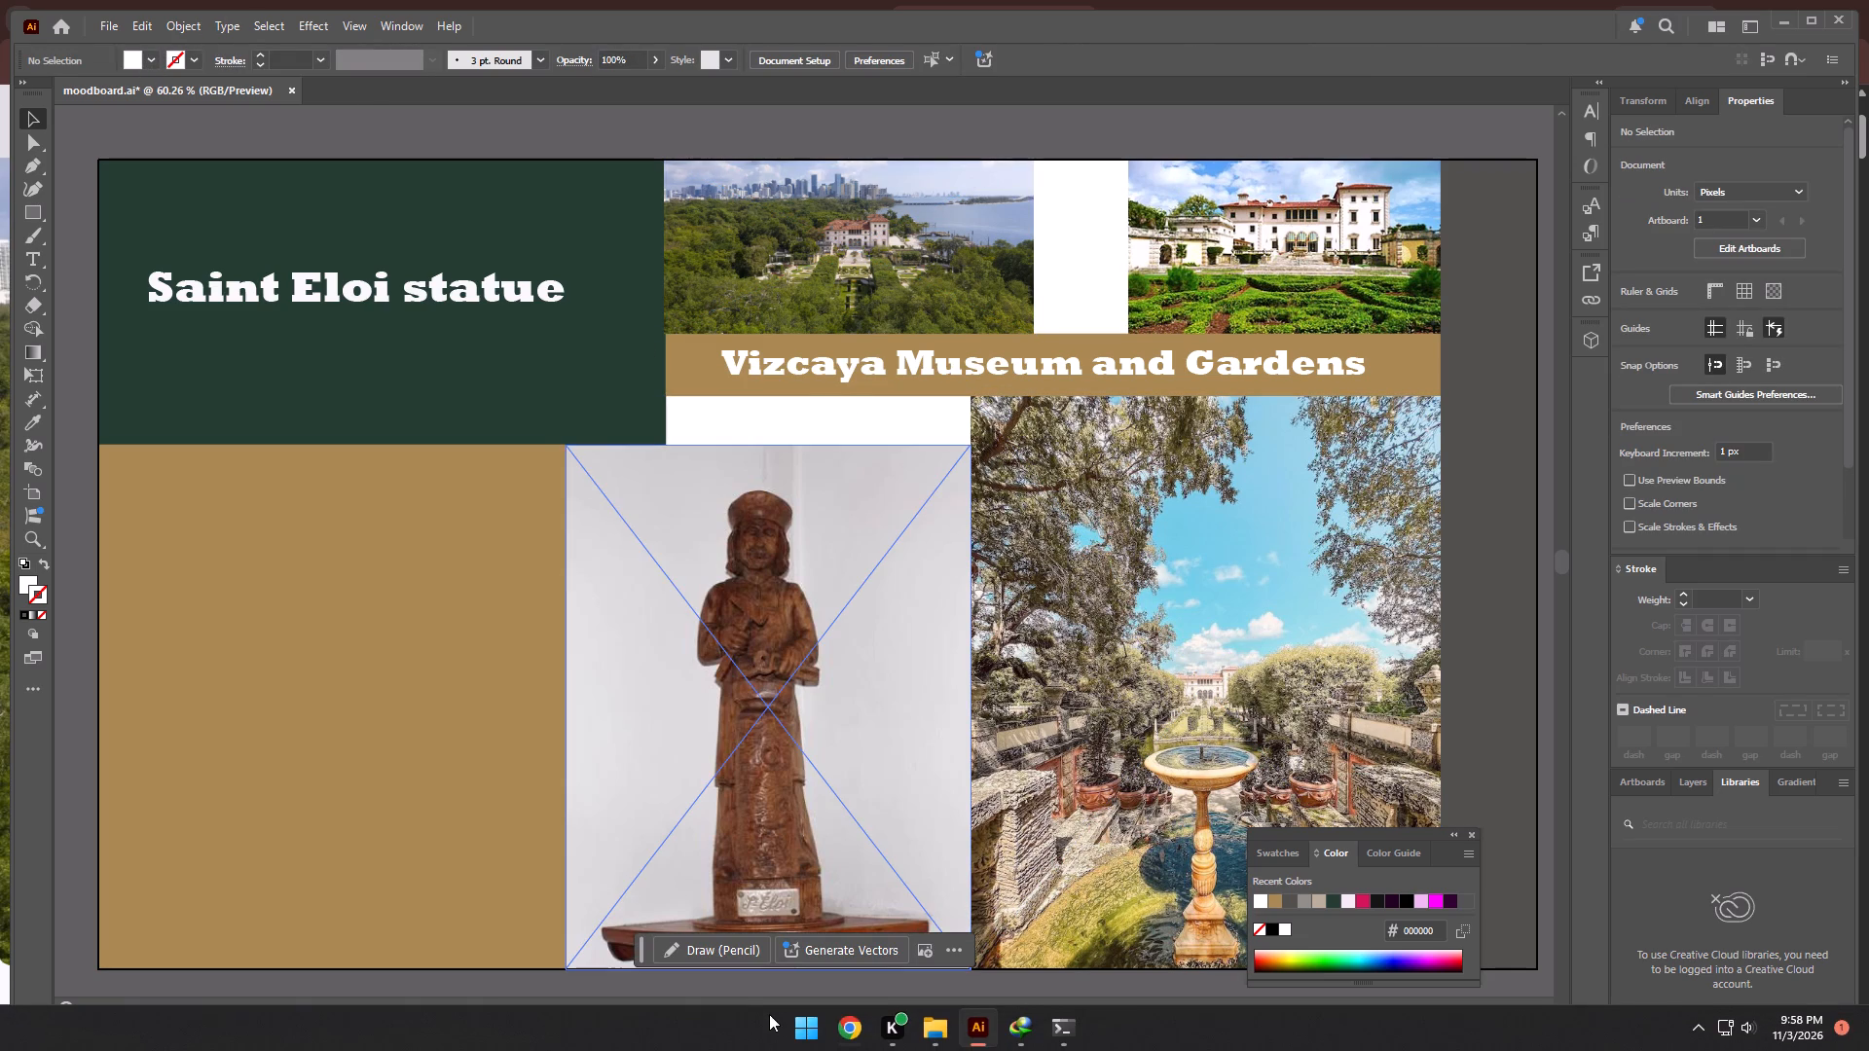
In Chrome, search Google for st eloi and copy the sentence naming Saint Eligius patron of Goldsmiths, Blacksmiths, Horses, Taxi Drivers and Mechanics.
left_click(843, 1036)
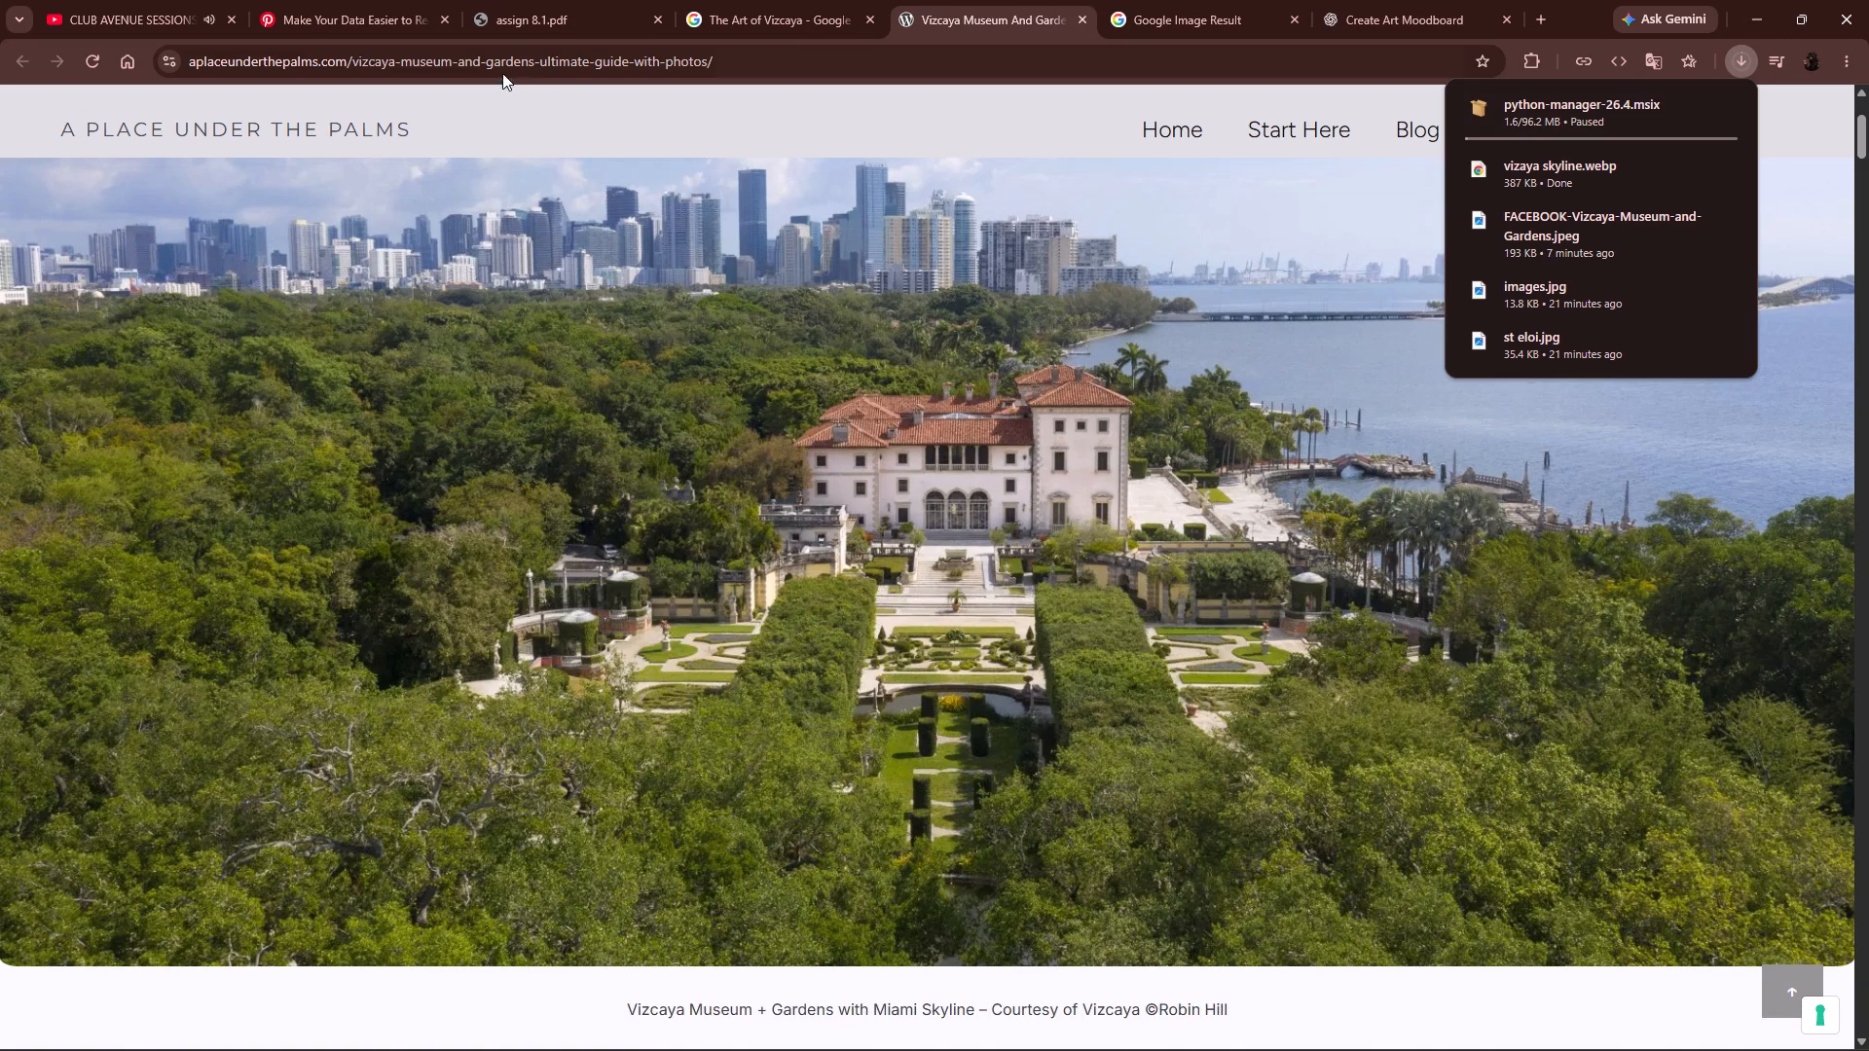
left_click(502, 64)
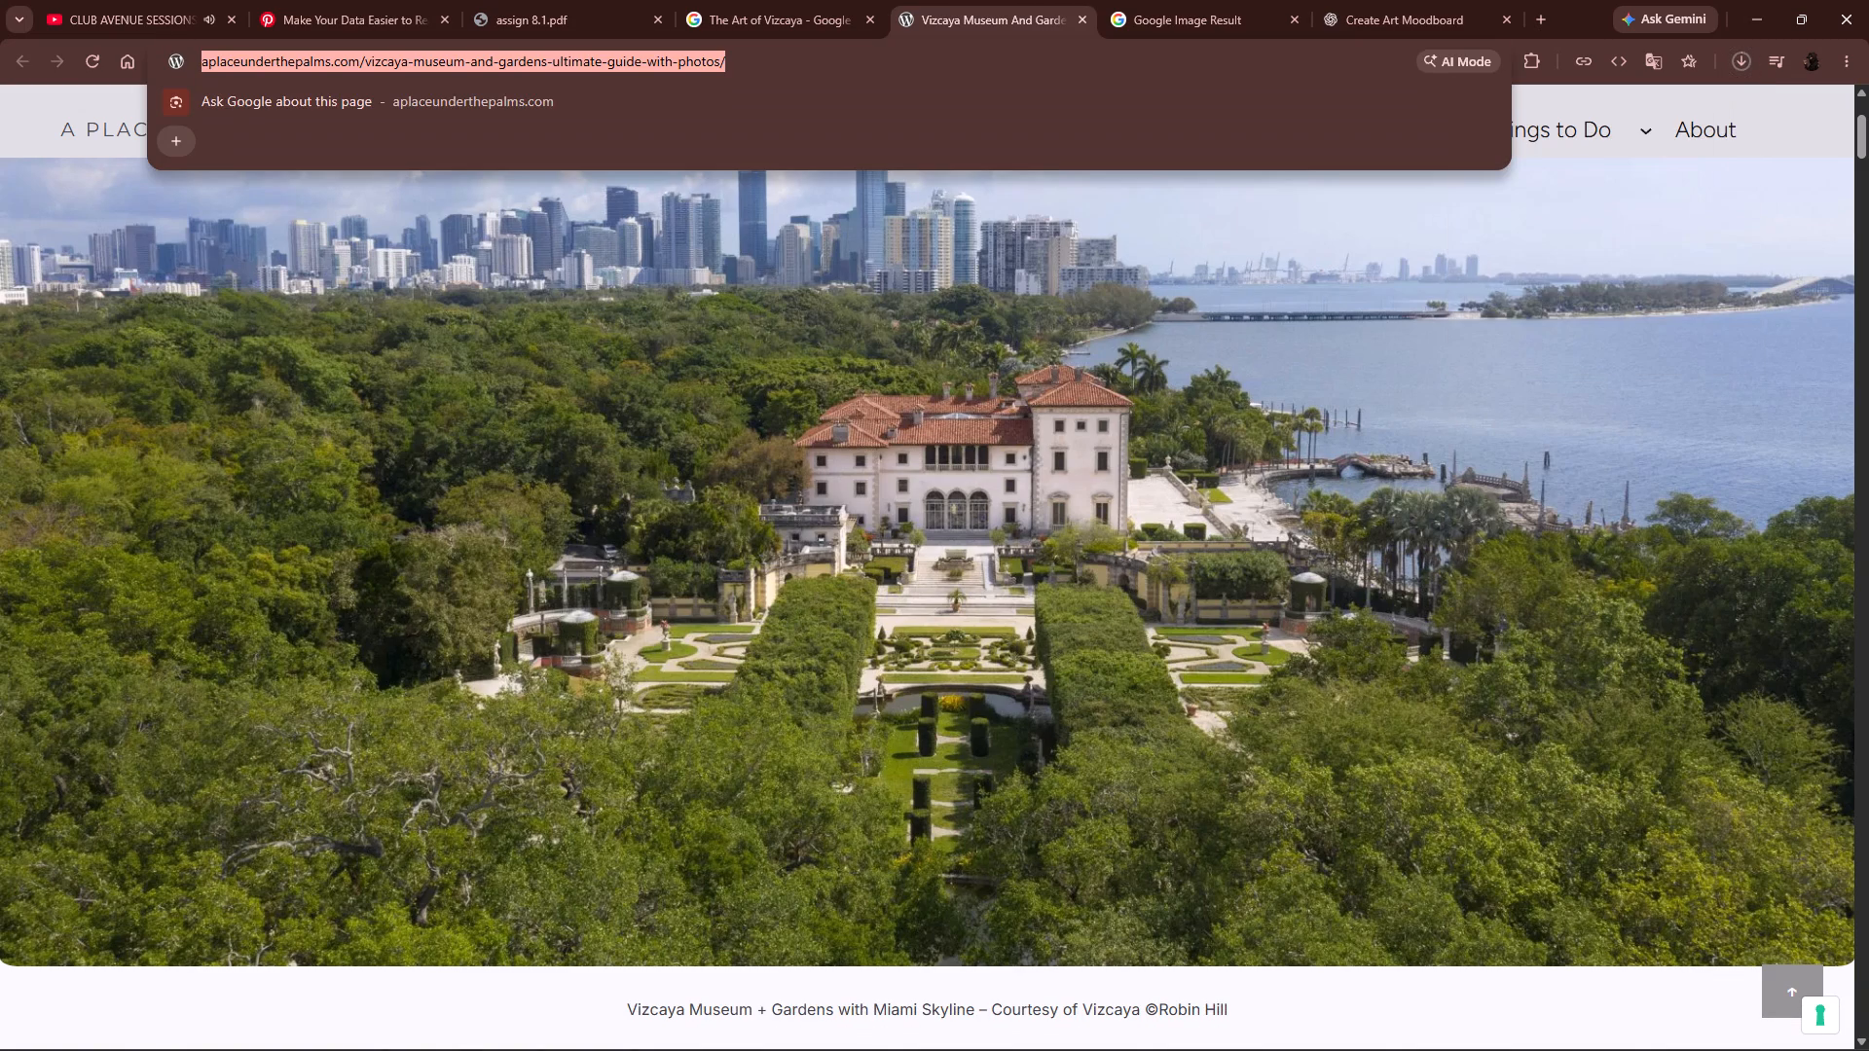
type("st eloi")
key("Return")
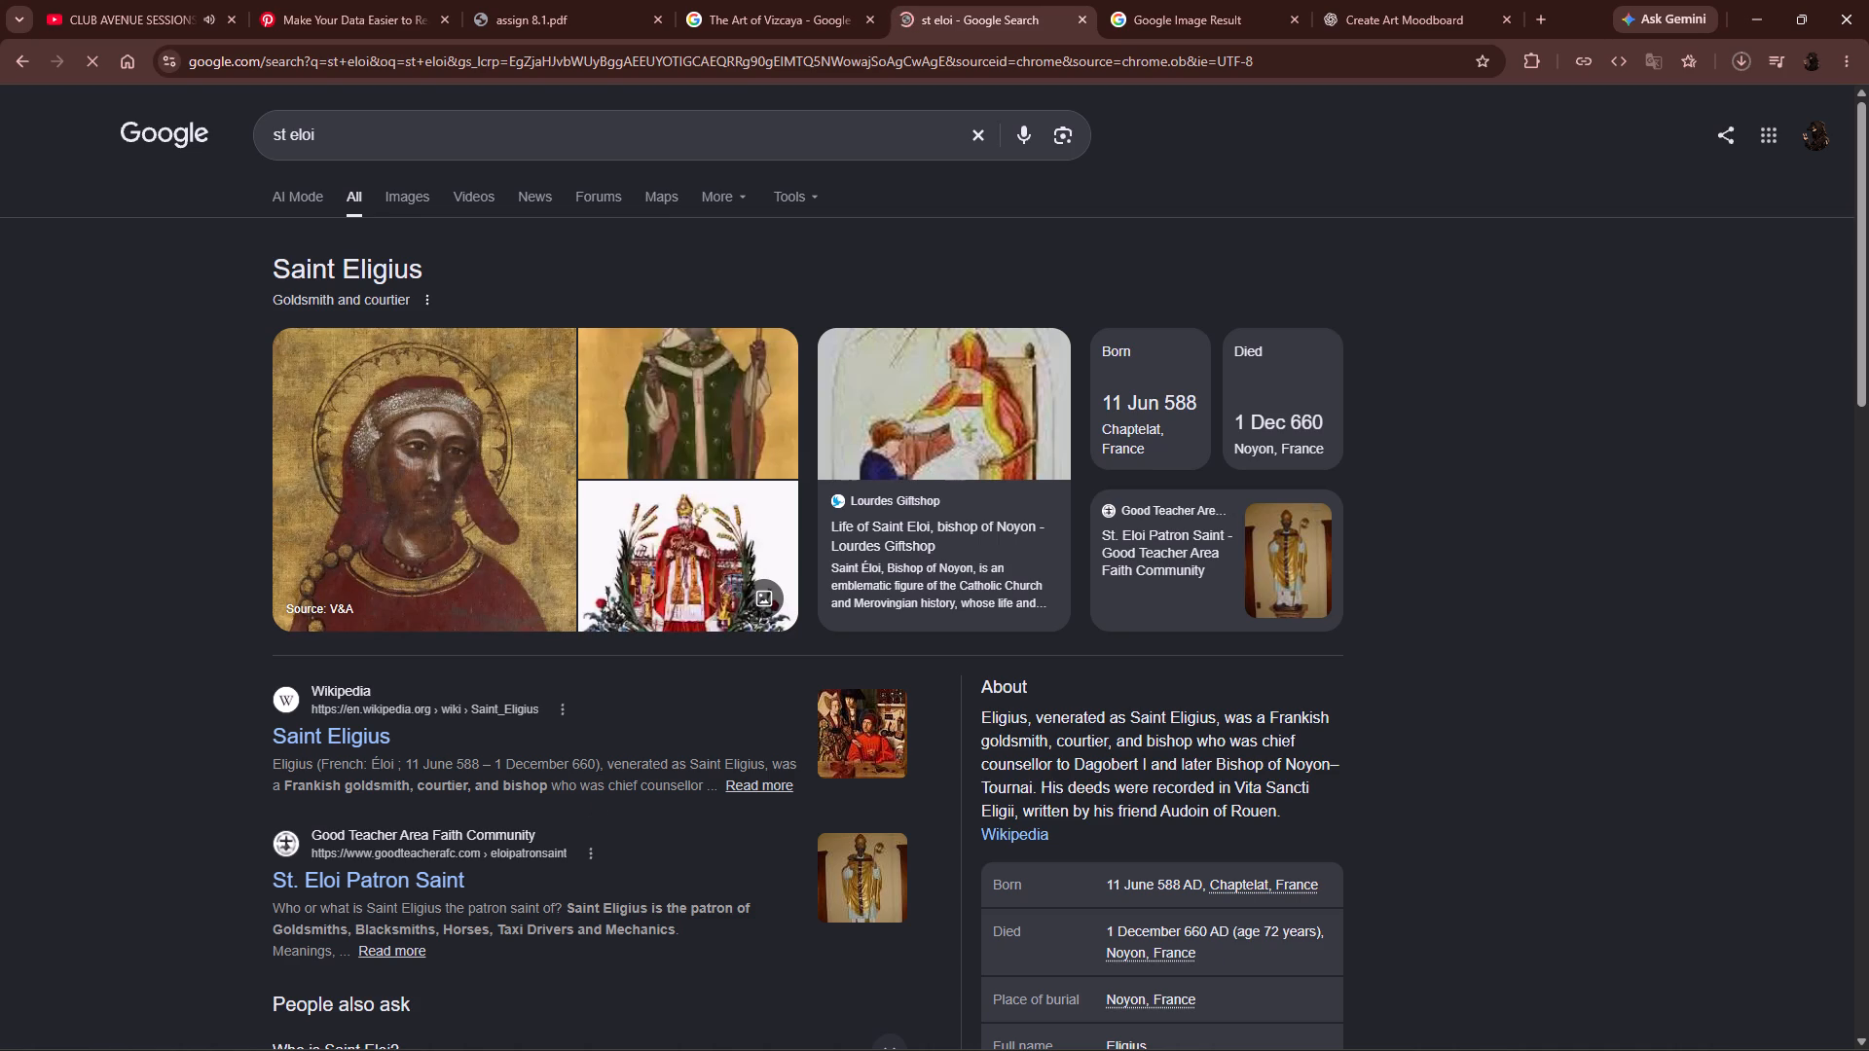
scroll(611, 780, "down", 2)
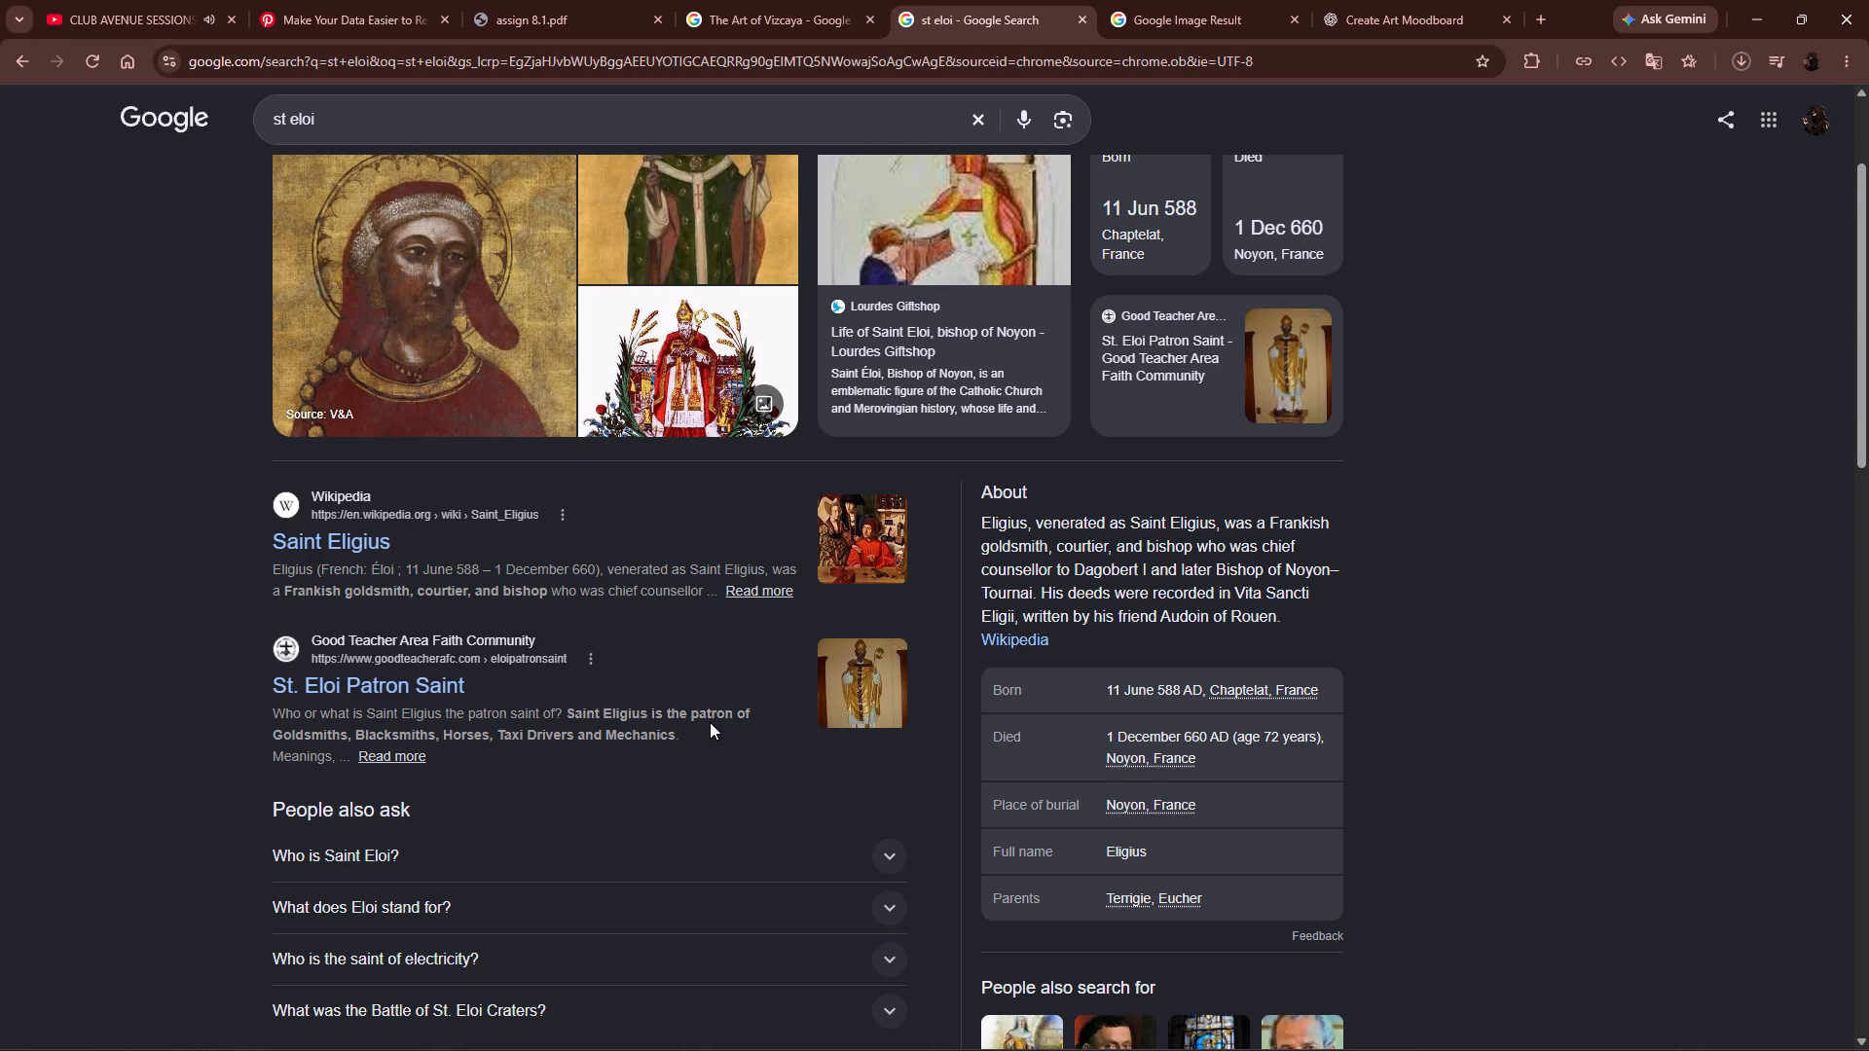
scroll(710, 722, "down", 4)
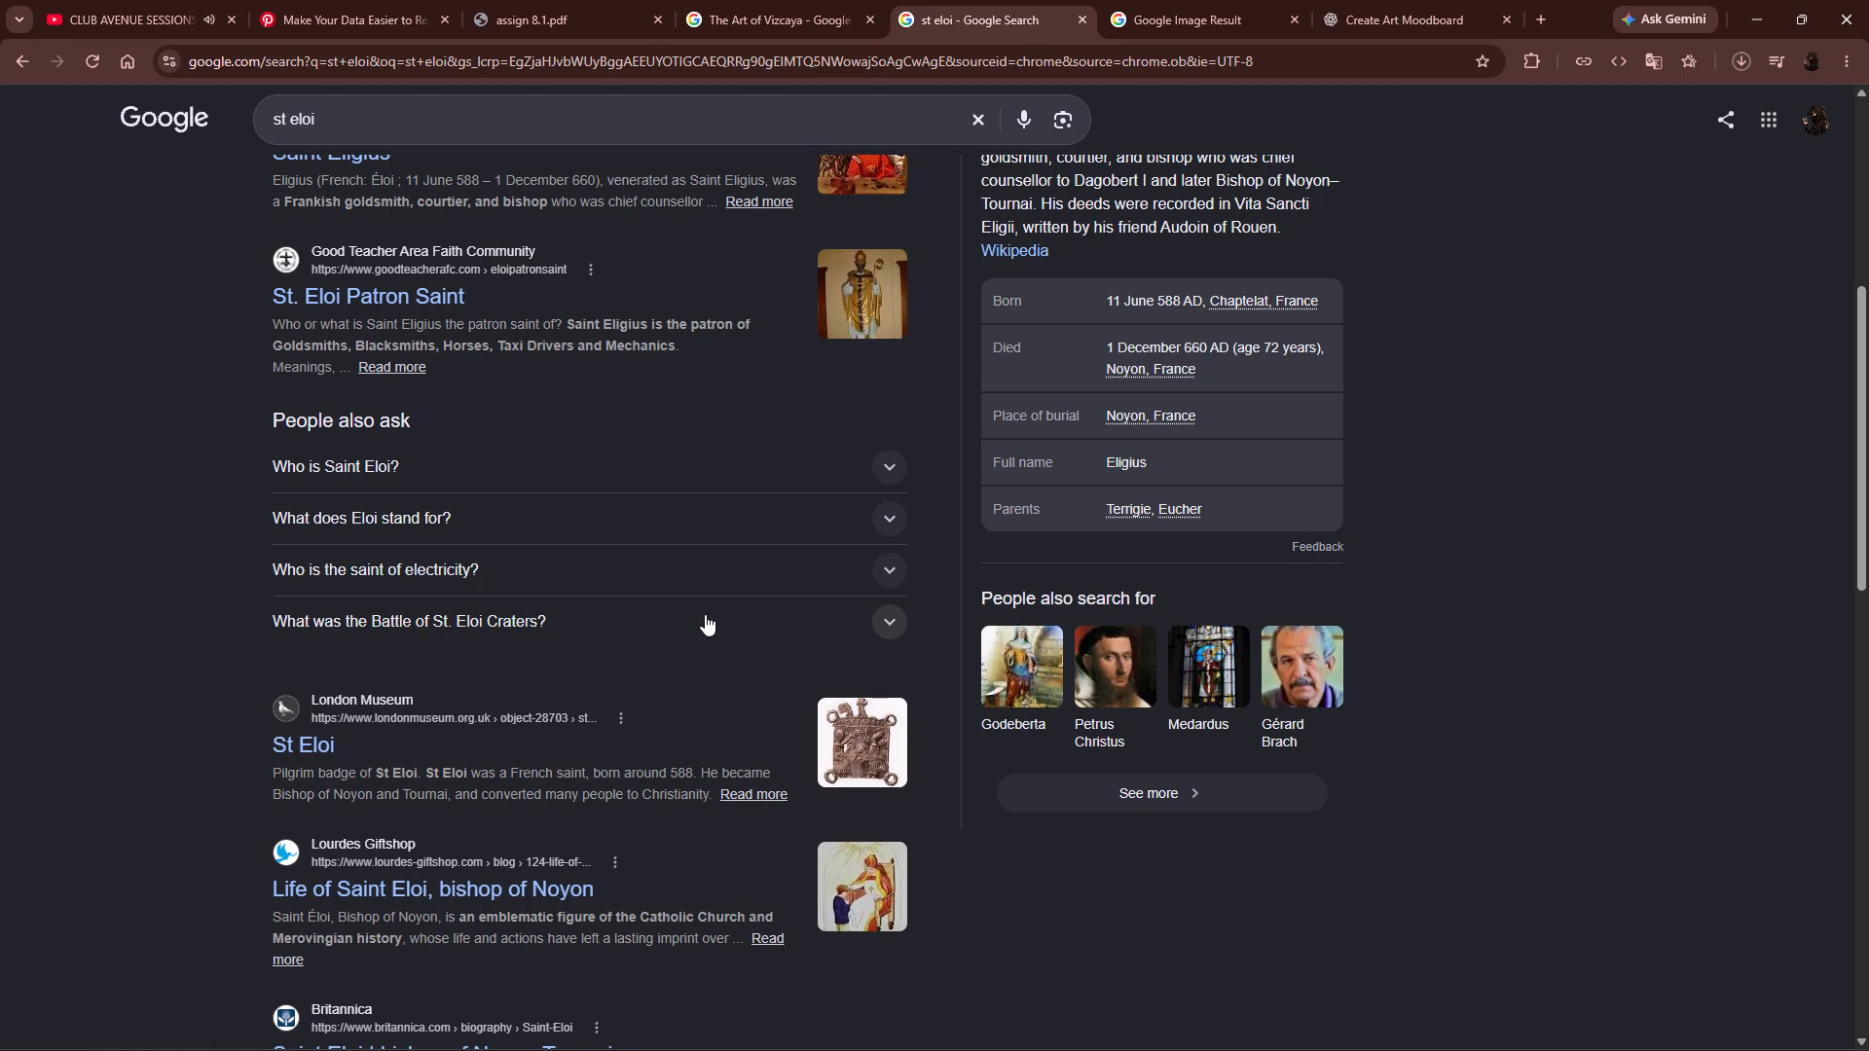
scroll(565, 541, "up", 3)
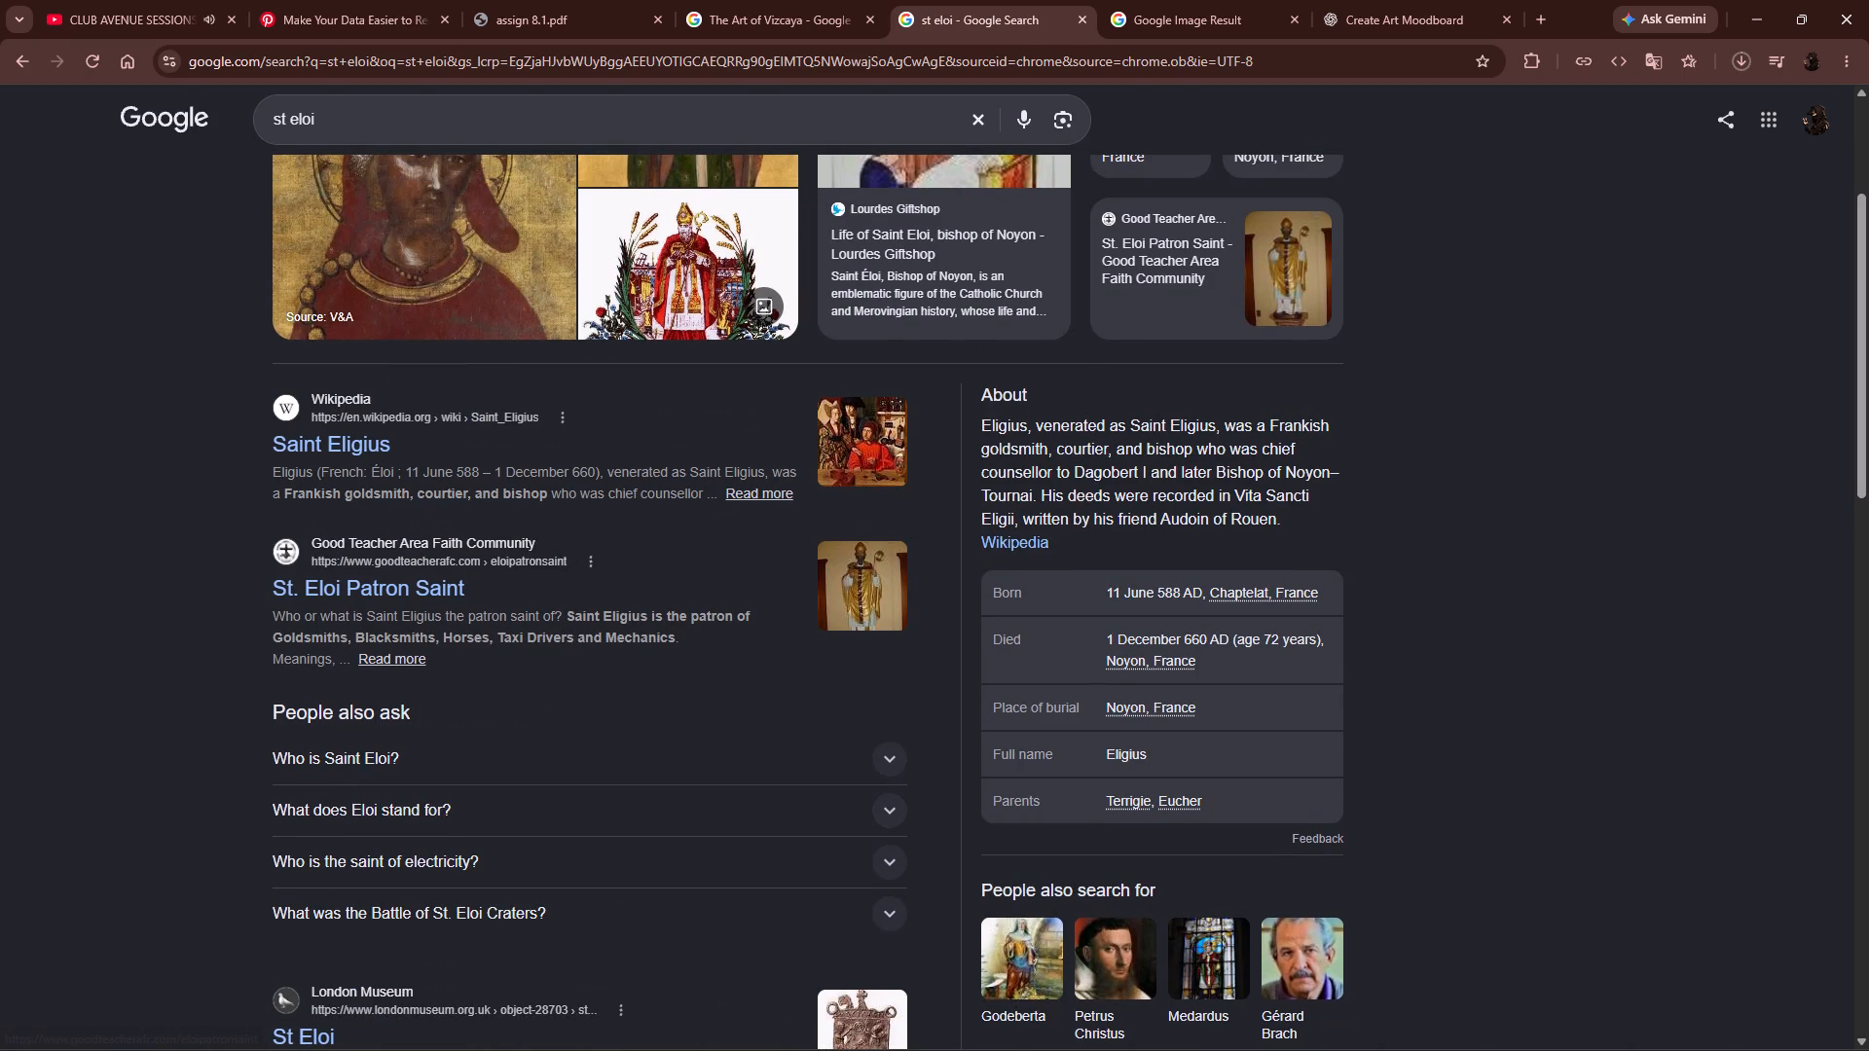
left_click_drag(570, 615, 646, 616)
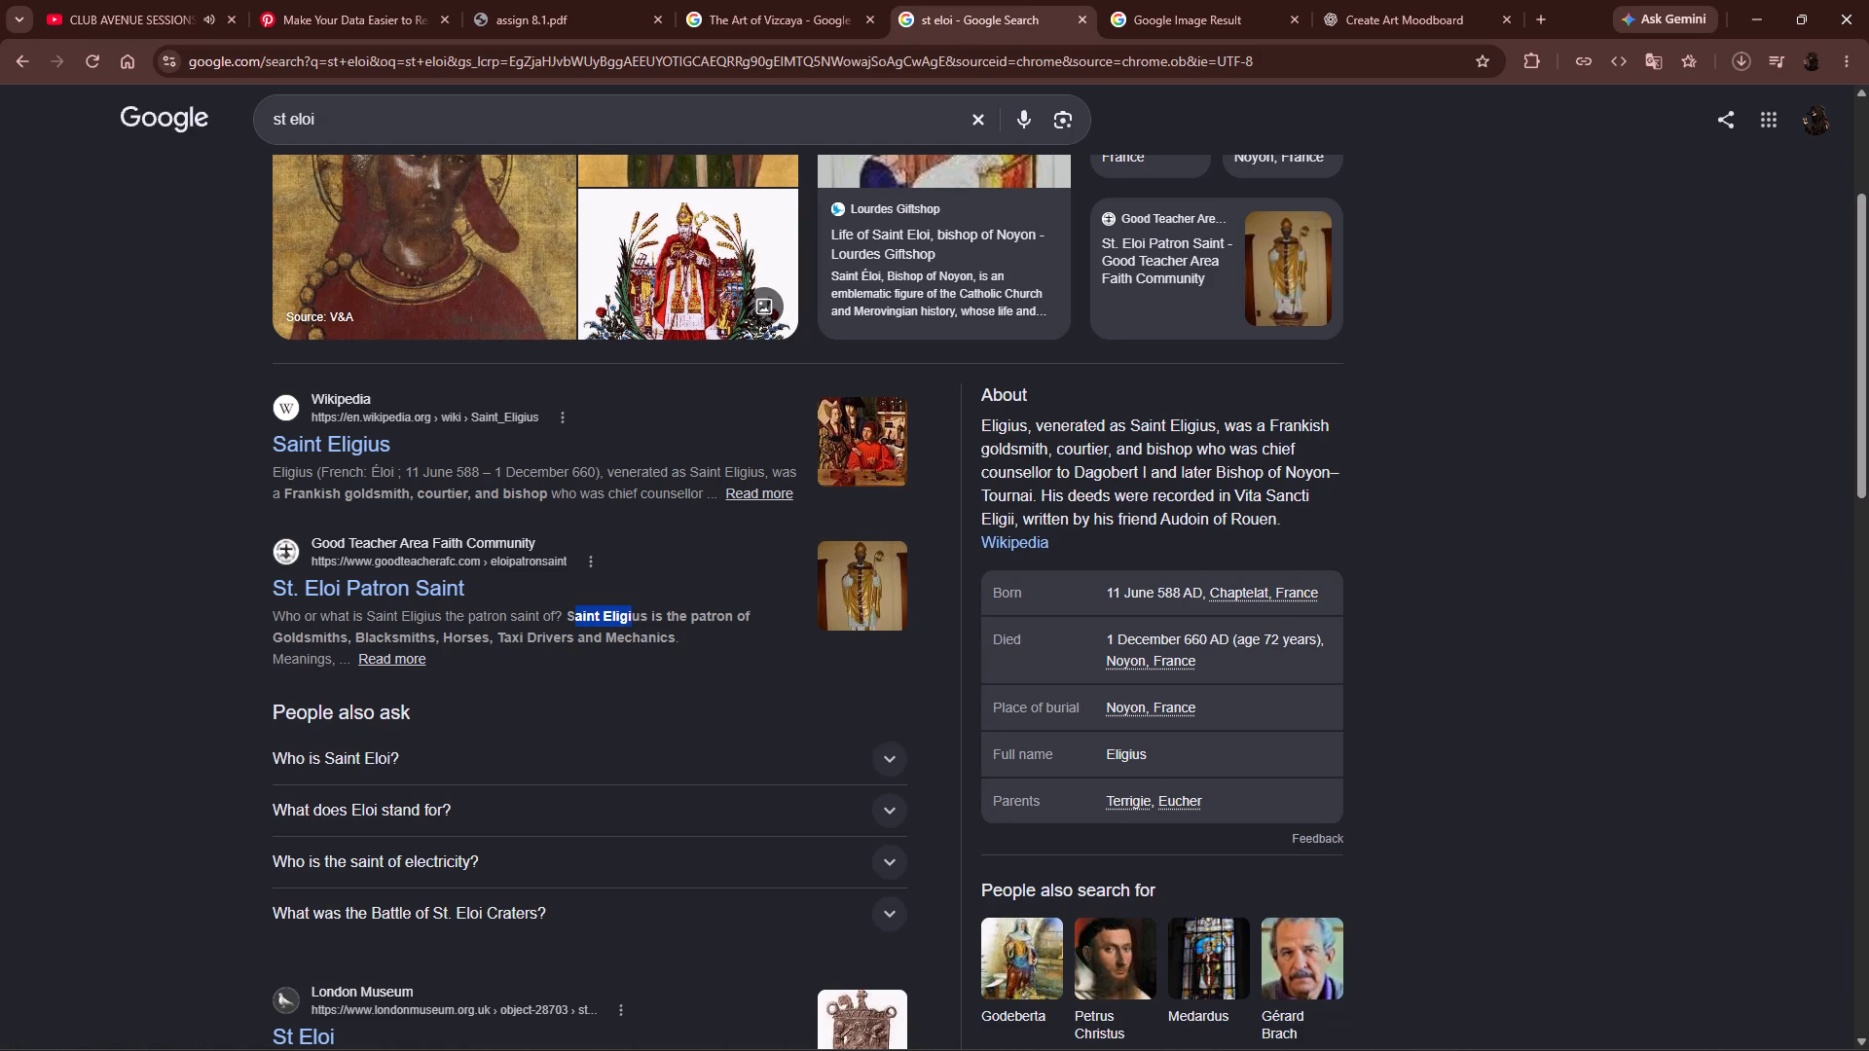
left_click_drag(646, 616, 543, 635)
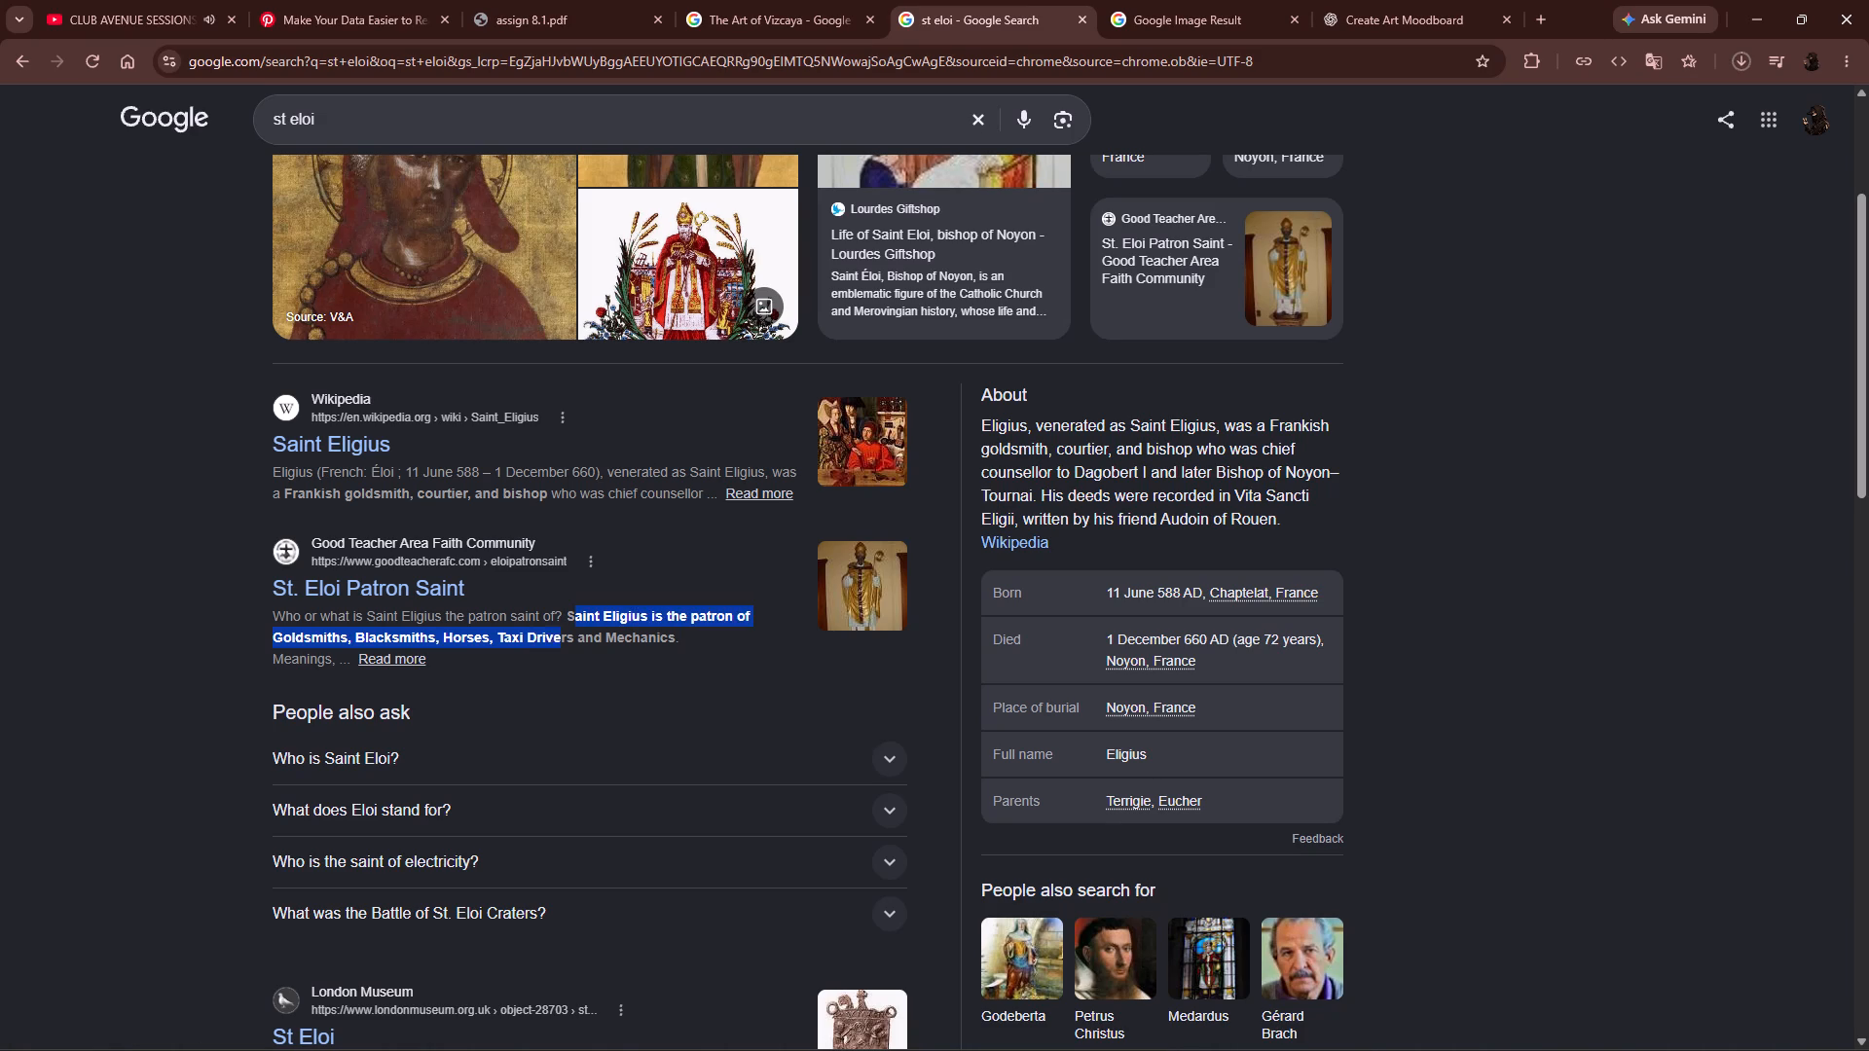
left_click_drag(543, 635, 675, 637)
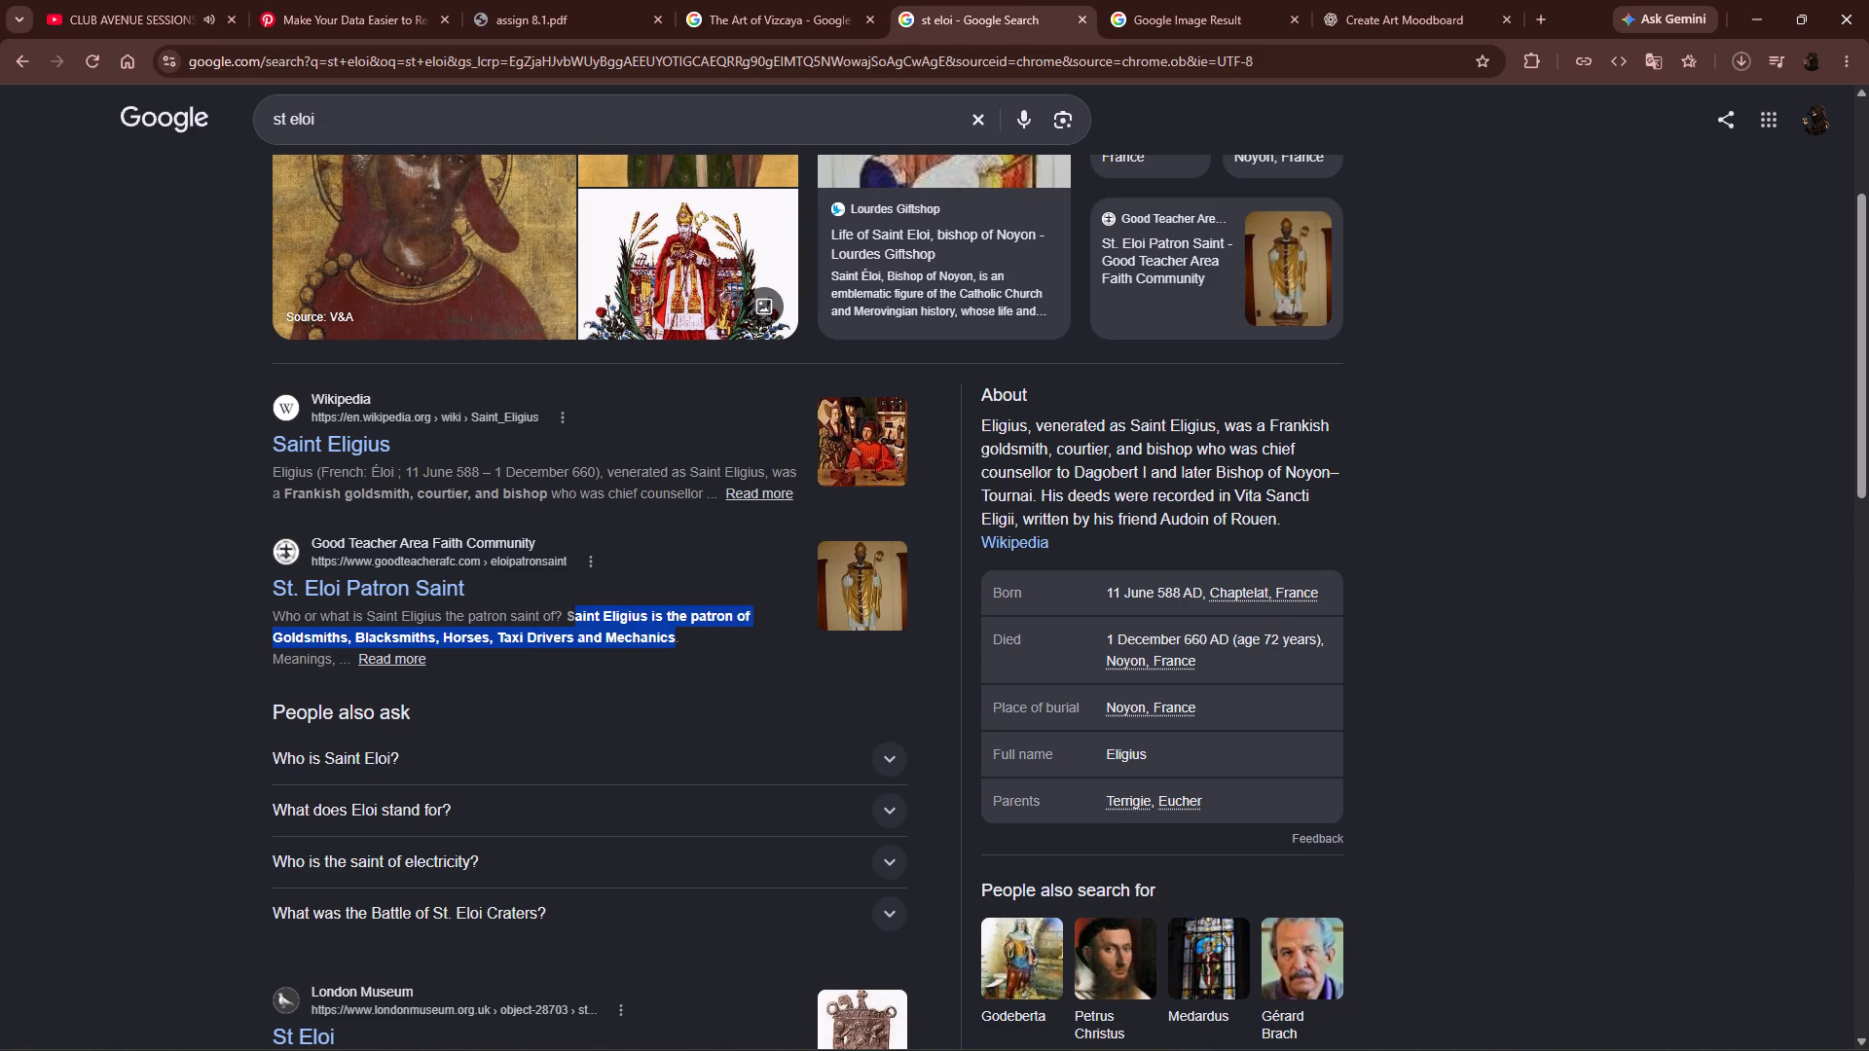
left_click_drag(675, 637, 674, 637)
key("ctrl+c")
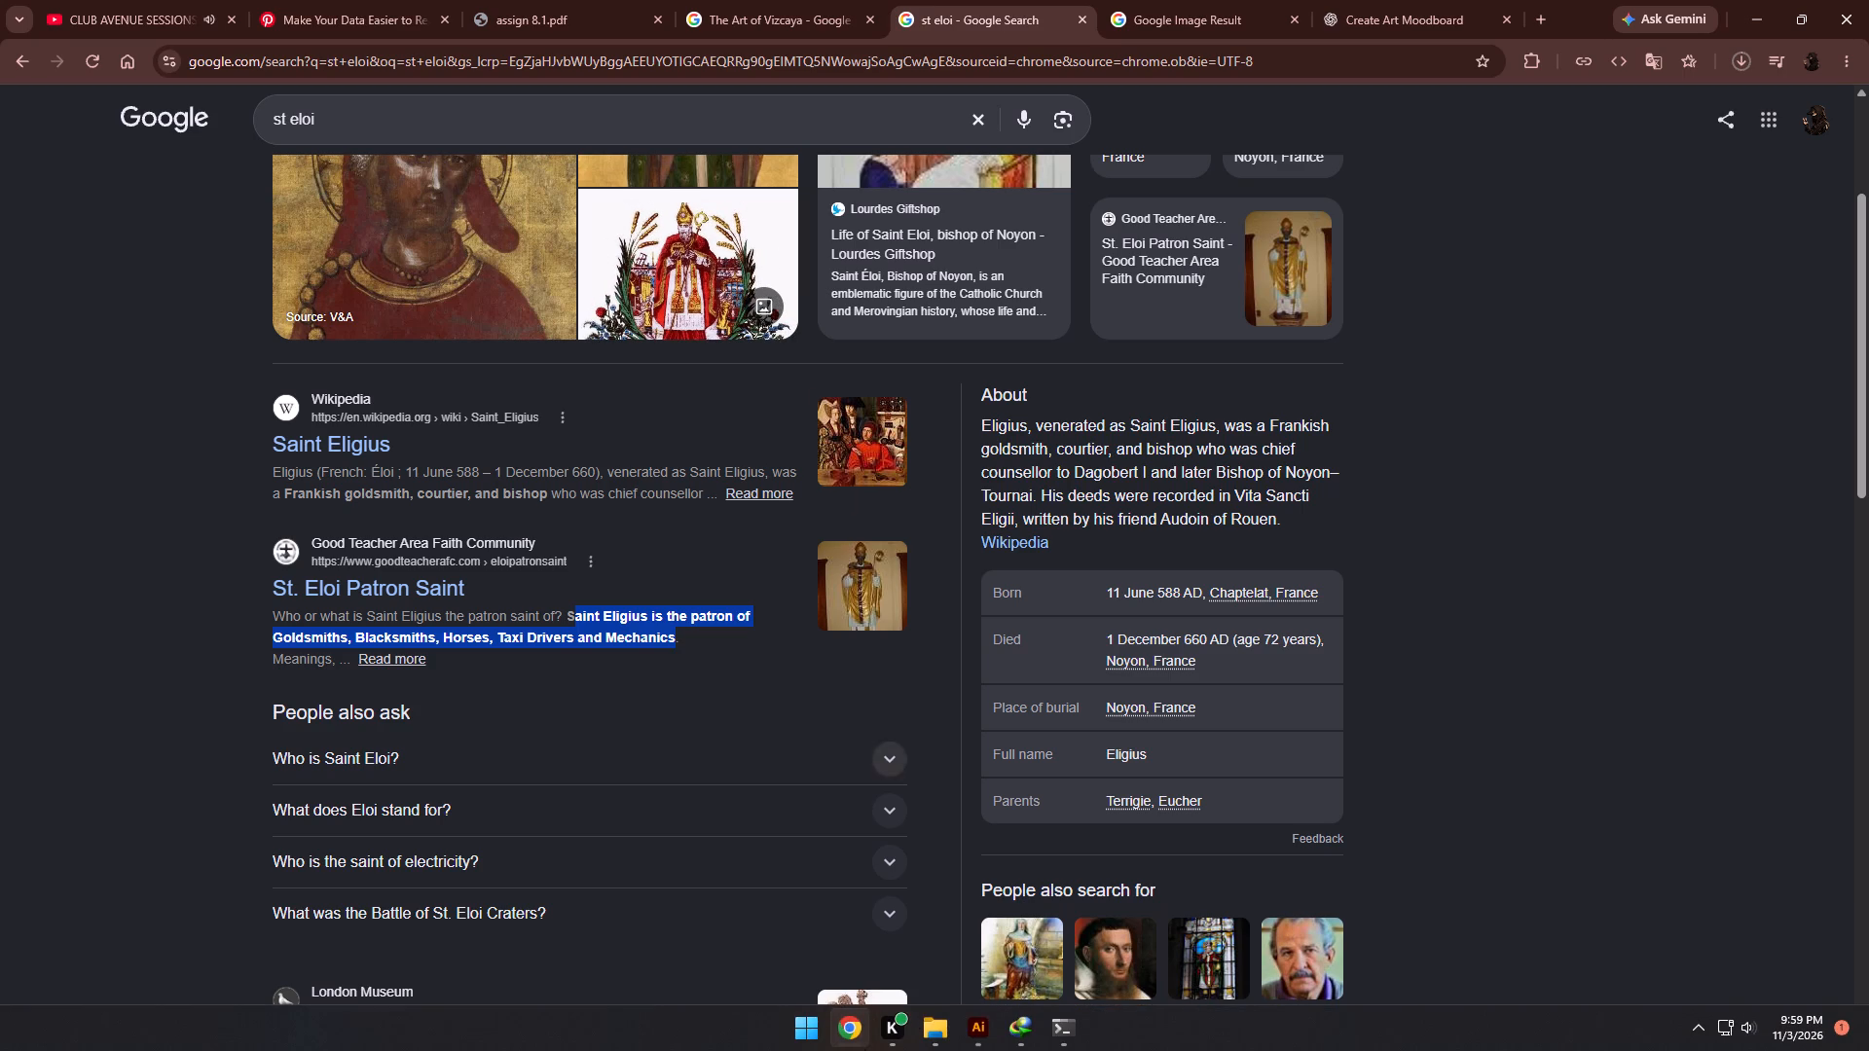
In Illustrator, paste the copied Saint Eligius sentence as a new text line over the lower tan block and add its missing initial S.
left_click(967, 1027)
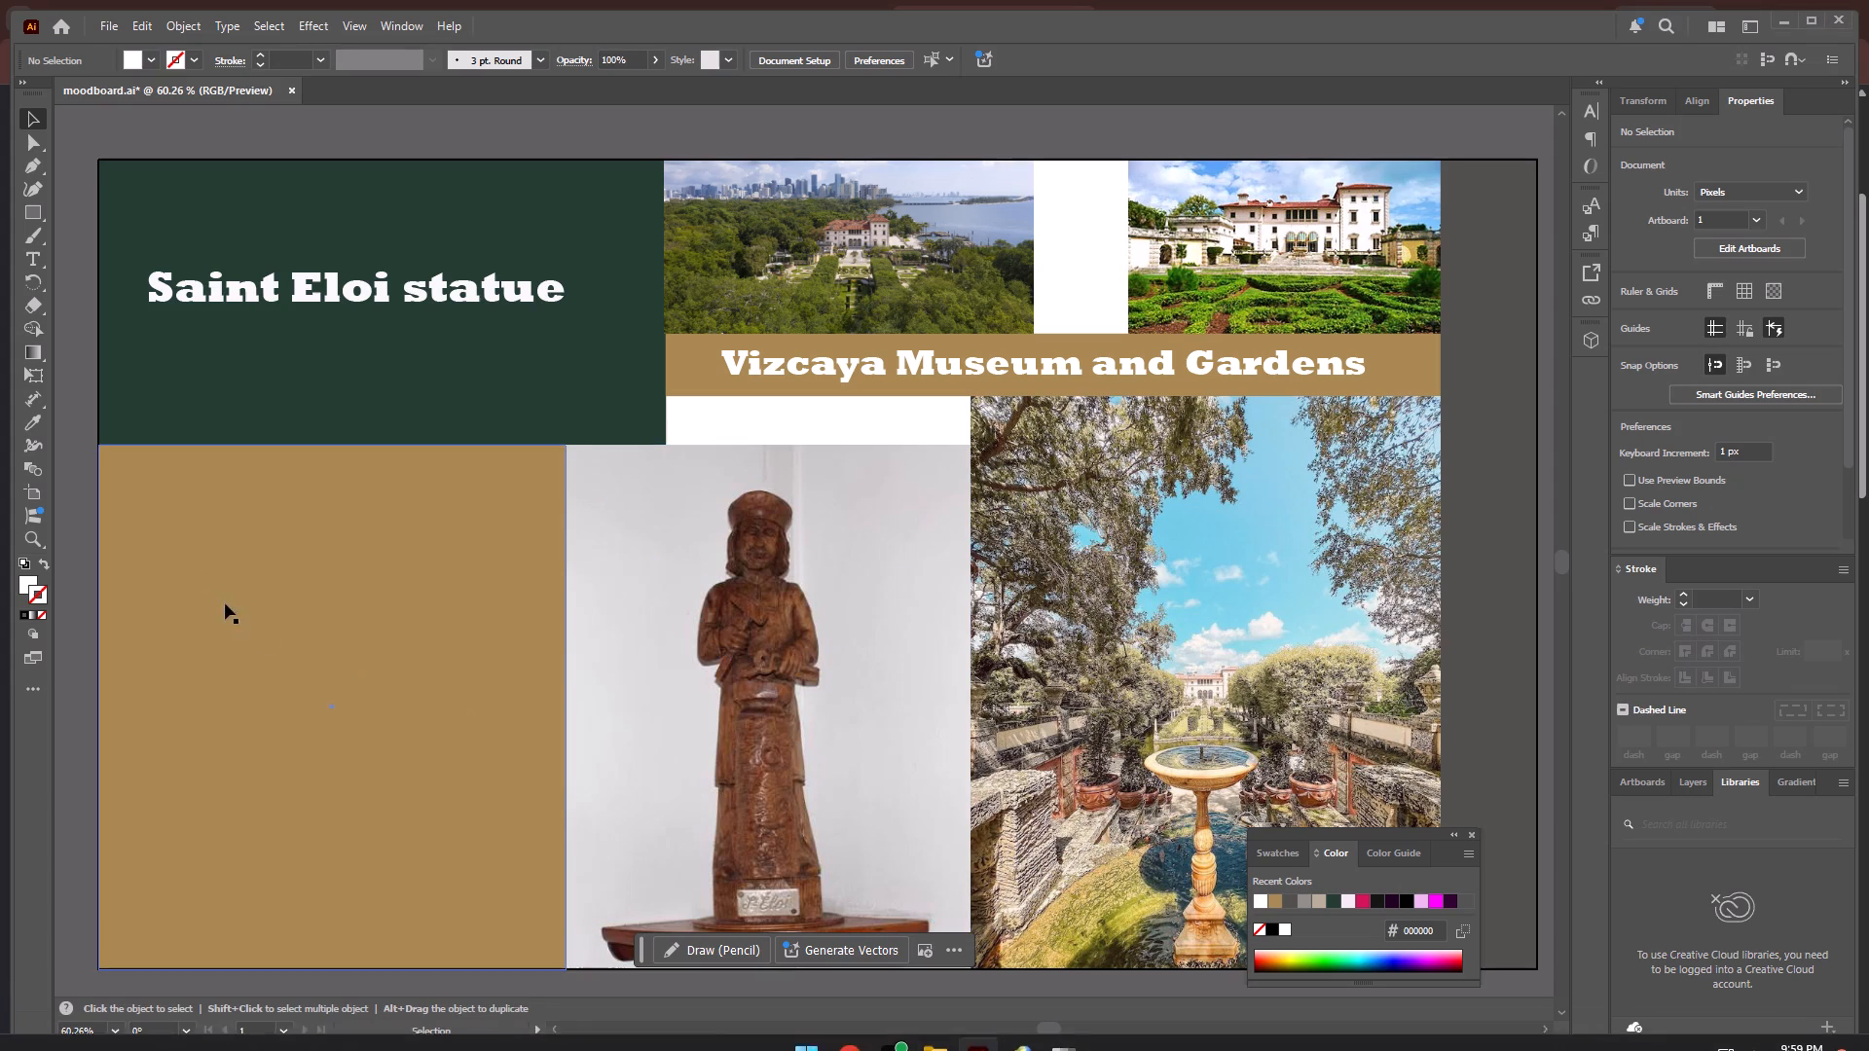
left_click(27, 264)
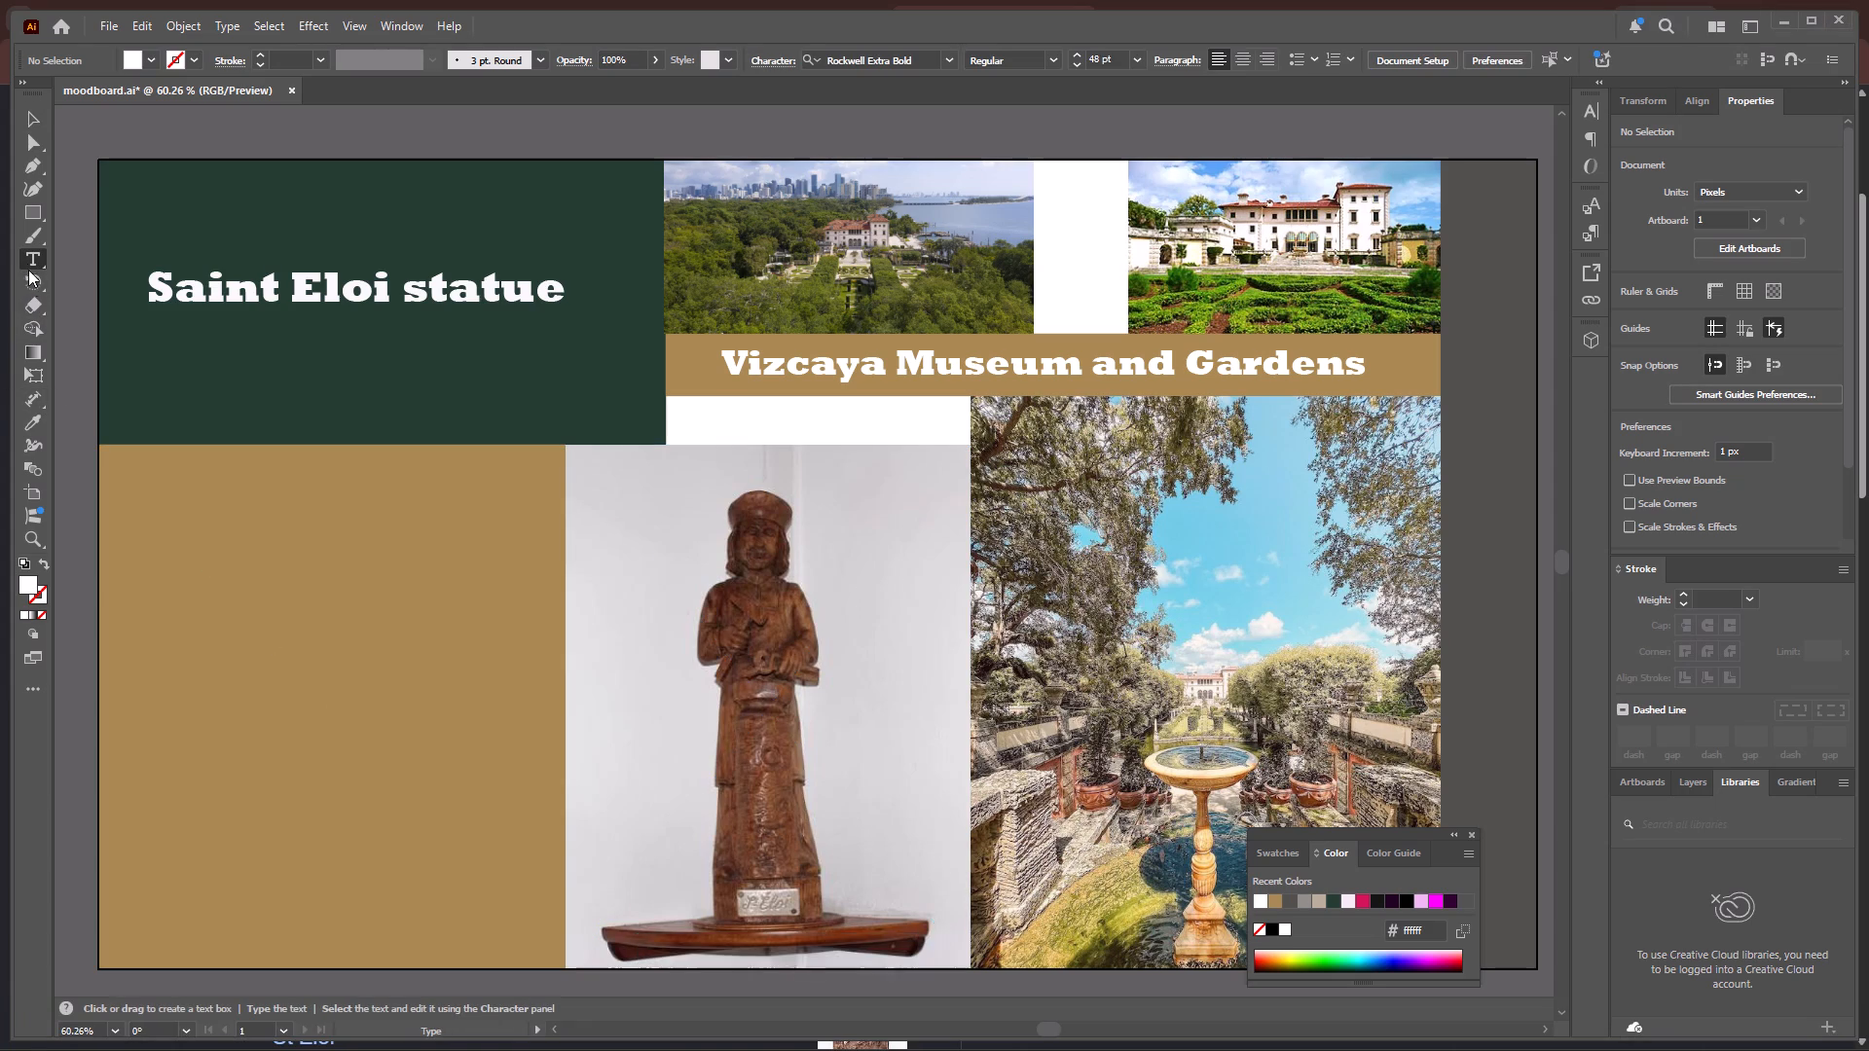
left_click(186, 664)
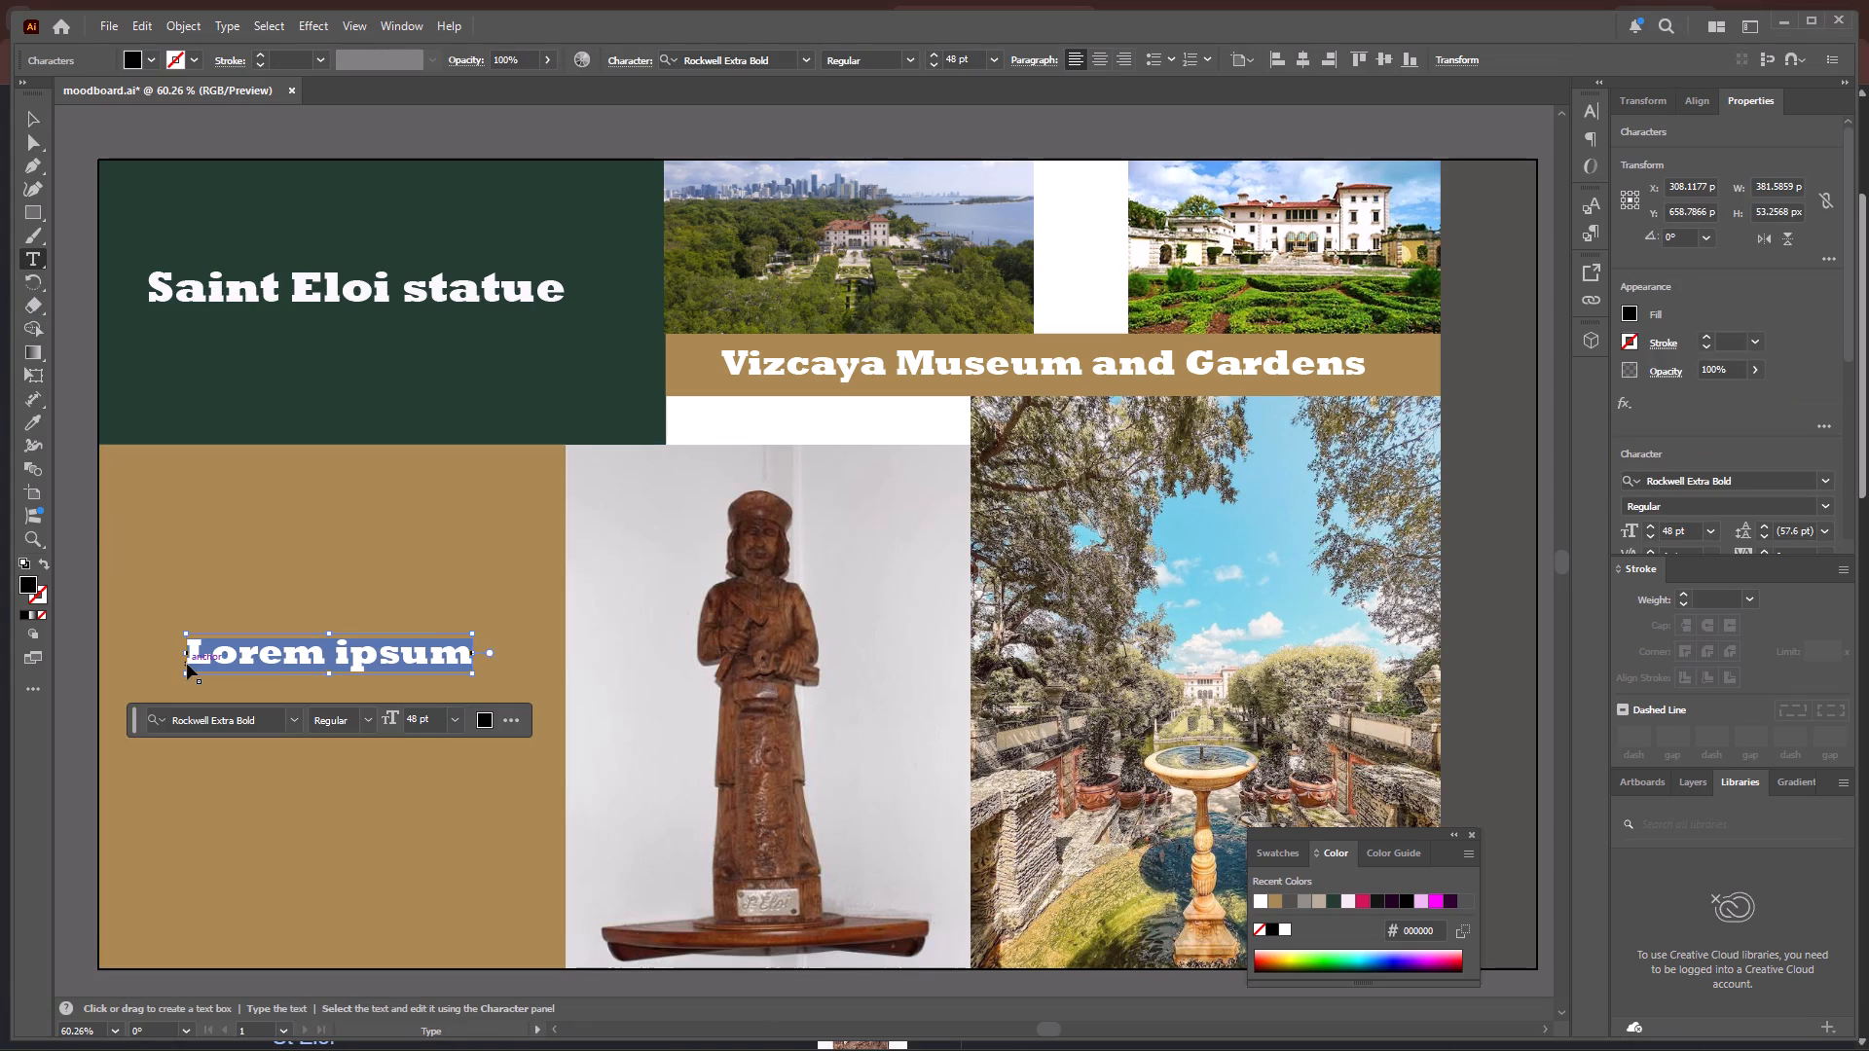
key("ctrl+v")
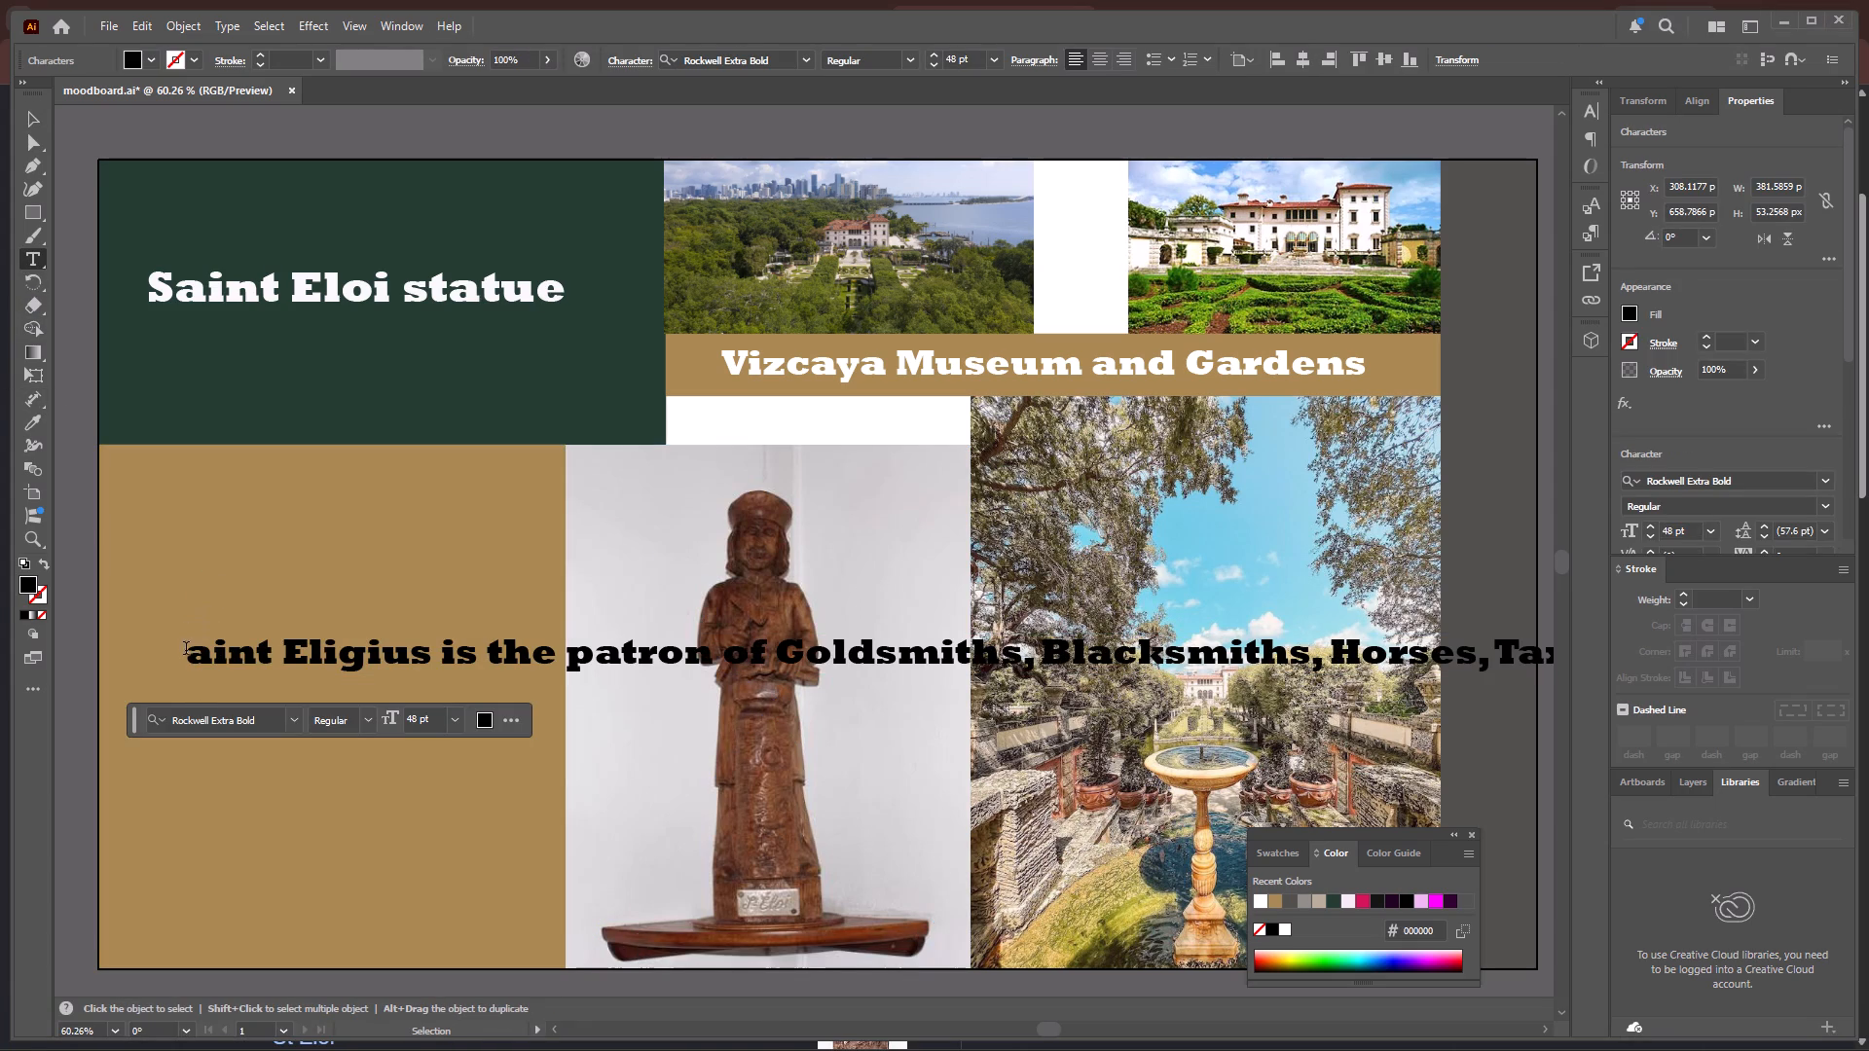
left_click(190, 656)
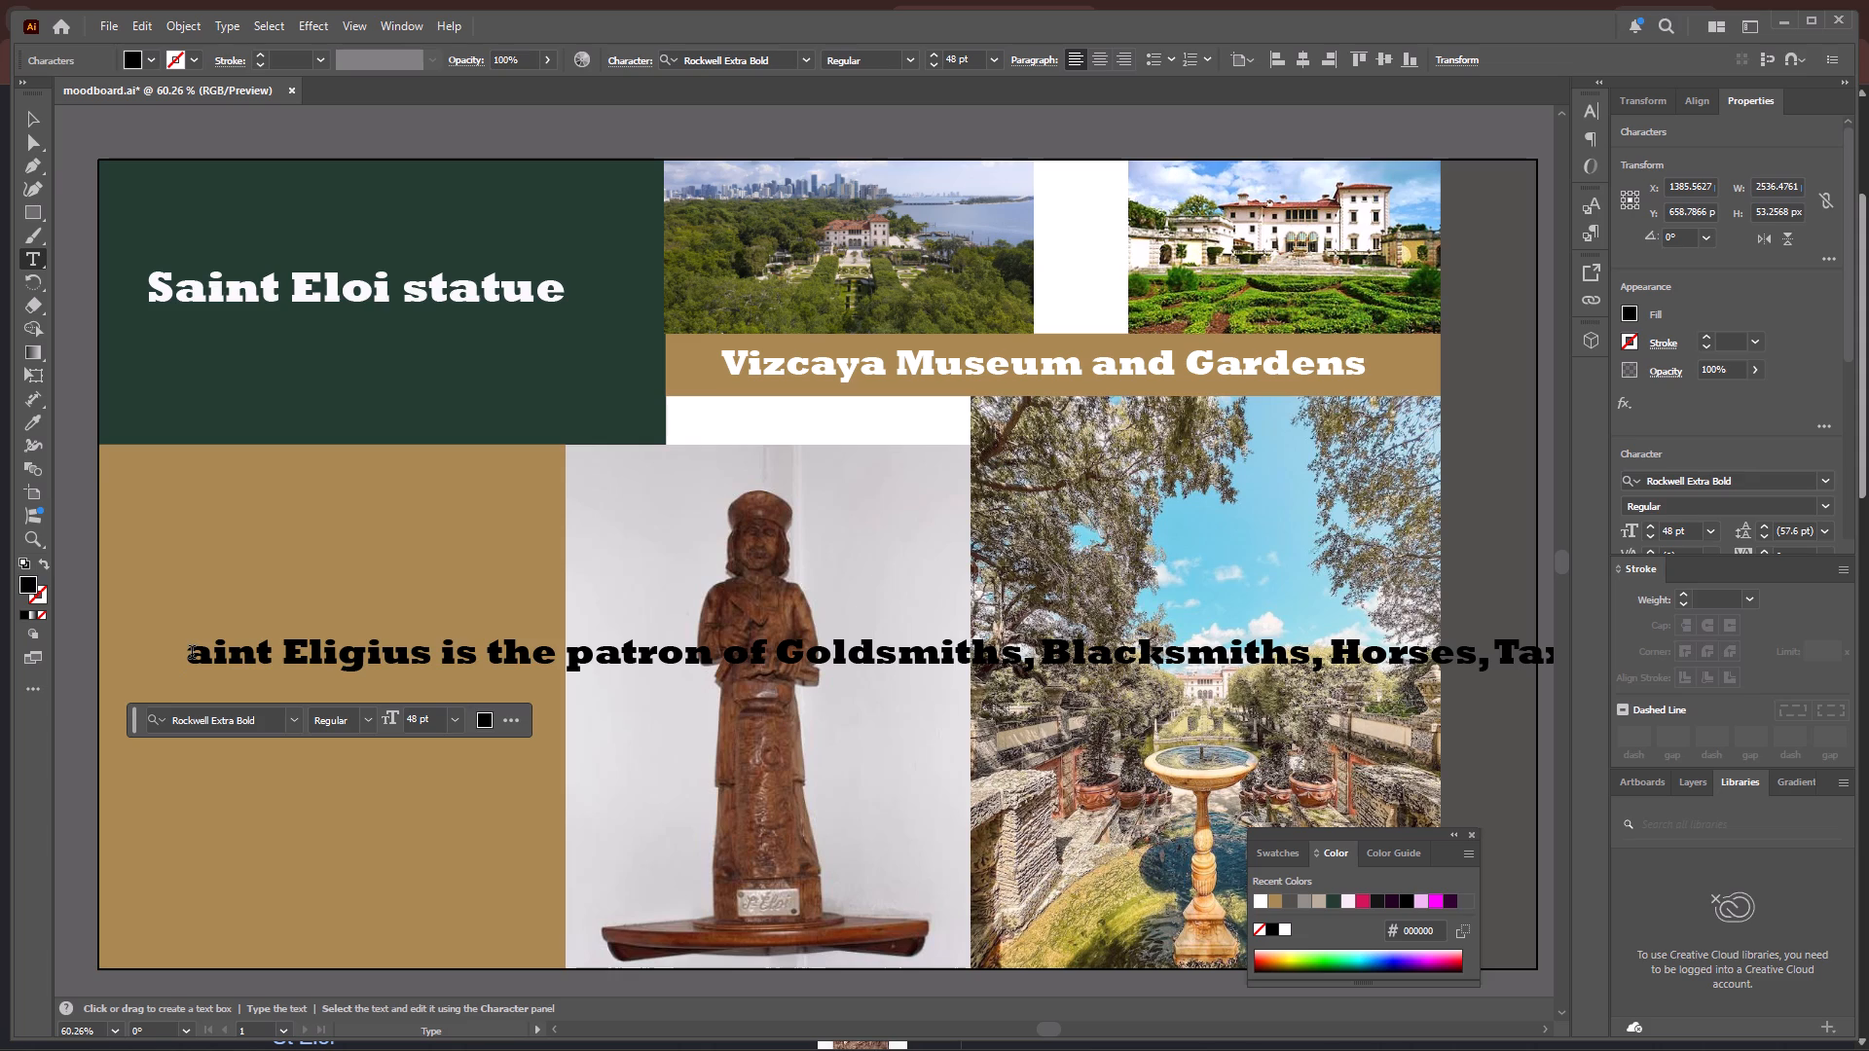
key("shift+s")
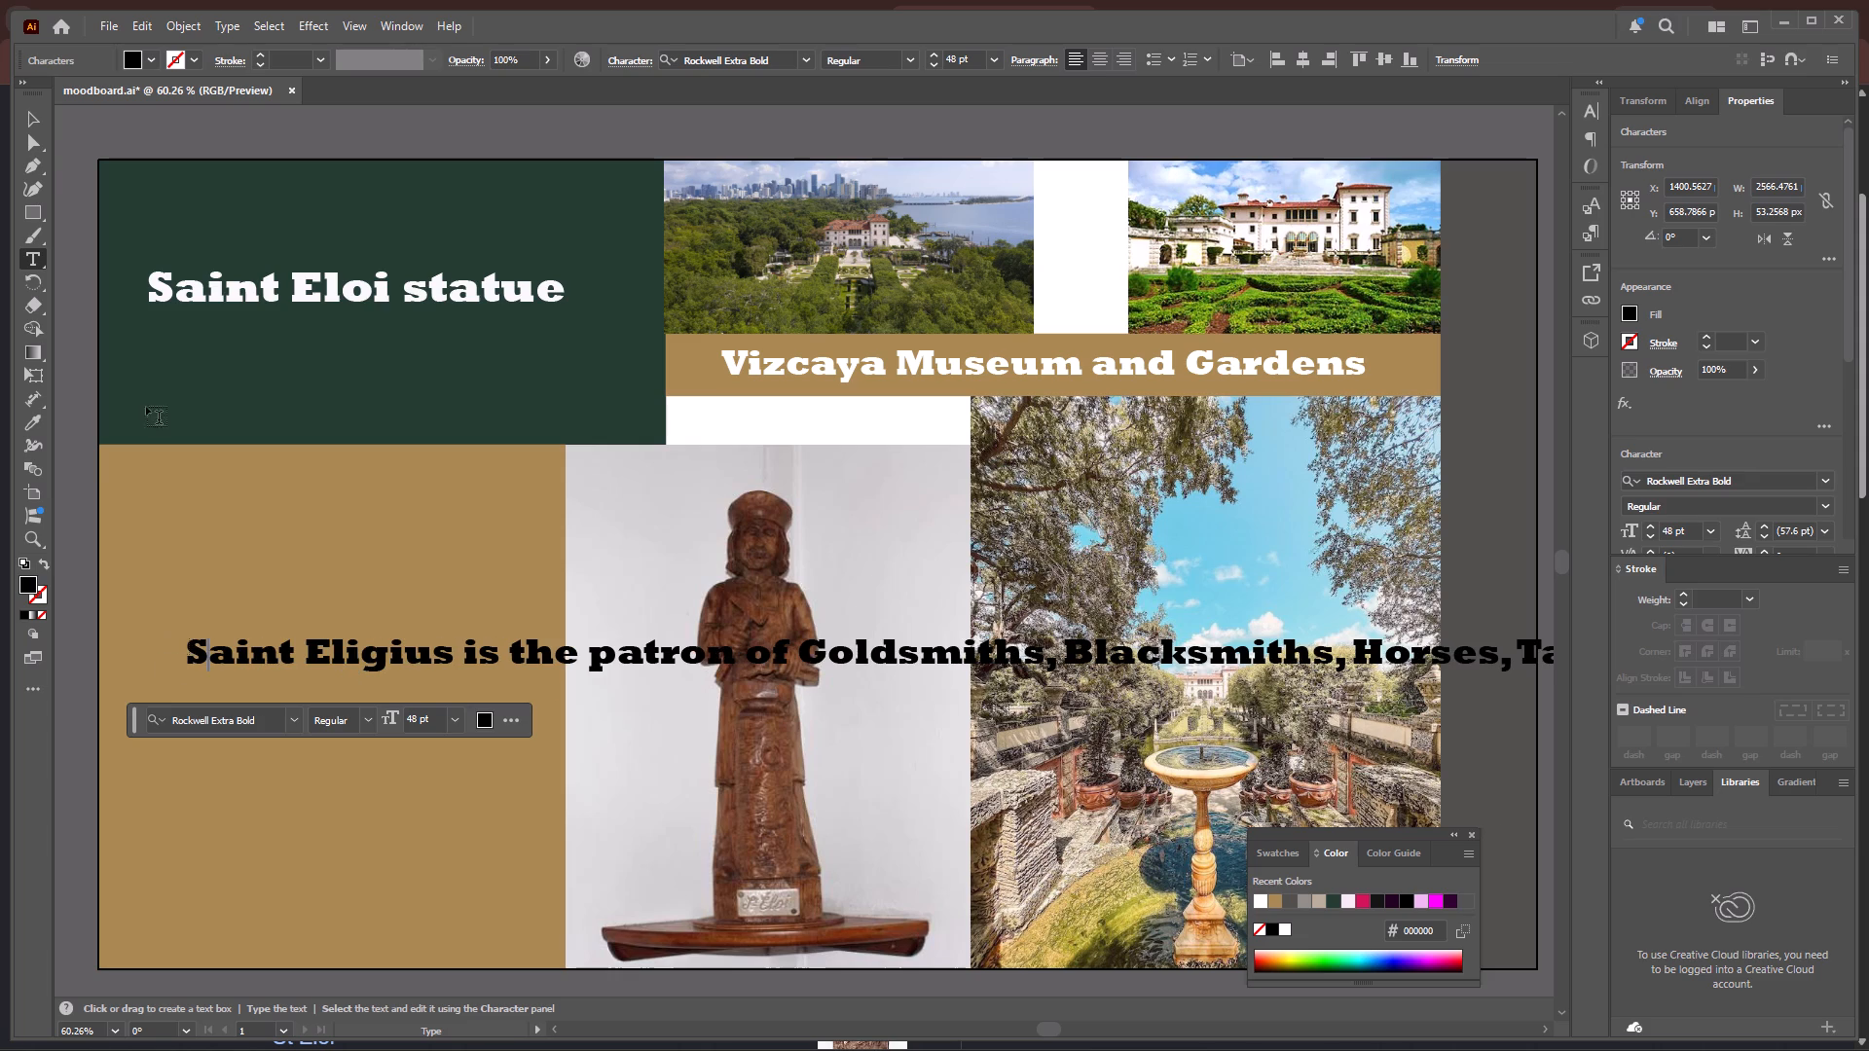
Set the Saint Eligius sentence's font size to 24 pt.
left_click(33, 113)
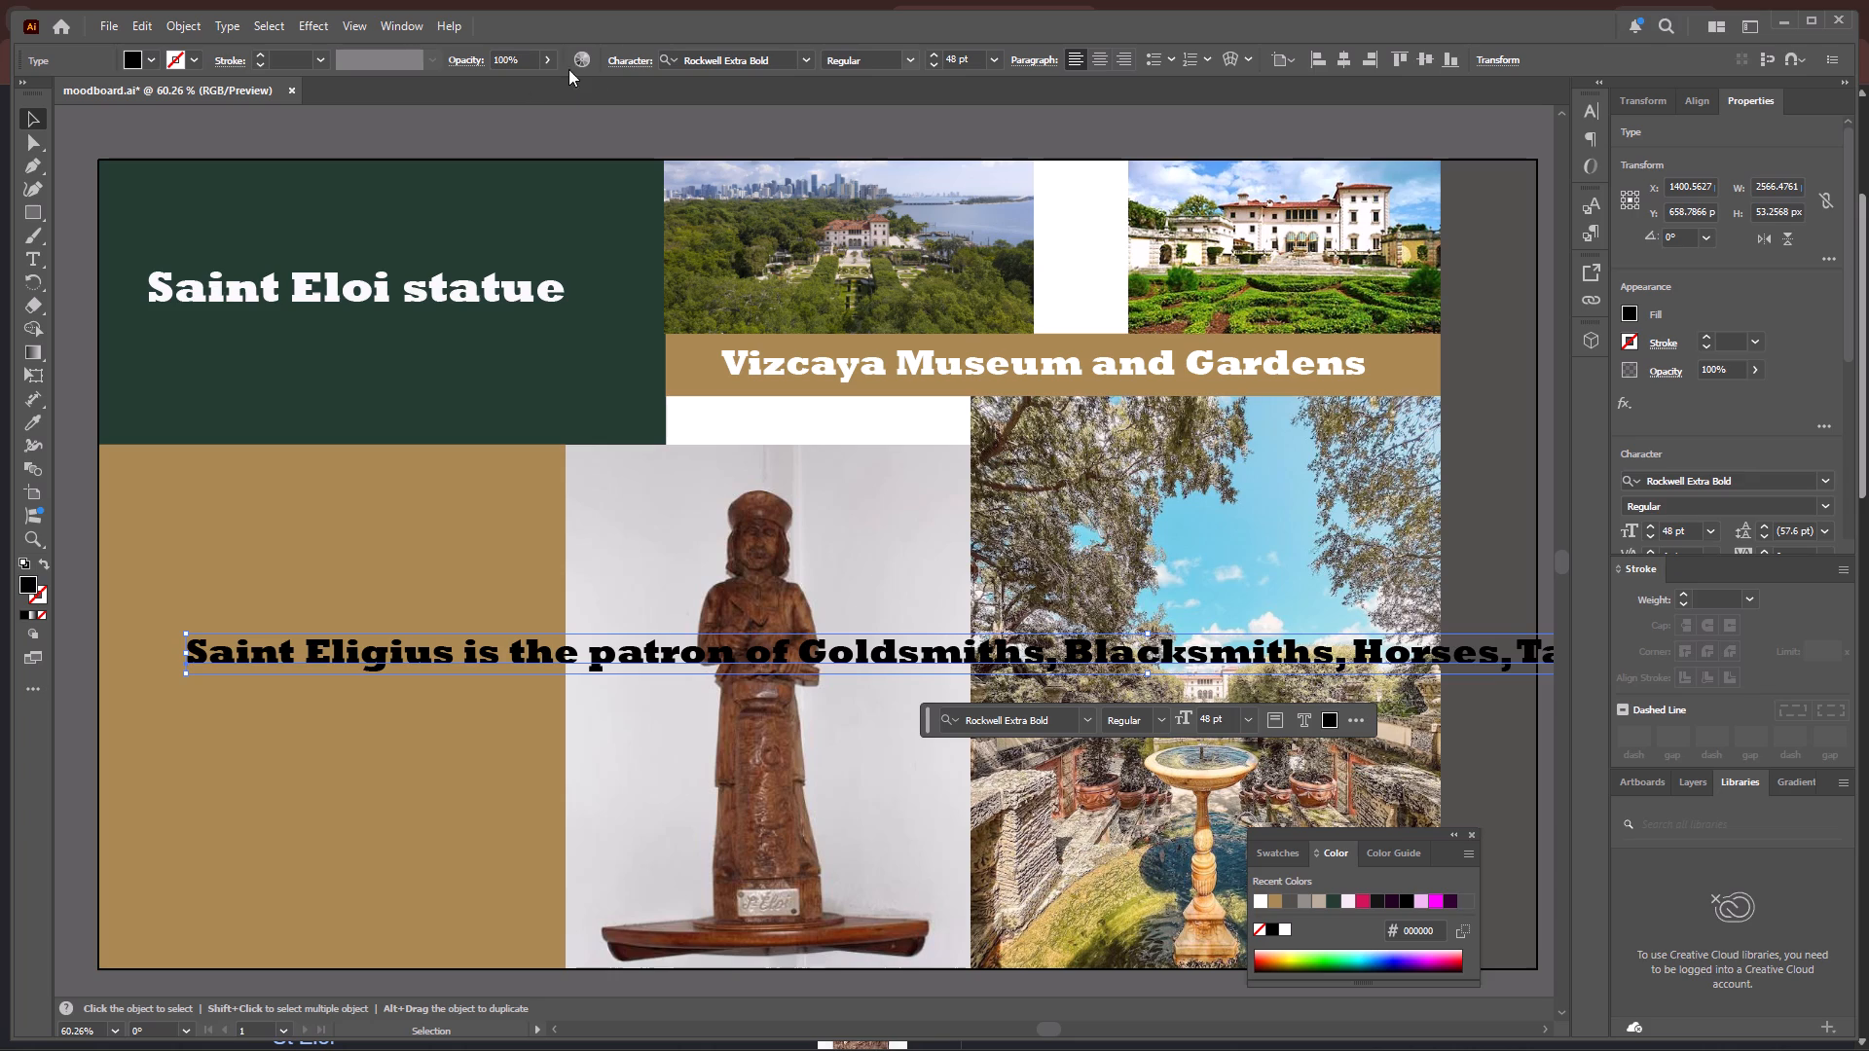
left_click(996, 58)
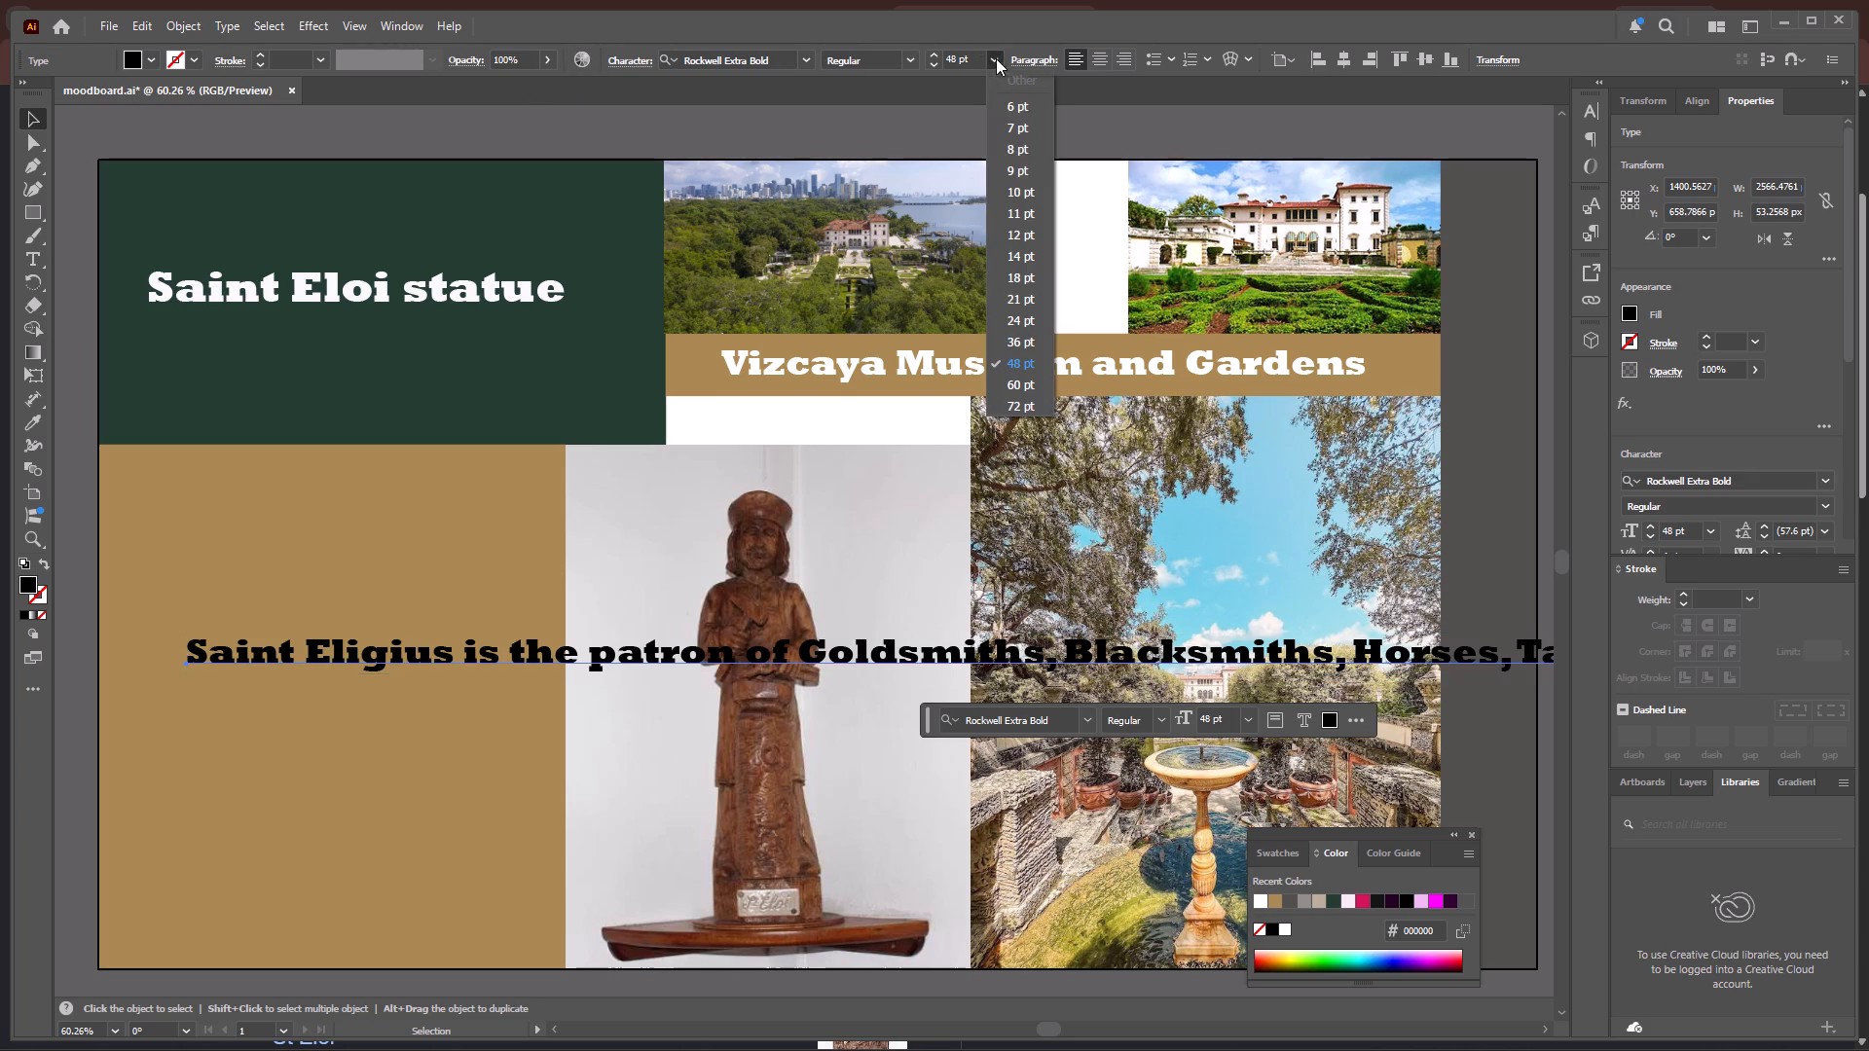
left_click(1017, 329)
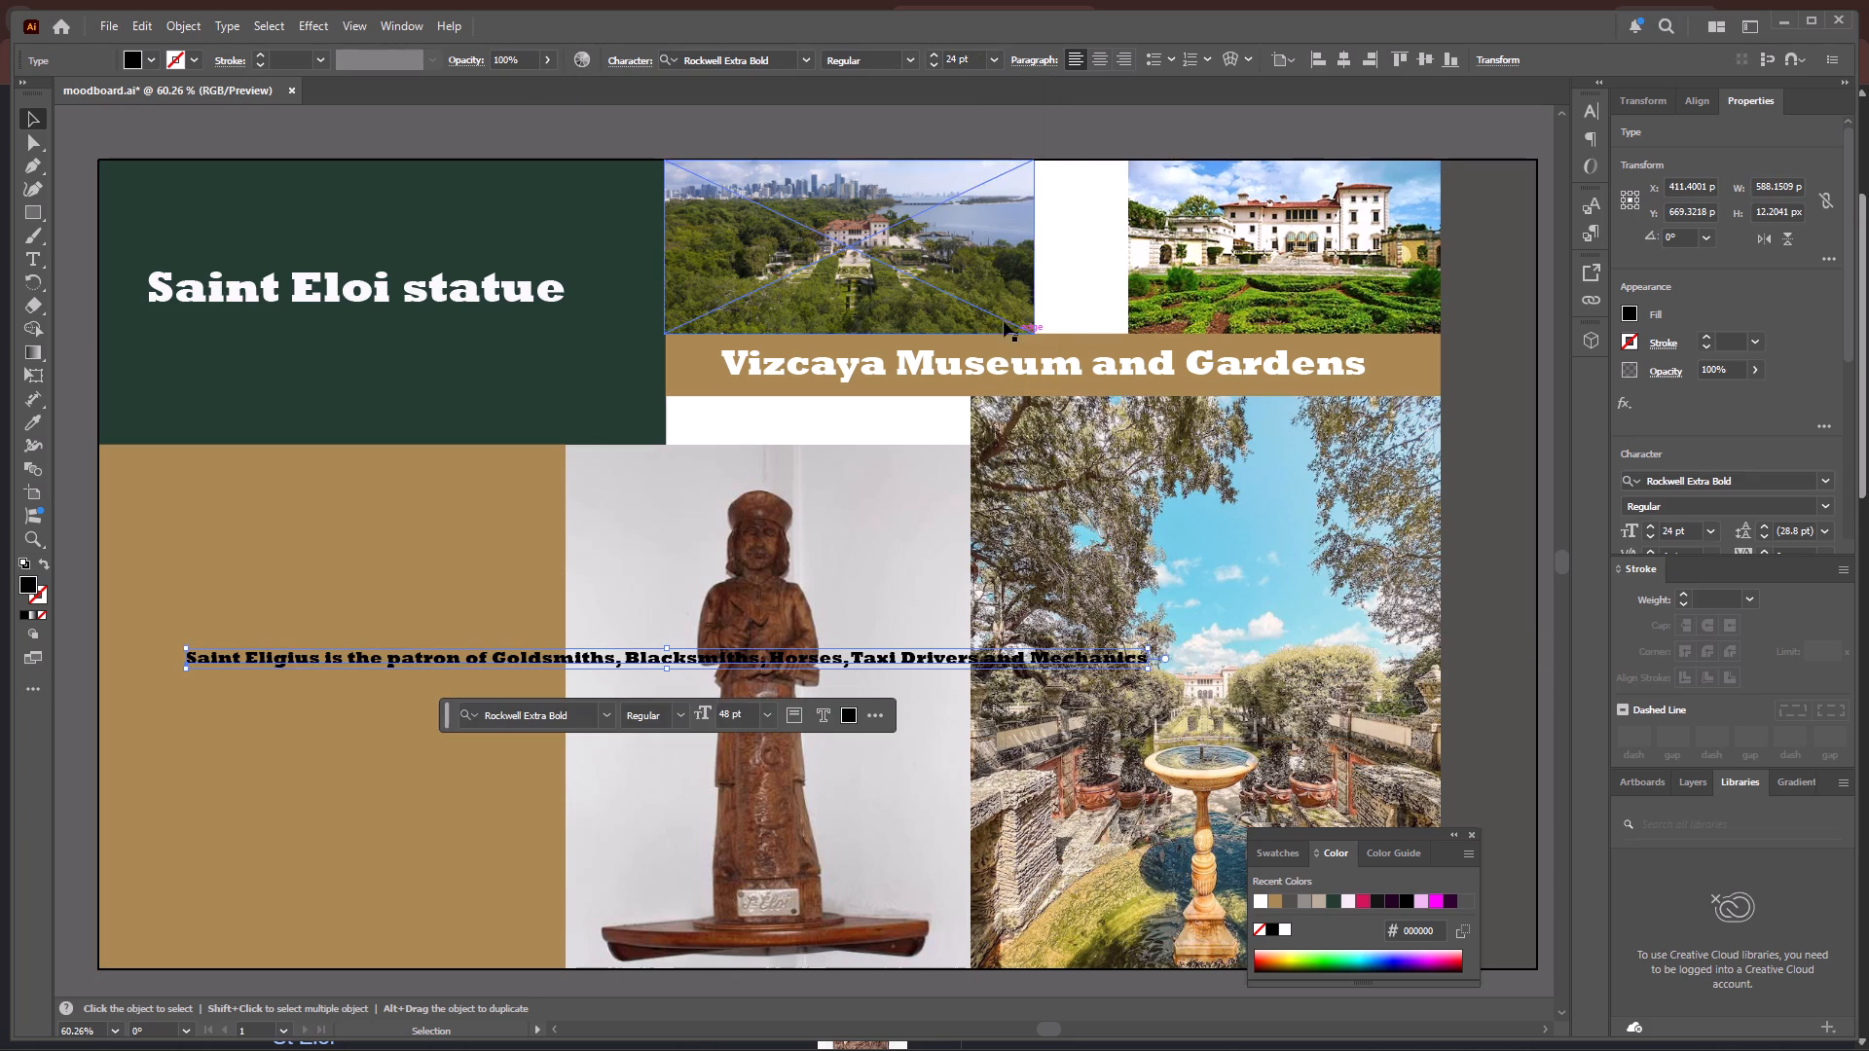
Set the Saint Eligius sentence's font to Lucida Handwriting Italic.
left_click(810, 59)
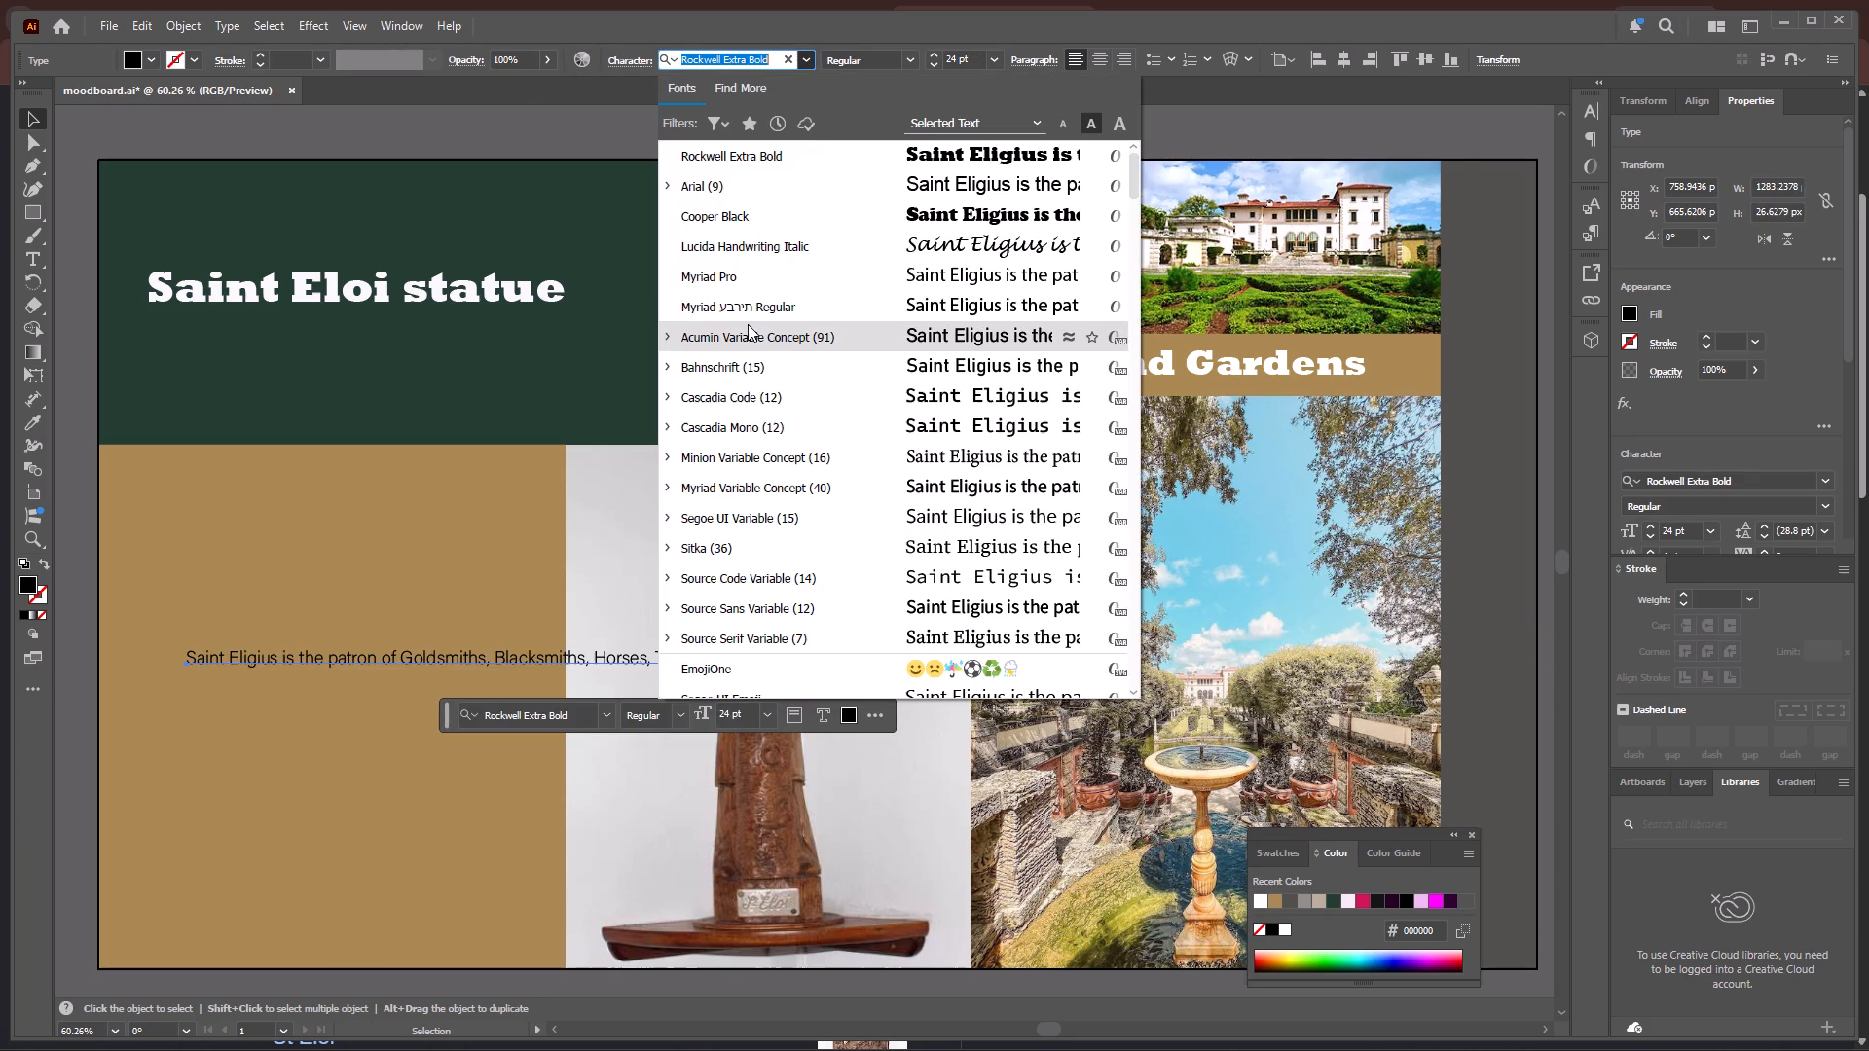
left_click(745, 246)
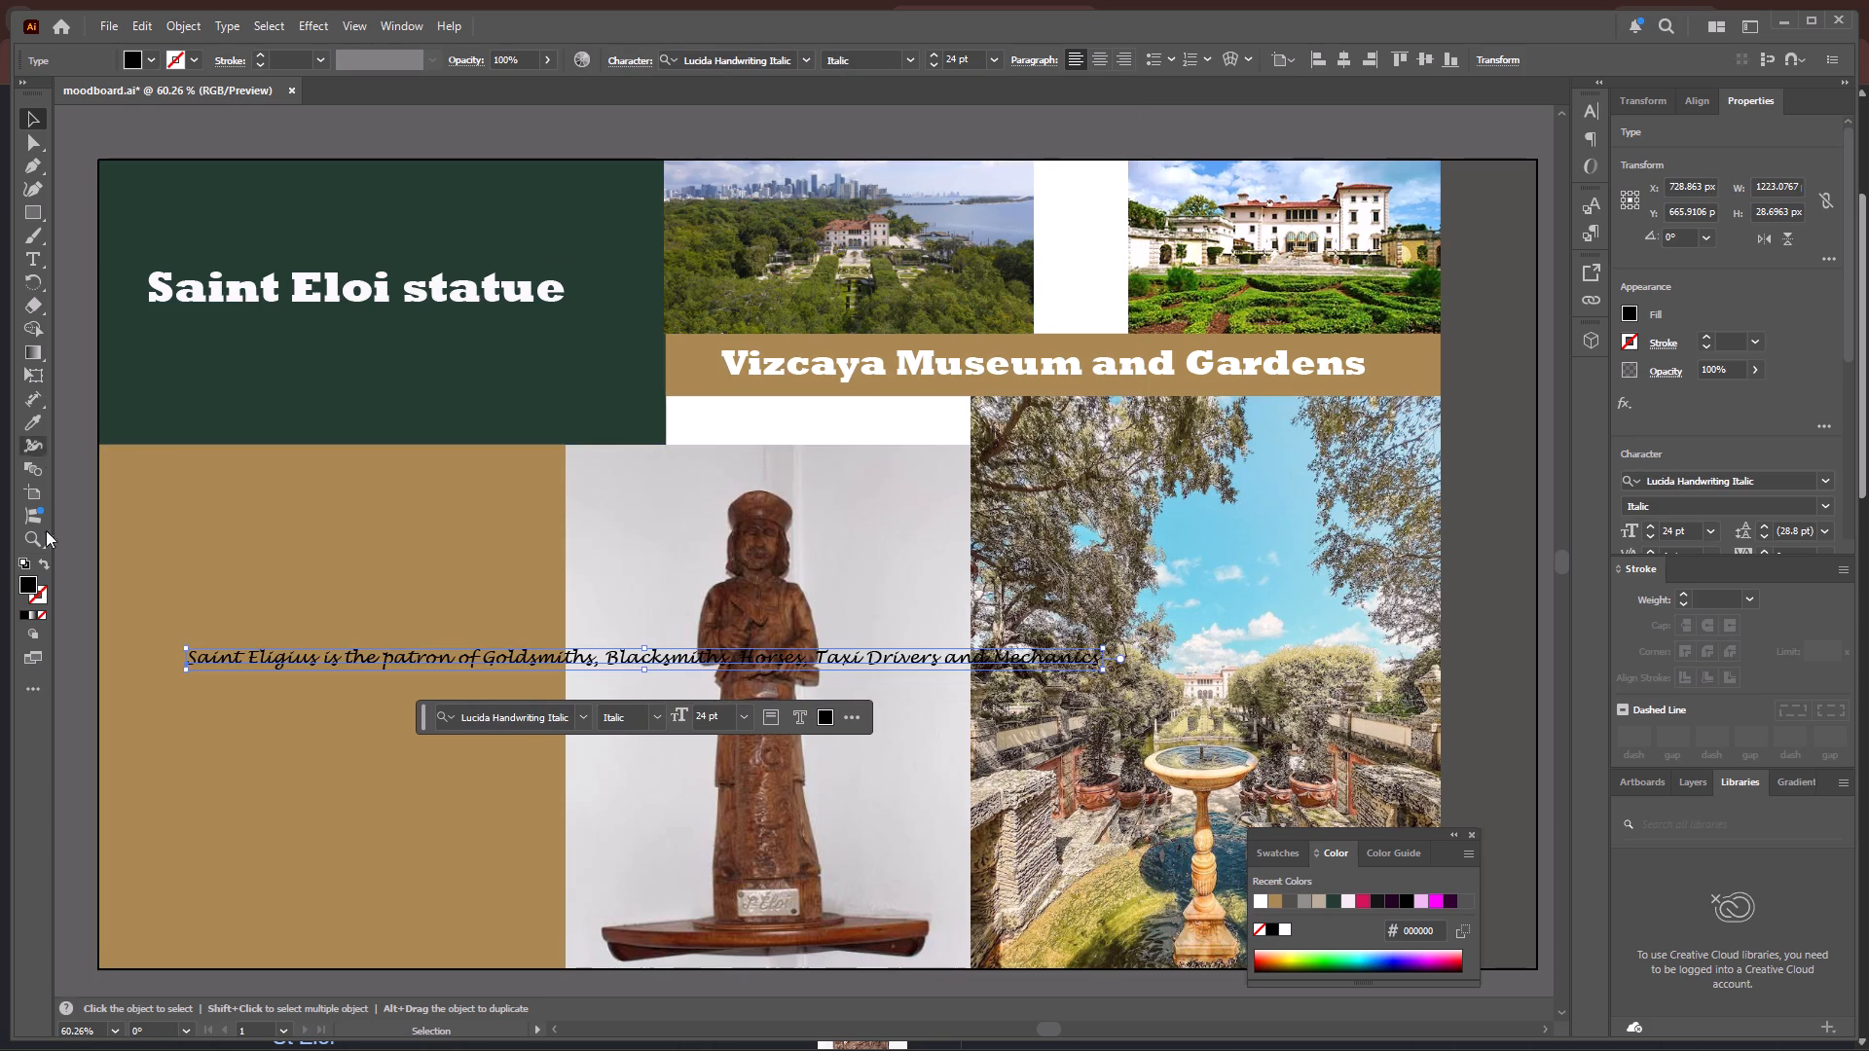
Give the Saint Eligius sentence a white fill and no stroke.
left_click(44, 564)
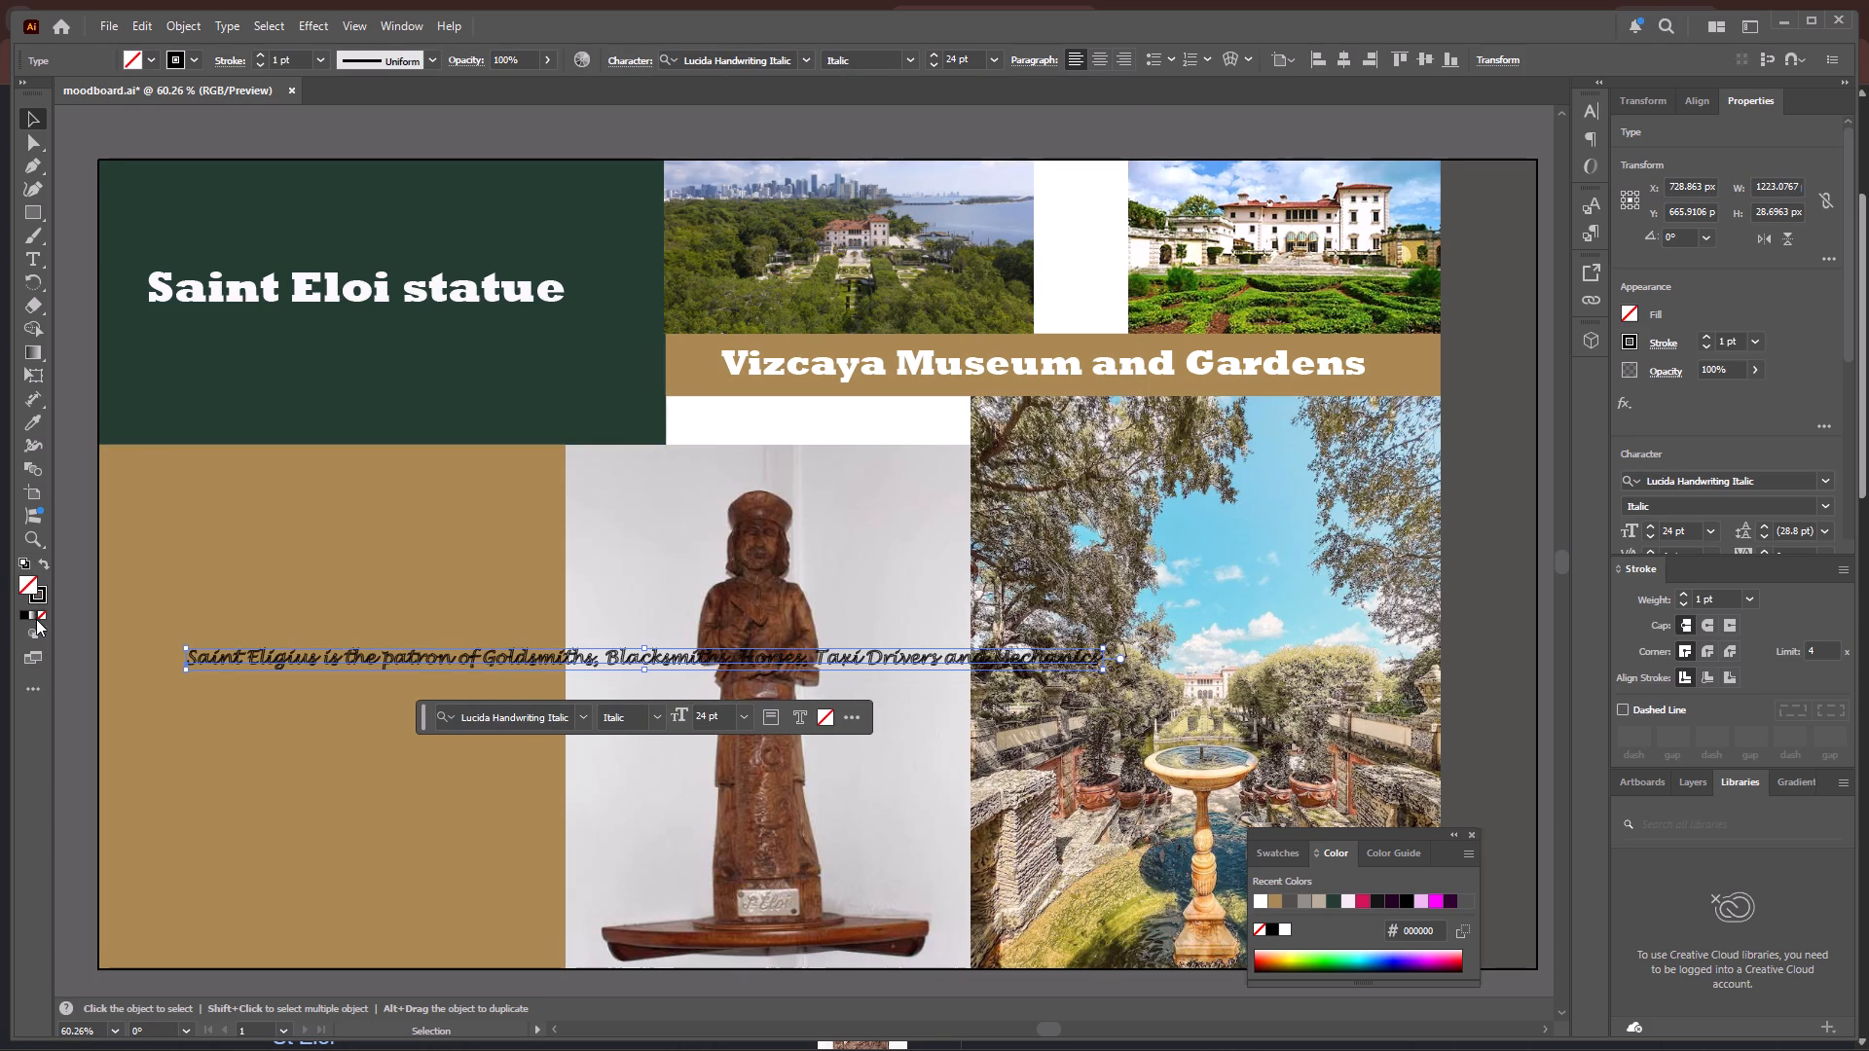
left_click(45, 566)
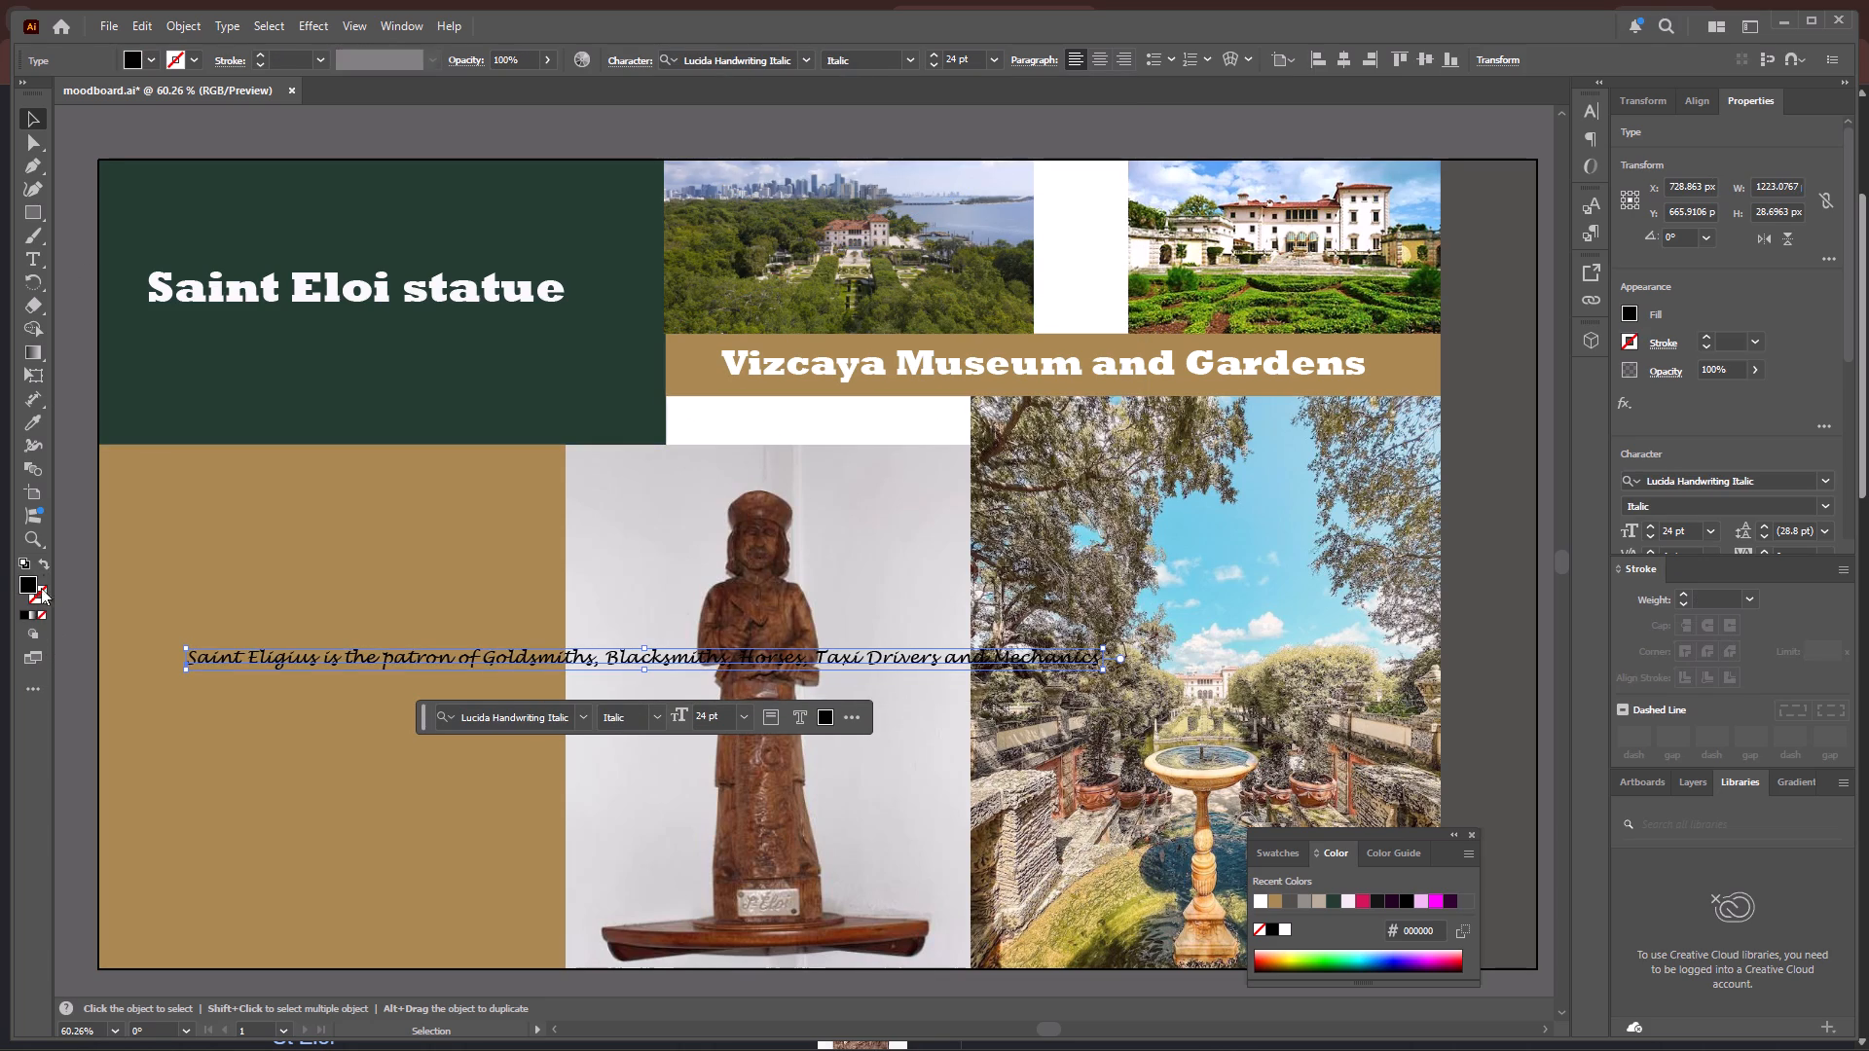
left_click(25, 567)
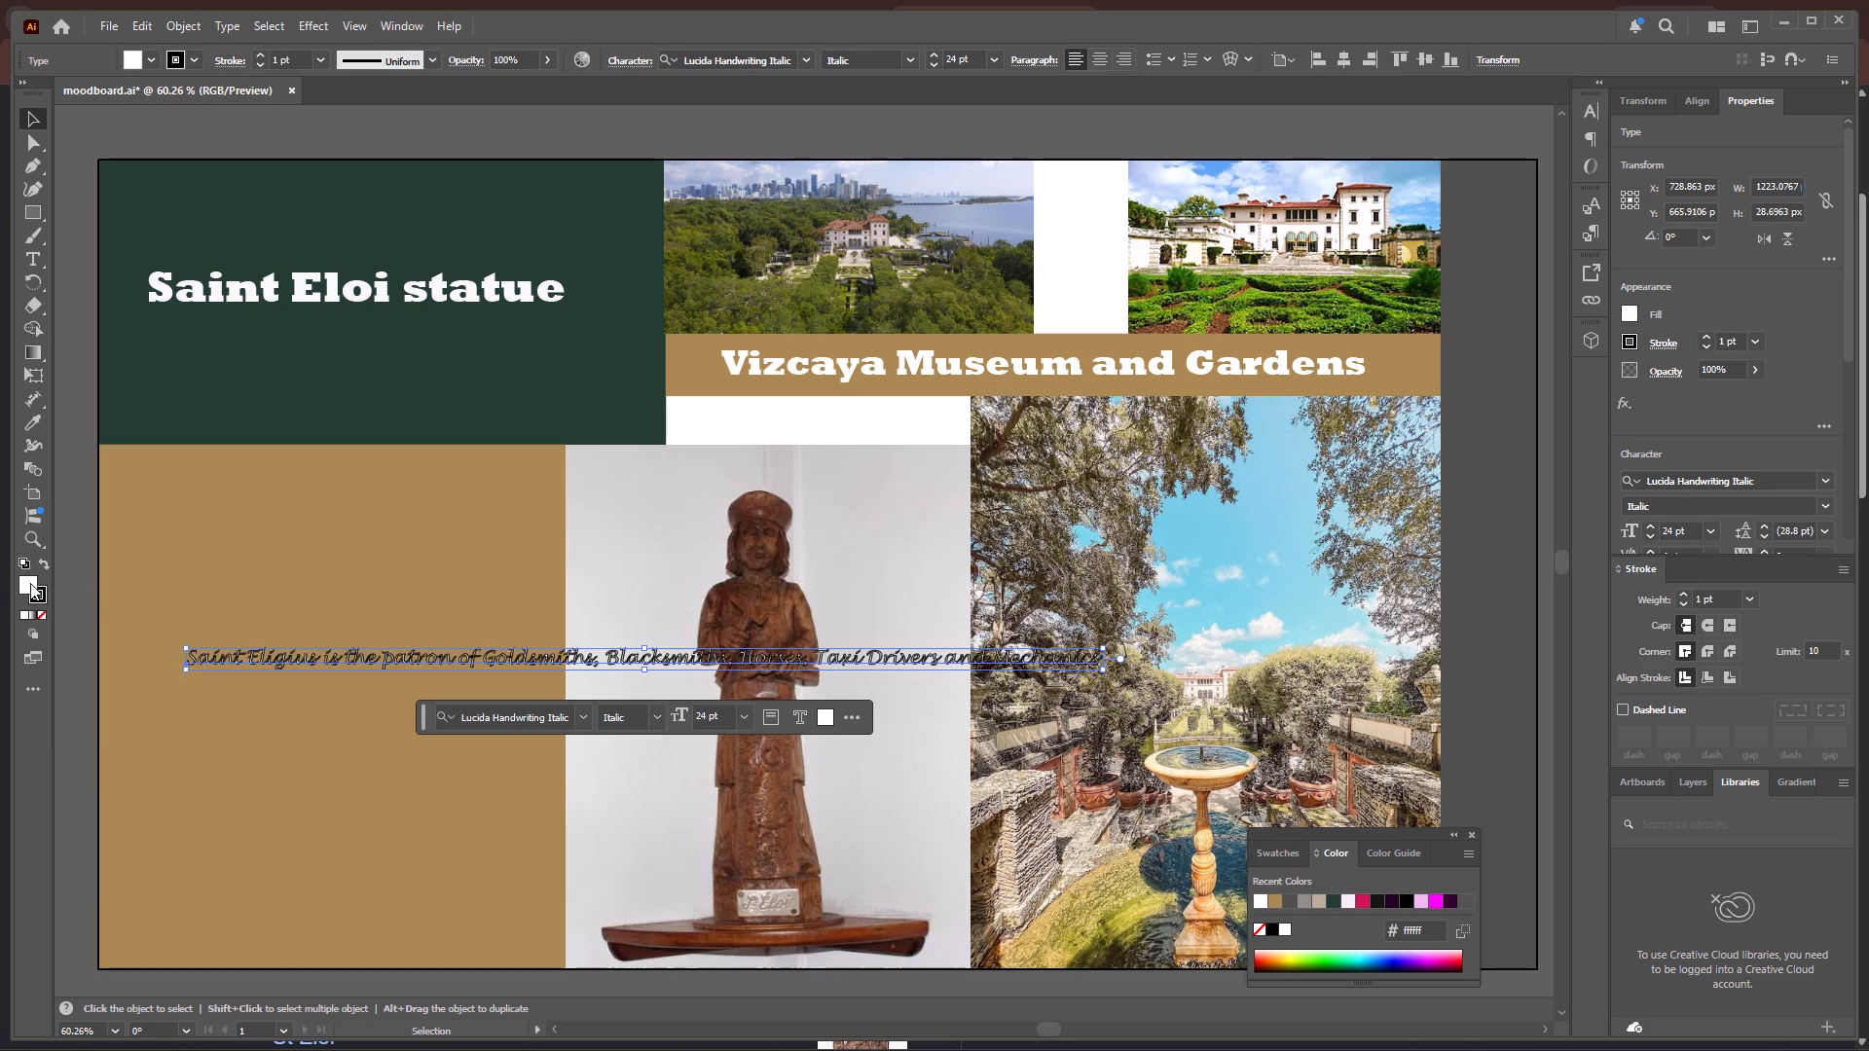
left_click(34, 598)
left_click(43, 616)
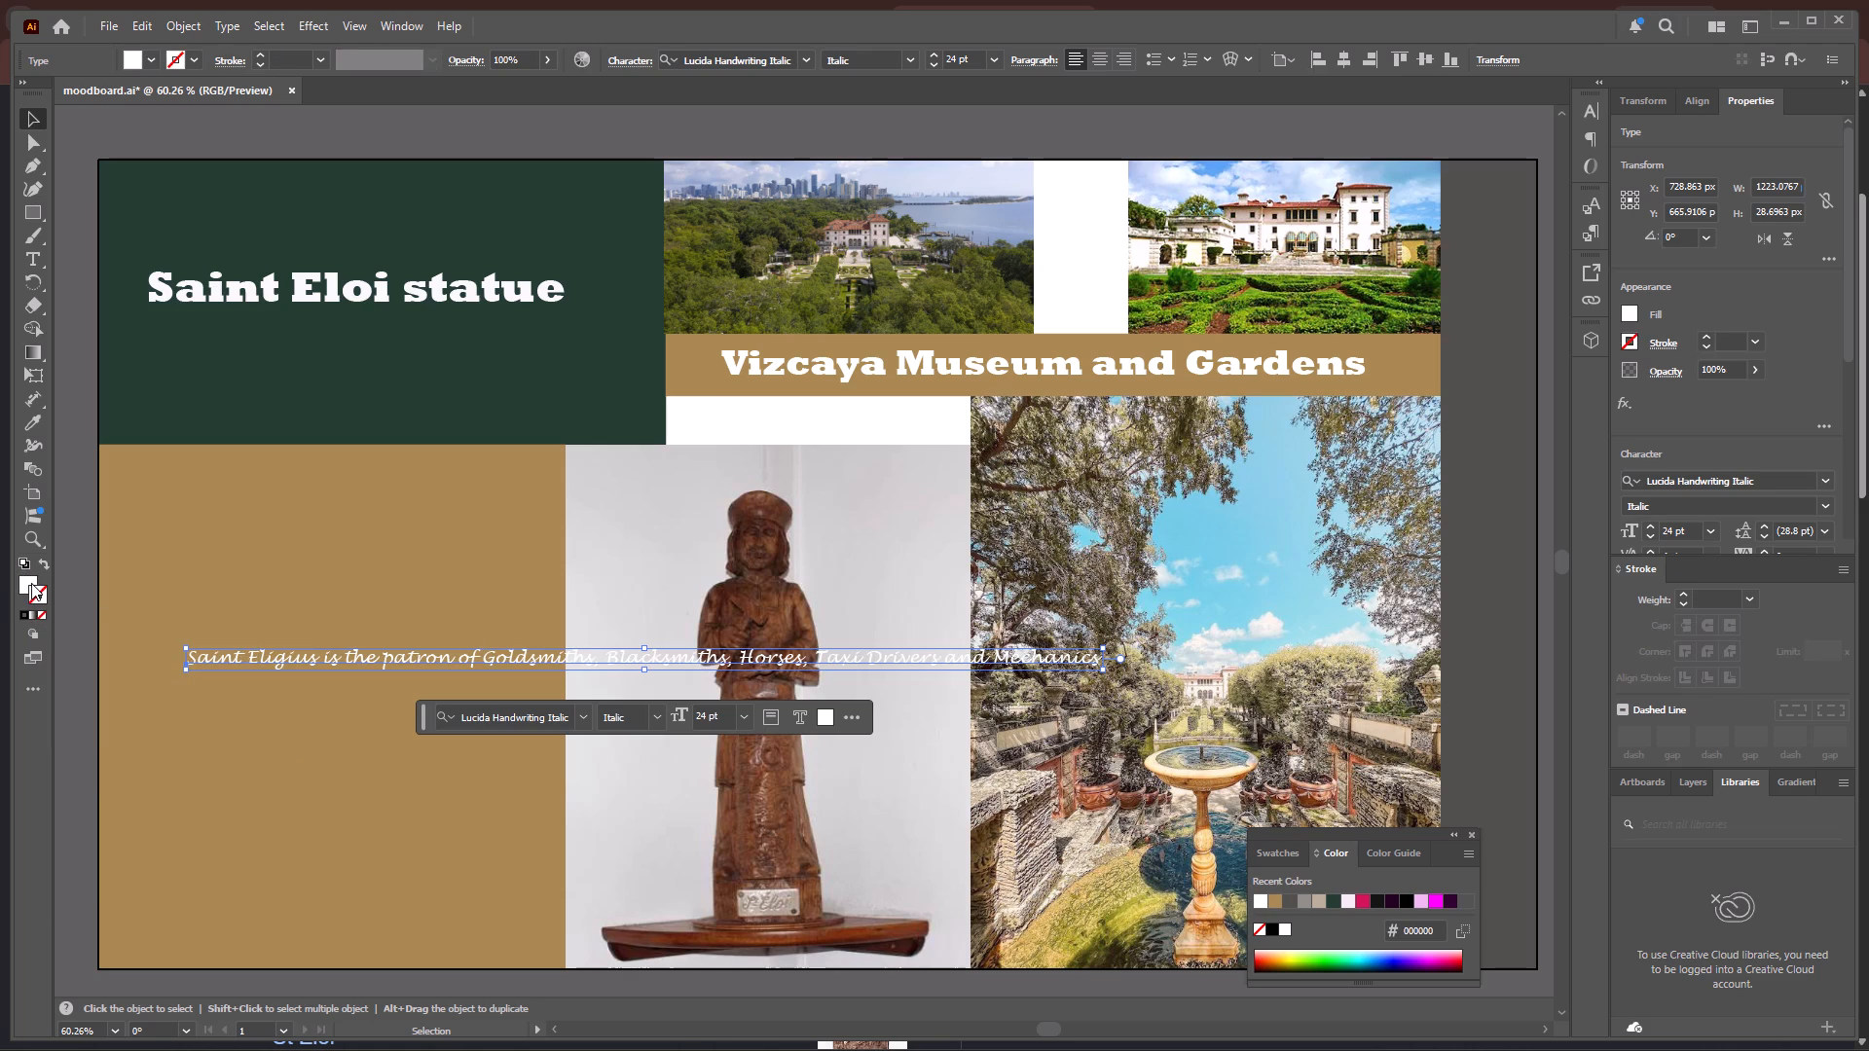
left_click(27, 579)
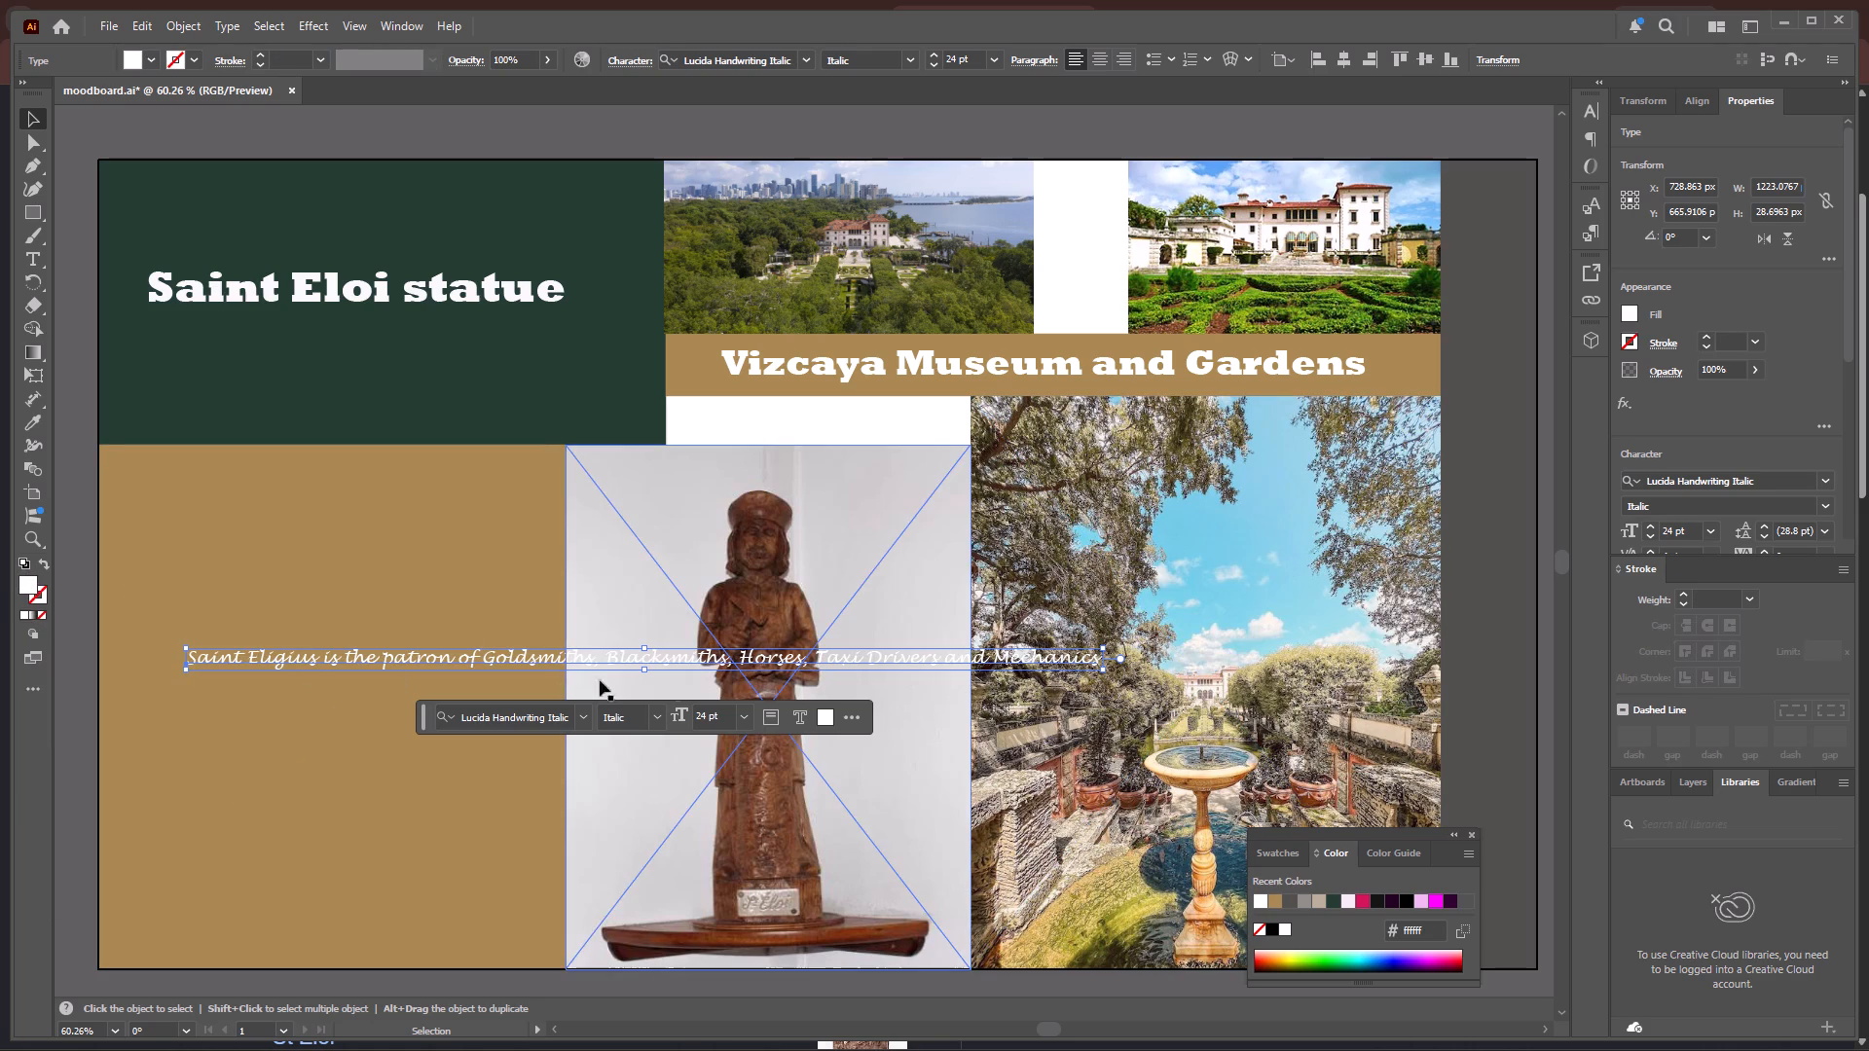
Move the sentence near the lower tan block's left edge and break it into three lines after "Goldsmiths," and "Drivers".
left_click_drag(525, 660, 458, 615)
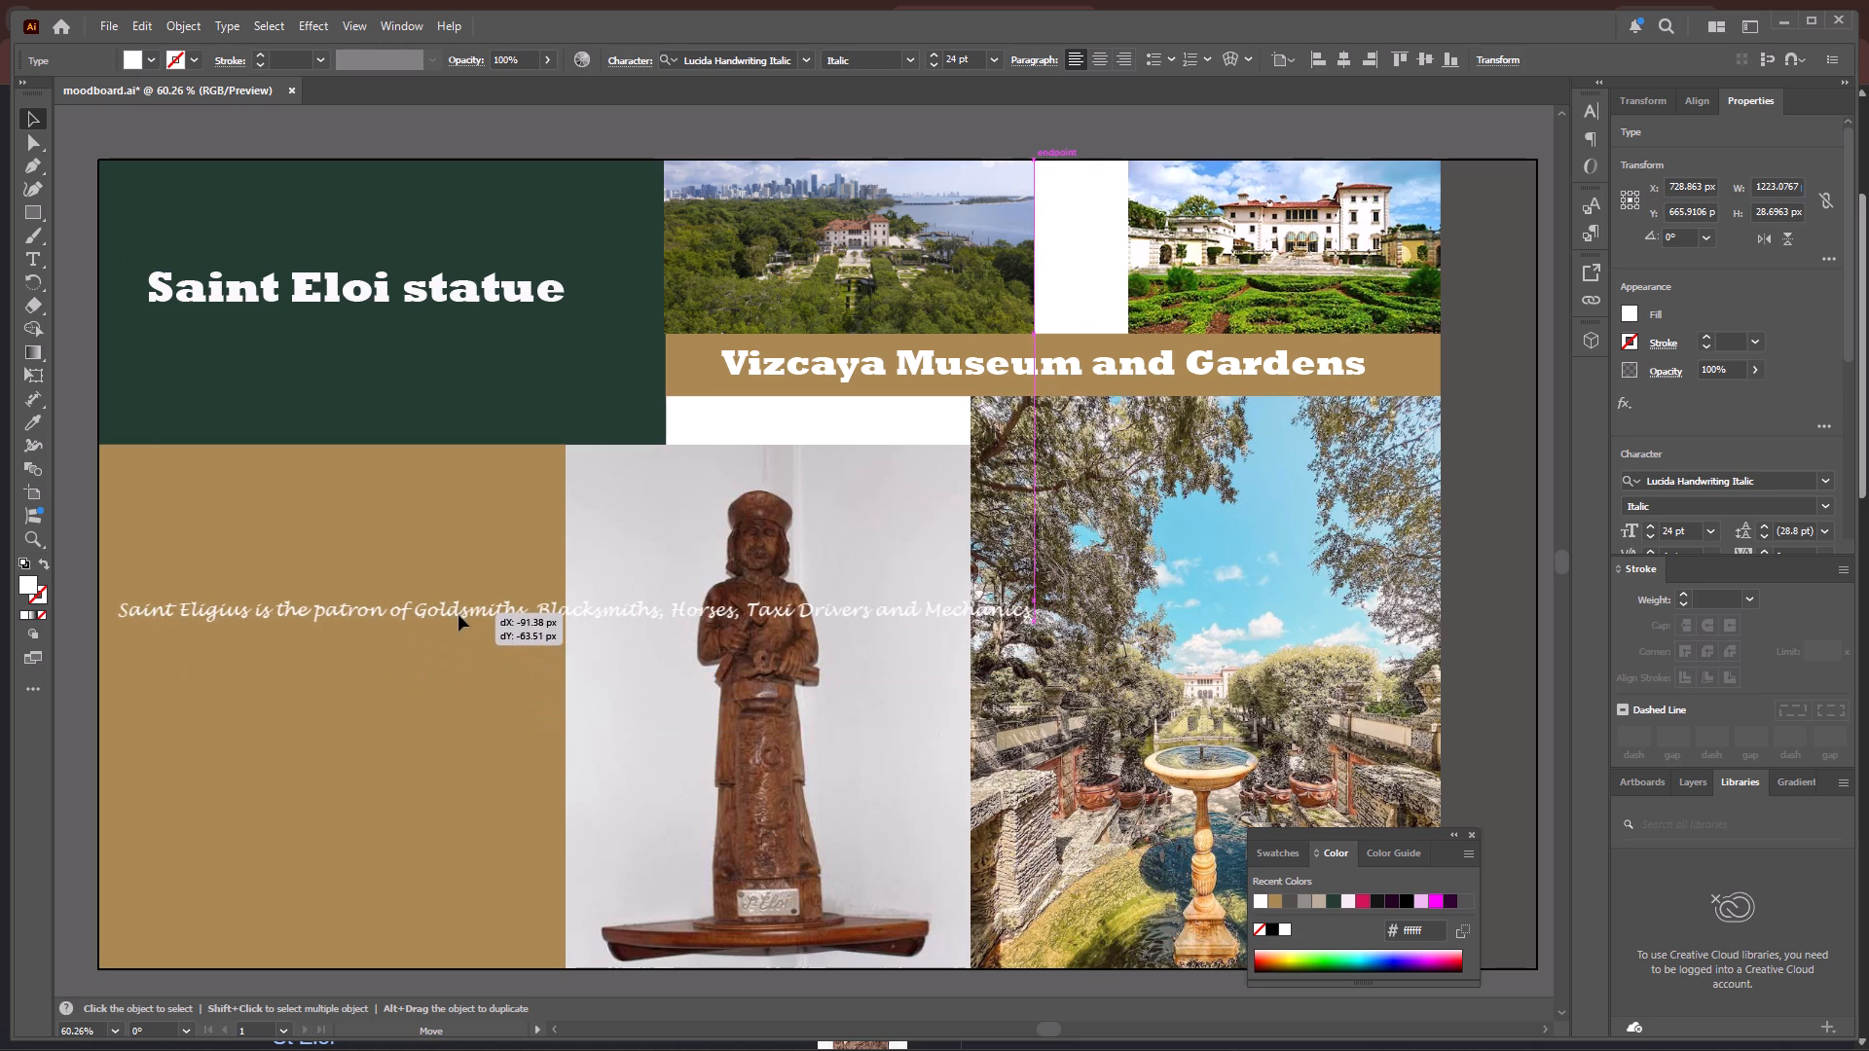
left_click_drag(458, 615, 455, 619)
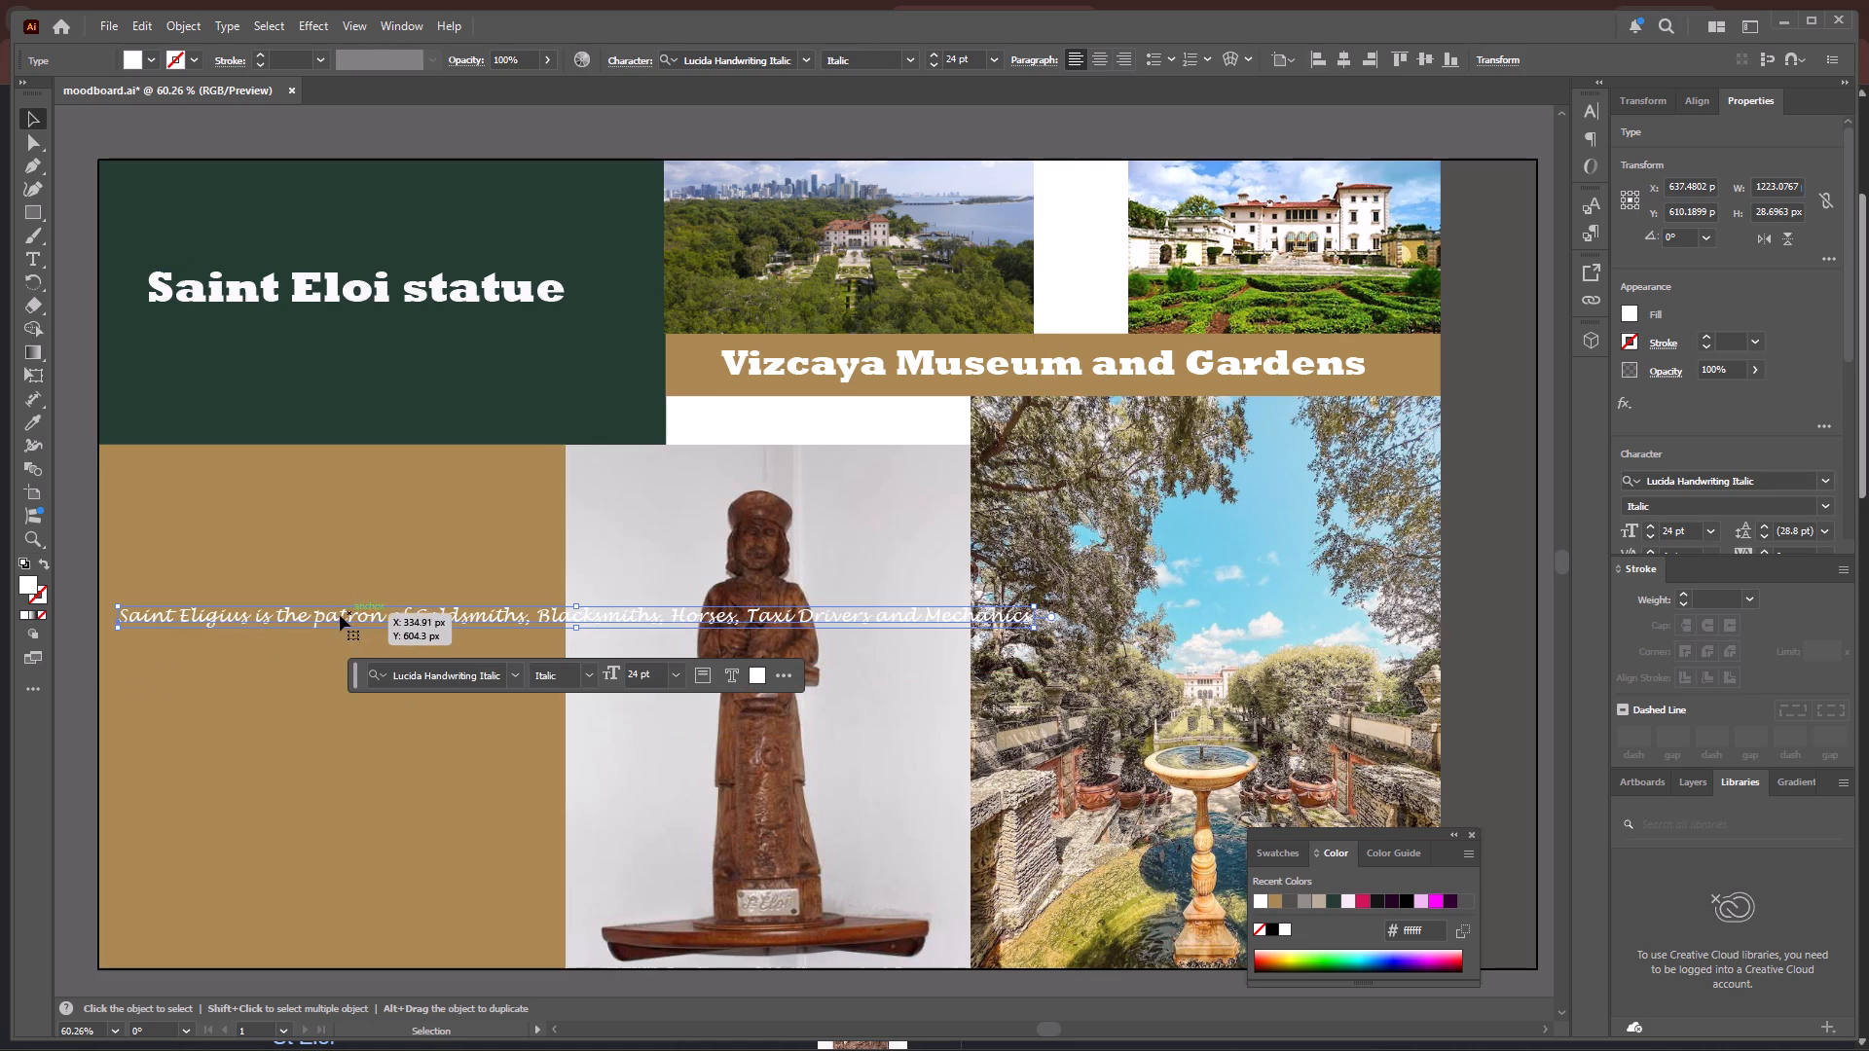
double_click(541, 615)
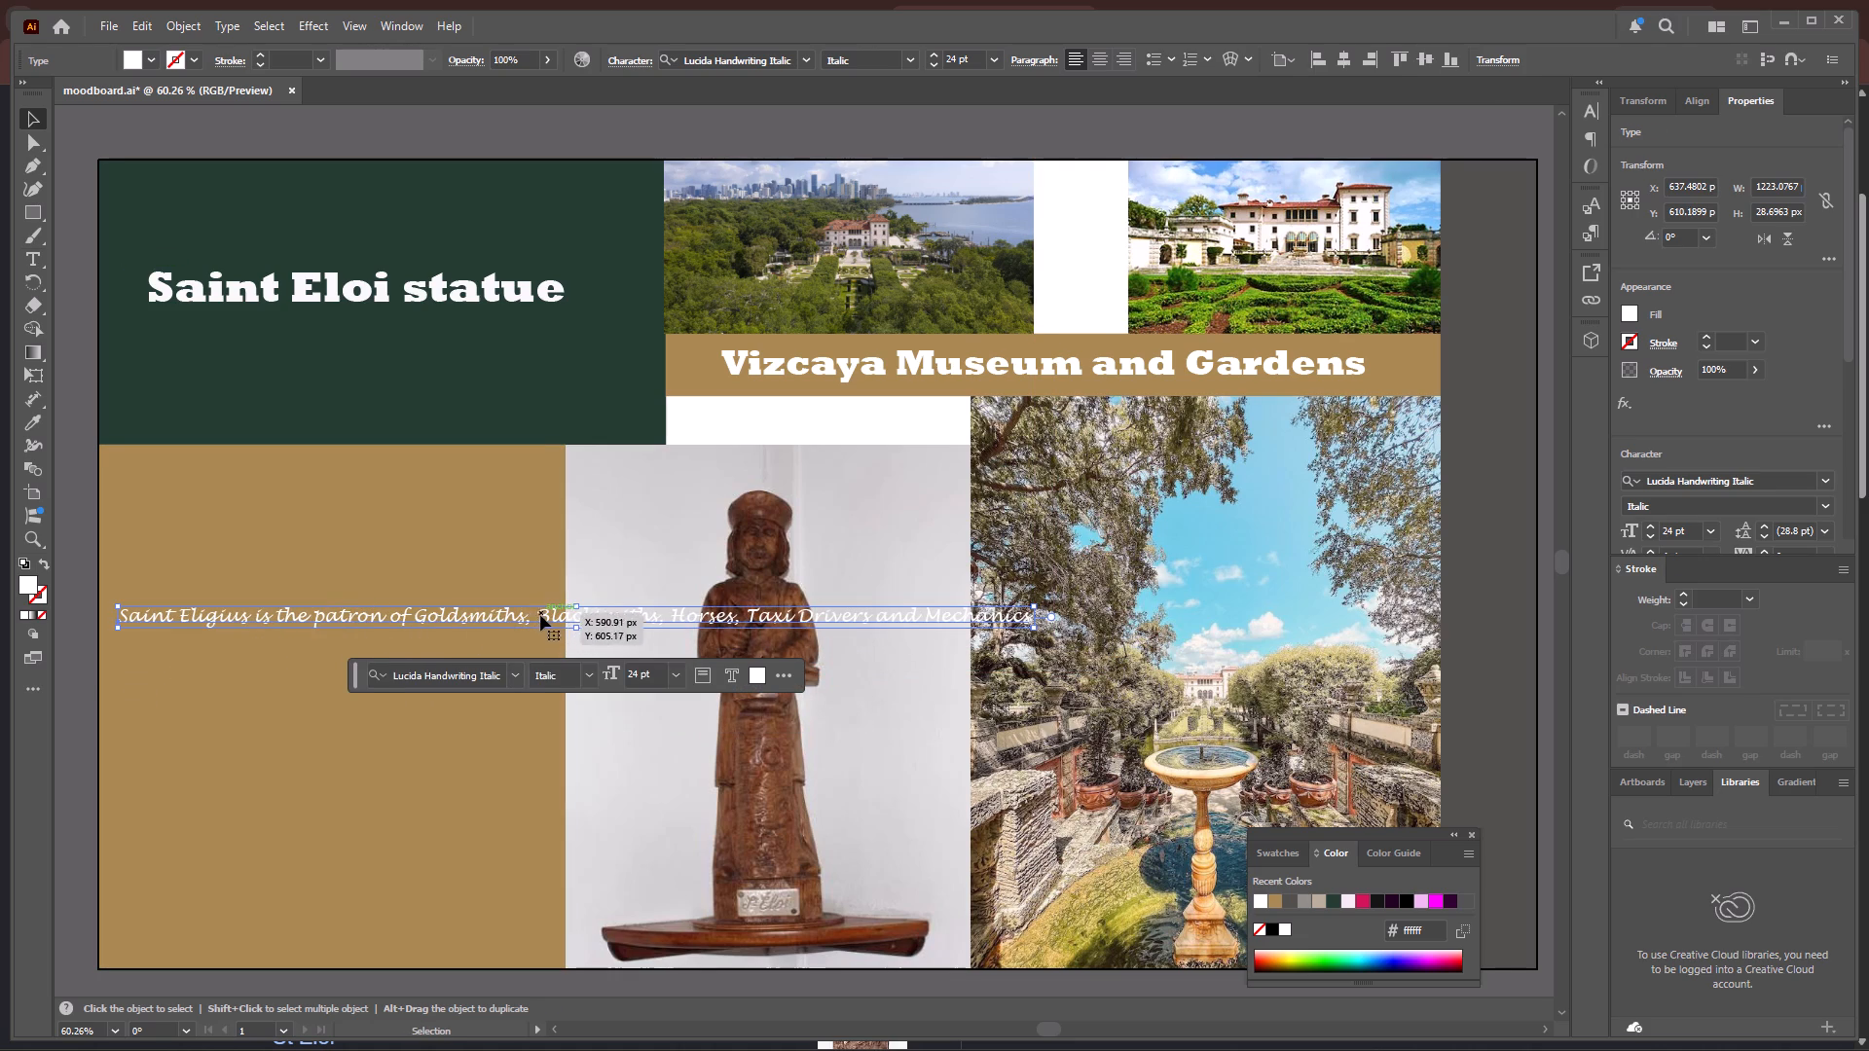
key("BackSpace")
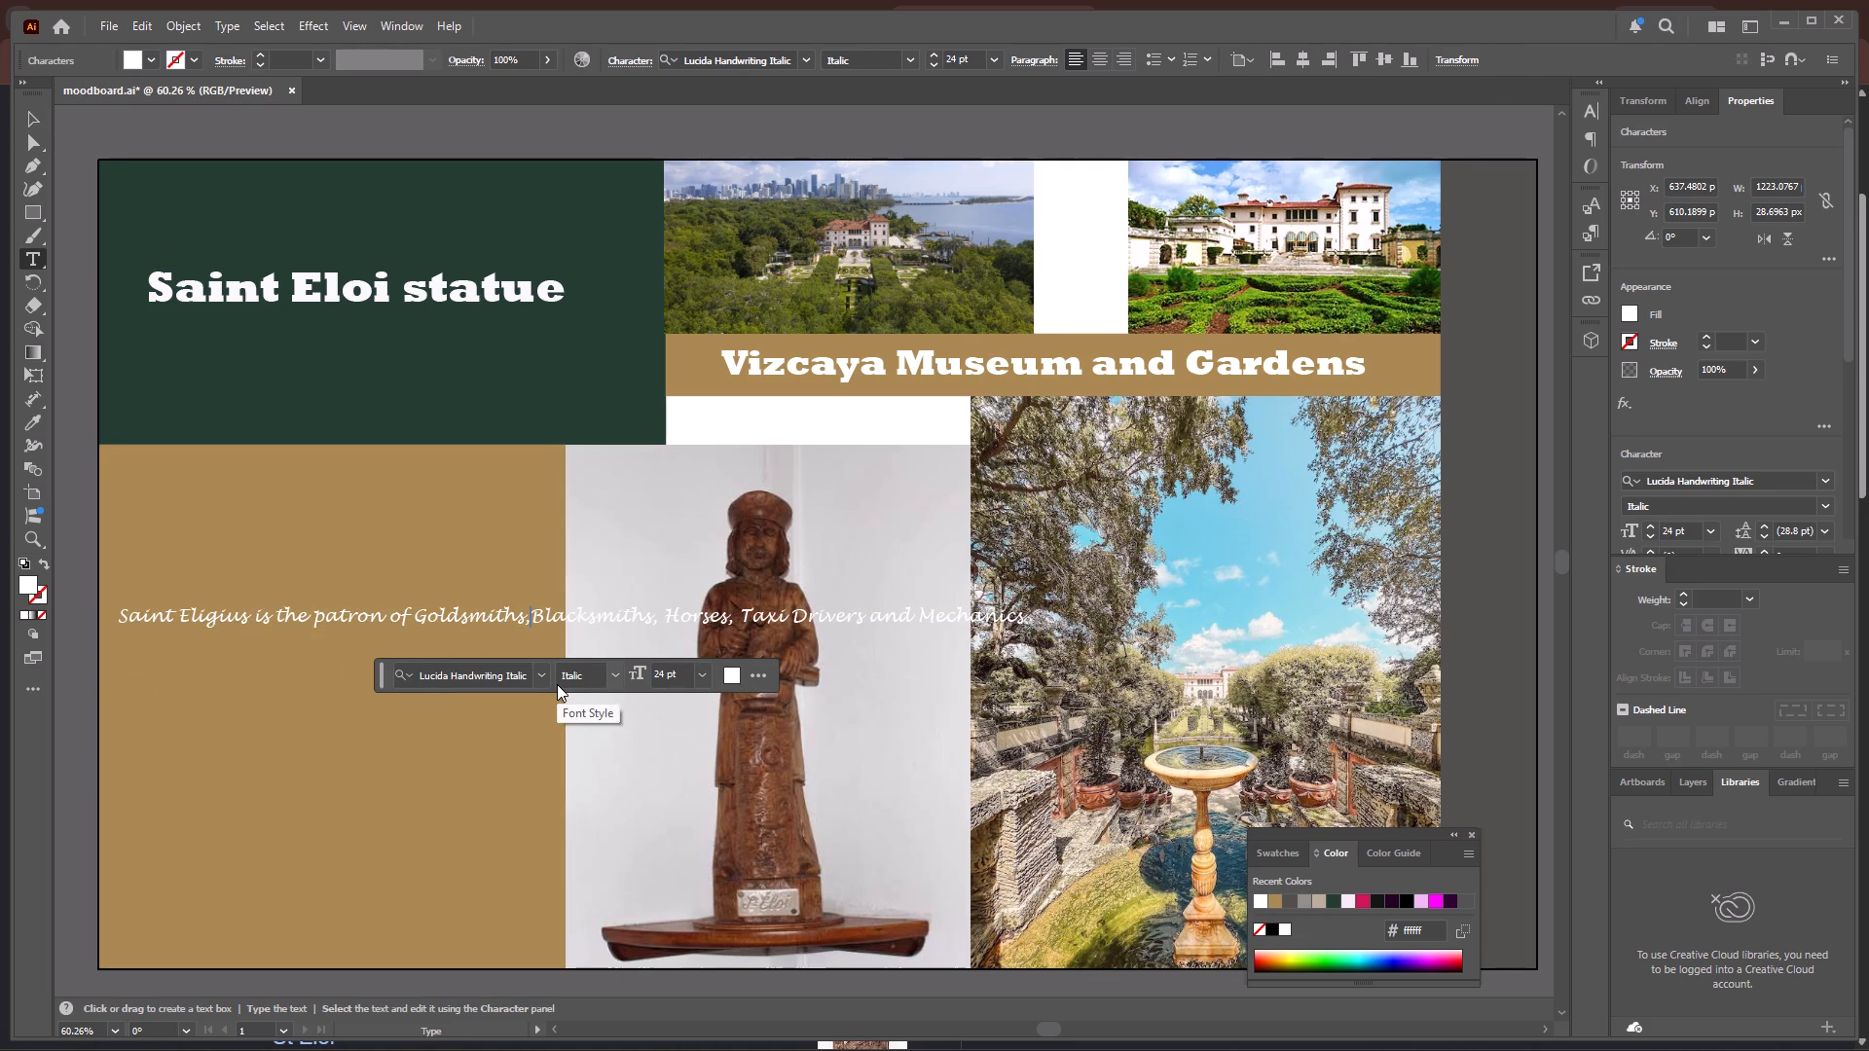
key("Return")
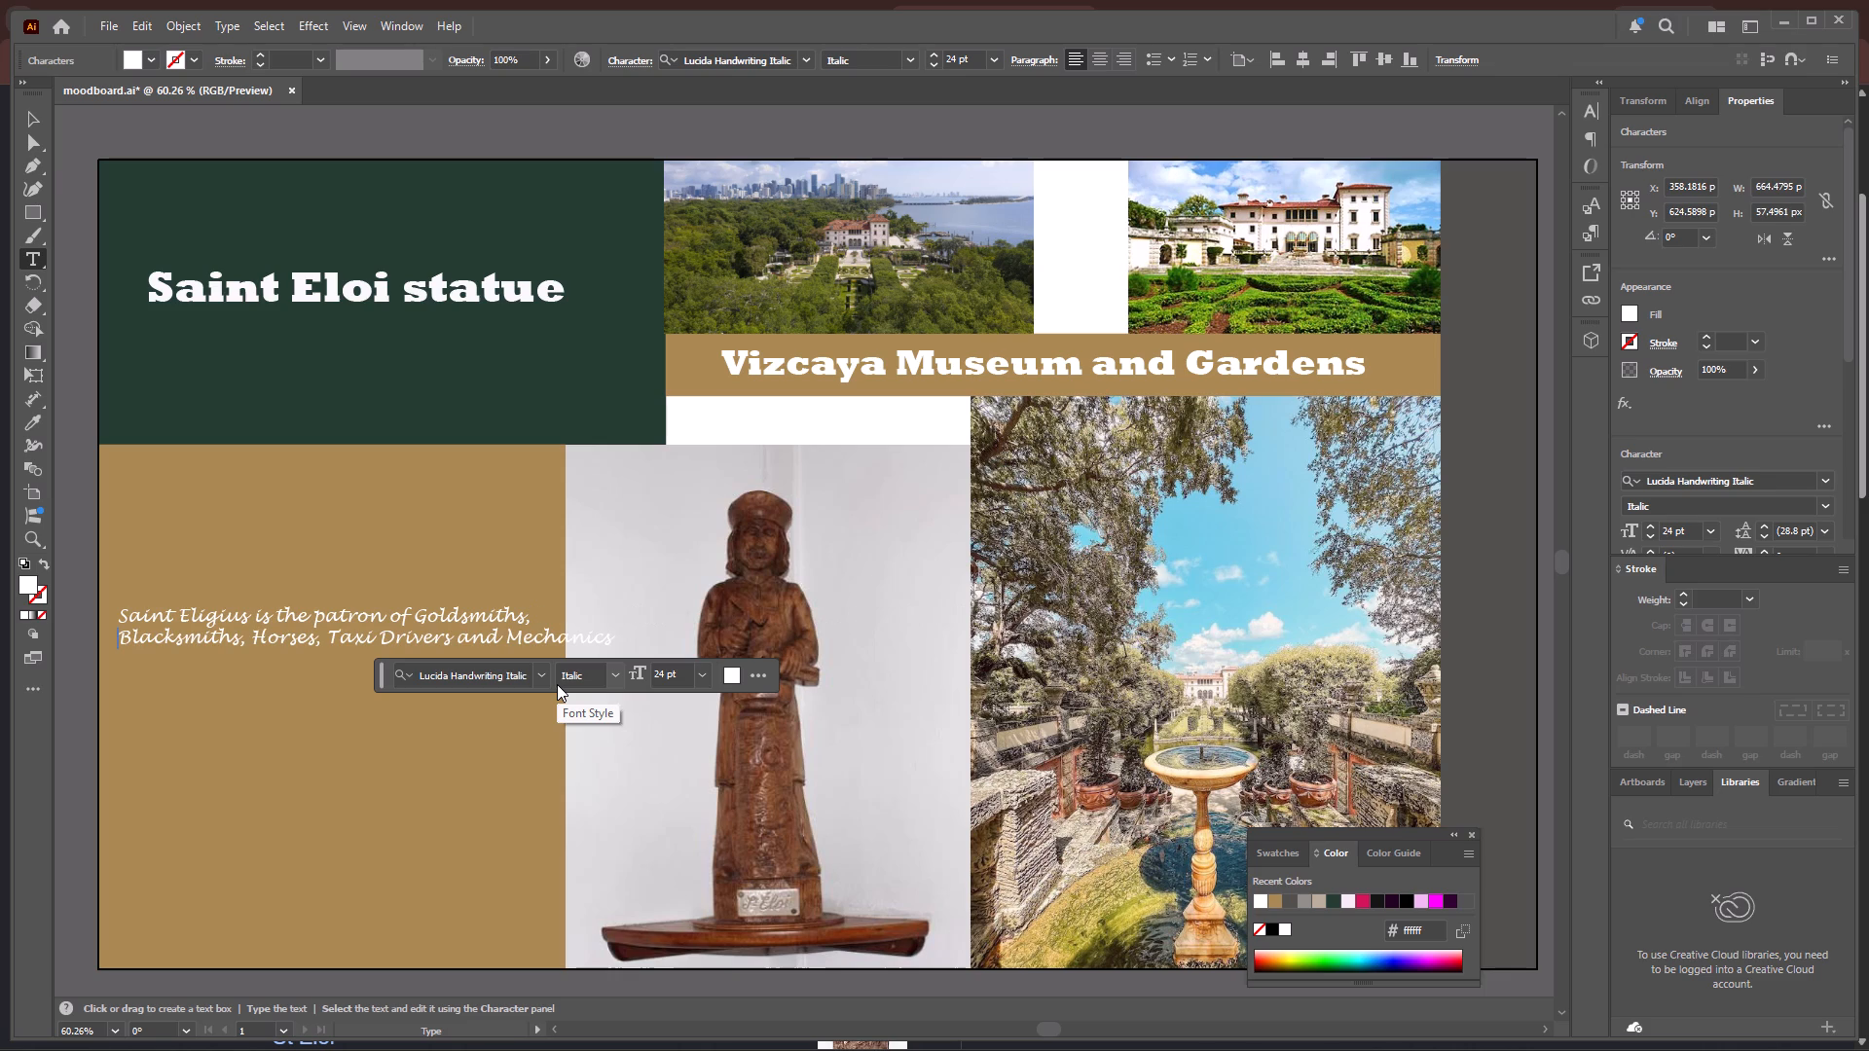
left_click(457, 638)
key("Return")
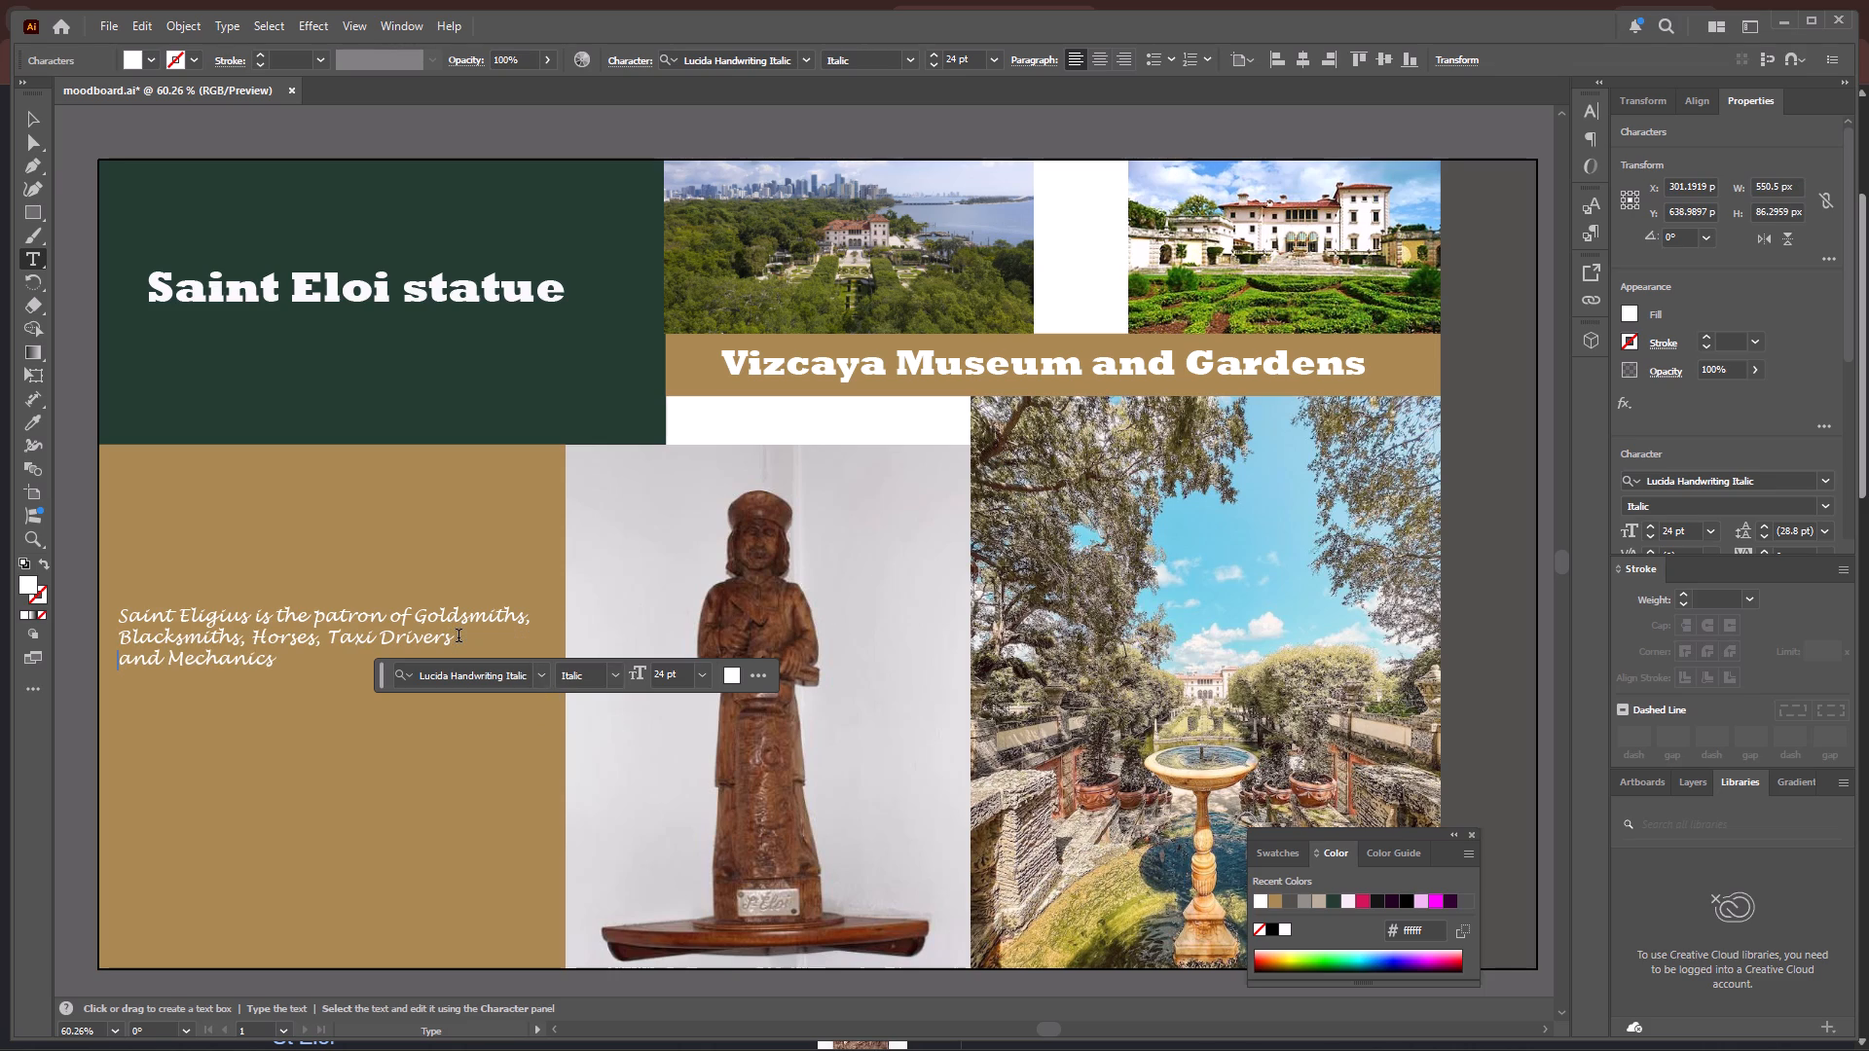
left_click(33, 122)
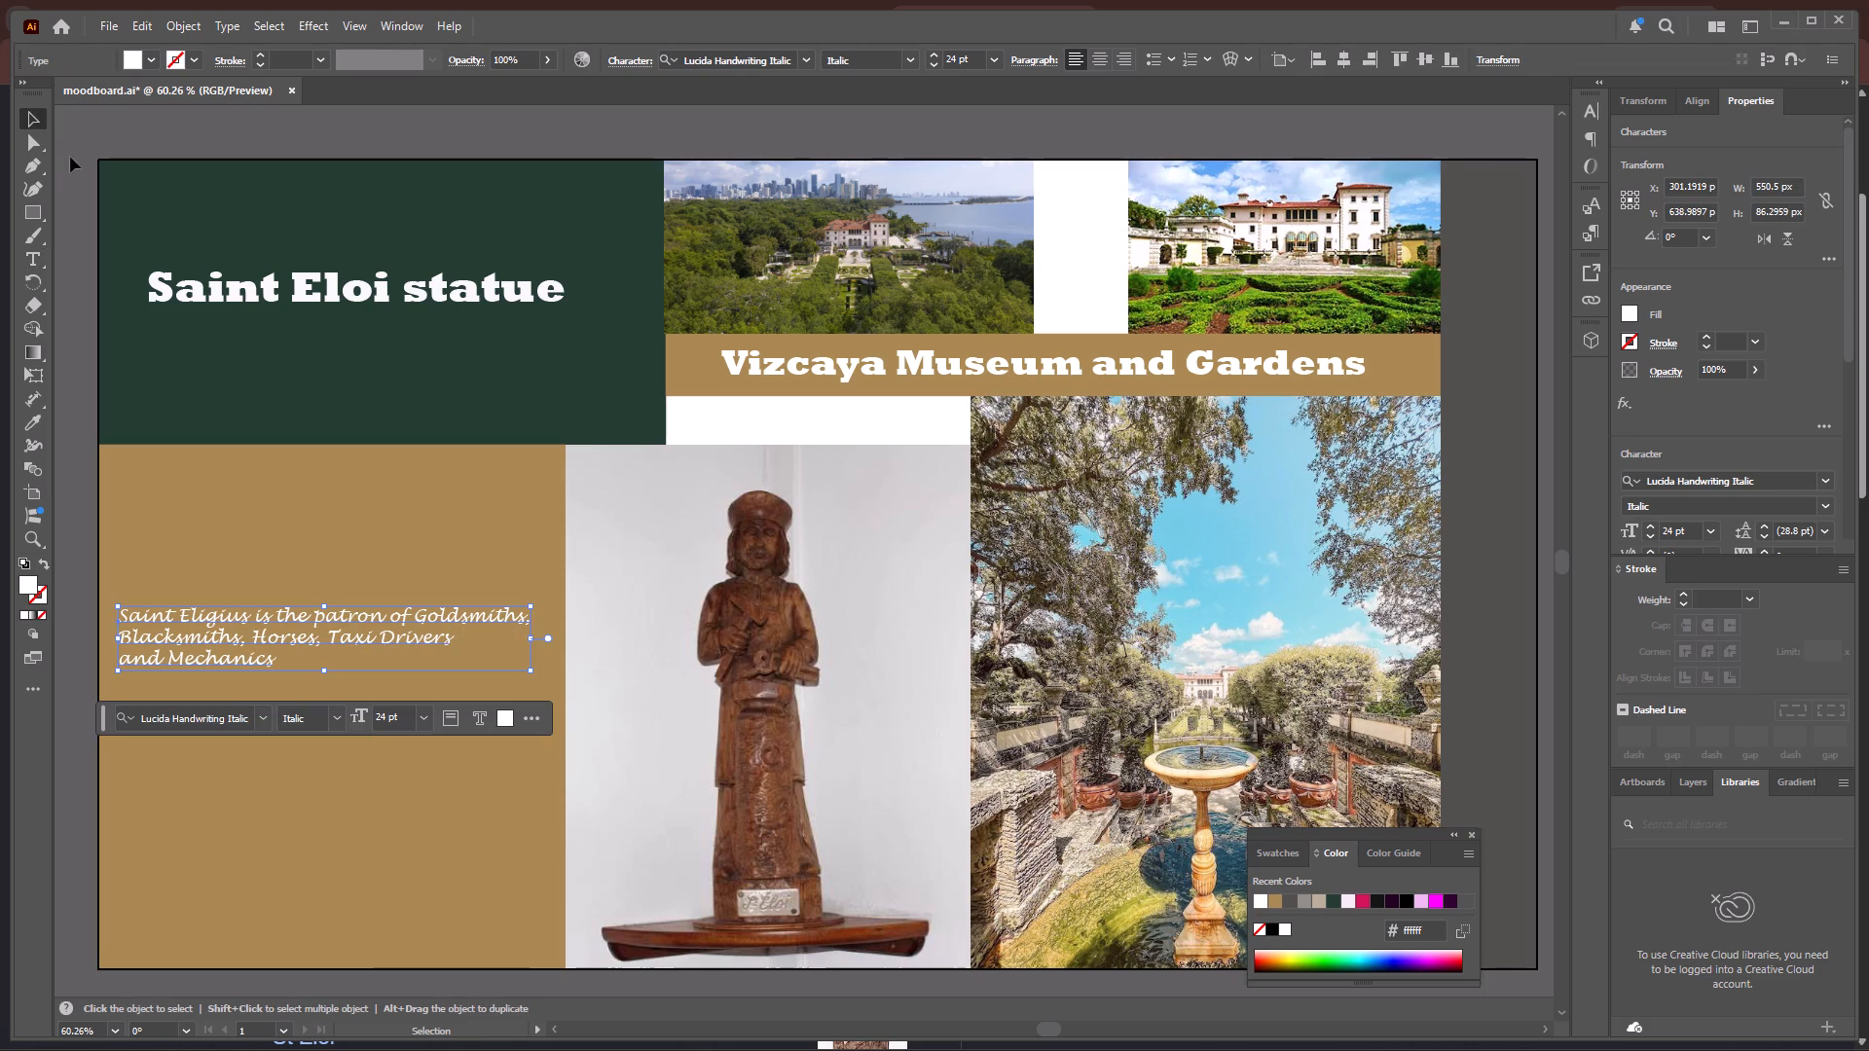
Rotate the three-line Saint Eligius text about 32° so it slopes upward, and centre it horizontally on the lower tan block.
left_click(538, 652)
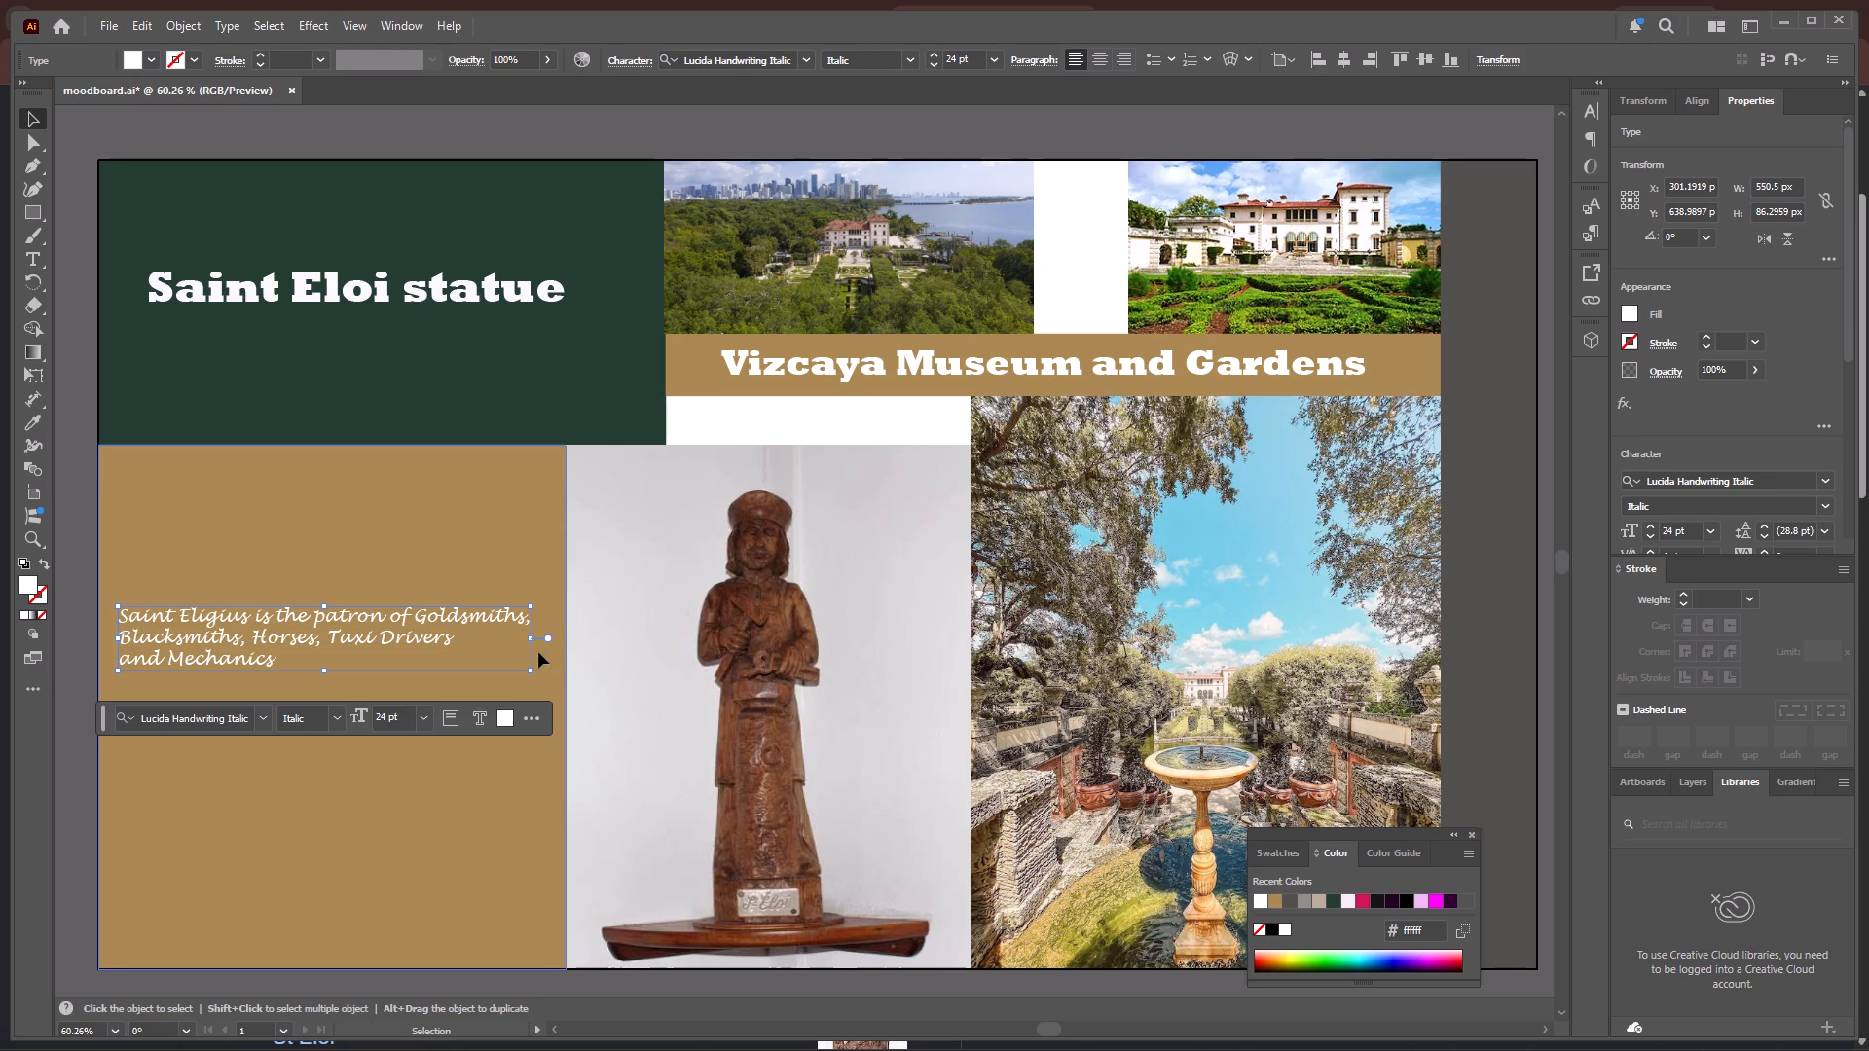
left_click(506, 612)
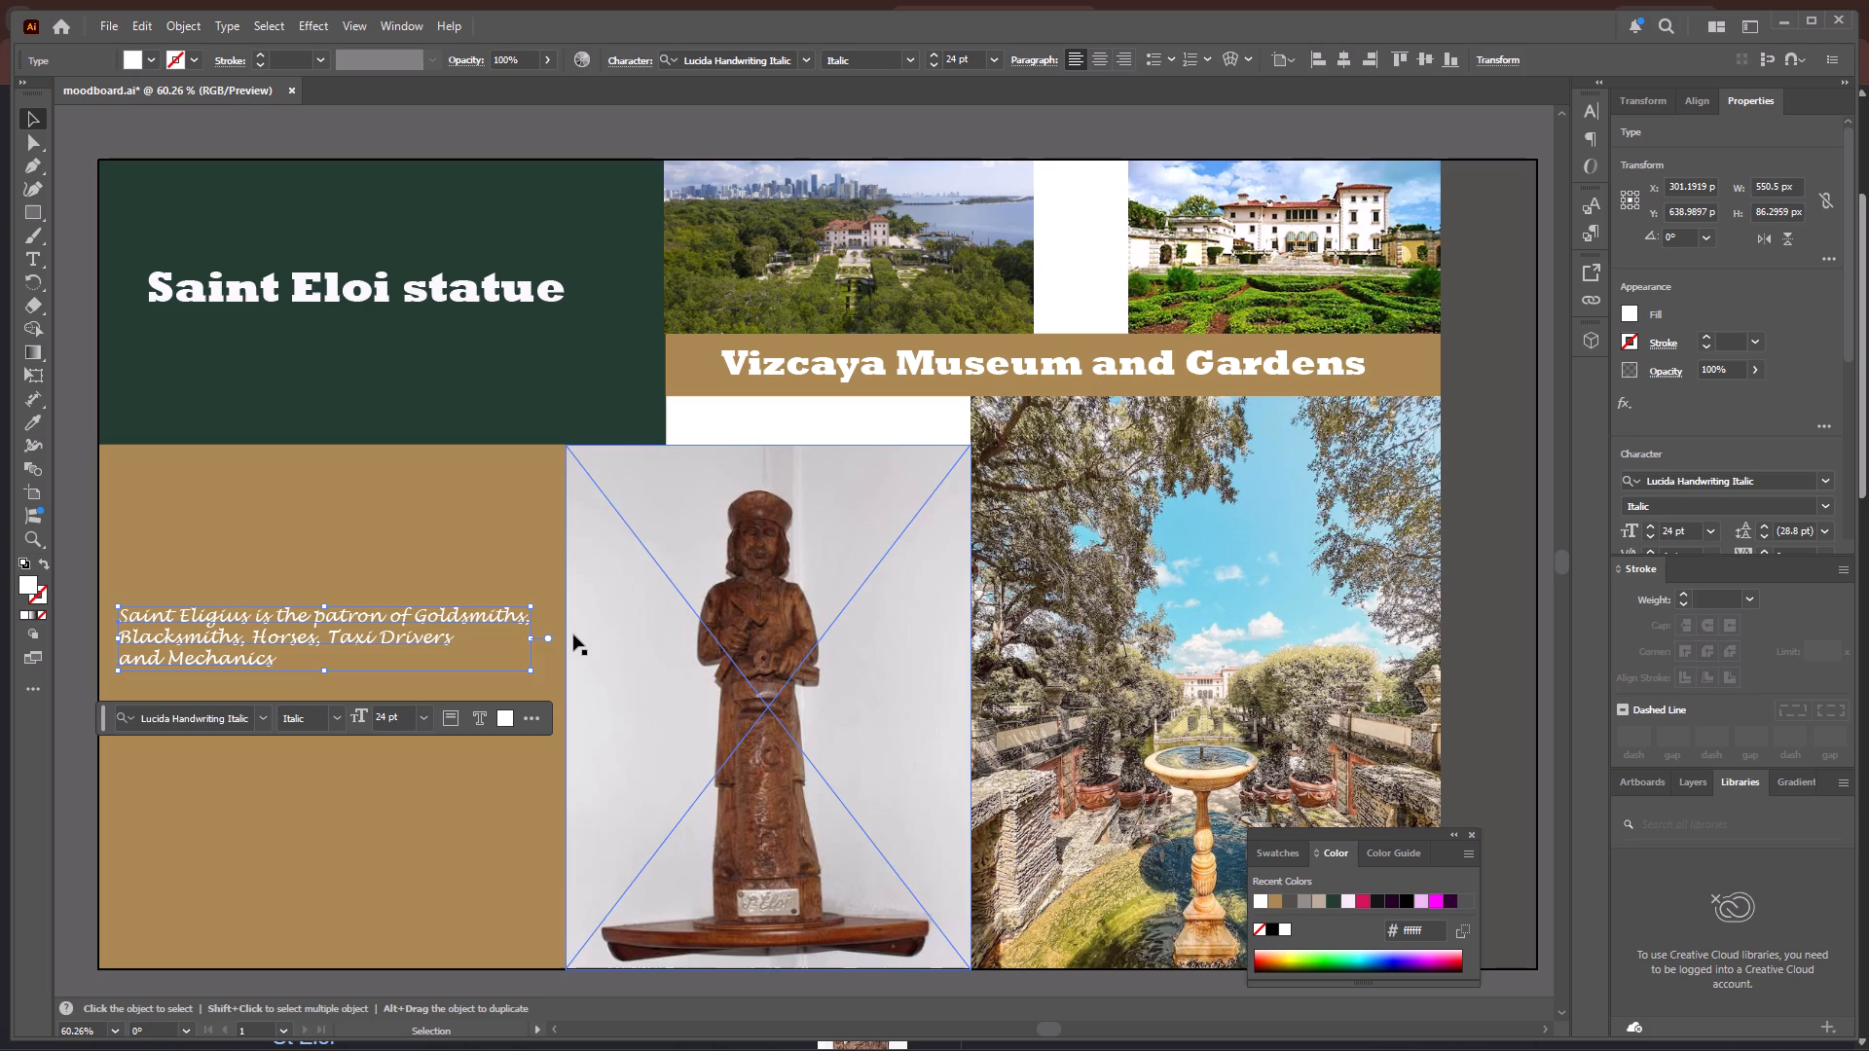
left_click(543, 670)
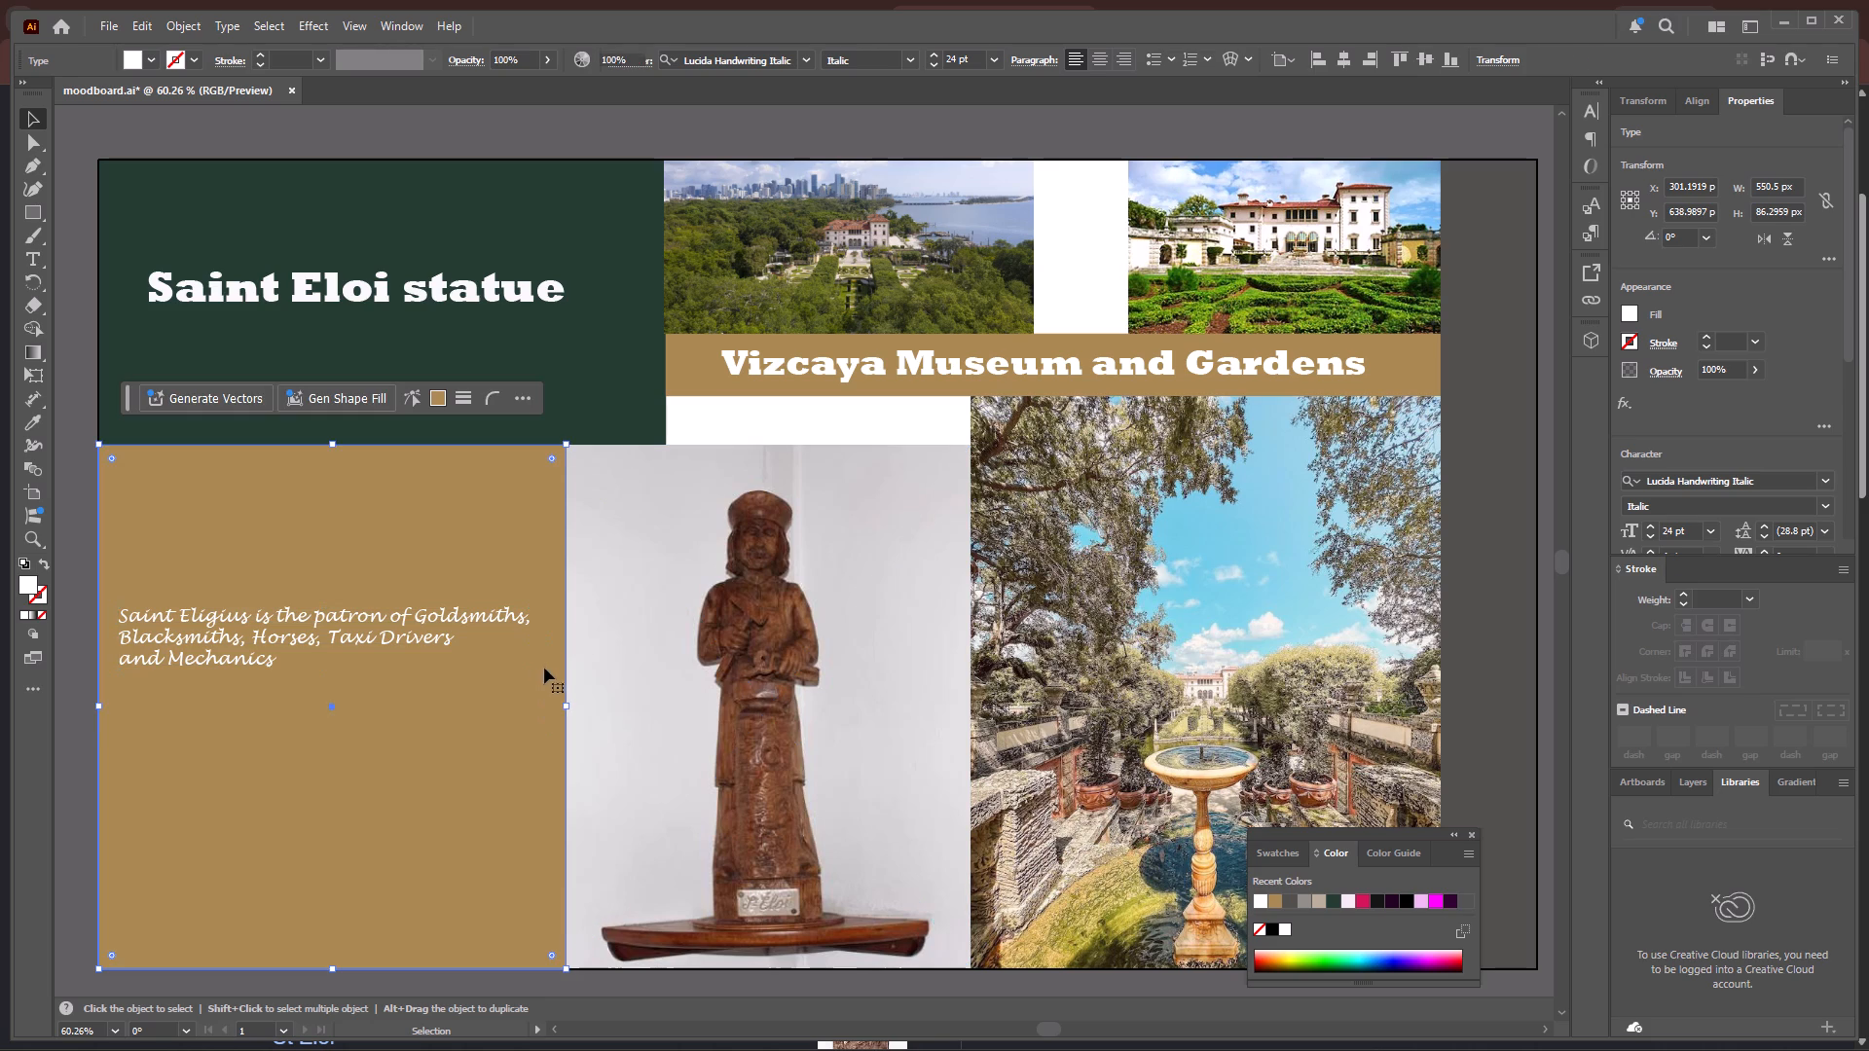
left_click(507, 610)
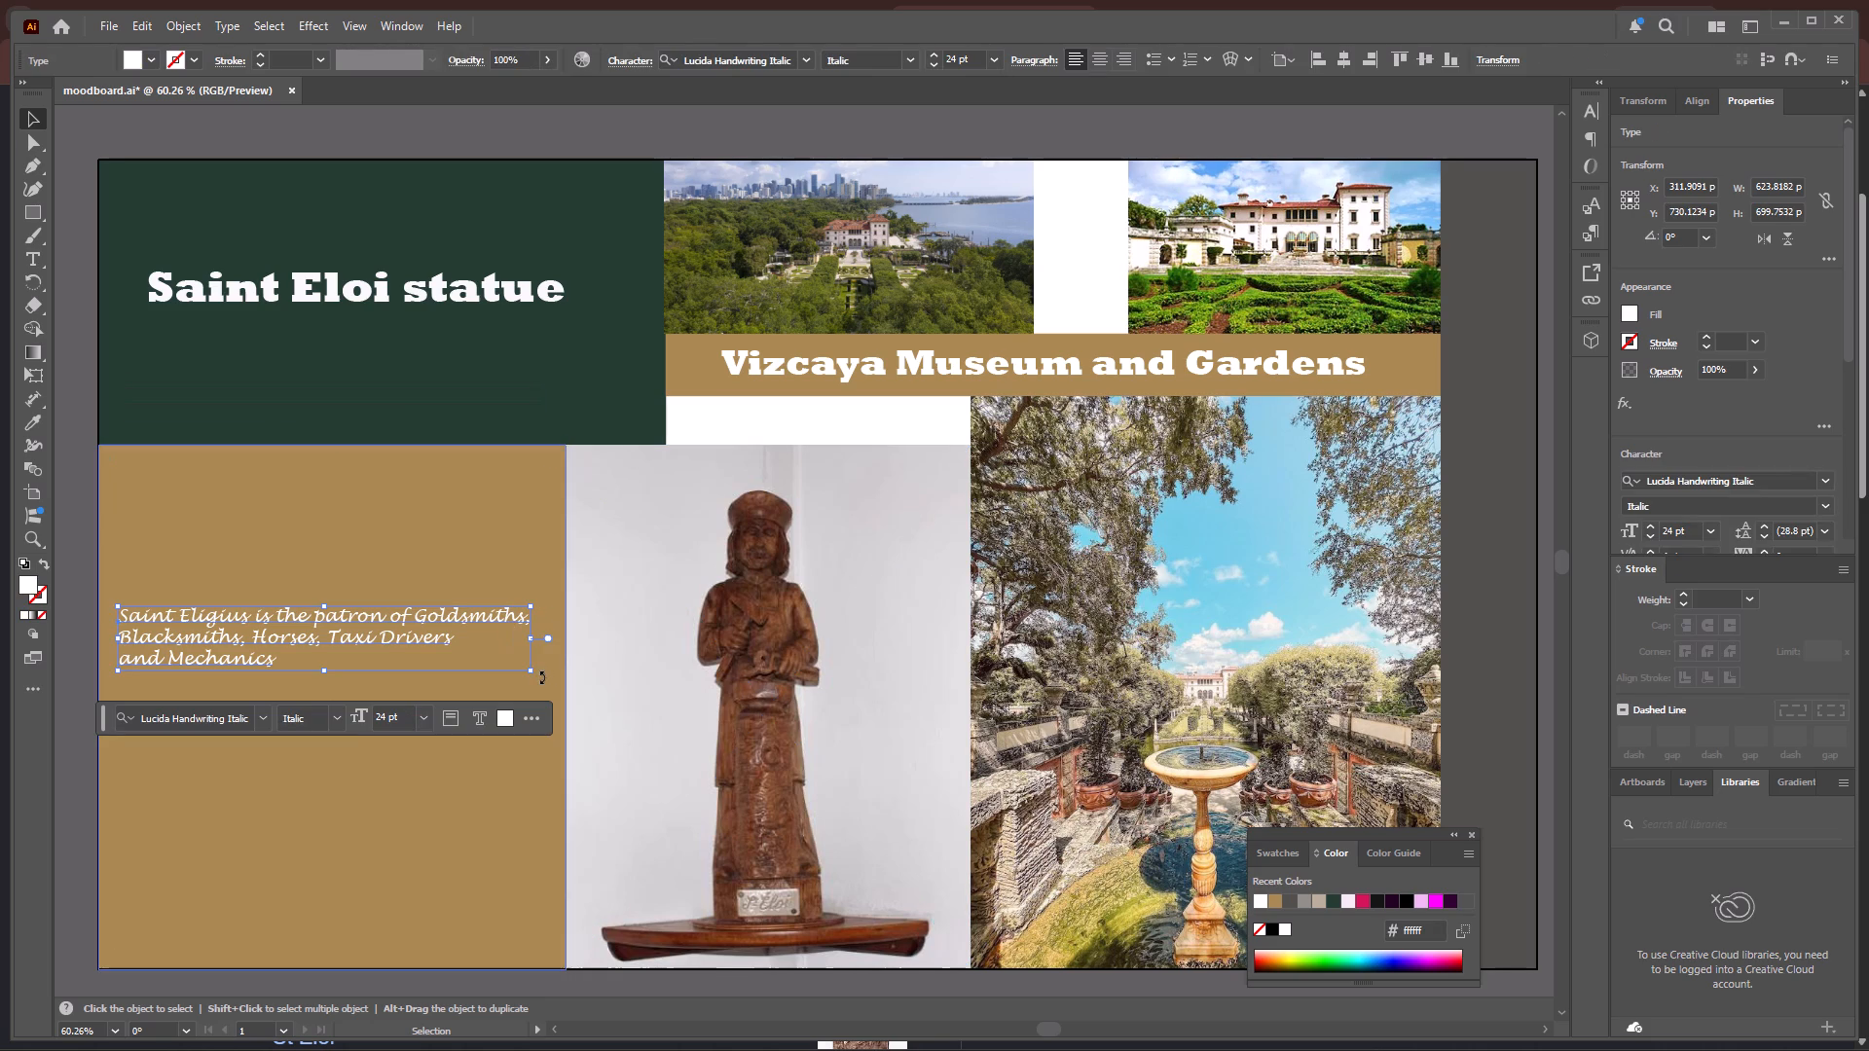
left_click_drag(541, 676, 524, 557)
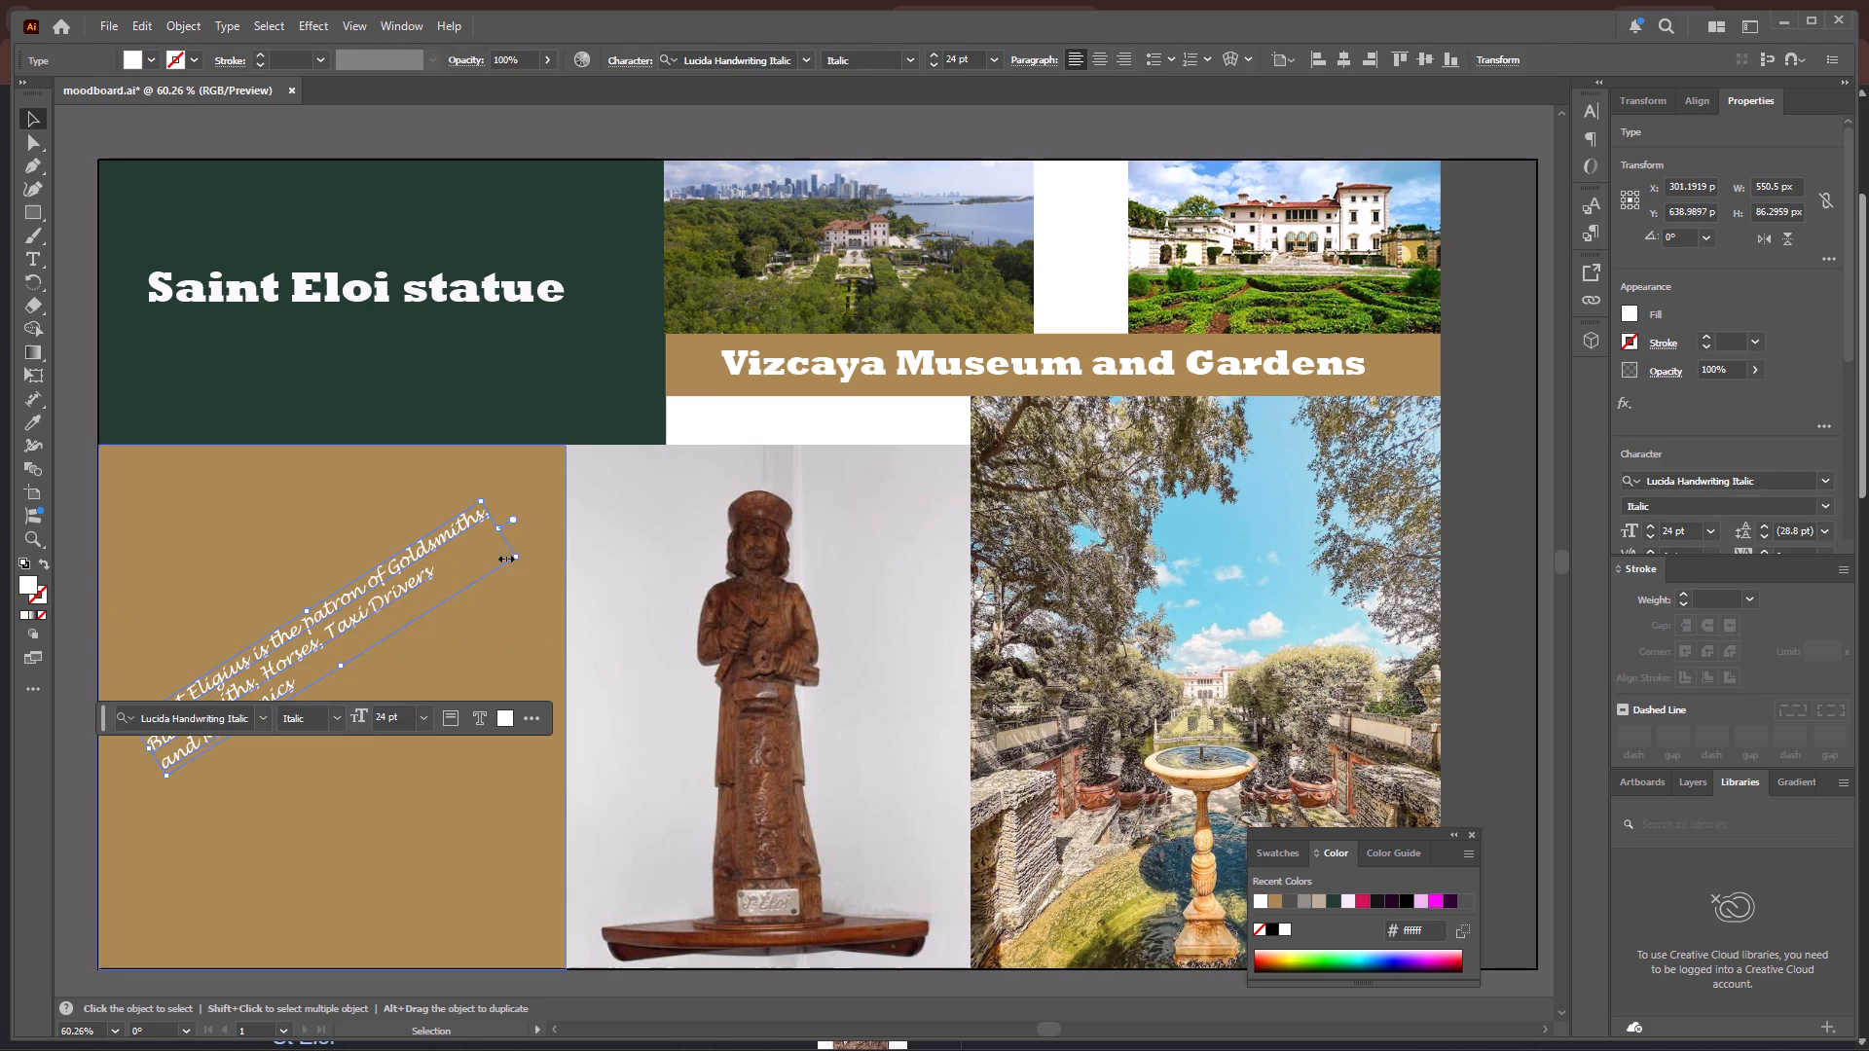
left_click_drag(311, 627, 315, 673)
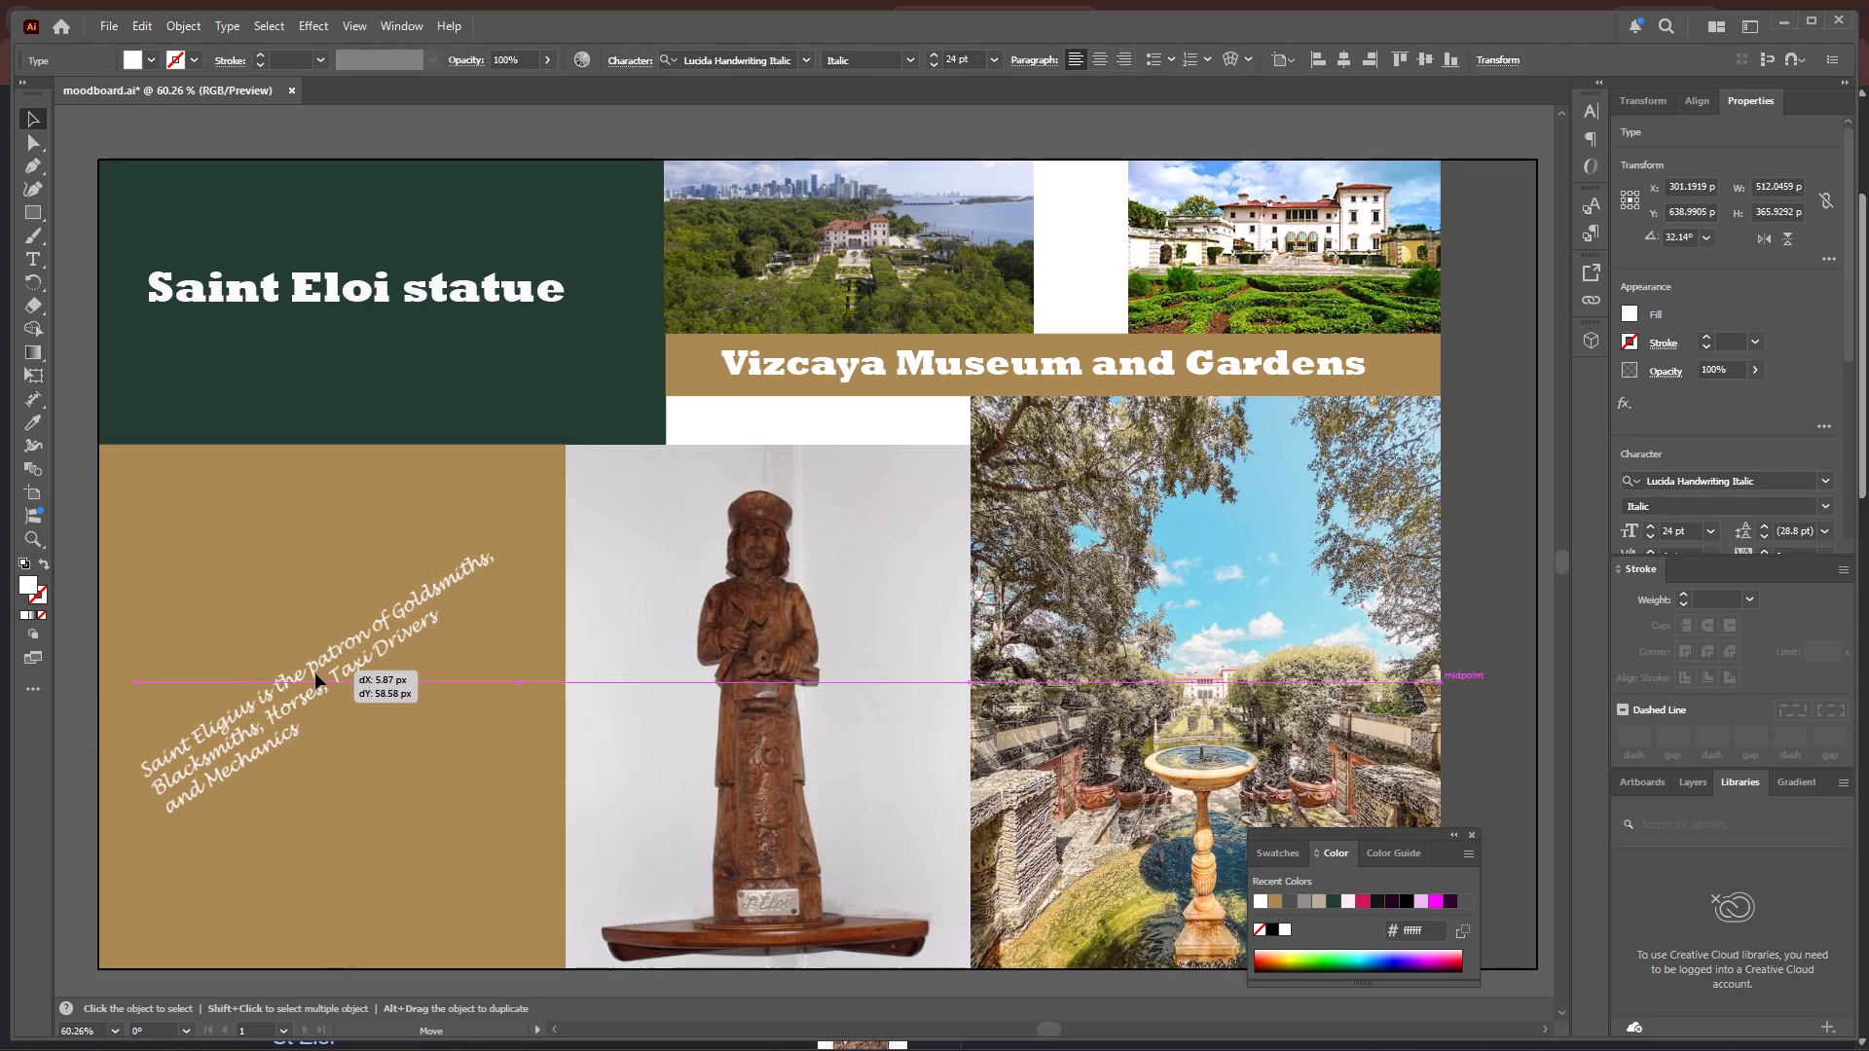
left_click_drag(315, 673, 315, 676)
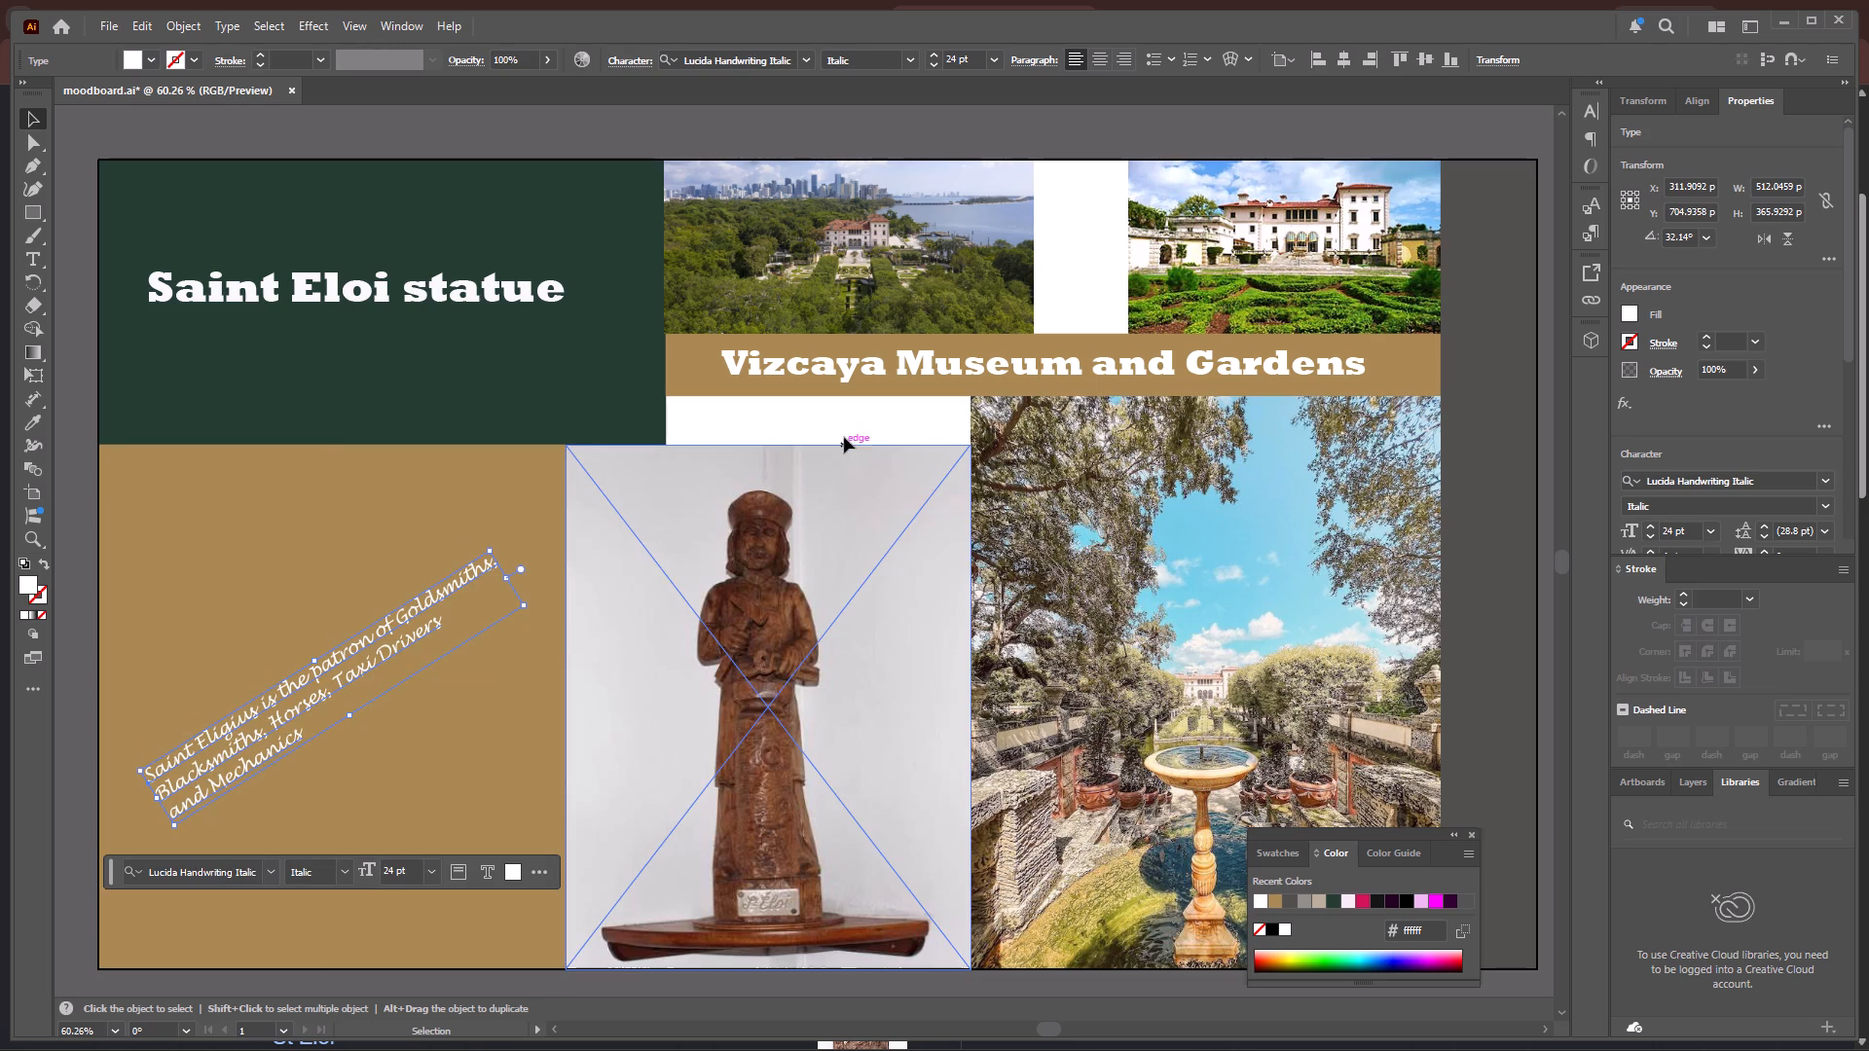
left_click(851, 423)
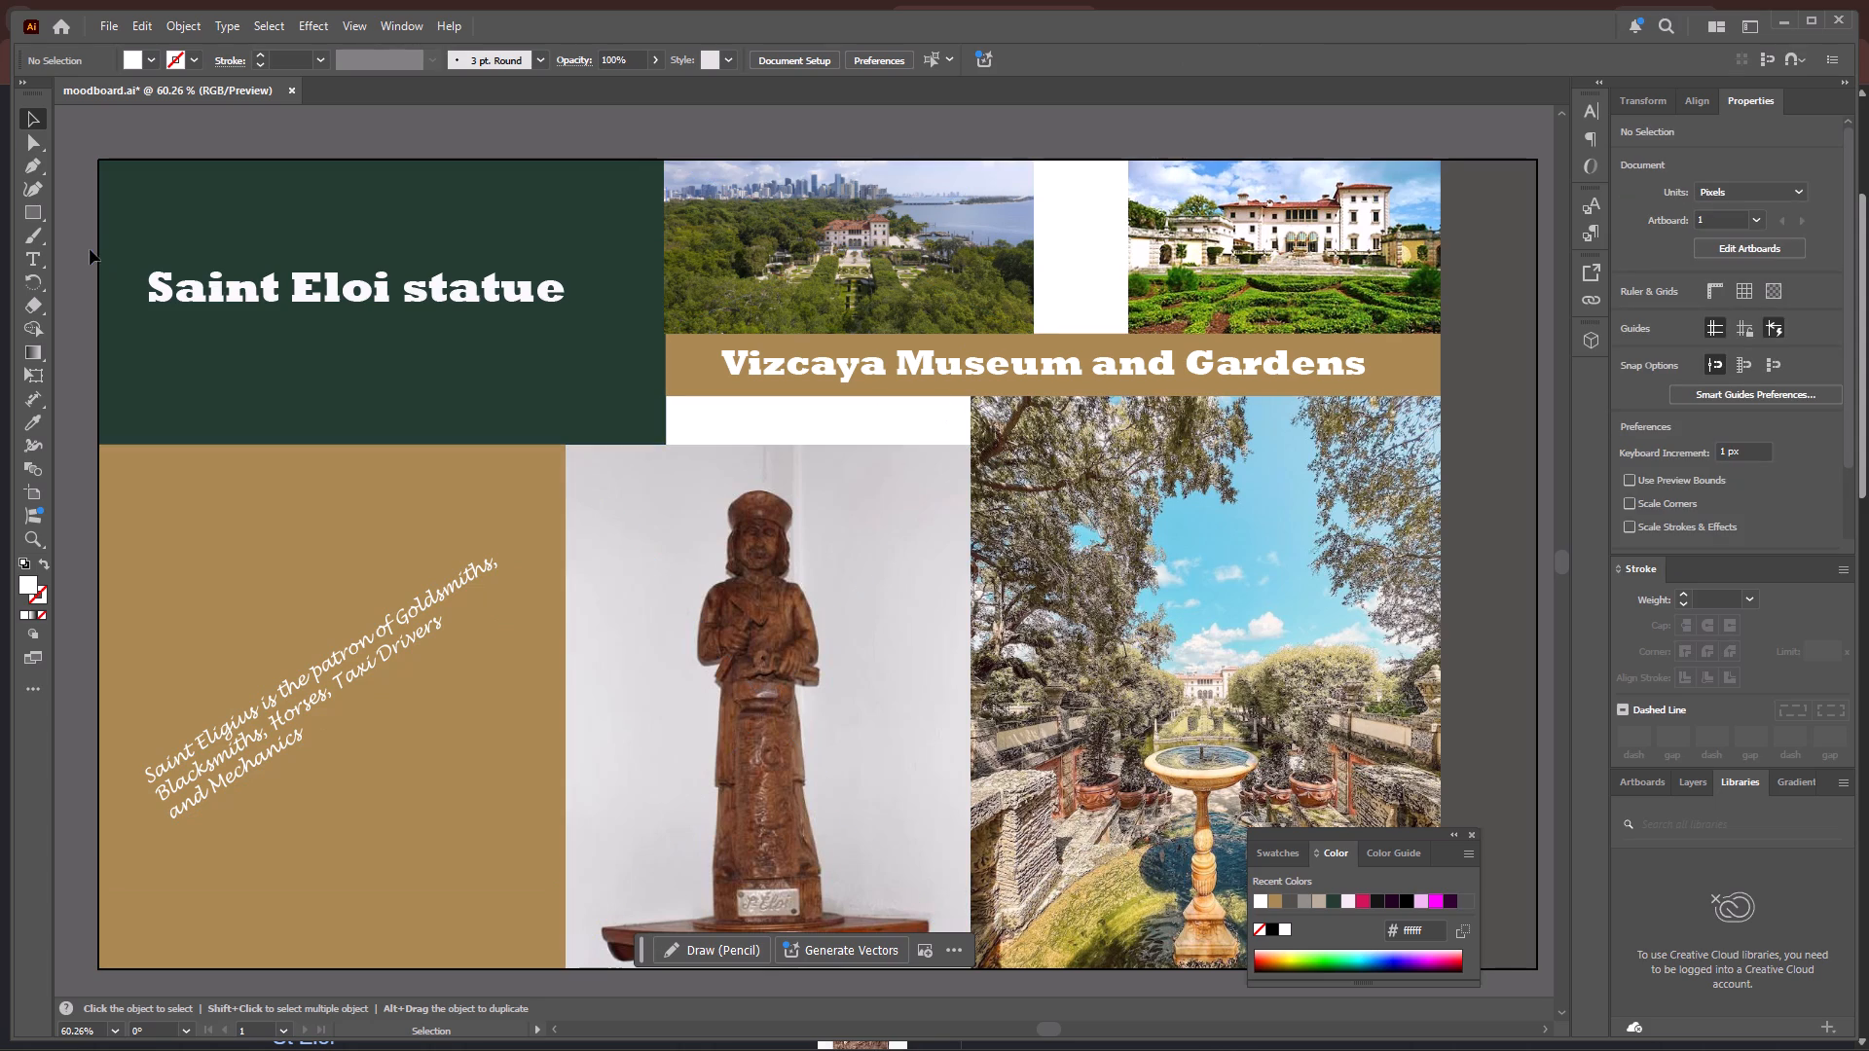
Draw a white rectangle about 125 by 232 px filling the gap between the skyline photo and the villa photo.
left_click(36, 216)
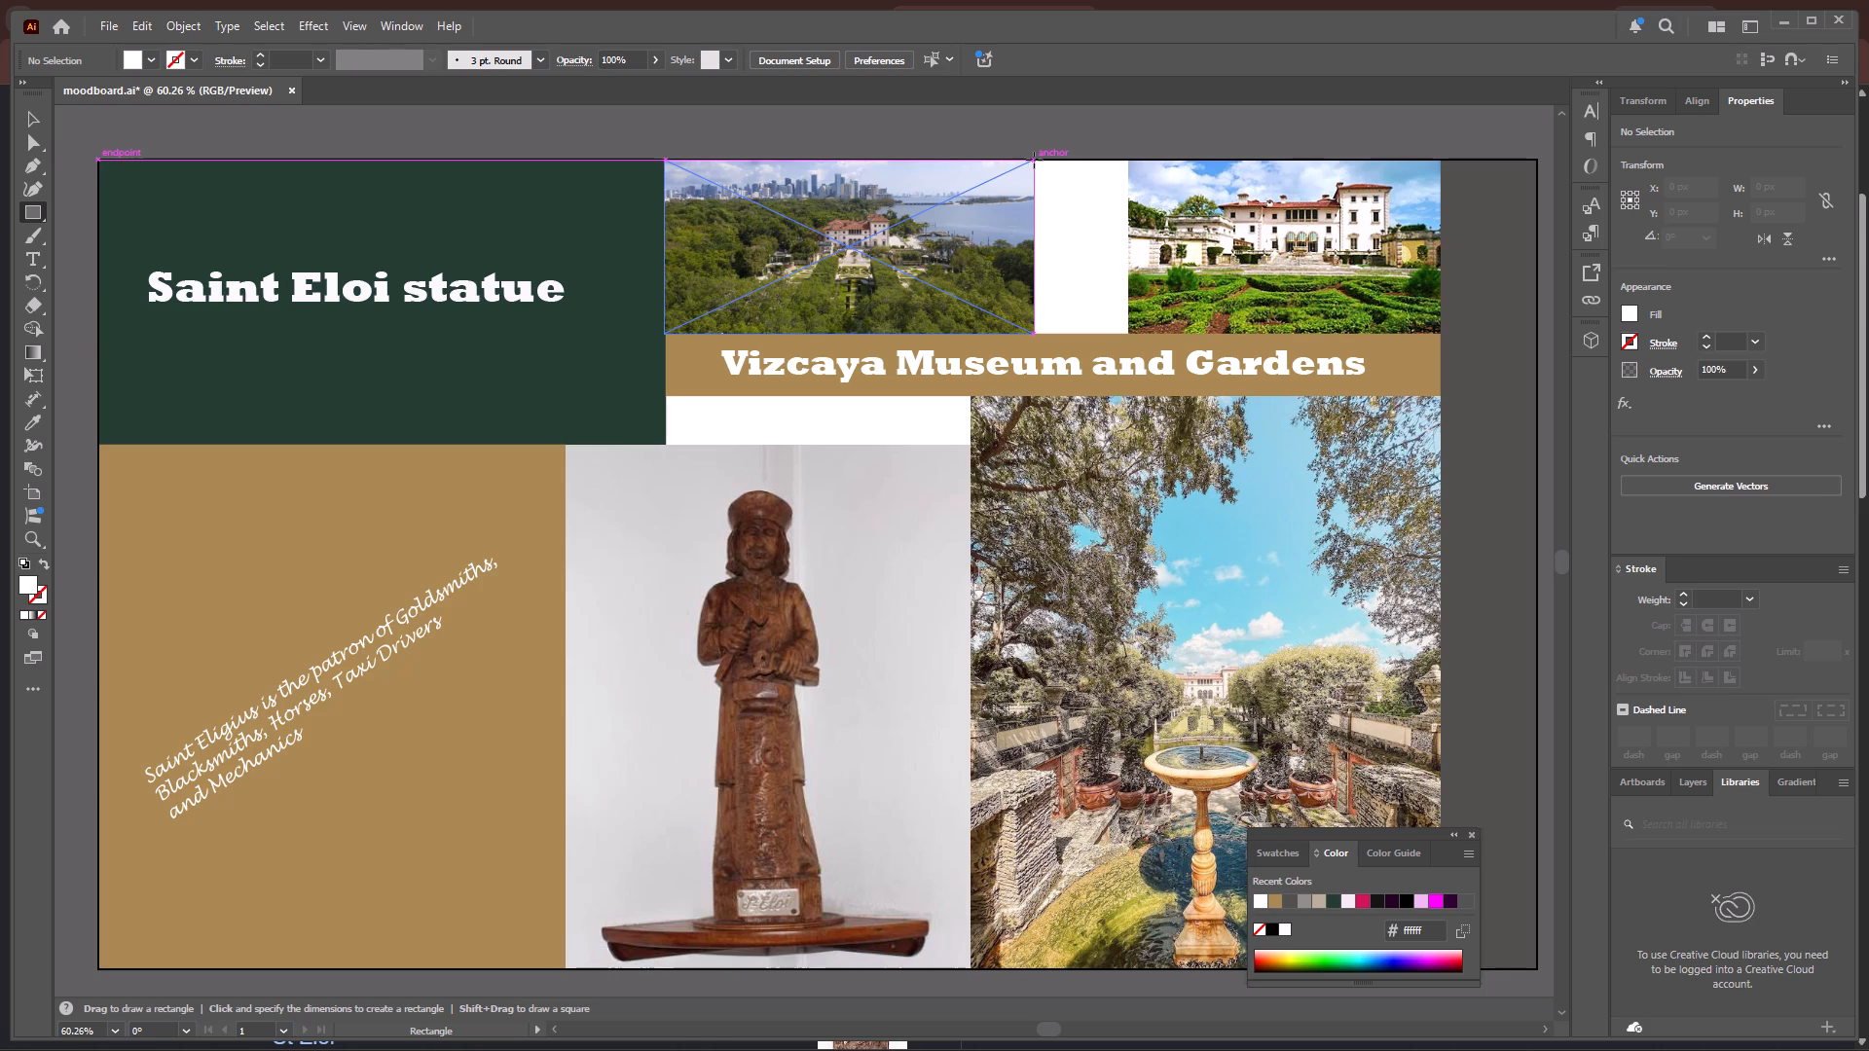
left_click_drag(1034, 160, 1131, 330)
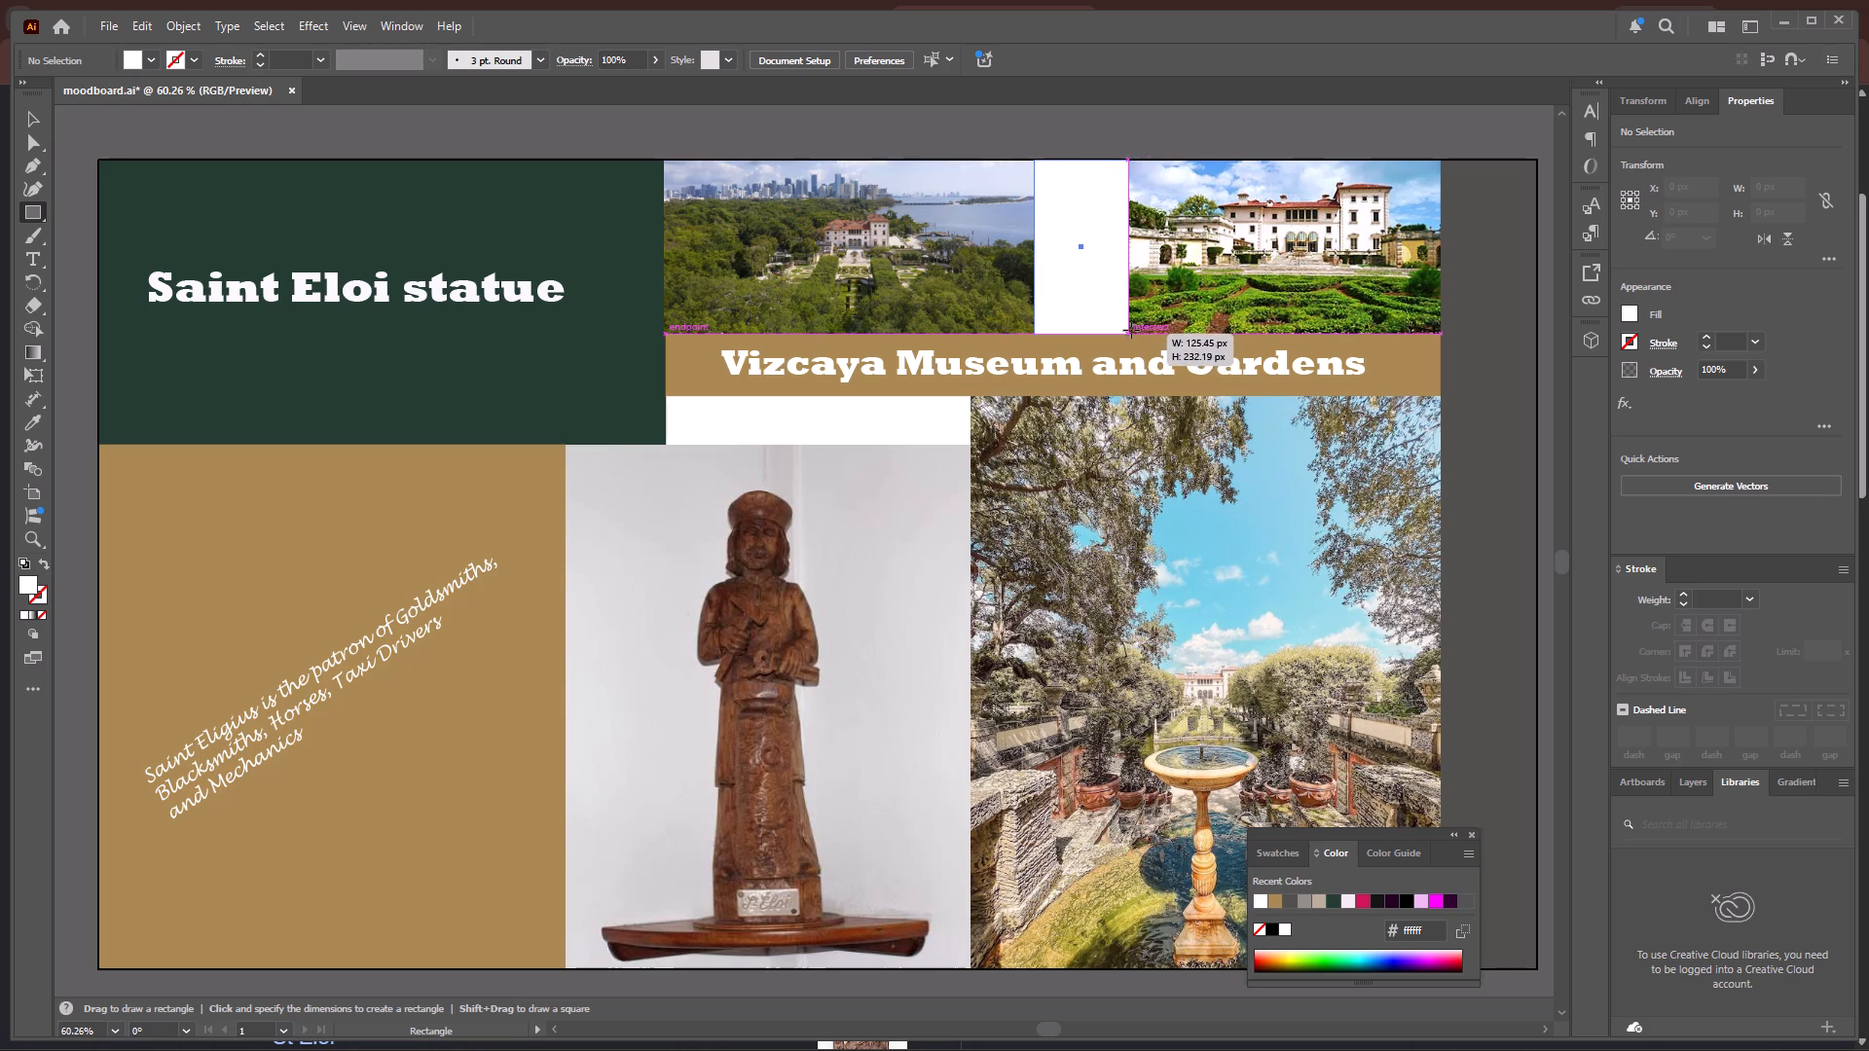
left_click_drag(1131, 330, 1128, 332)
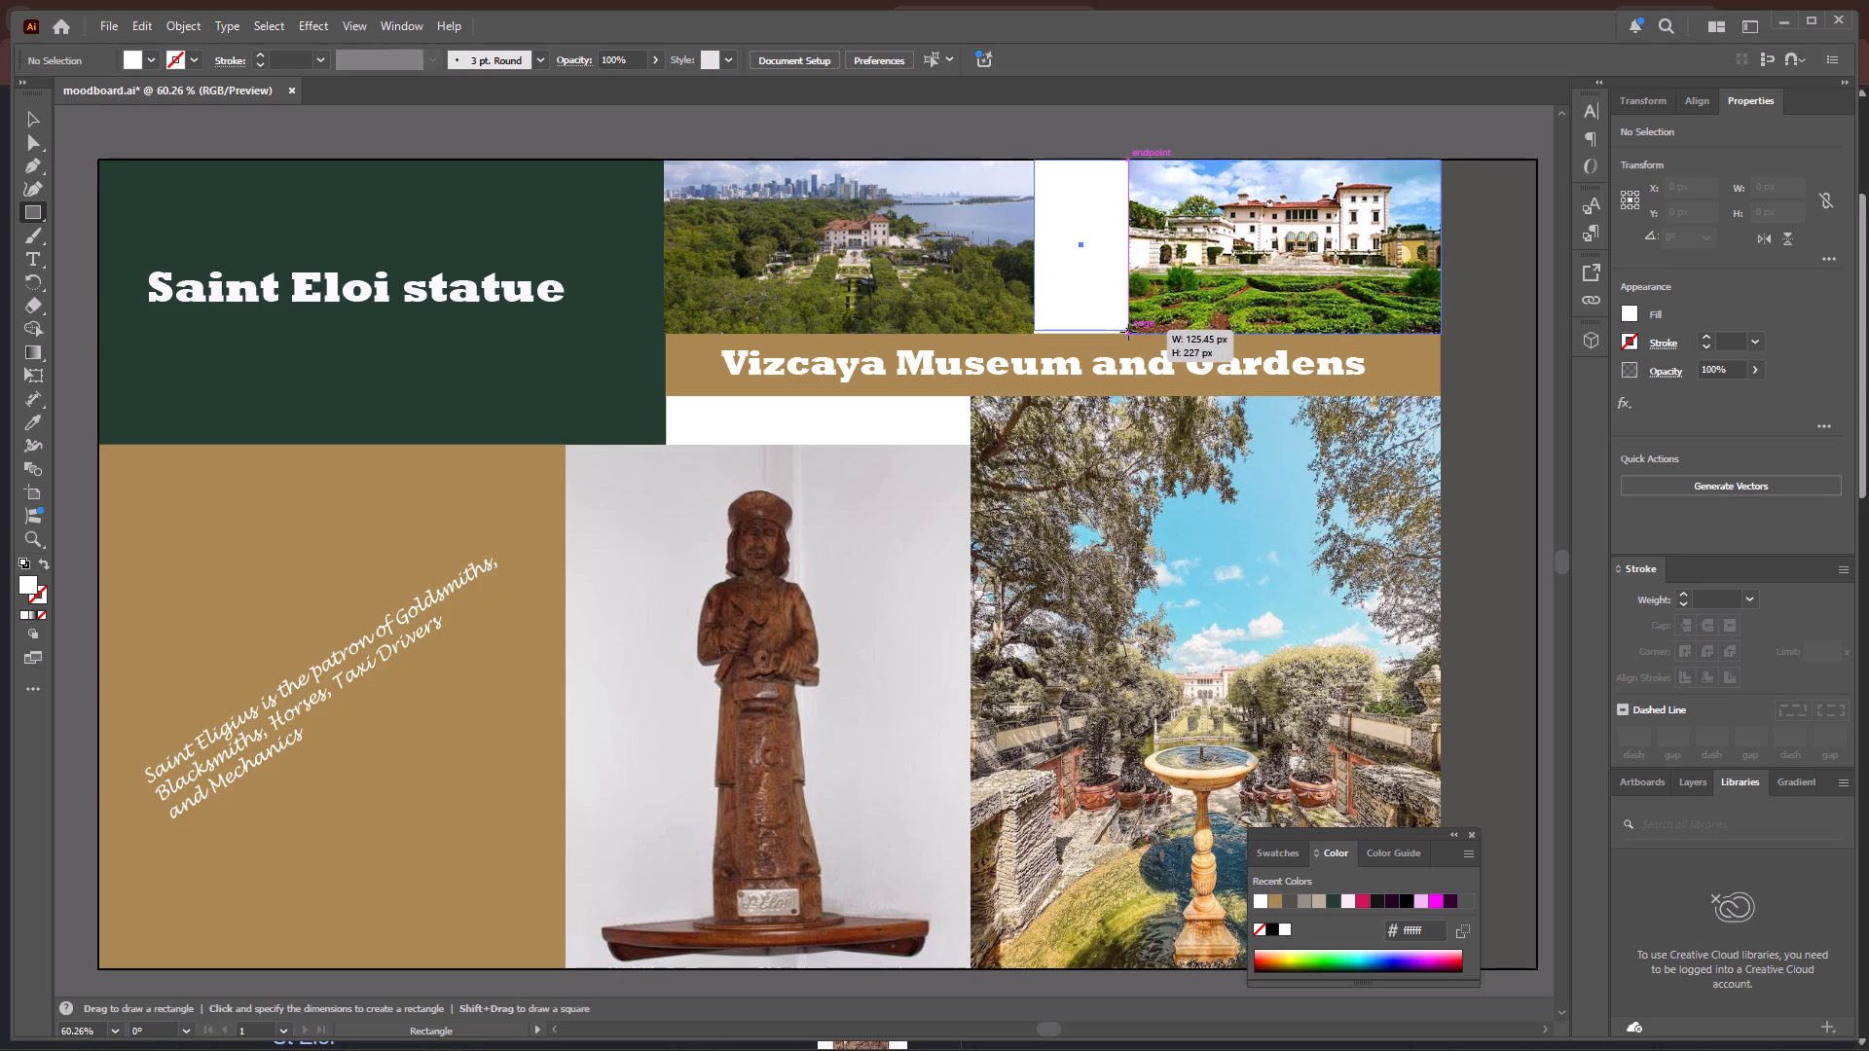
left_click_drag(1128, 332, 1129, 334)
Move the white rectangle off the artboard, above the boundary between the green block and the skyline photo.
scroll(1118, 356, "up", 5)
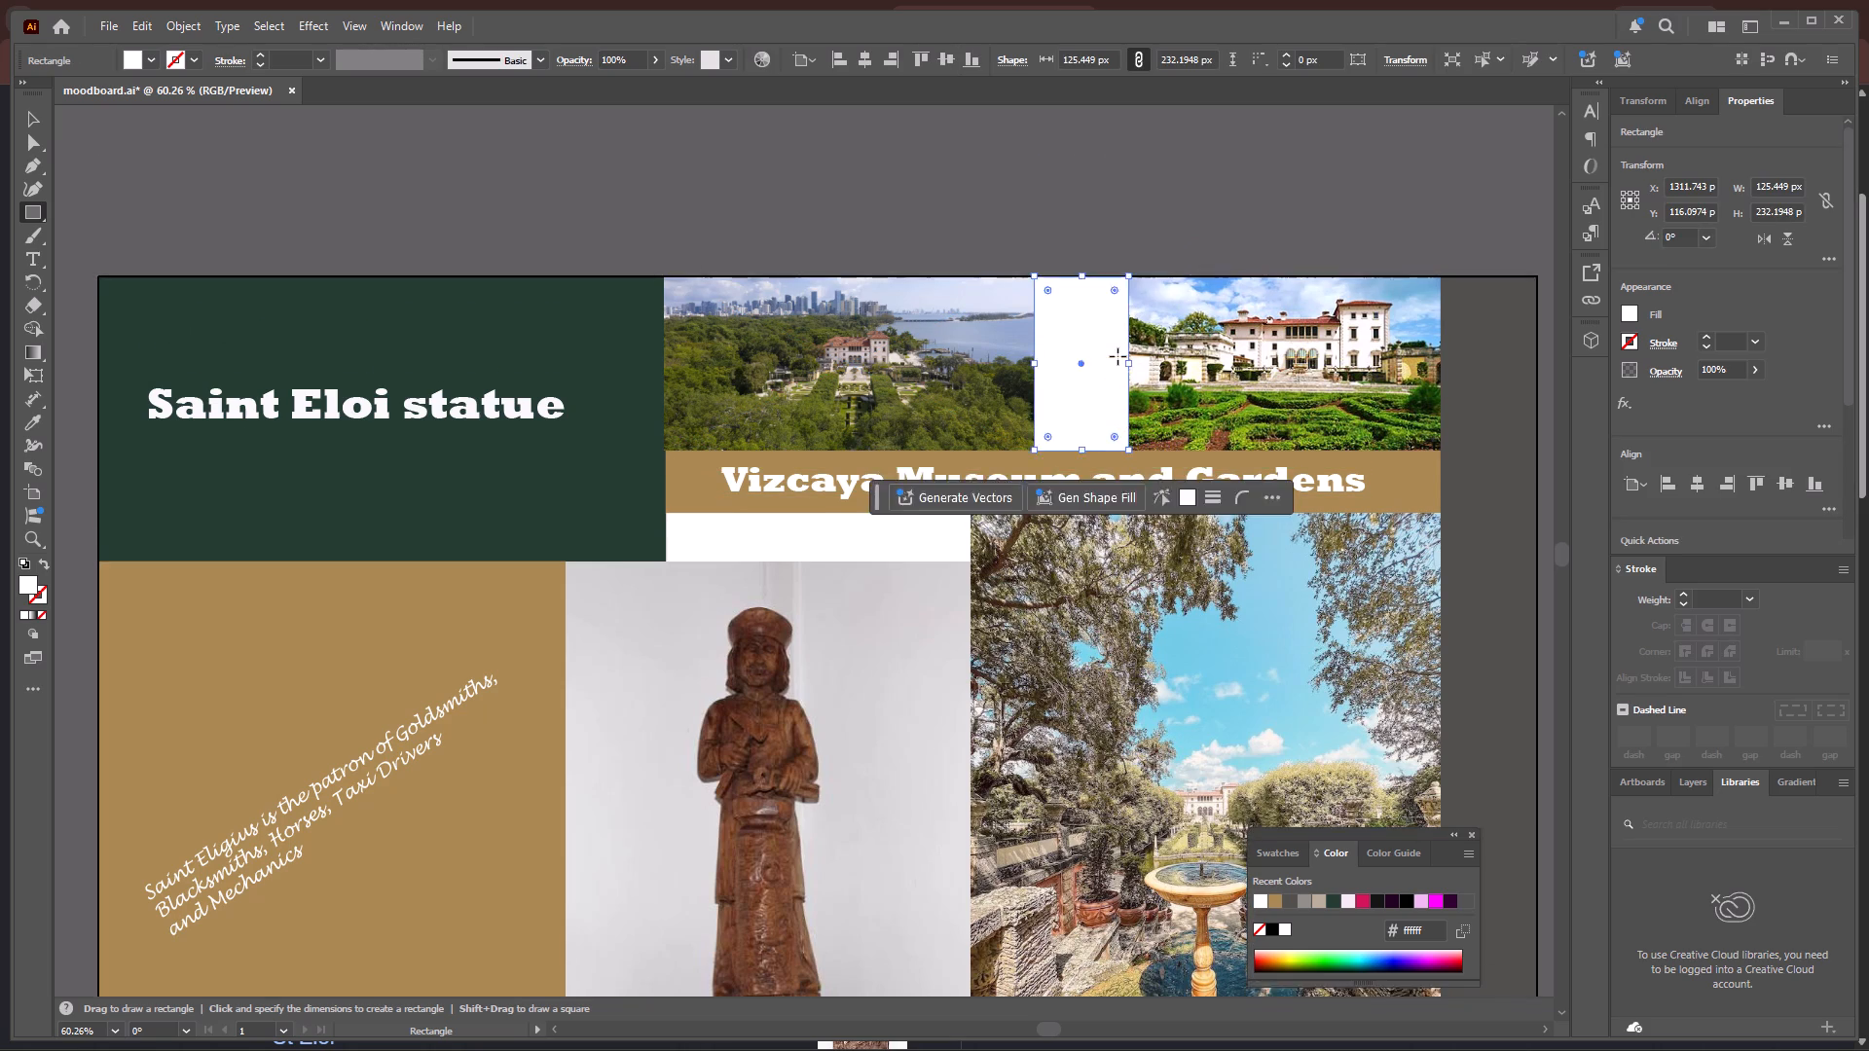
scroll(1118, 356, "up", 5)
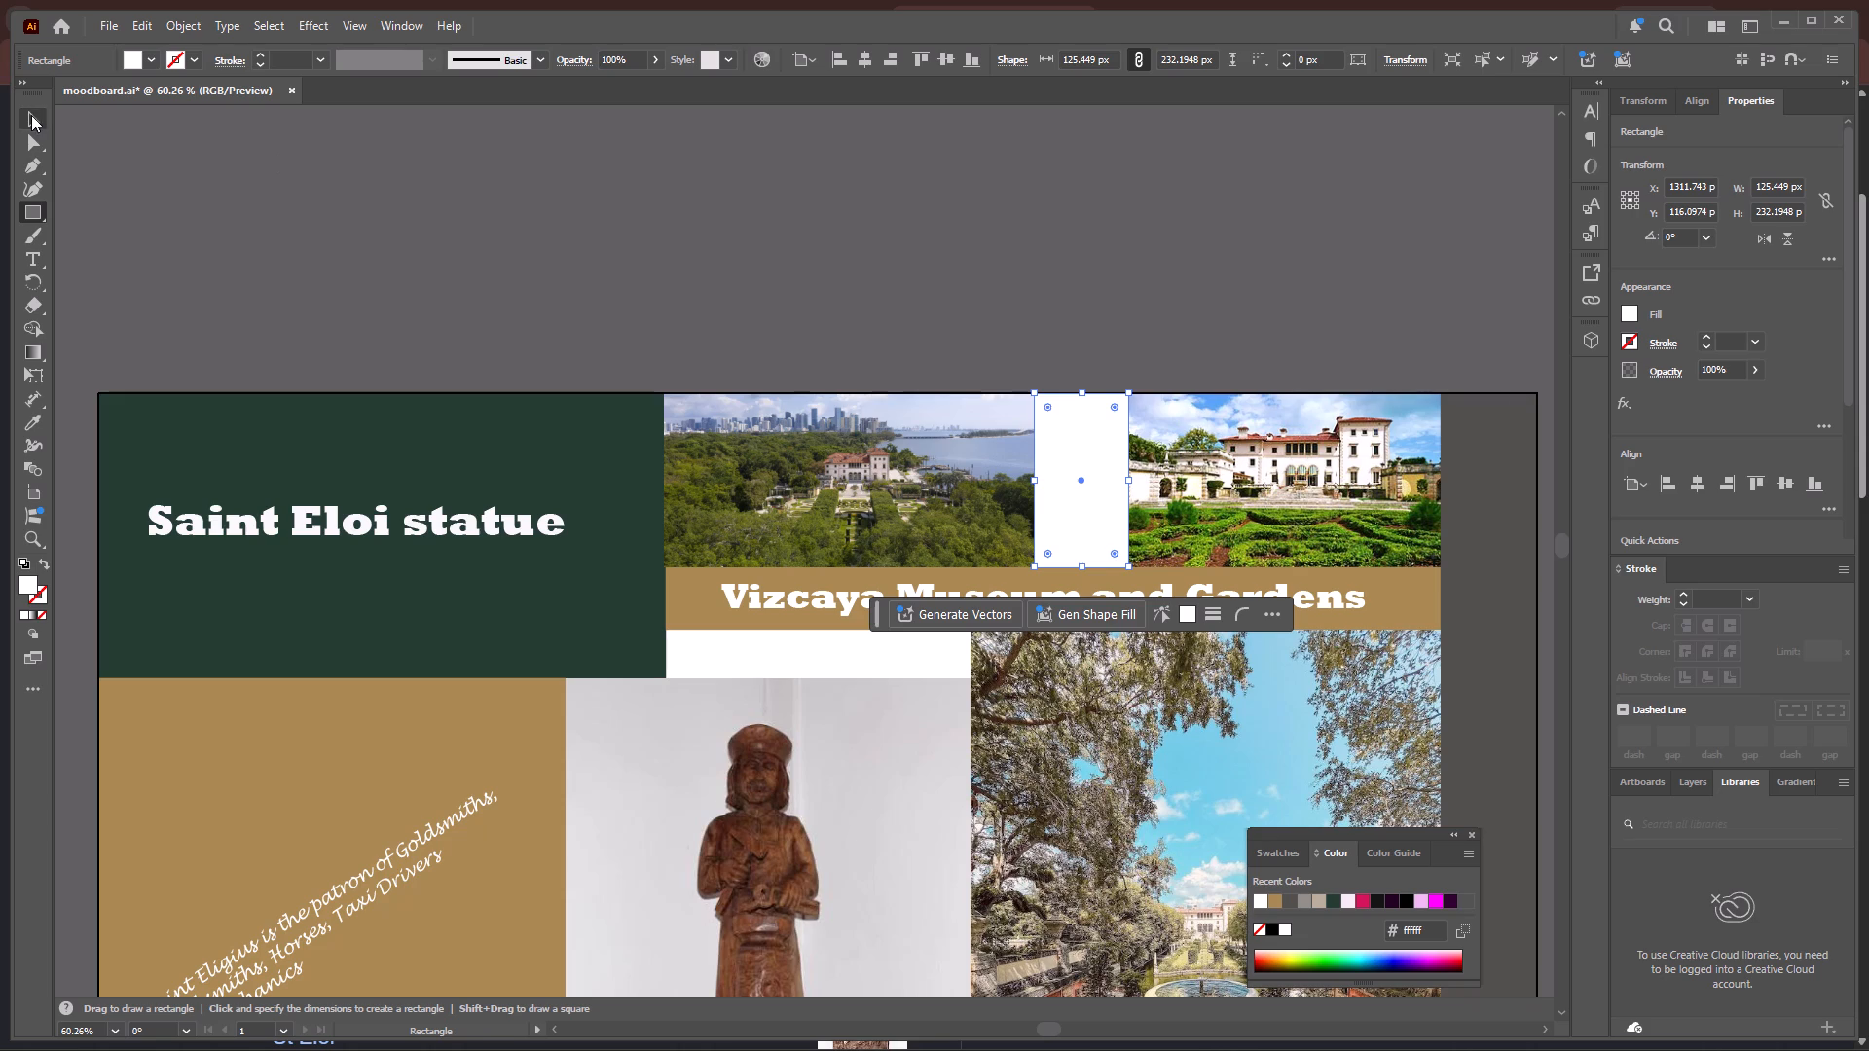
left_click(31, 115)
left_click_drag(1076, 450, 655, 220)
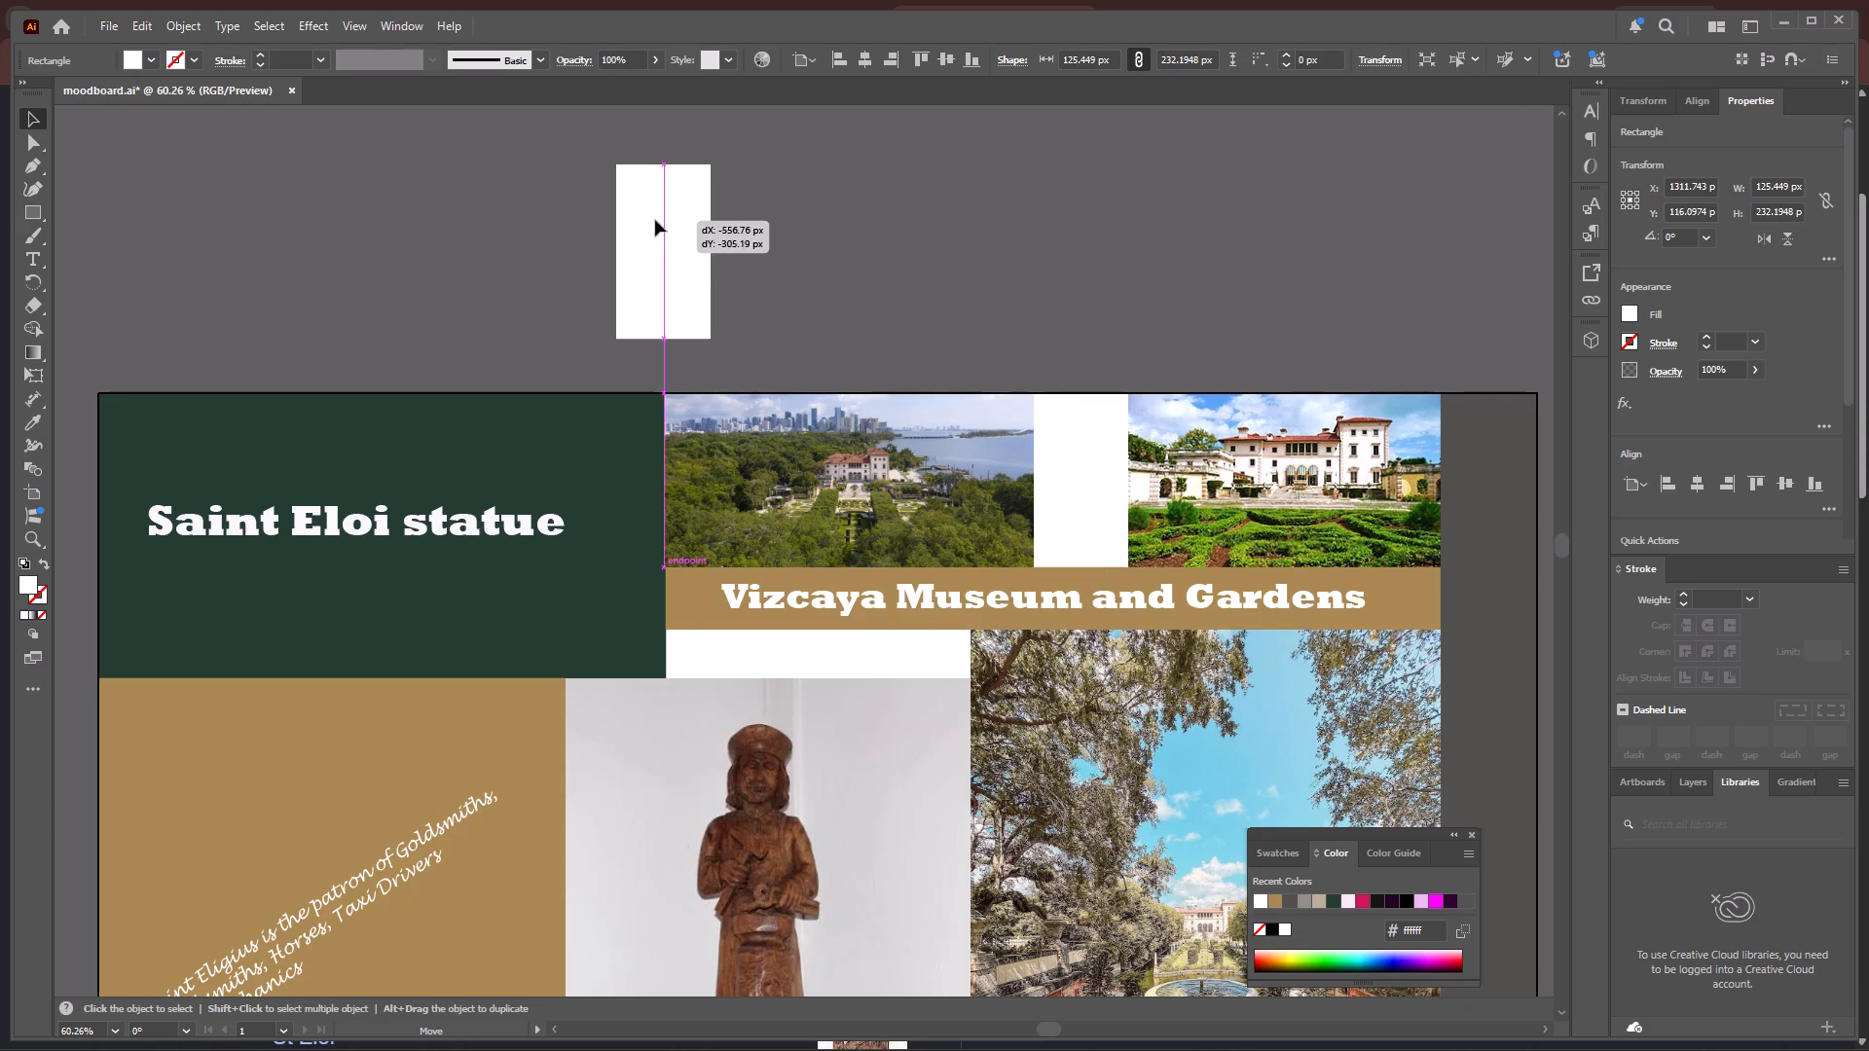
left_click_drag(655, 220, 658, 213)
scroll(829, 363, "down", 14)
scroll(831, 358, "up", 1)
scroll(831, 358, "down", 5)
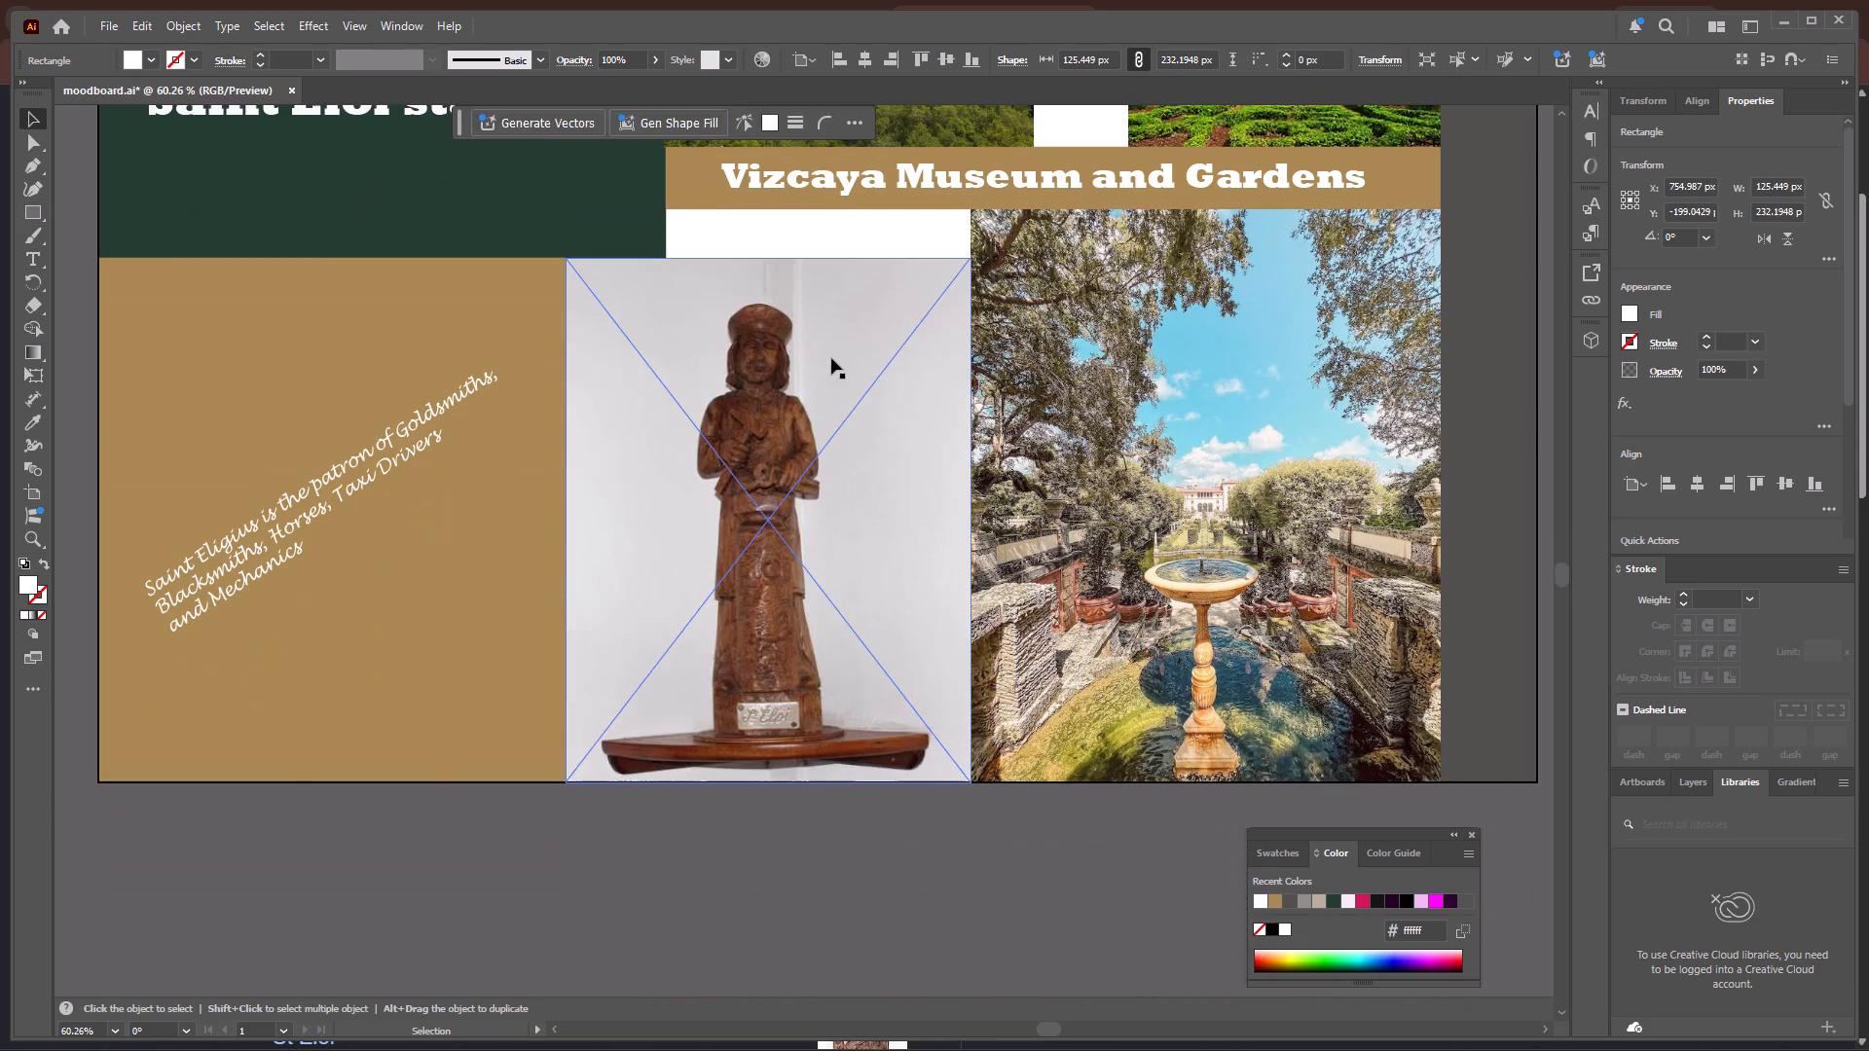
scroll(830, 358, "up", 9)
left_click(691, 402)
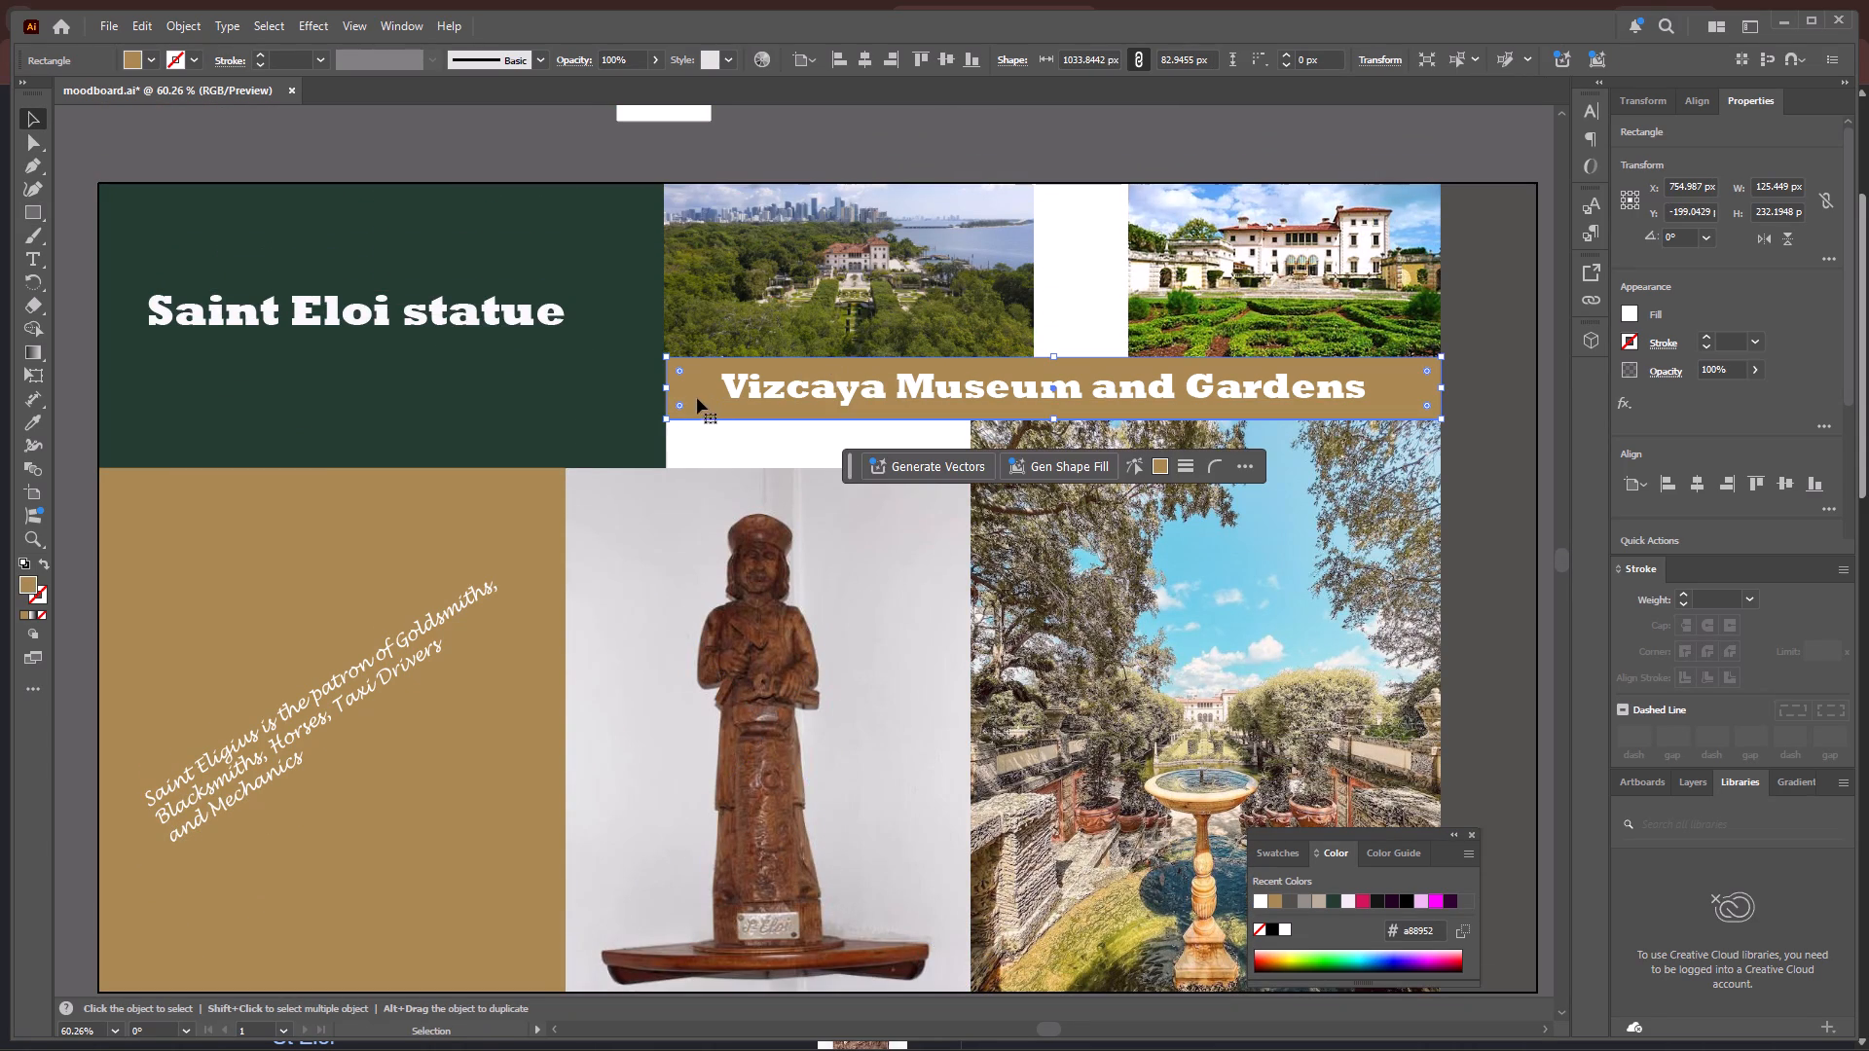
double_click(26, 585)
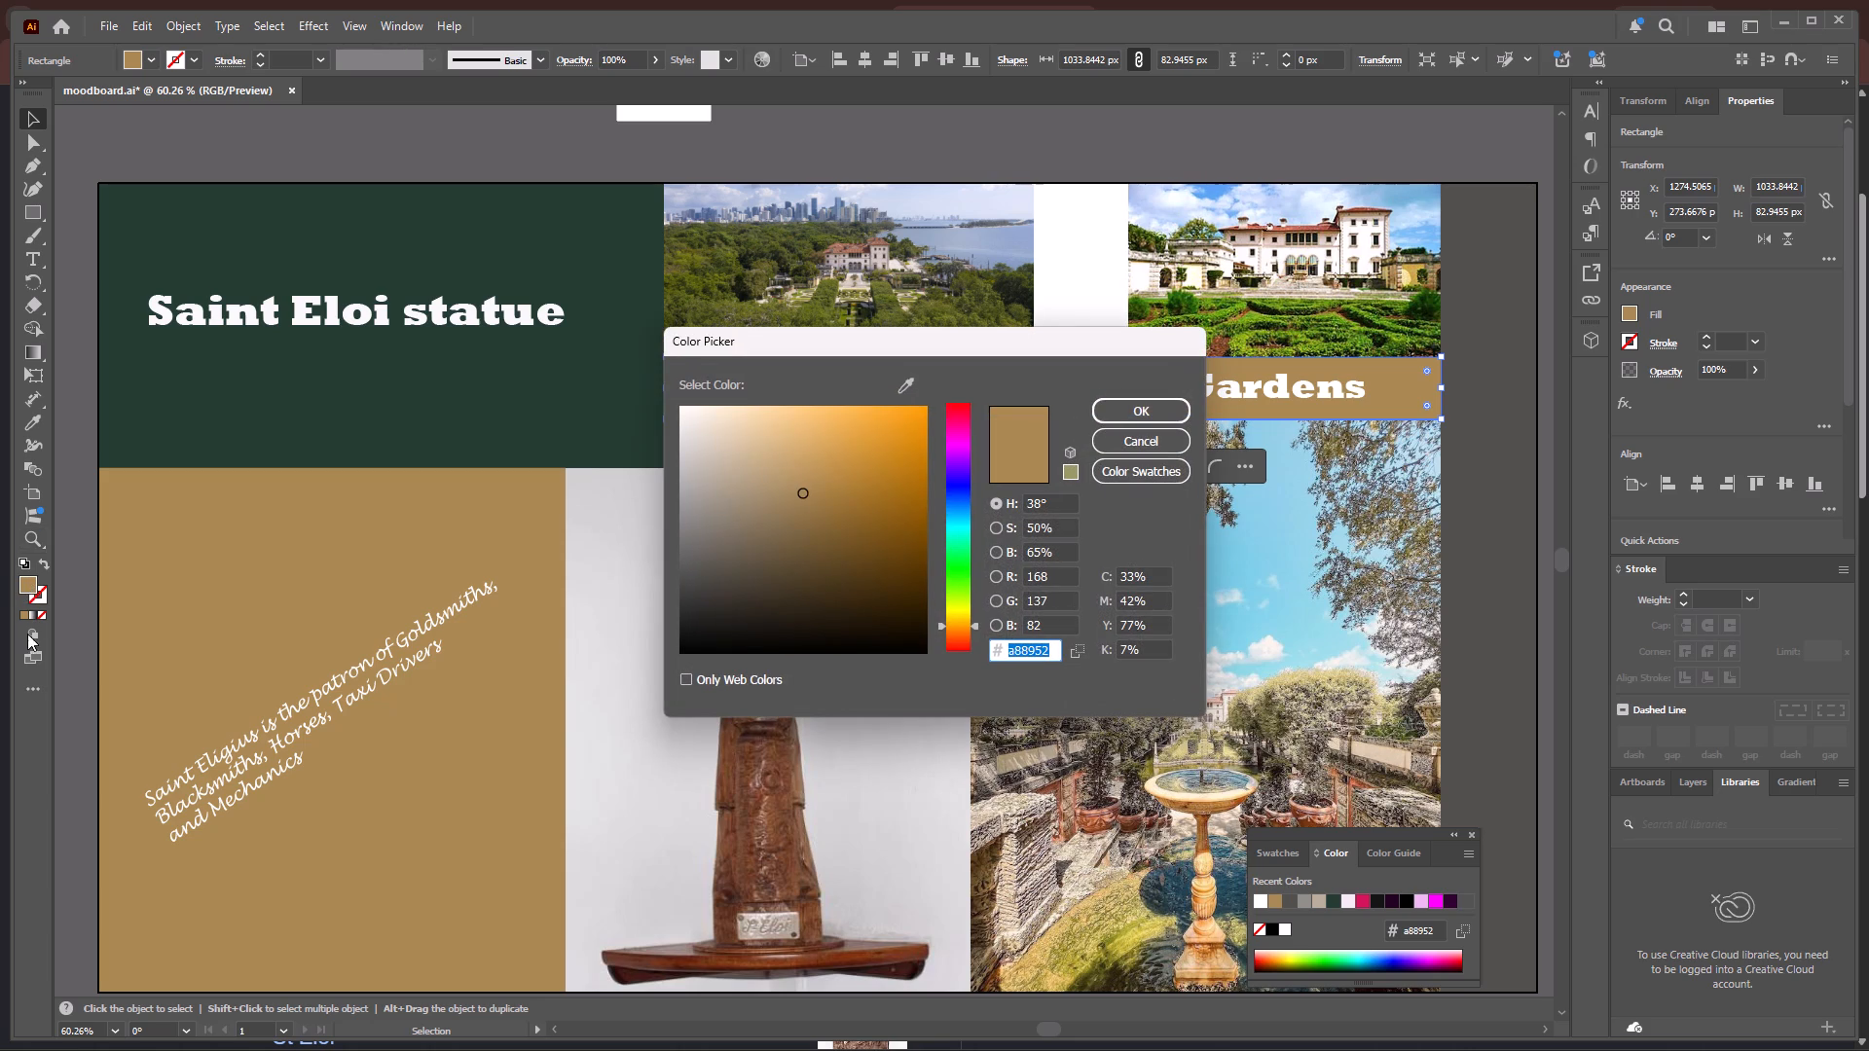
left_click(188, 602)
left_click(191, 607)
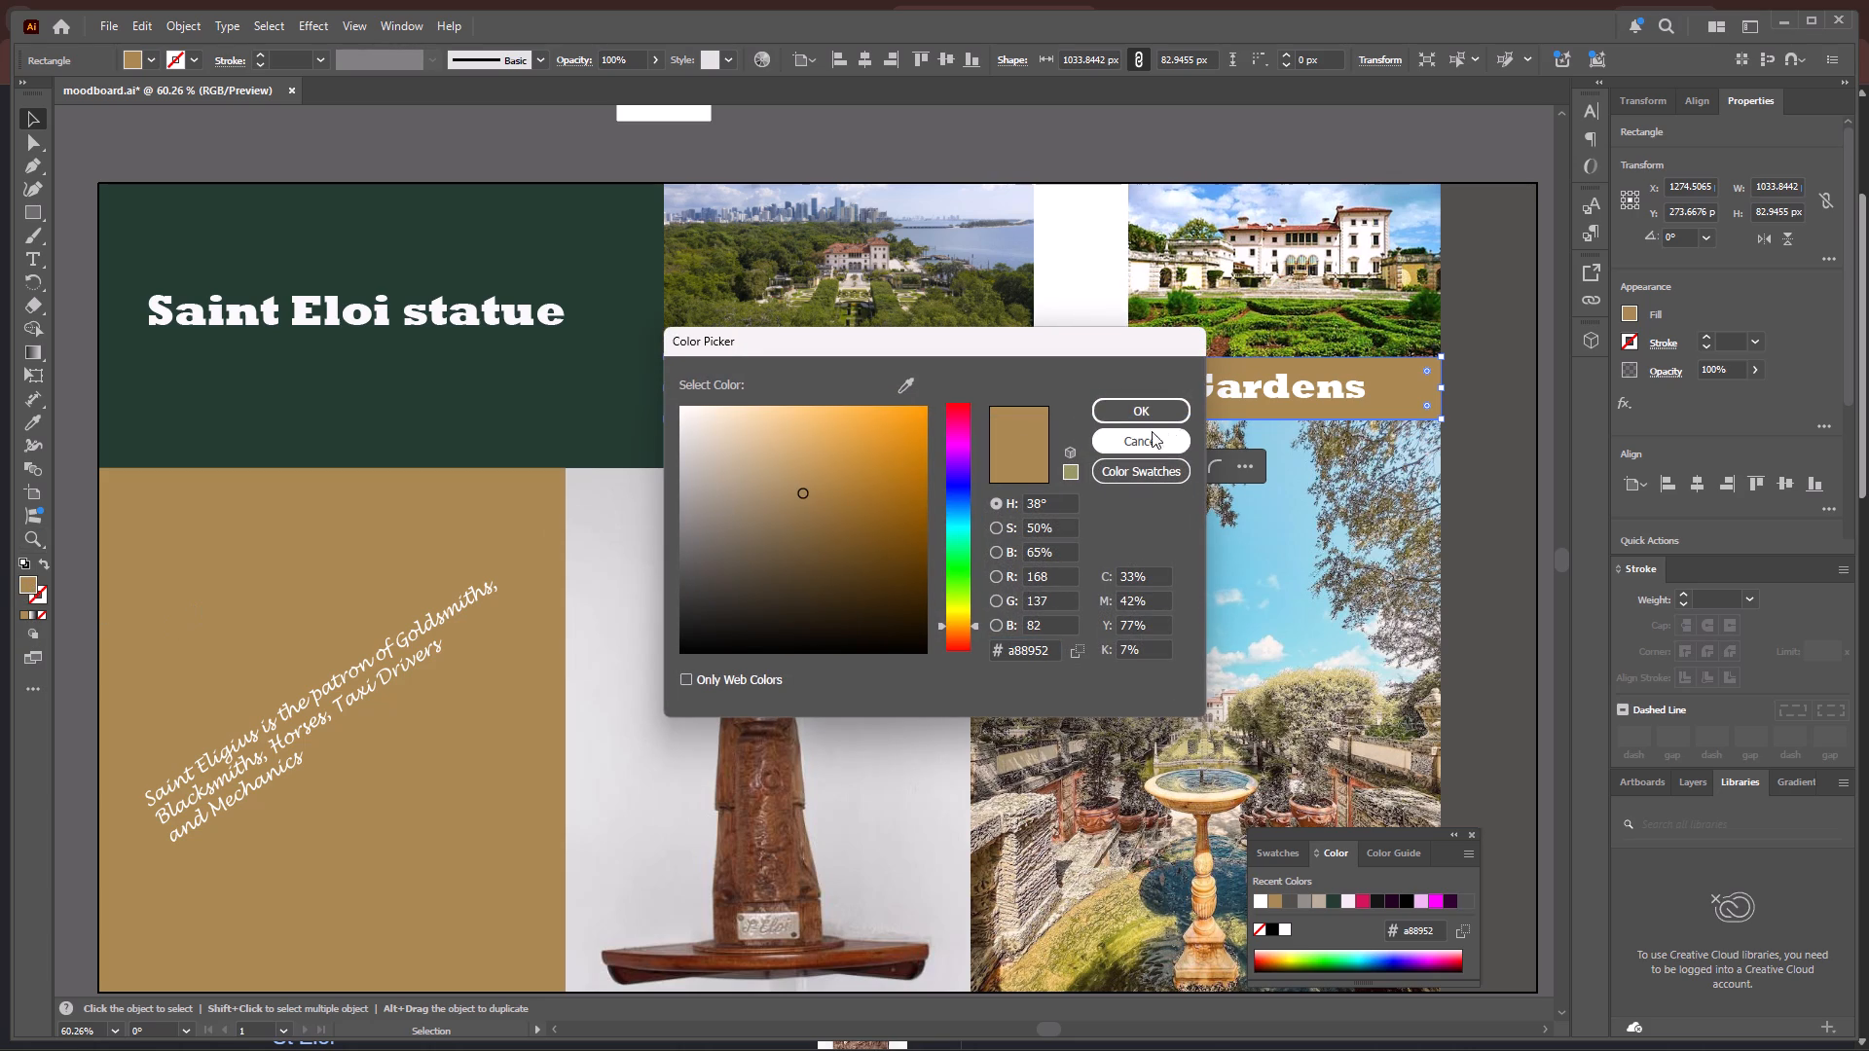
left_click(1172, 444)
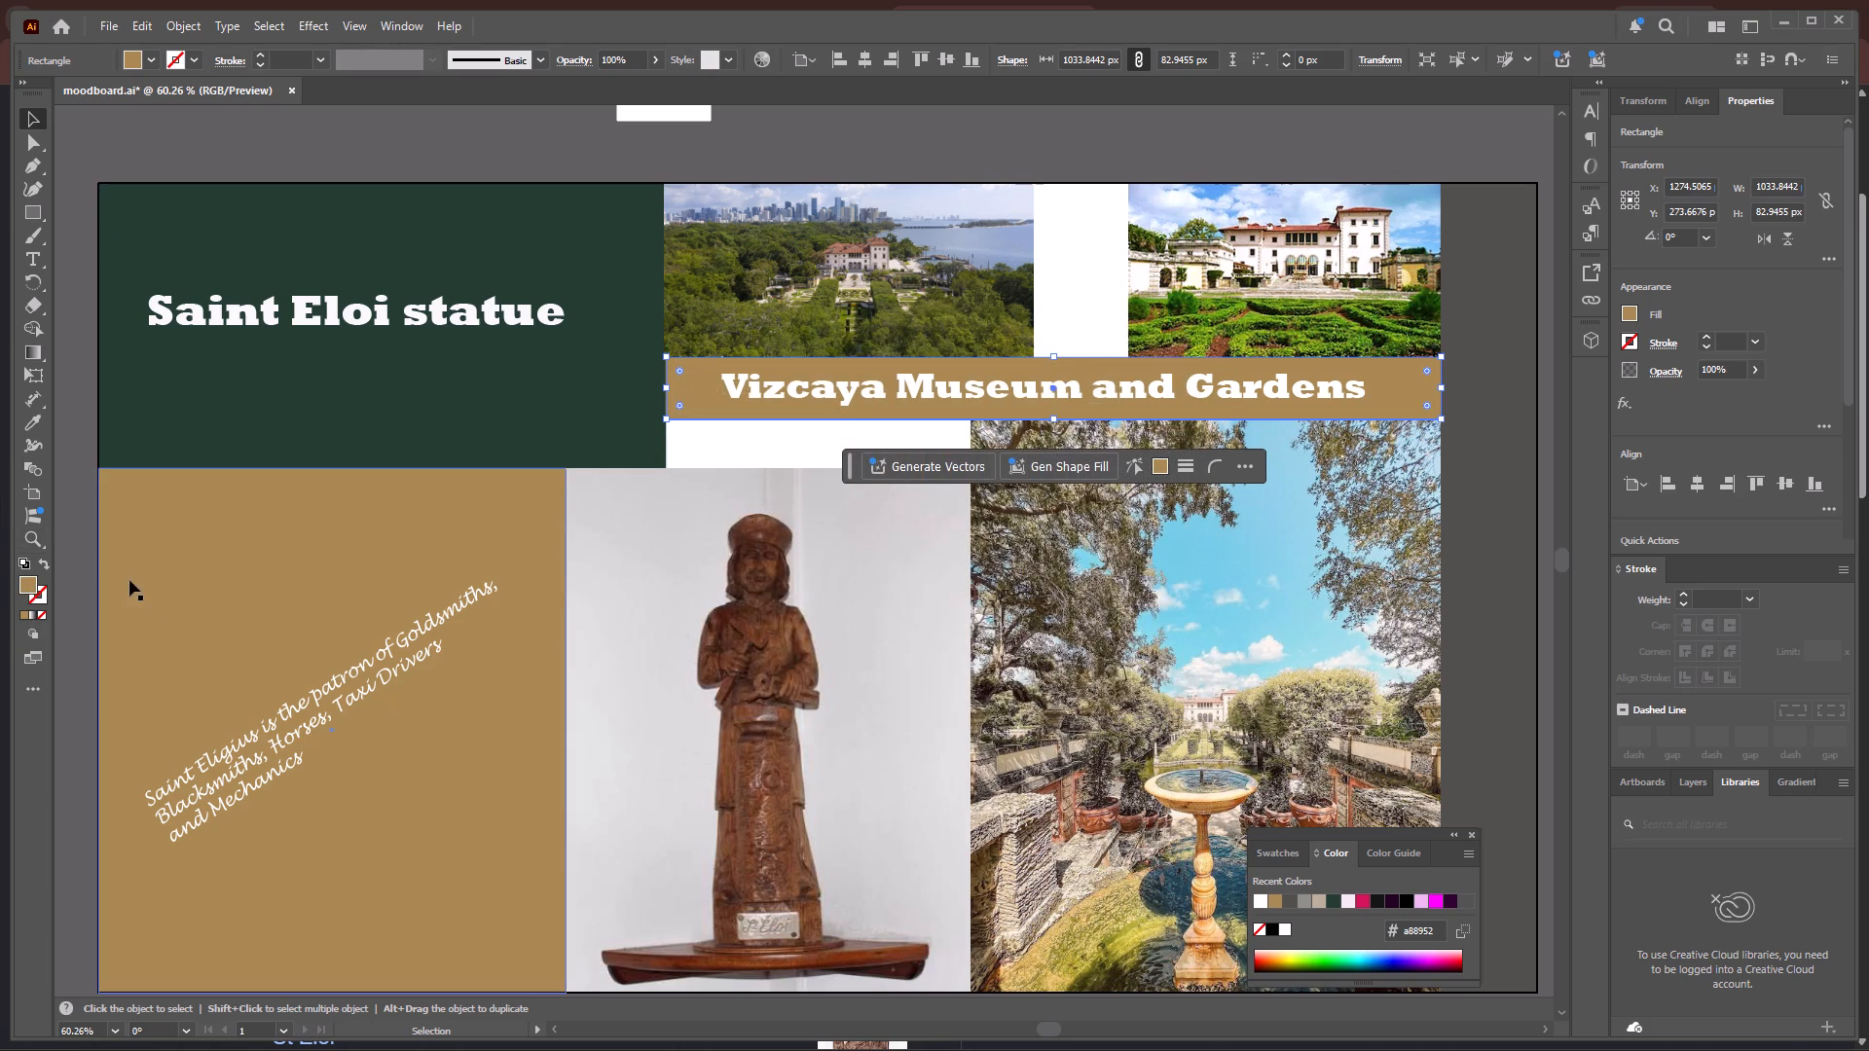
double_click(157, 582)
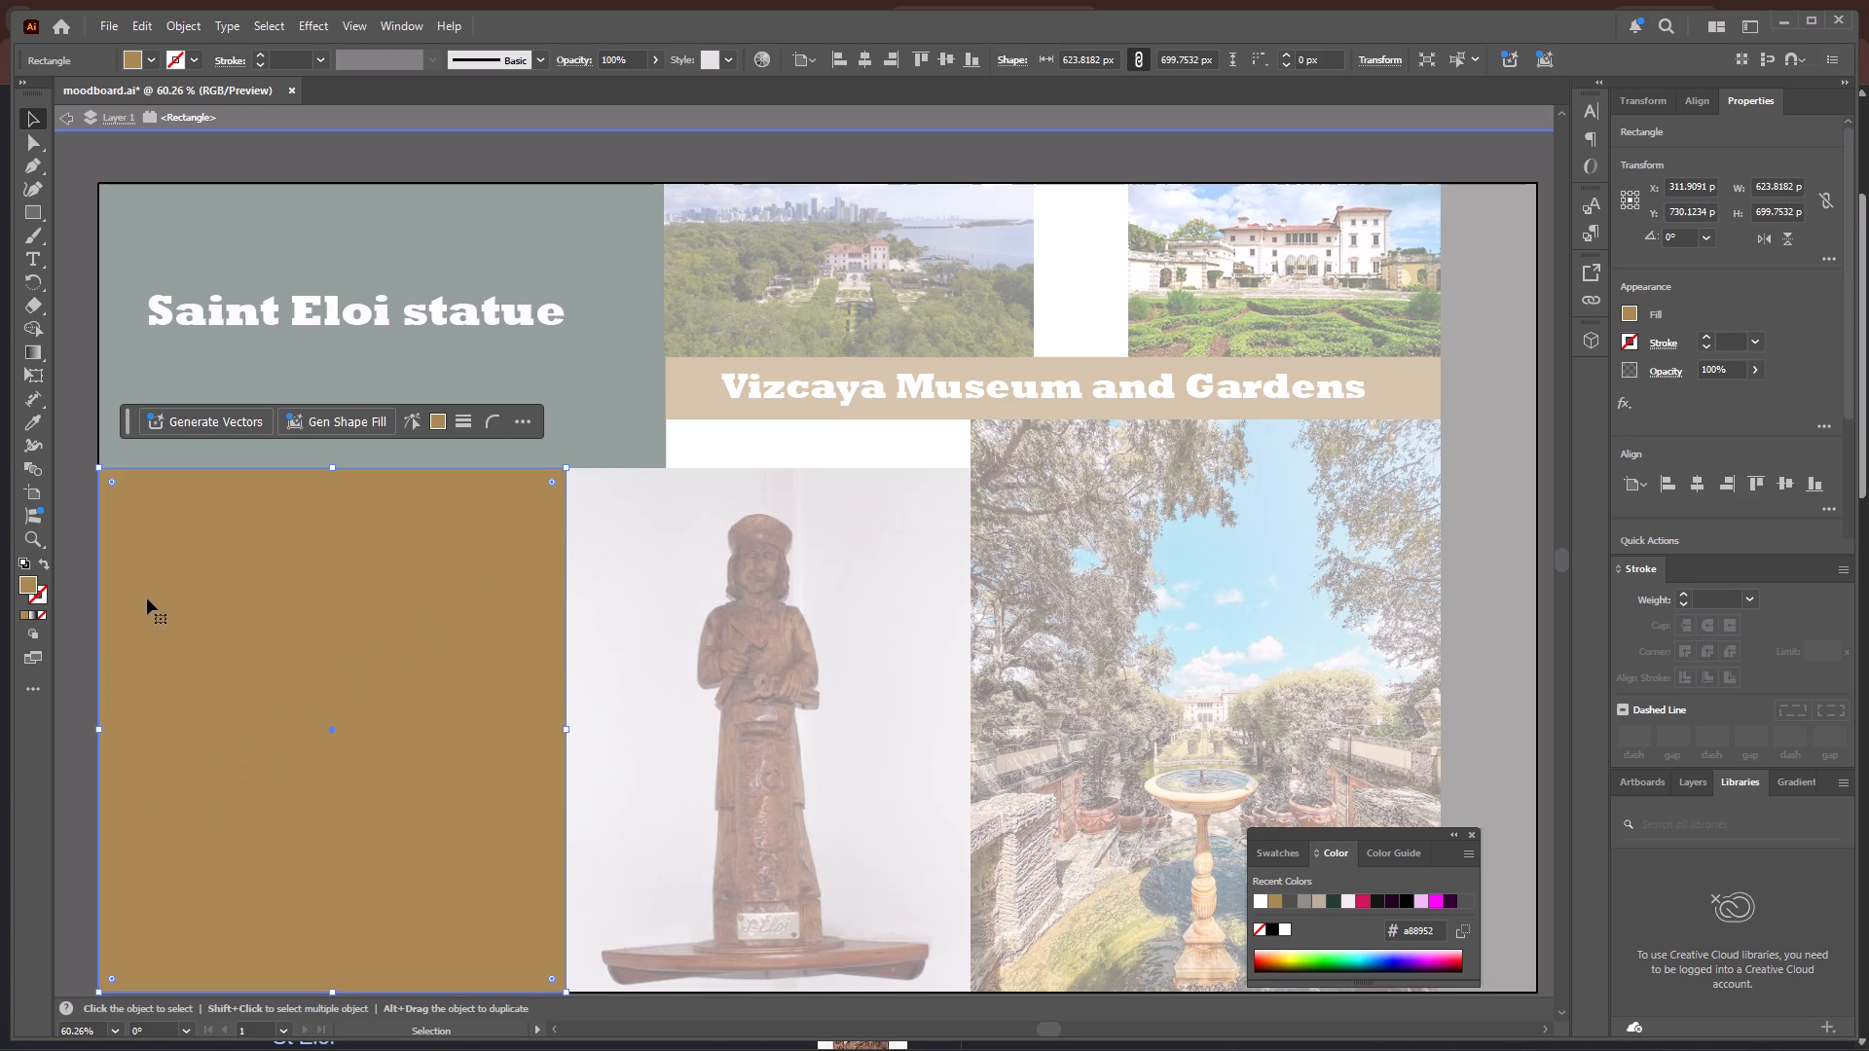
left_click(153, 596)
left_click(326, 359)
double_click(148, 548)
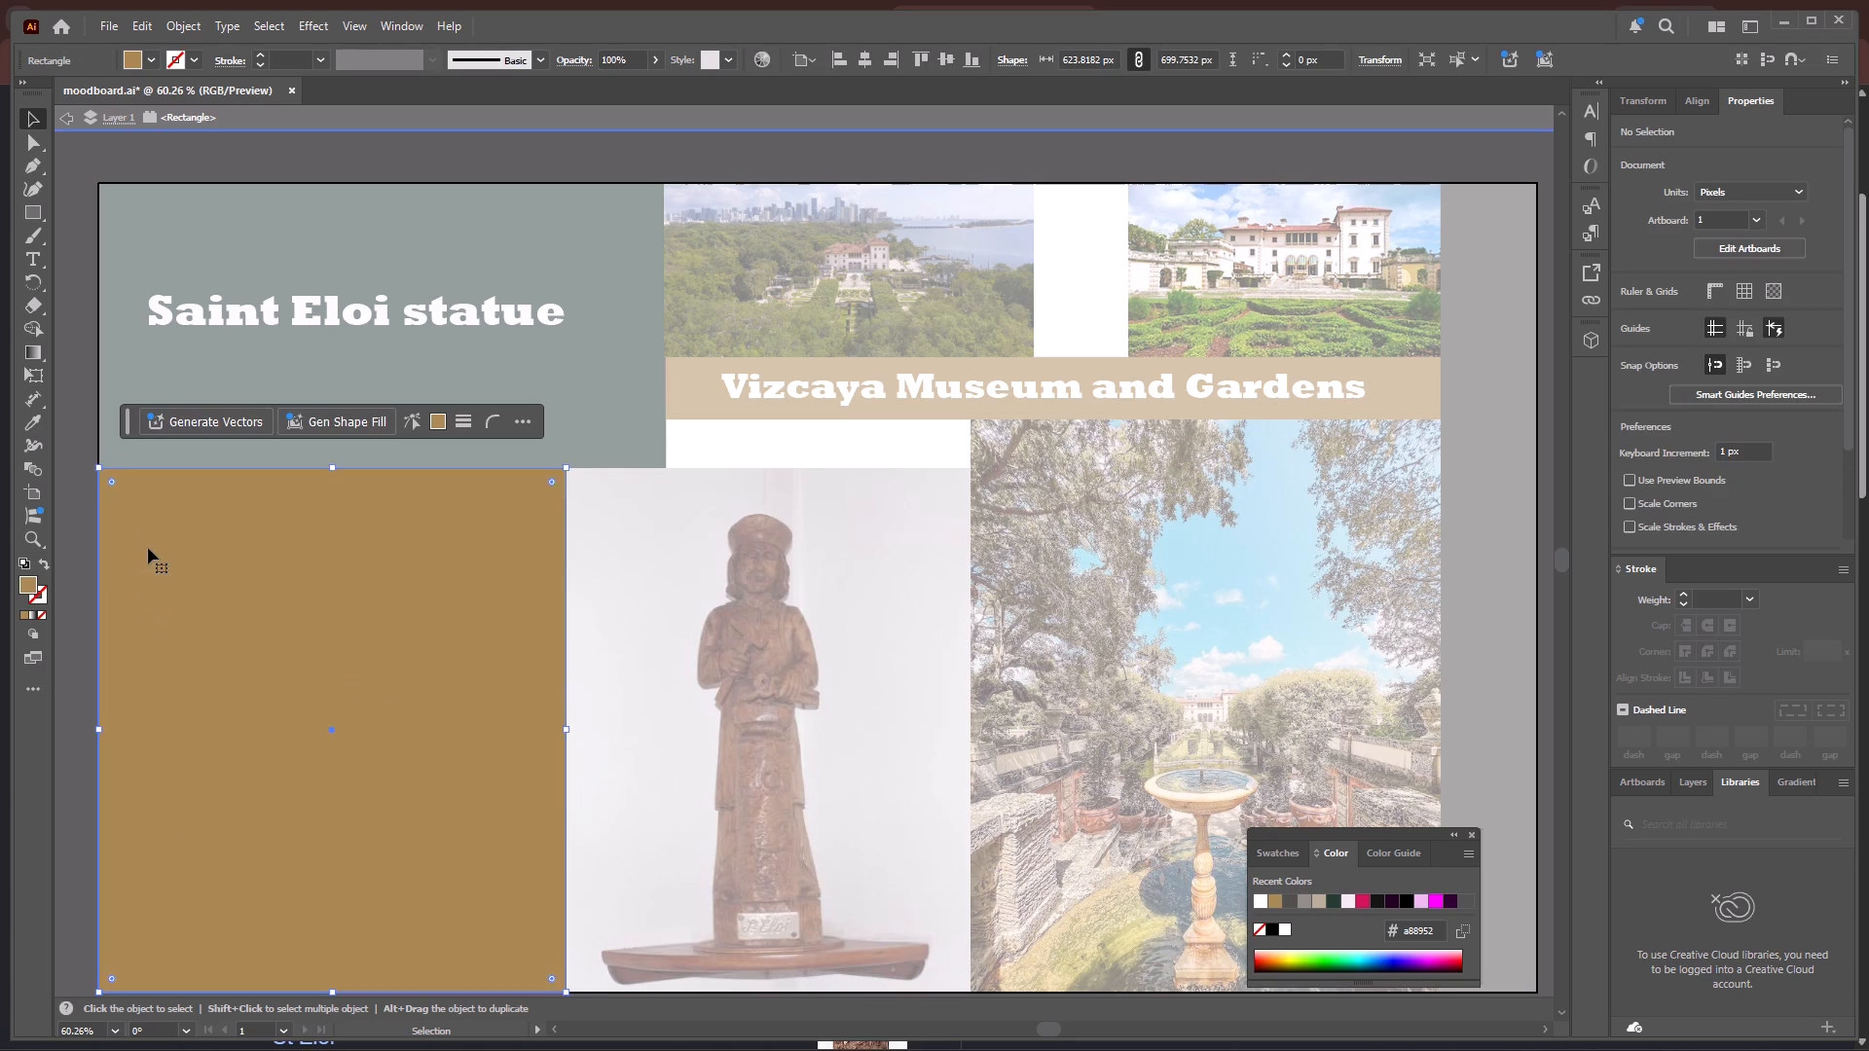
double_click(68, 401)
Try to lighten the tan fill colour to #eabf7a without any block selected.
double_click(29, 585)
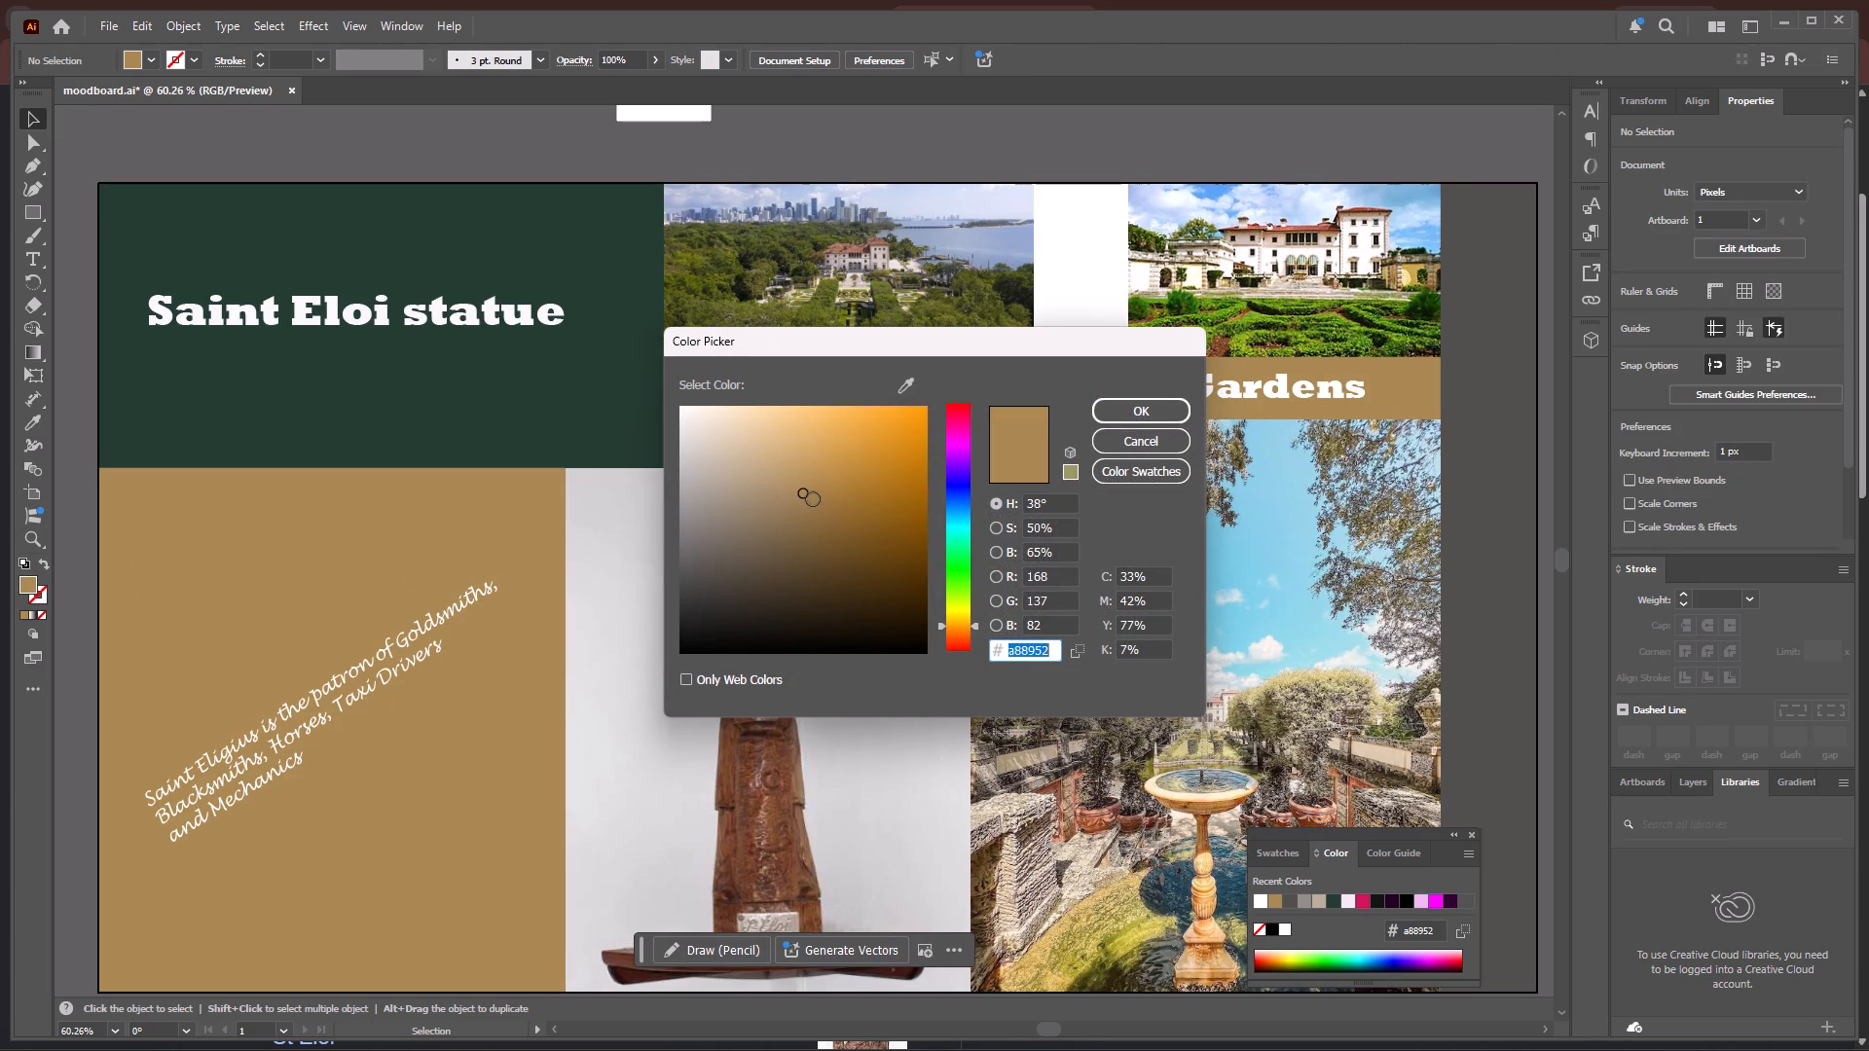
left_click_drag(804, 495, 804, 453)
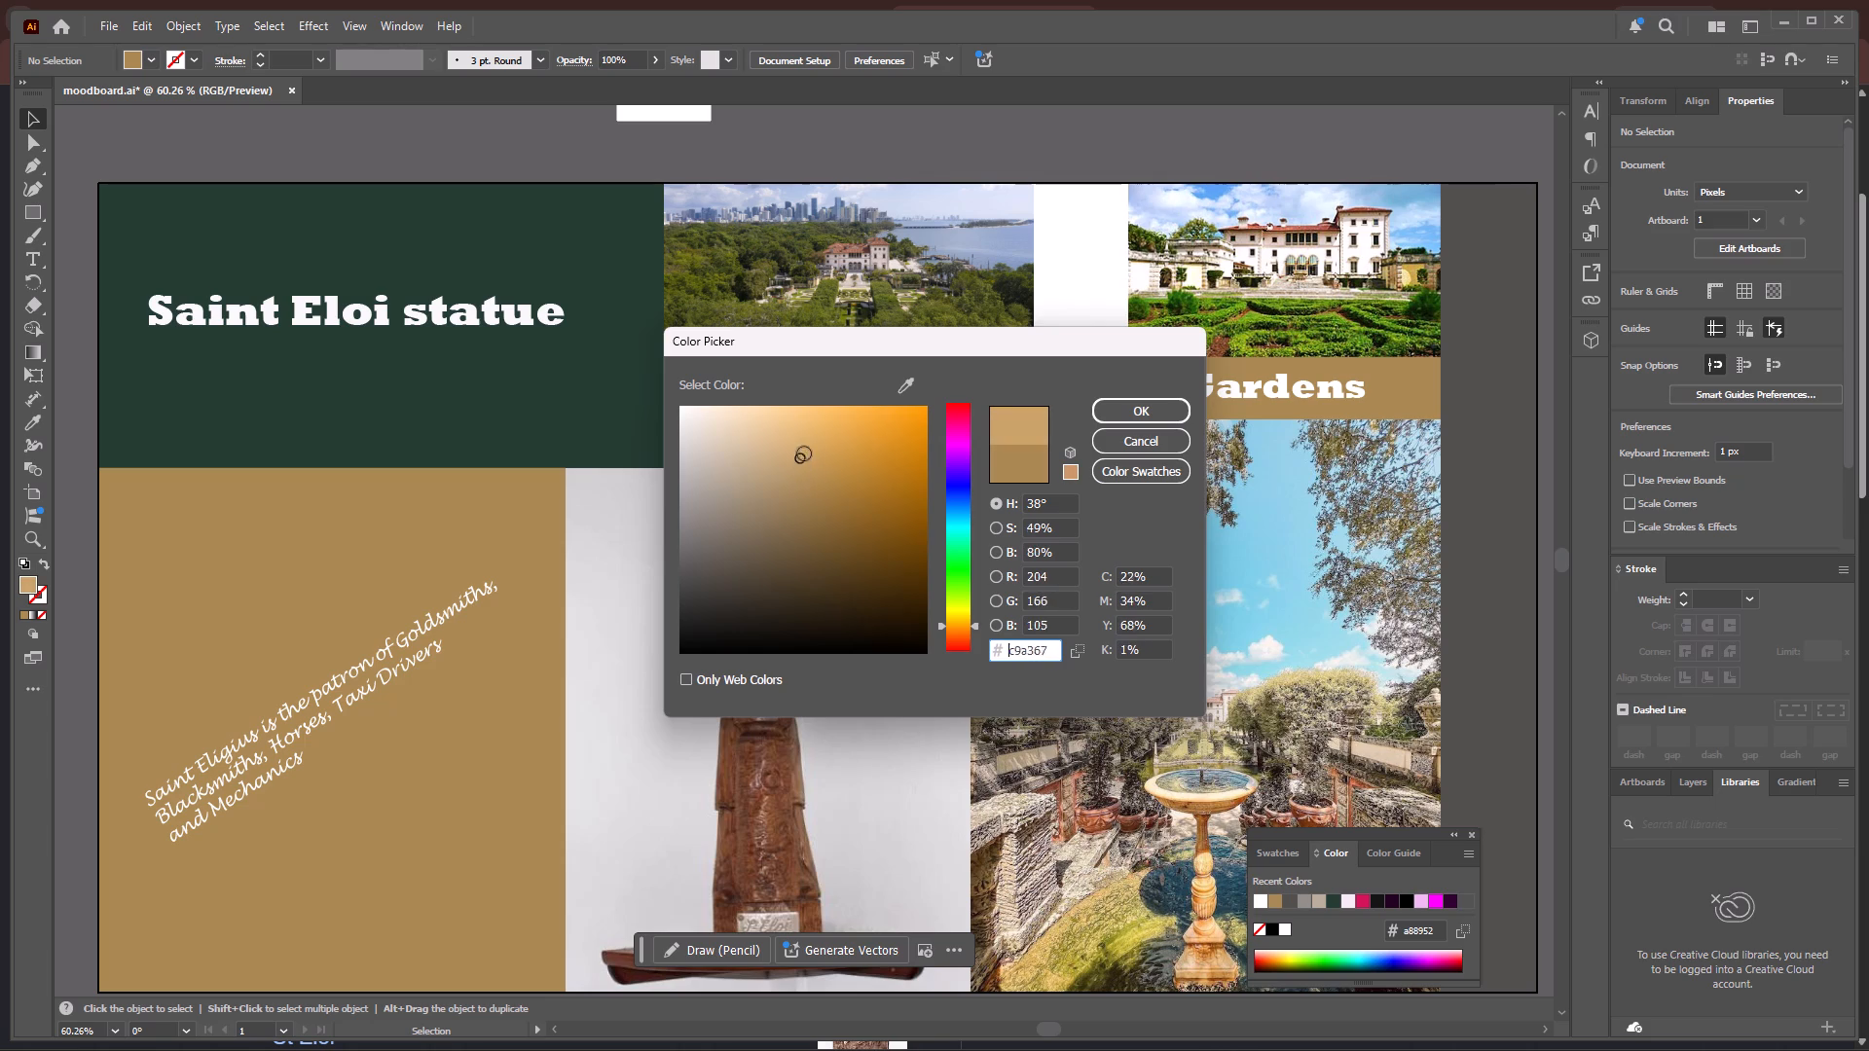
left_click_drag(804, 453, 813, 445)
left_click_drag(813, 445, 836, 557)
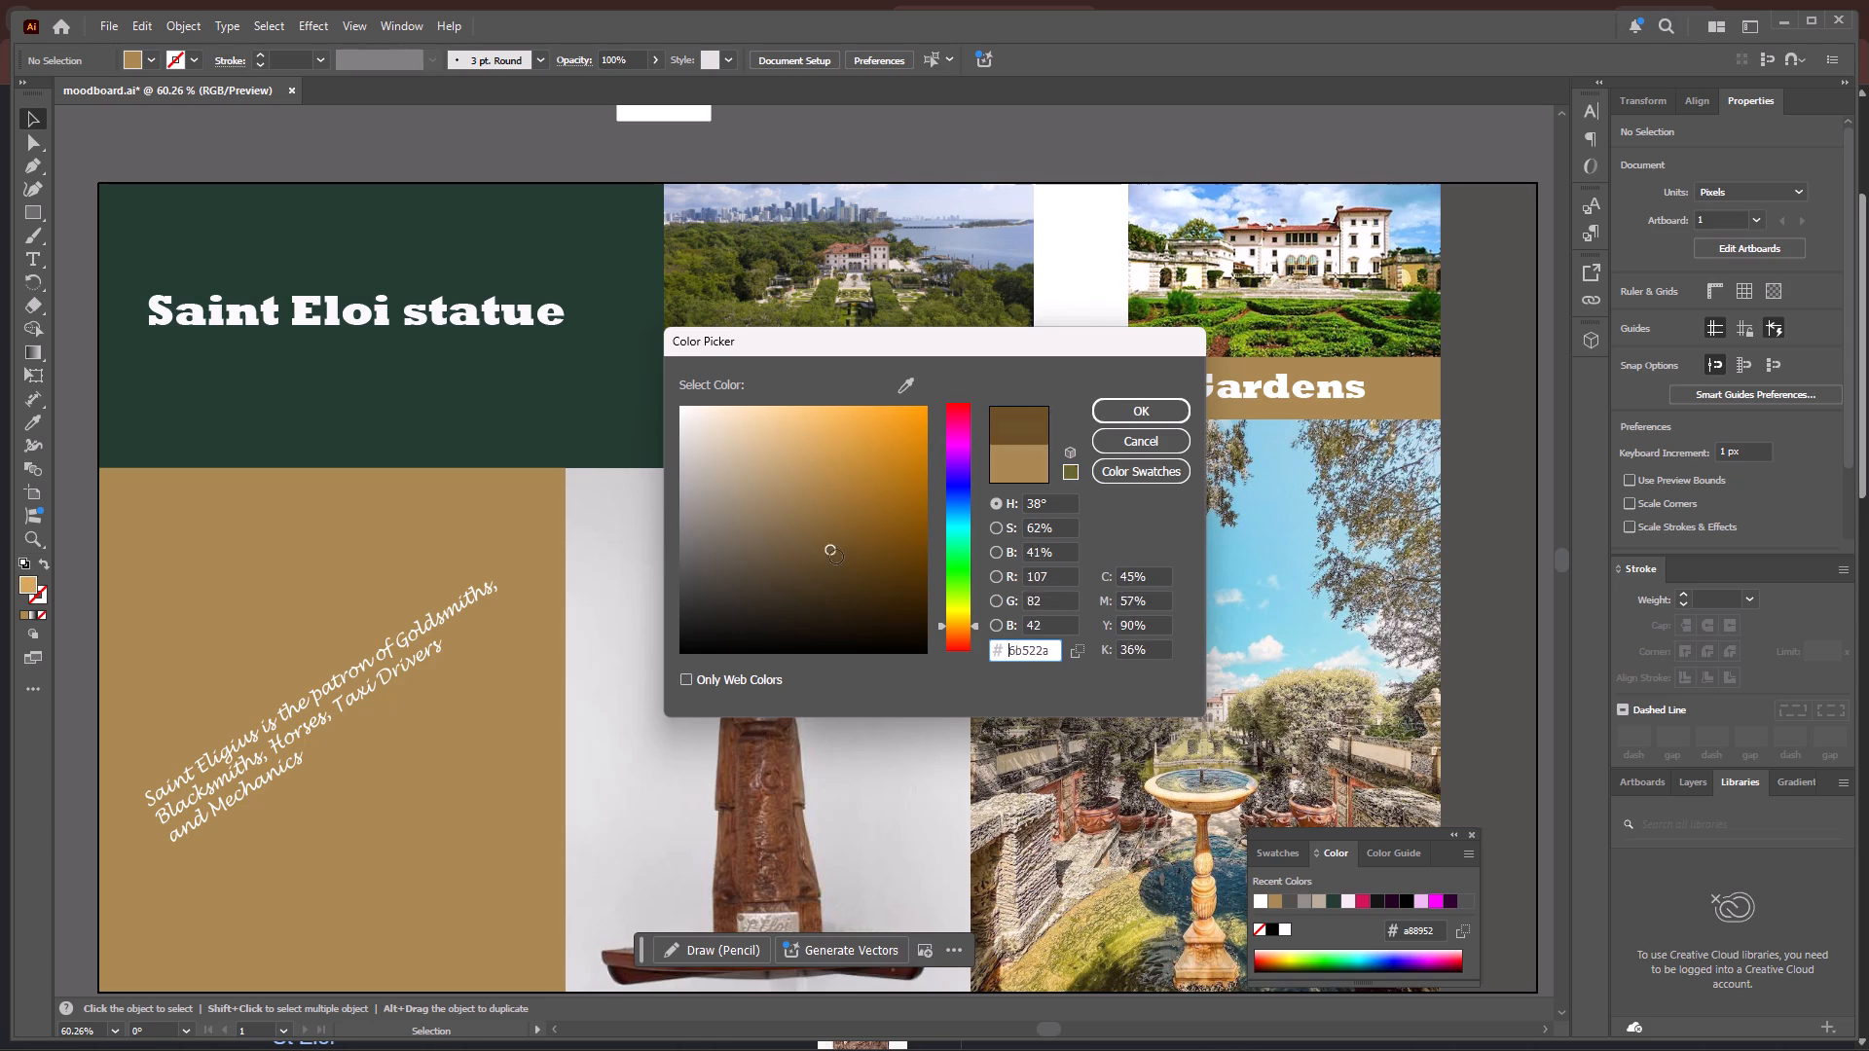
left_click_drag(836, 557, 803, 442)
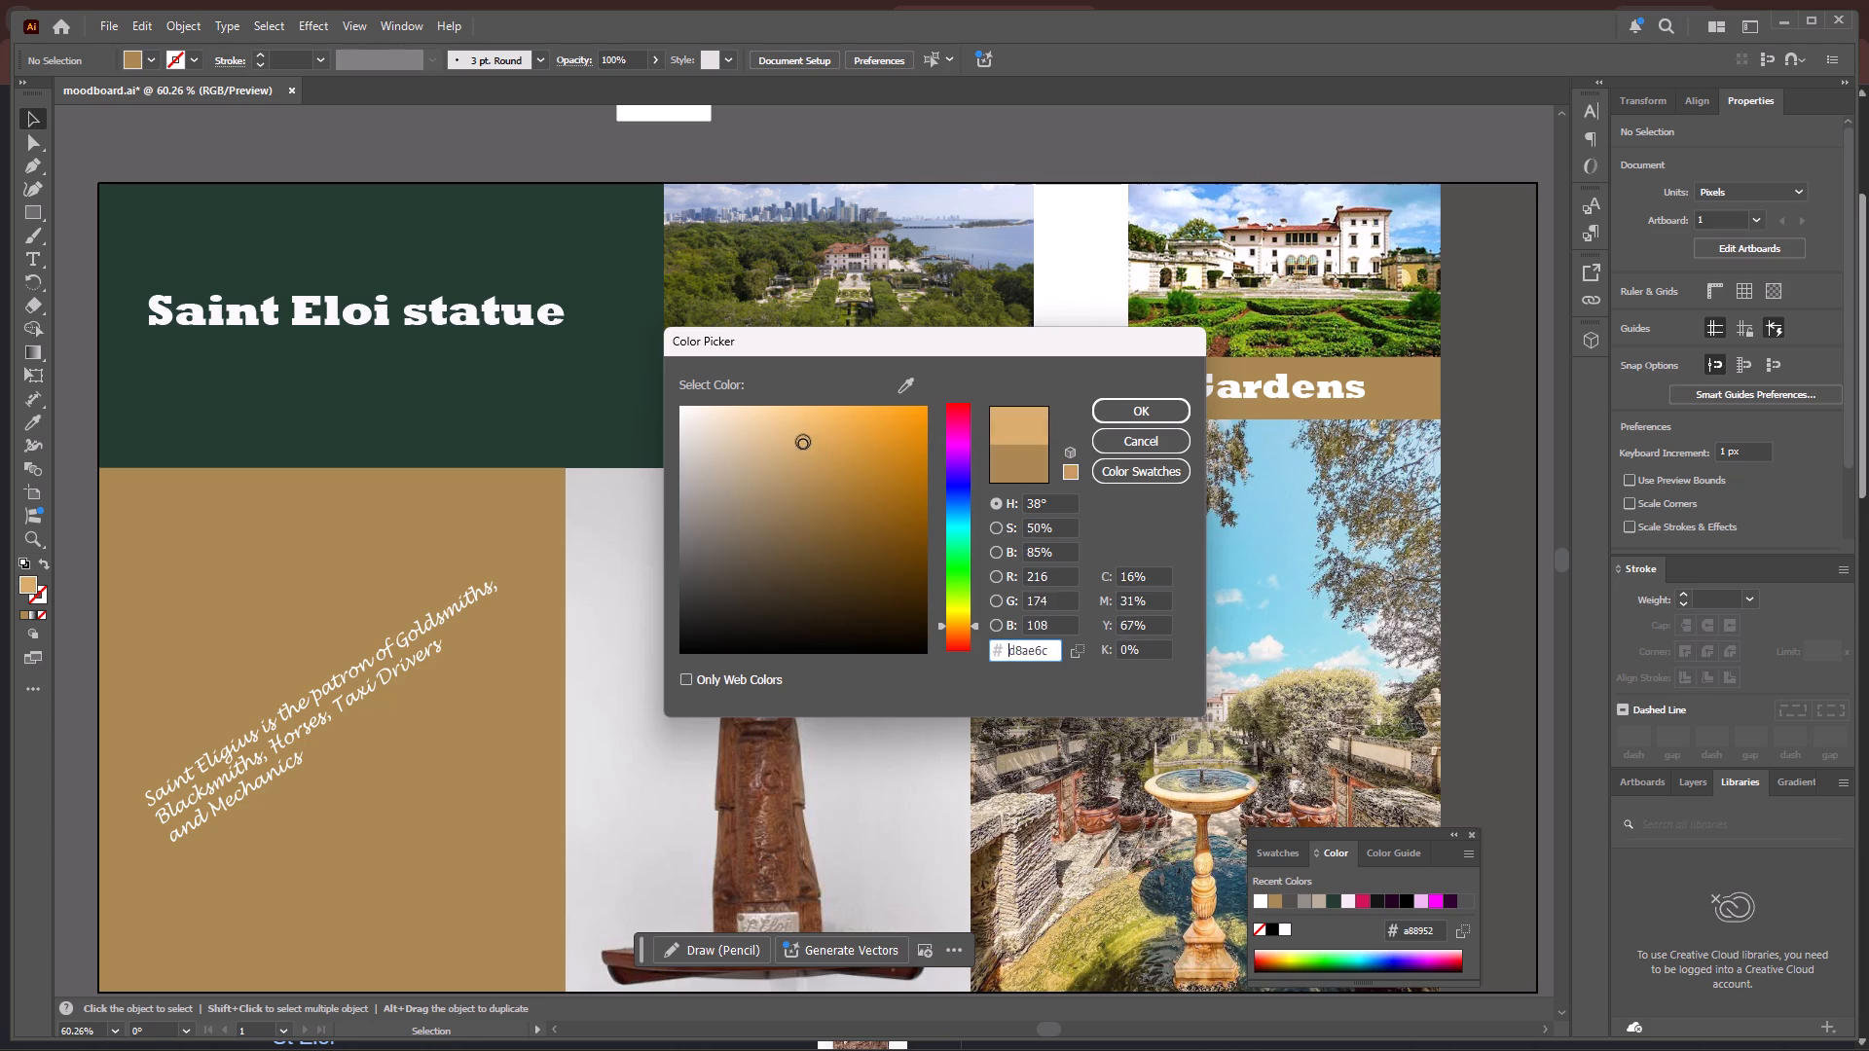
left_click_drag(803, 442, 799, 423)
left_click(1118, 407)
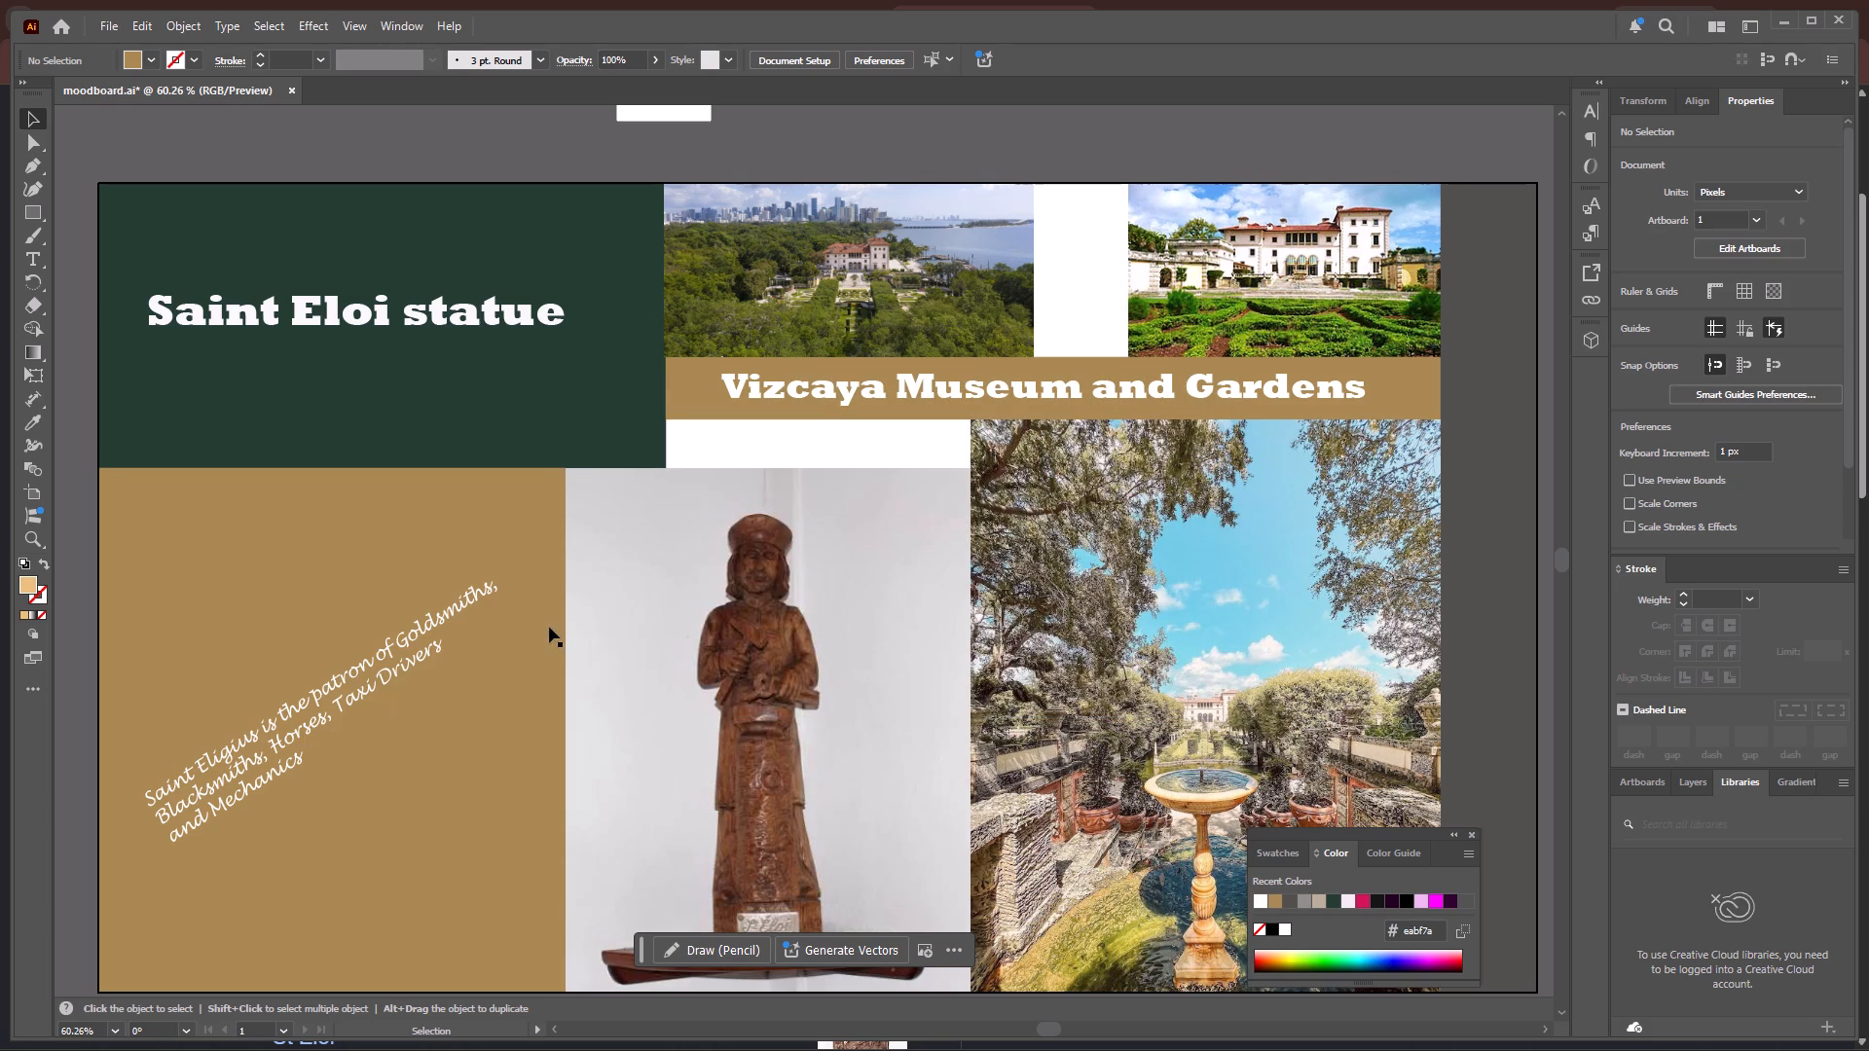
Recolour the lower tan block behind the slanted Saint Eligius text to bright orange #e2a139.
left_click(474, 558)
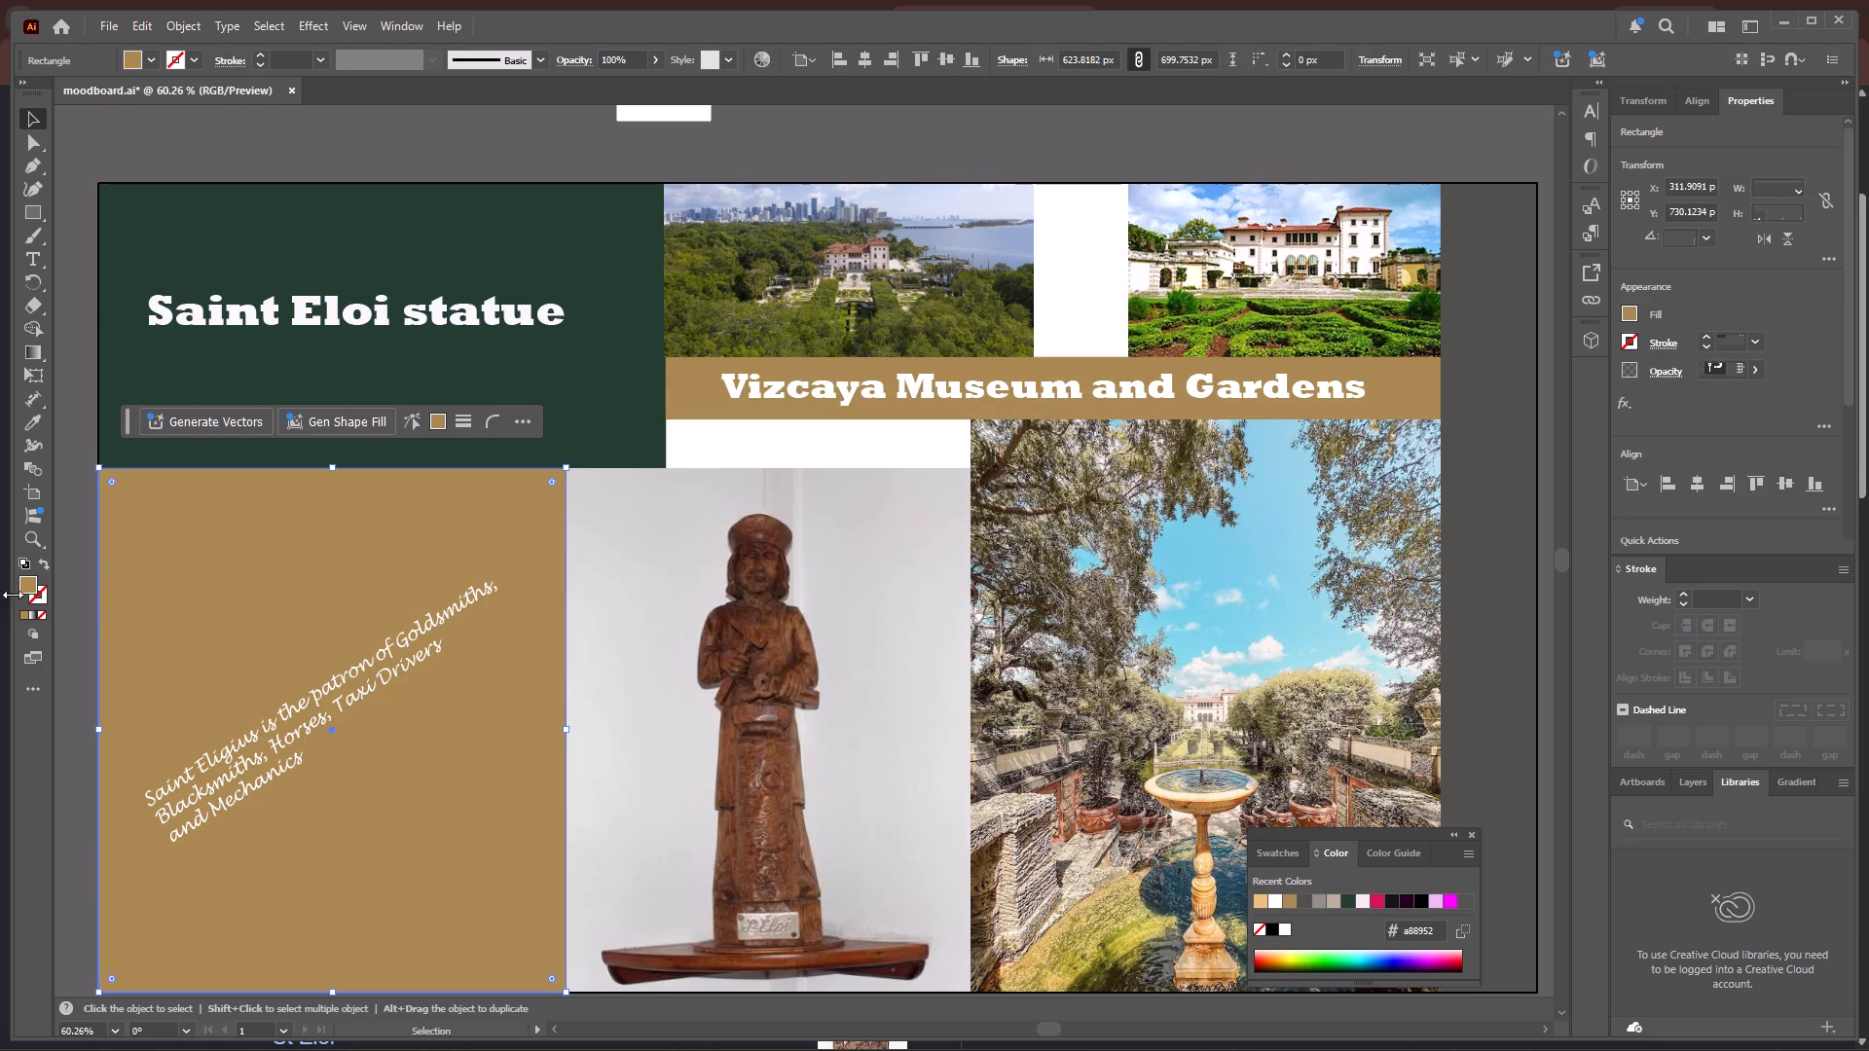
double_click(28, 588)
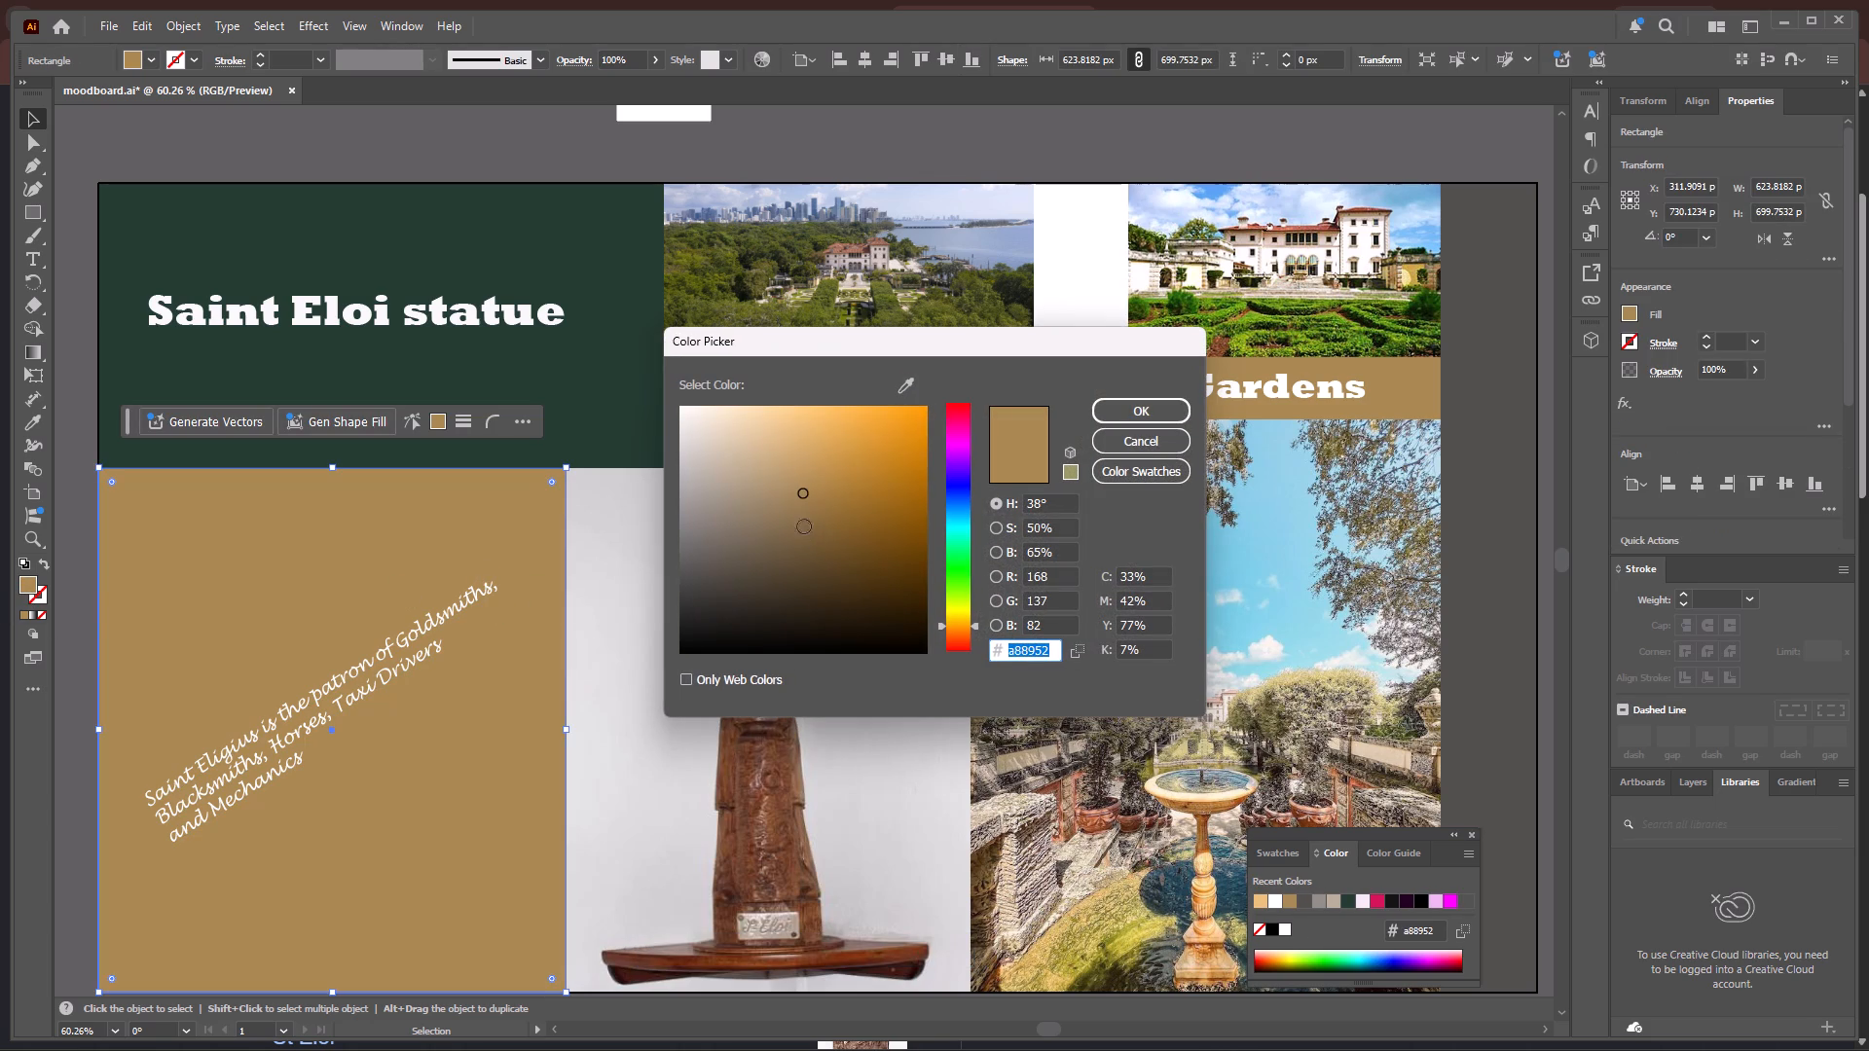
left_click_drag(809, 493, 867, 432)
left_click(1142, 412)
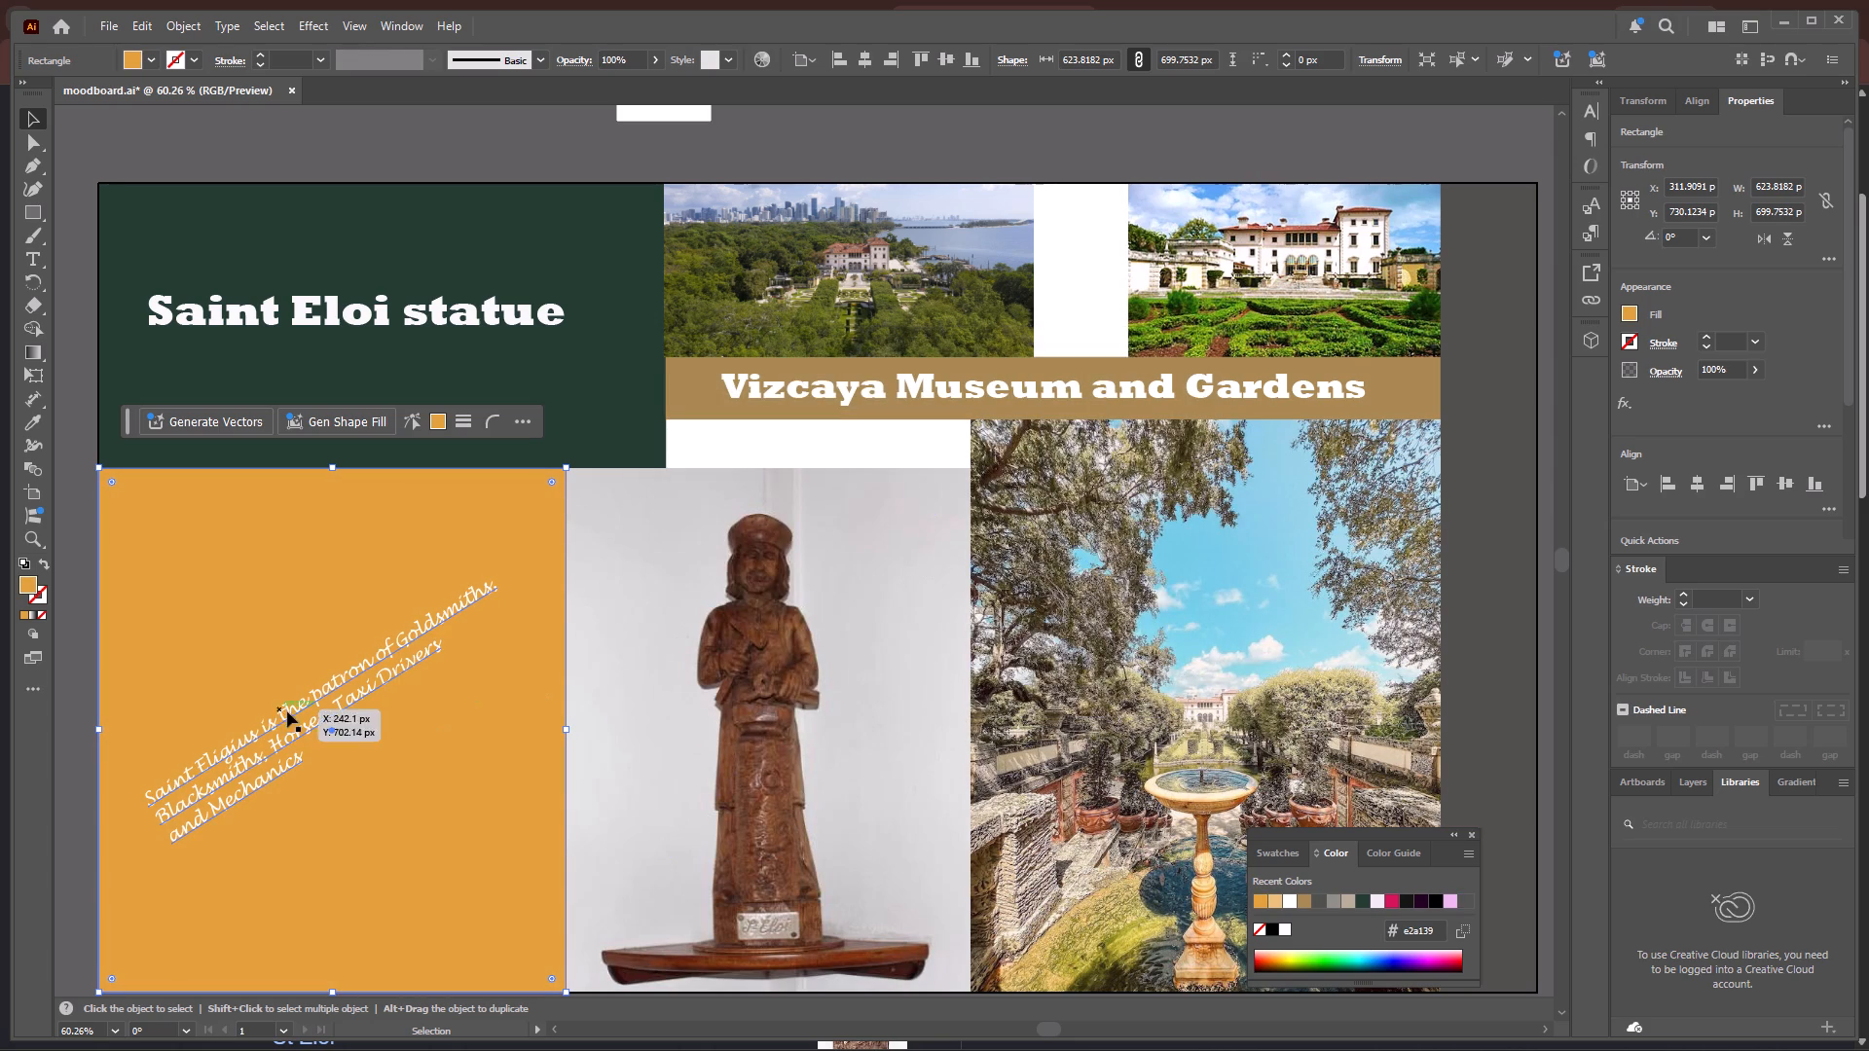
Set the fill of the block behind the slanted Saint Eligius text to dark brown #2d1e08.
double_click(31, 586)
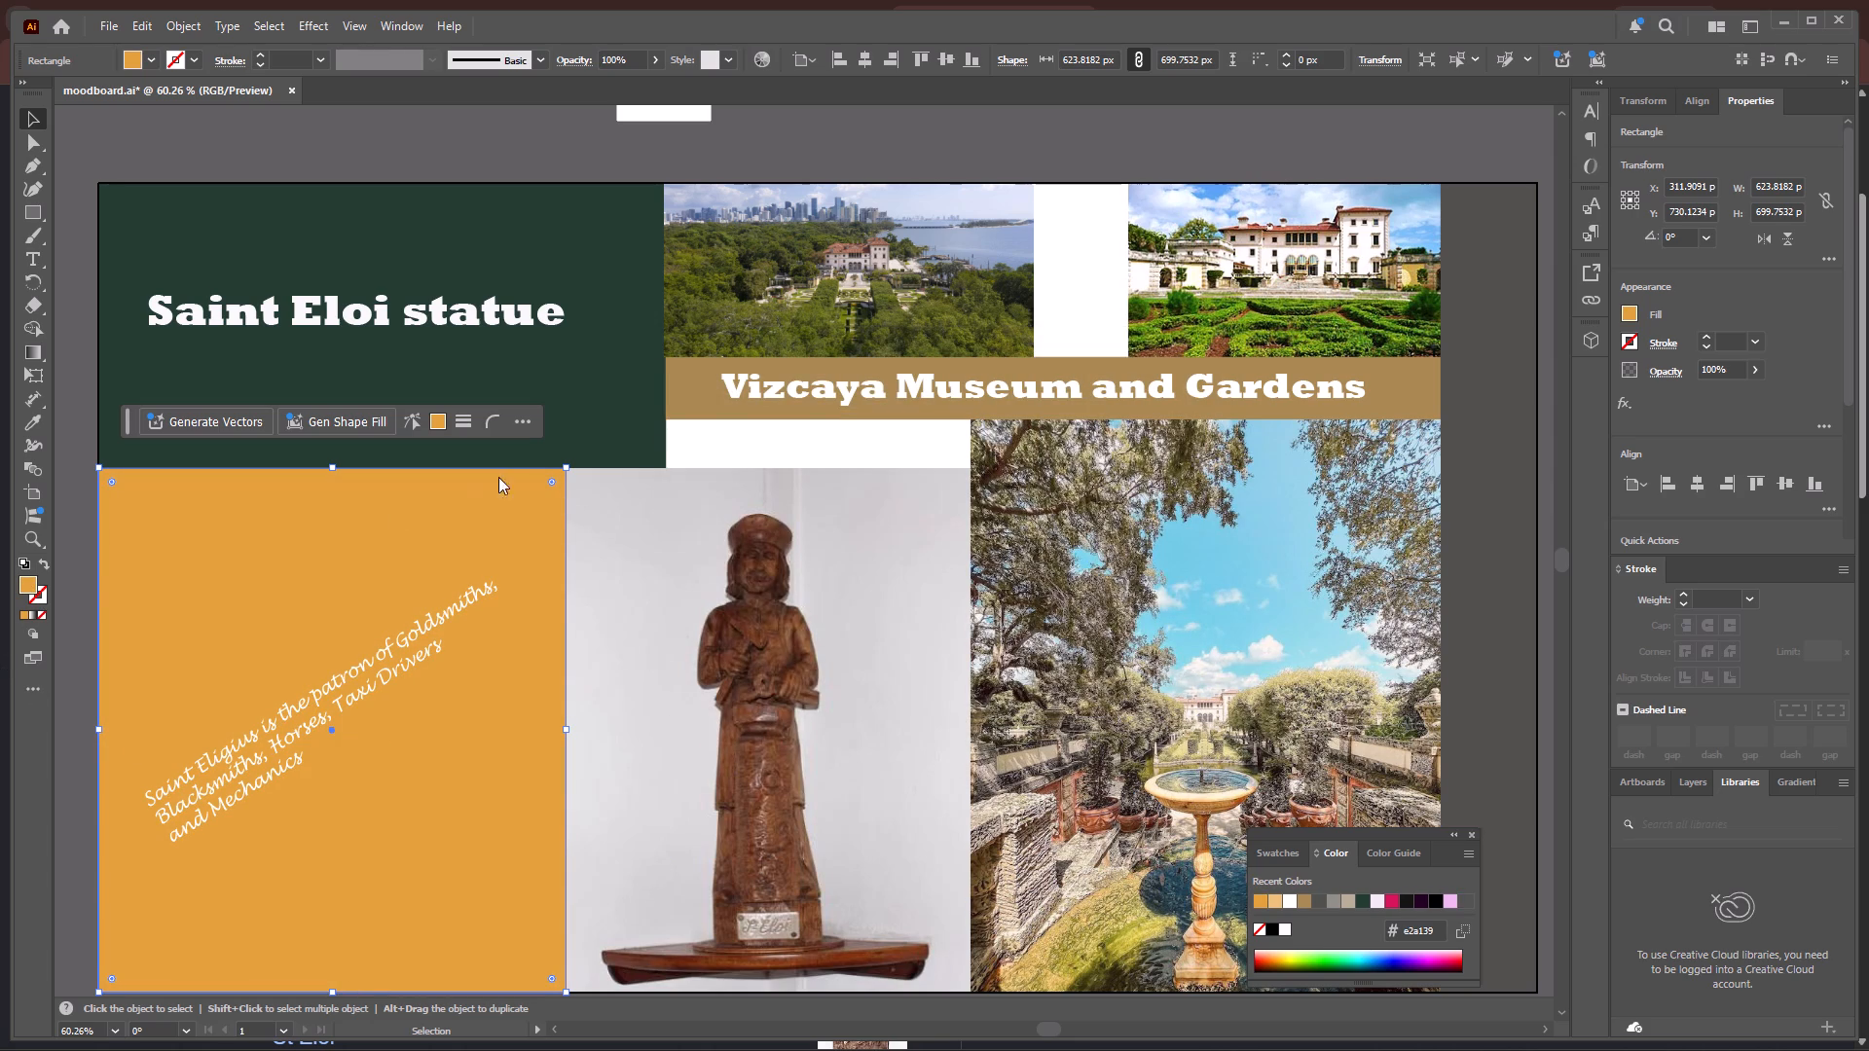
left_click_drag(861, 432, 907, 581)
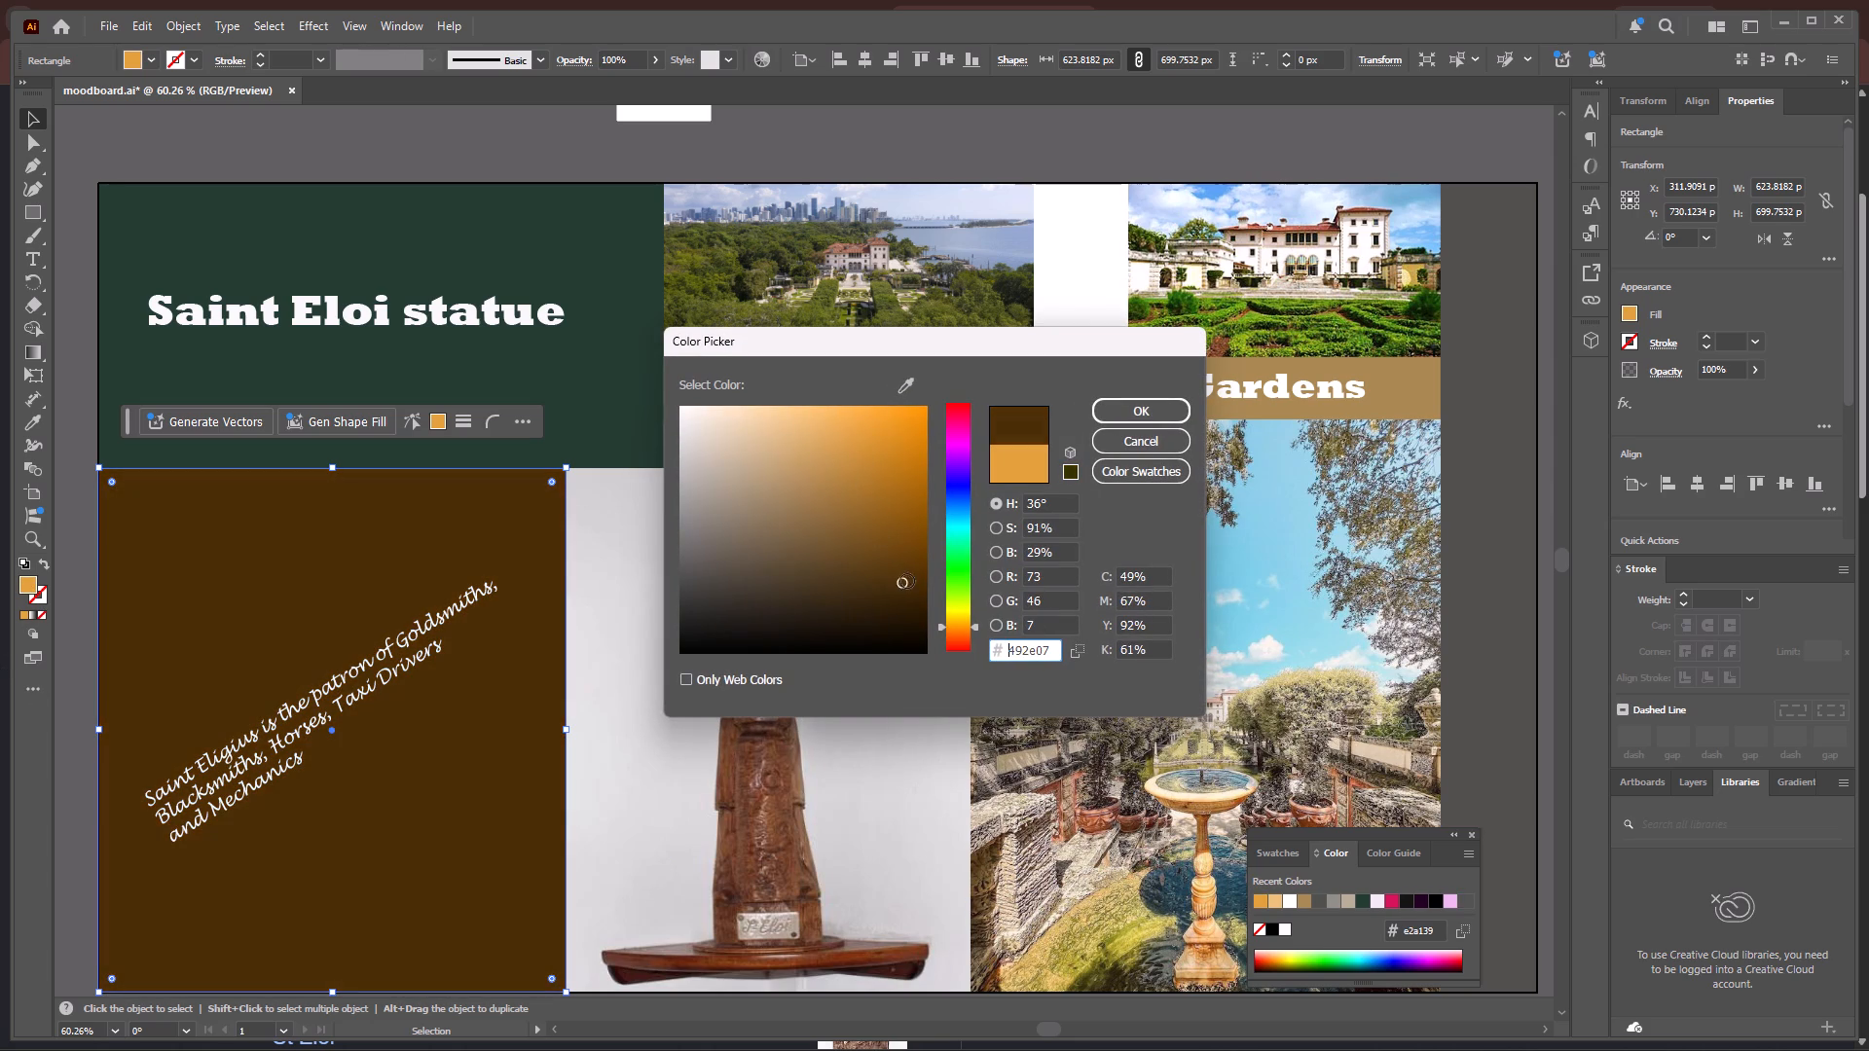
left_click_drag(907, 581, 861, 601)
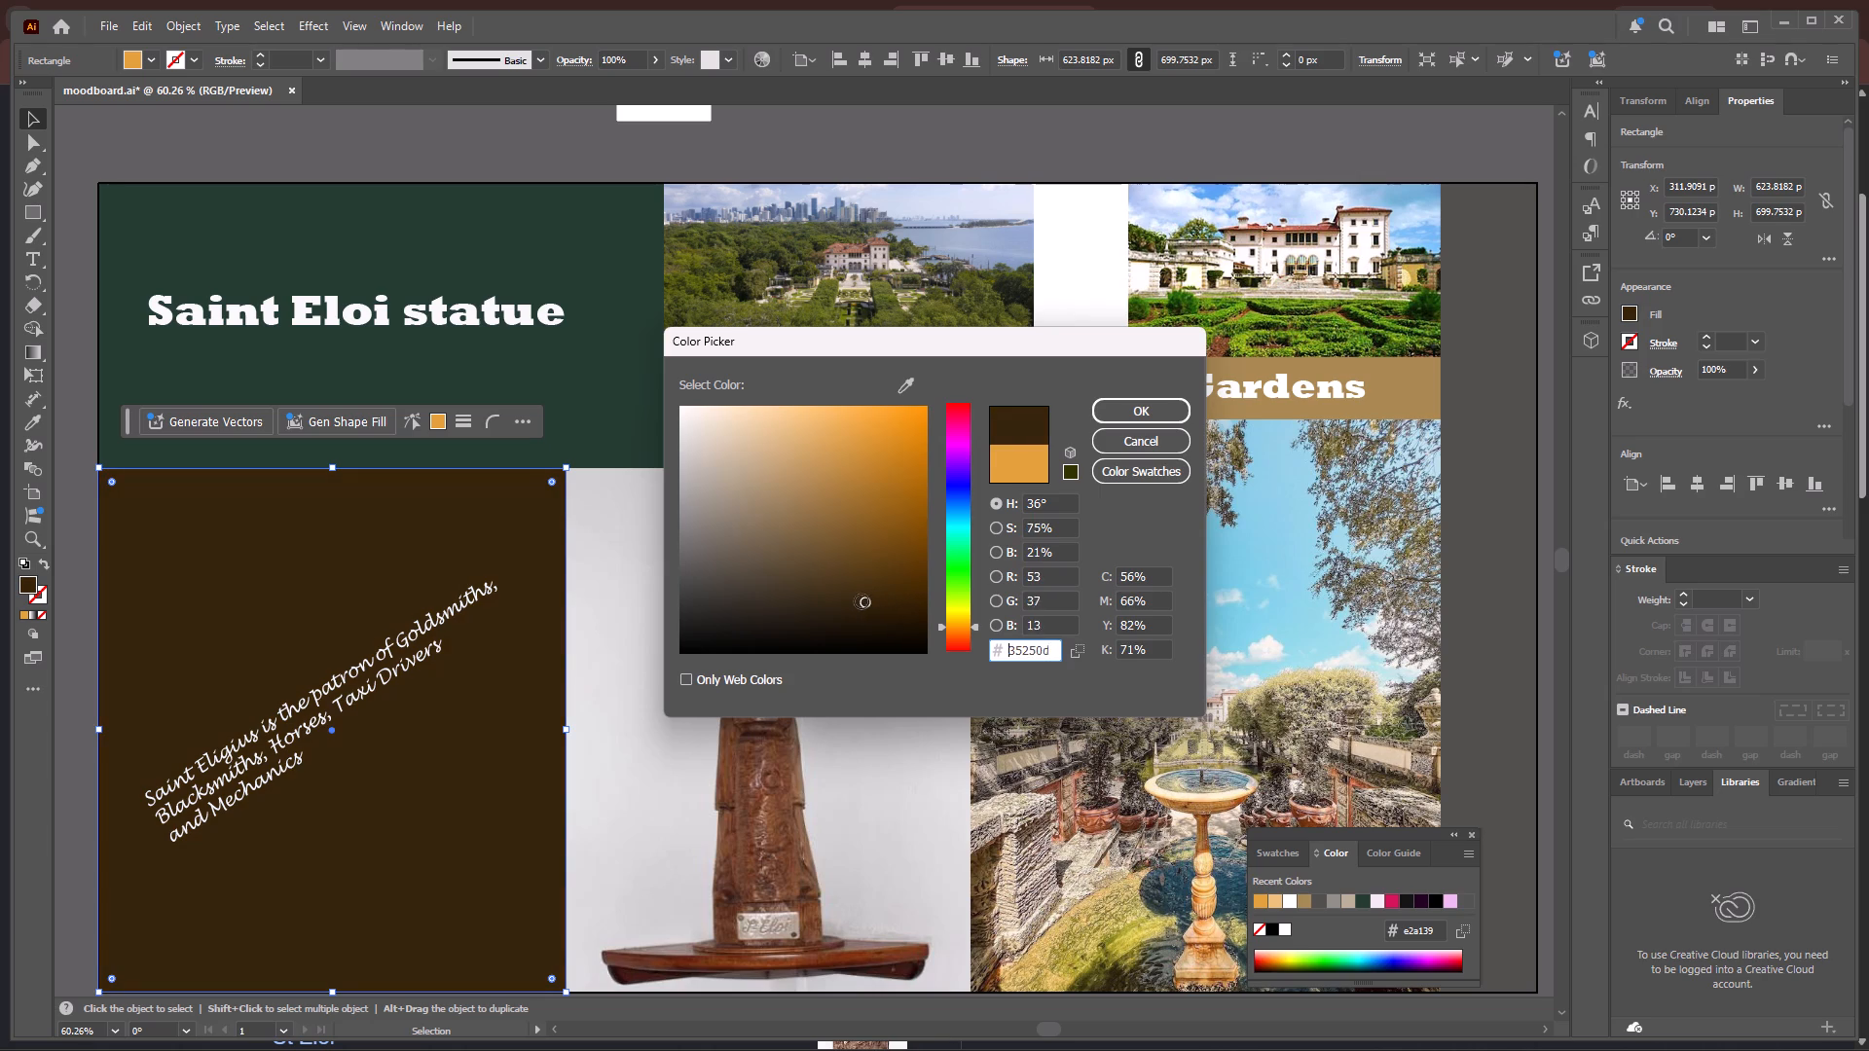
left_click_drag(861, 601, 765, 589)
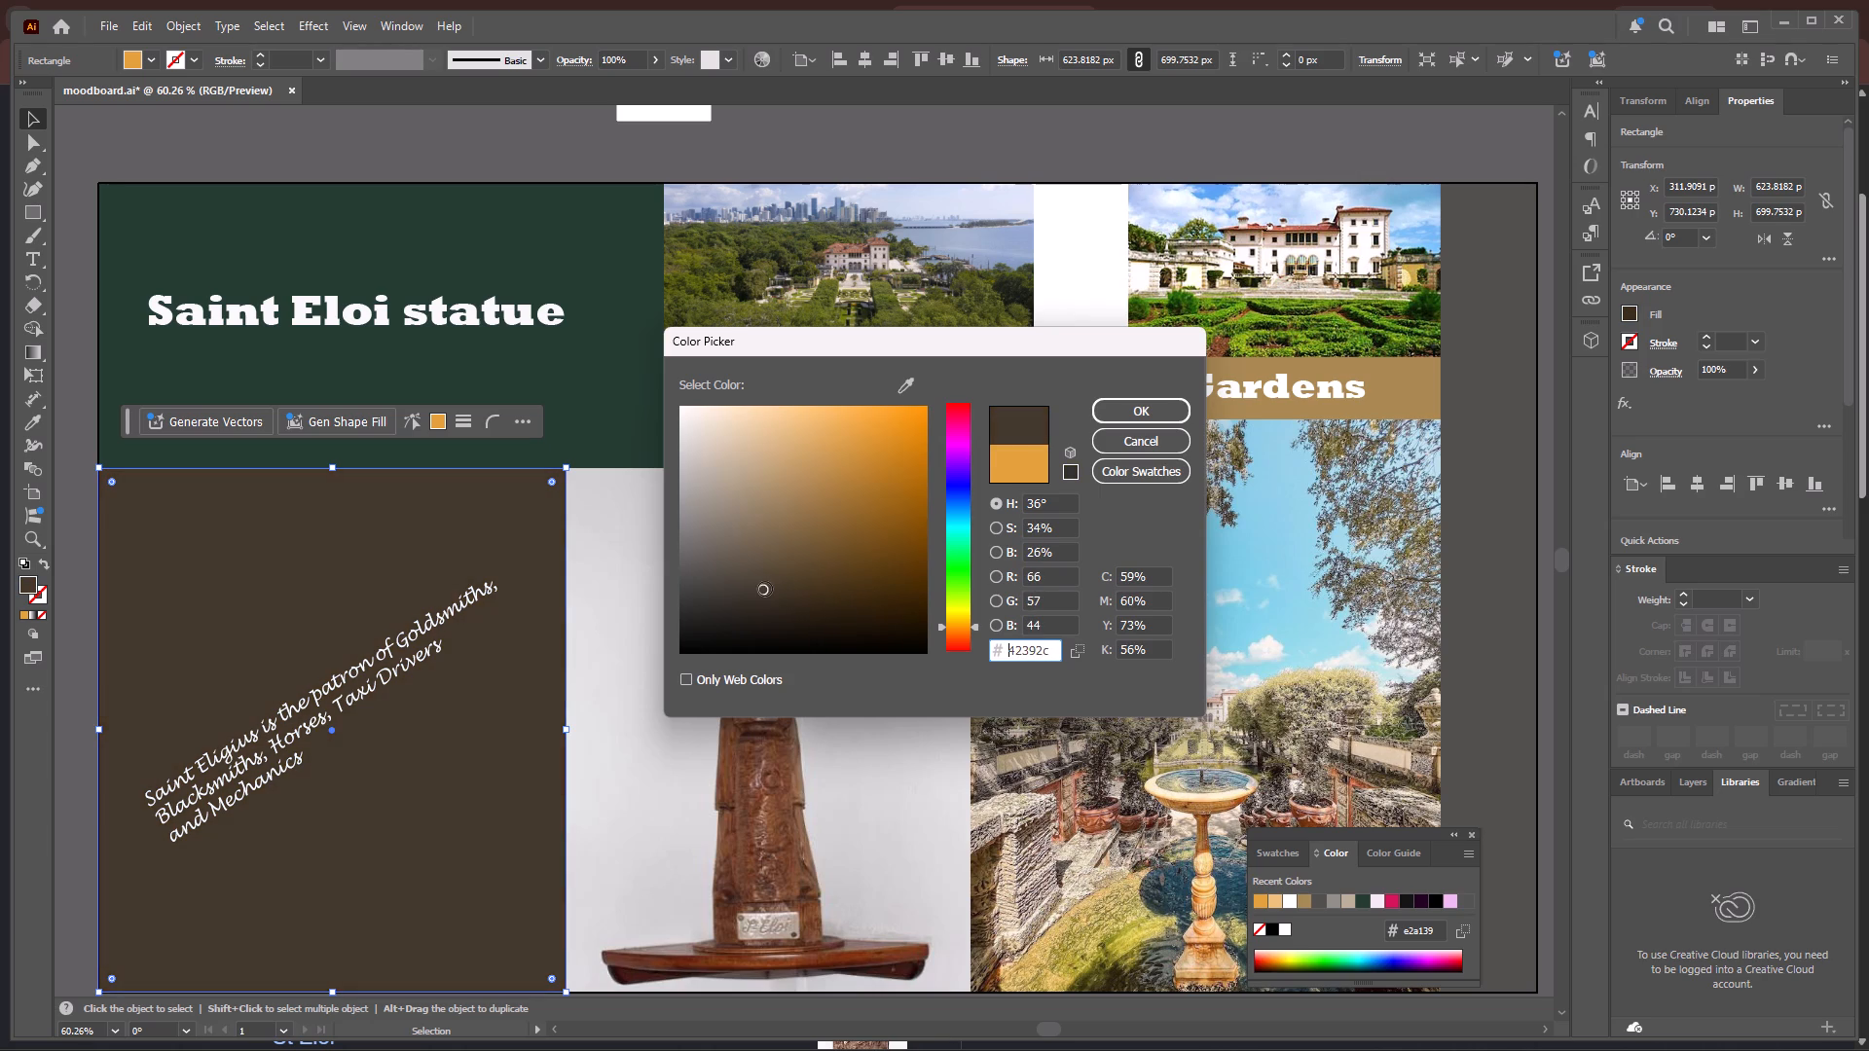
left_click_drag(765, 589, 712, 592)
left_click_drag(712, 592, 794, 623)
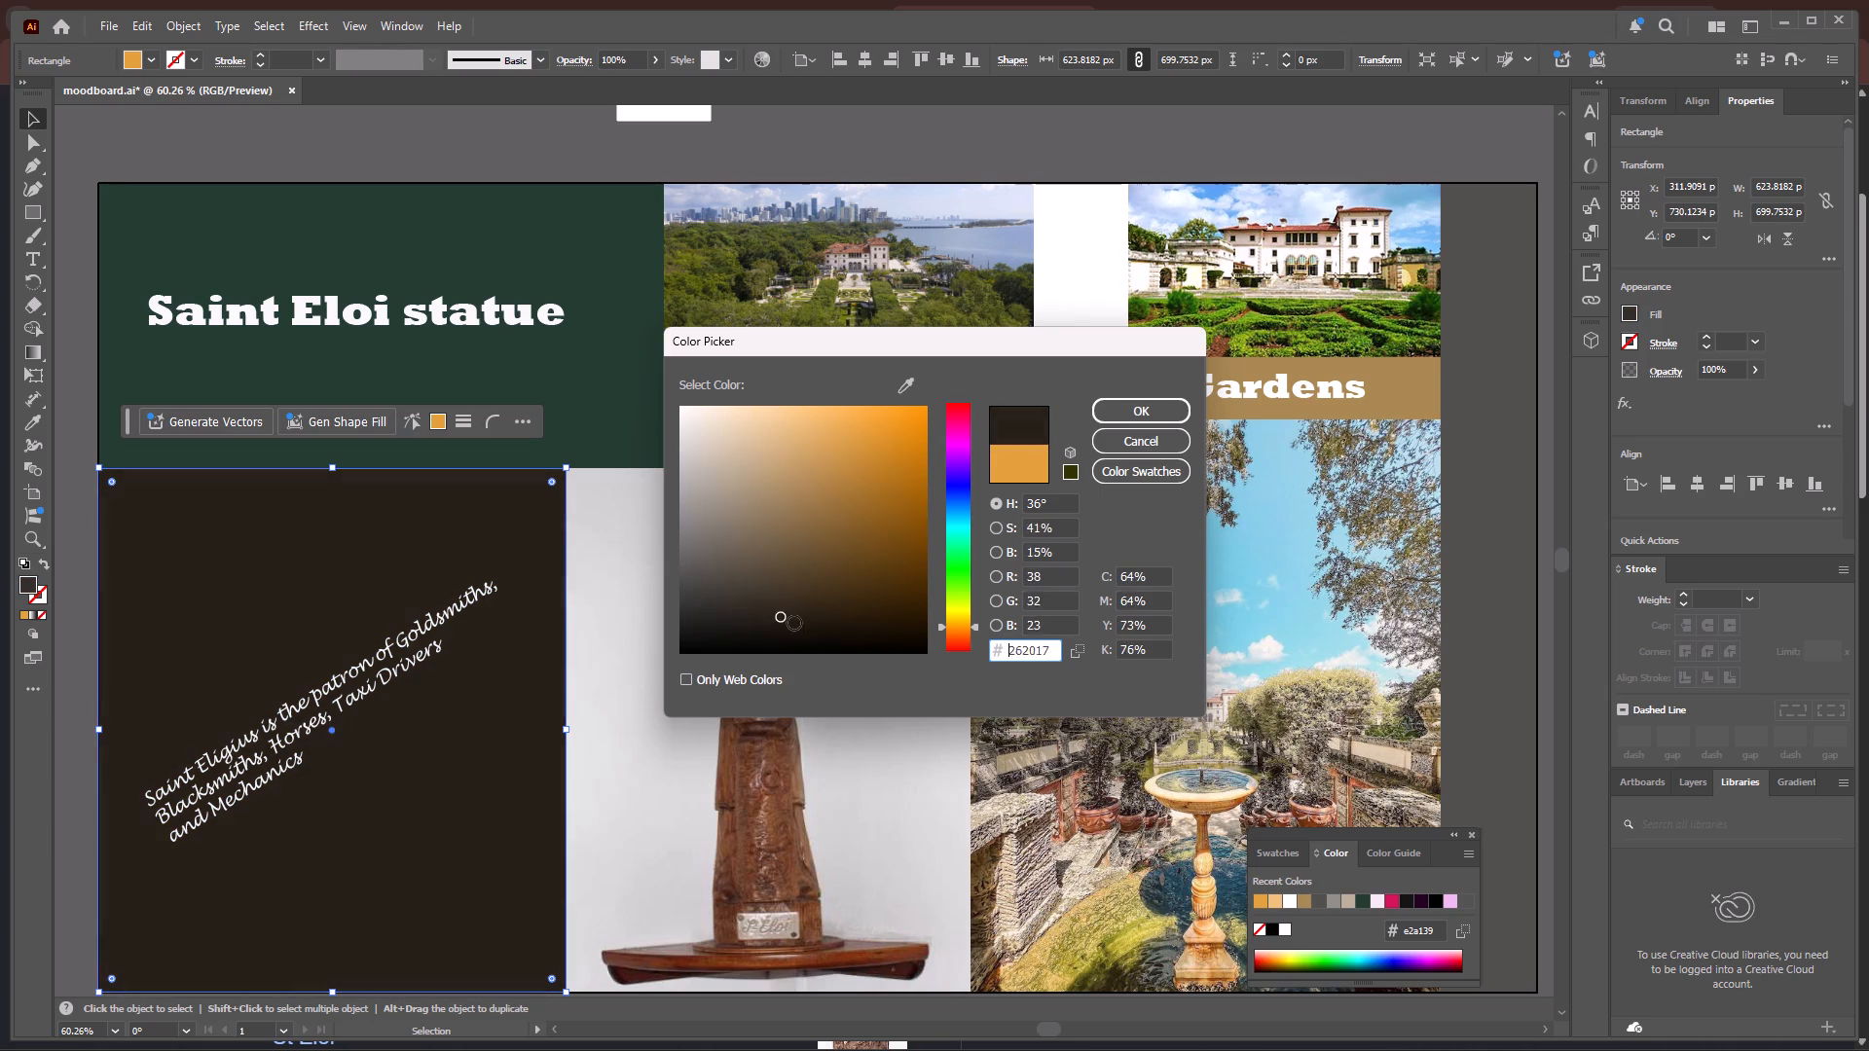
left_click_drag(794, 623, 914, 605)
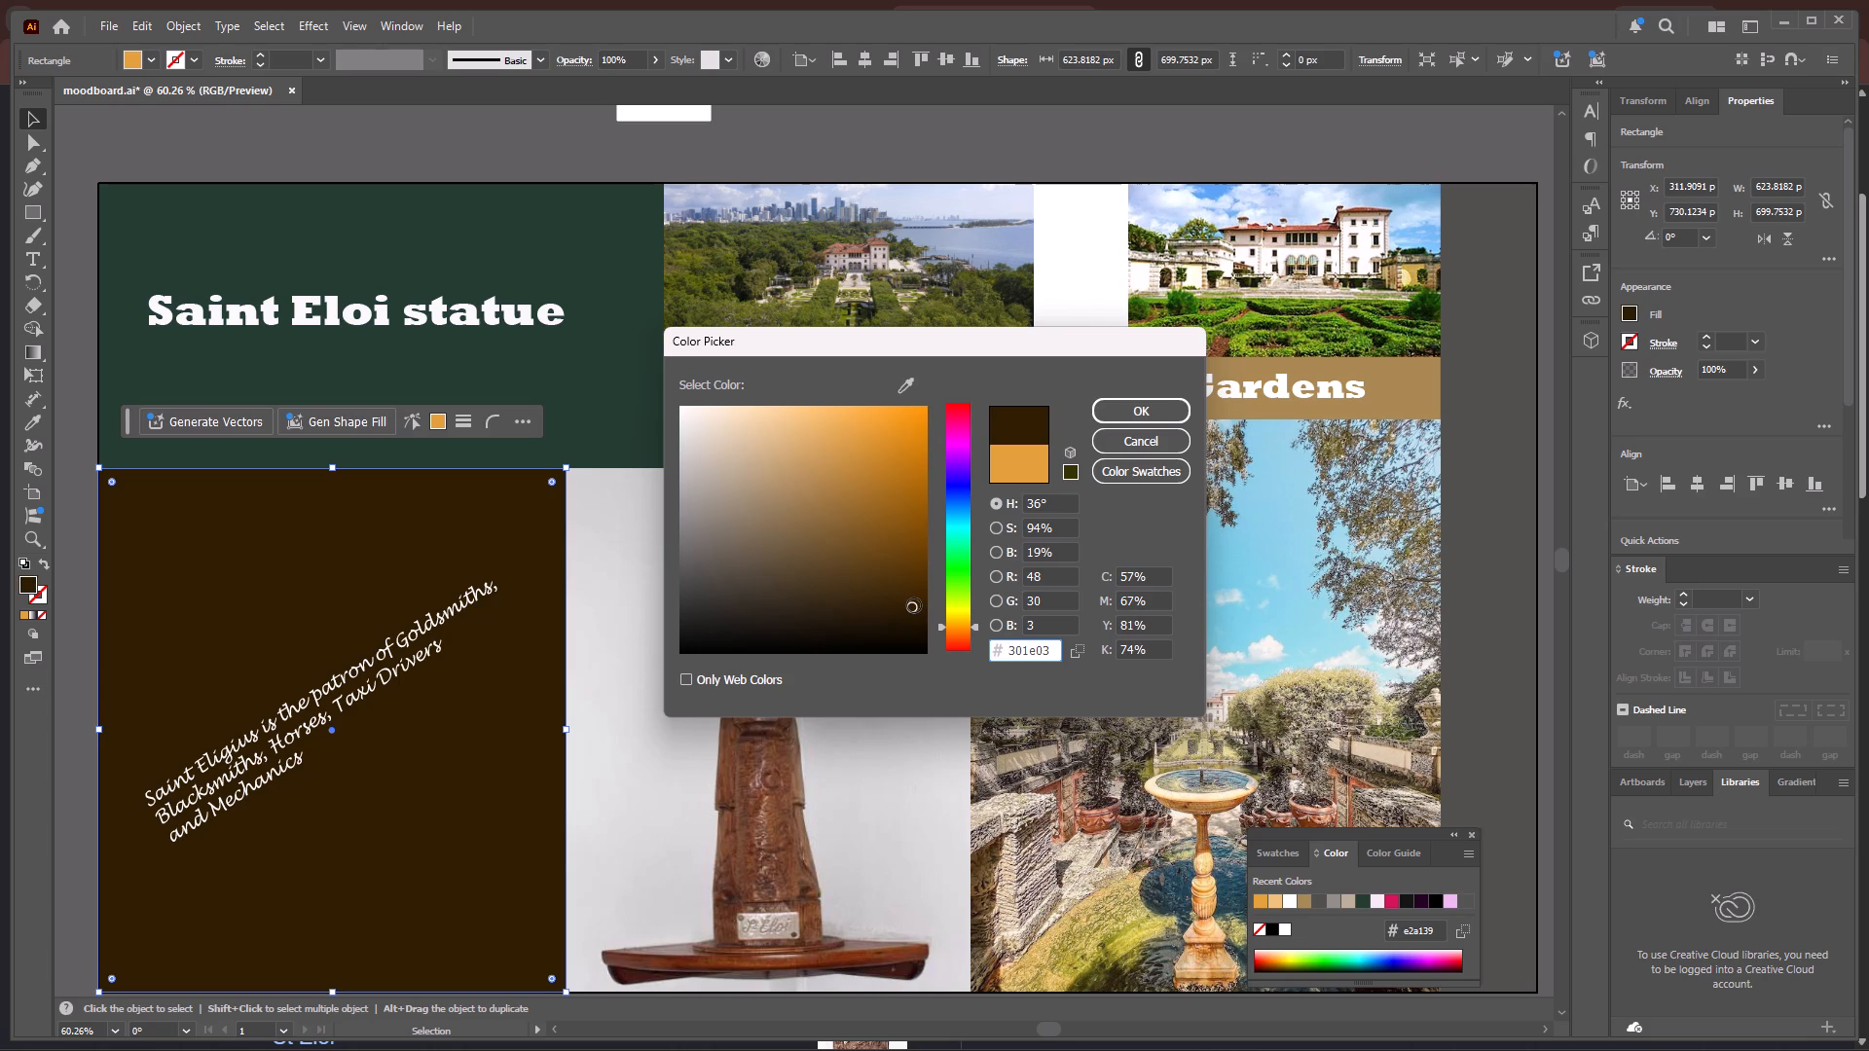
left_click_drag(914, 605, 886, 601)
left_click_drag(886, 601, 885, 609)
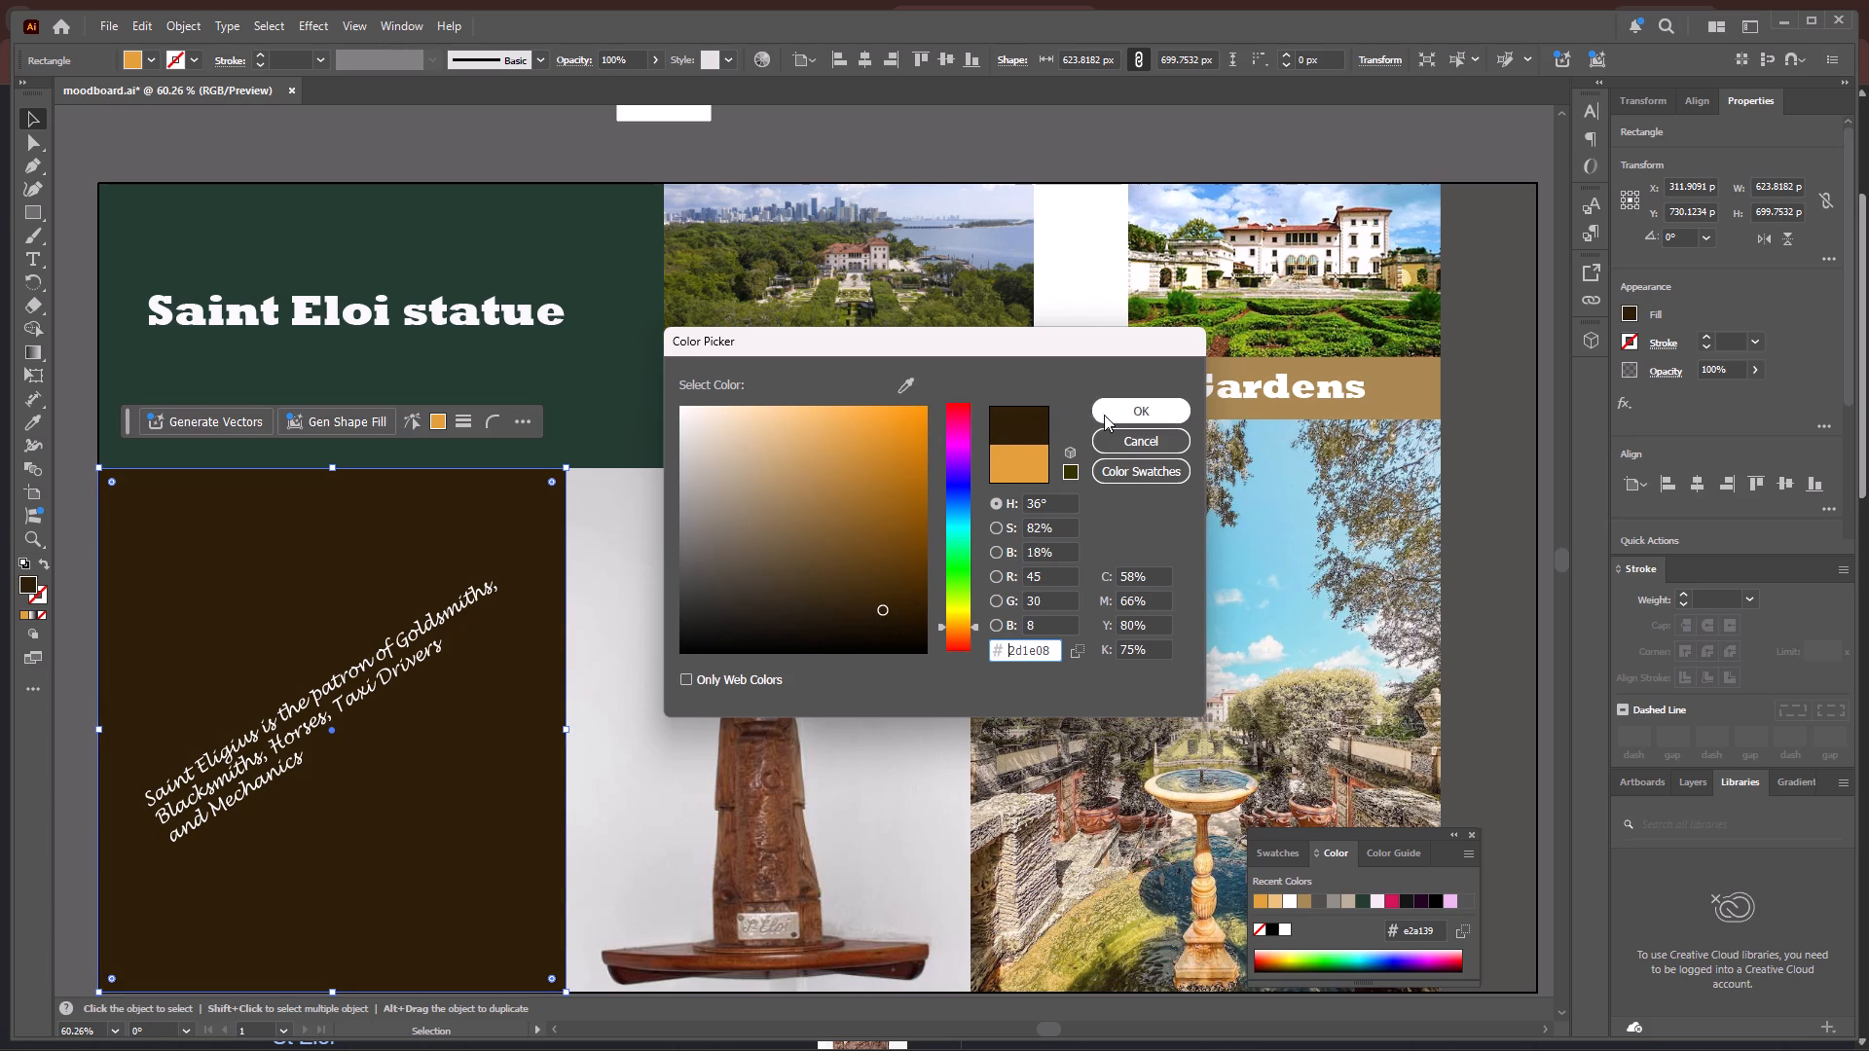
left_click(1106, 415)
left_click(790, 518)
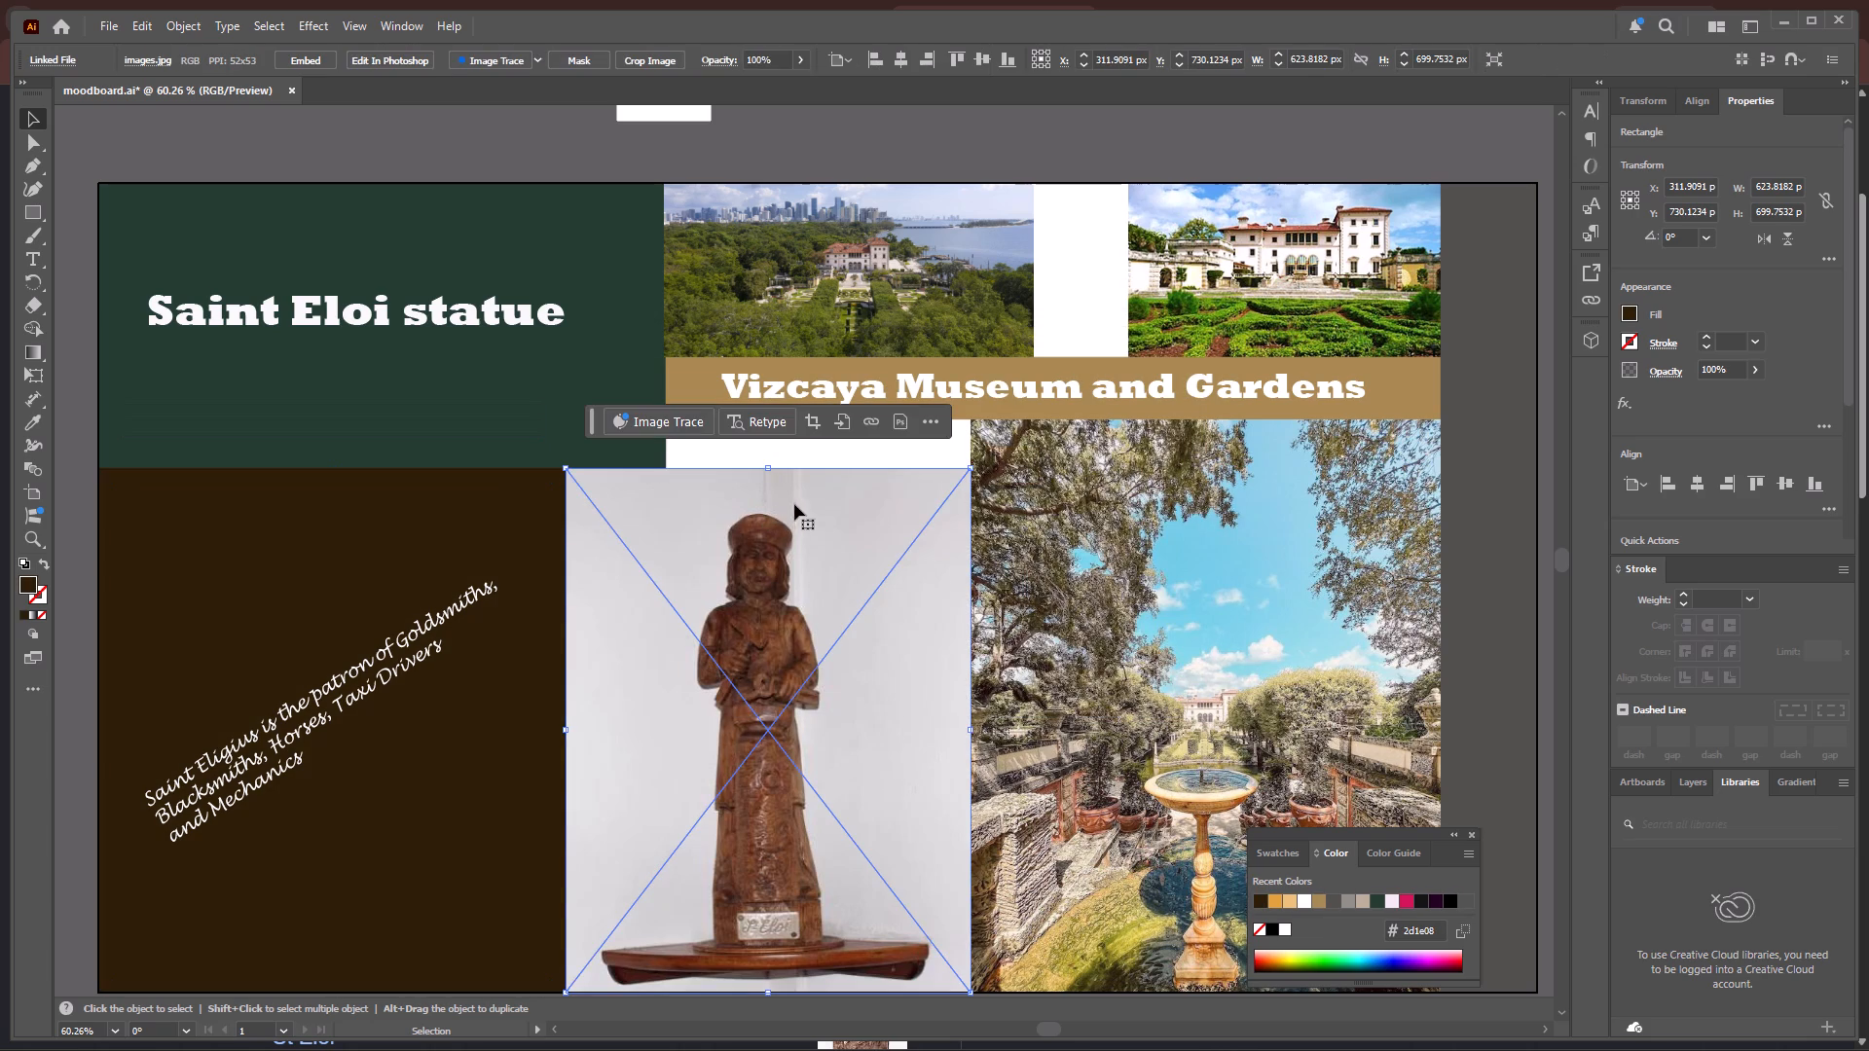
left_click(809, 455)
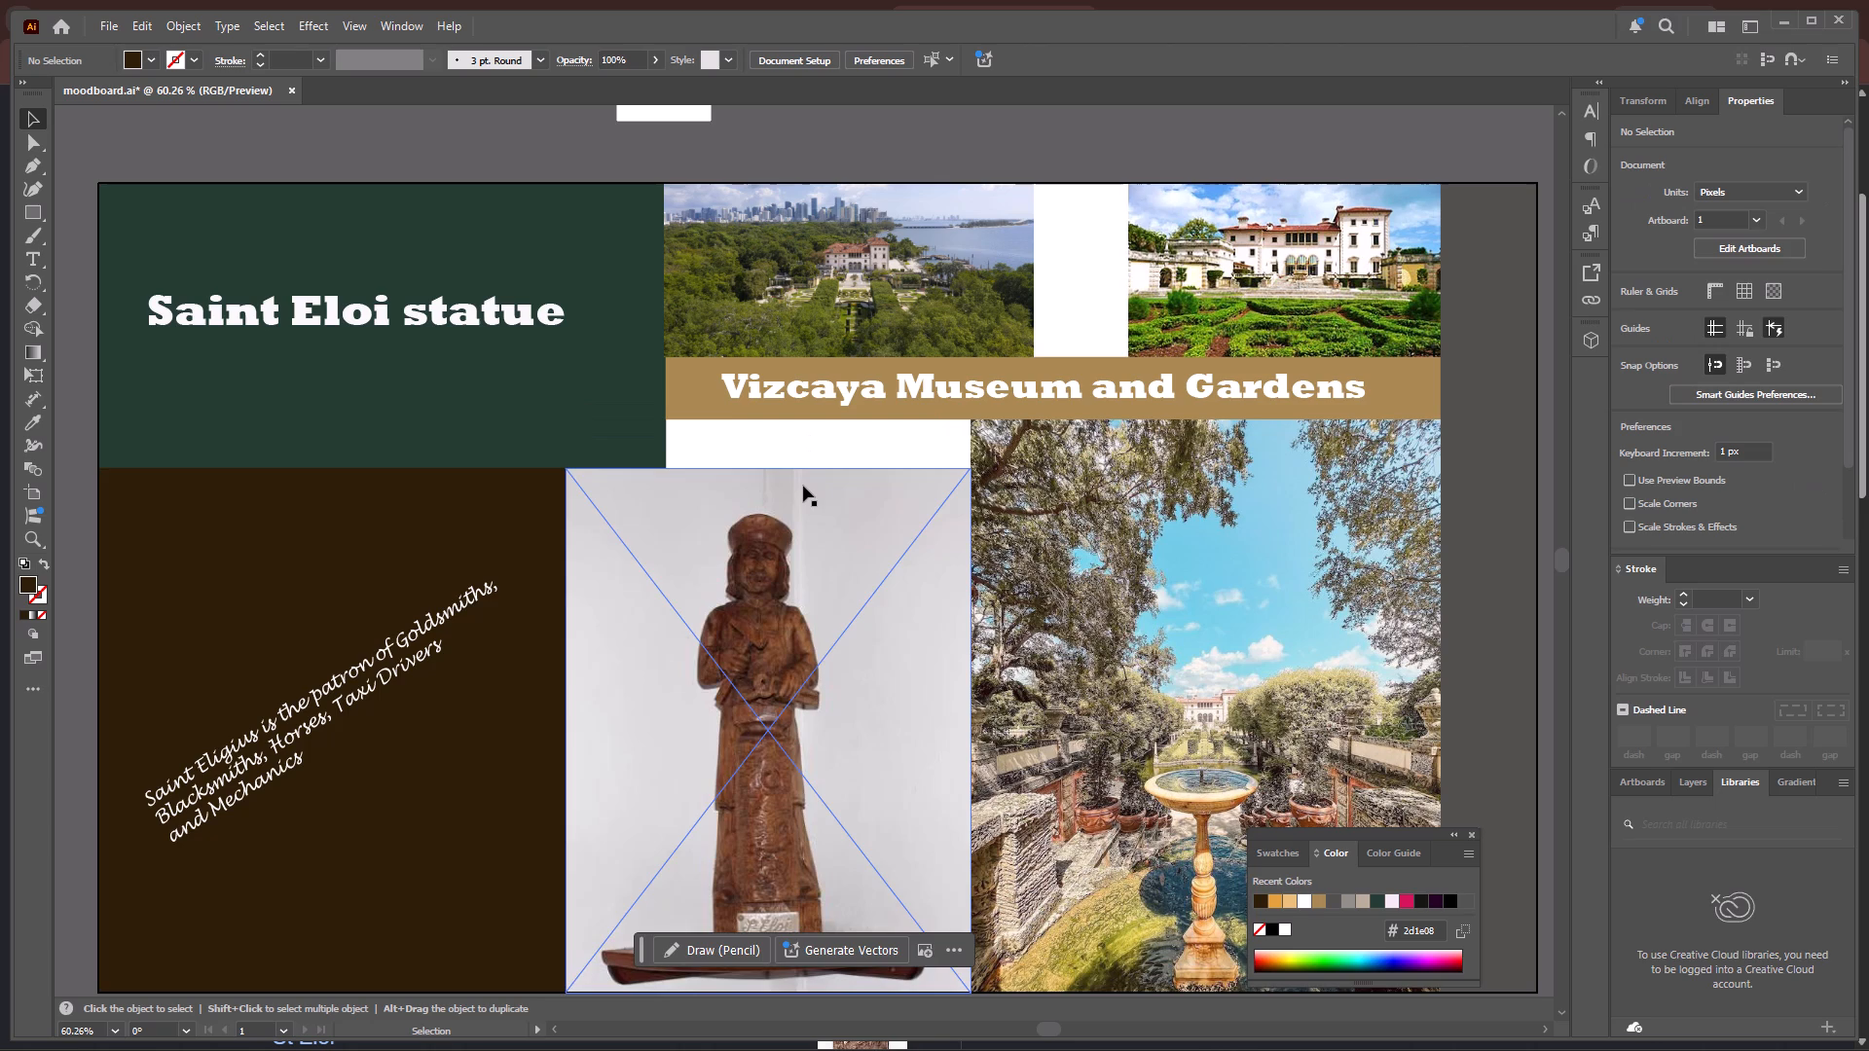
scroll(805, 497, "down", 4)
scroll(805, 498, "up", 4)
Draw an open four-point zigzag with the Pen tool across the off-artboard white rectangle's lower half, about 125 px wide and 92 px high.
scroll(805, 498, "up", 5)
scroll(655, 413, "up", 5)
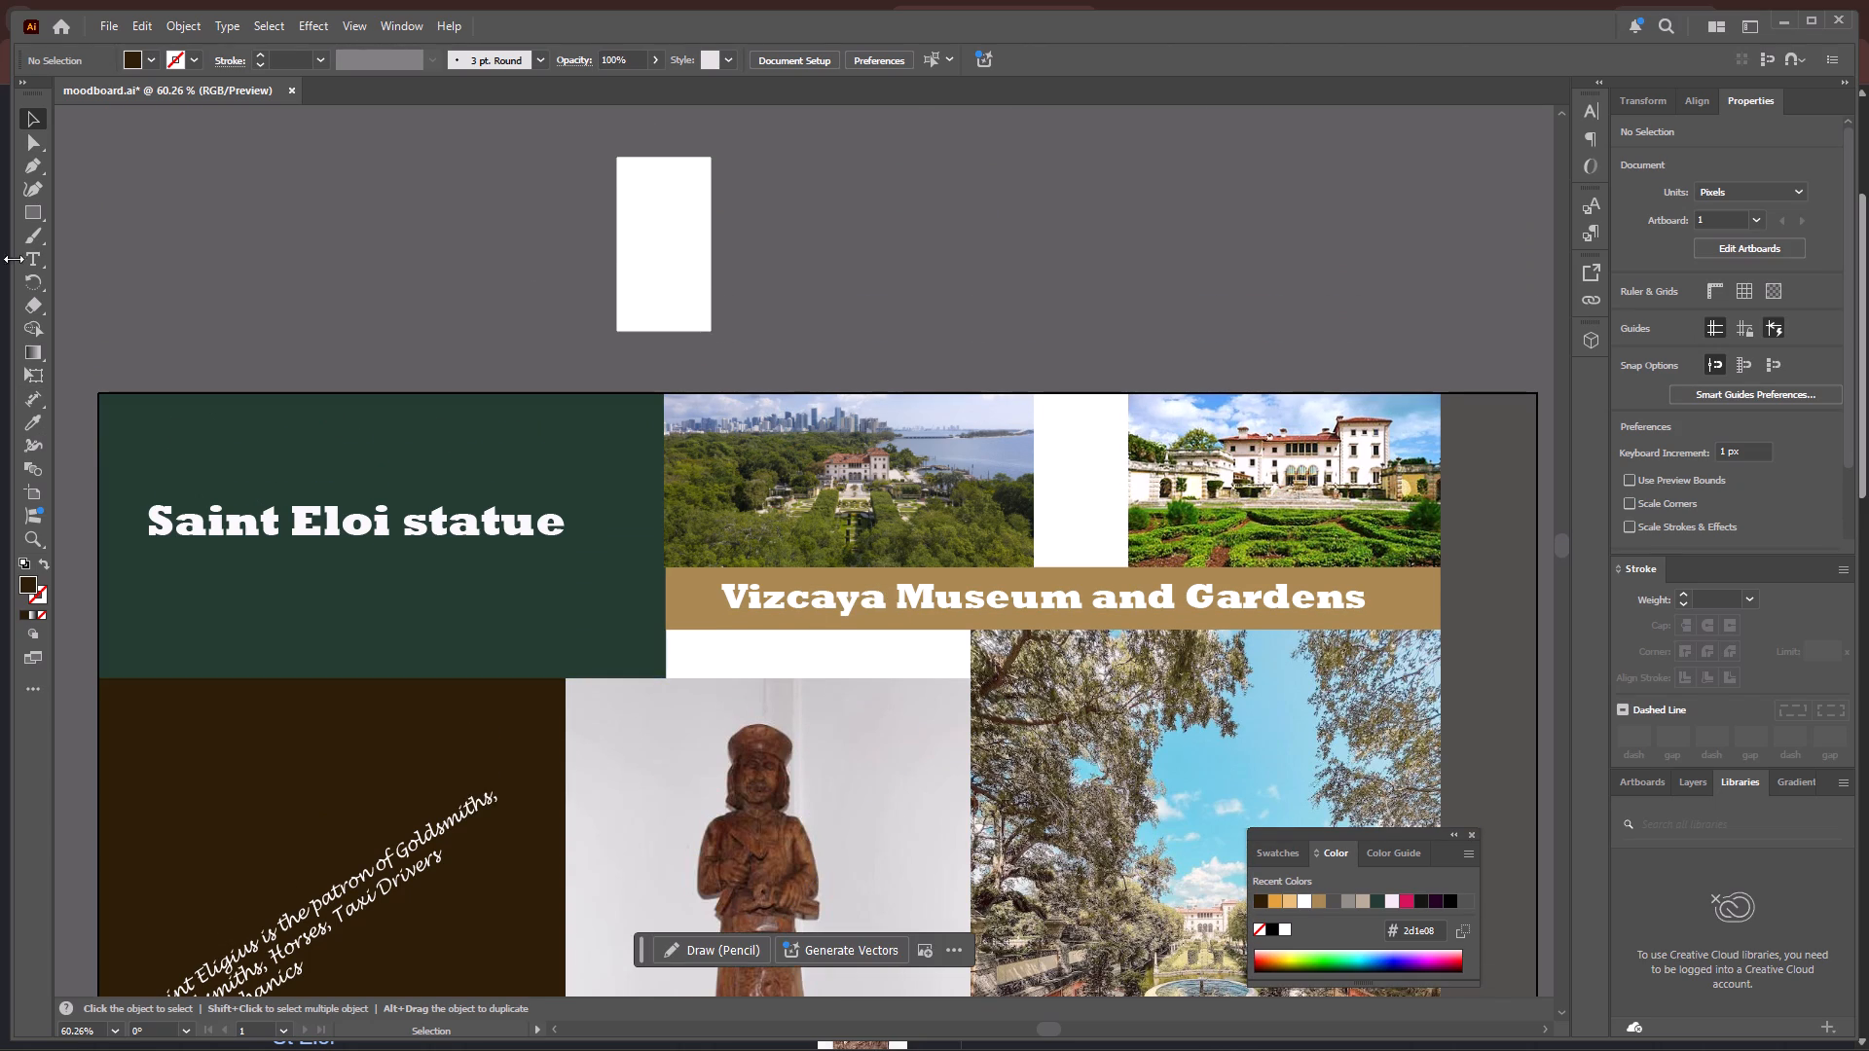
left_click(26, 169)
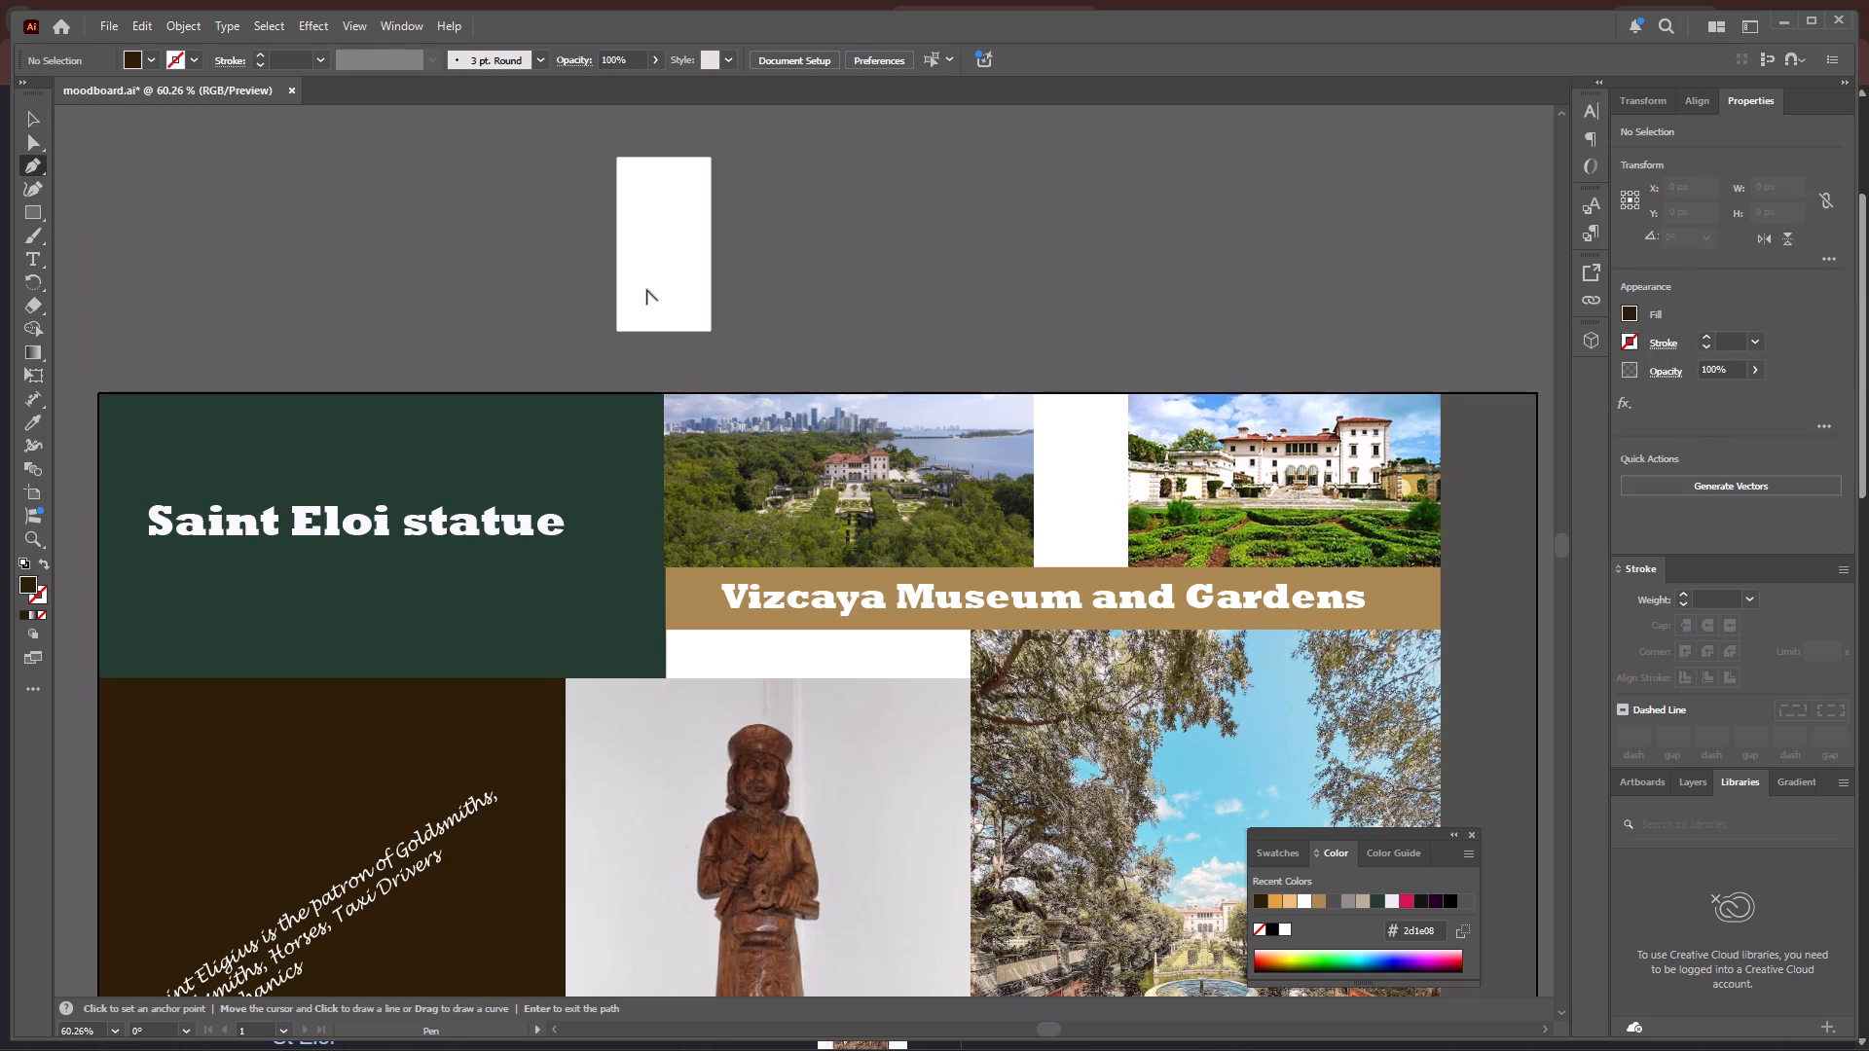
scroll(646, 289, "up", 7, "alt")
scroll(646, 289, "up", 6)
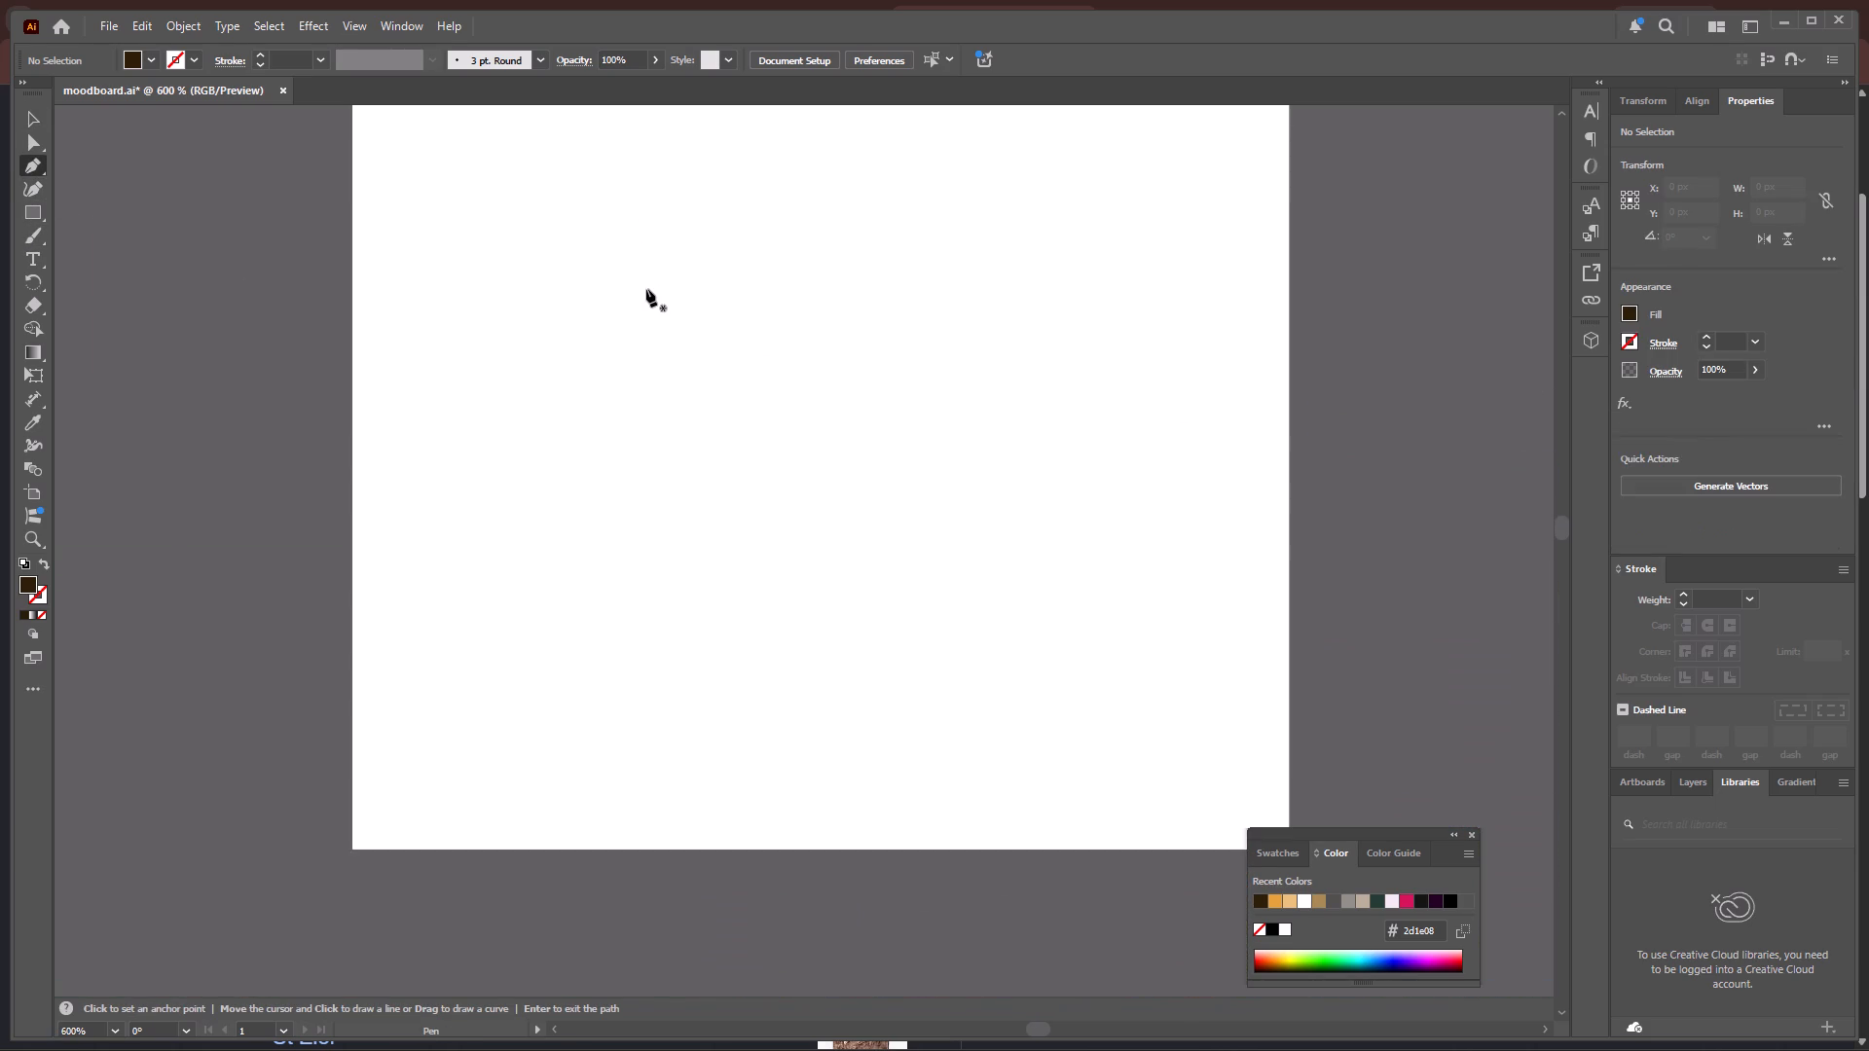
scroll(646, 289, "up", 5)
scroll(646, 292, "down", 3, "alt")
scroll(715, 335, "up", 4)
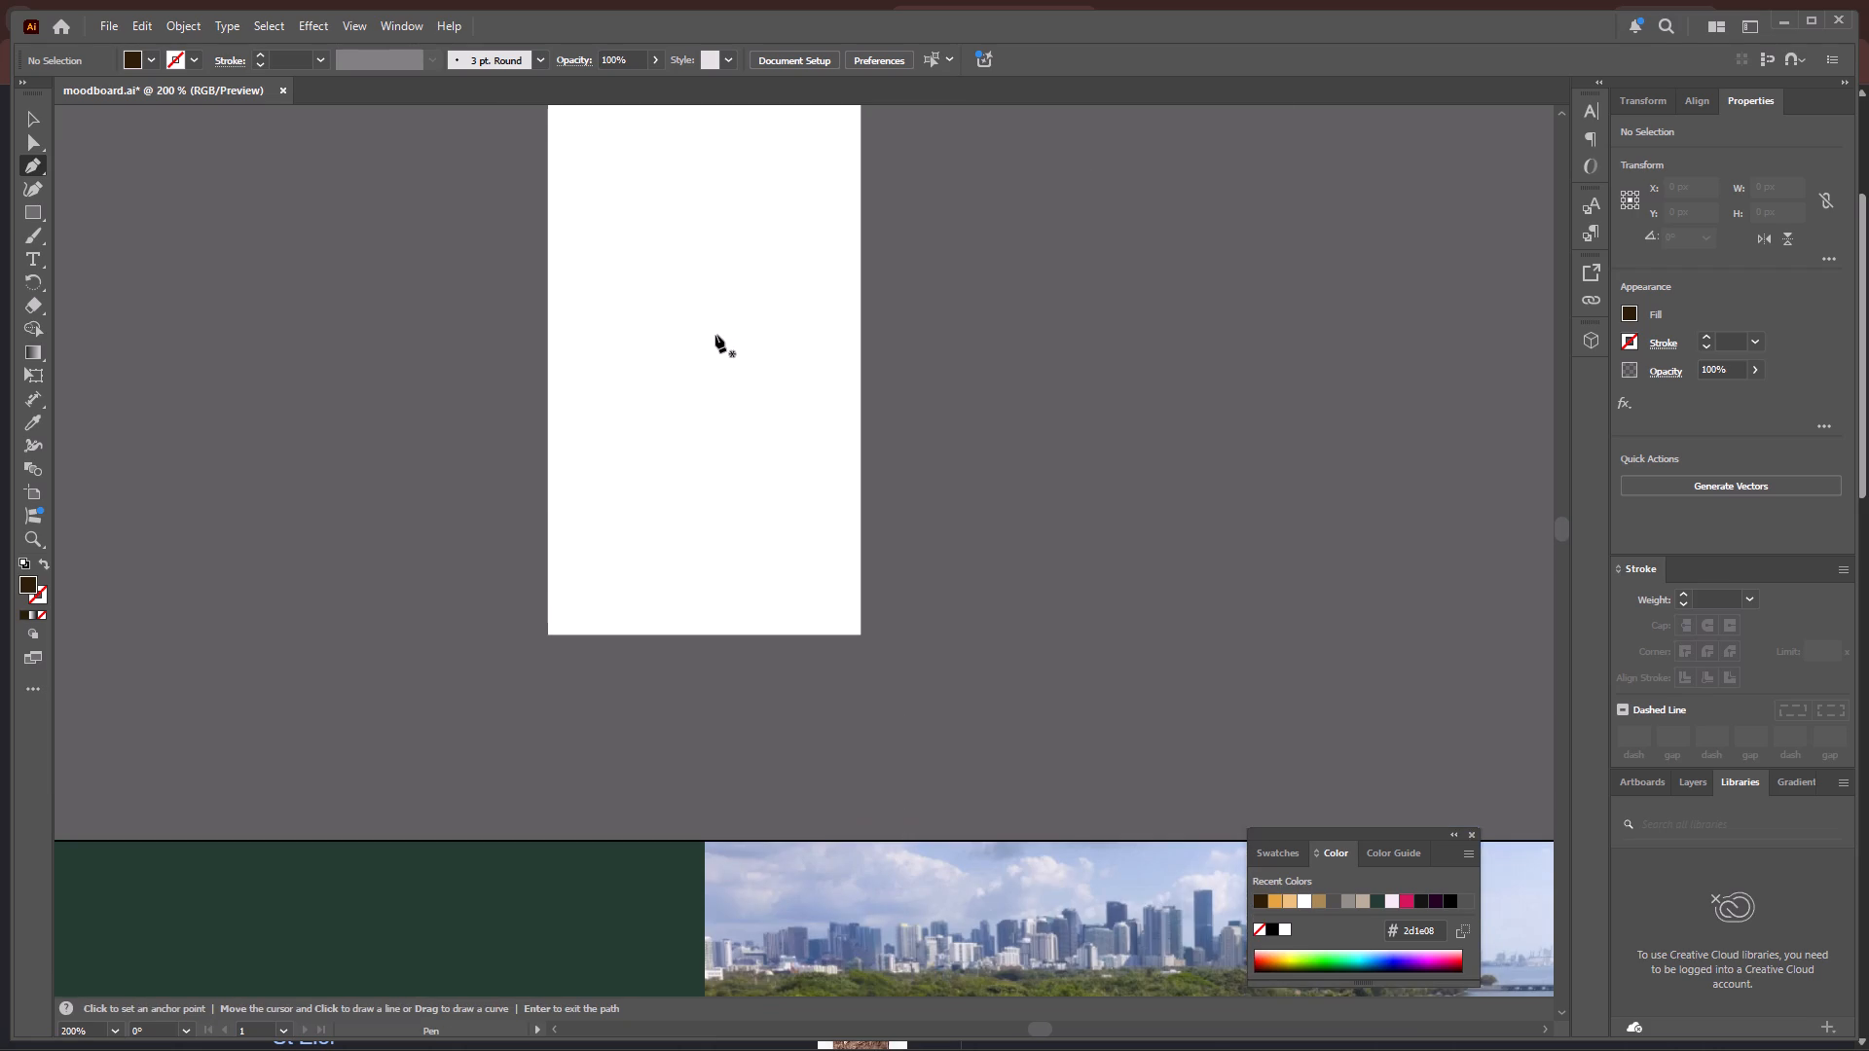
scroll(715, 335, "up", 10)
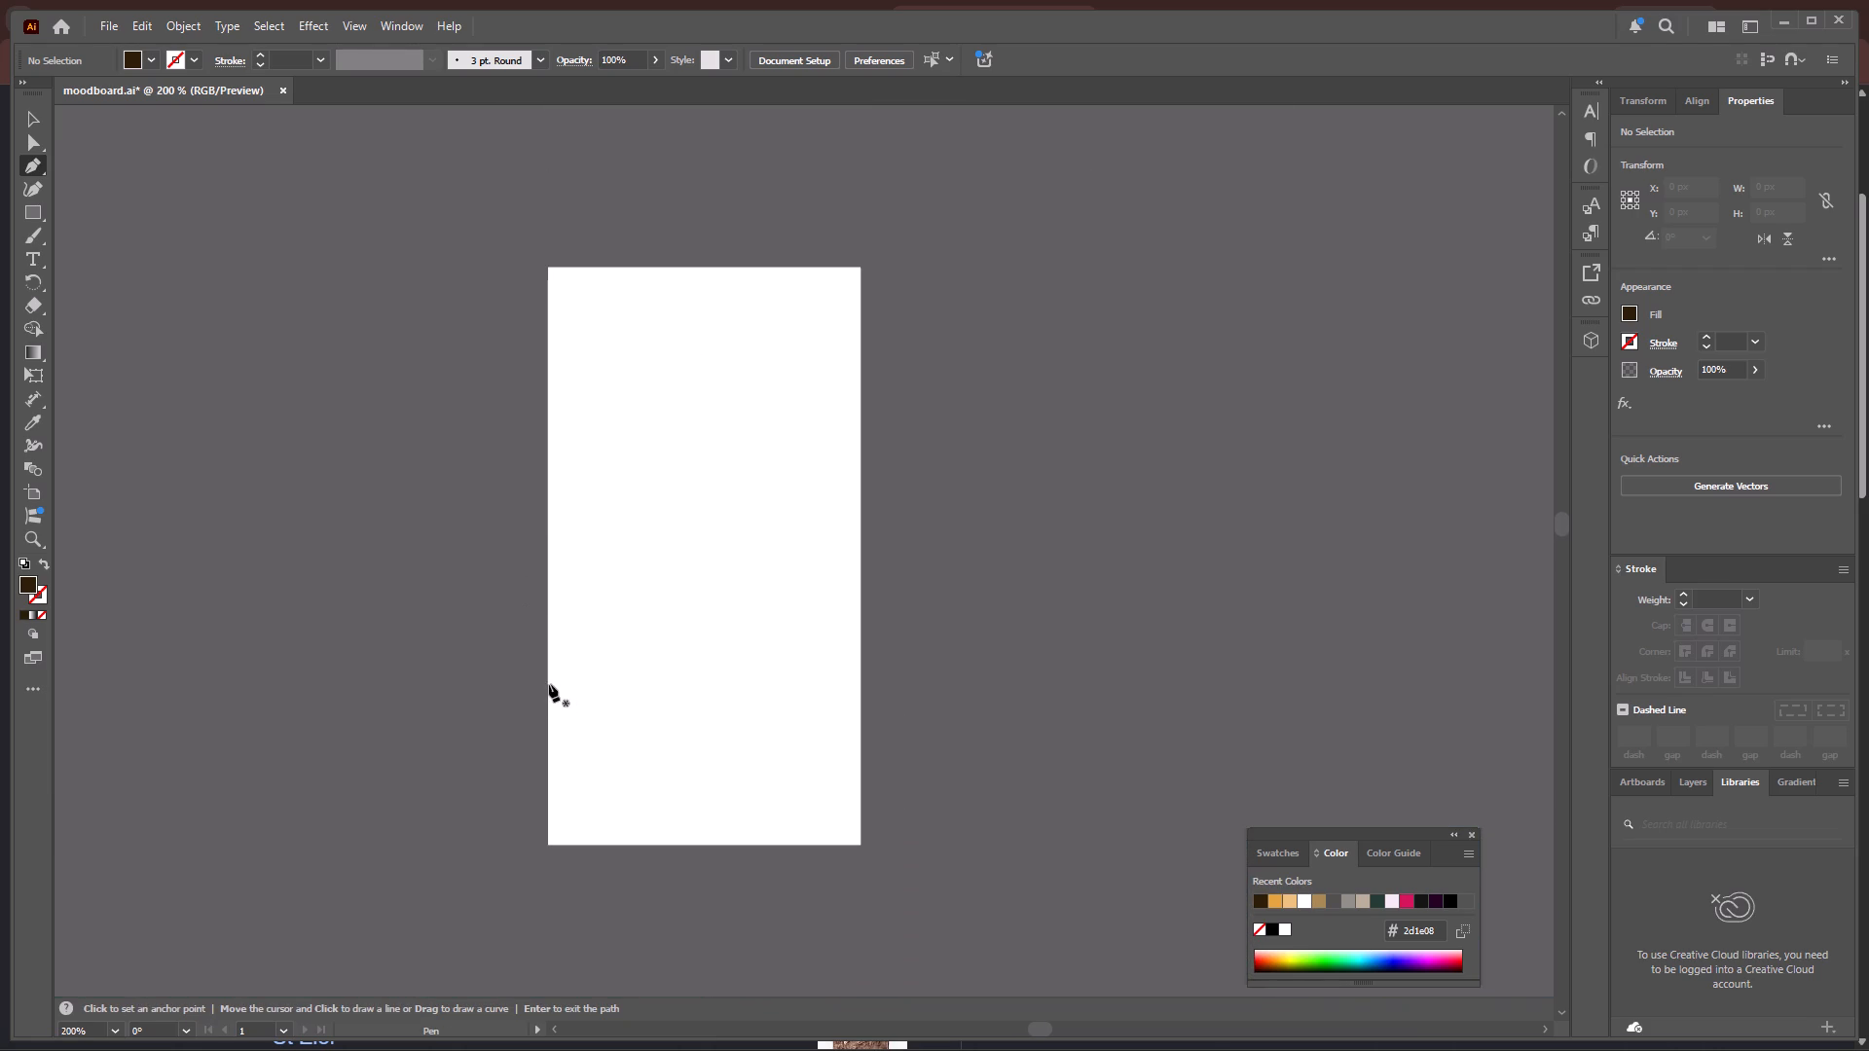
left_click(547, 684)
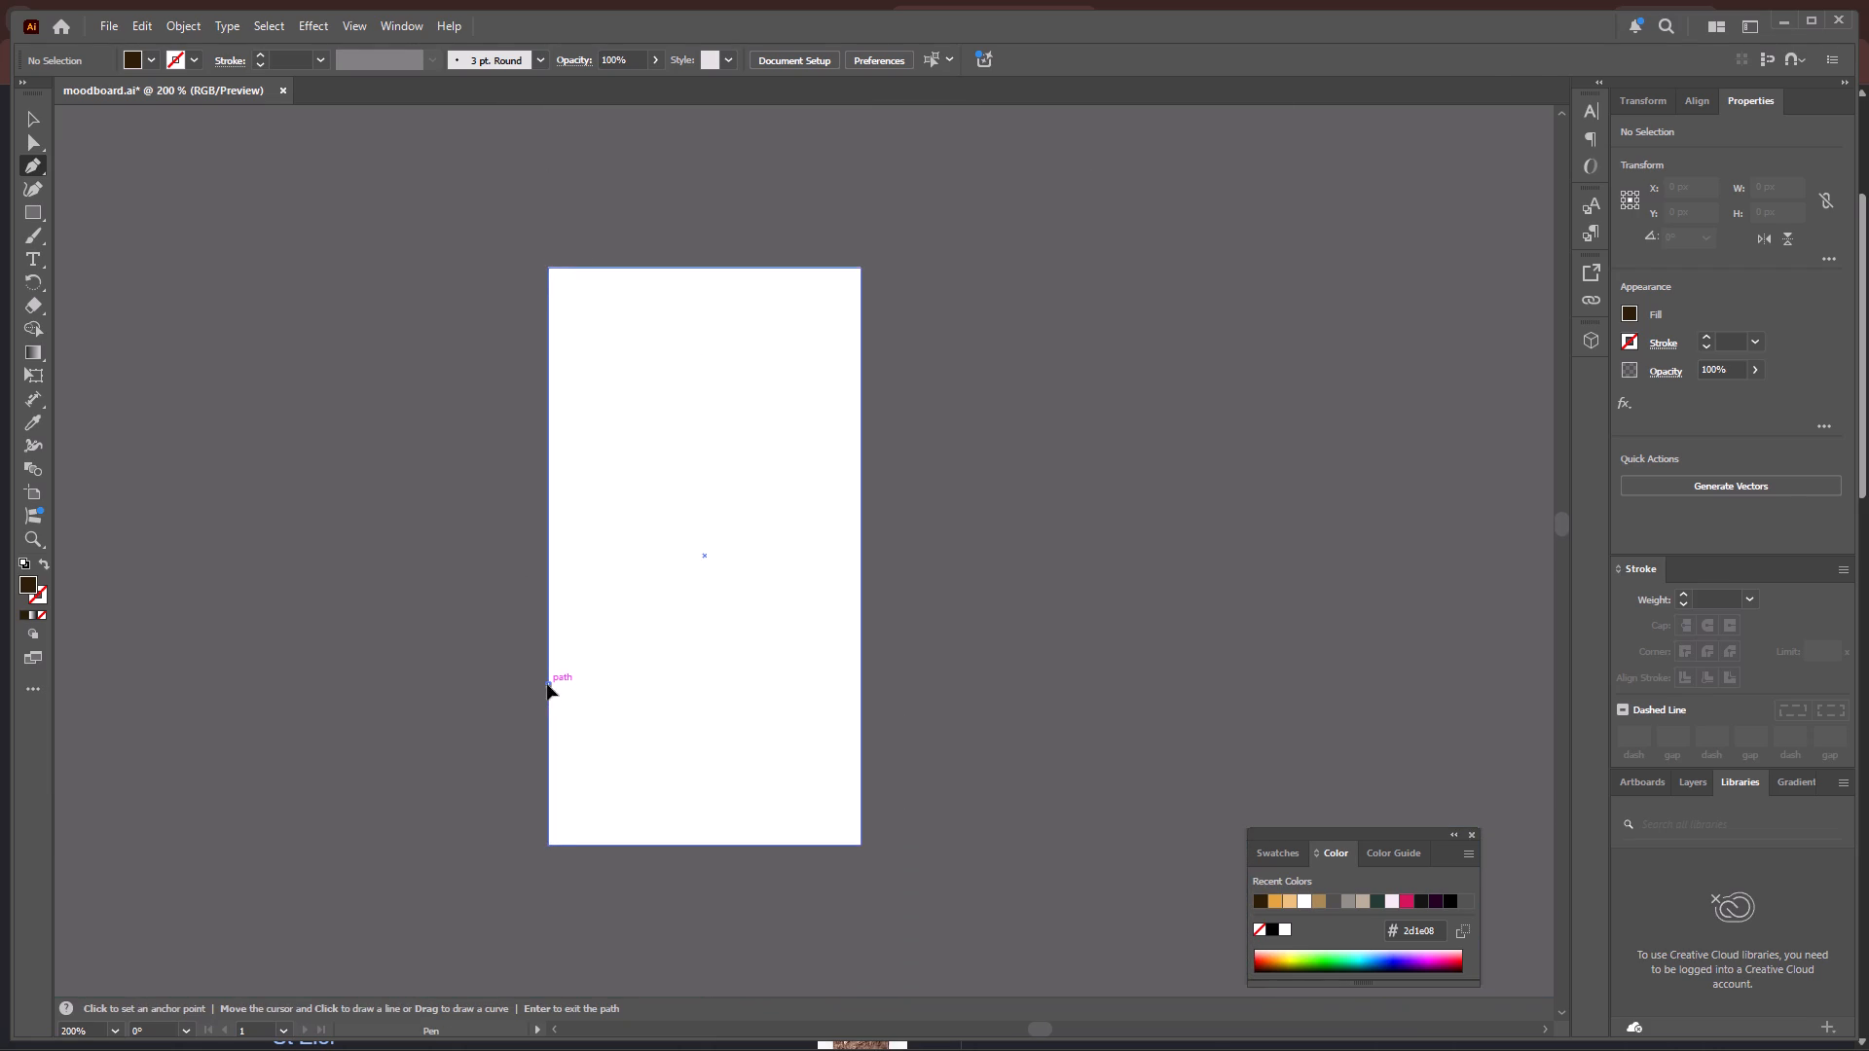
left_click(703, 525)
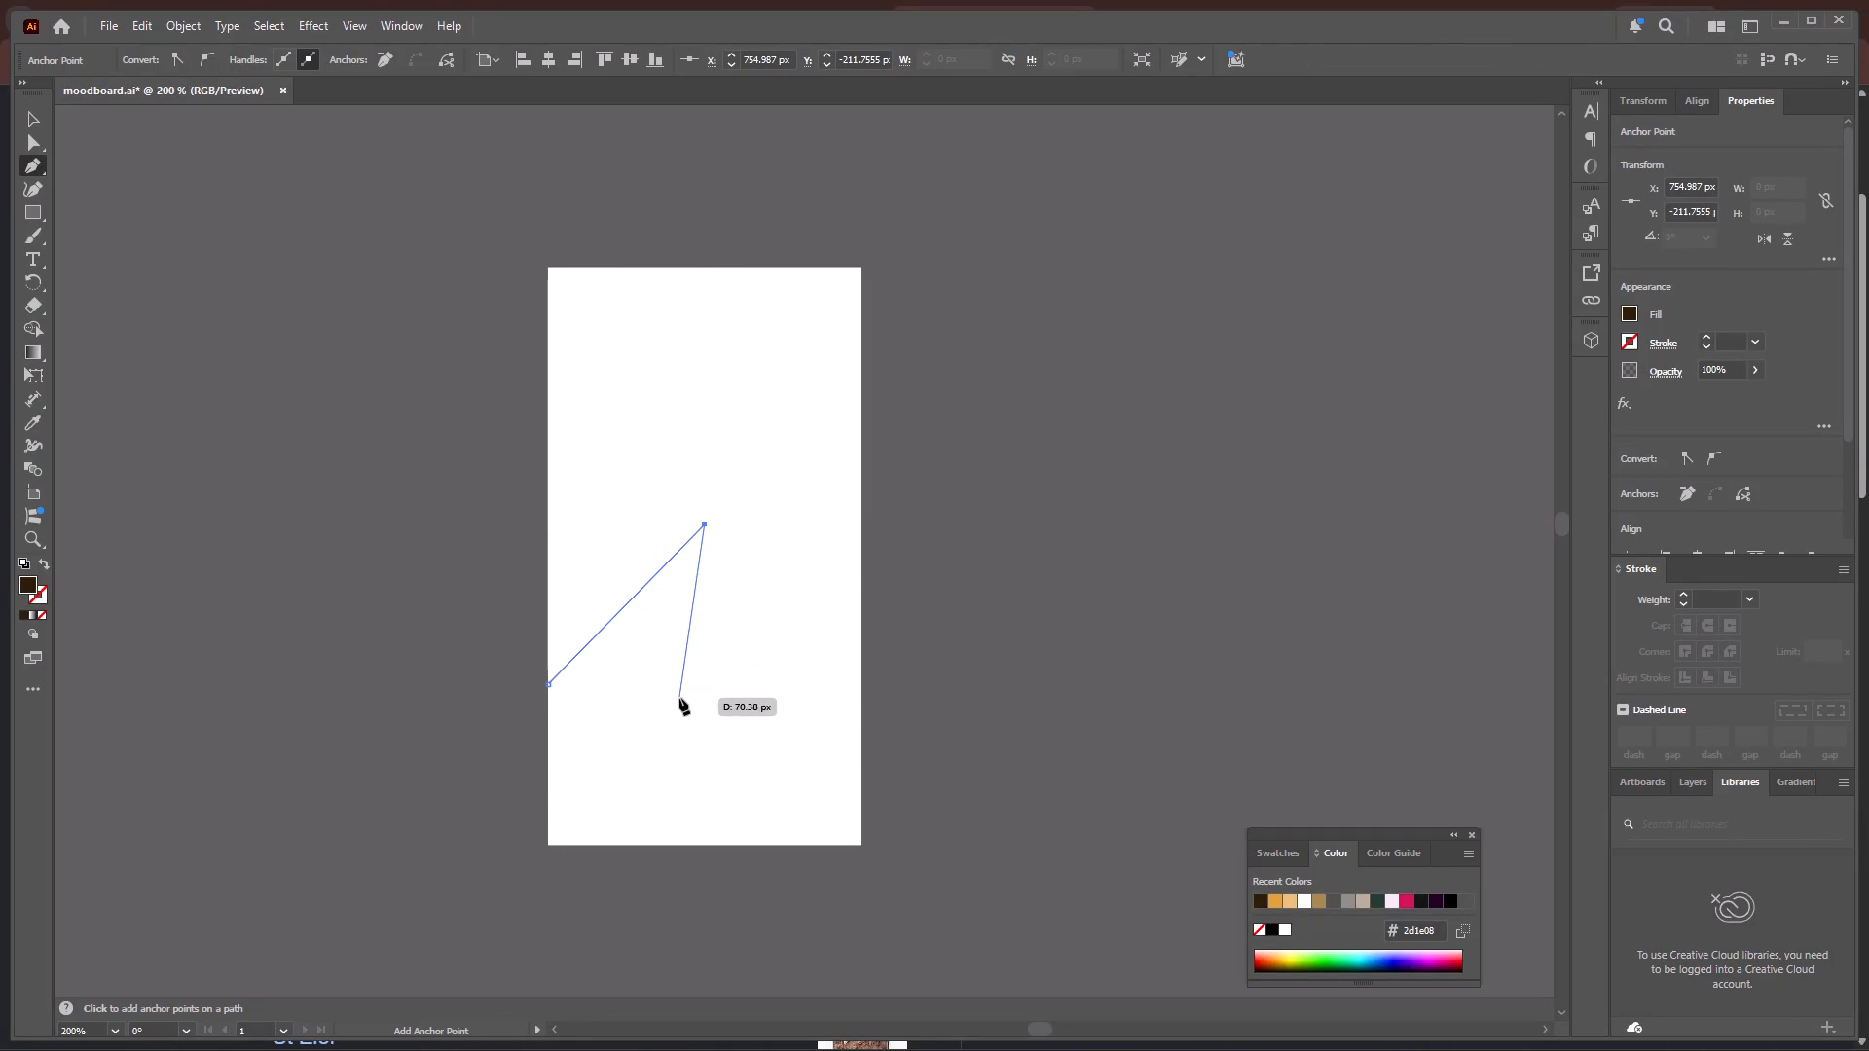
left_click(657, 705)
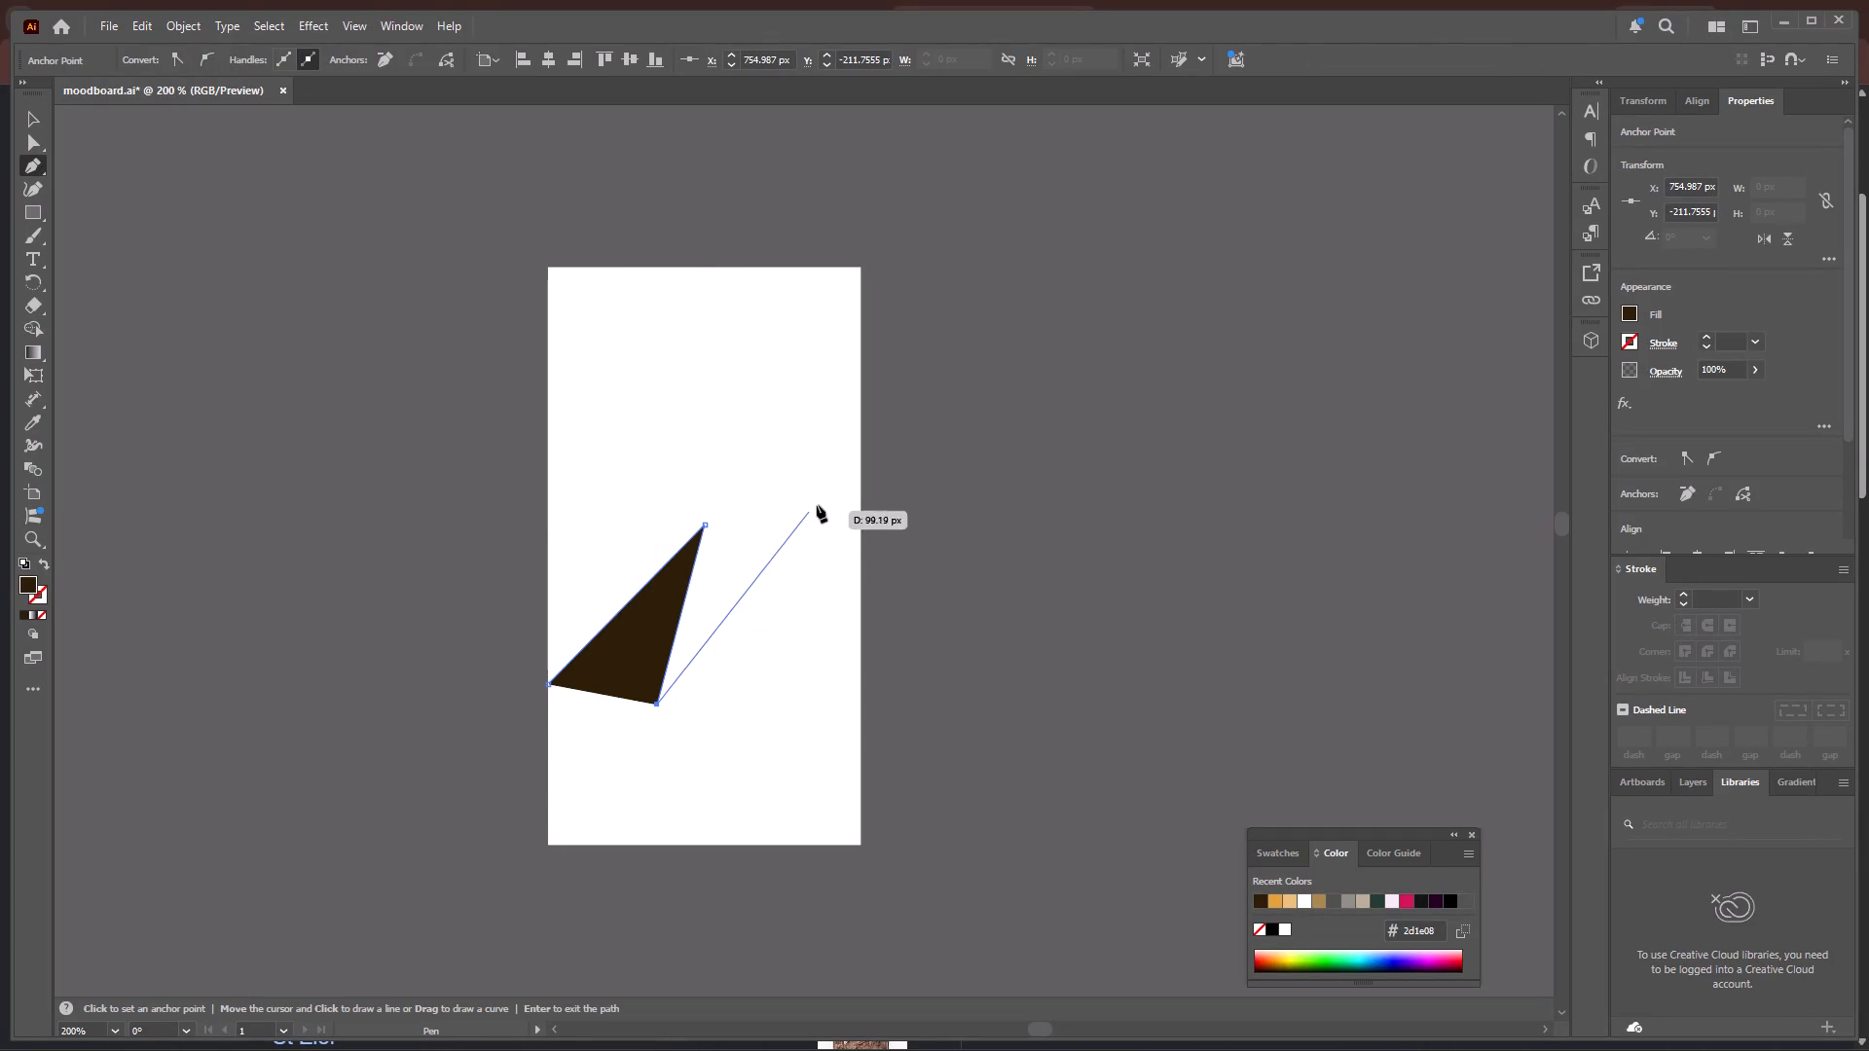
left_click(859, 475)
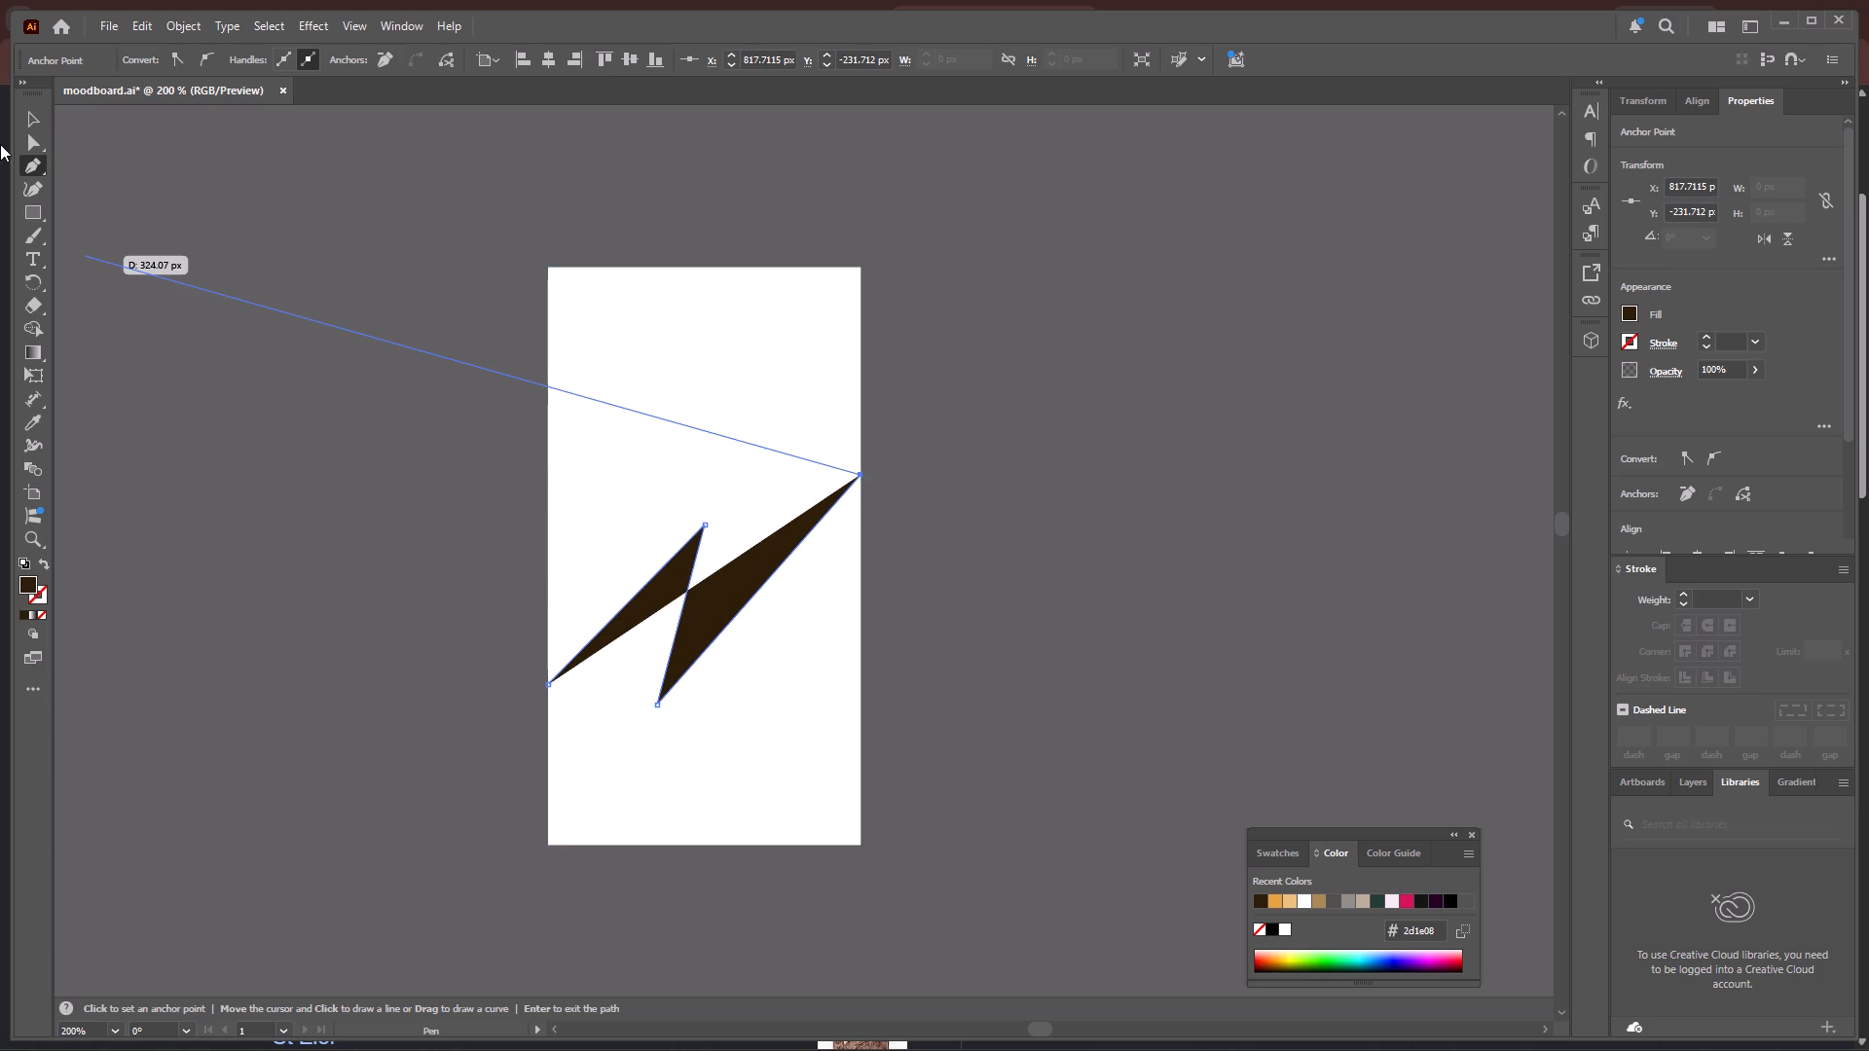
Swap the zigzag path's fill and stroke, giving it a 1 pt dark brown outline and no fill.
left_click(34, 112)
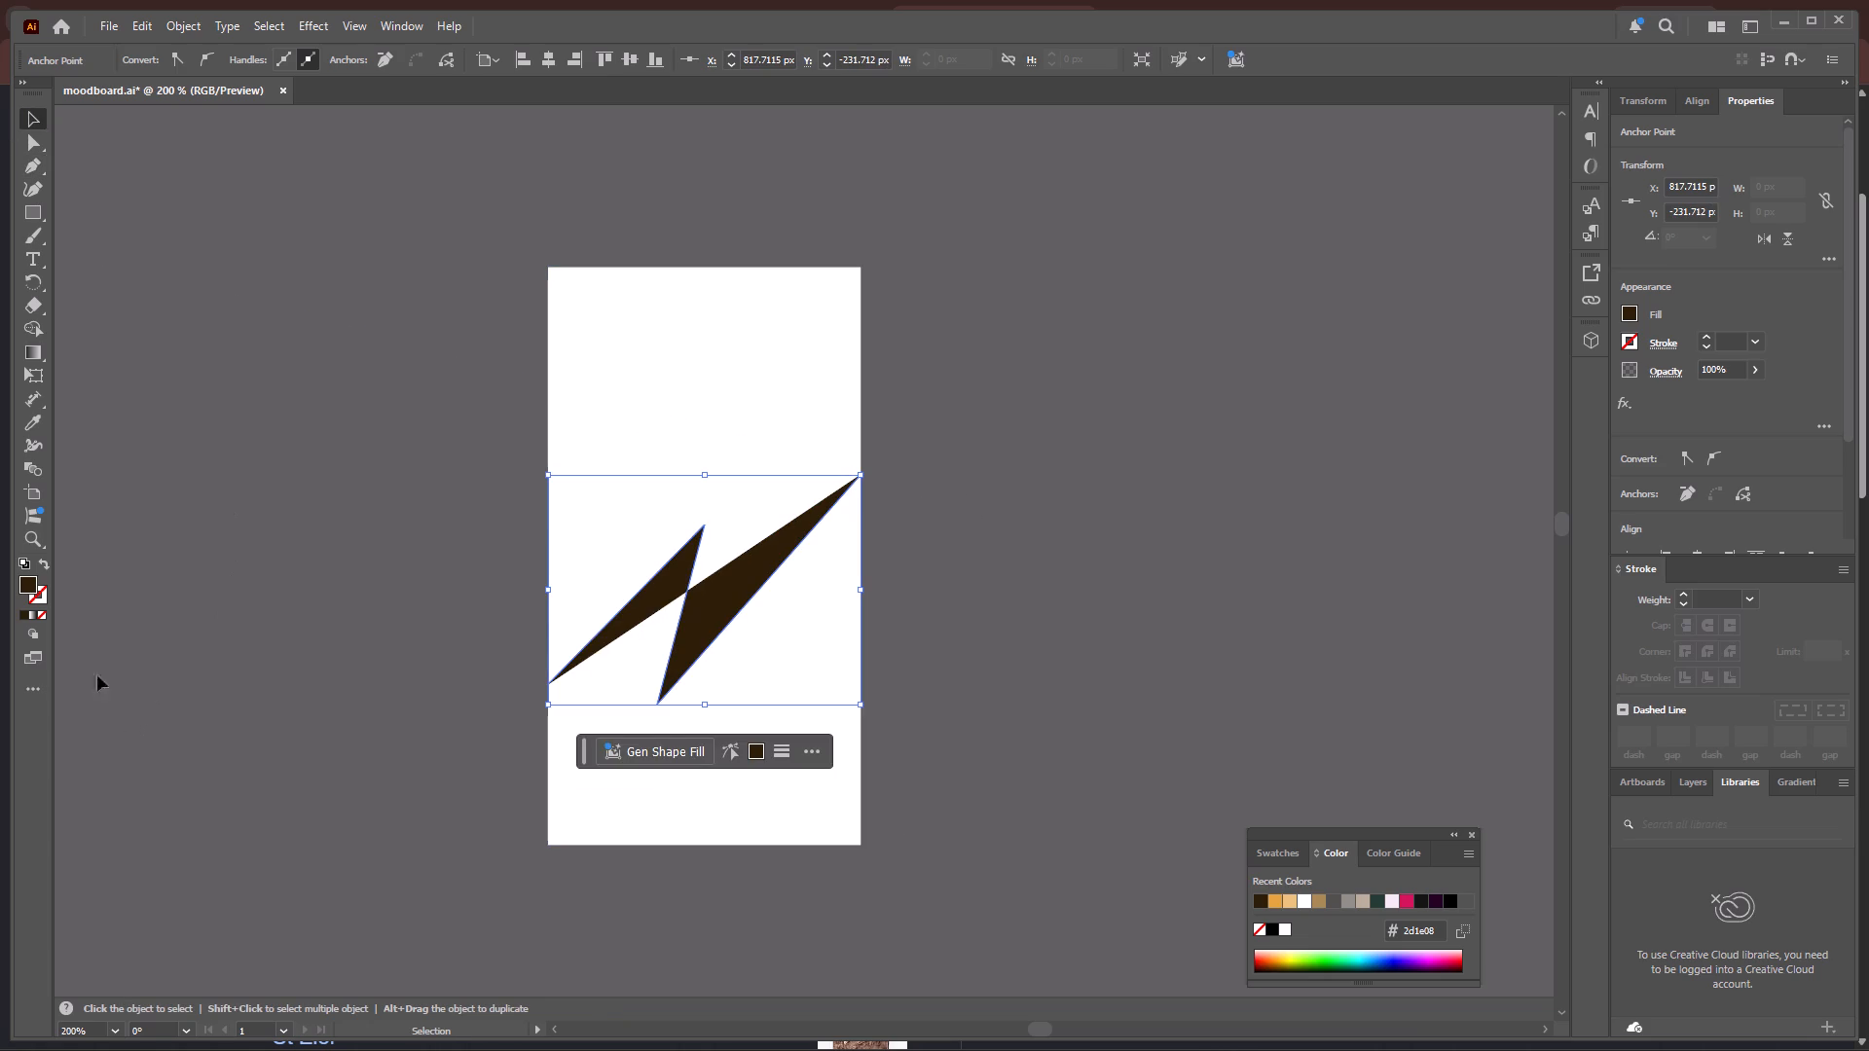
left_click(49, 565)
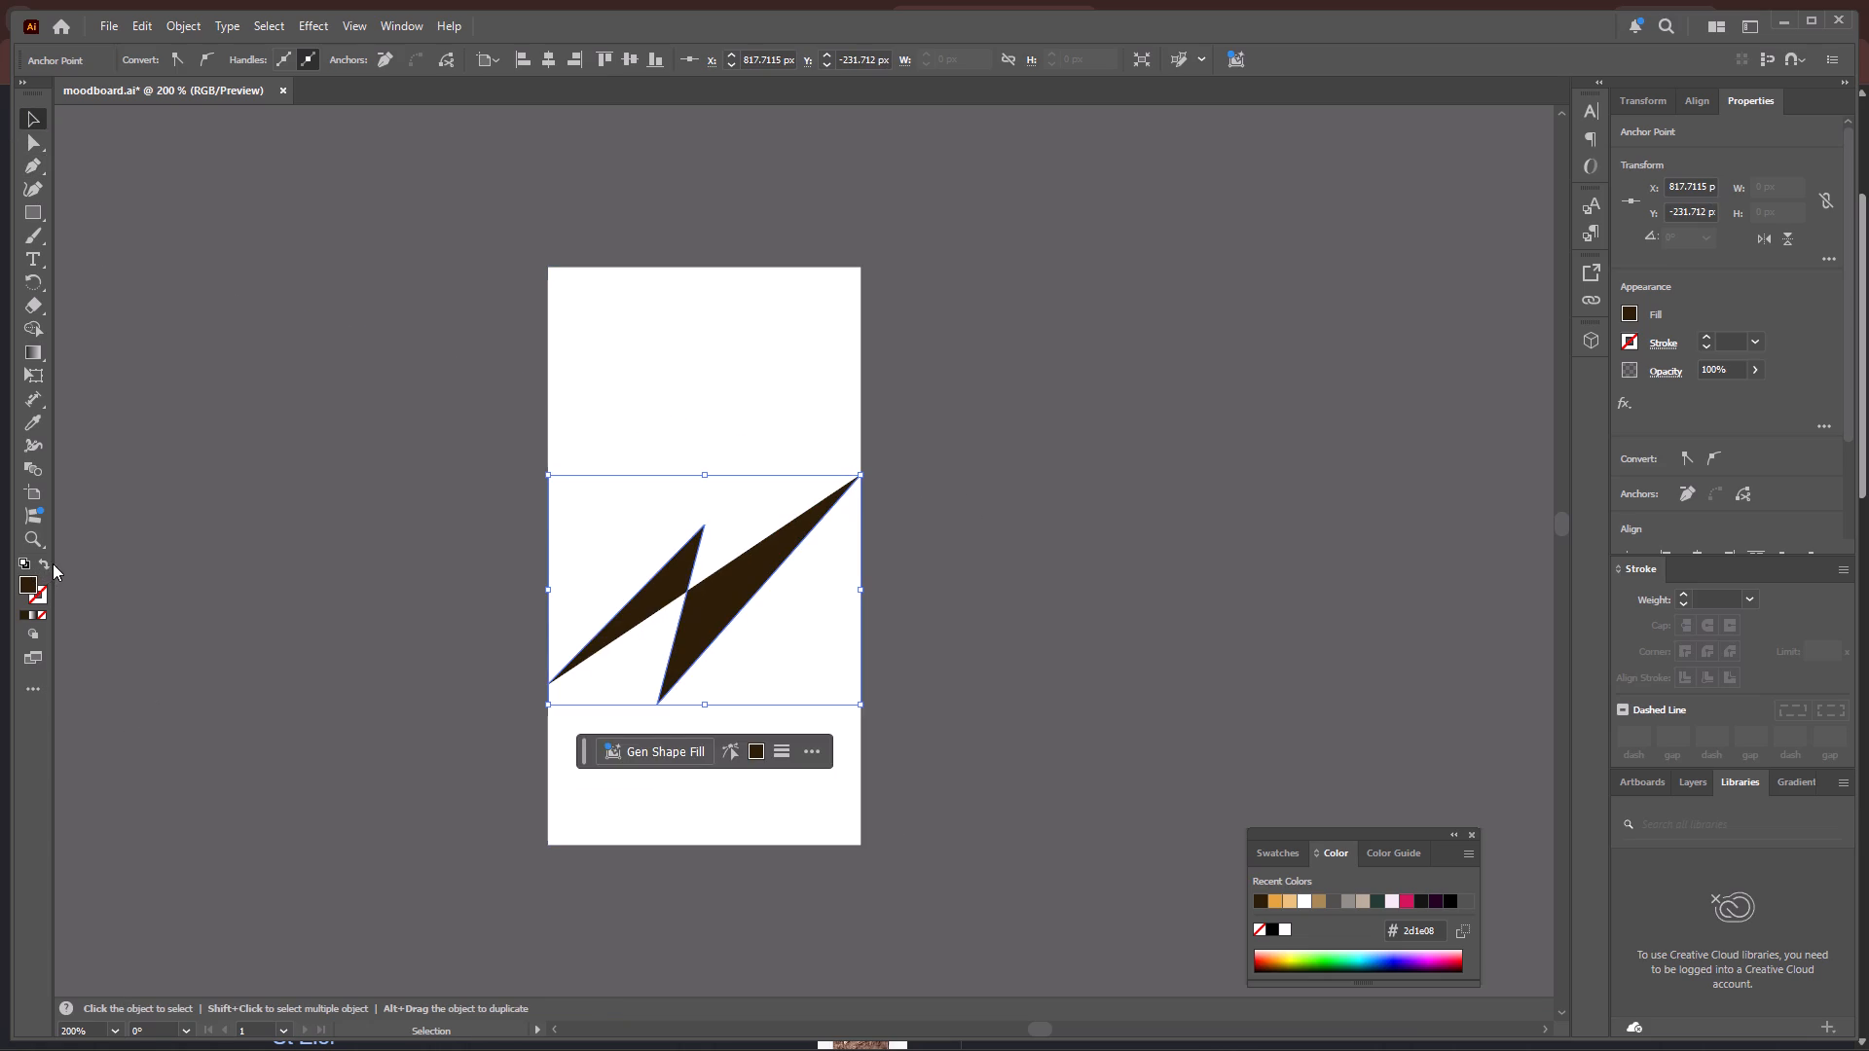
left_click(42, 560)
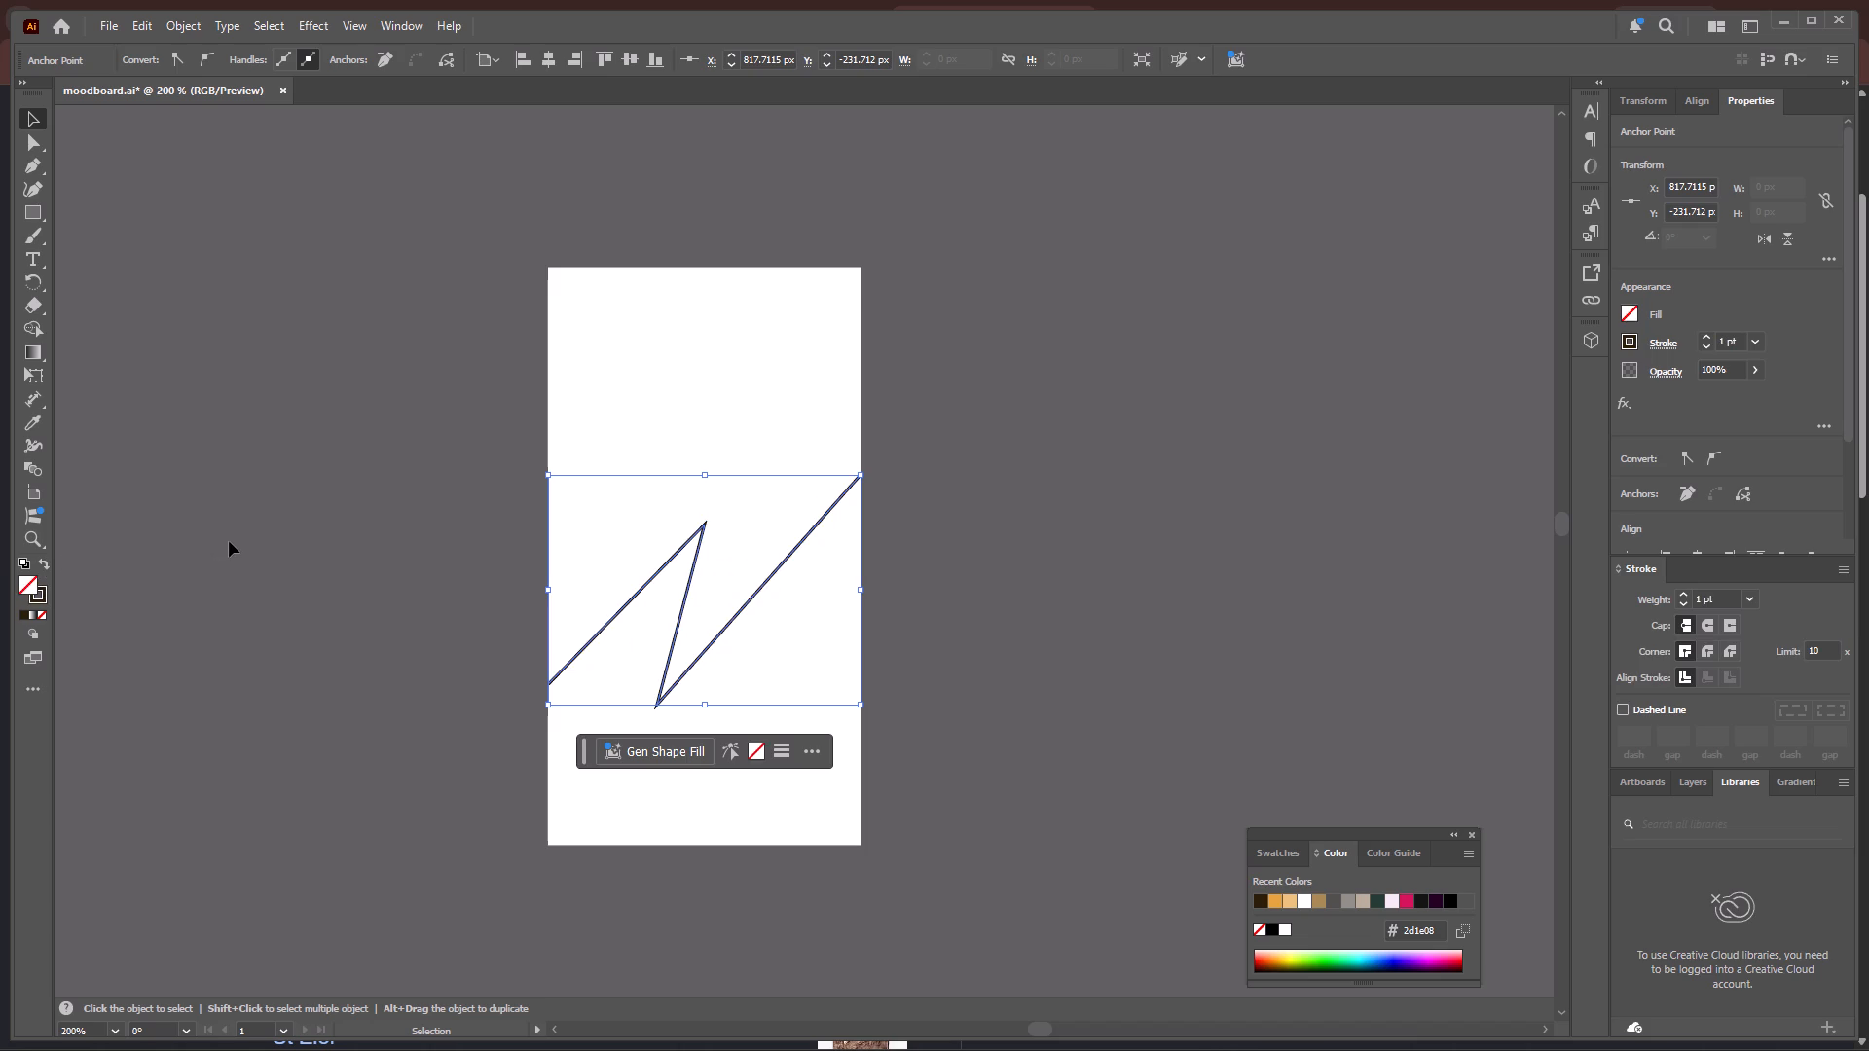
Expand the fill and stroke of both the off-artboard white rectangle and the zigzag path across it.
left_click(229, 541)
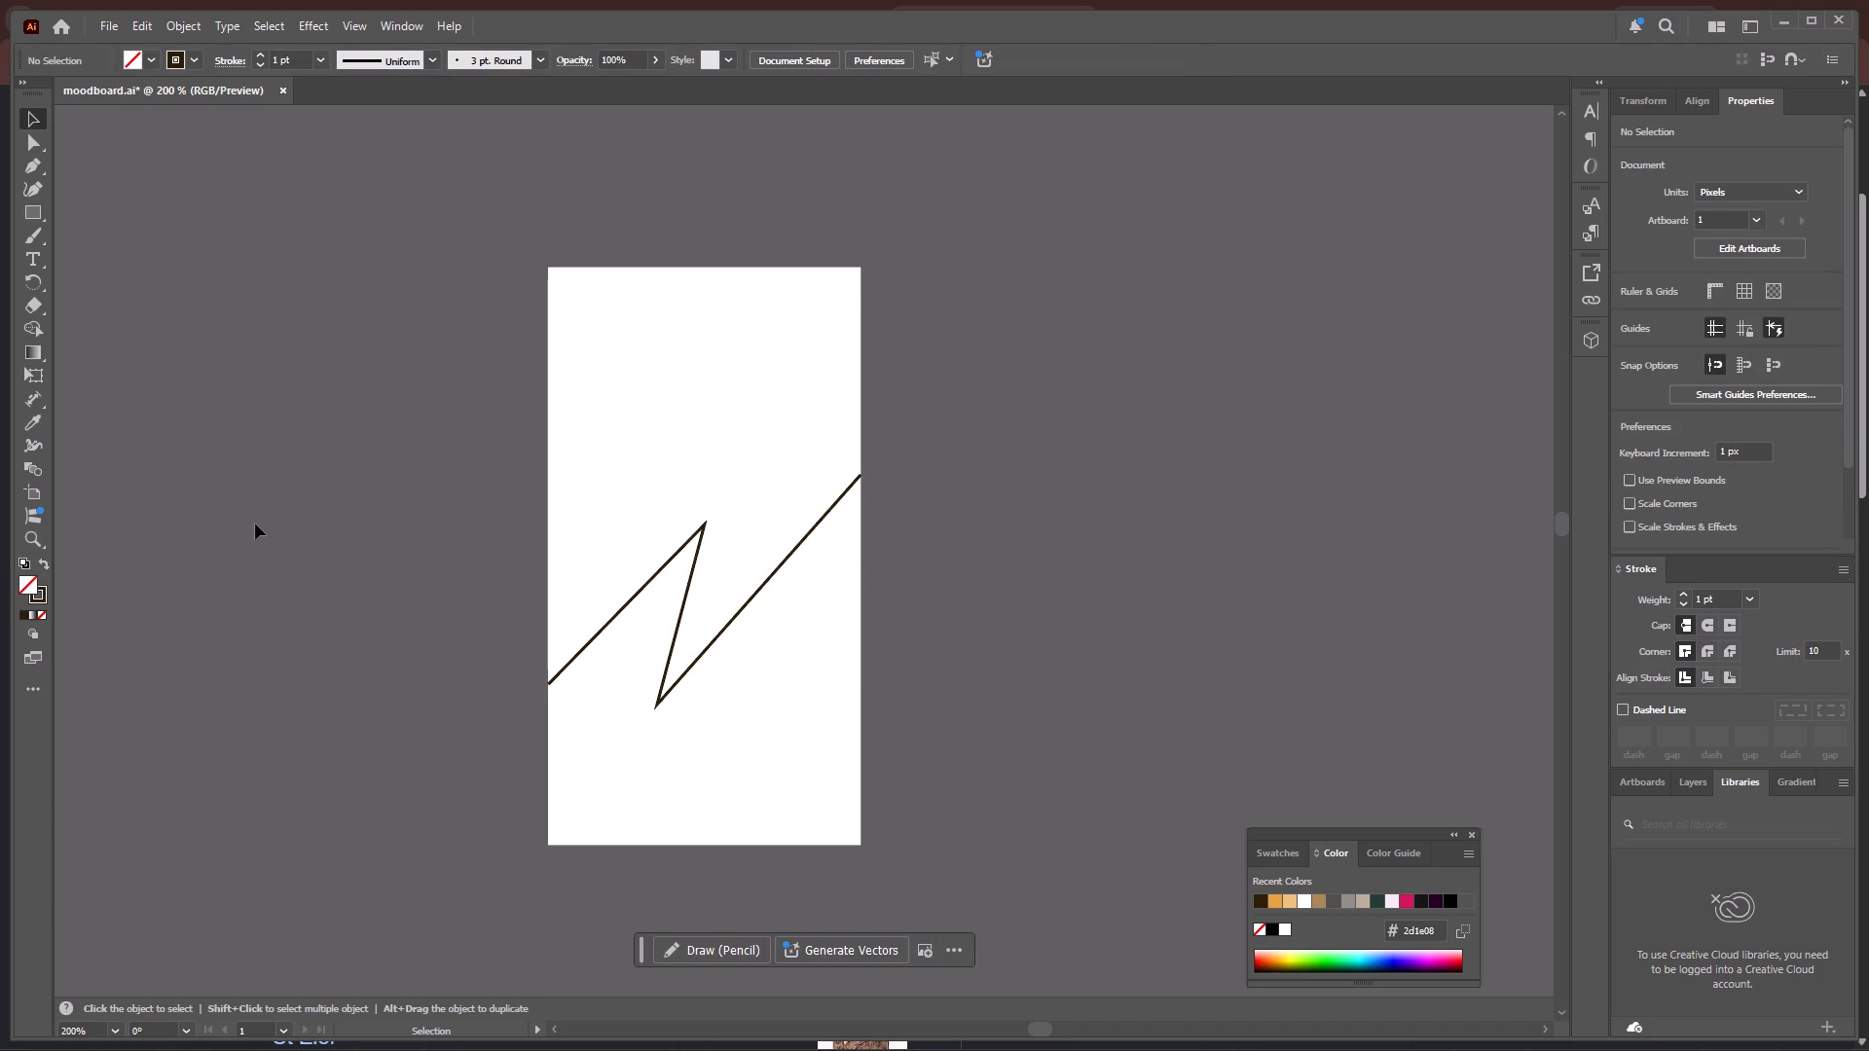
scroll(255, 525, "down", 3, "alt")
key("space")
key("space")
key("space")
key("space")
key("space")
key("space")
key("space")
key("space")
key("space")
key("space")
key("space")
key("space")
key("space")
key("space")
key("space")
key("space")
key("space")
key("space")
key("space")
key("space")
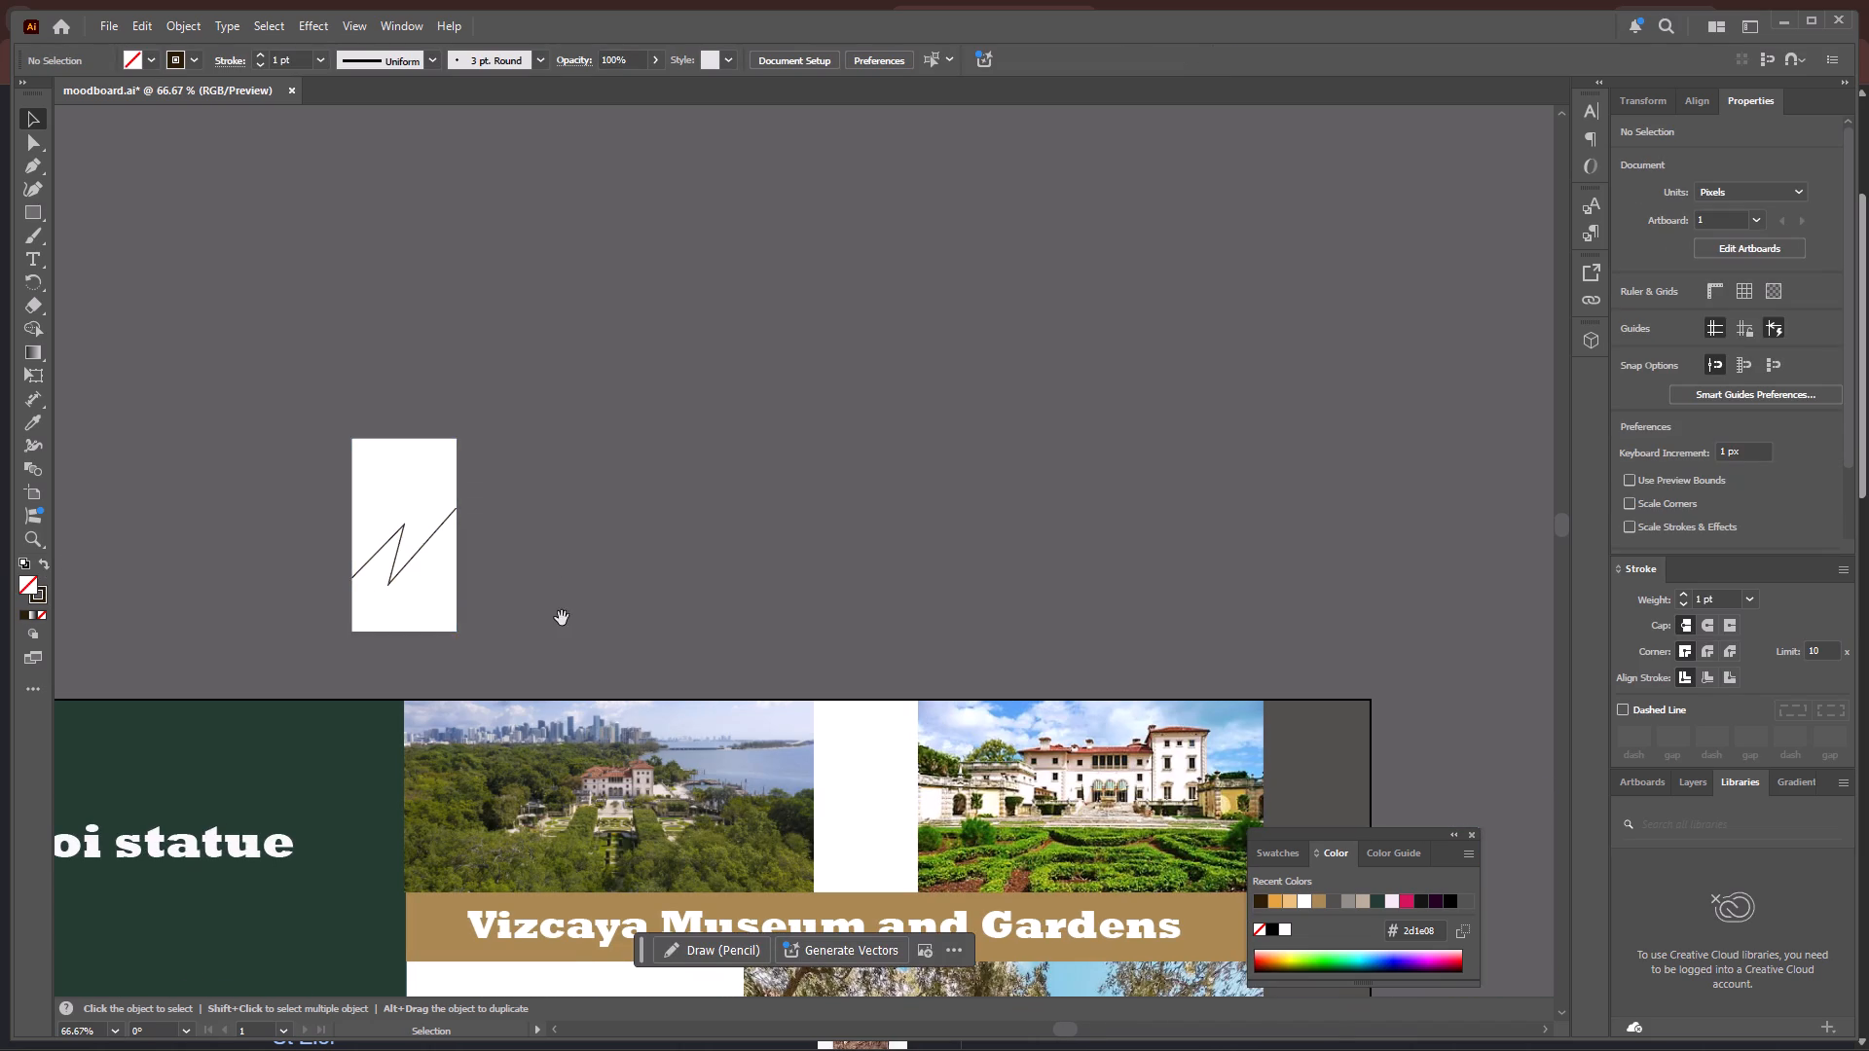
left_click_drag(562, 618, 980, 385)
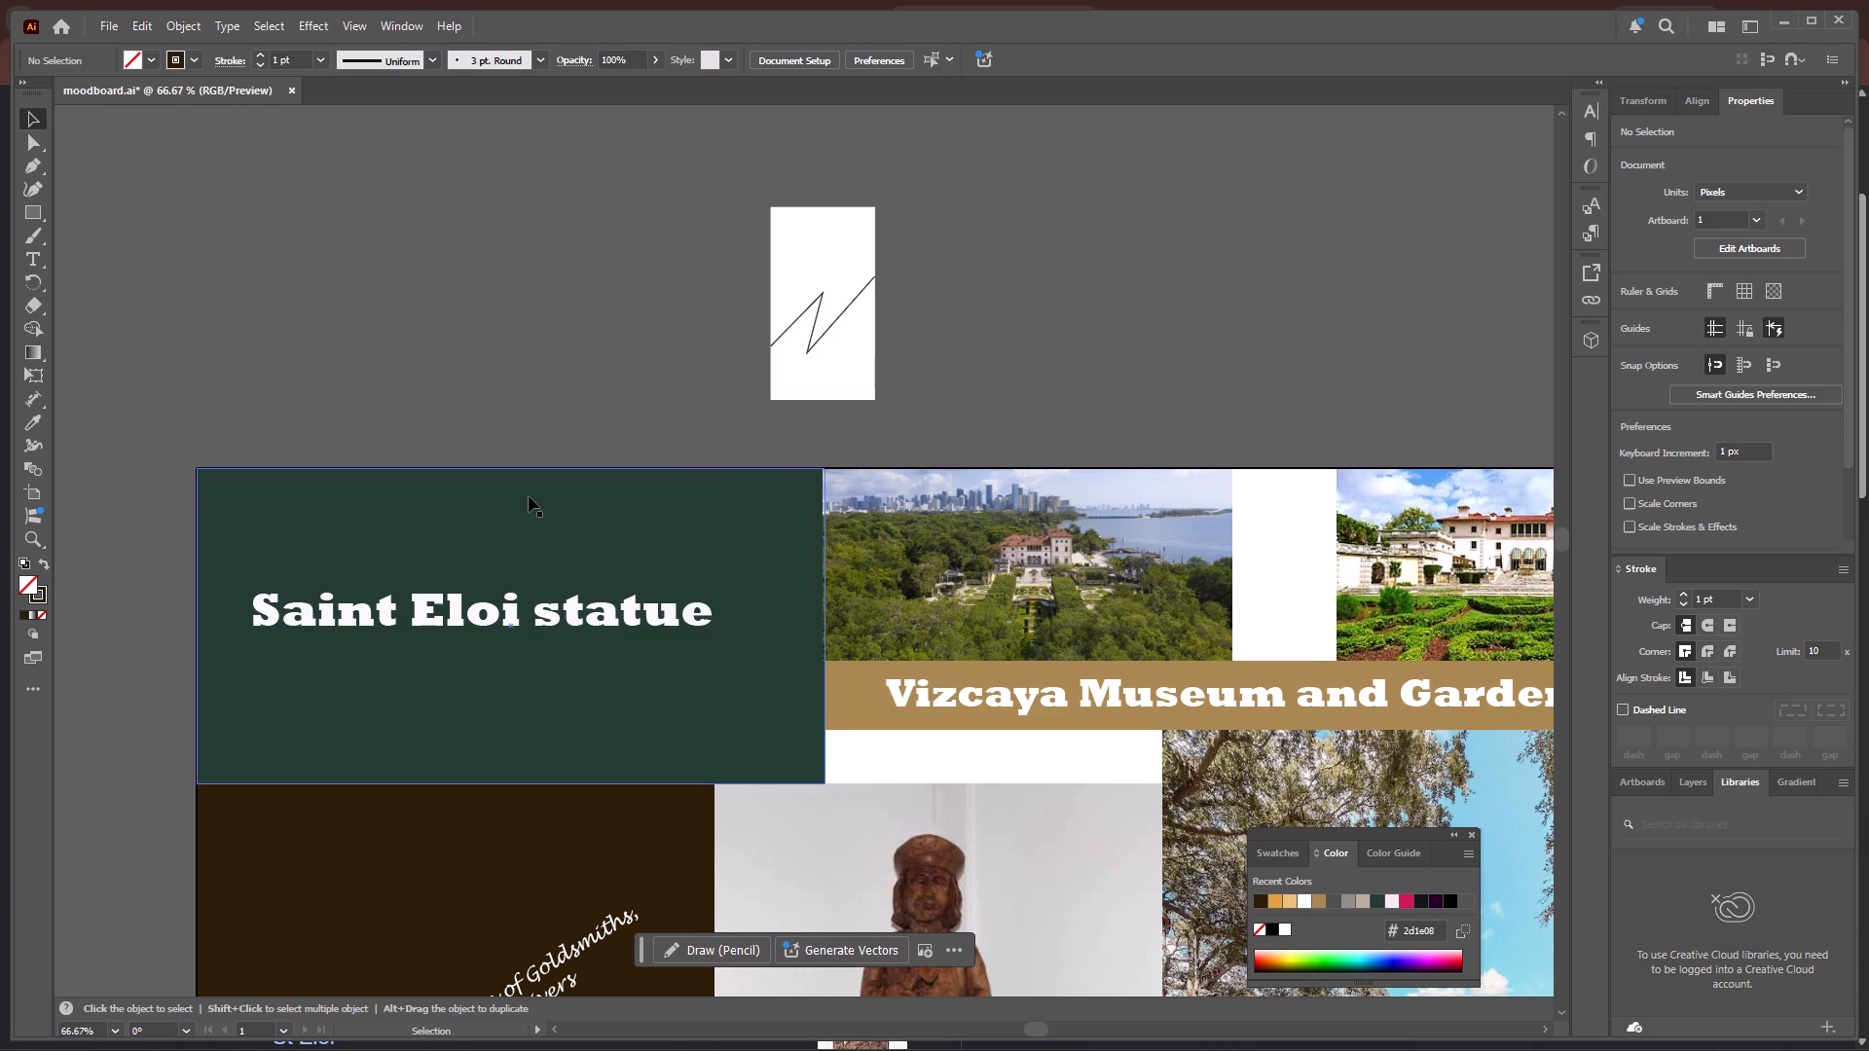
left_click_drag(720, 265, 818, 362)
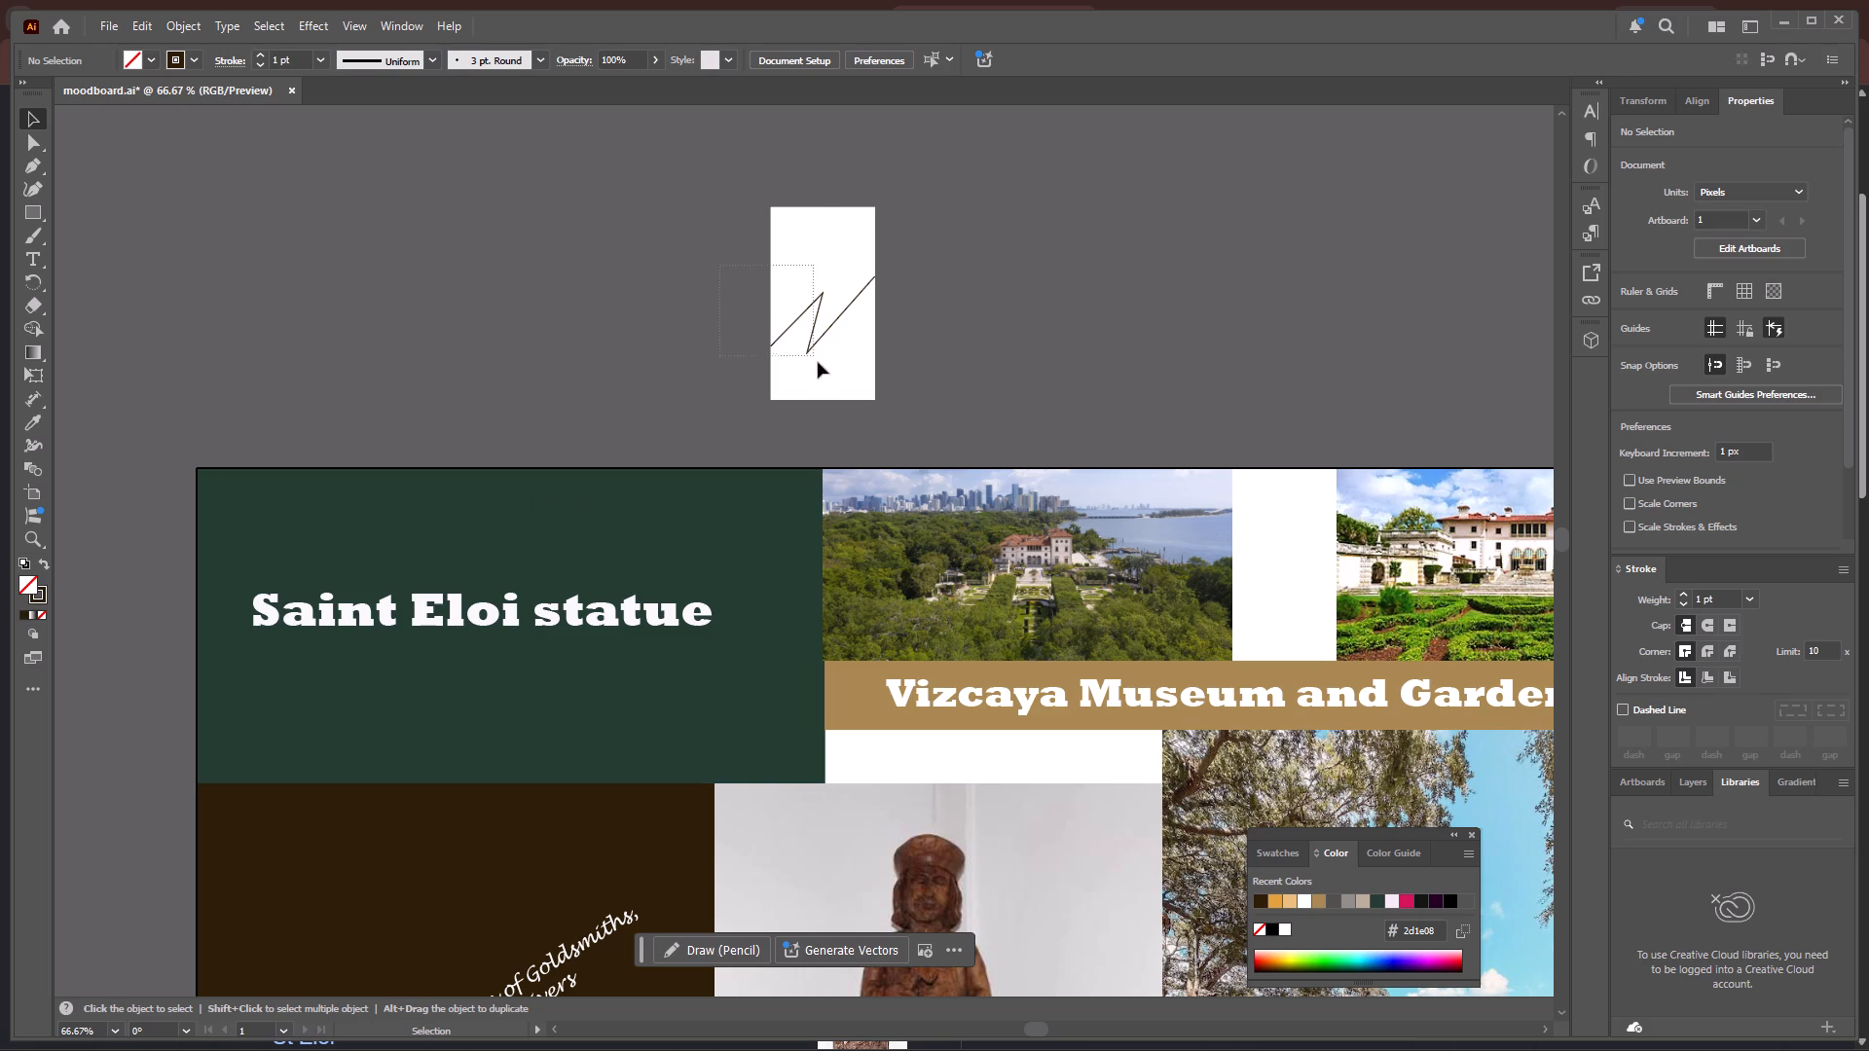
left_click_drag(818, 362, 820, 366)
left_click(176, 32)
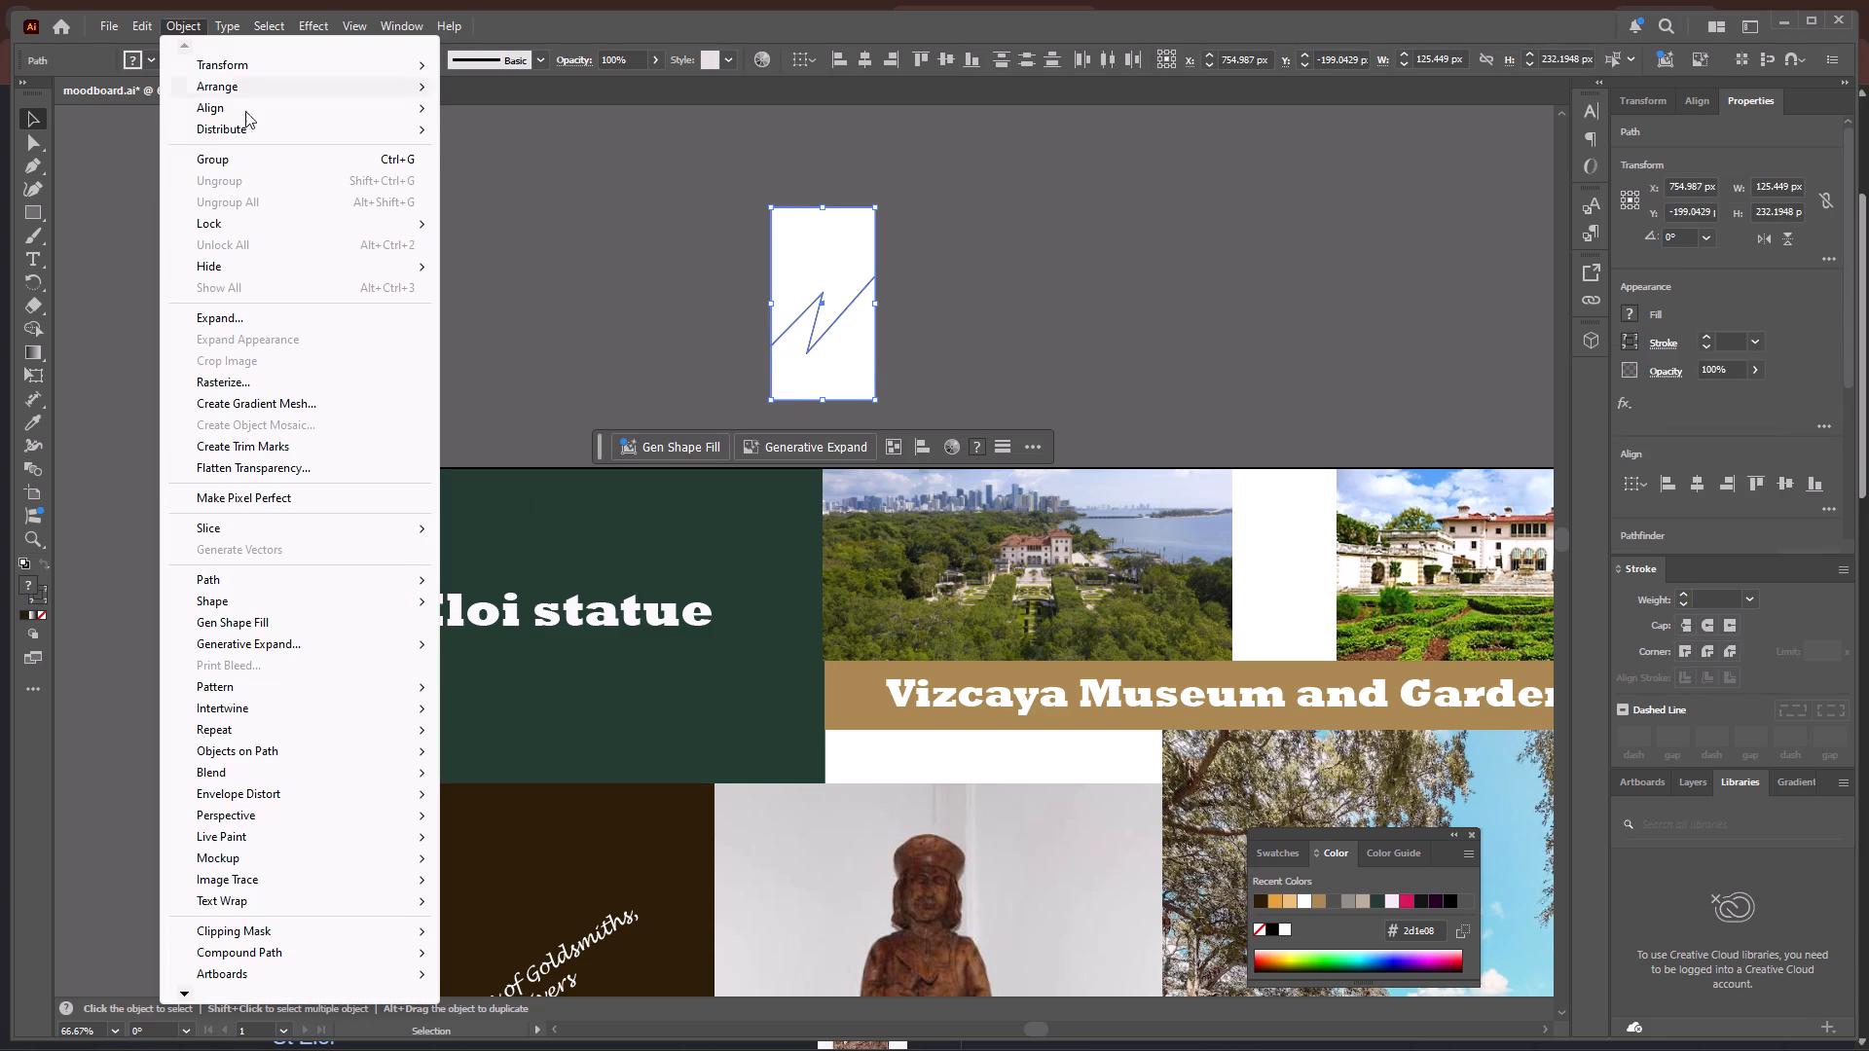
left_click(237, 315)
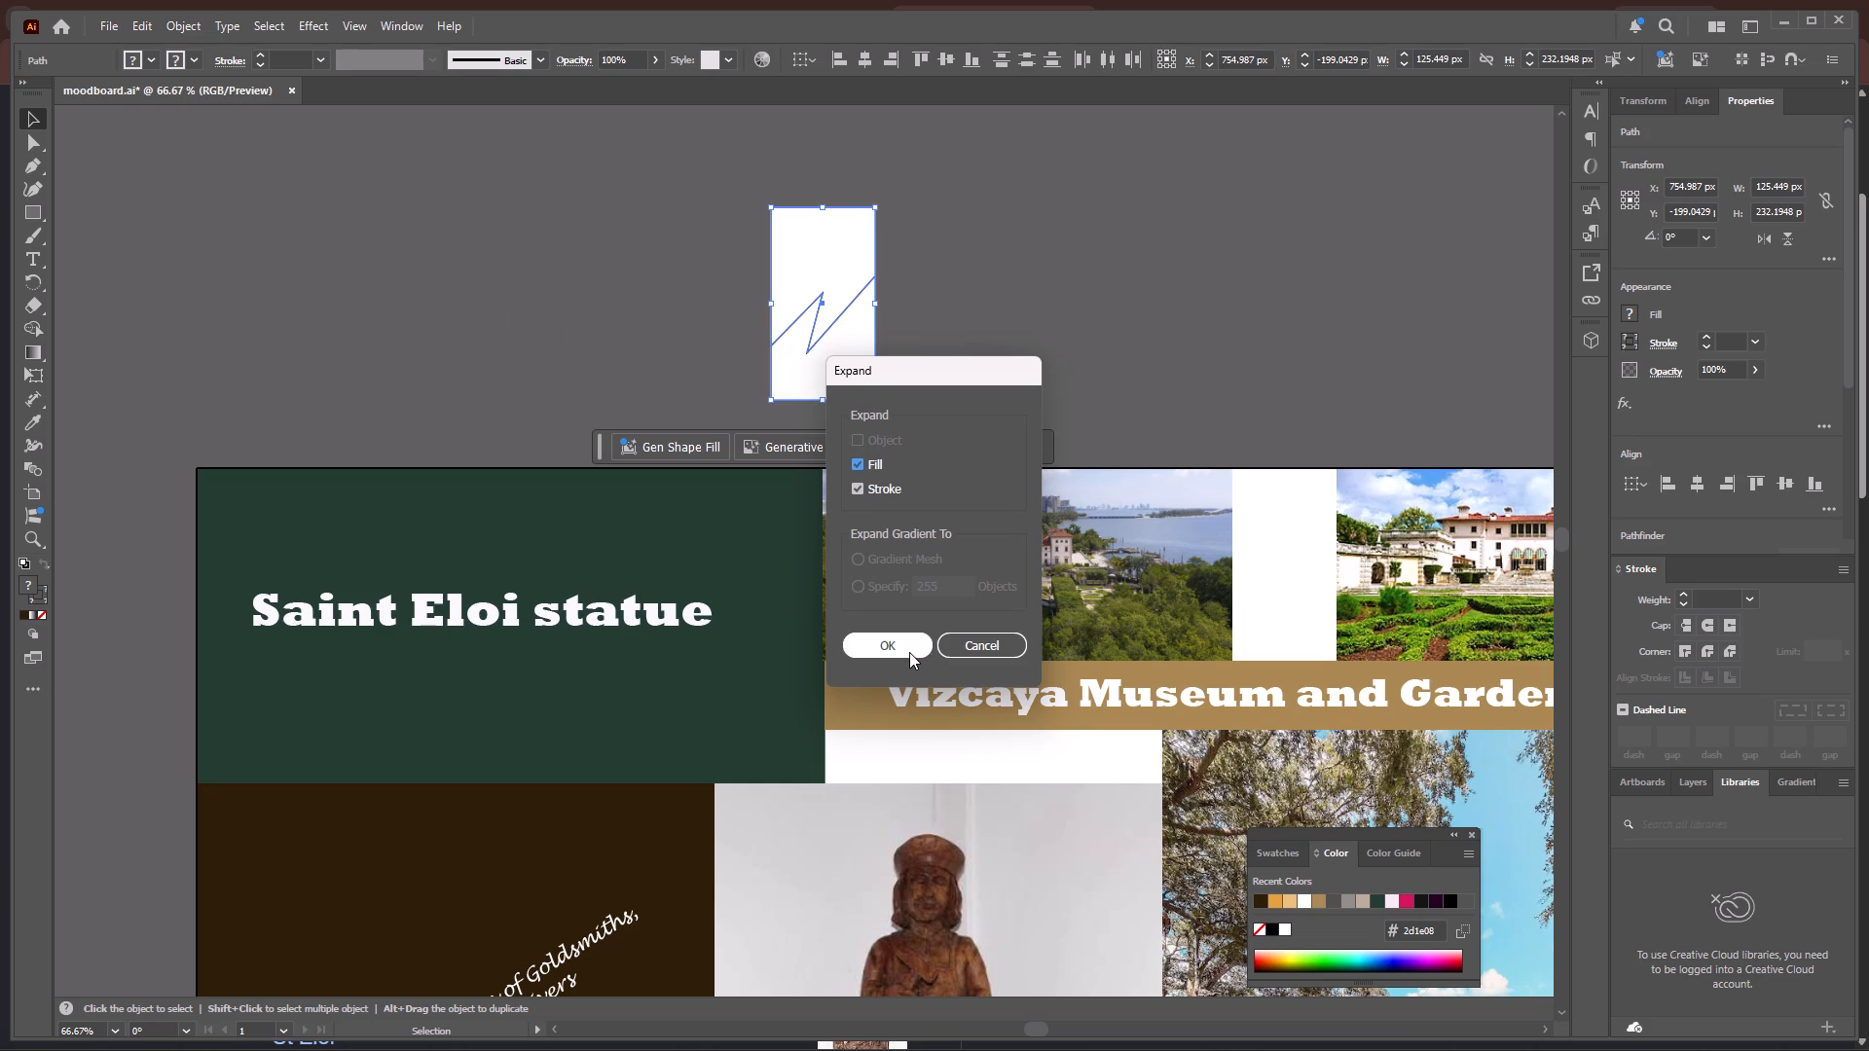
left_click(910, 649)
left_click(511, 280)
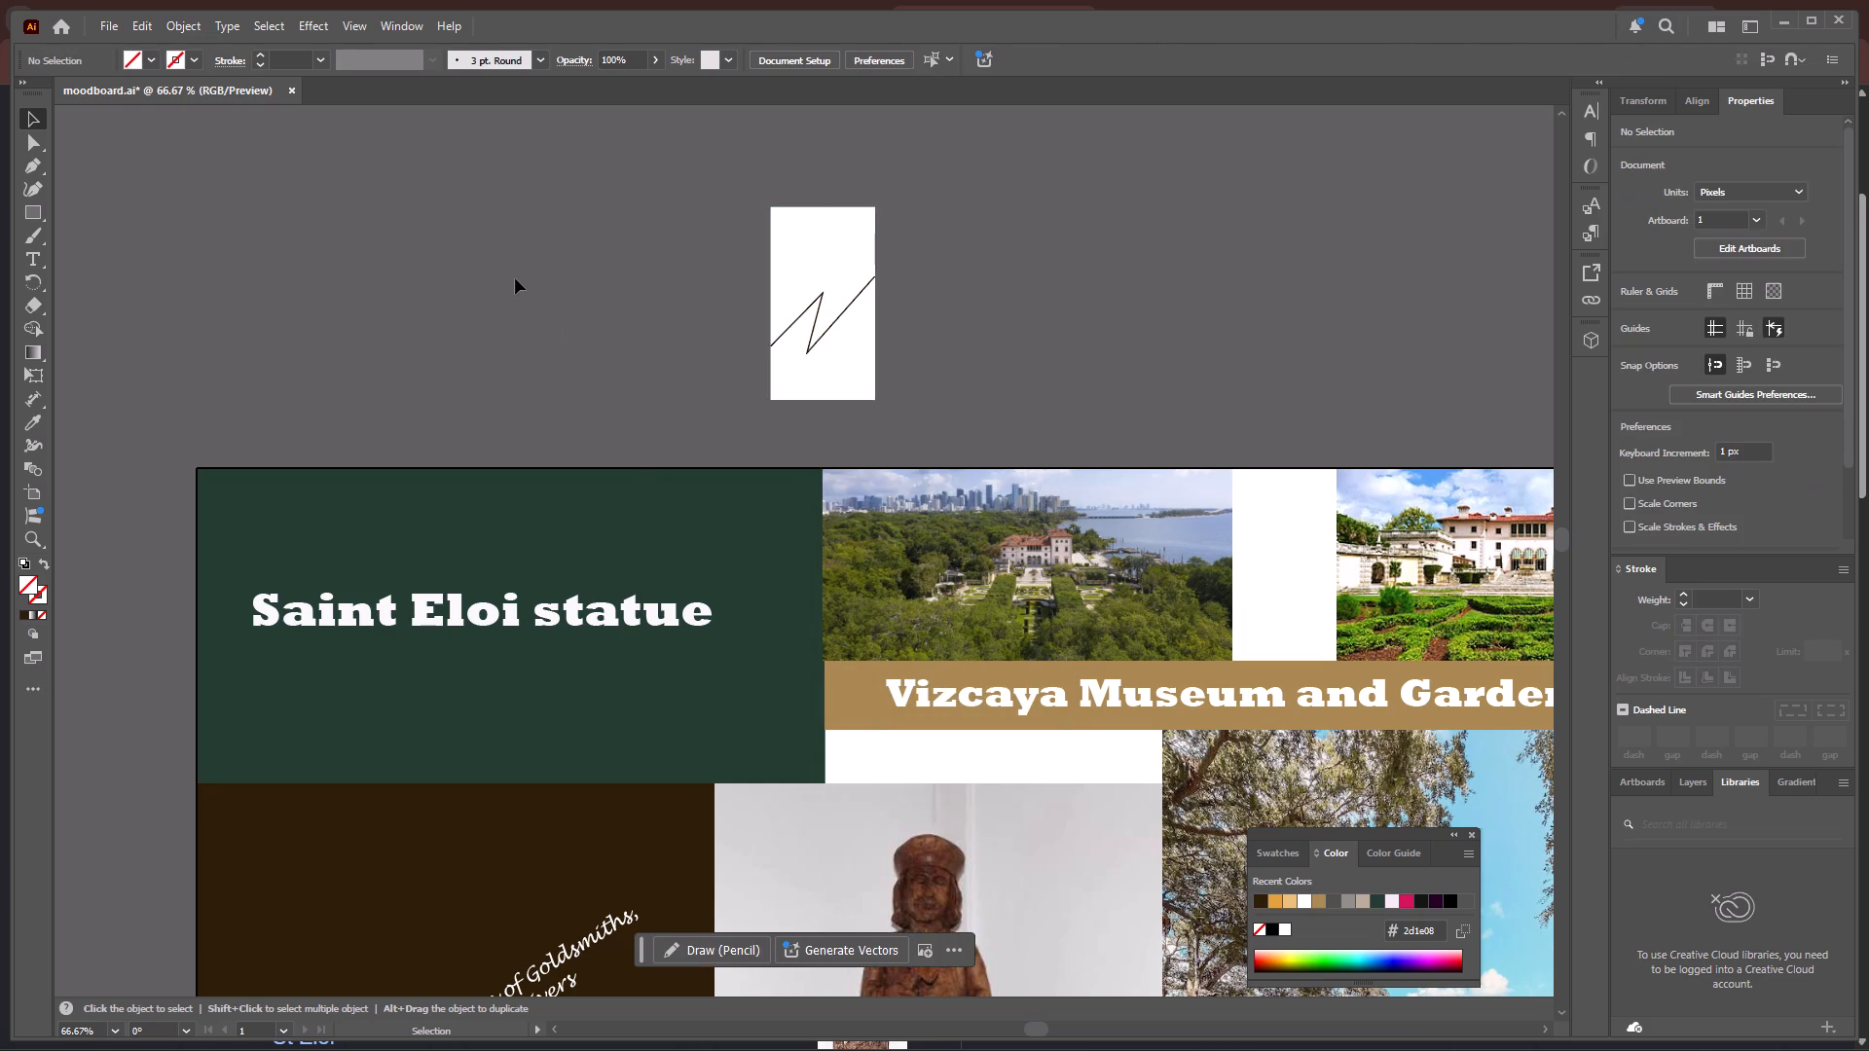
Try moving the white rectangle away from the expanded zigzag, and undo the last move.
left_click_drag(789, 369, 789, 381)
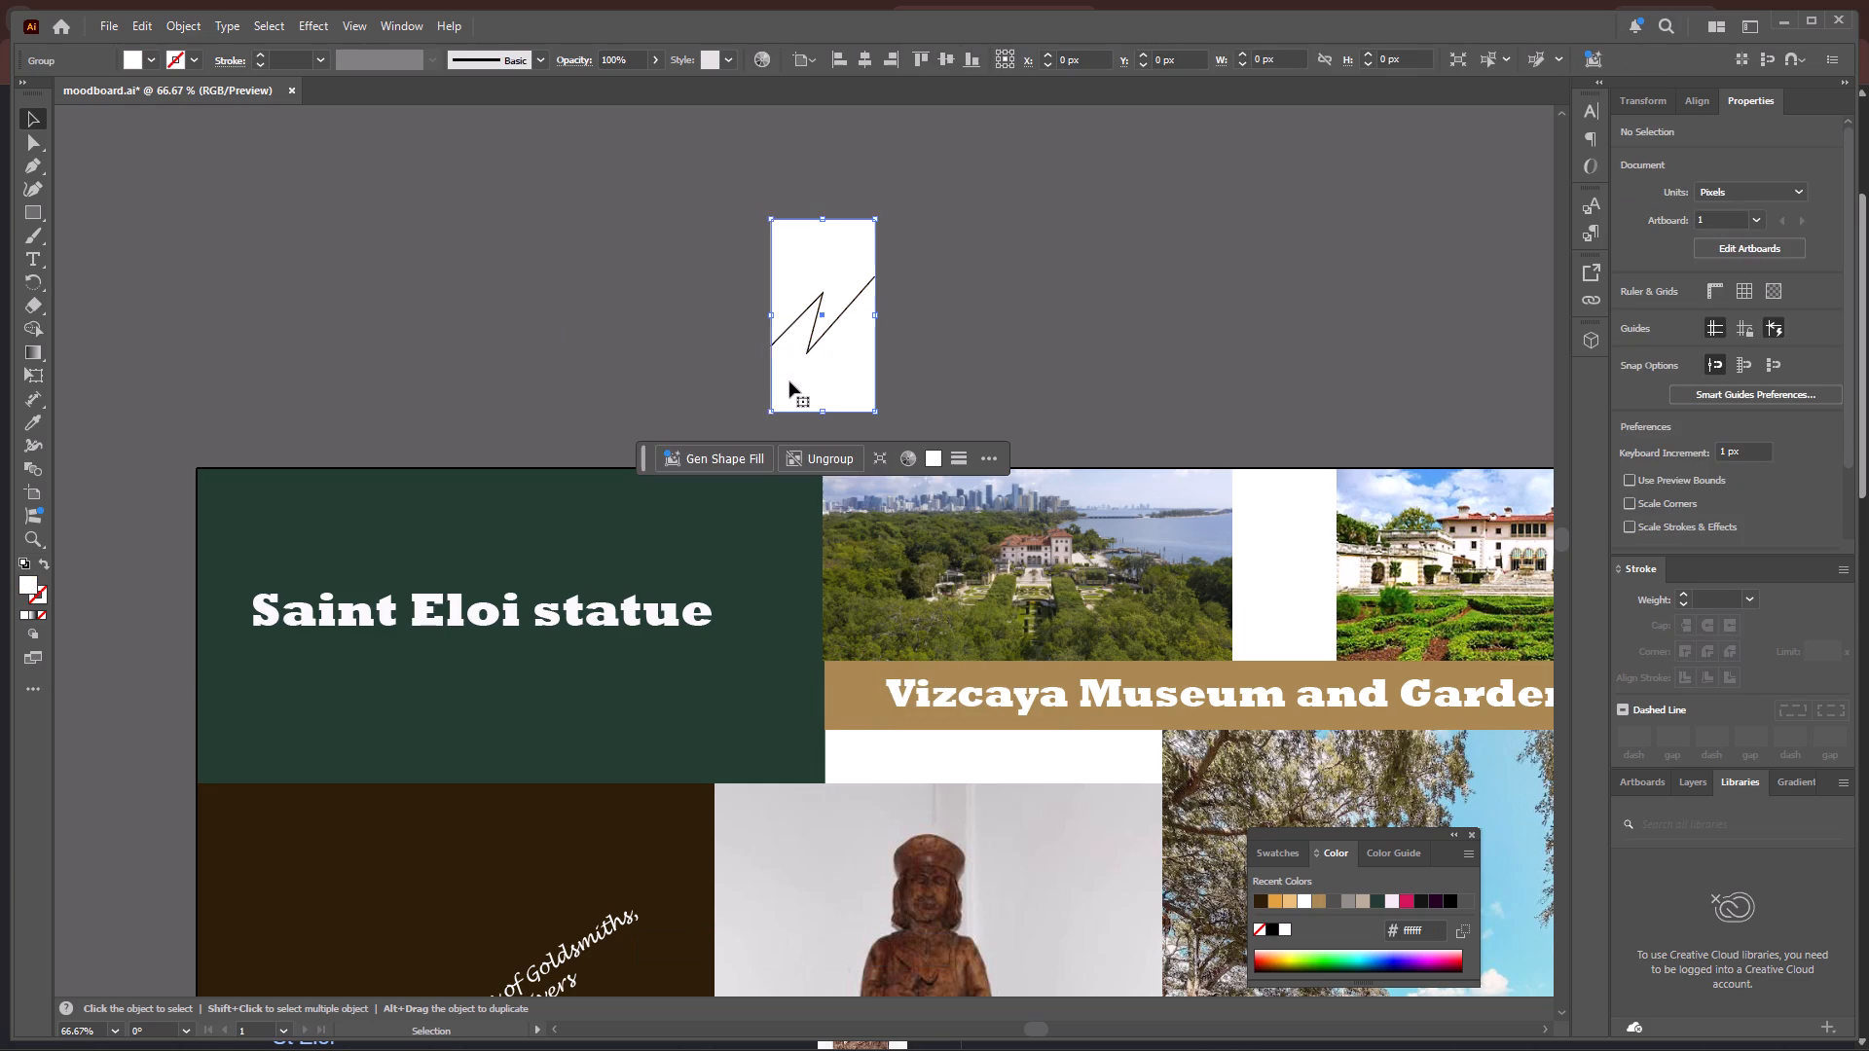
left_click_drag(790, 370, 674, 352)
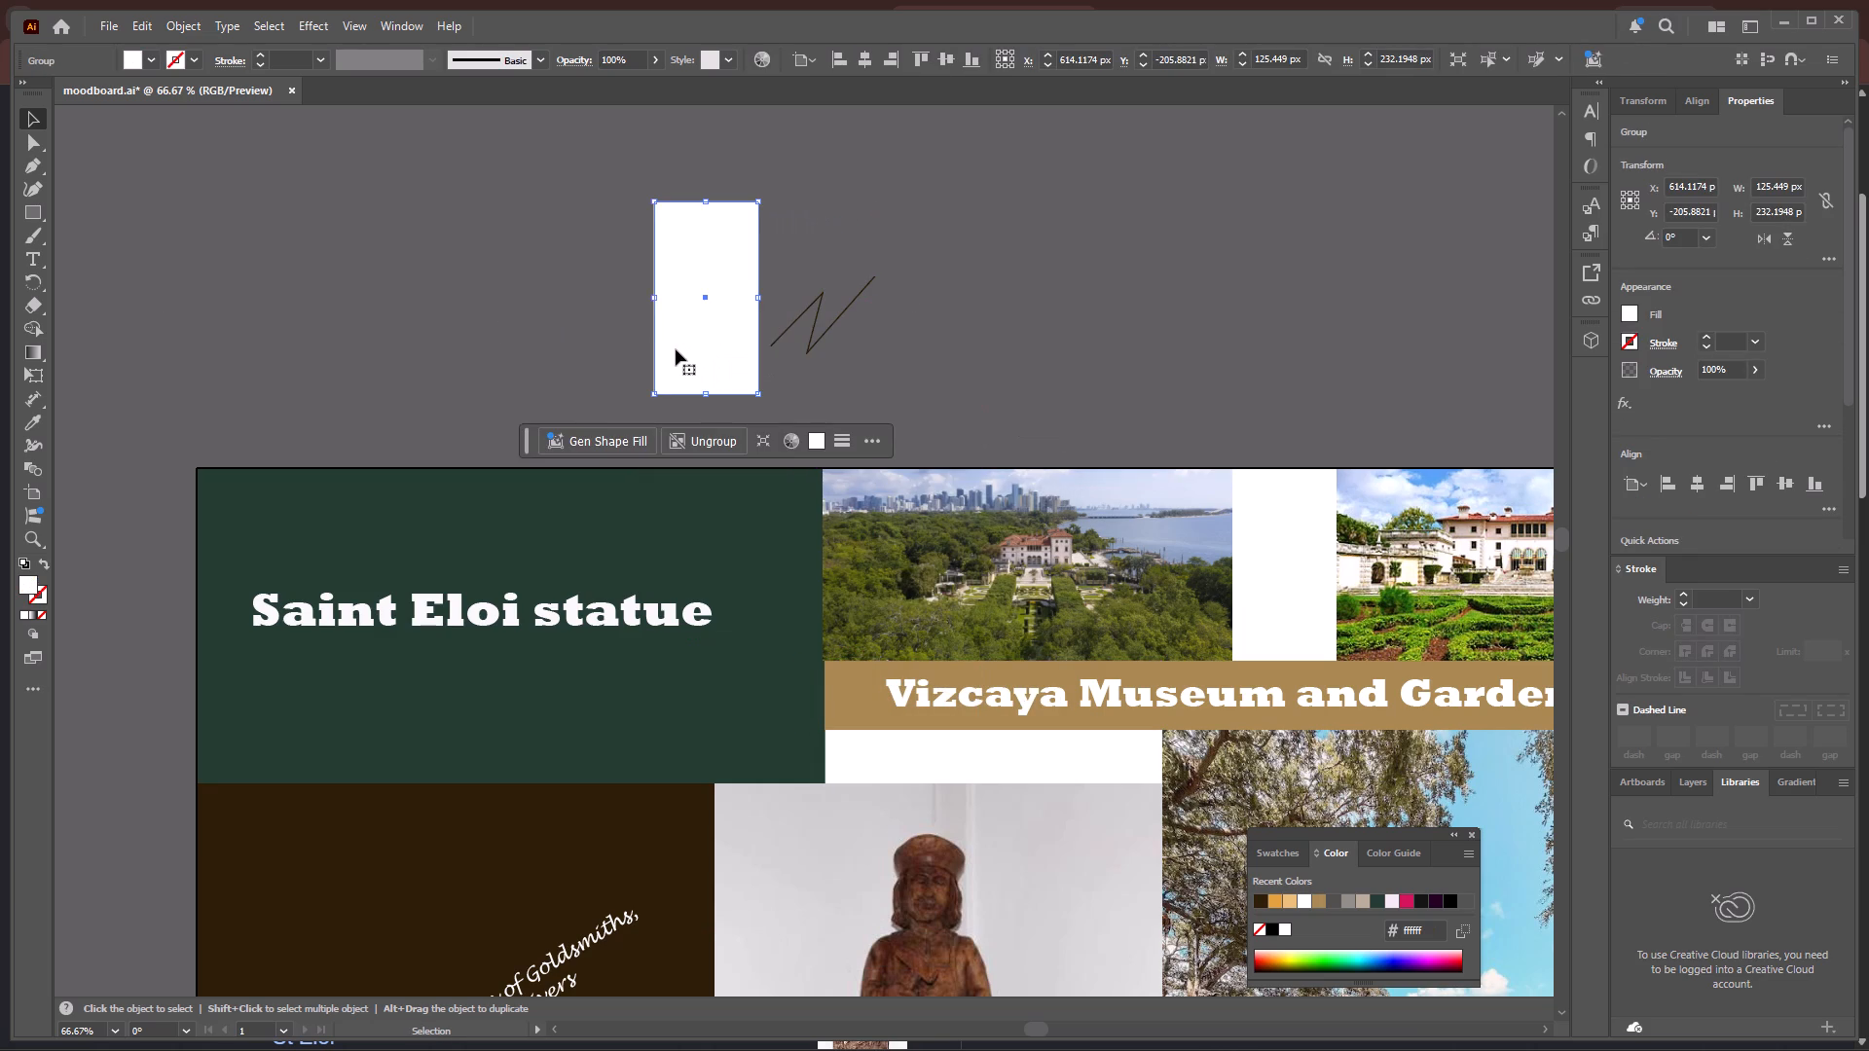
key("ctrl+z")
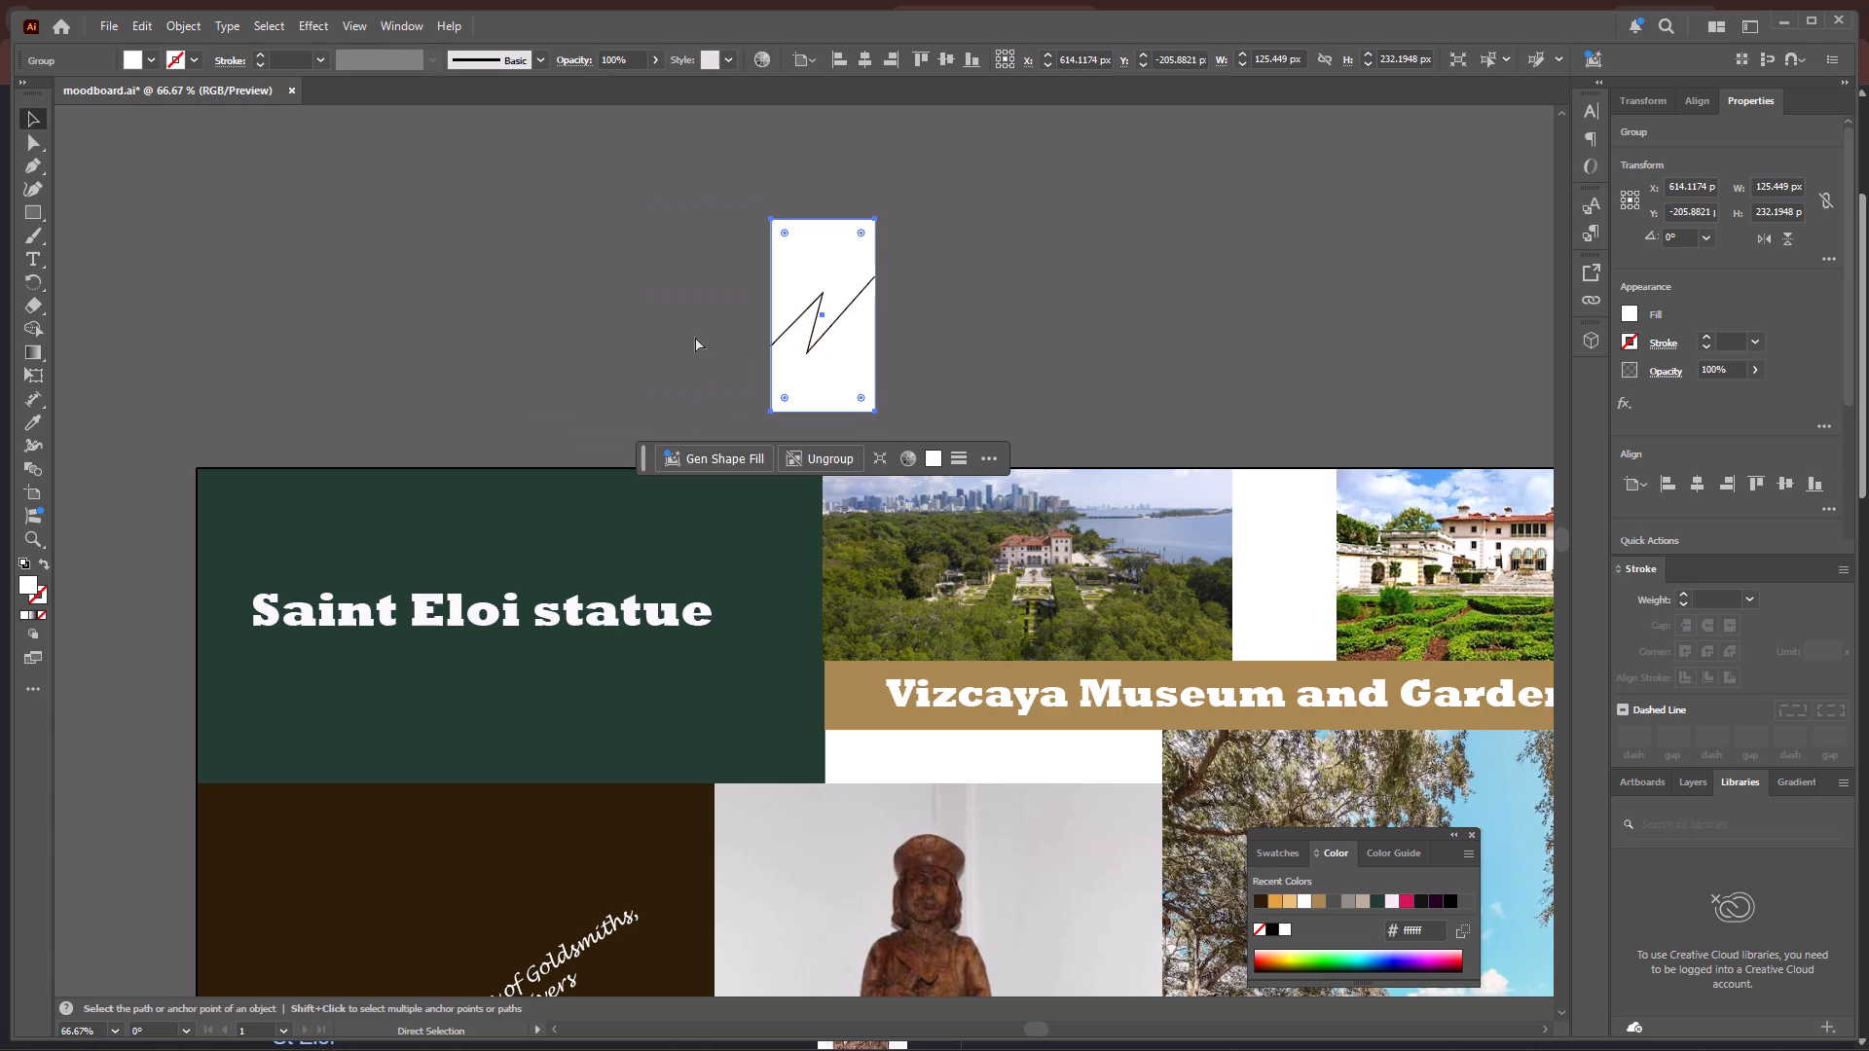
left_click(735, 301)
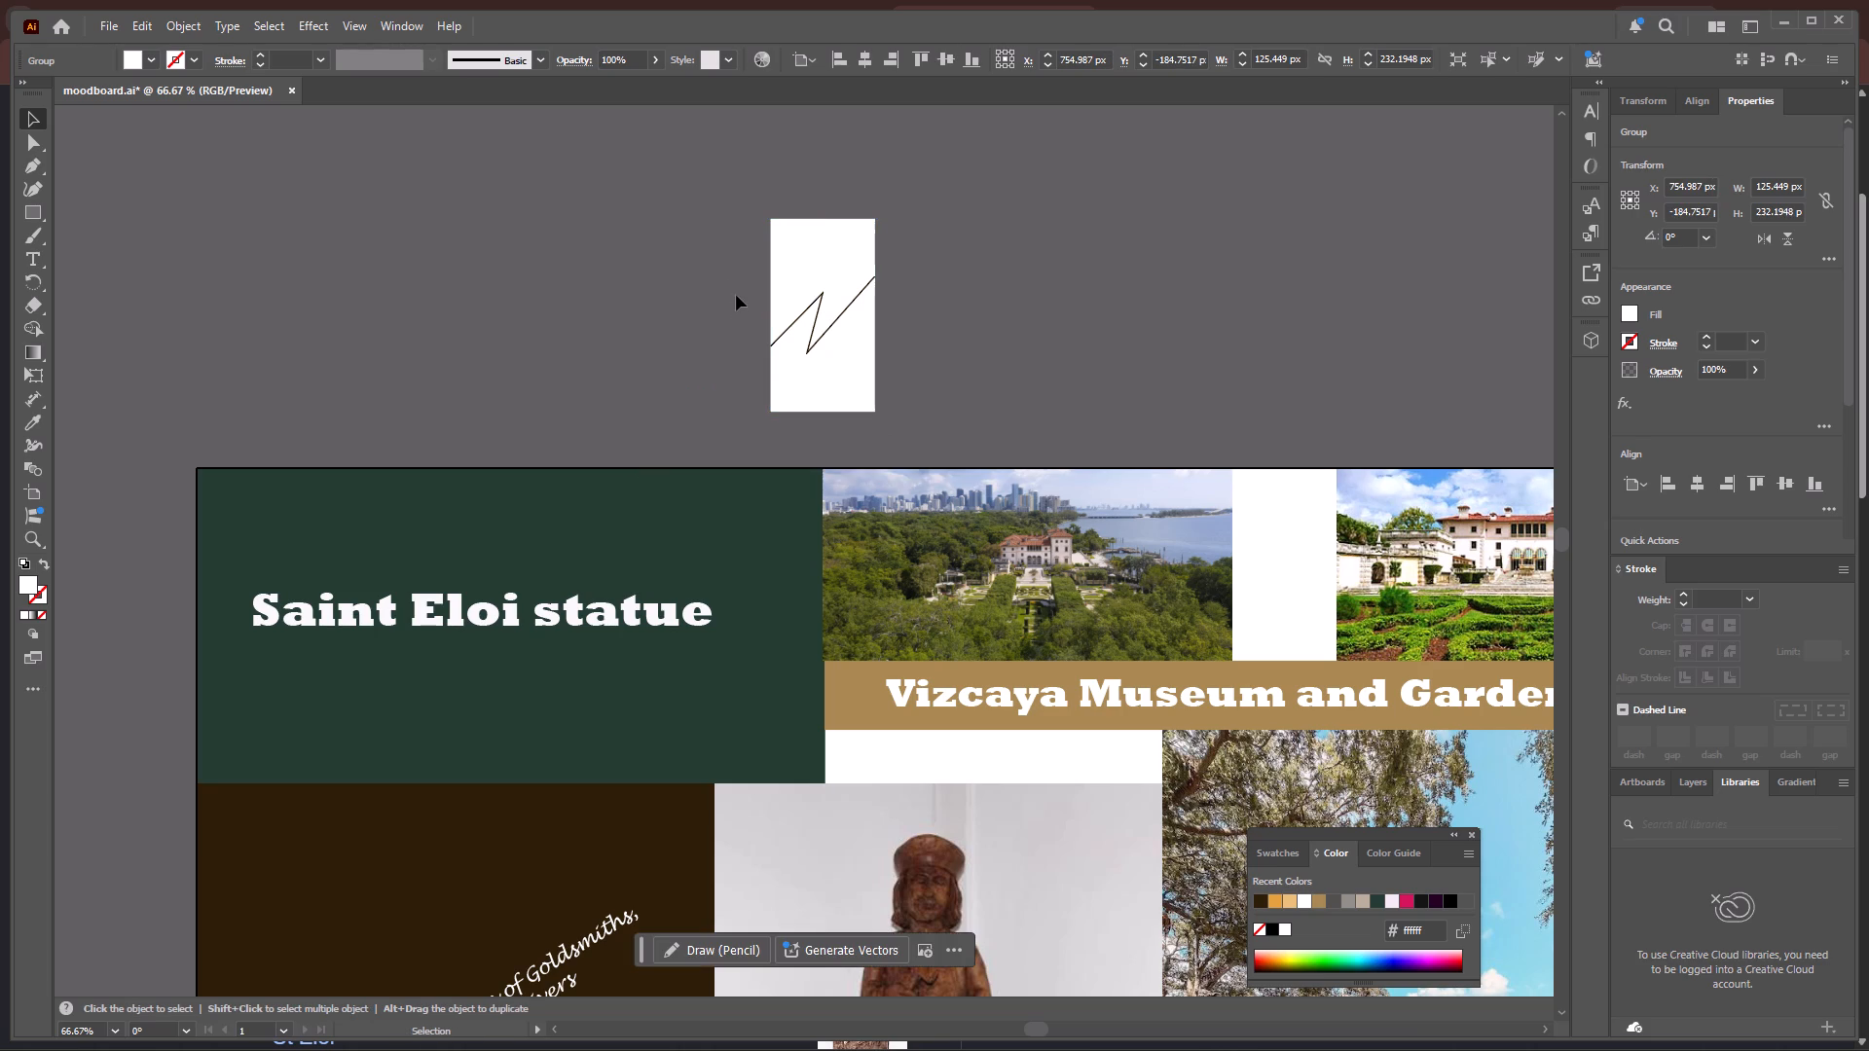
Use Shape Builder on the white rectangle and zigzag to make separate shapes of the areas above and below the zigzag.
left_click_drag(721, 274, 865, 385)
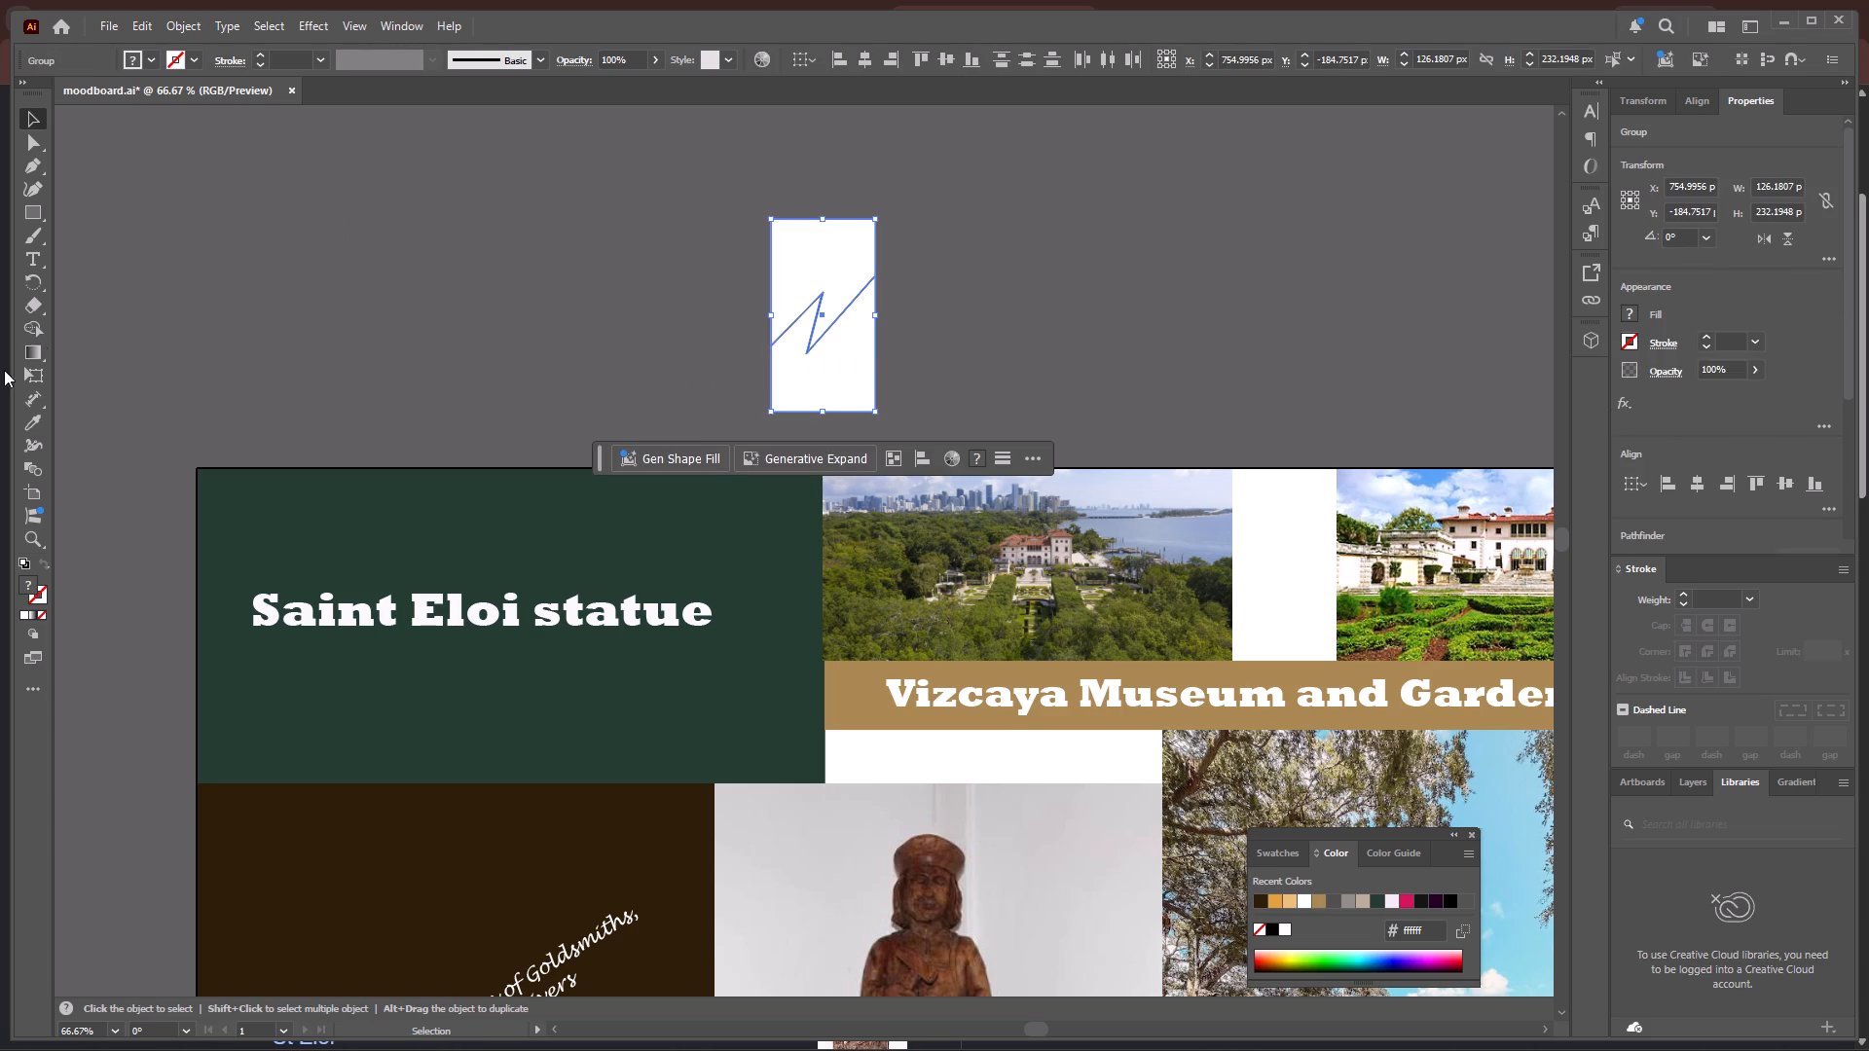
left_click(24, 332)
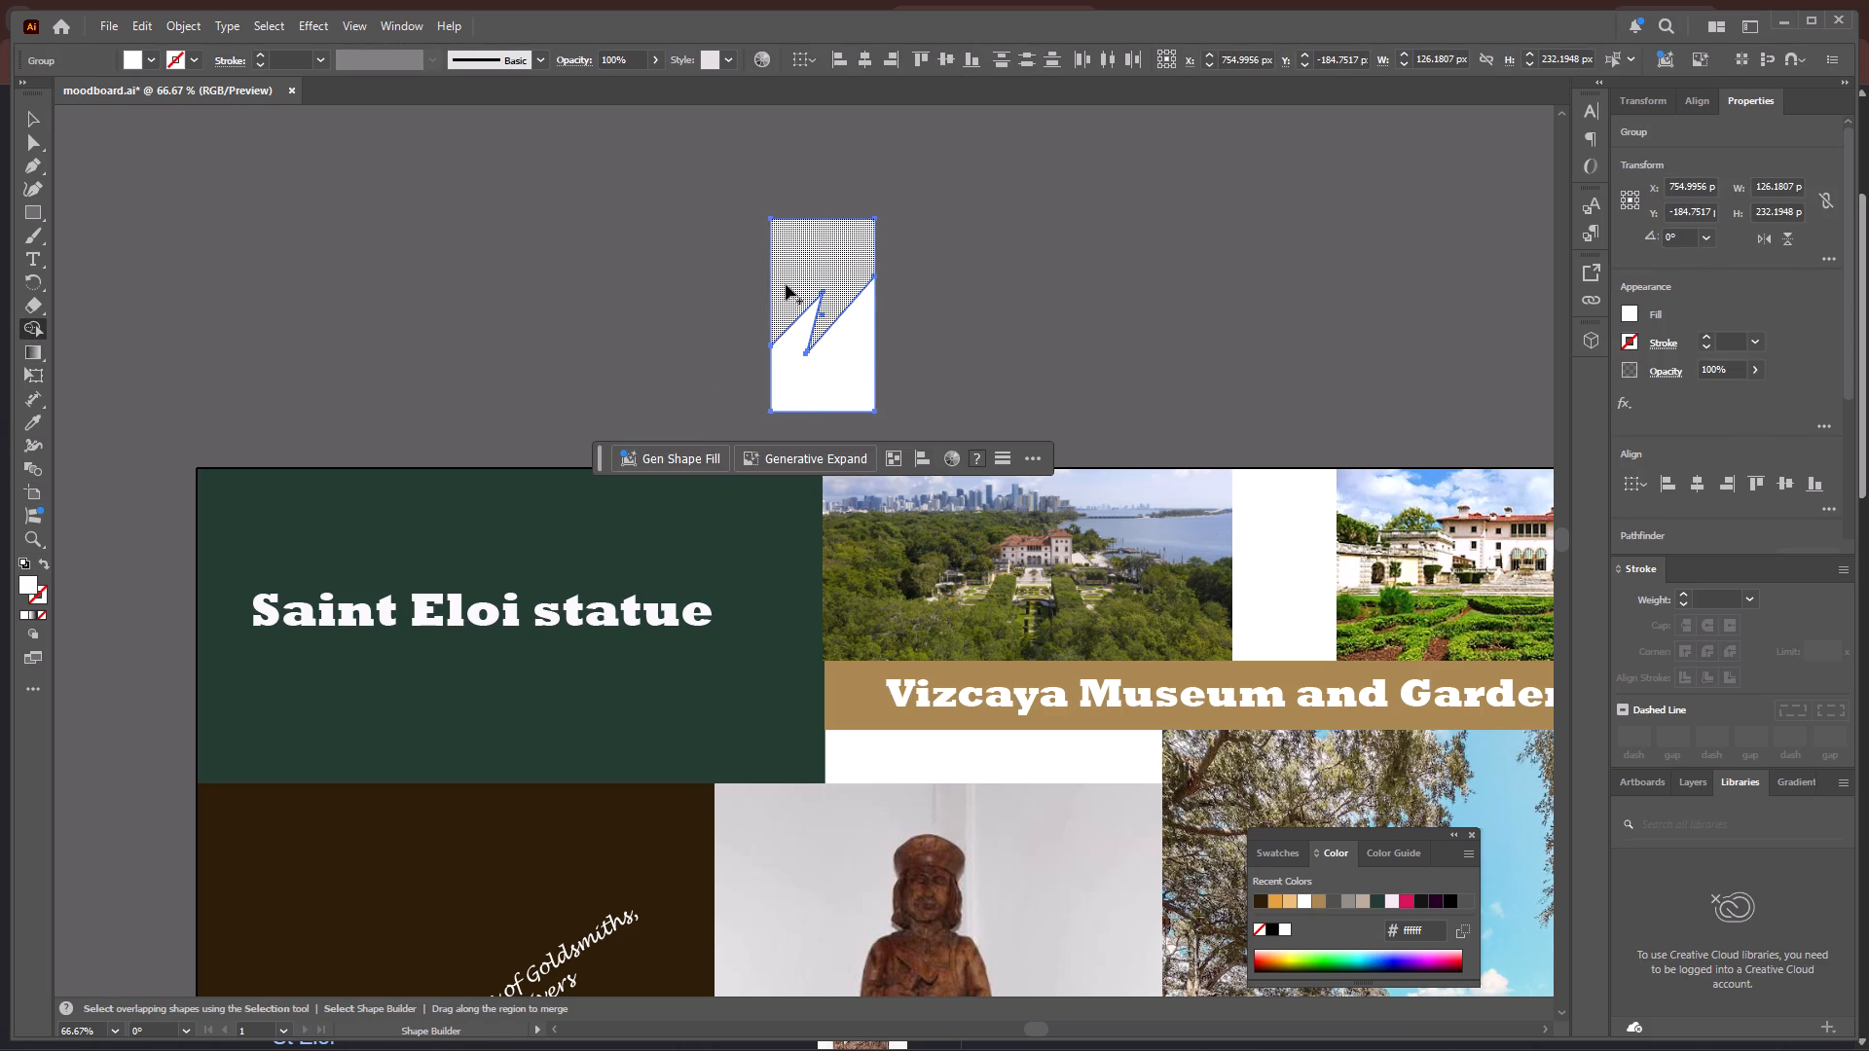
left_click_drag(788, 279, 821, 247)
left_click_drag(779, 381, 830, 382)
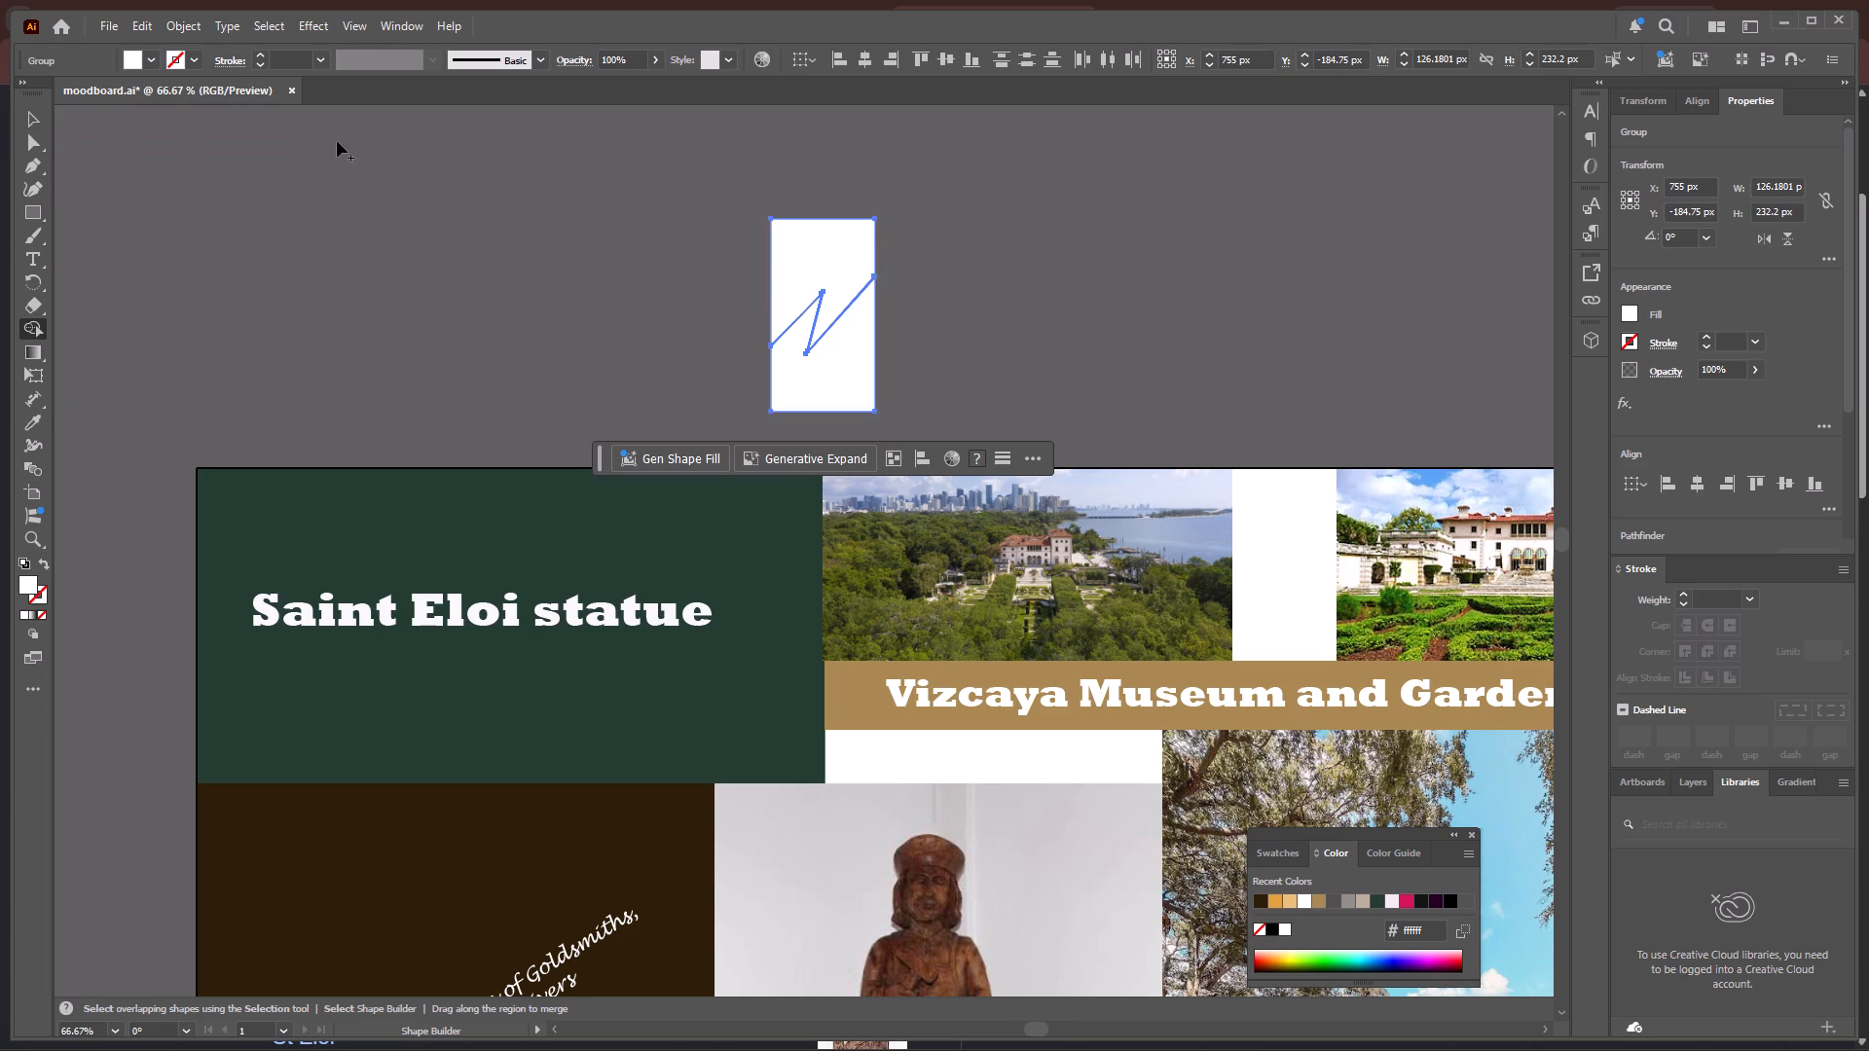
left_click(645, 305)
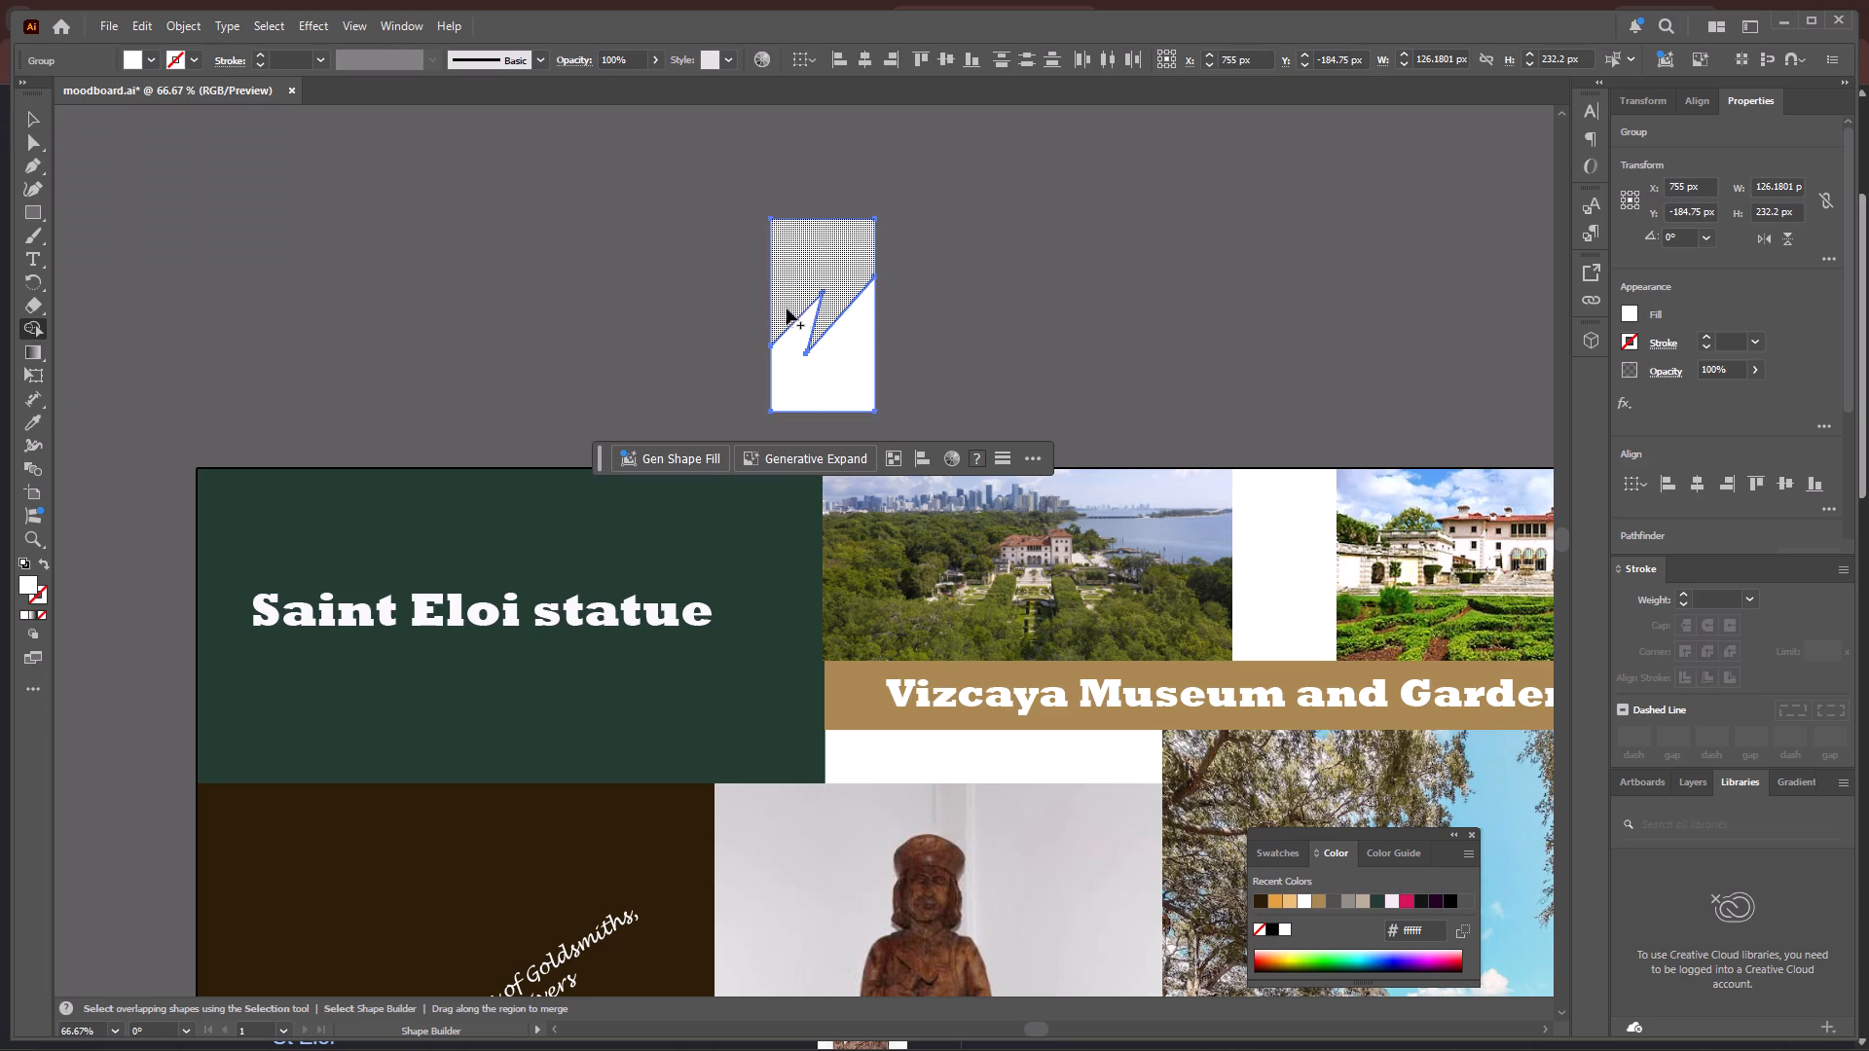
left_click(34, 121)
left_click(850, 271)
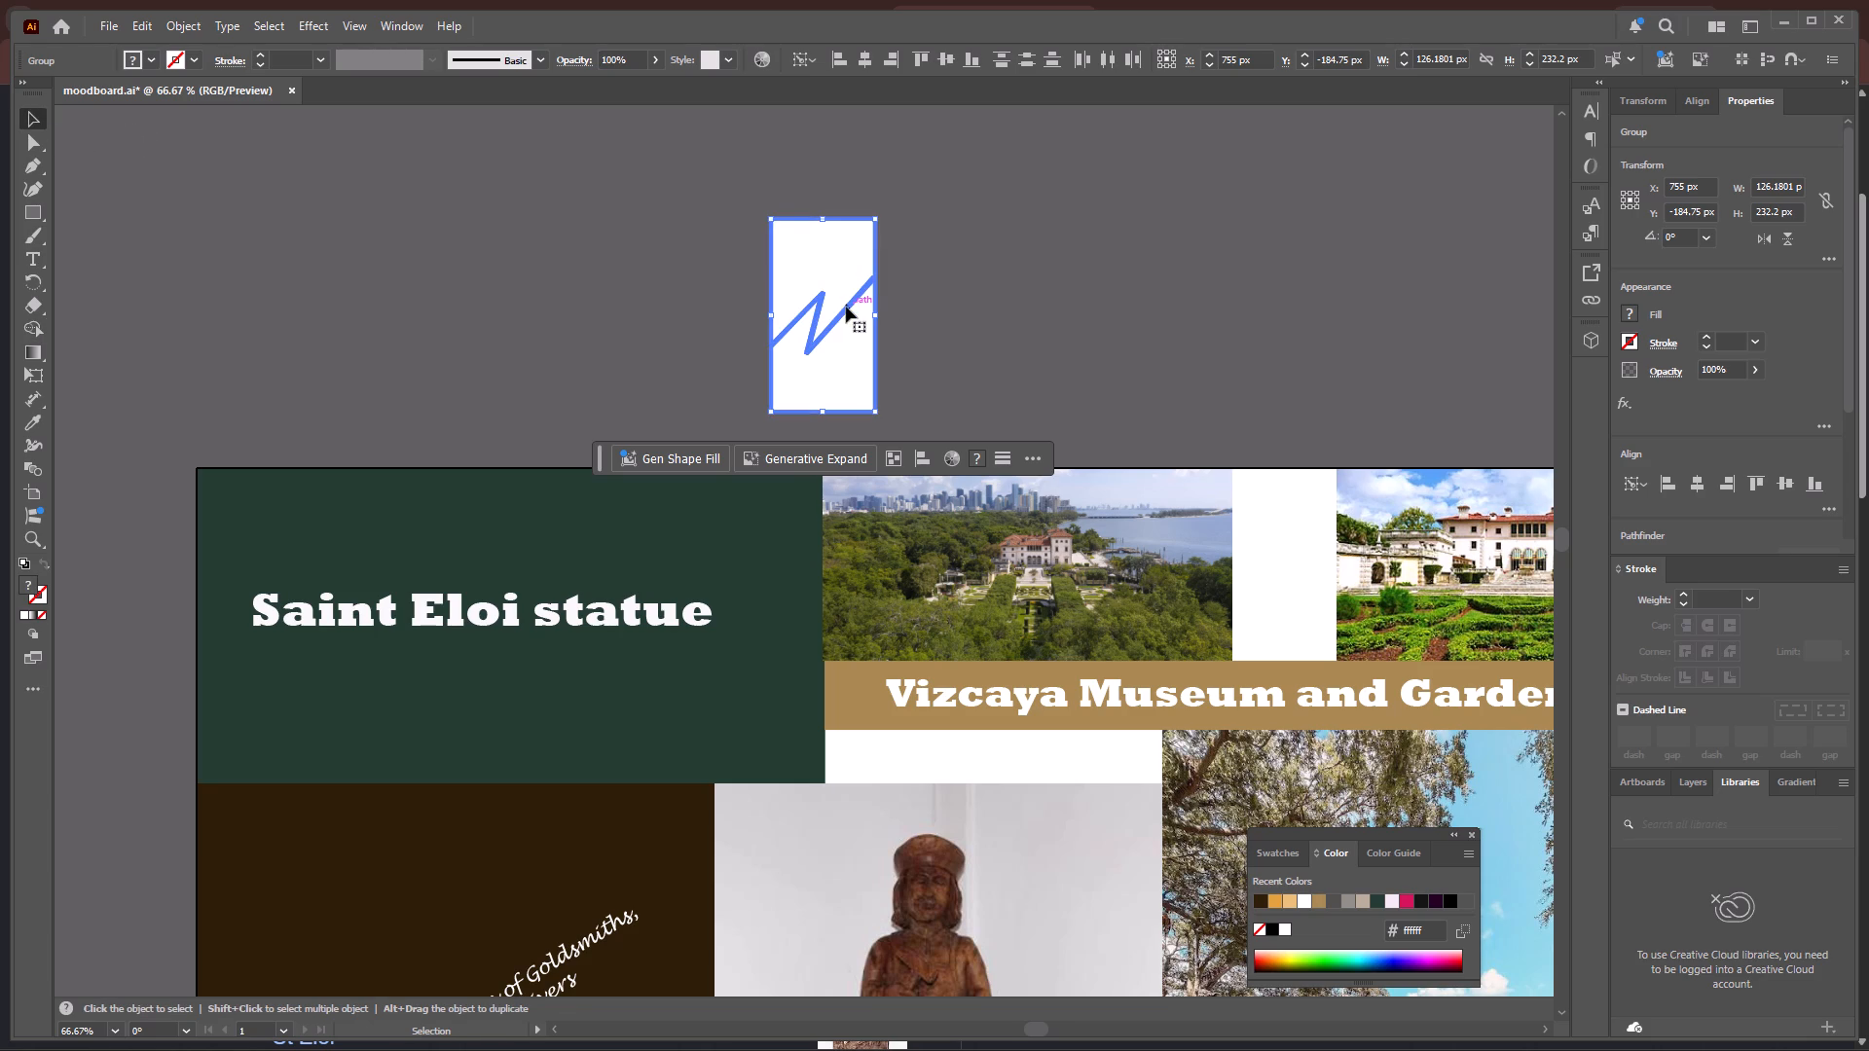
left_click(846, 311)
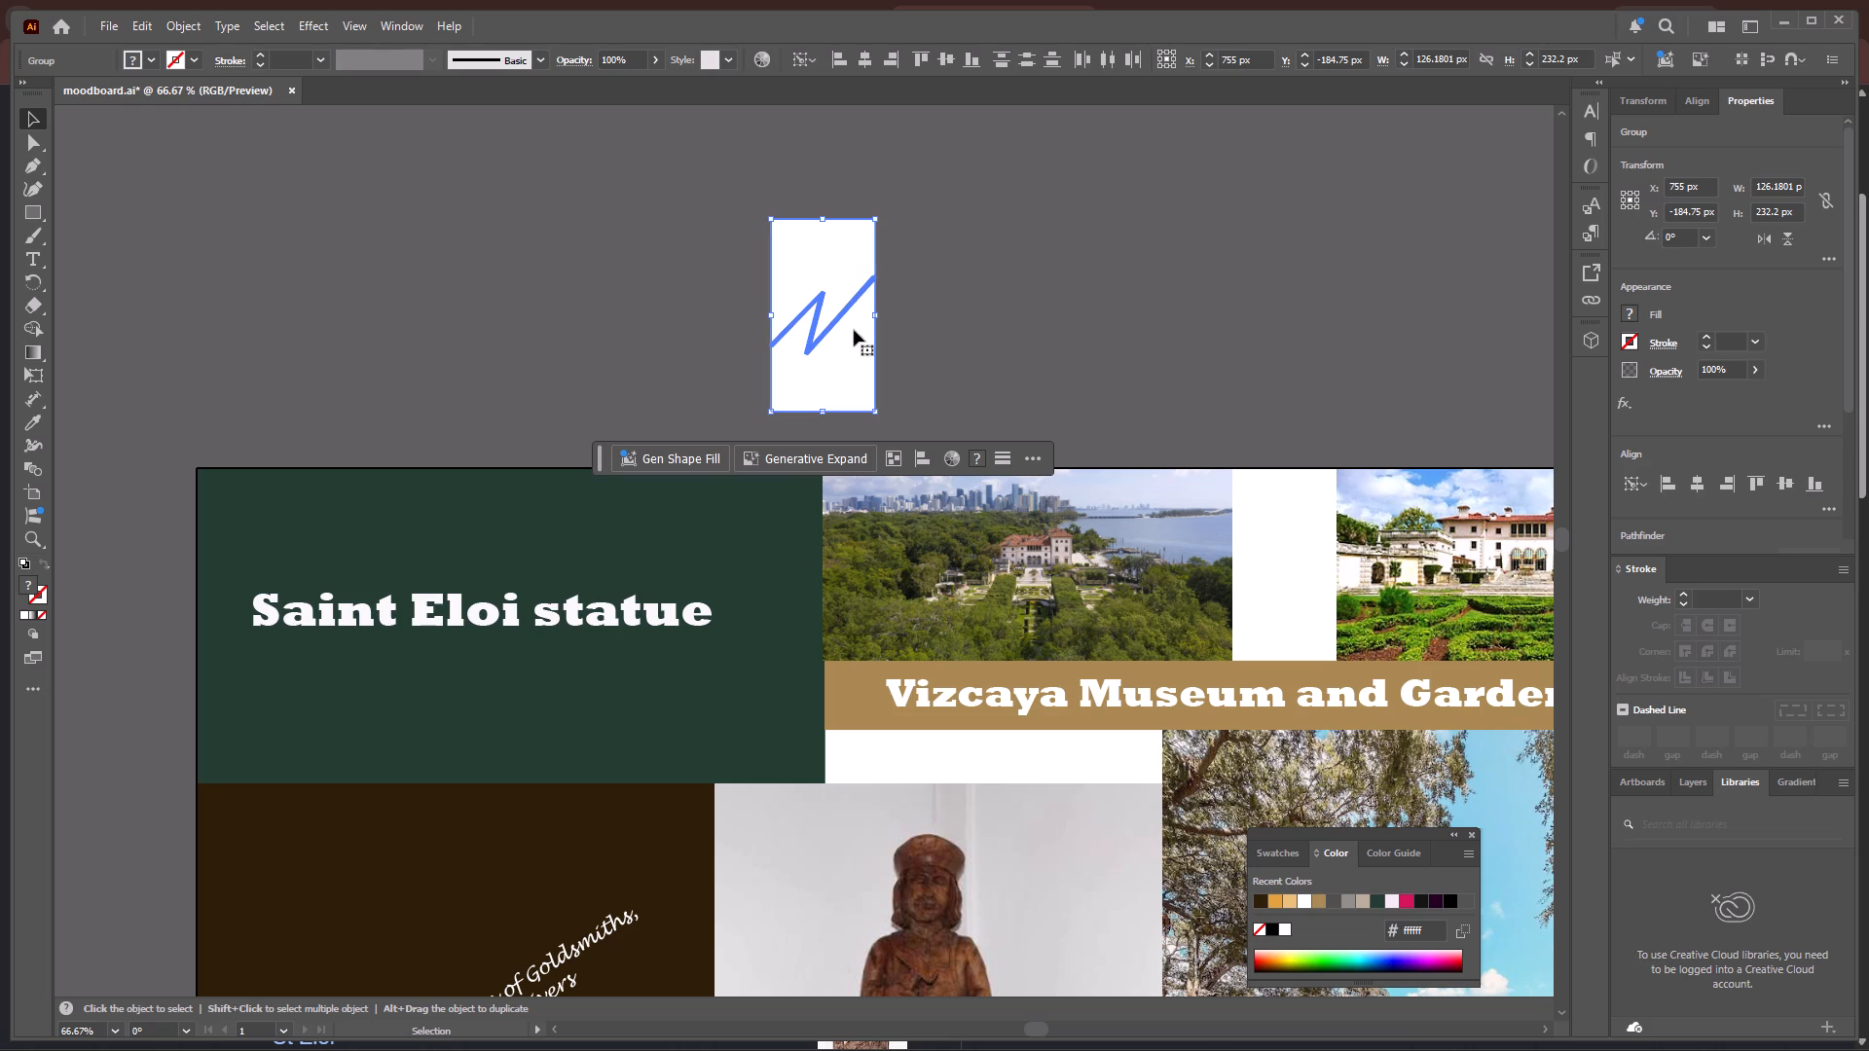
left_click(947, 303)
Move the split white rectangle clear of the expanded zigzag line and delete the leftover dark brown line.
left_click_drag(842, 369, 849, 387)
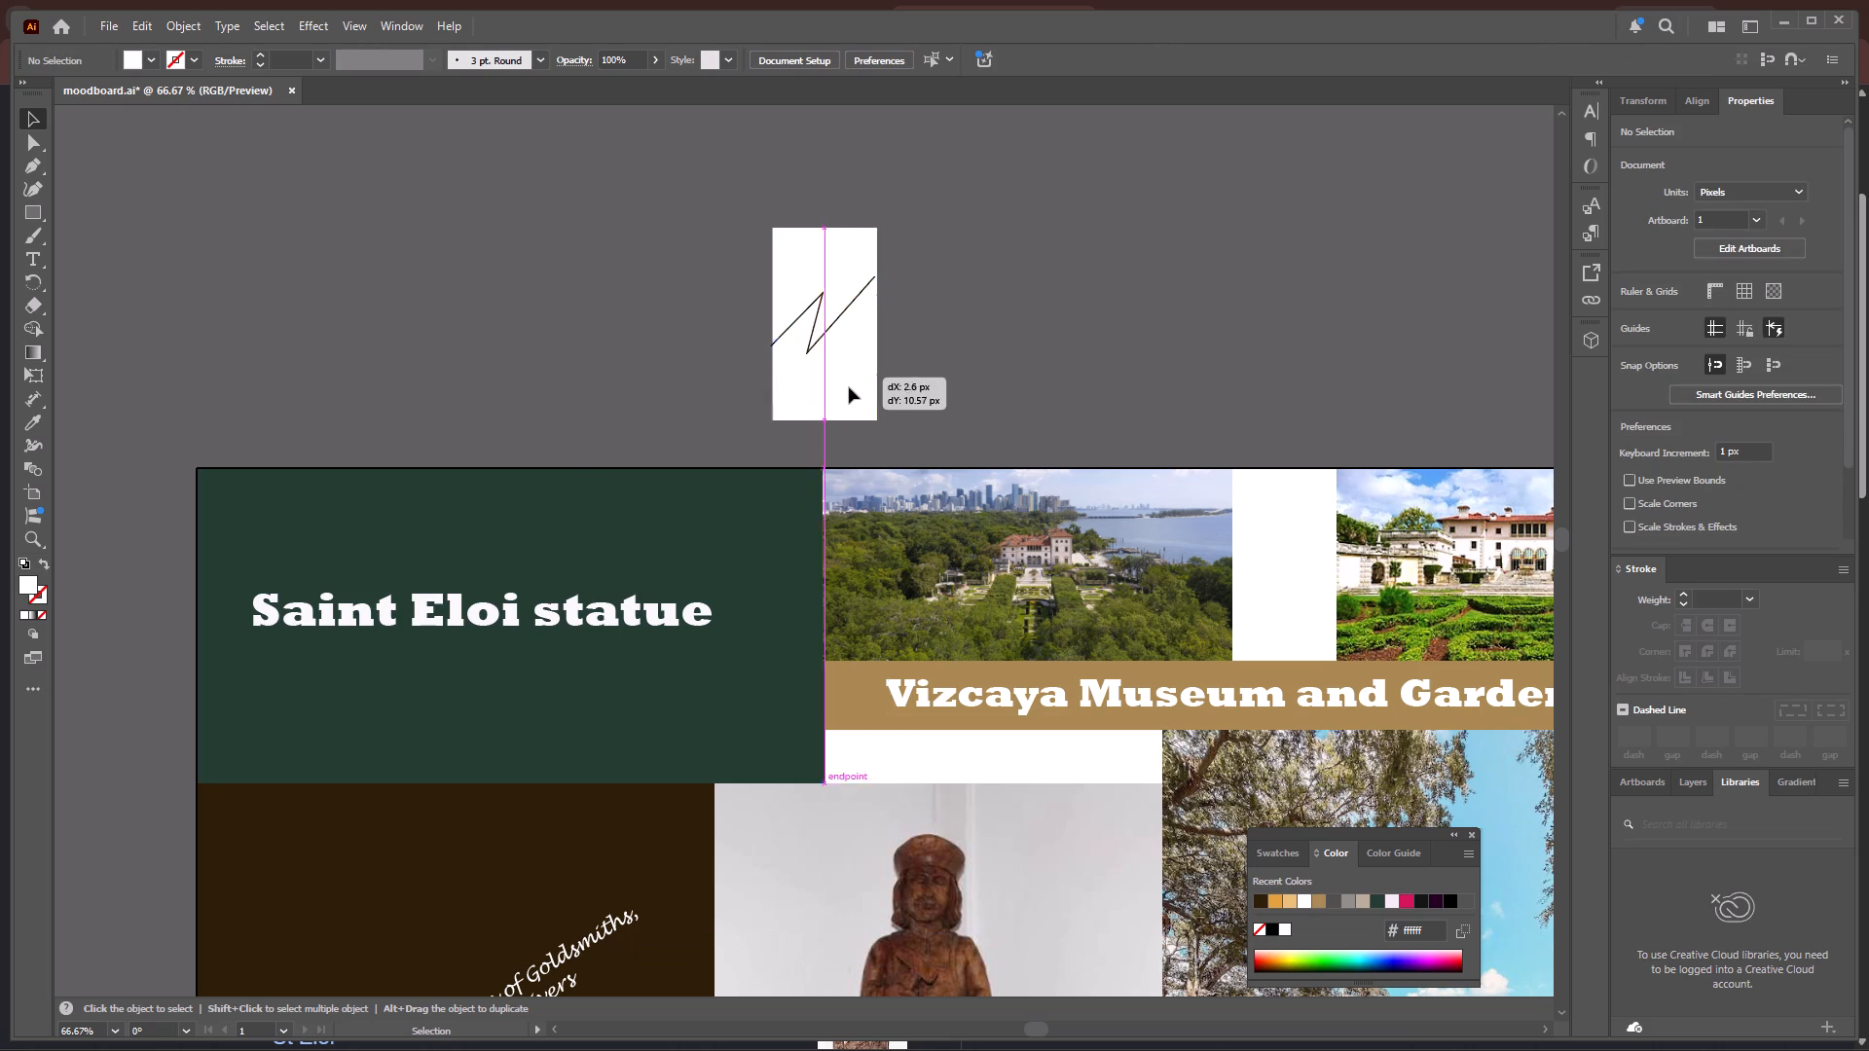
left_click_drag(849, 387, 969, 344)
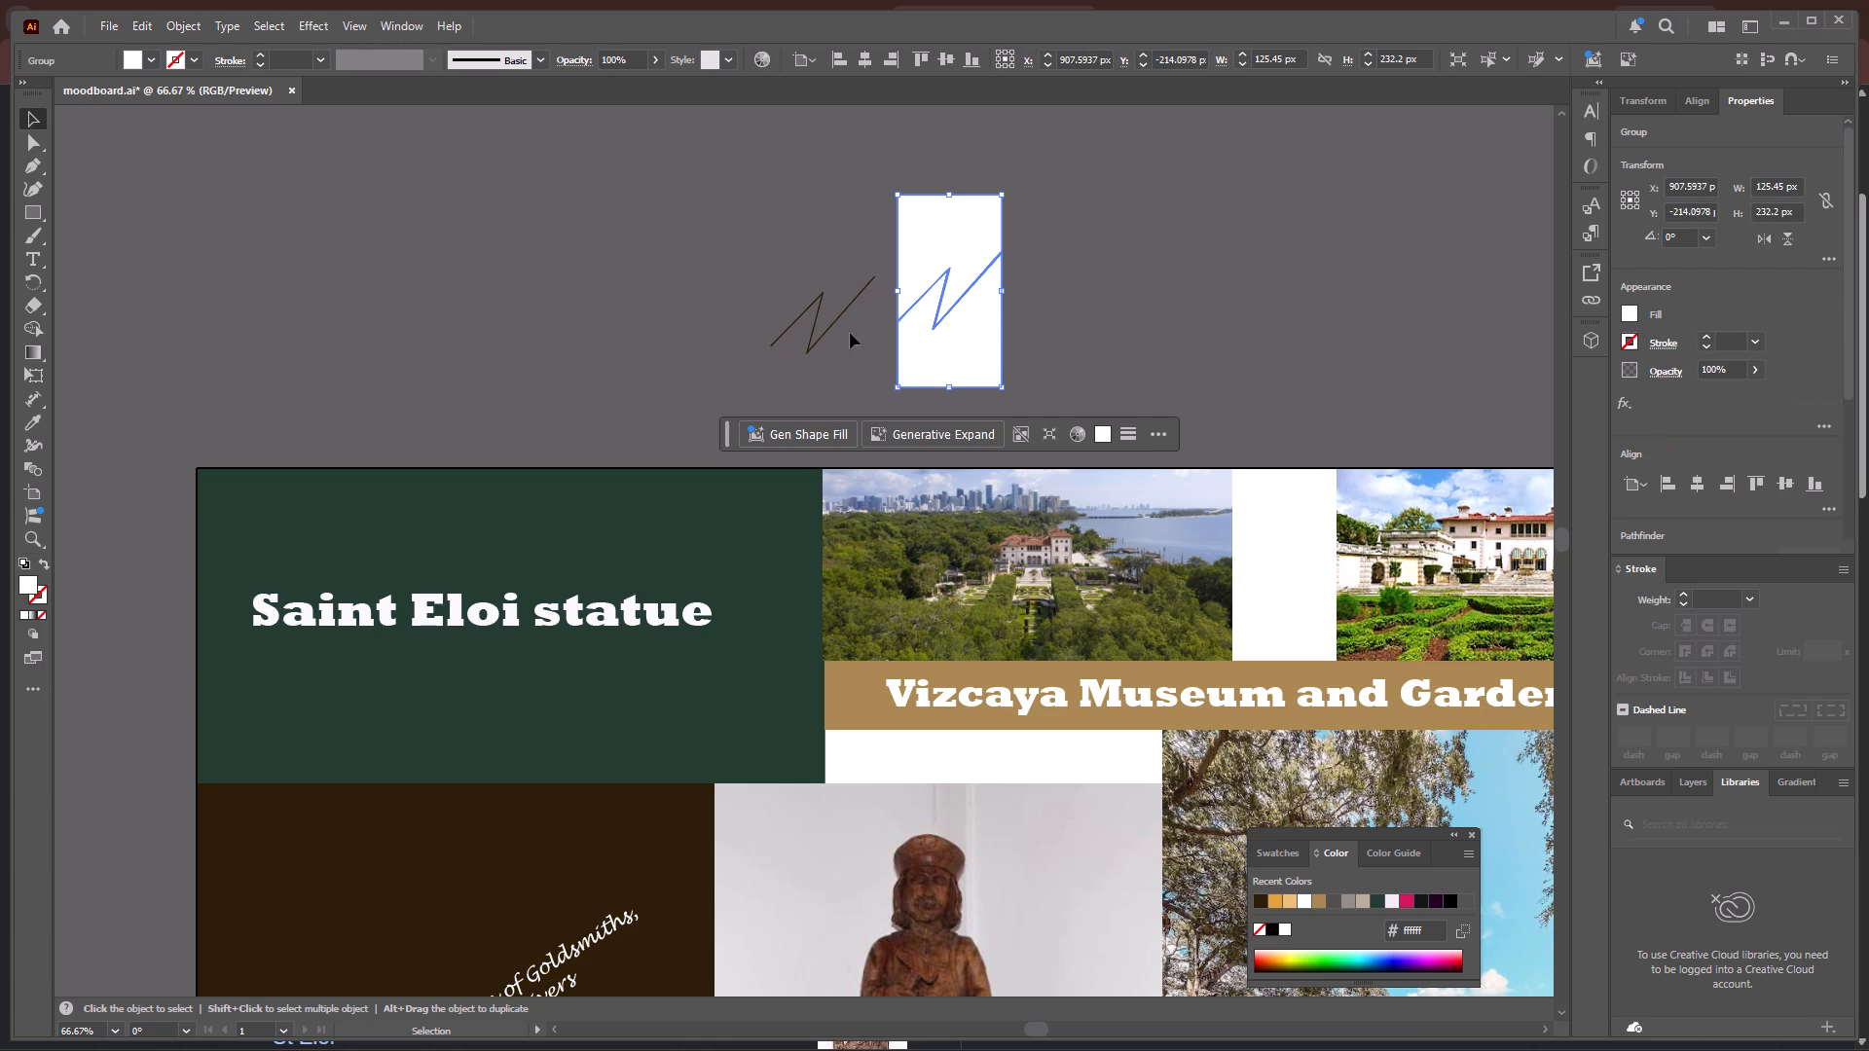
left_click(812, 336)
key("Delete")
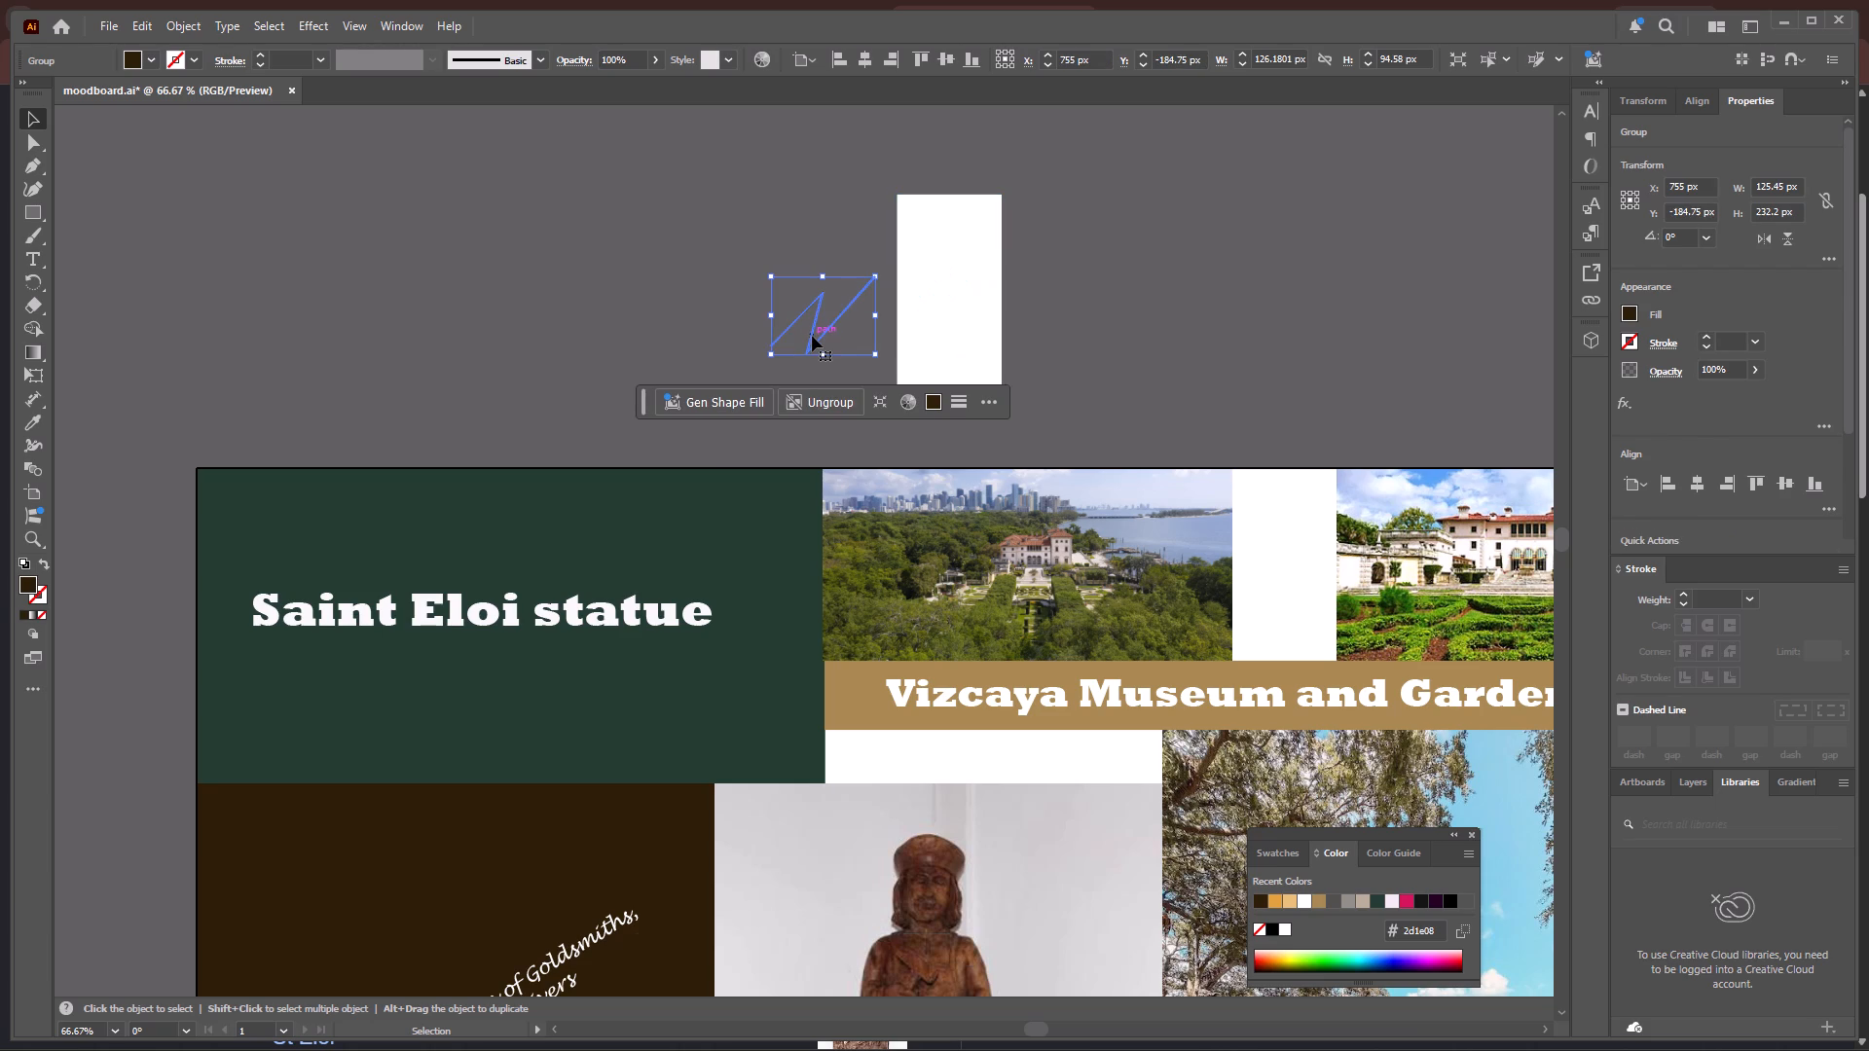
Ungroup the two white zigzag-edged pieces.
right_click(955, 331)
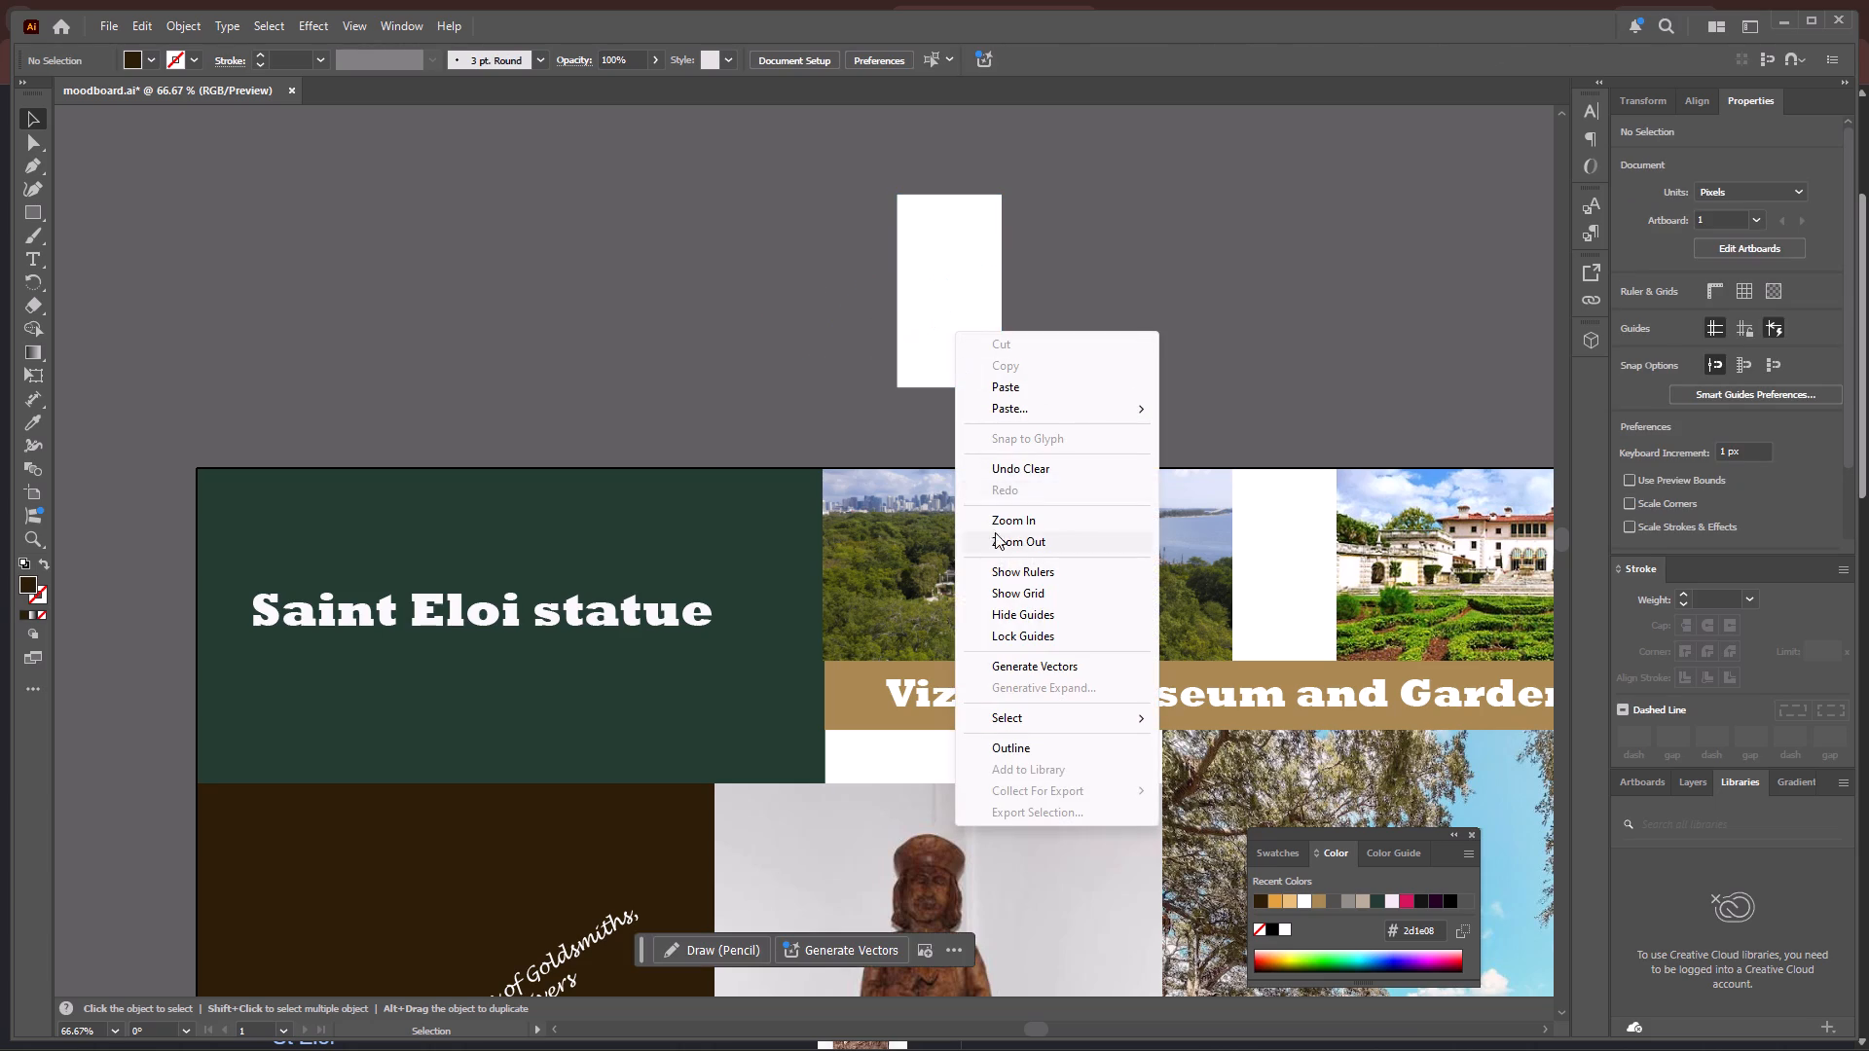
left_click(898, 327)
right_click(921, 345)
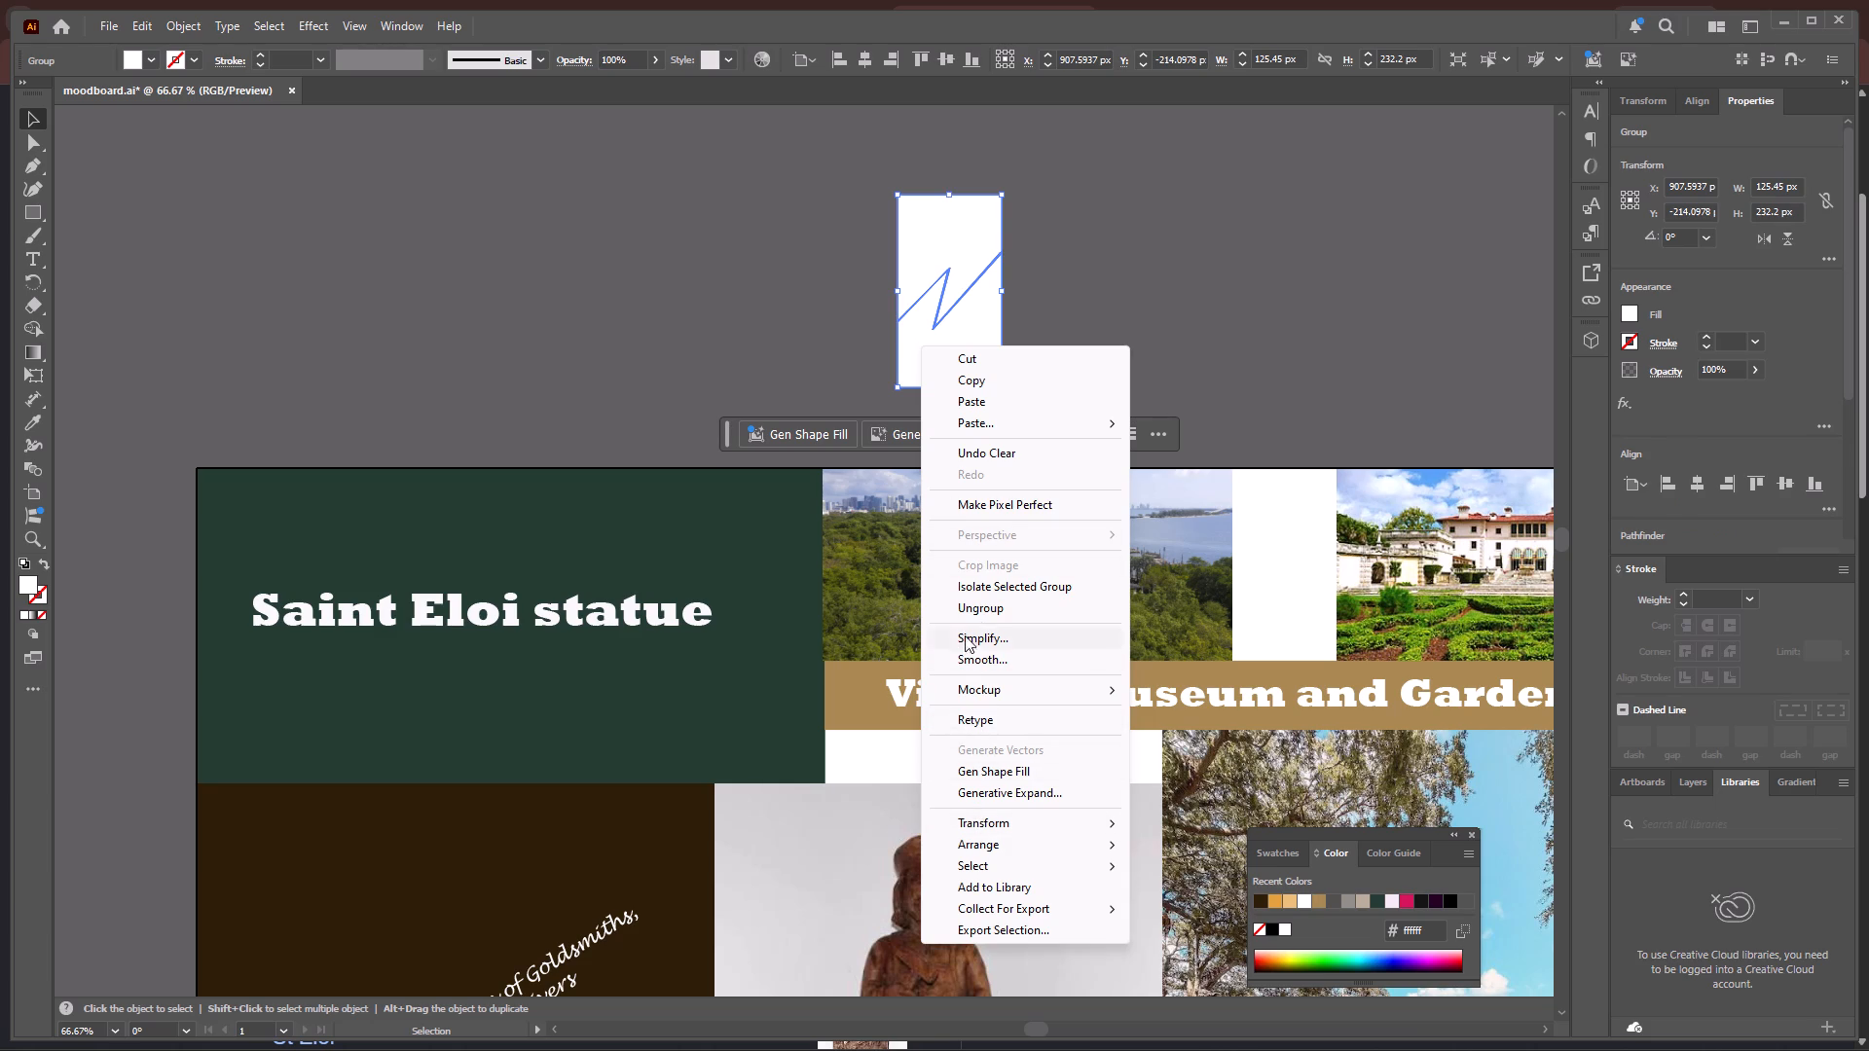
left_click(970, 611)
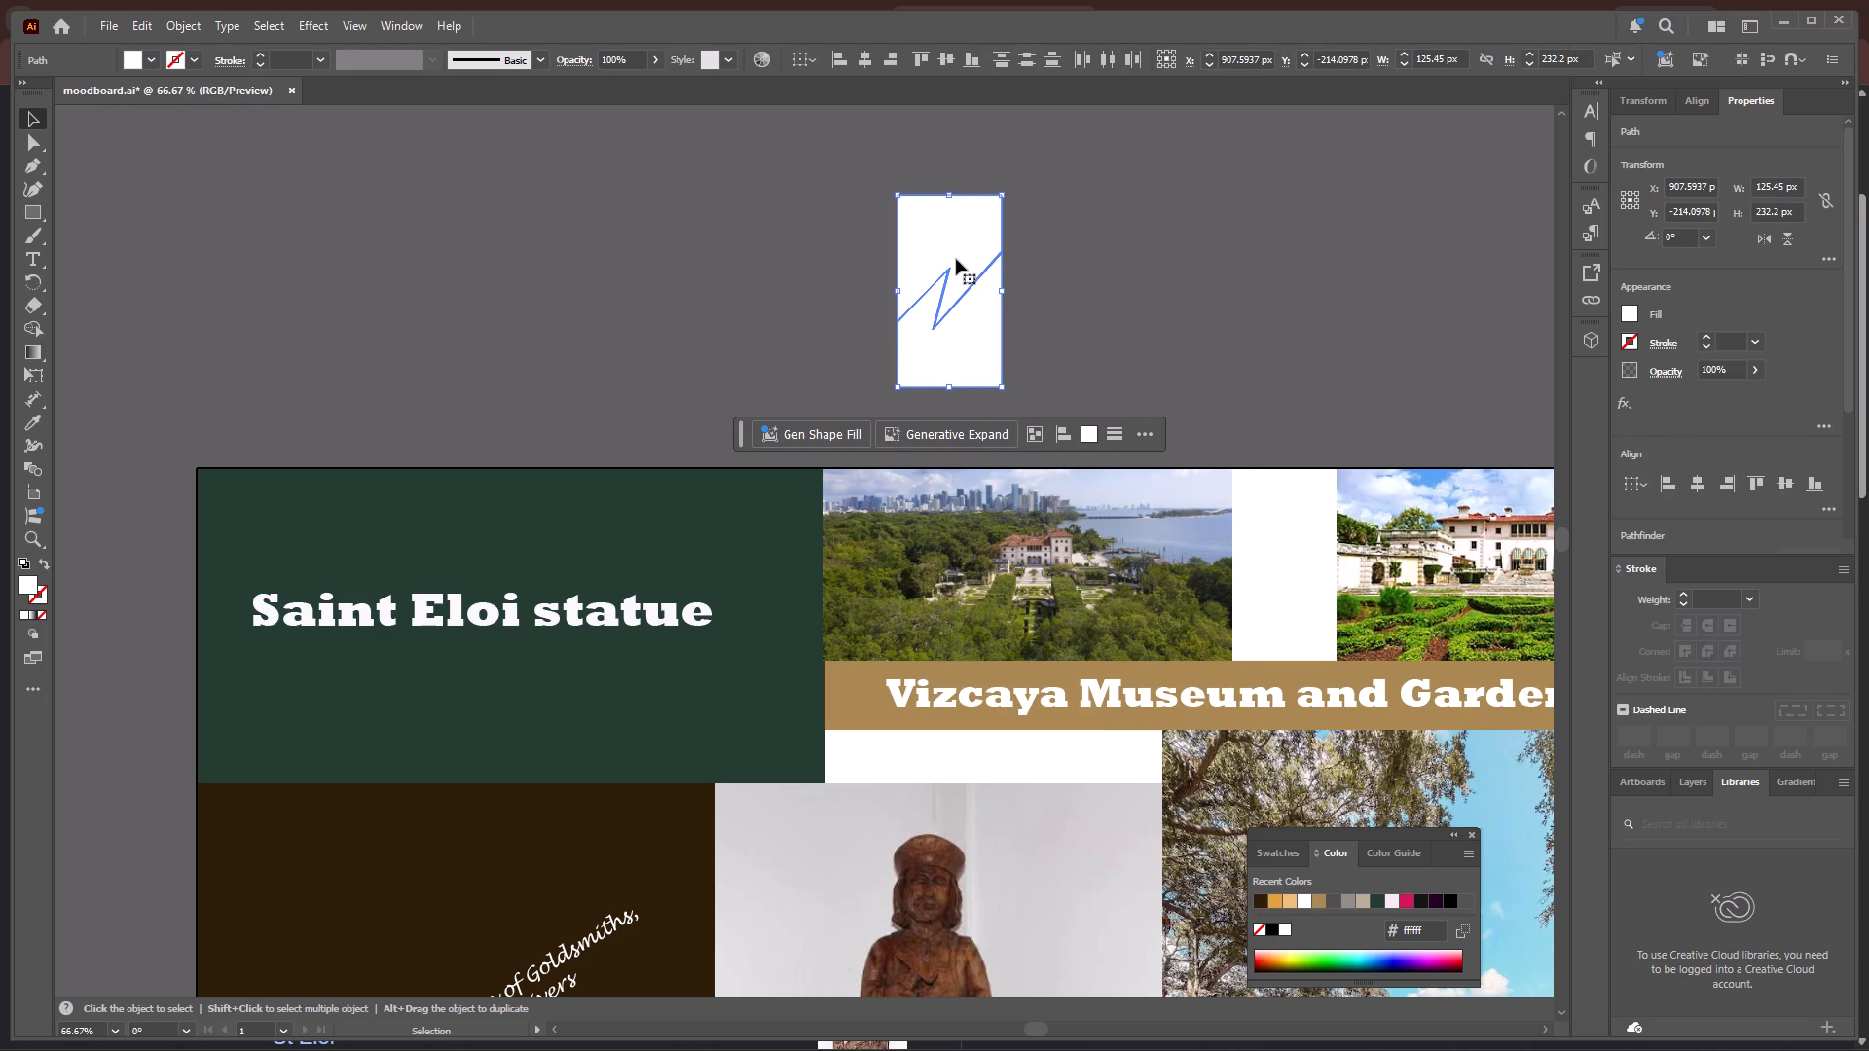
Nudge both white zigzag-edged pieces up 10 px together.
left_click(956, 258)
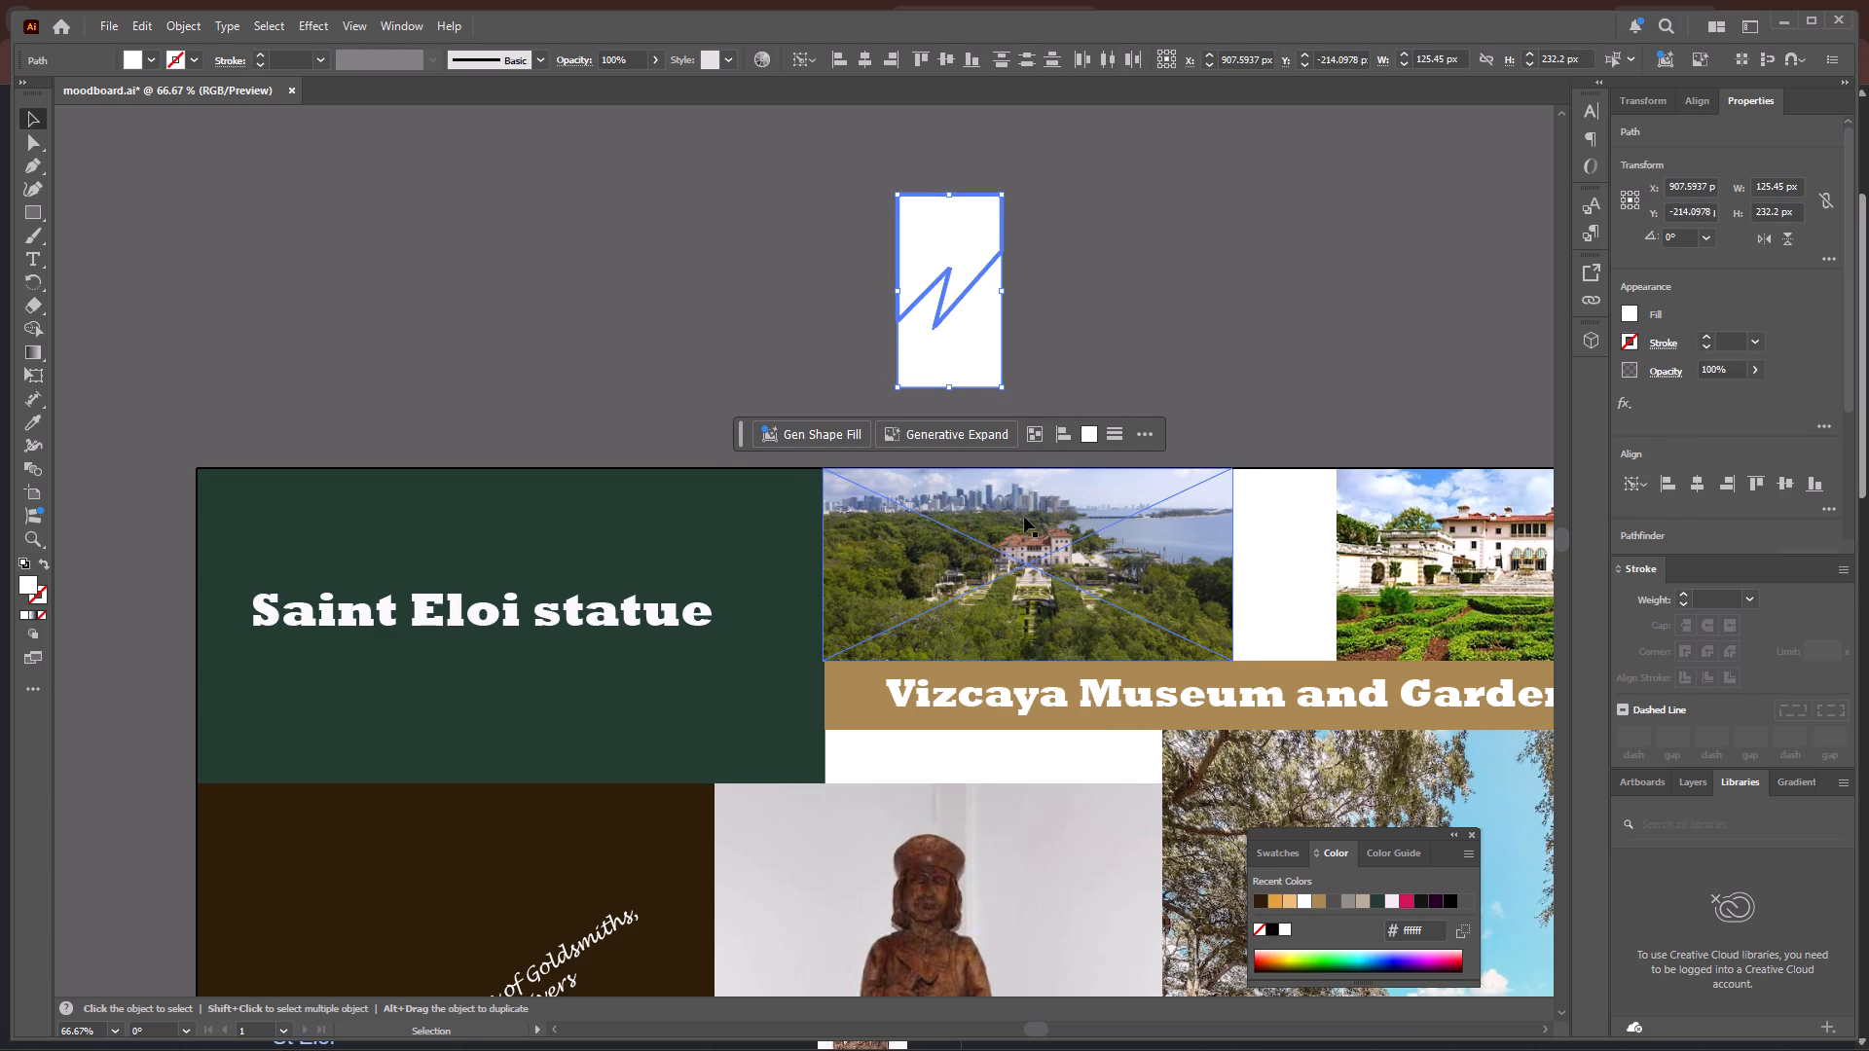
key("shift+Up")
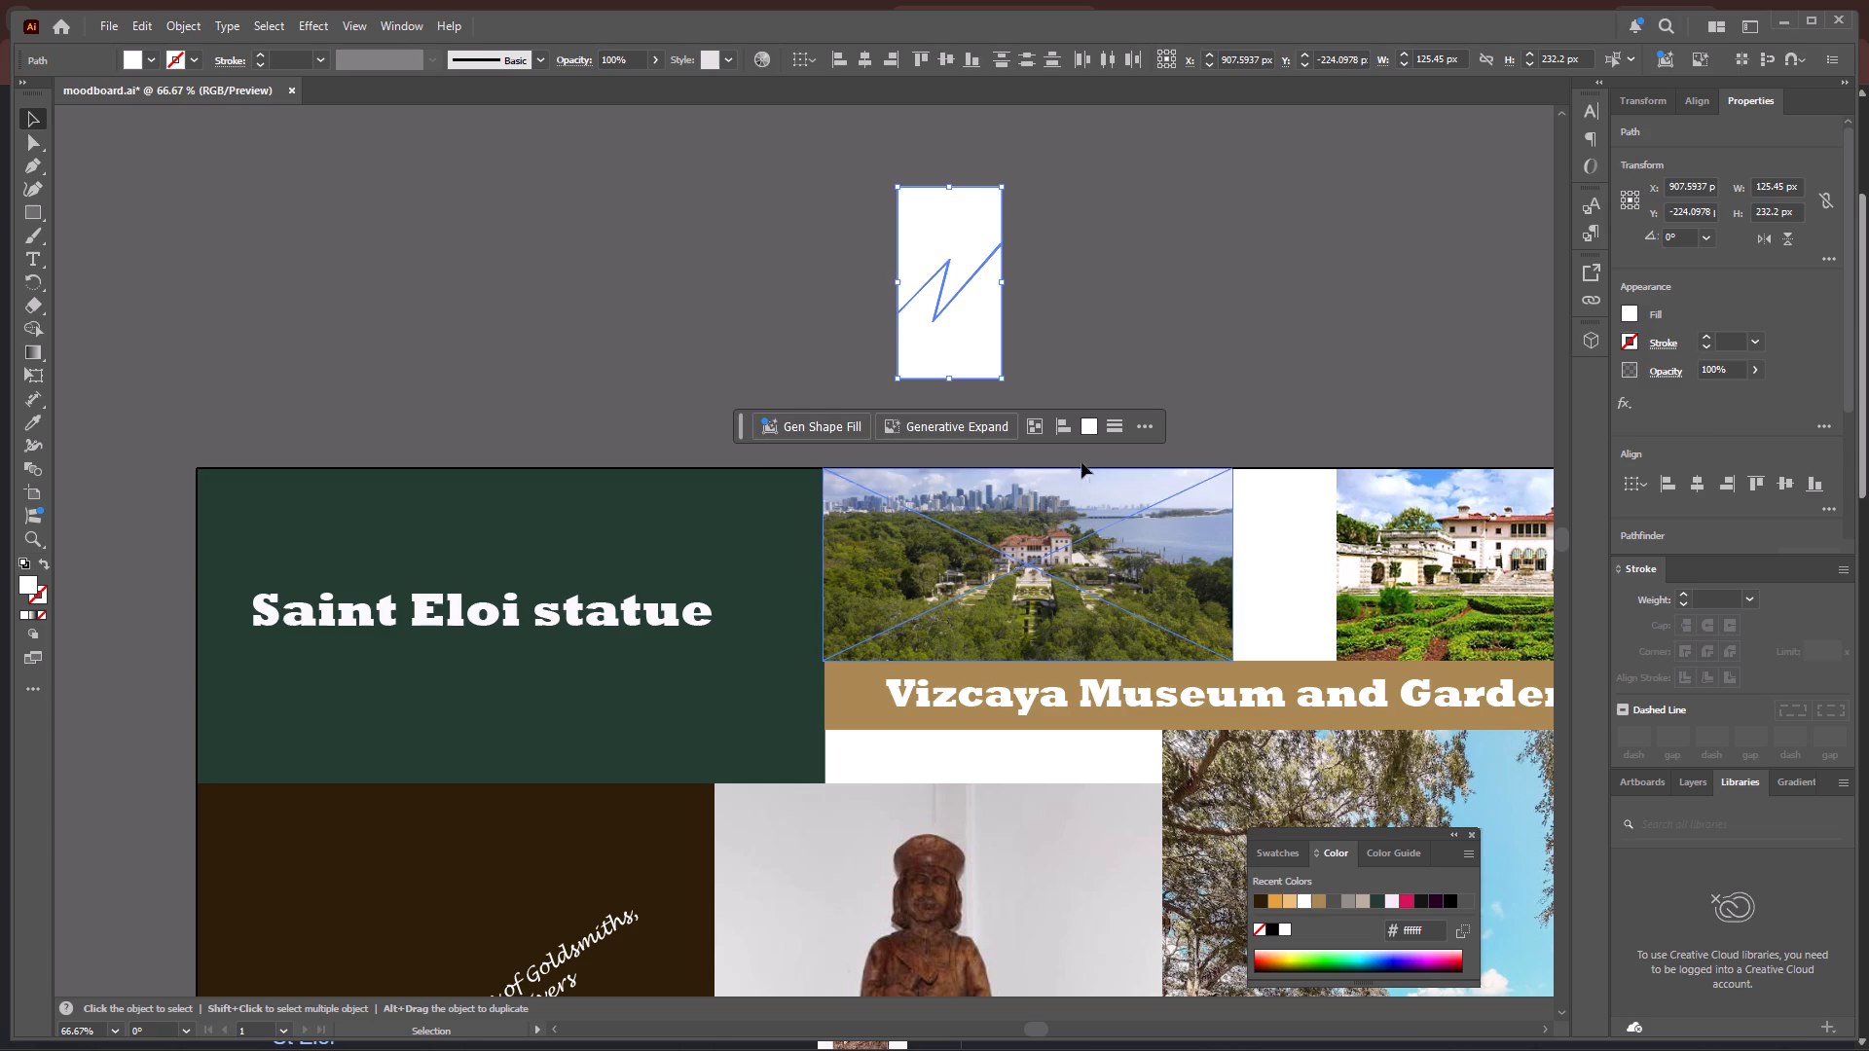
left_click(1081, 361)
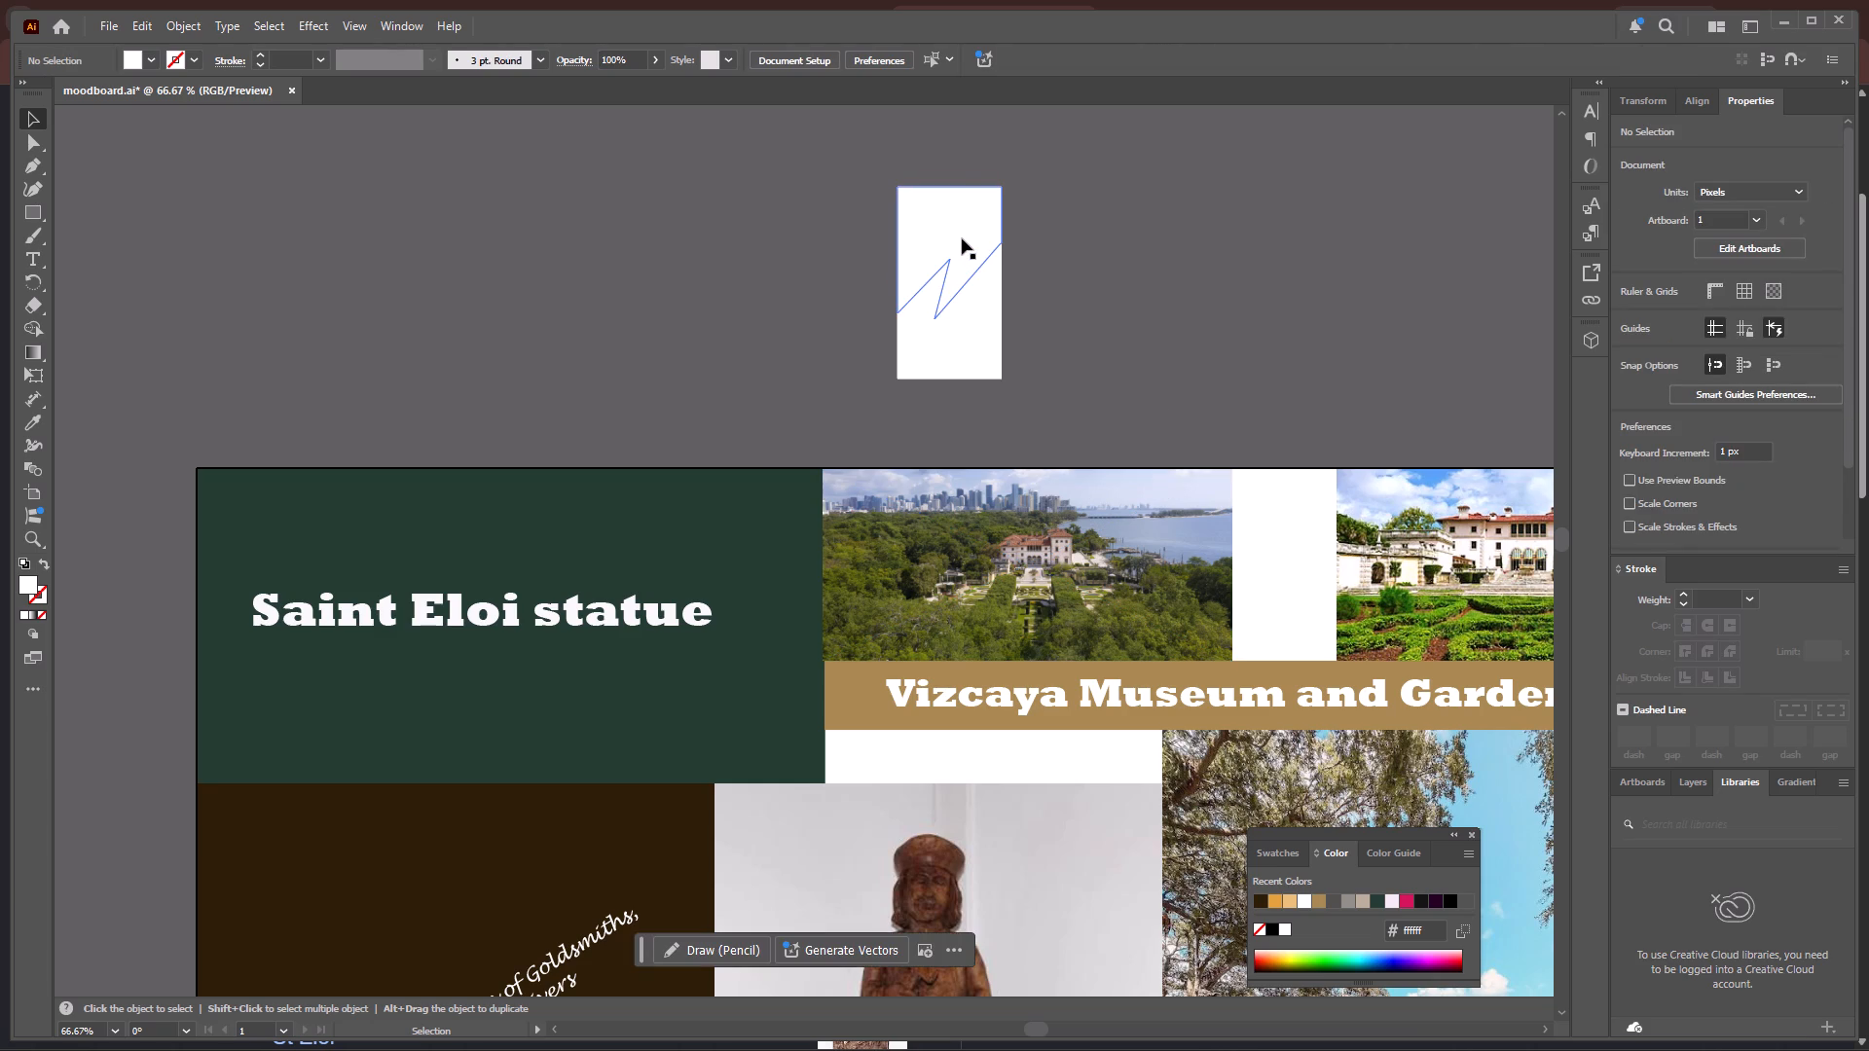
Offset the upper white piece 12 px up and 5 px right, opening a narrow zigzag gap above the lower piece.
left_click(899, 240)
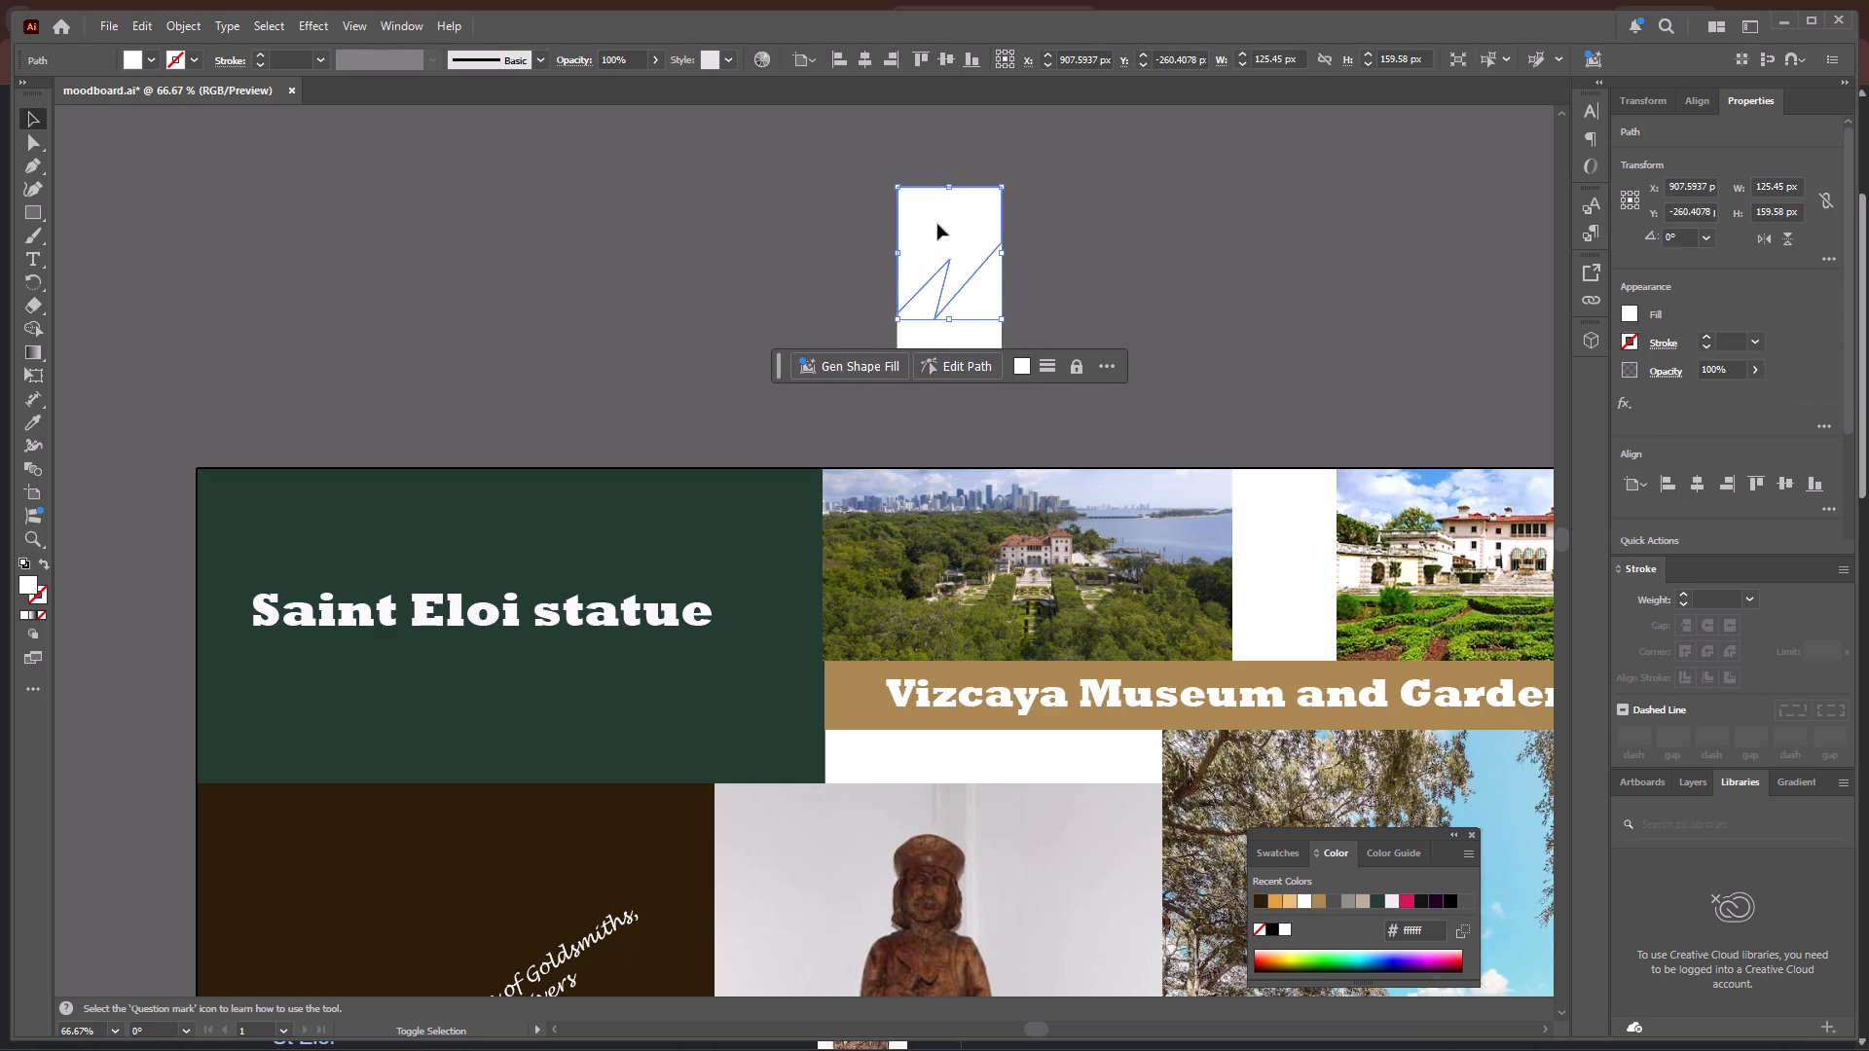
key("shift+Up")
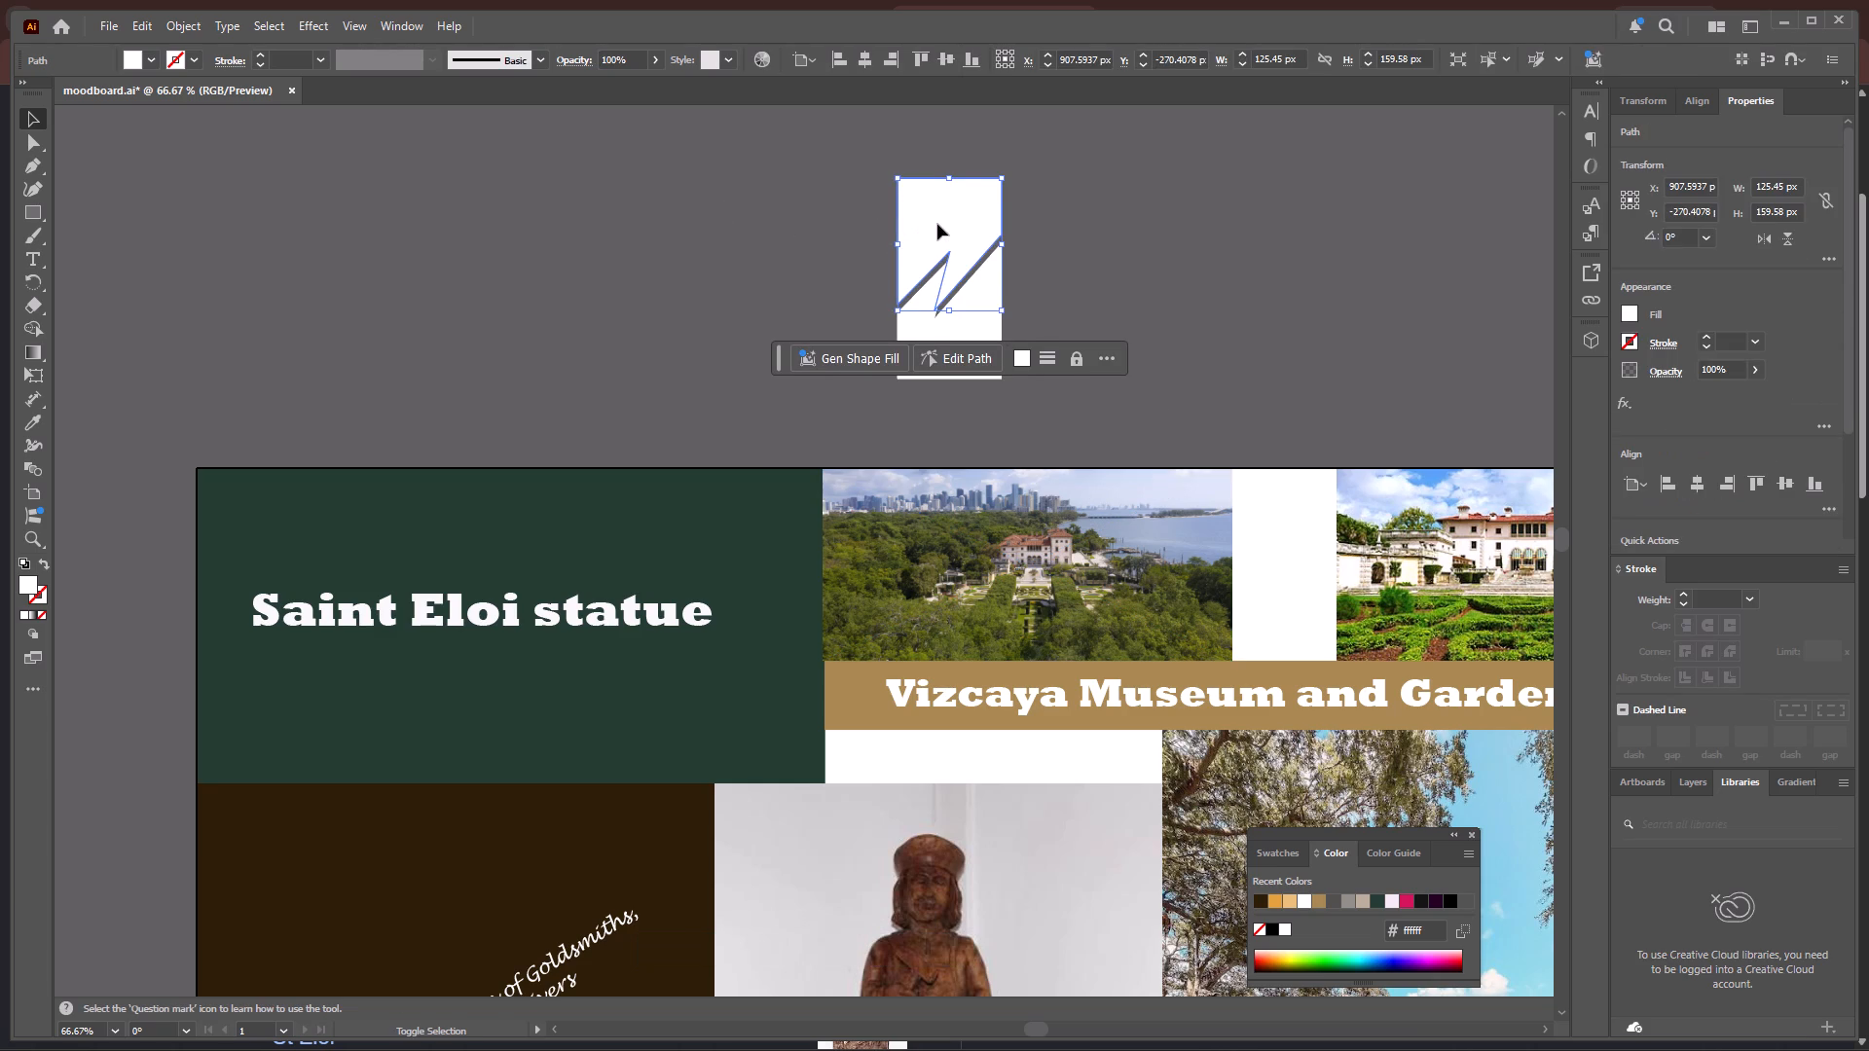
key("Right")
key("Right")
key("Right")
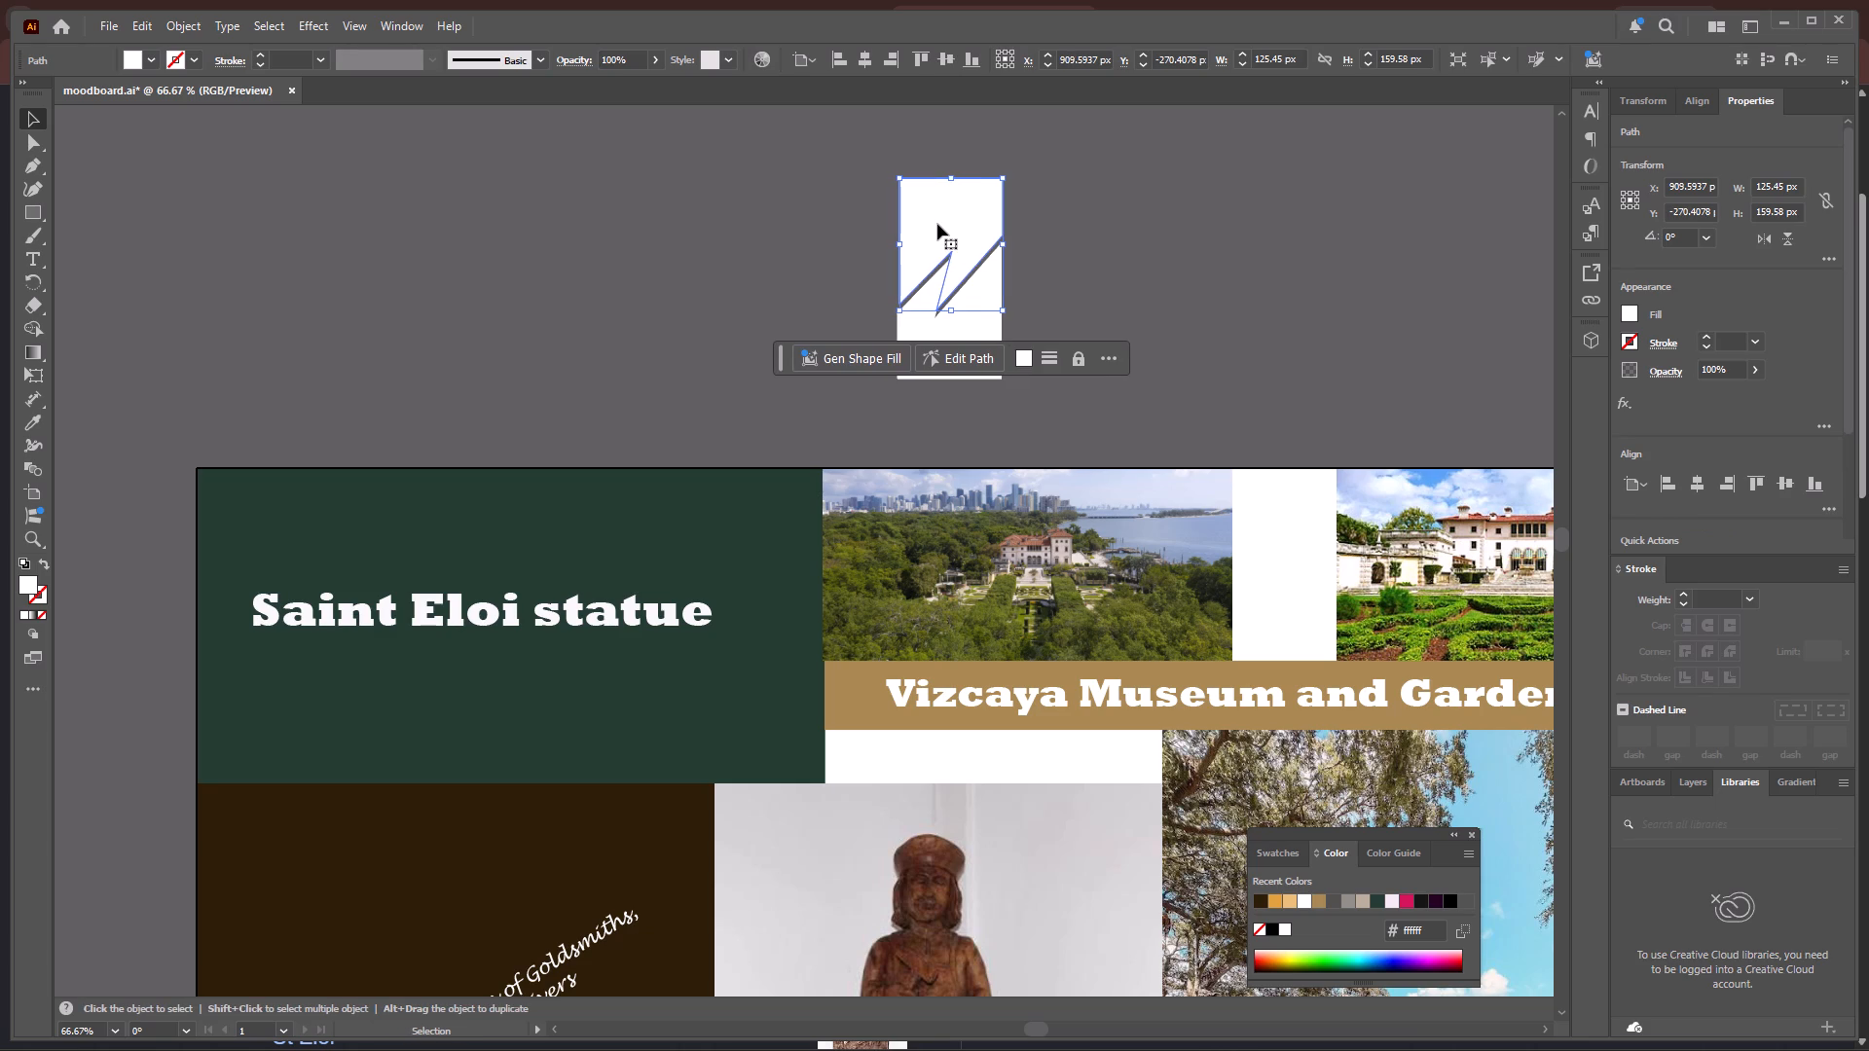
key("Right")
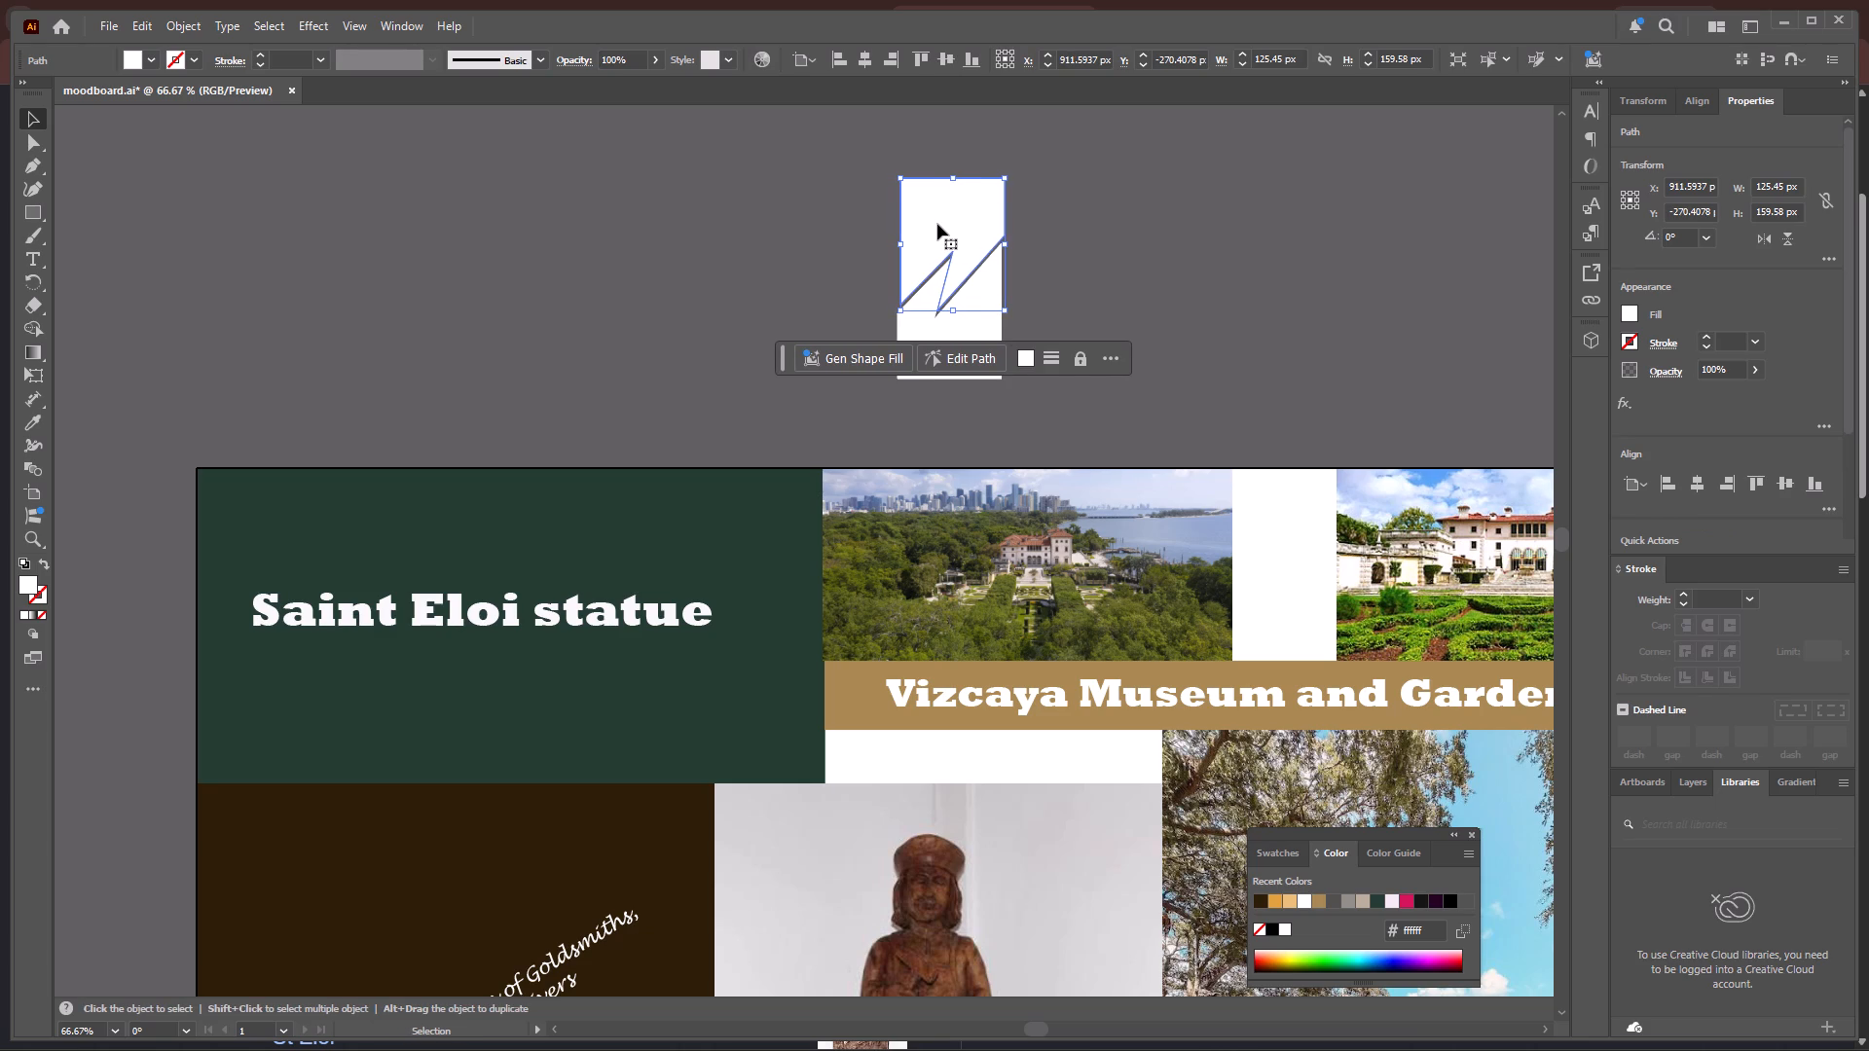
key("Up")
key("Up")
key("Right")
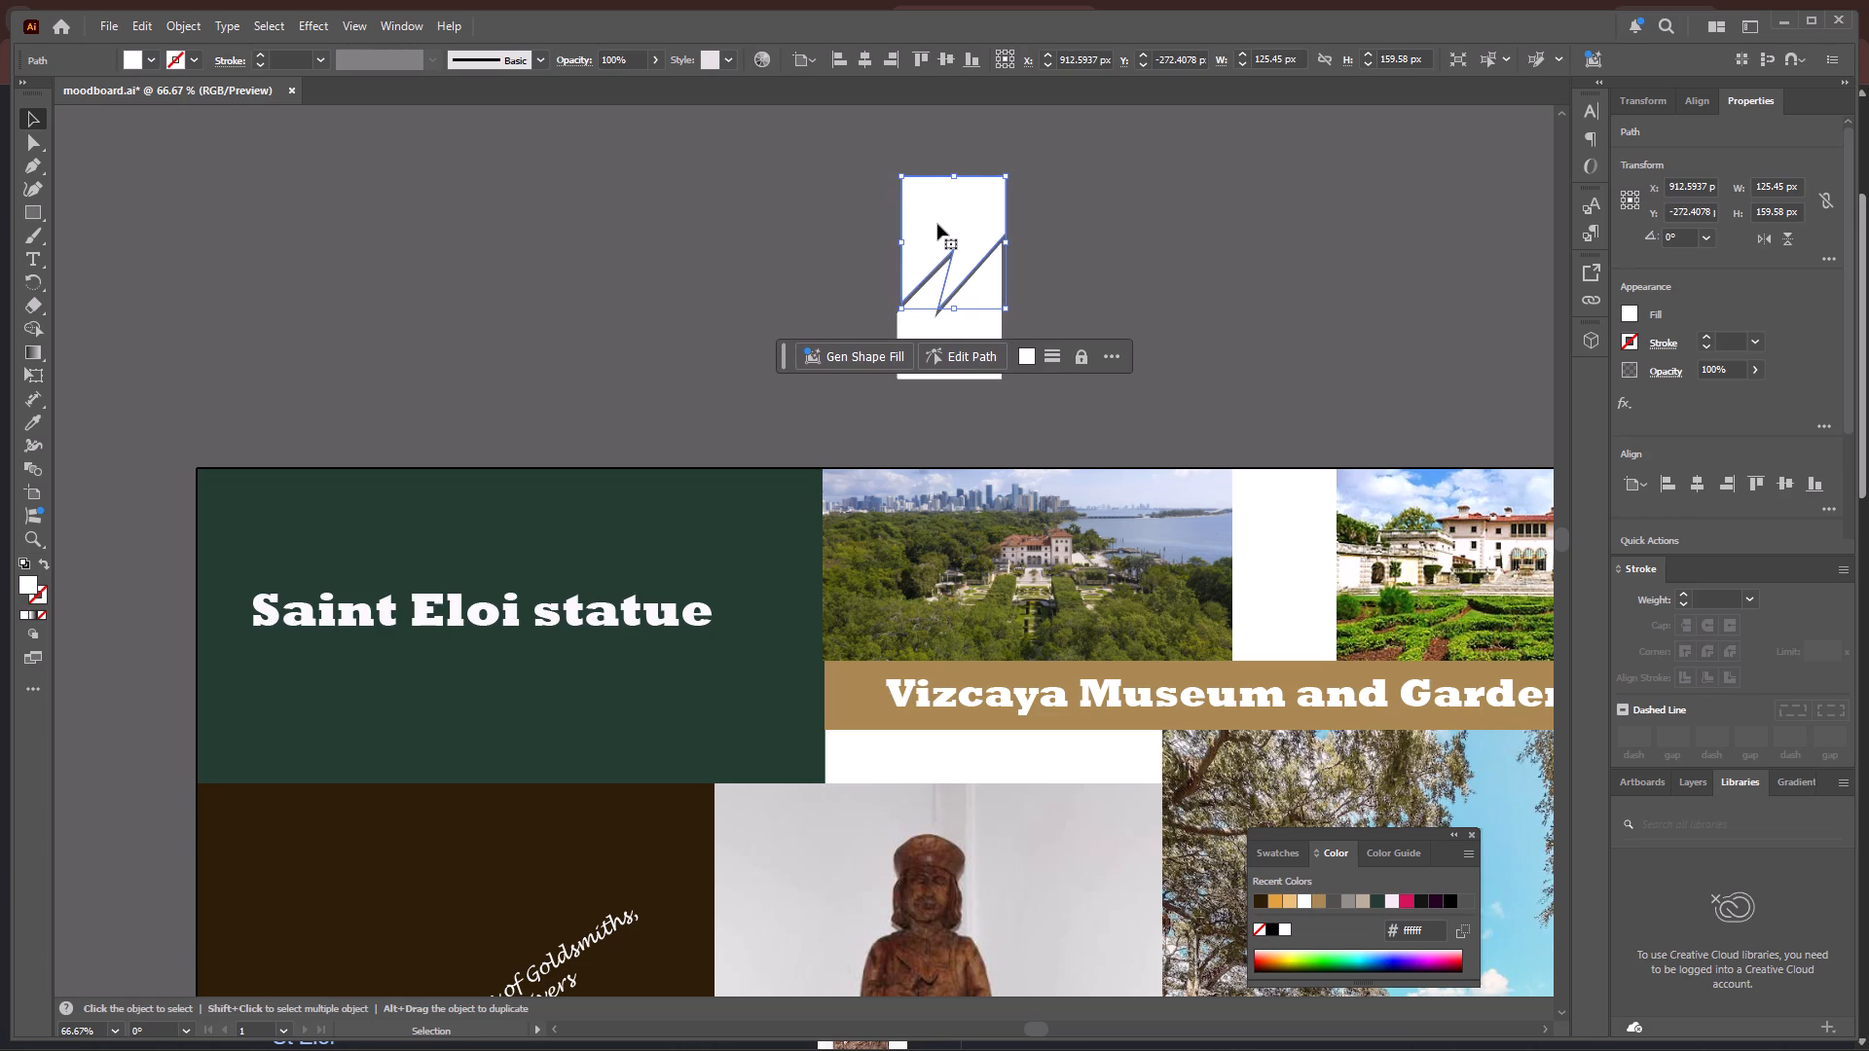
left_click(1077, 252)
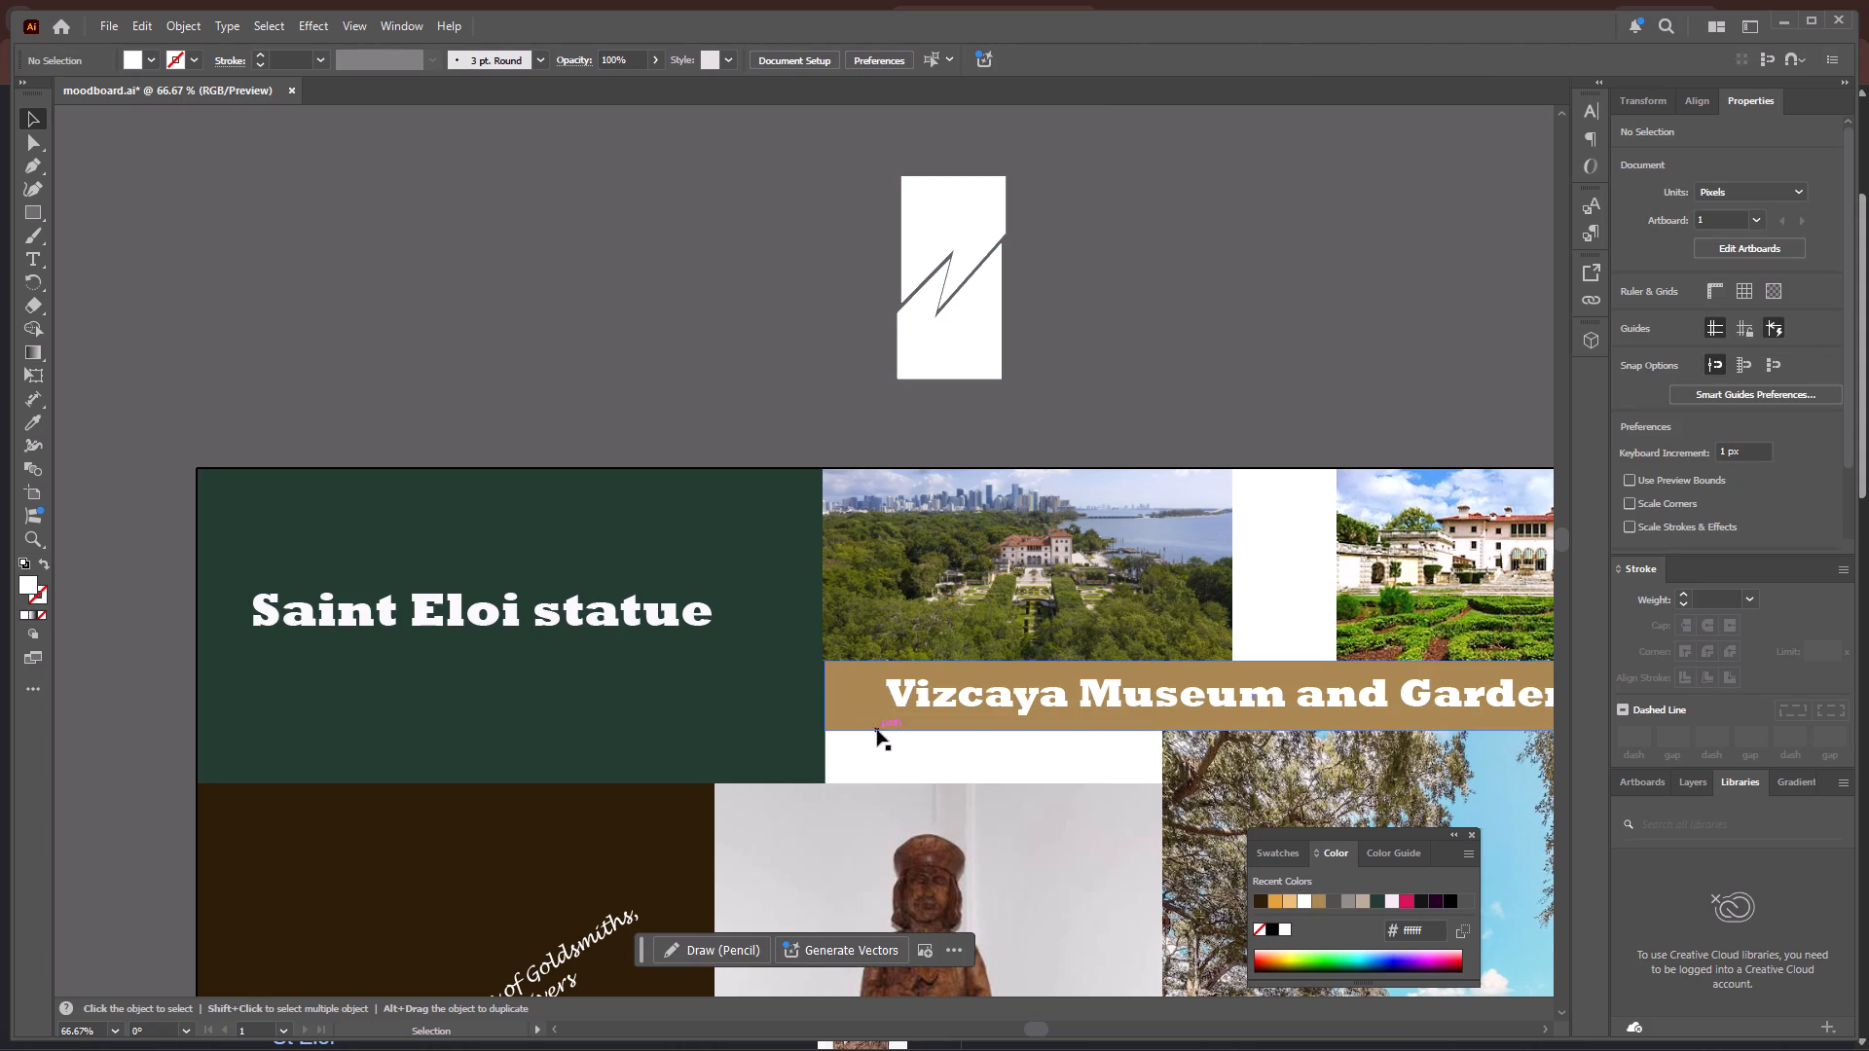
Fill the upper zigzag-edged piece with dark brown #2d1e08 sampled from the block behind the slanted Saint Eligius text.
left_click(925, 219)
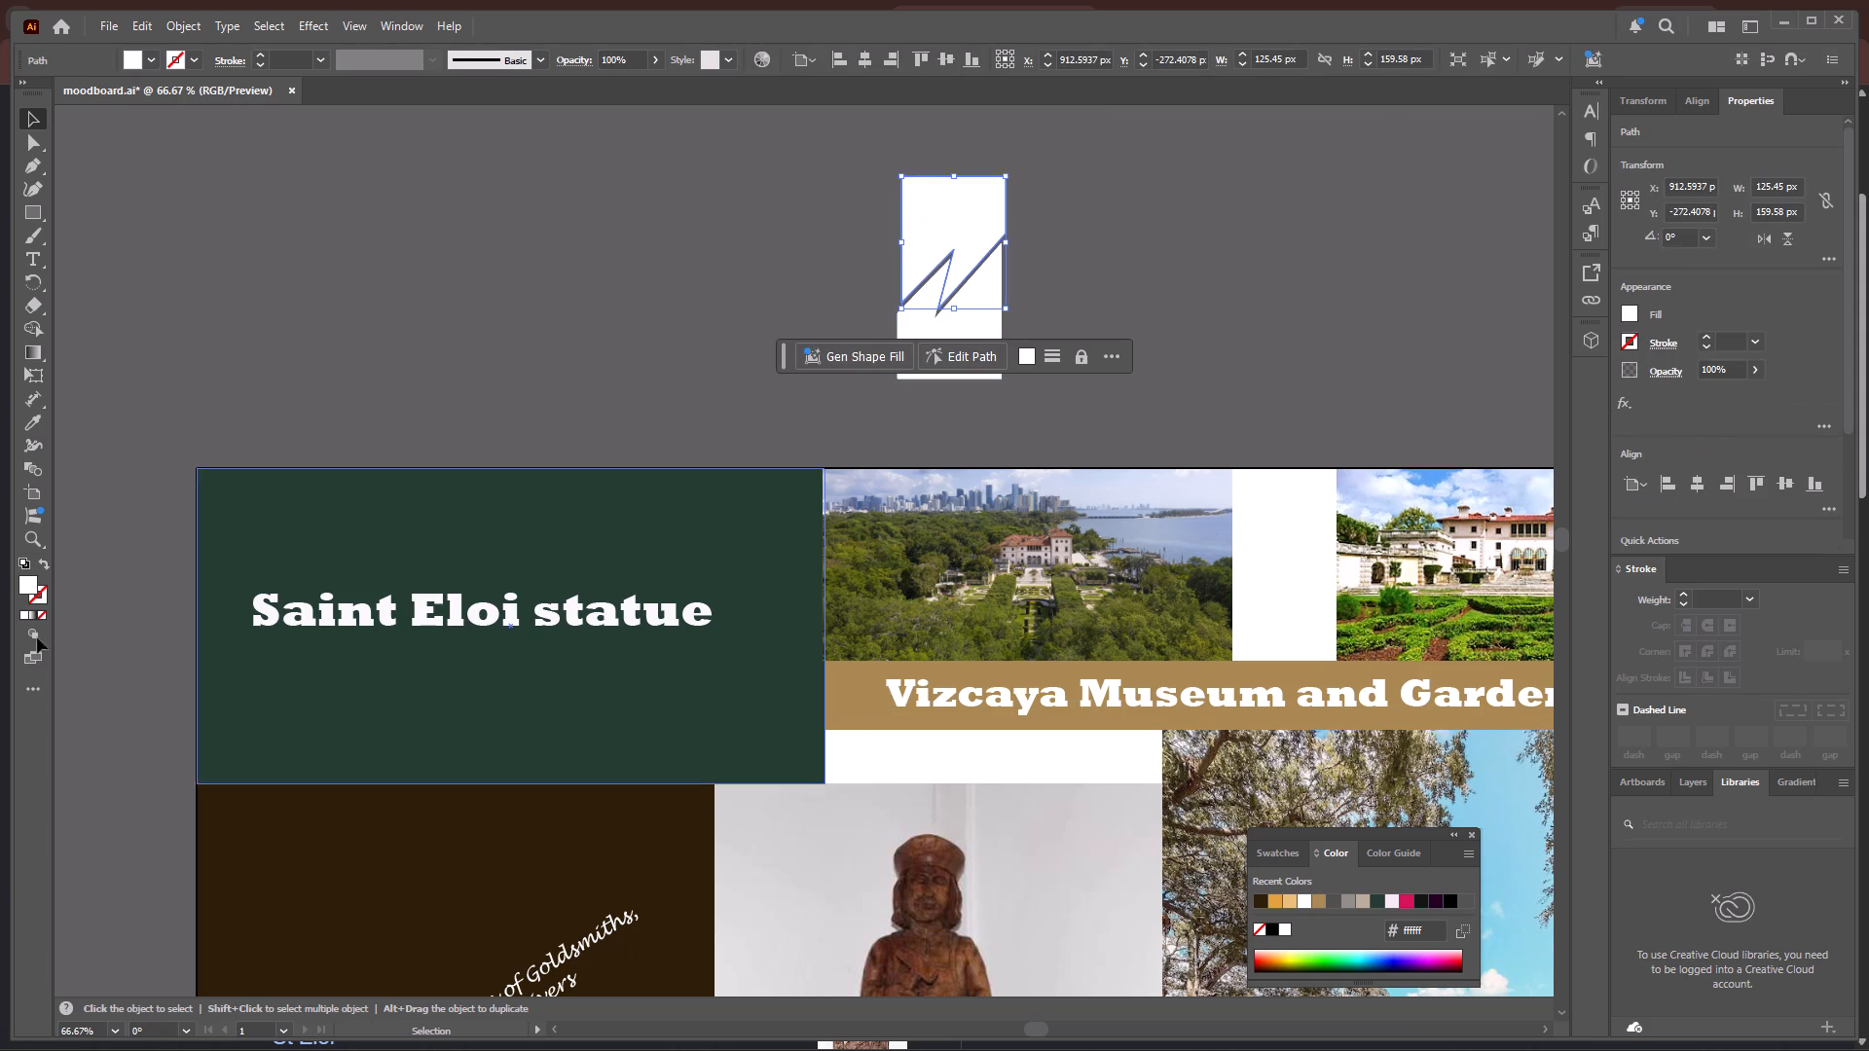
left_click(26, 417)
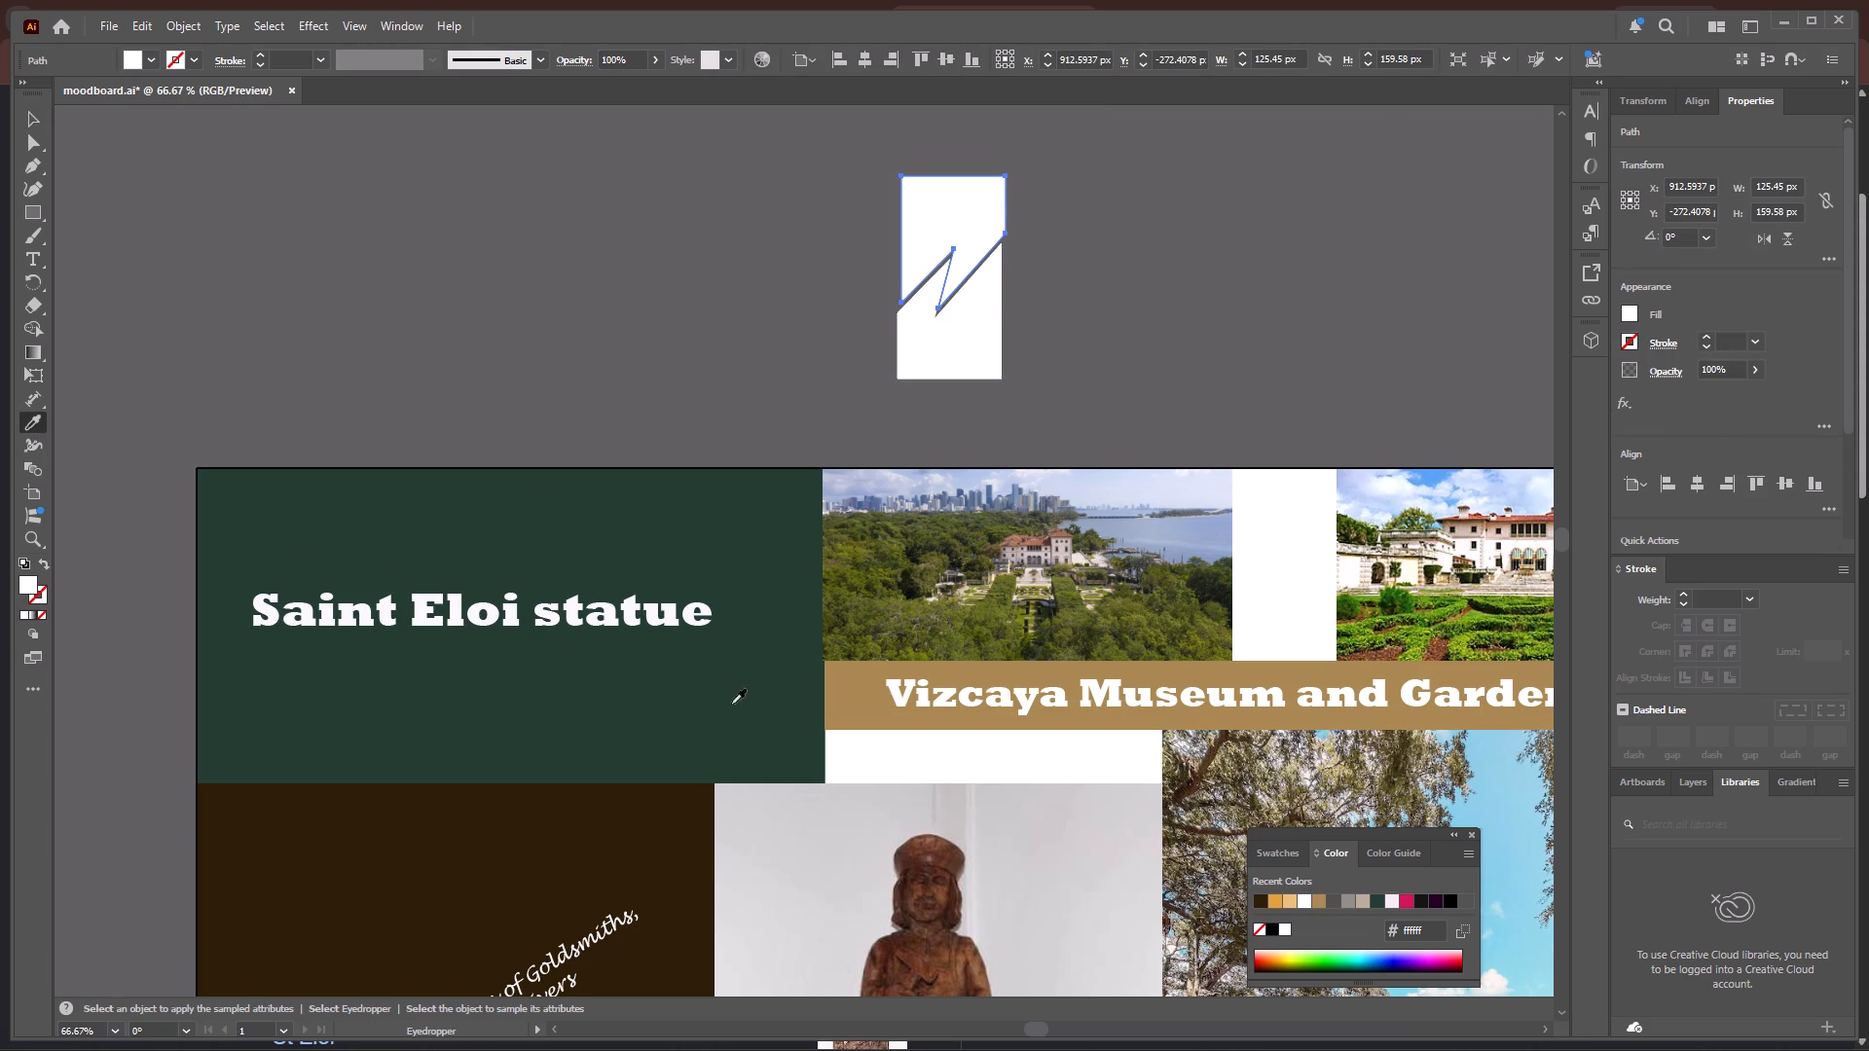
left_click(649, 829)
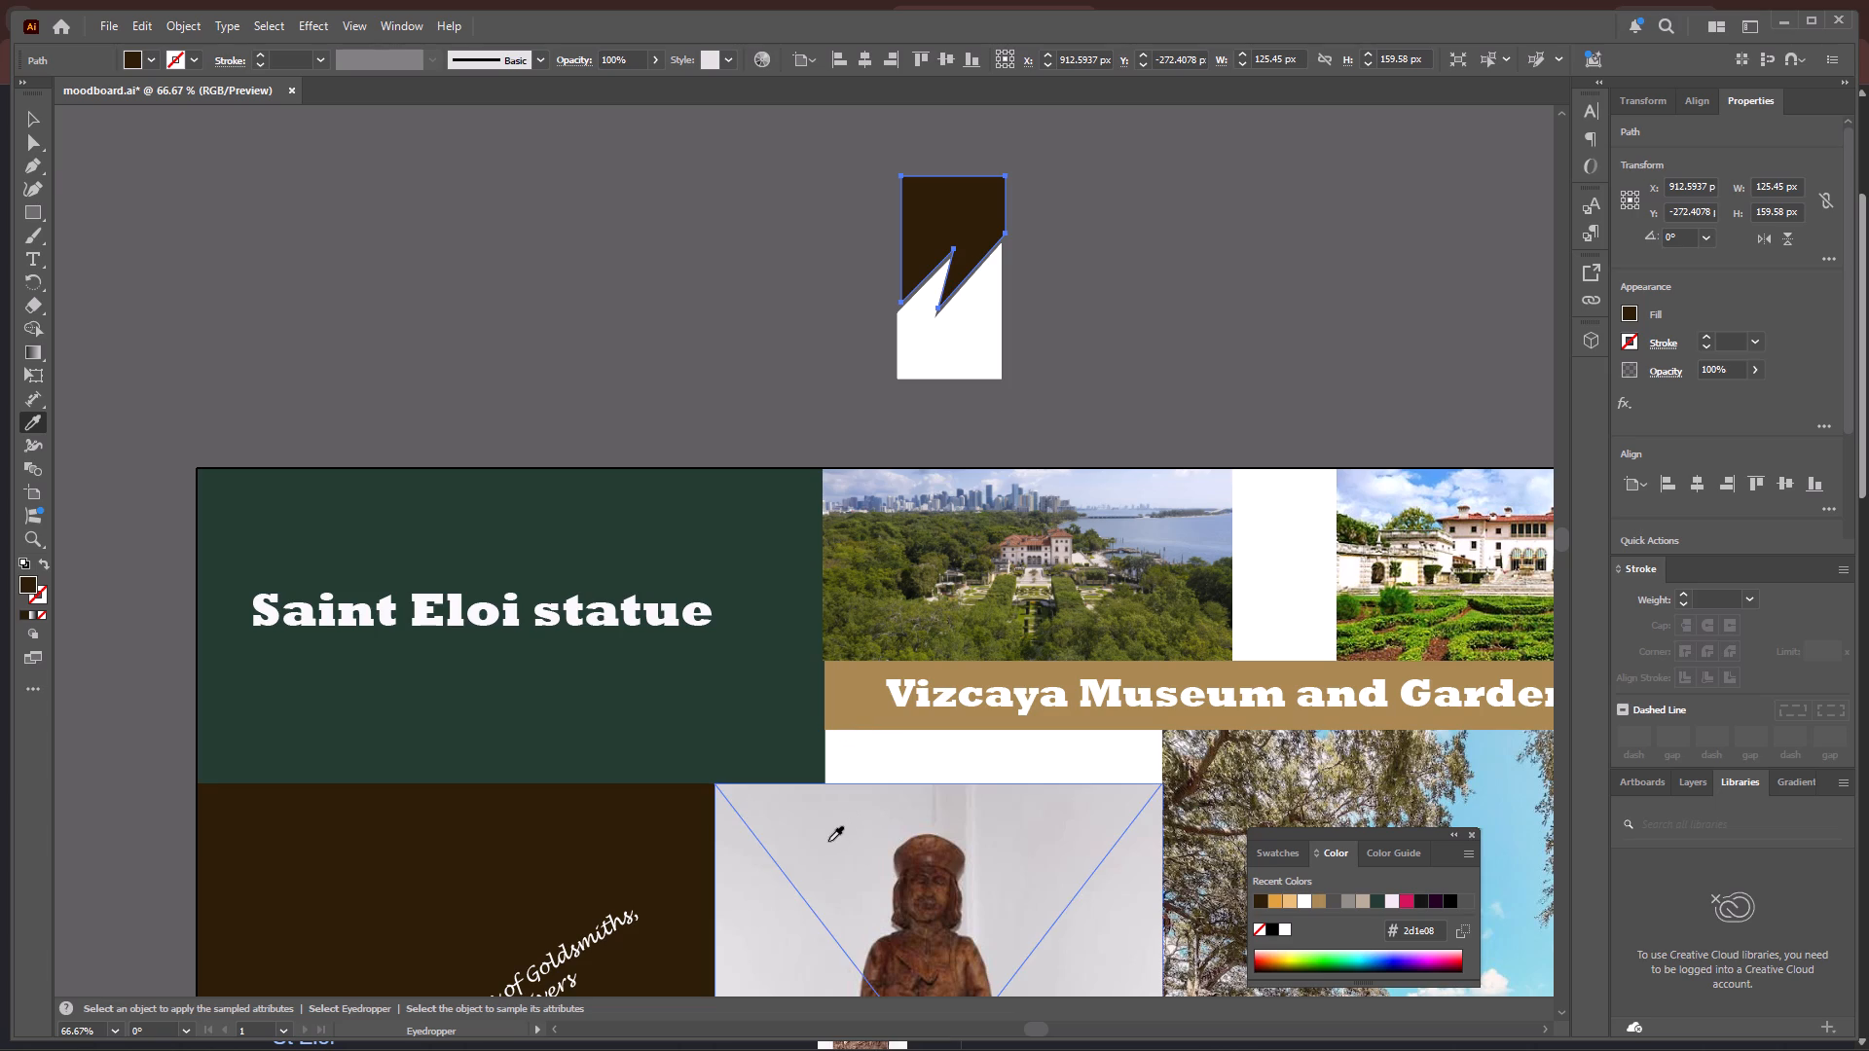
Recolour the upper zigzag-edged piece tan #a88952, sampled from the band behind the Vizcaya Museum and Gardens title.
left_click(878, 660)
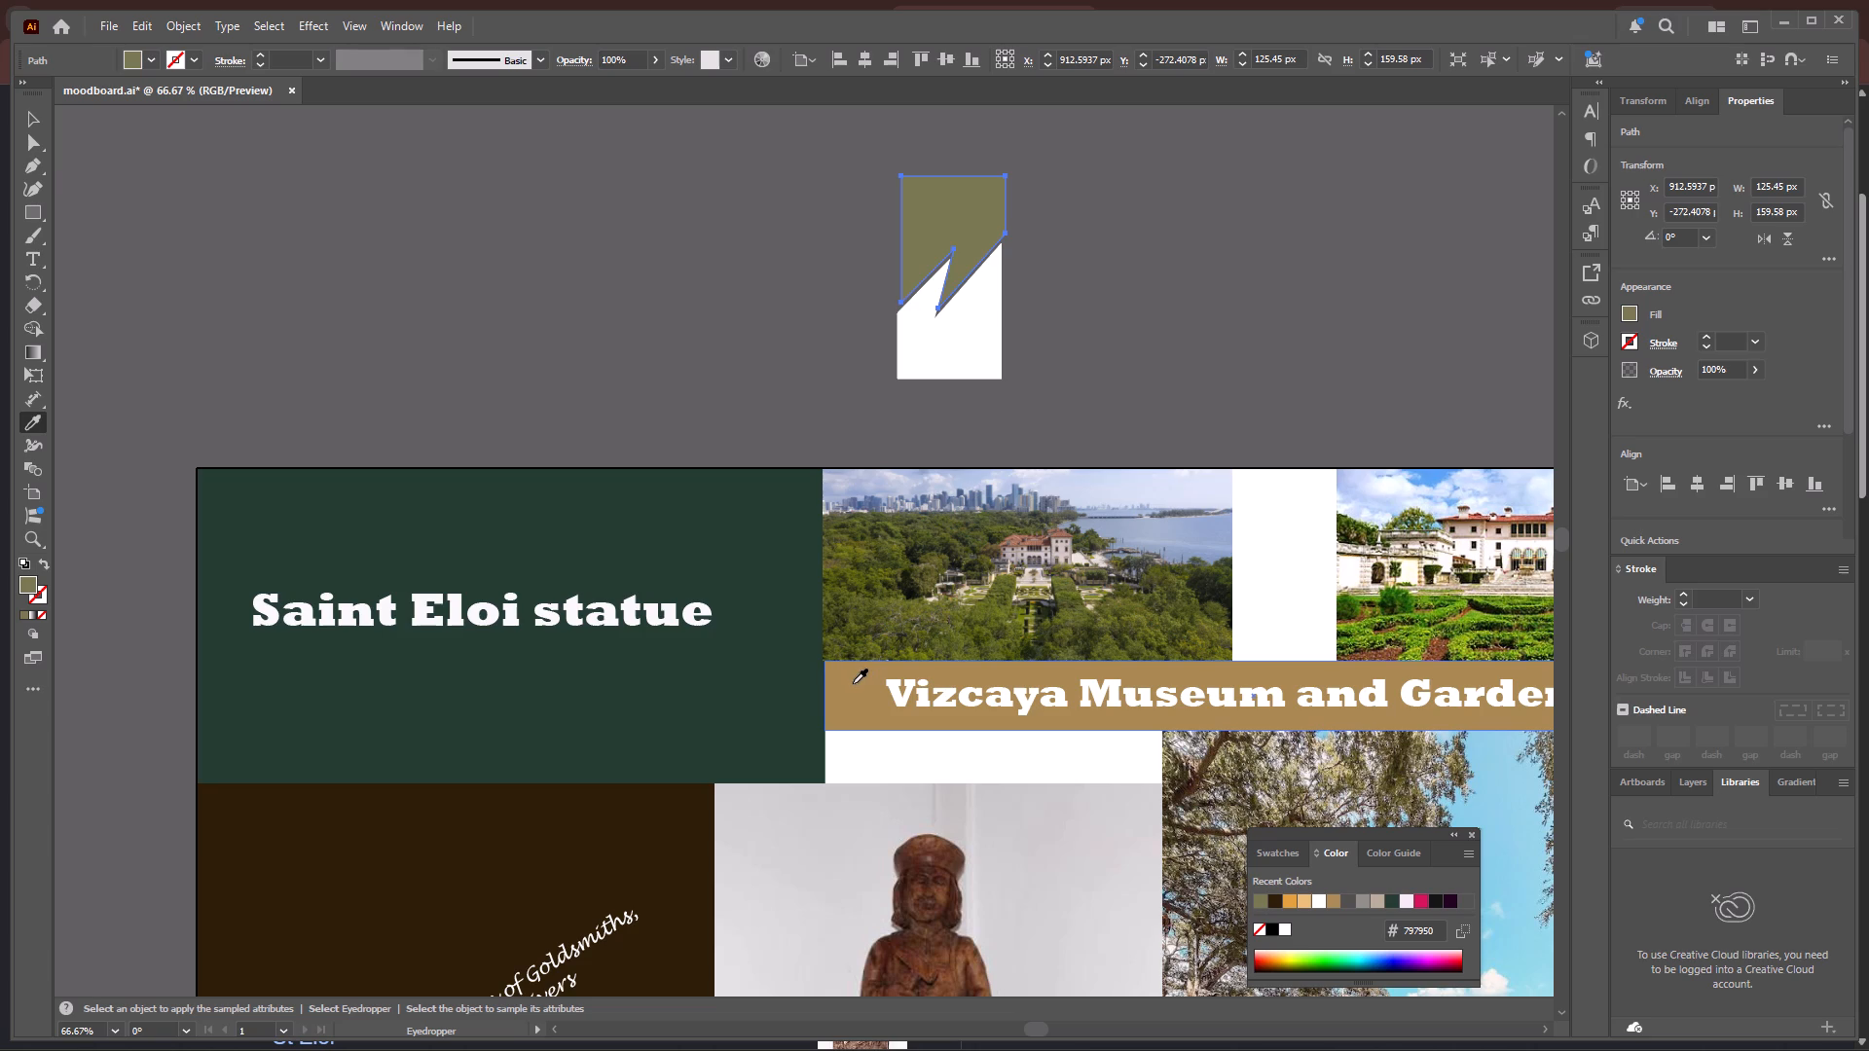
left_click(853, 700)
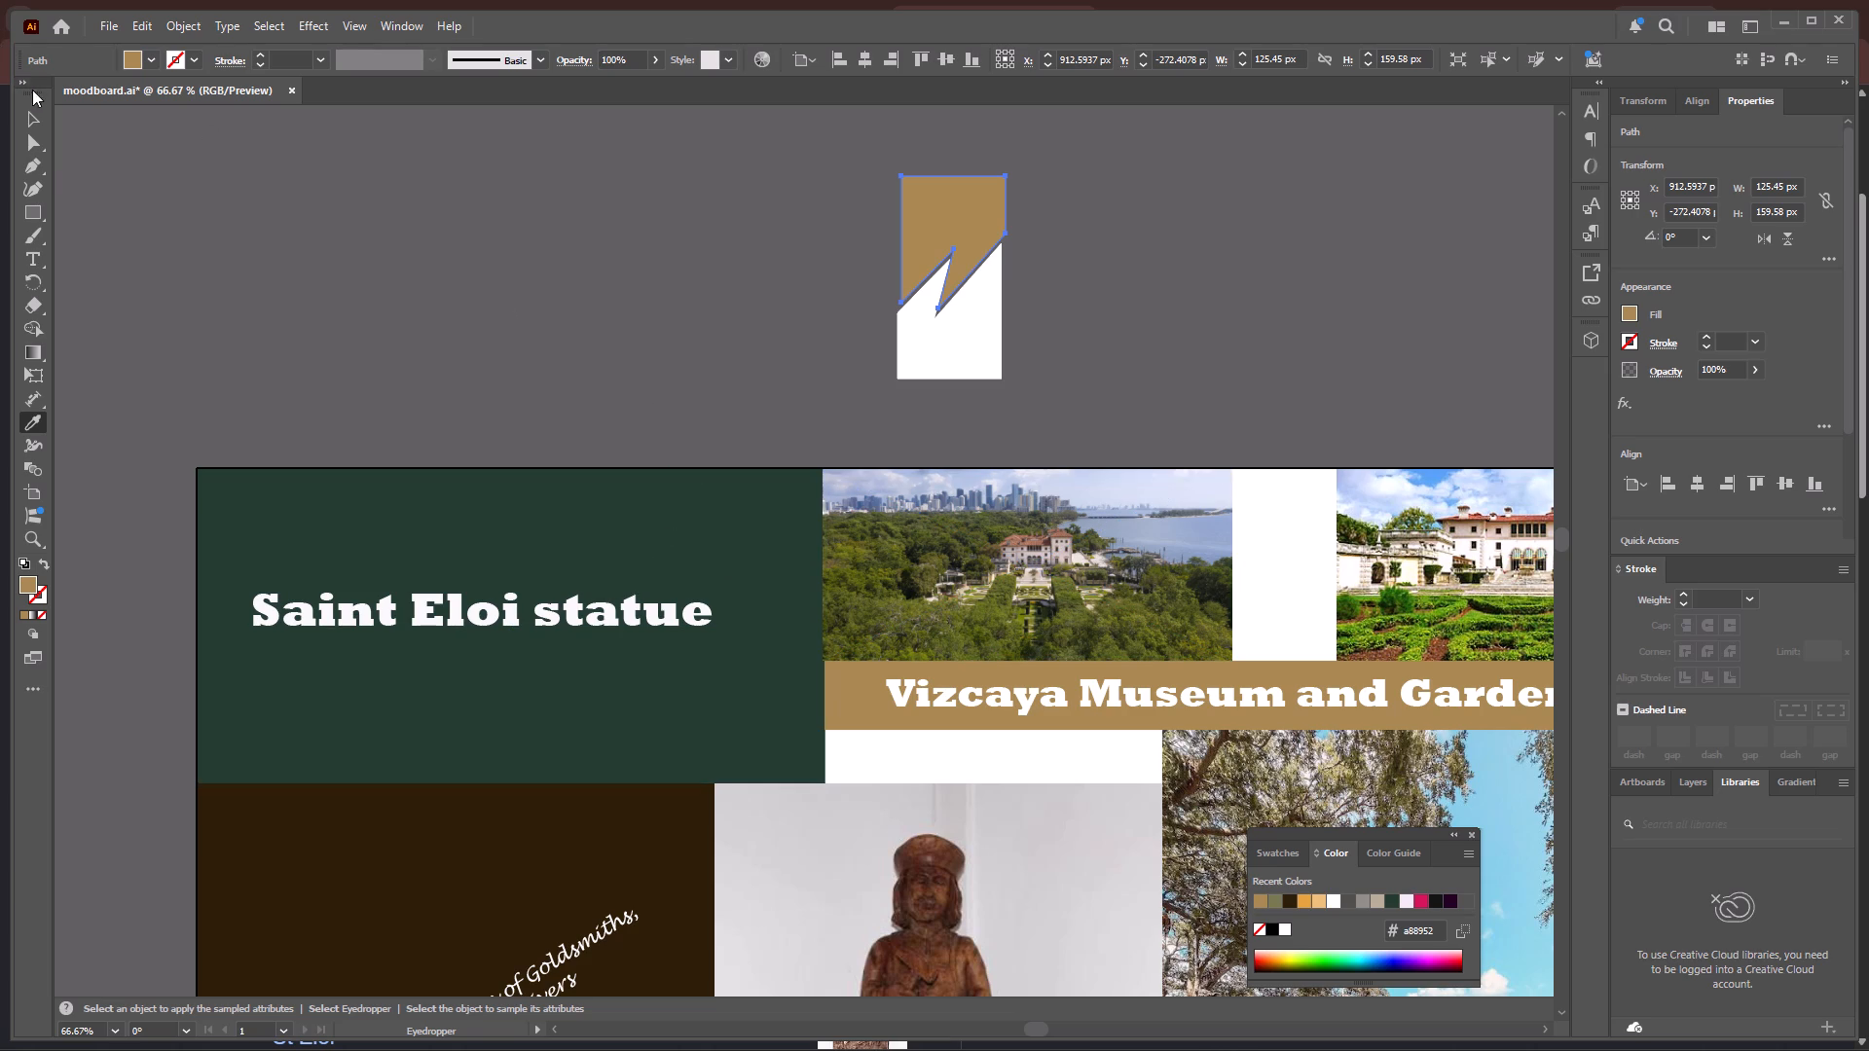
left_click(36, 116)
left_click(897, 544)
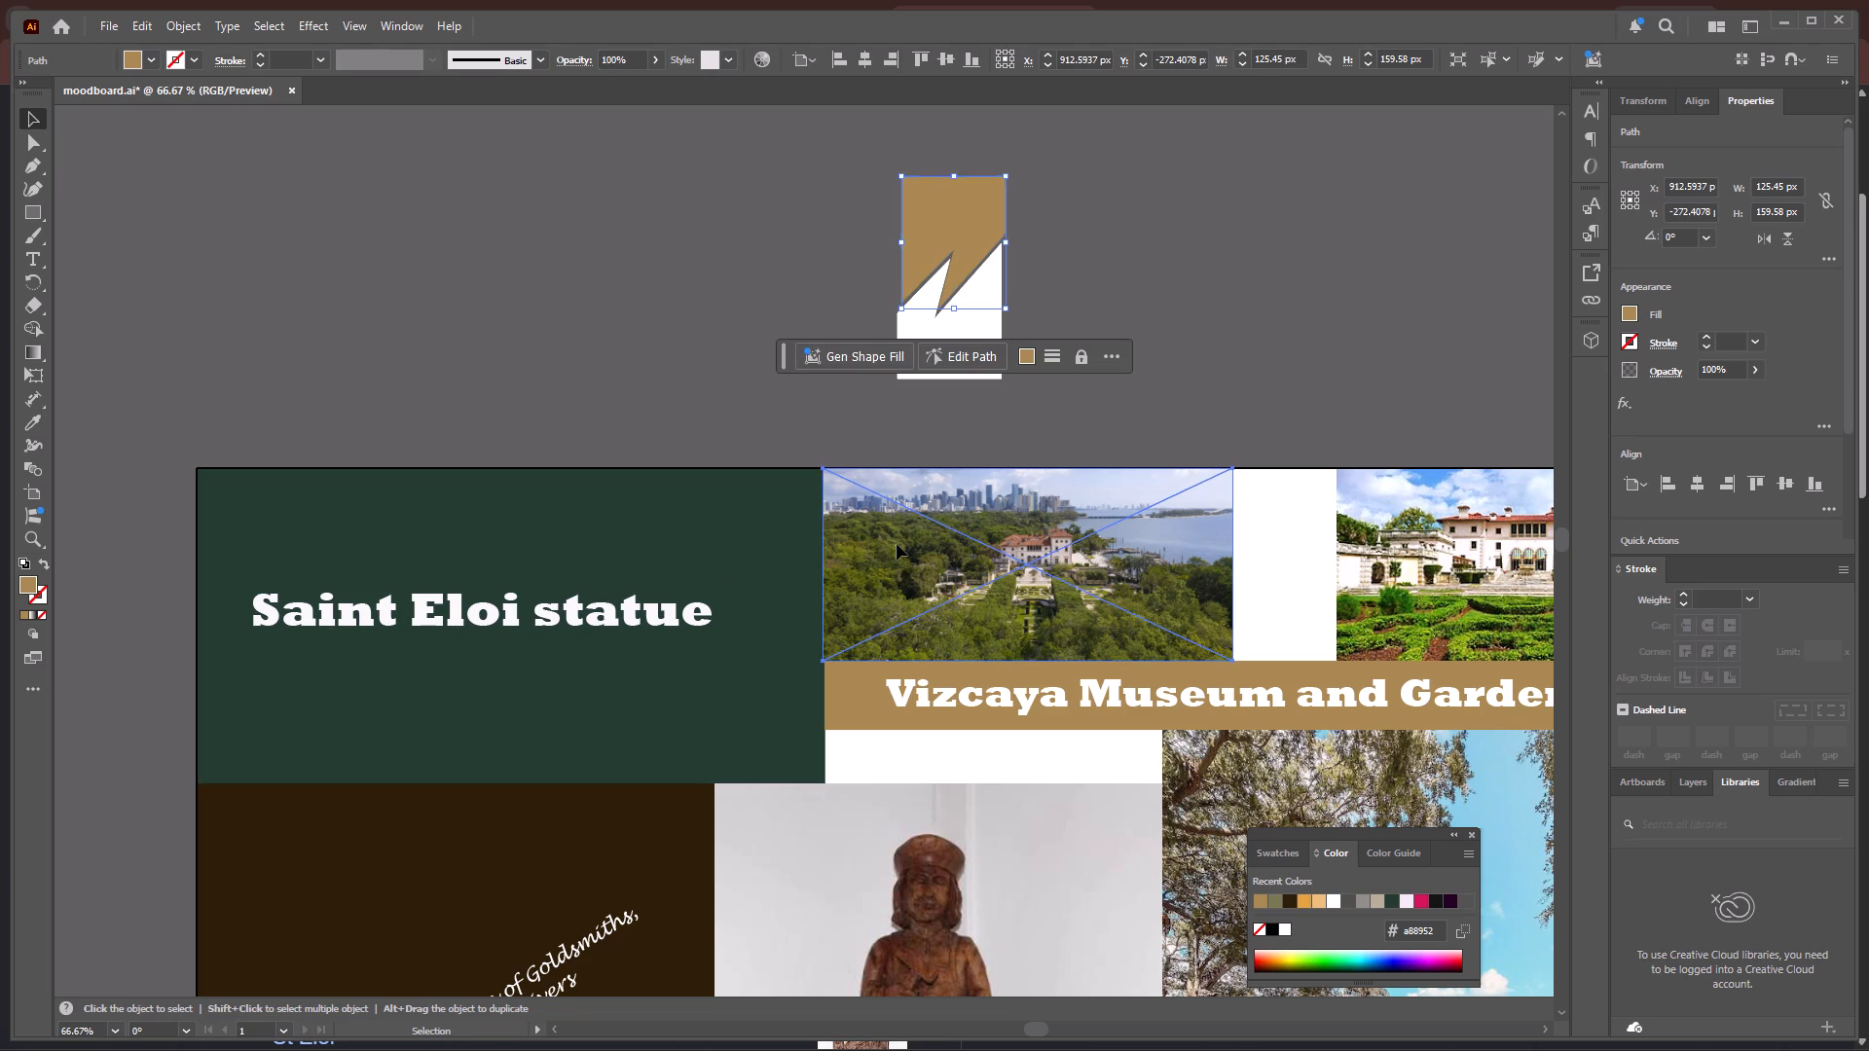
Examine the moodboard's colour blocks and photos in relation to the zigzag-edged pieces above the artboard.
scroll(952, 549, "down", 18)
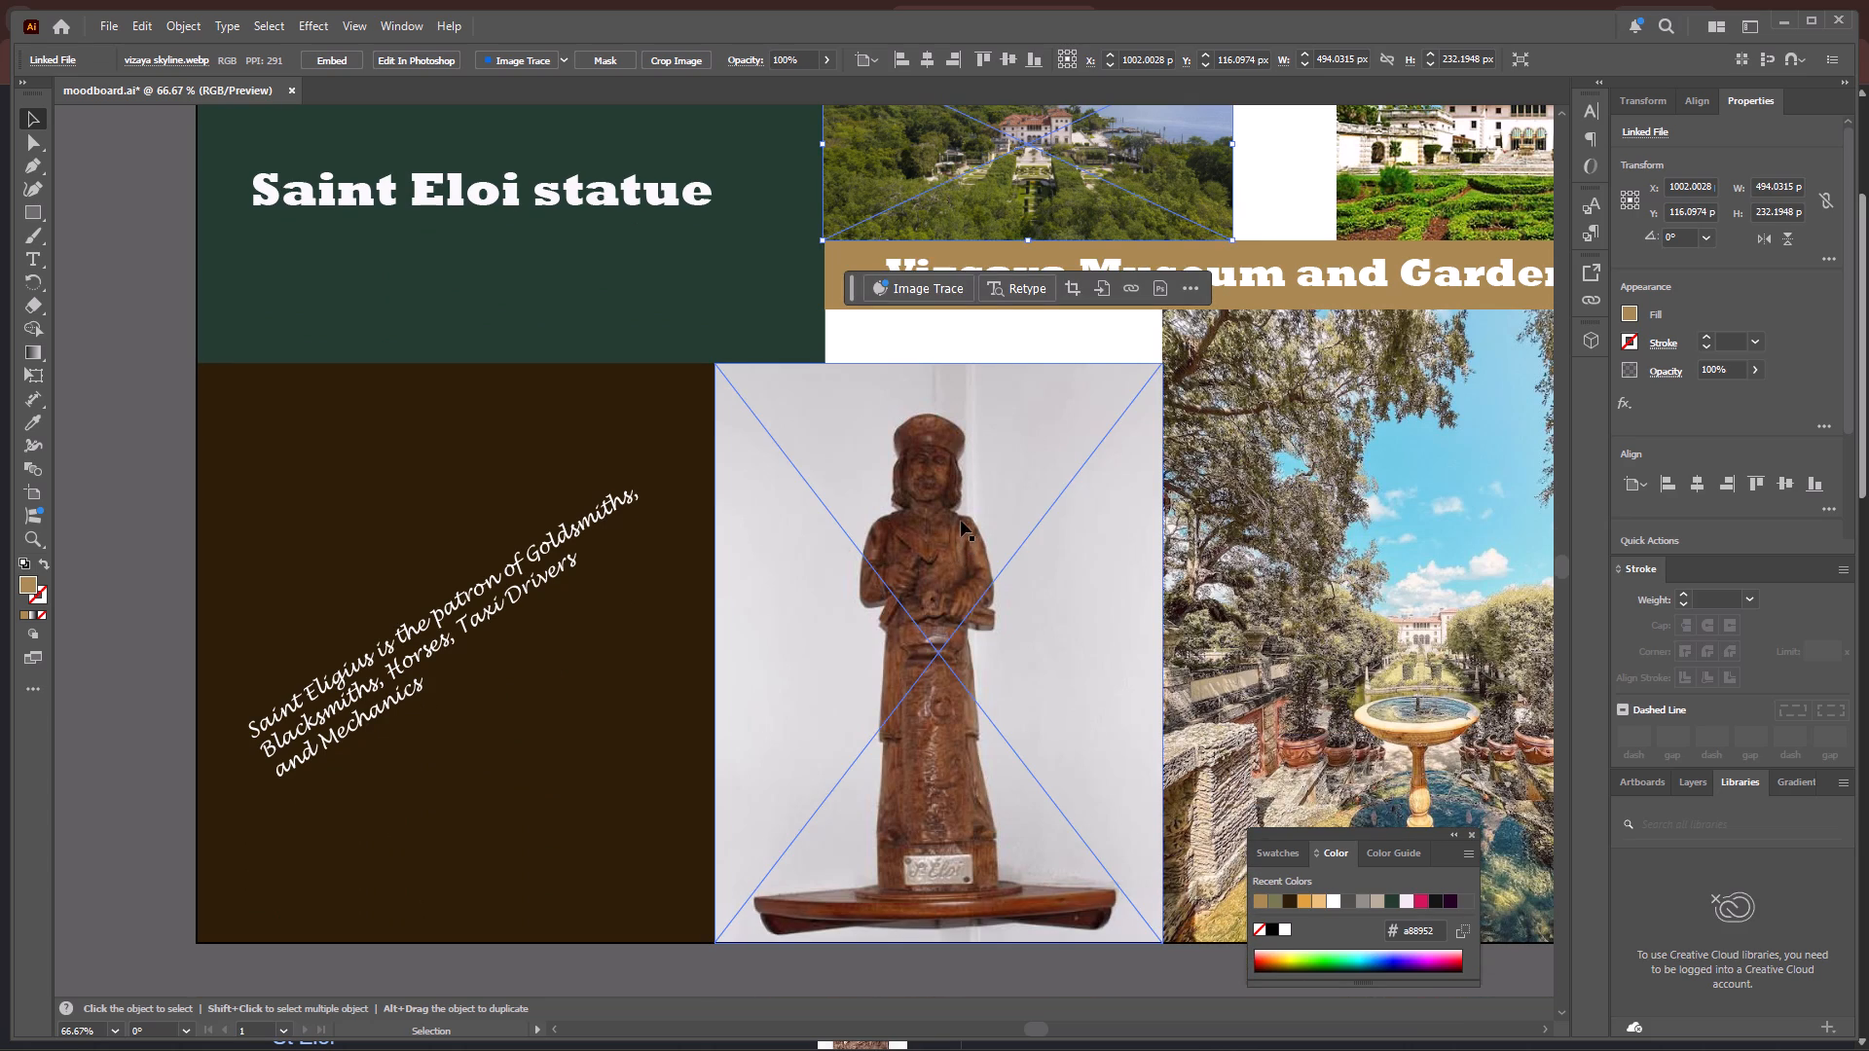
scroll(969, 518, "up", 3)
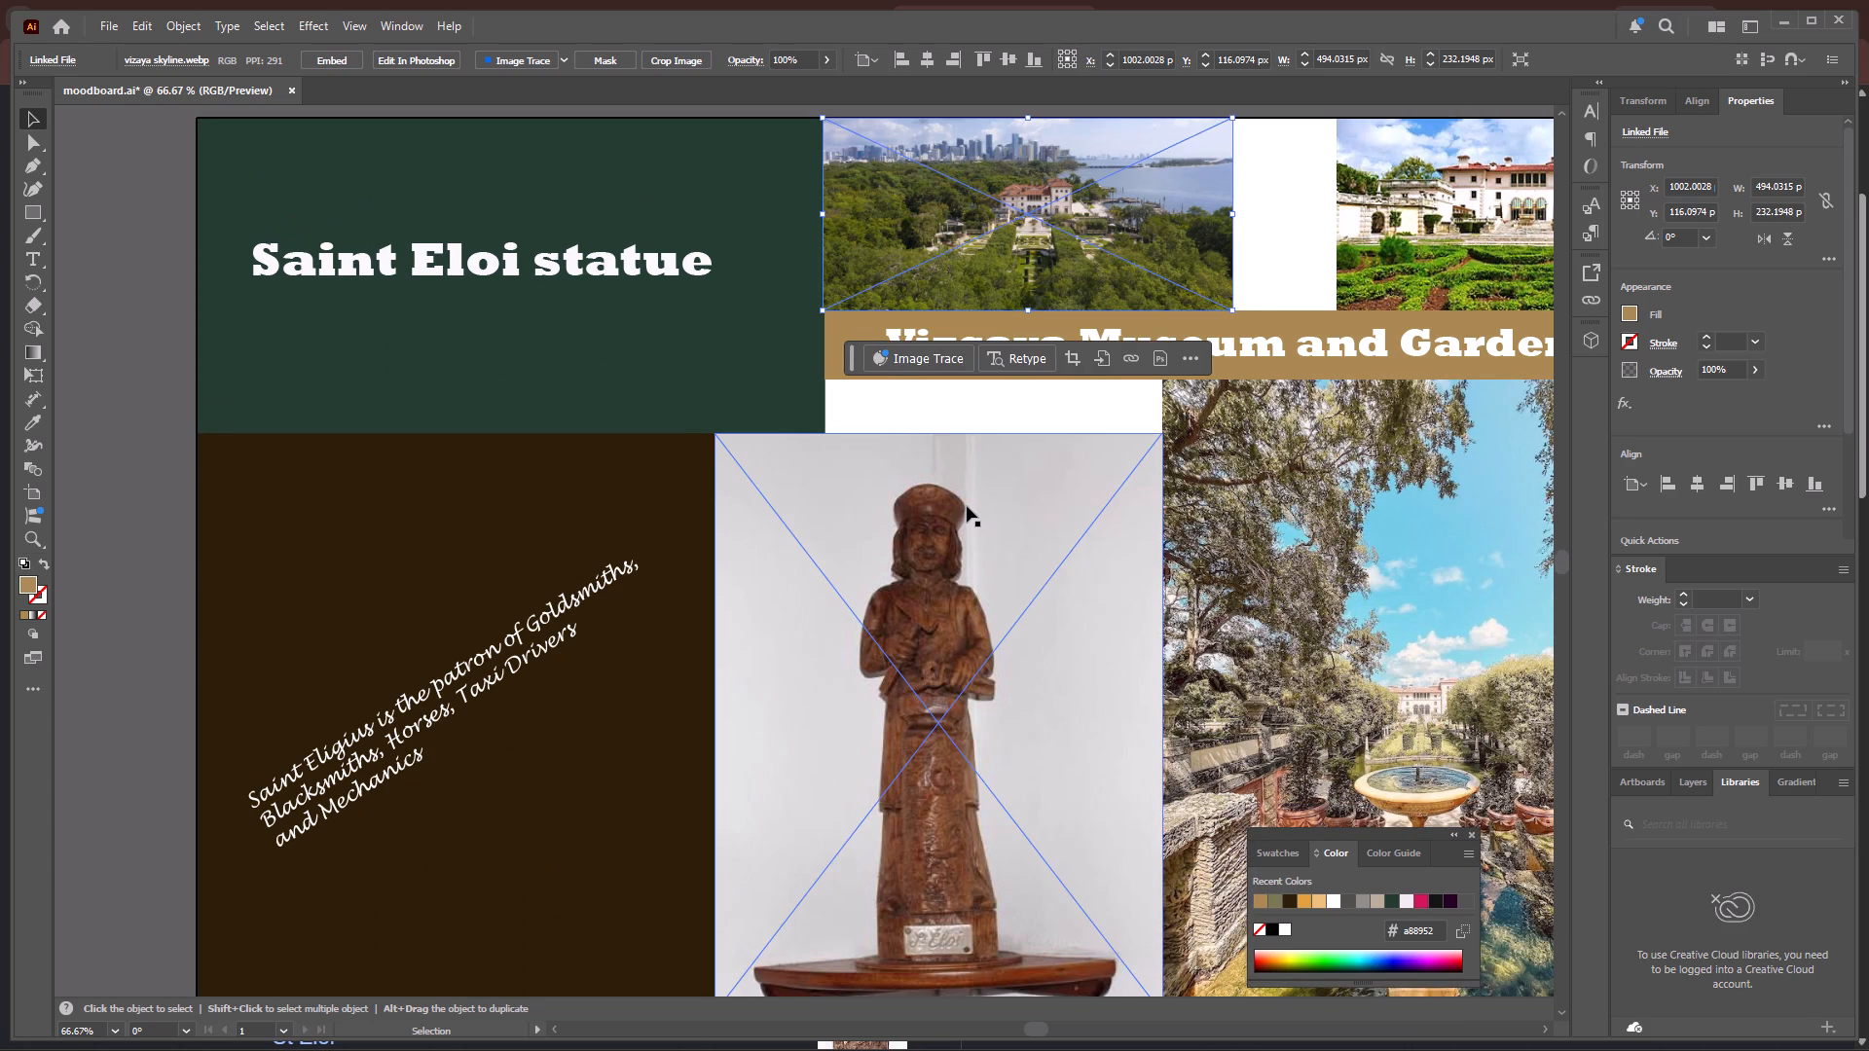
scroll(967, 506, "up", 7)
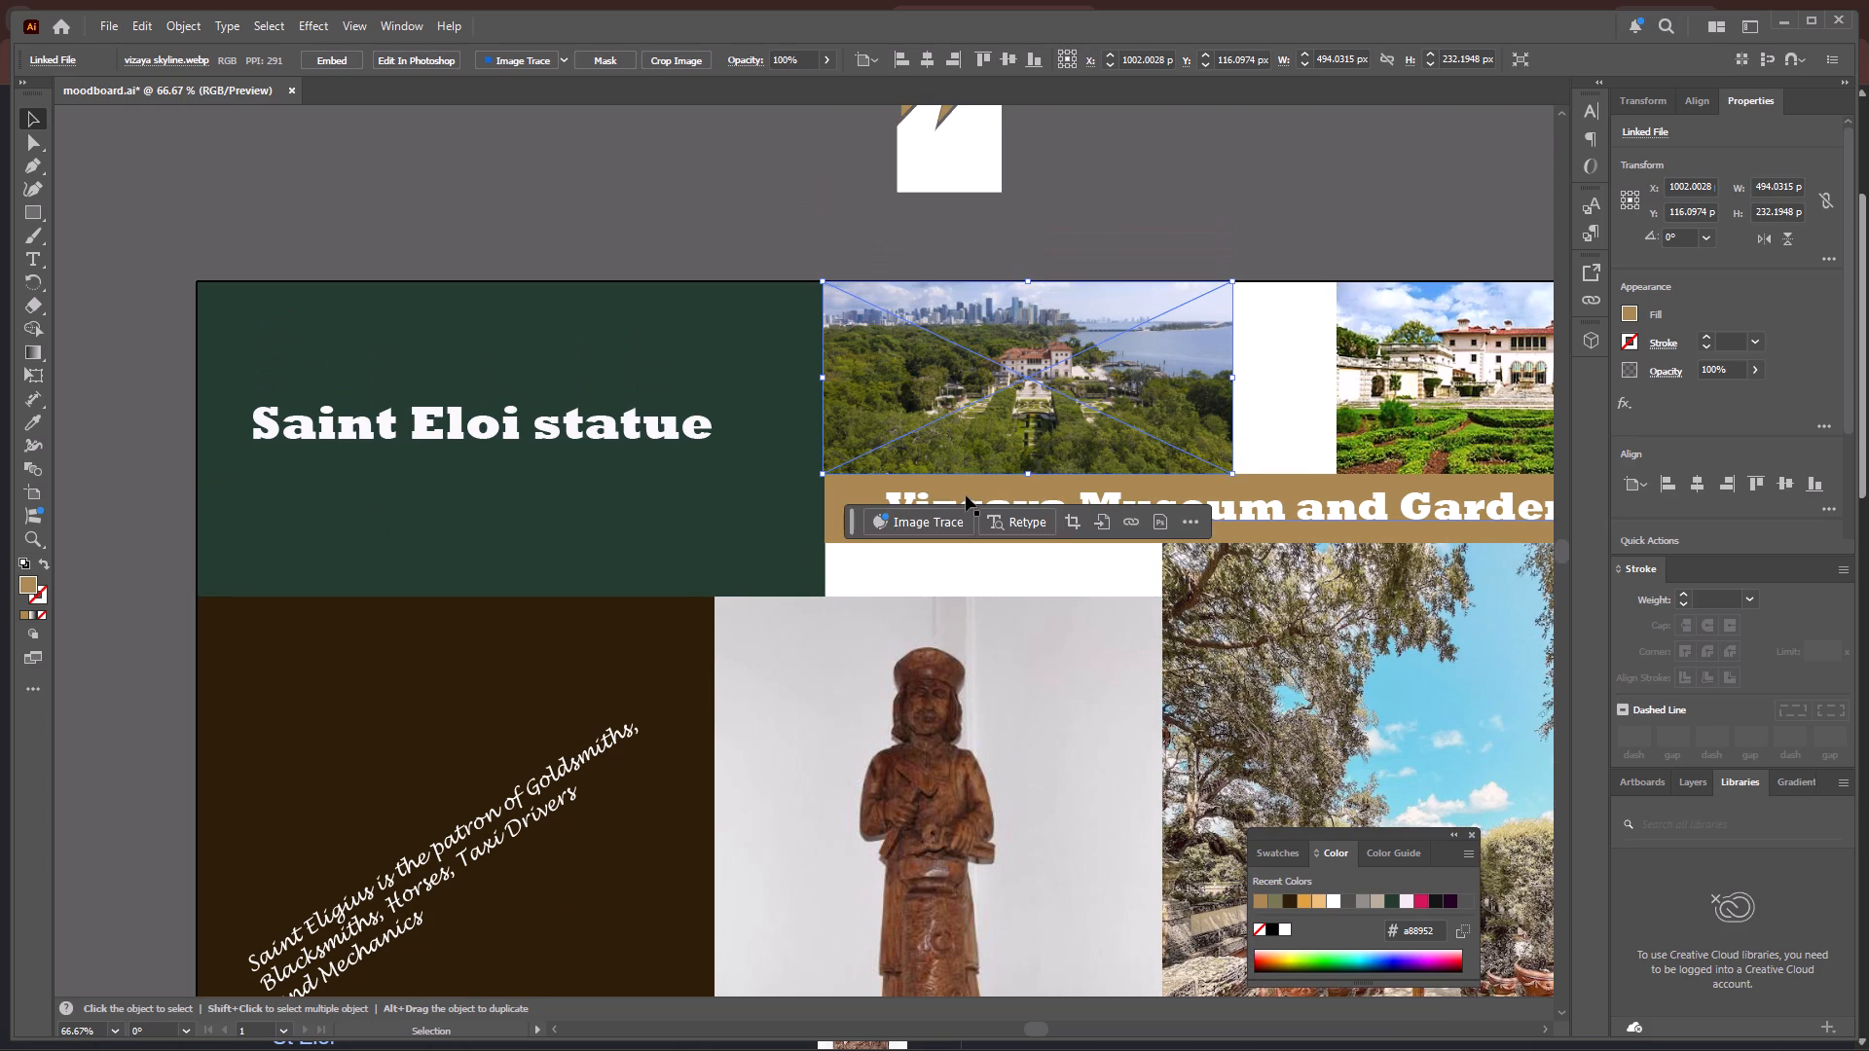
scroll(969, 491, "up", 2)
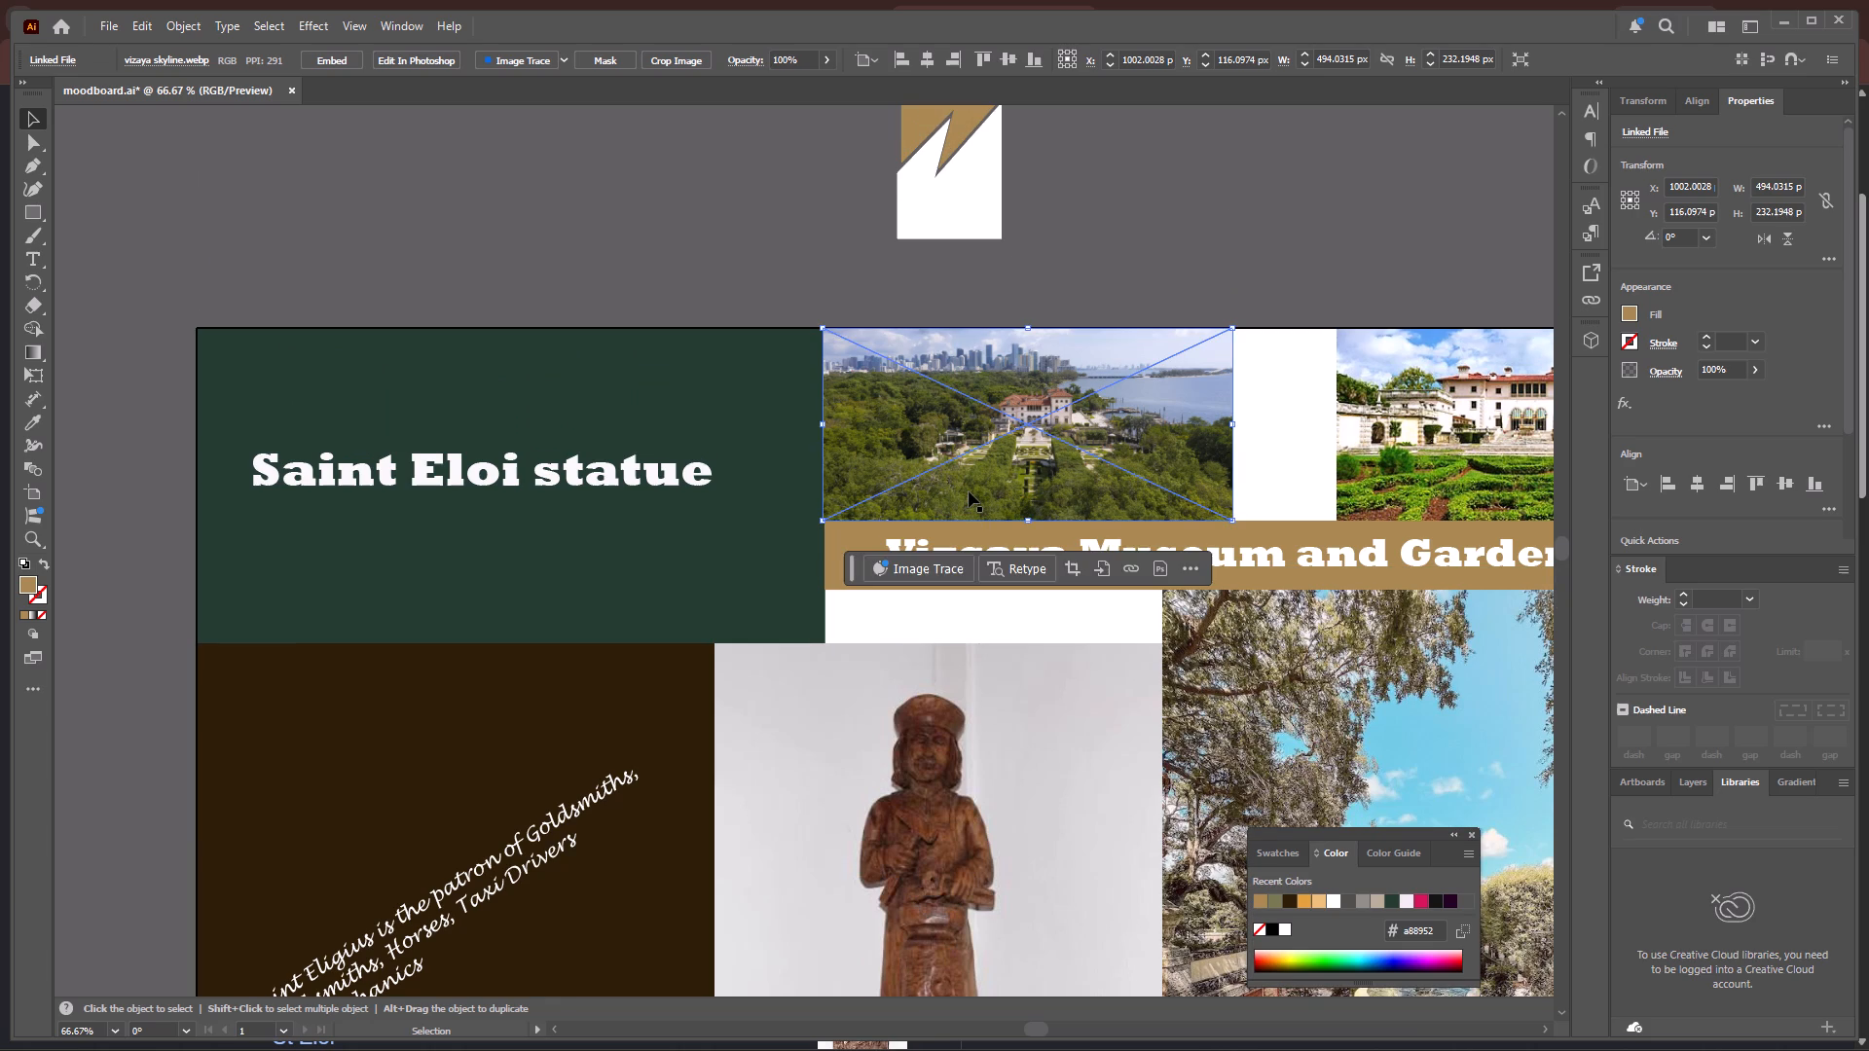
scroll(969, 491, "down", 4)
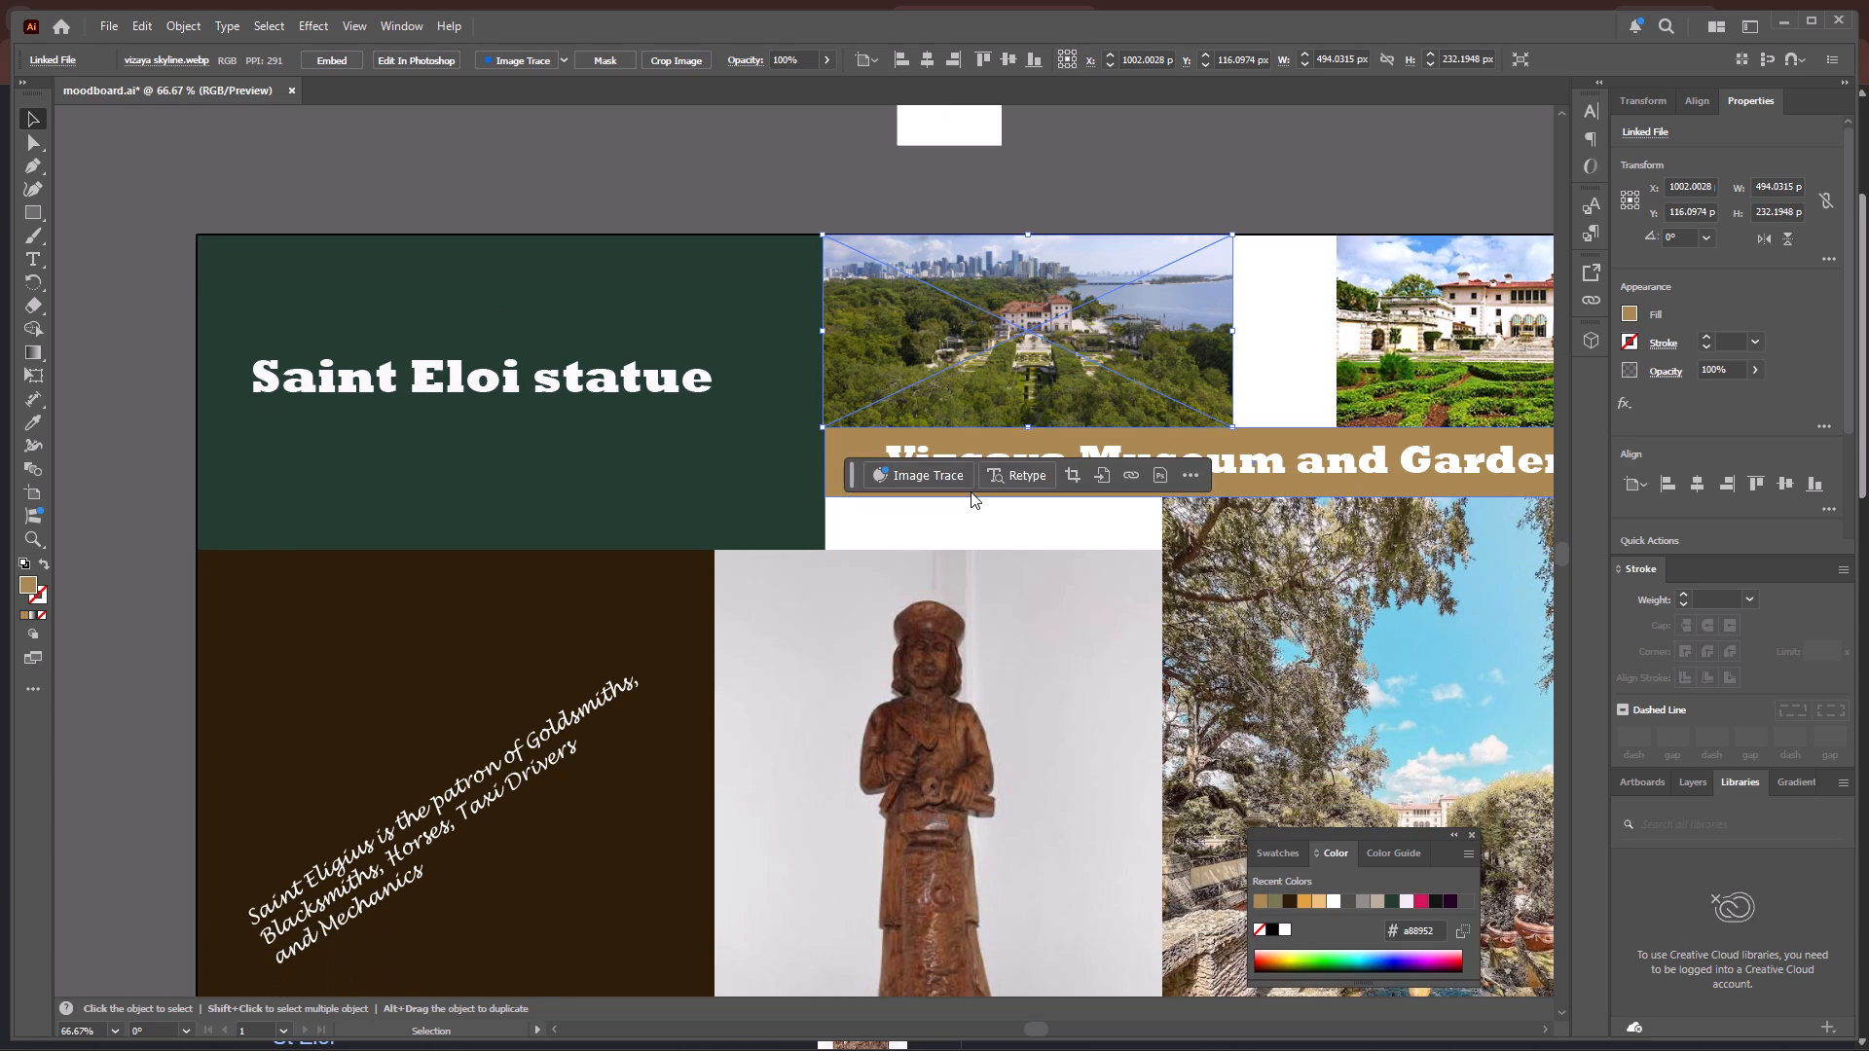
scroll(971, 491, "up", 17)
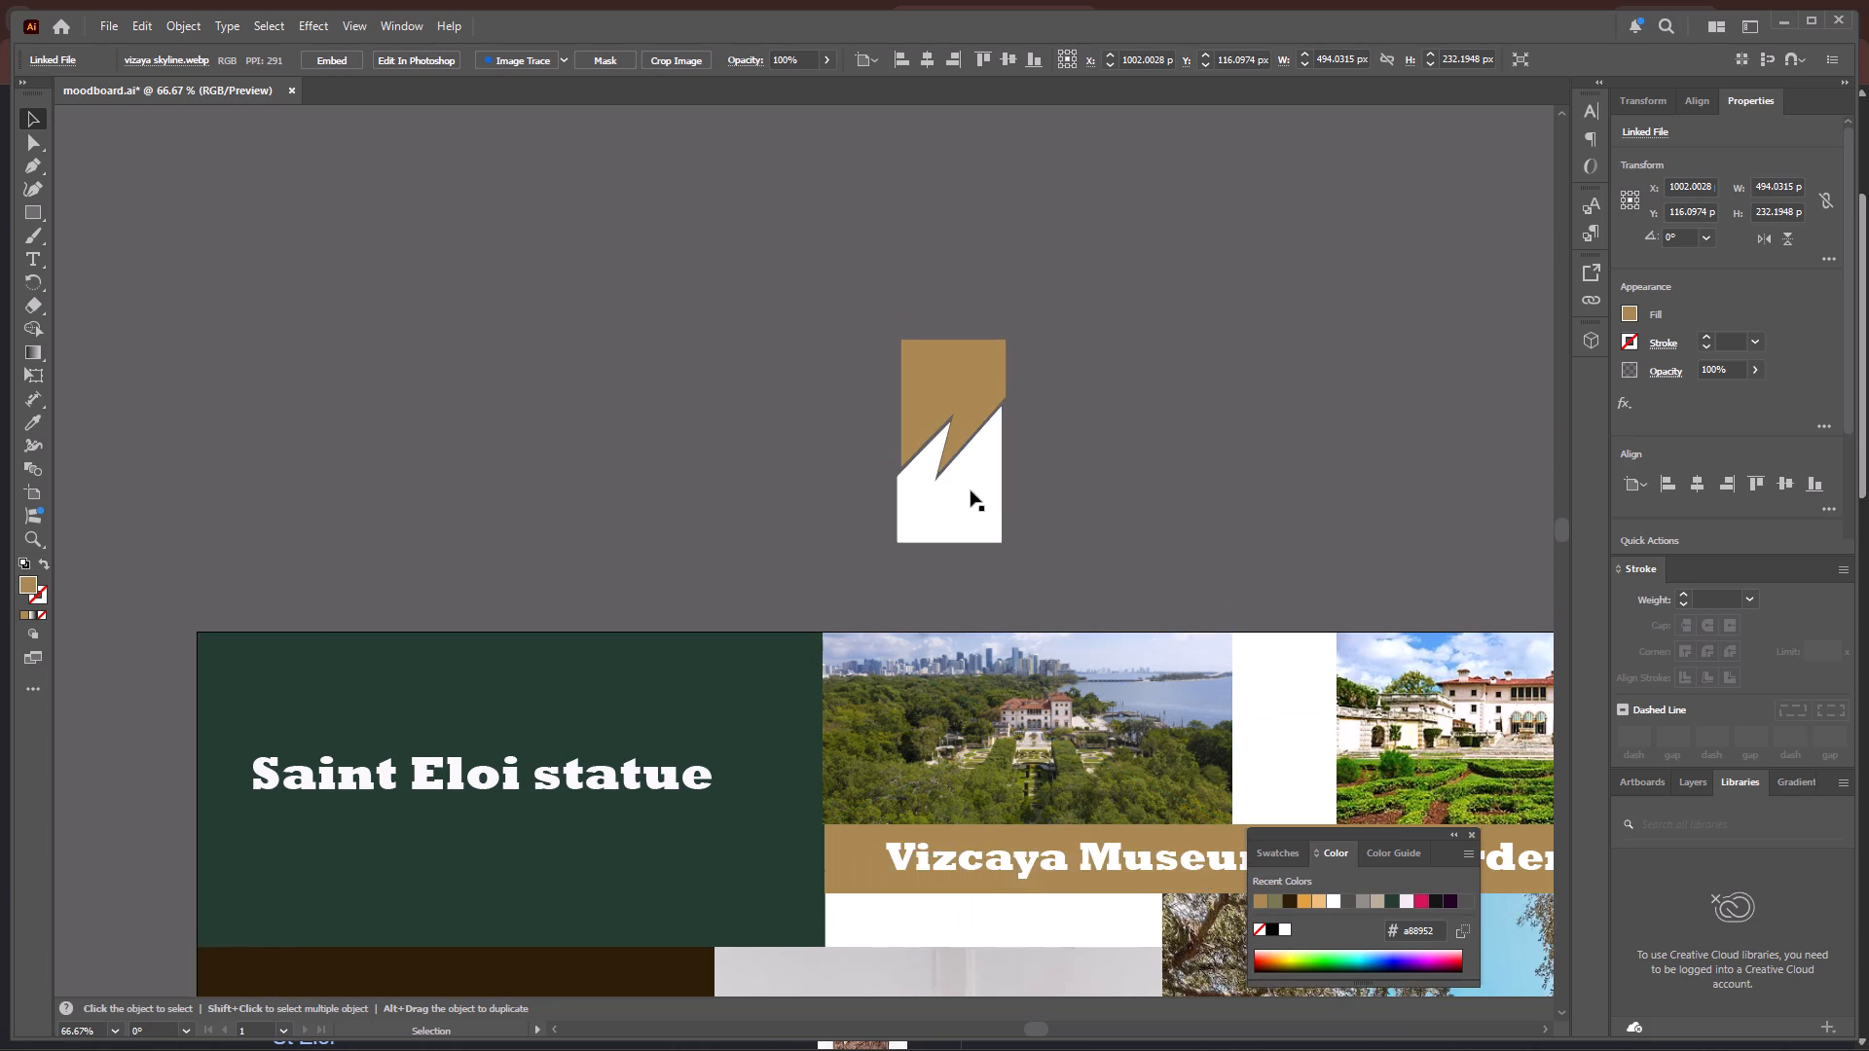
scroll(971, 490, "up", 2)
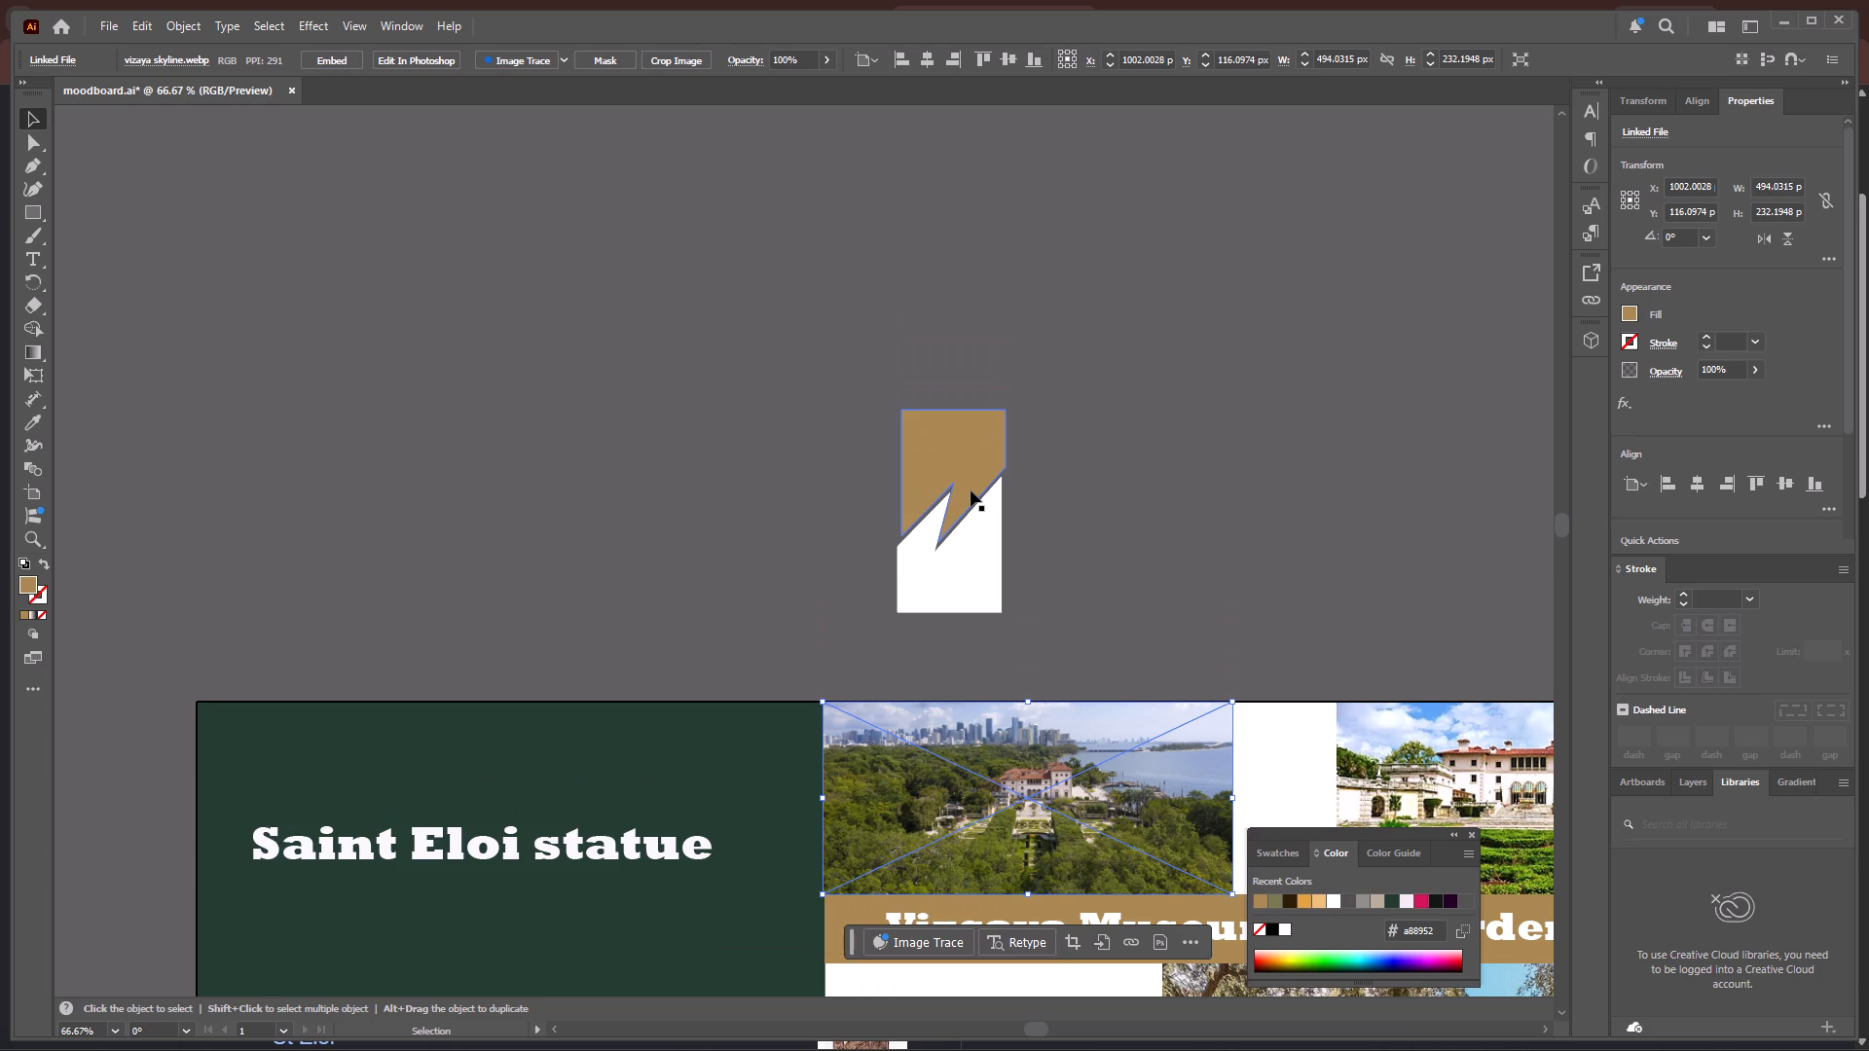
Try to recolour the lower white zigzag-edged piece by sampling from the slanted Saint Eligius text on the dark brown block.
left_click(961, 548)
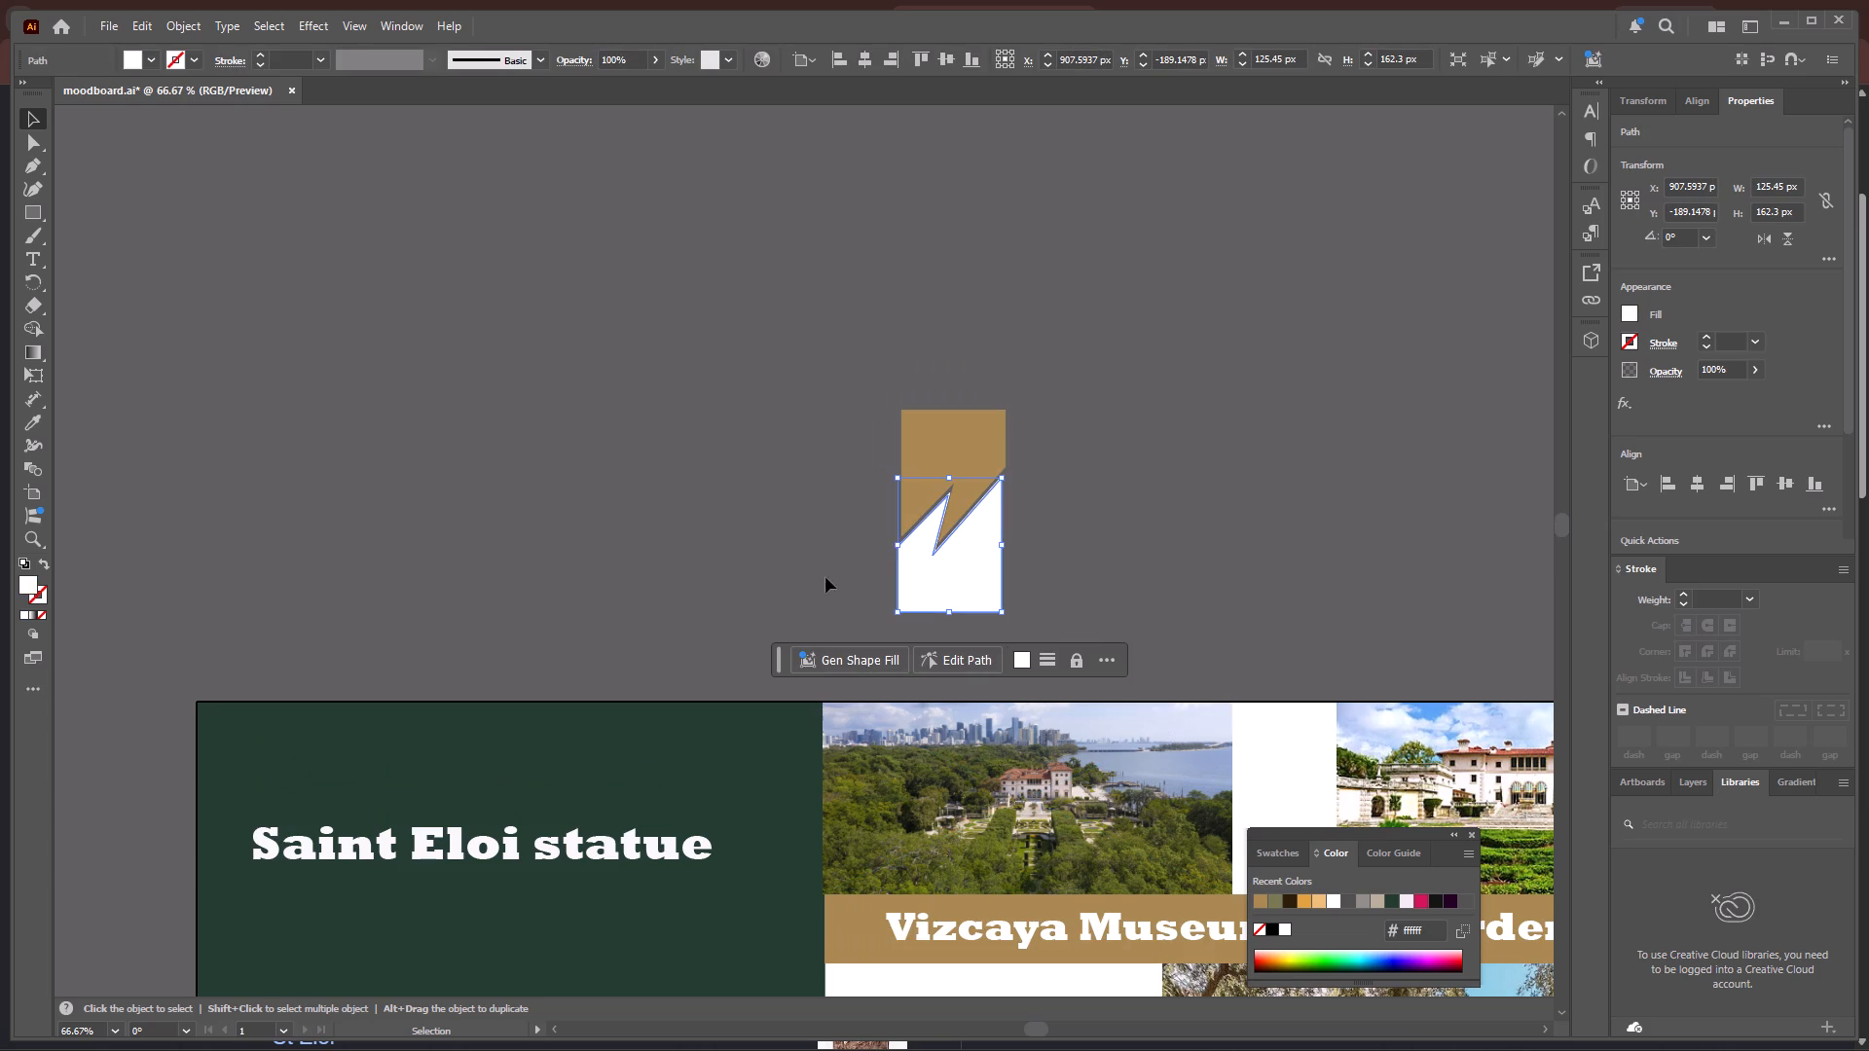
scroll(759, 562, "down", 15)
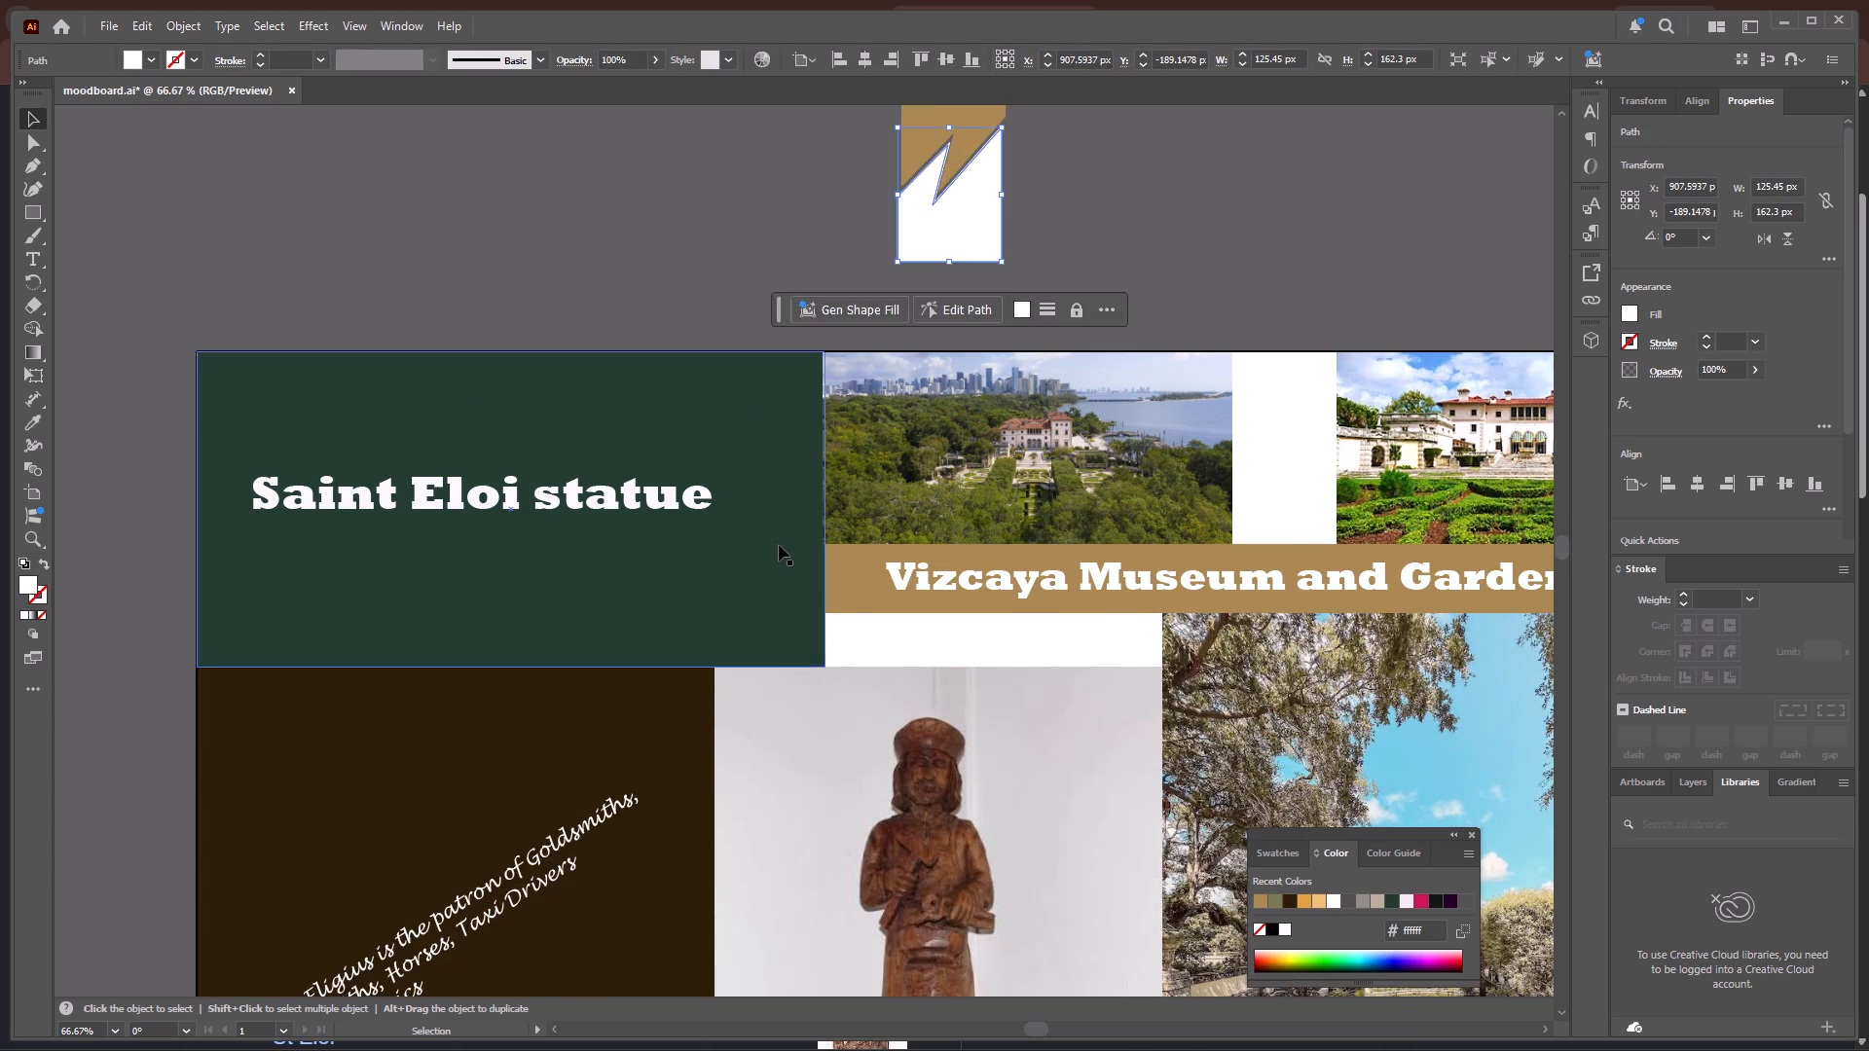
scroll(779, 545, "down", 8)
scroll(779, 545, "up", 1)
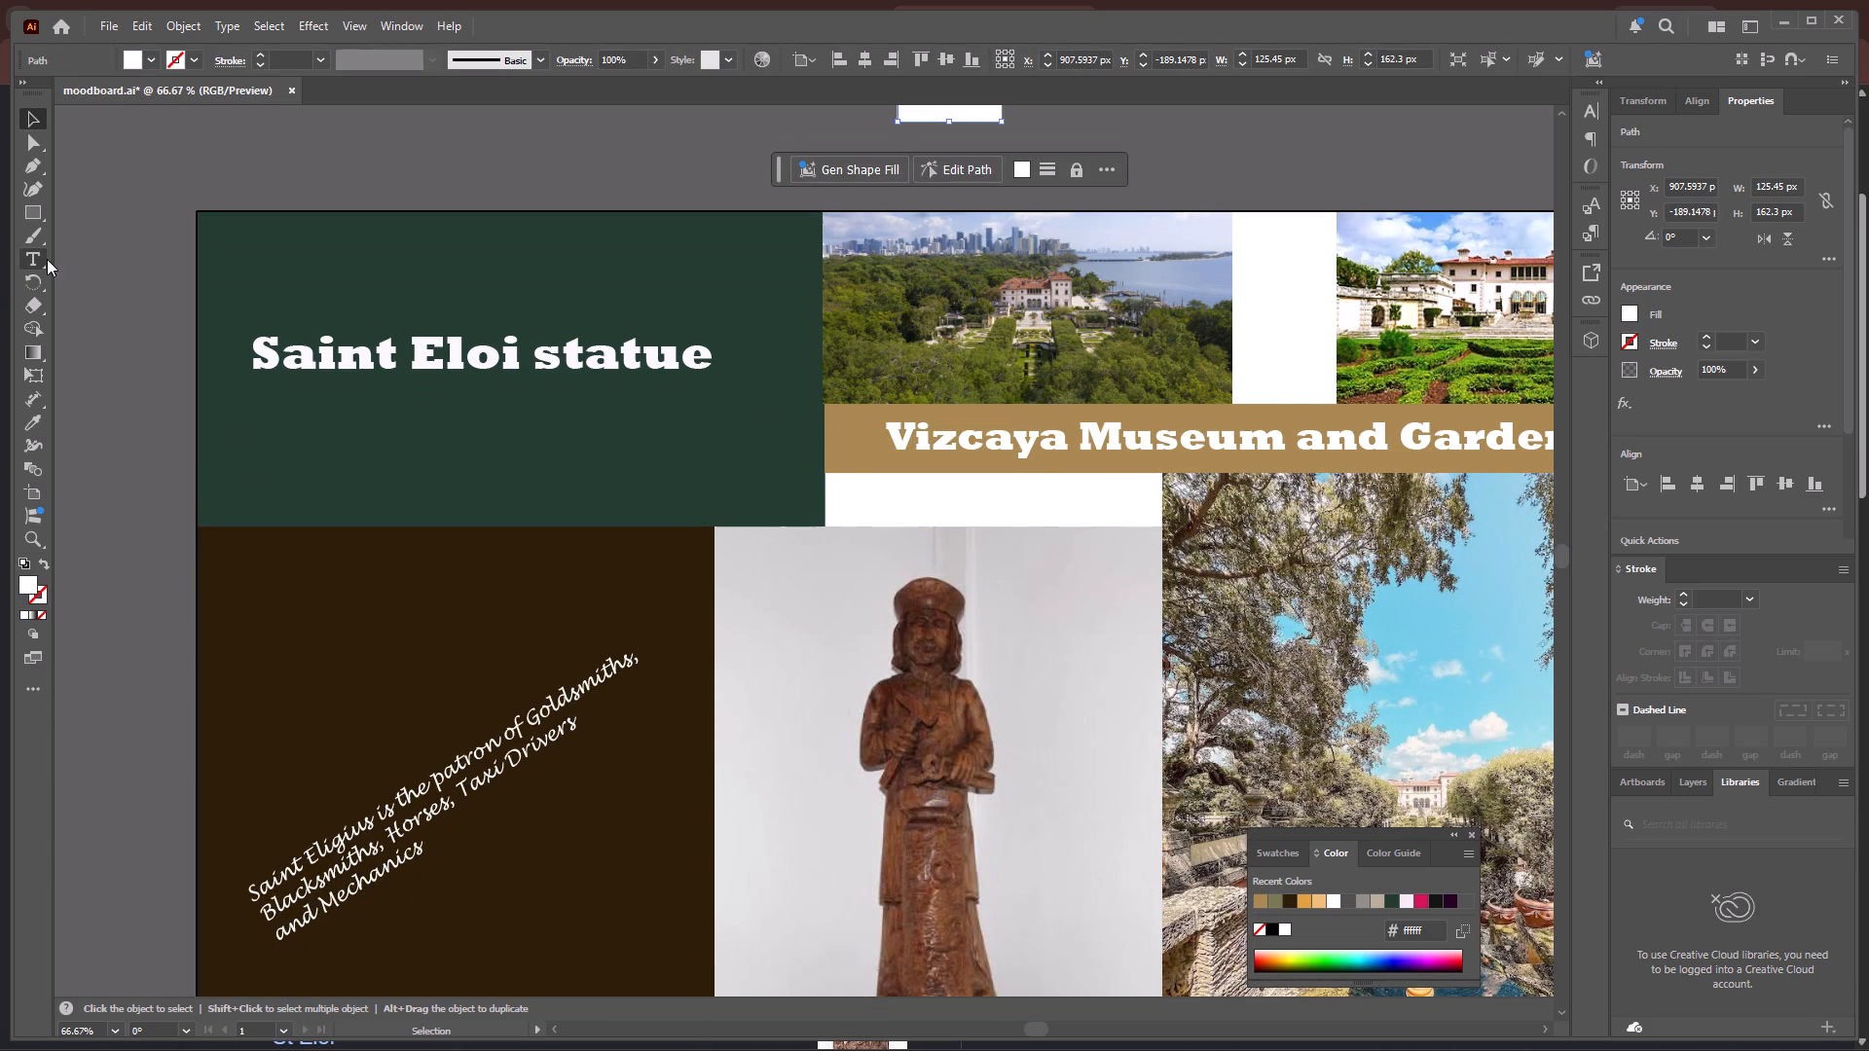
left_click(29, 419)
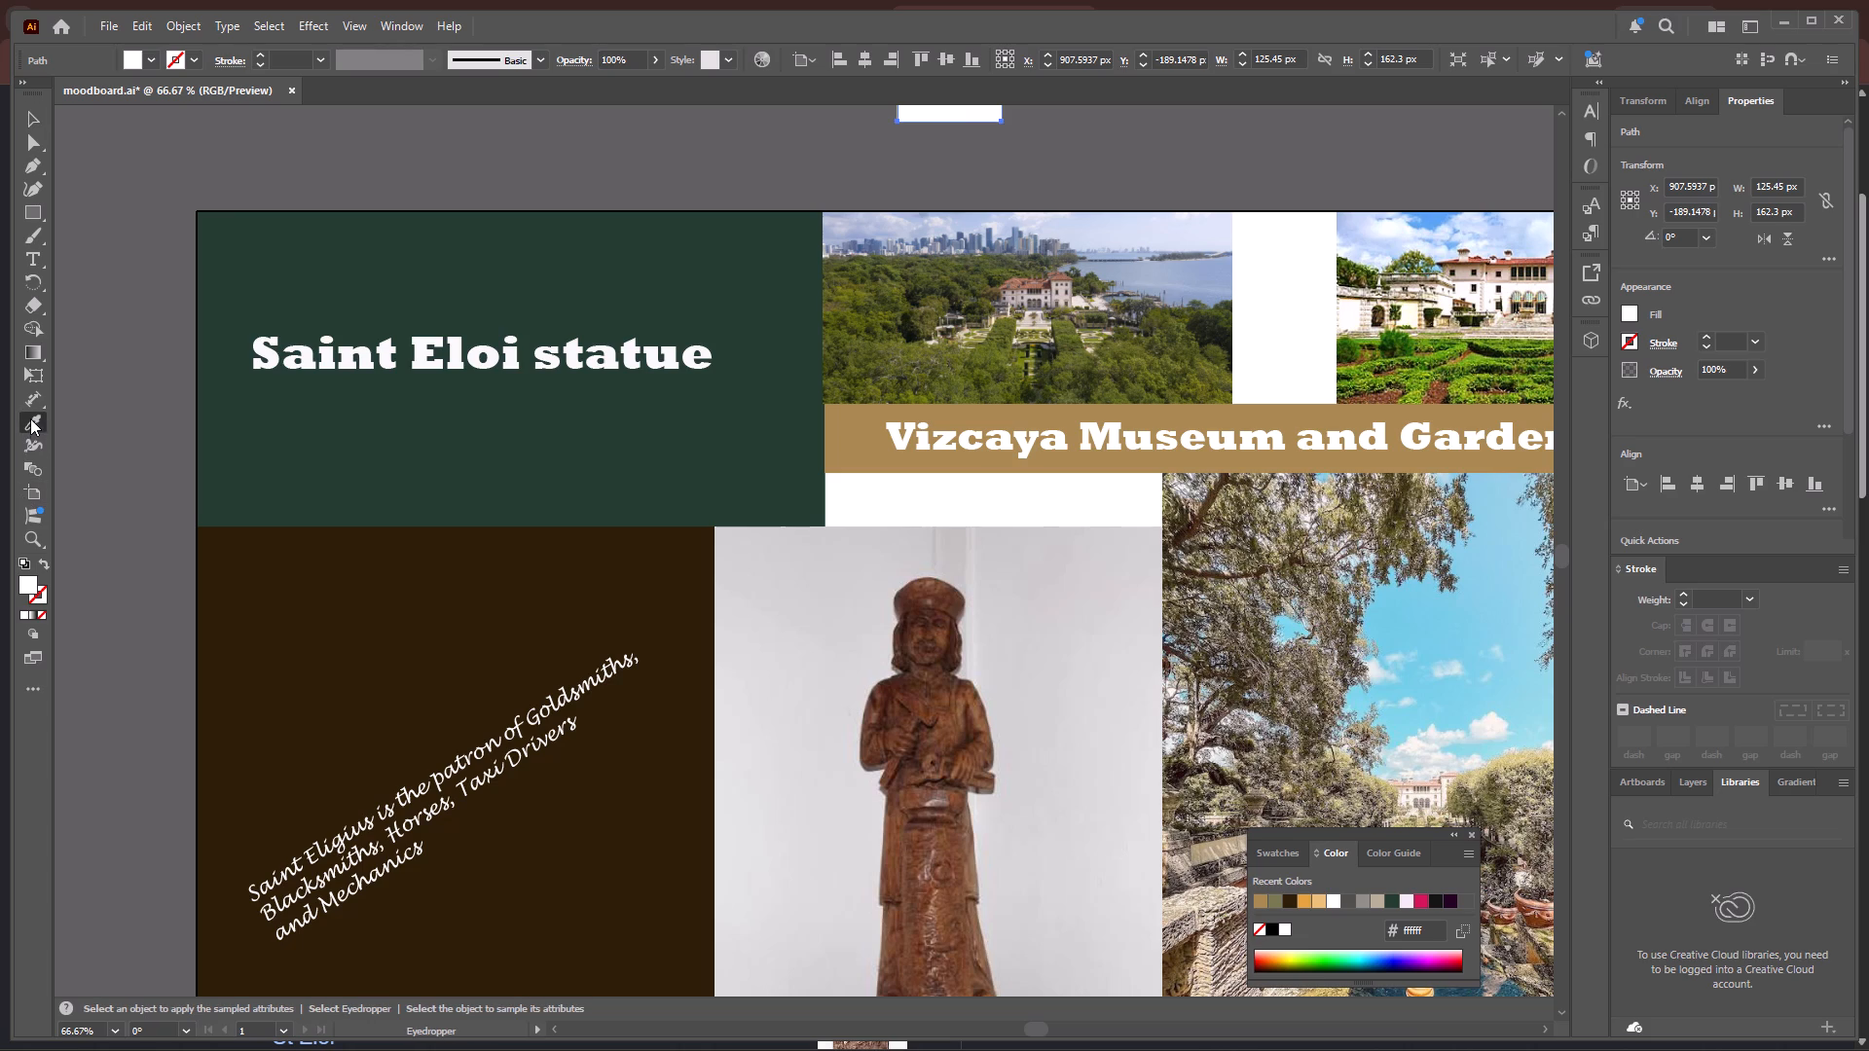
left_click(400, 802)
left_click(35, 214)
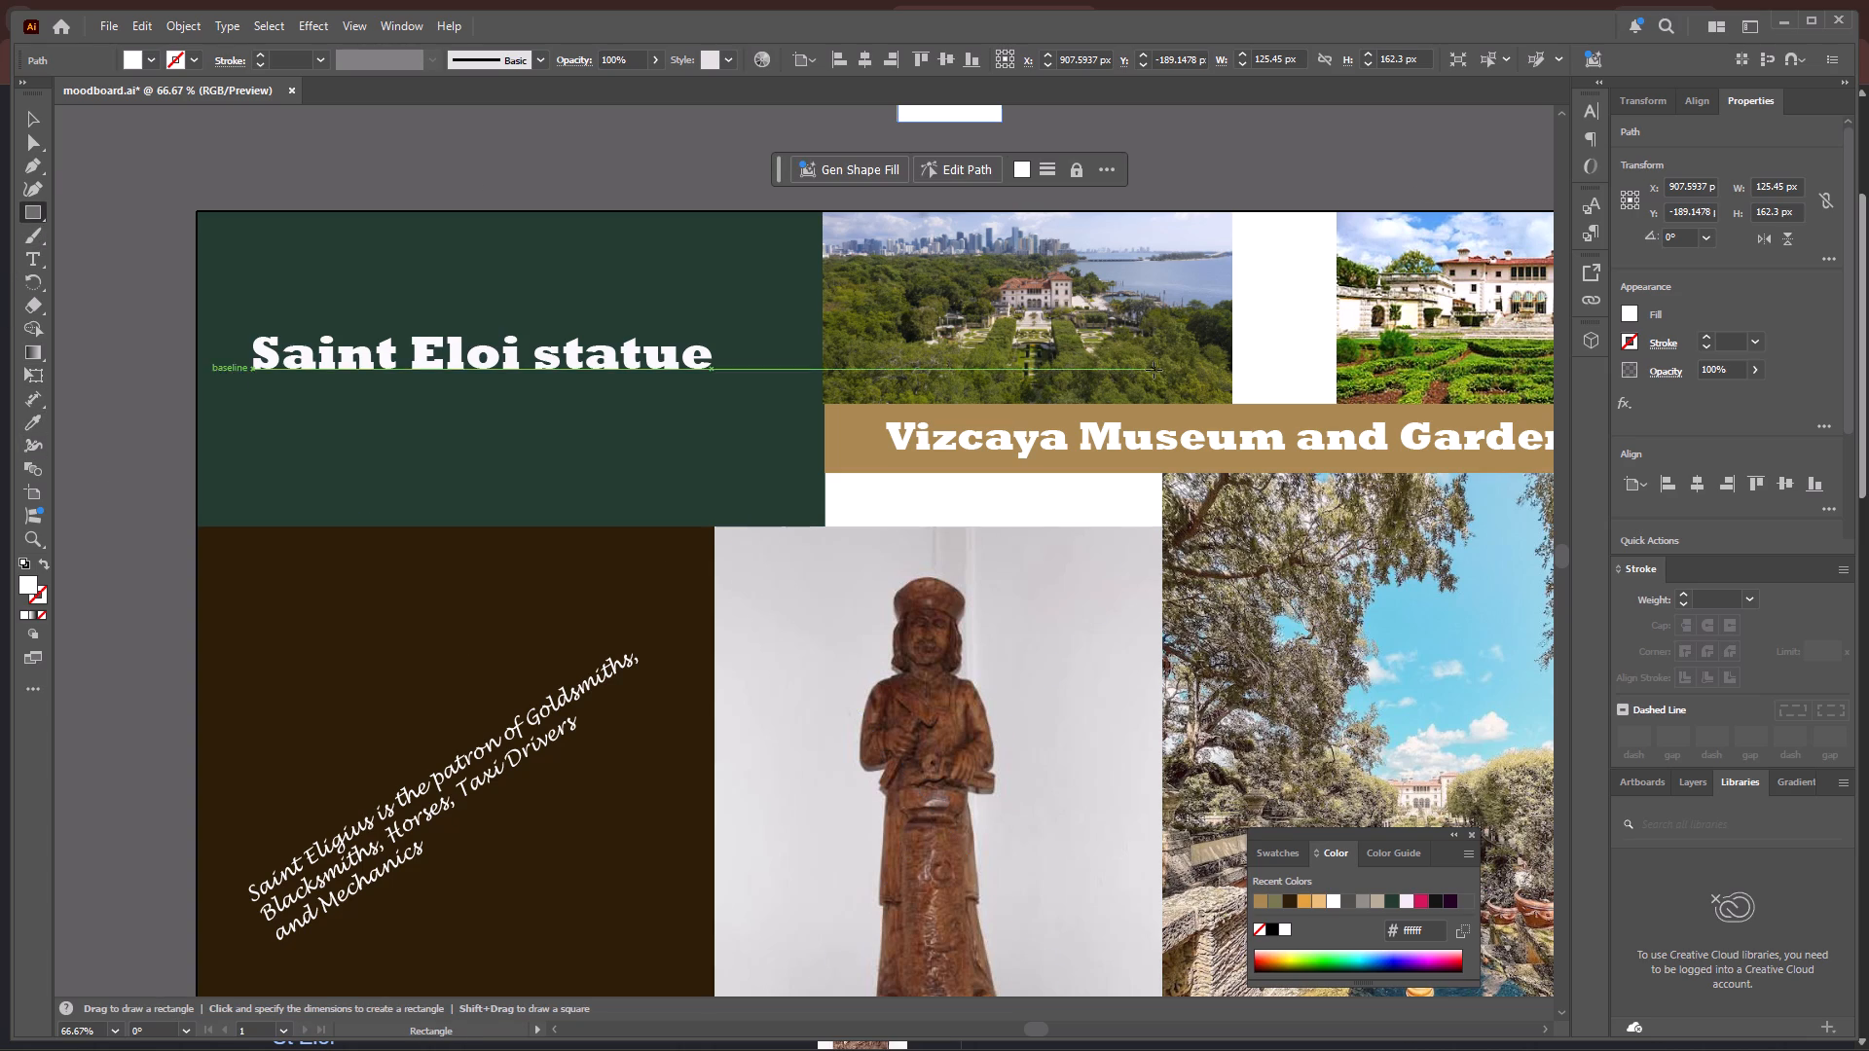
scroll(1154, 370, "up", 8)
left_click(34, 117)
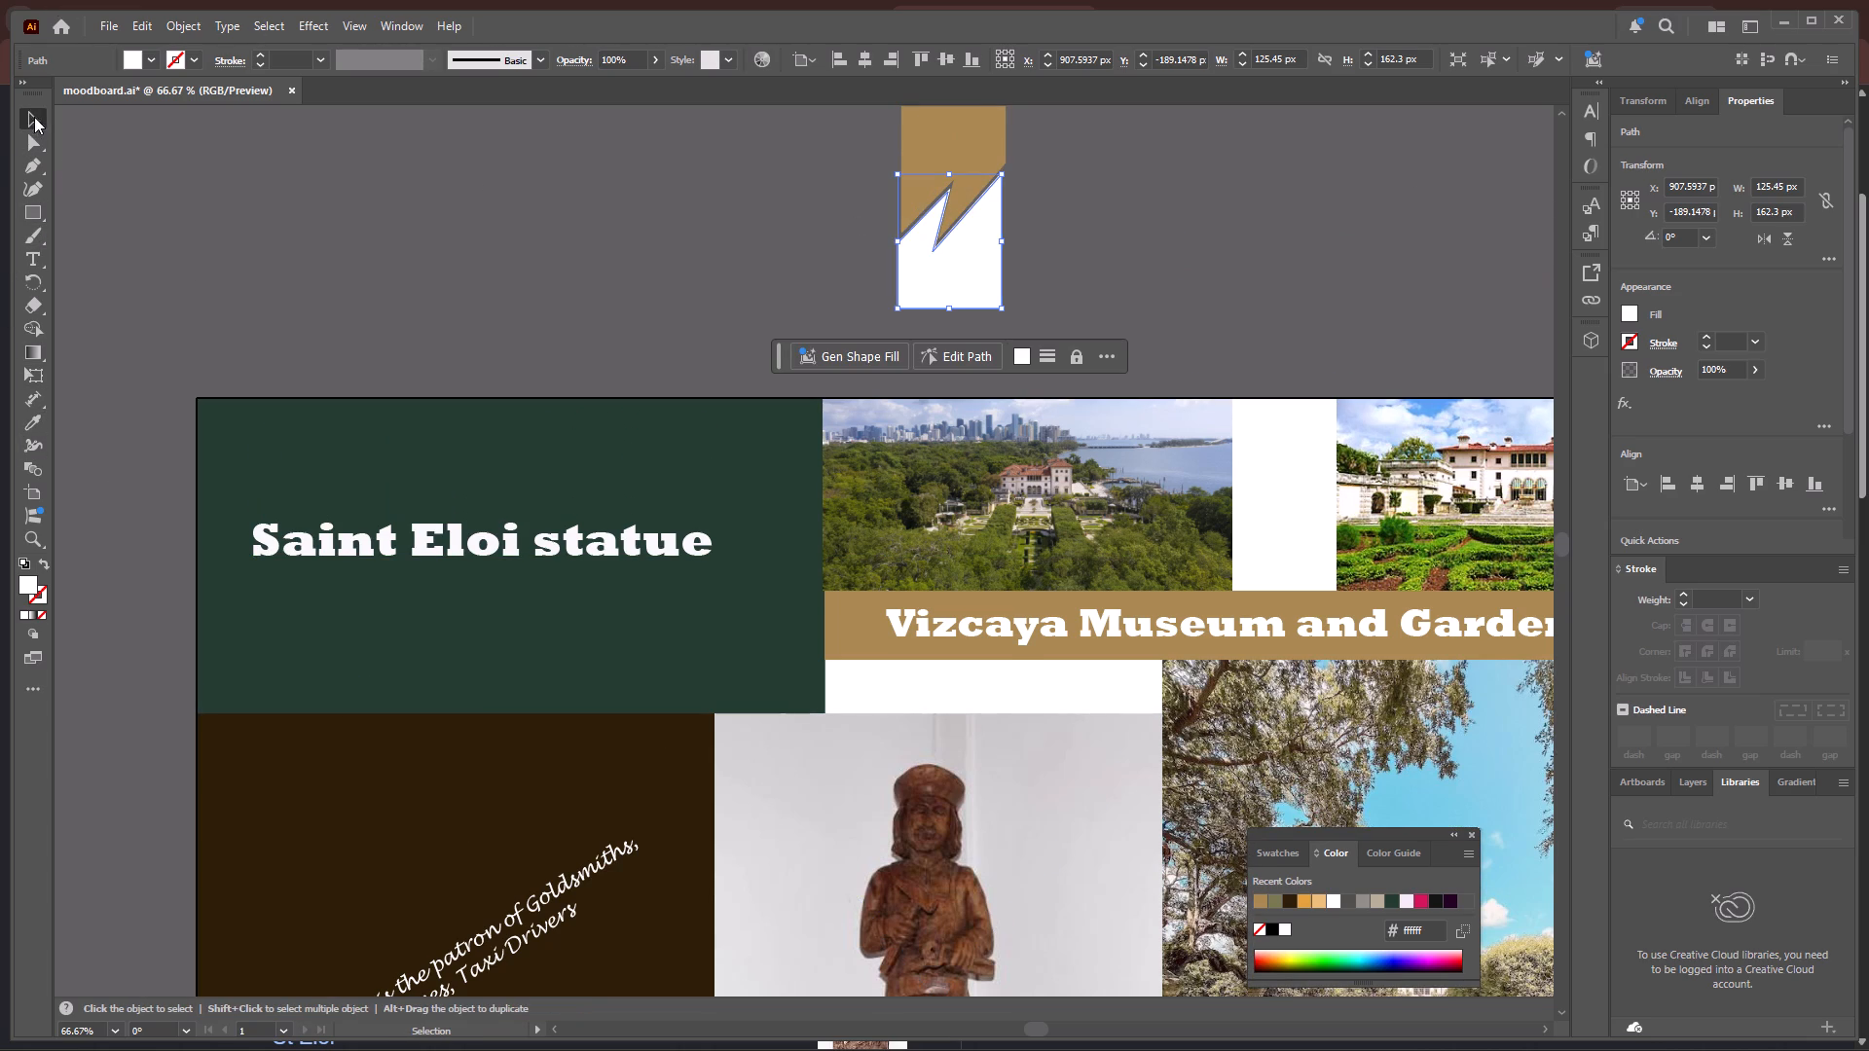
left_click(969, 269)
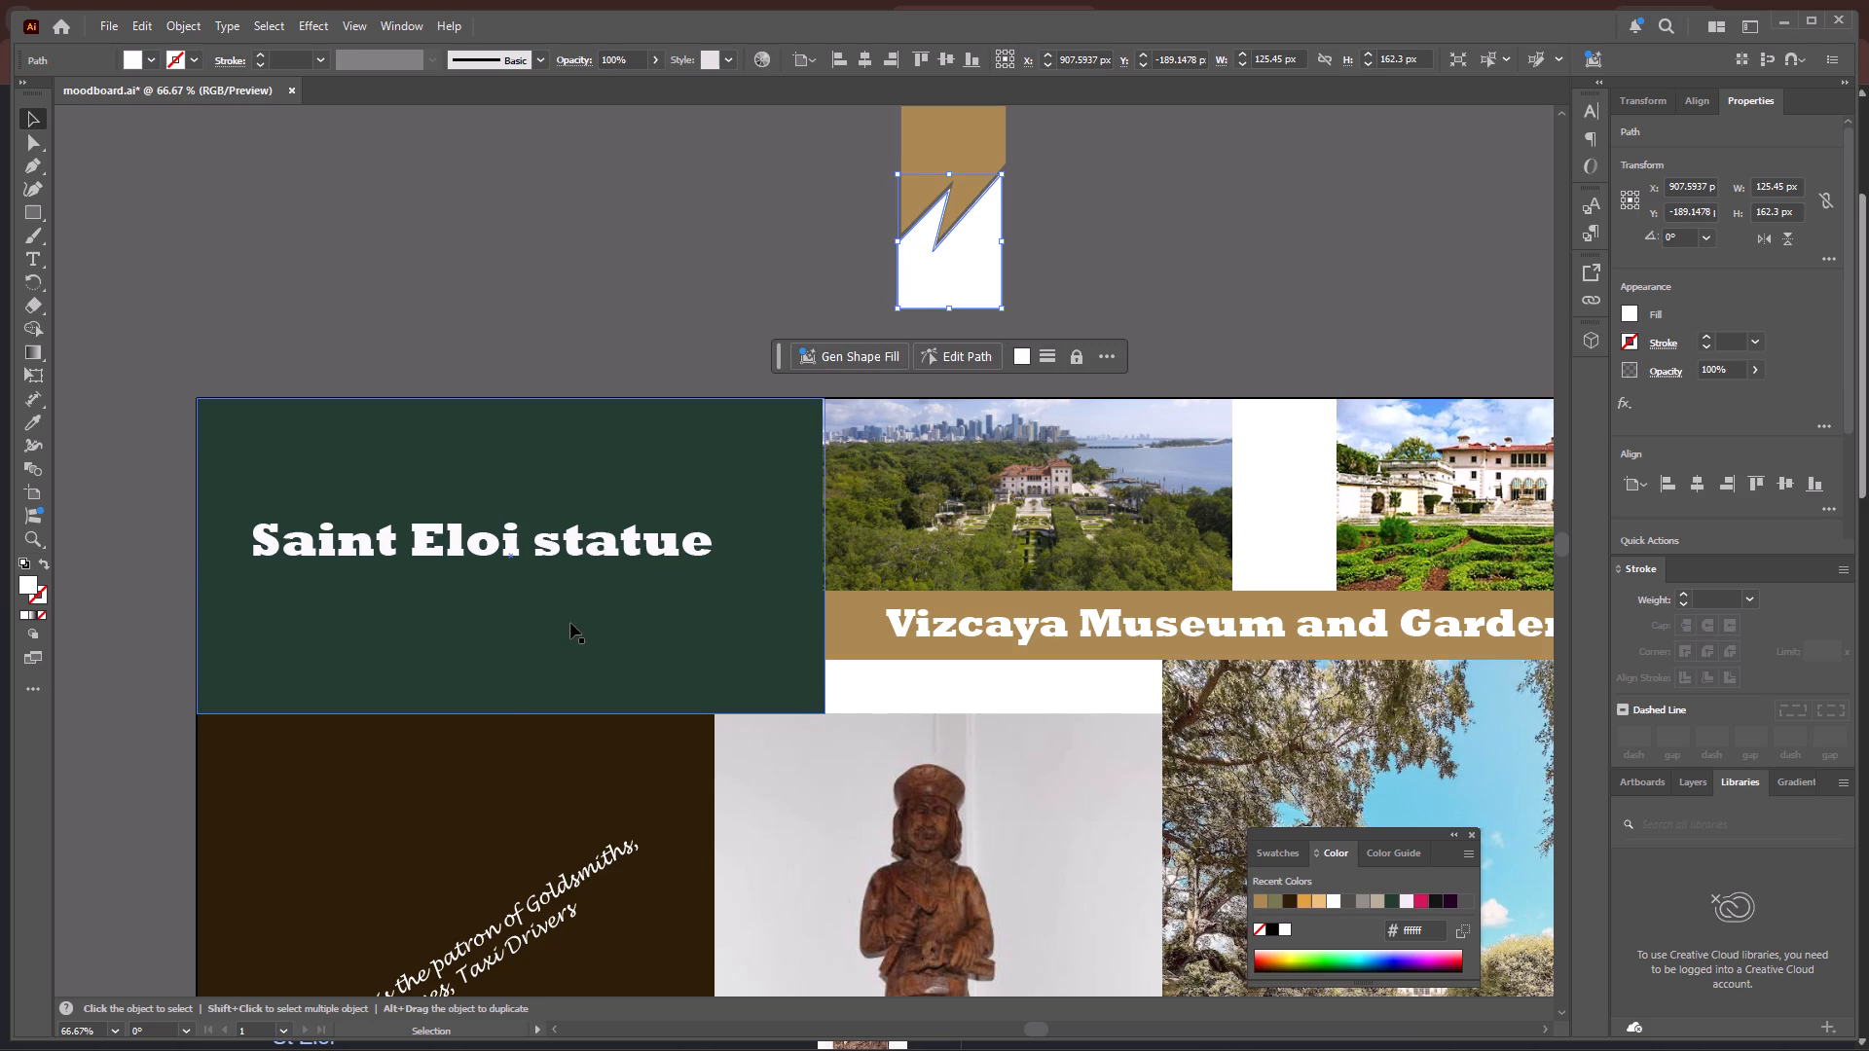
Draw a dark green #243c32 rectangle about 406 by 70 px over the white gap between the tan title band and the statue photo.
left_click(570, 624)
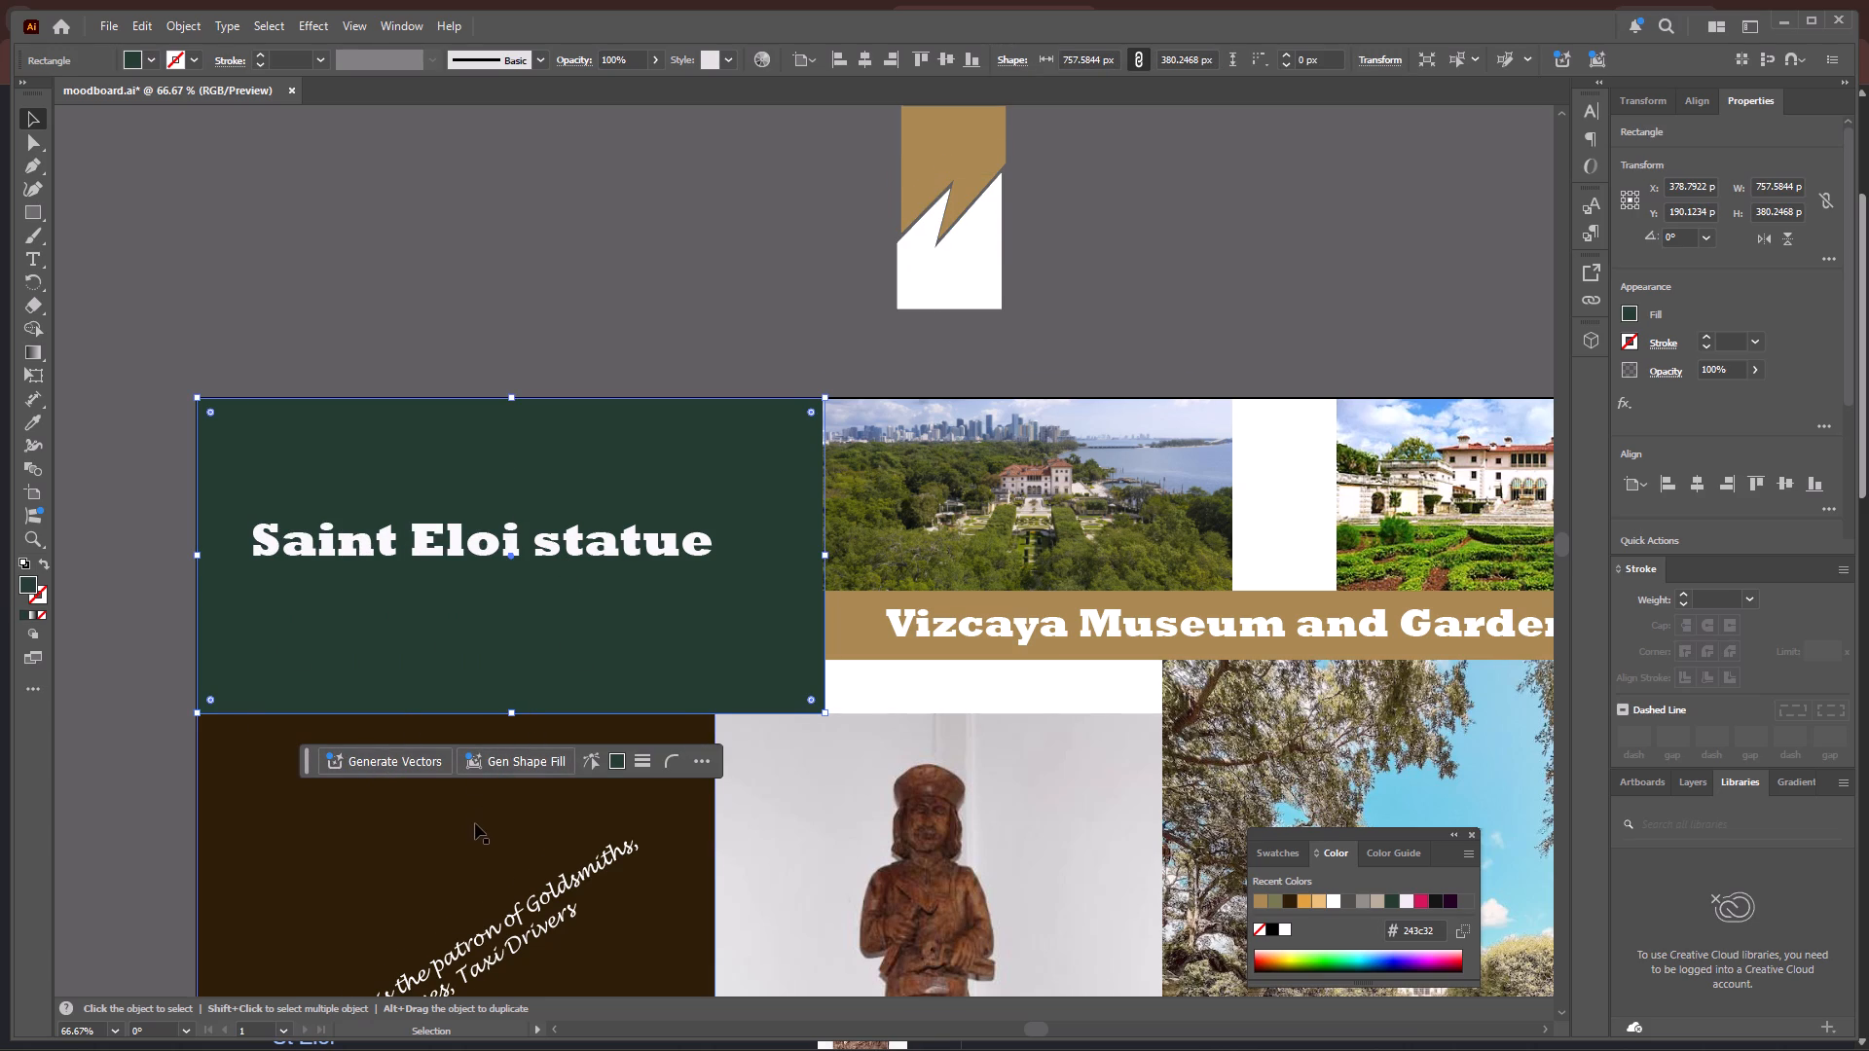
scroll(475, 823, "down", 18)
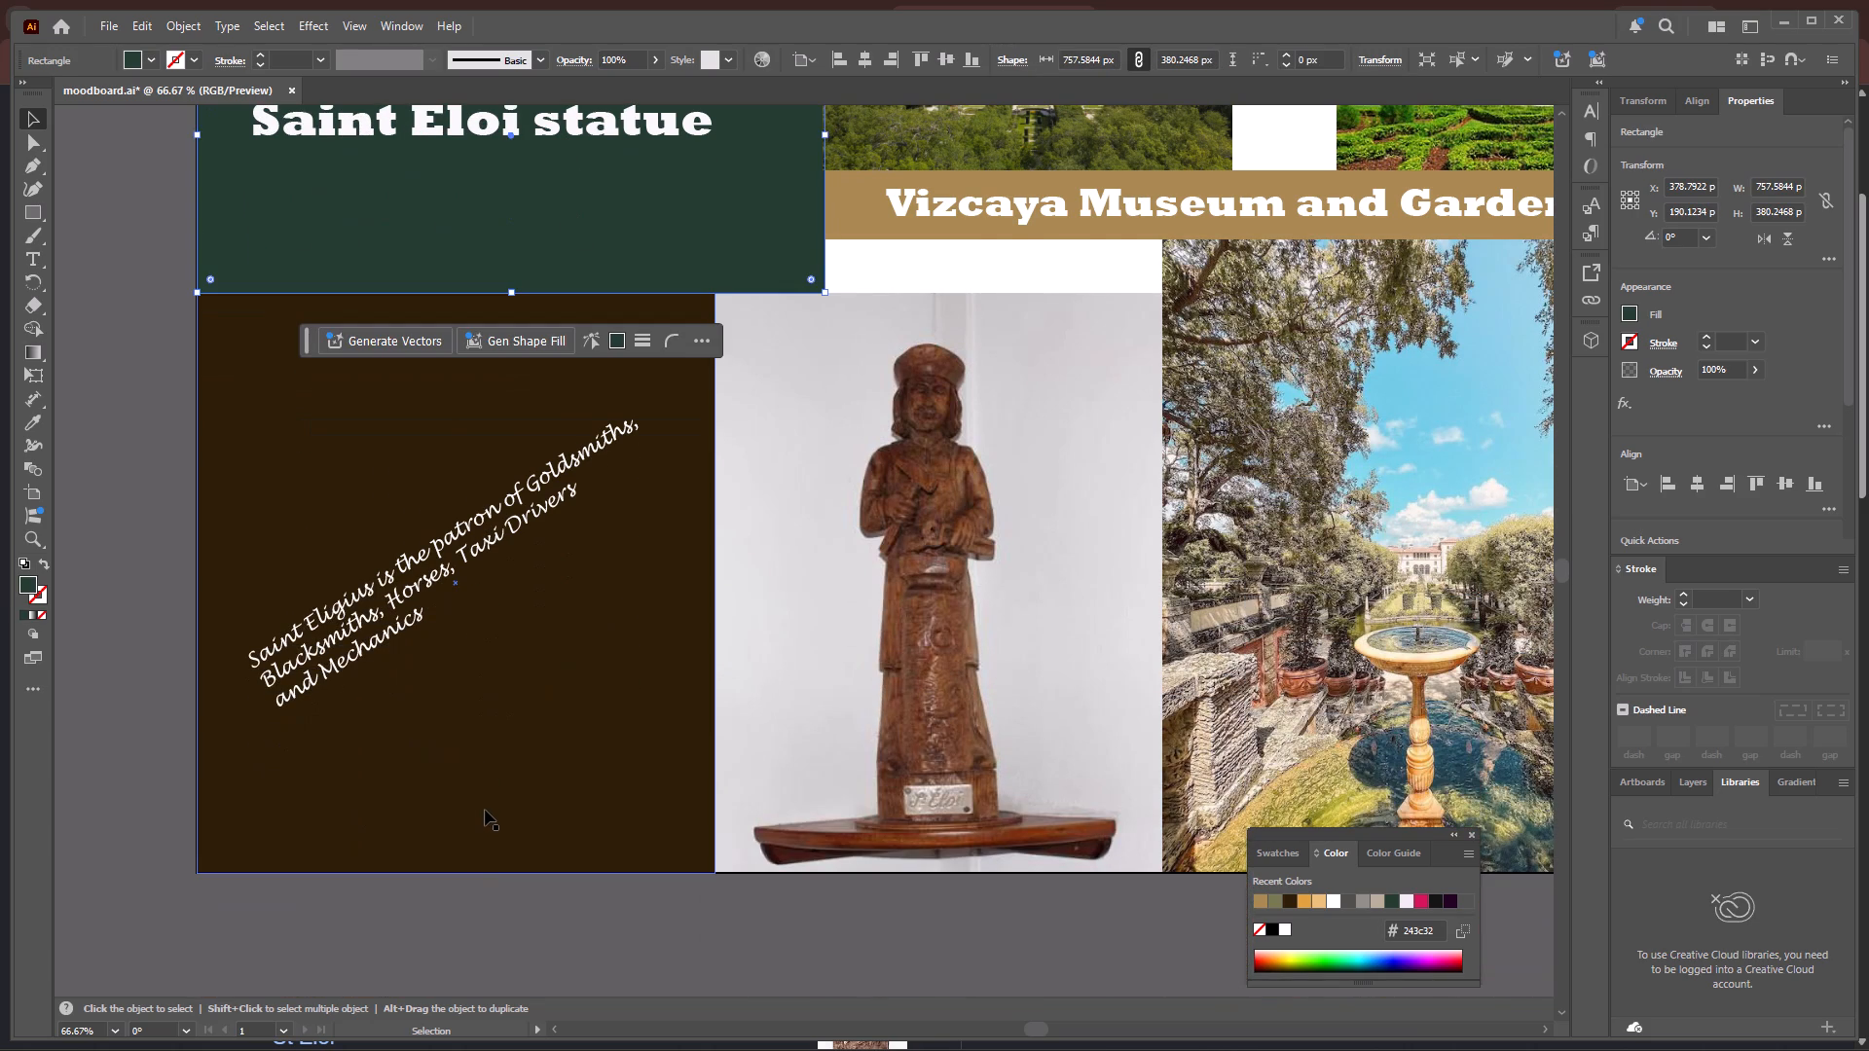
scroll(485, 811, "down", 2)
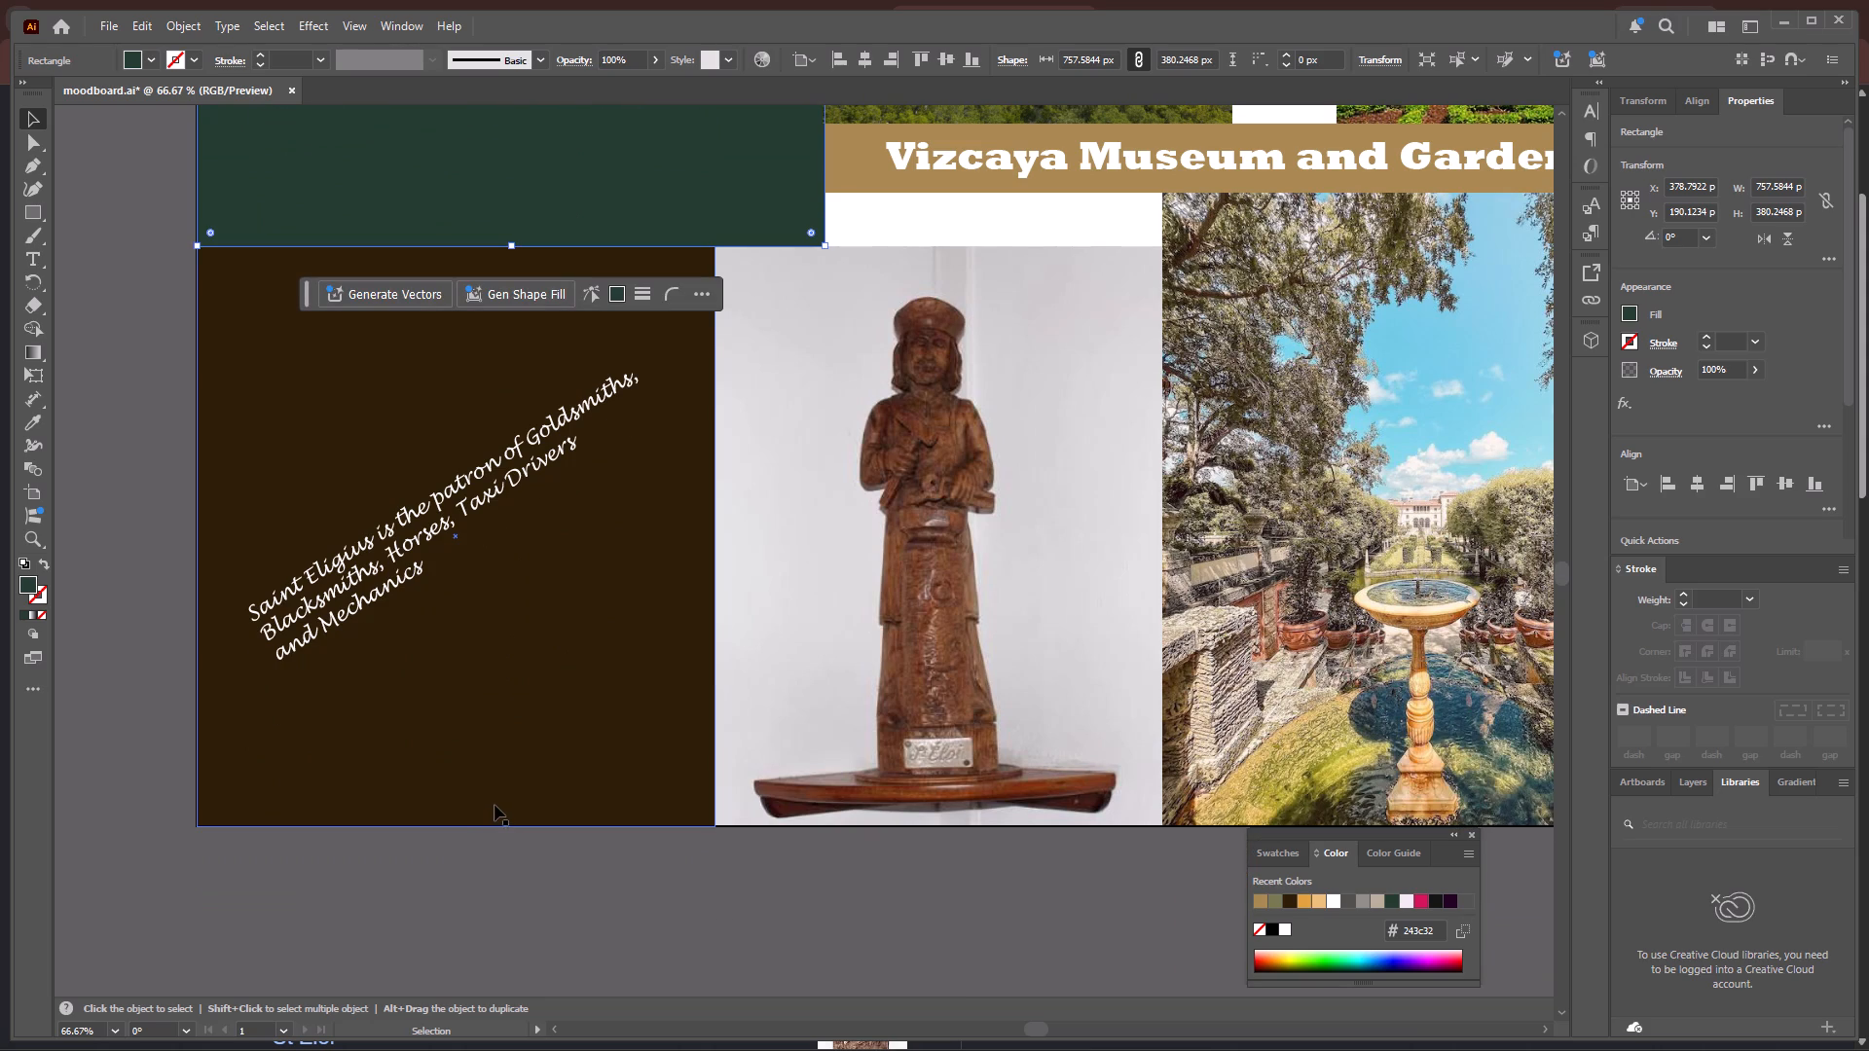
scroll(780, 559, "up", 8)
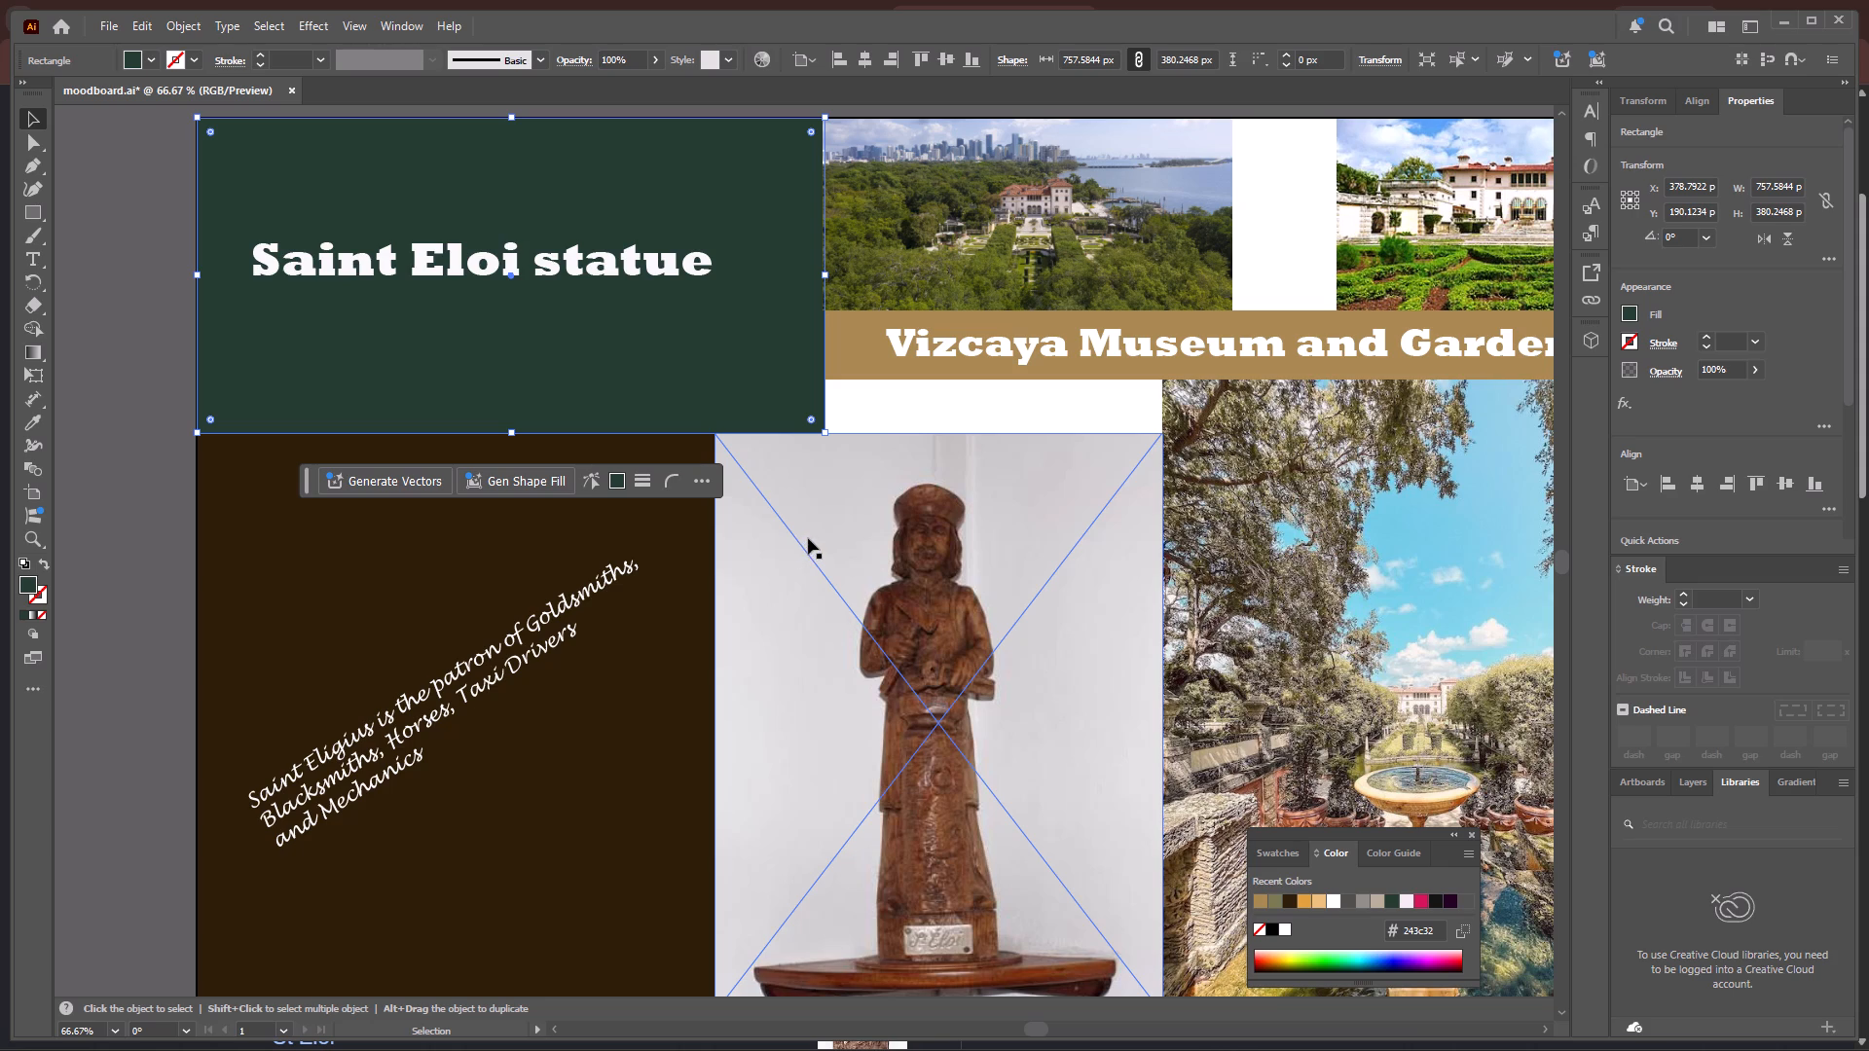
left_click(942, 417)
left_click(23, 205)
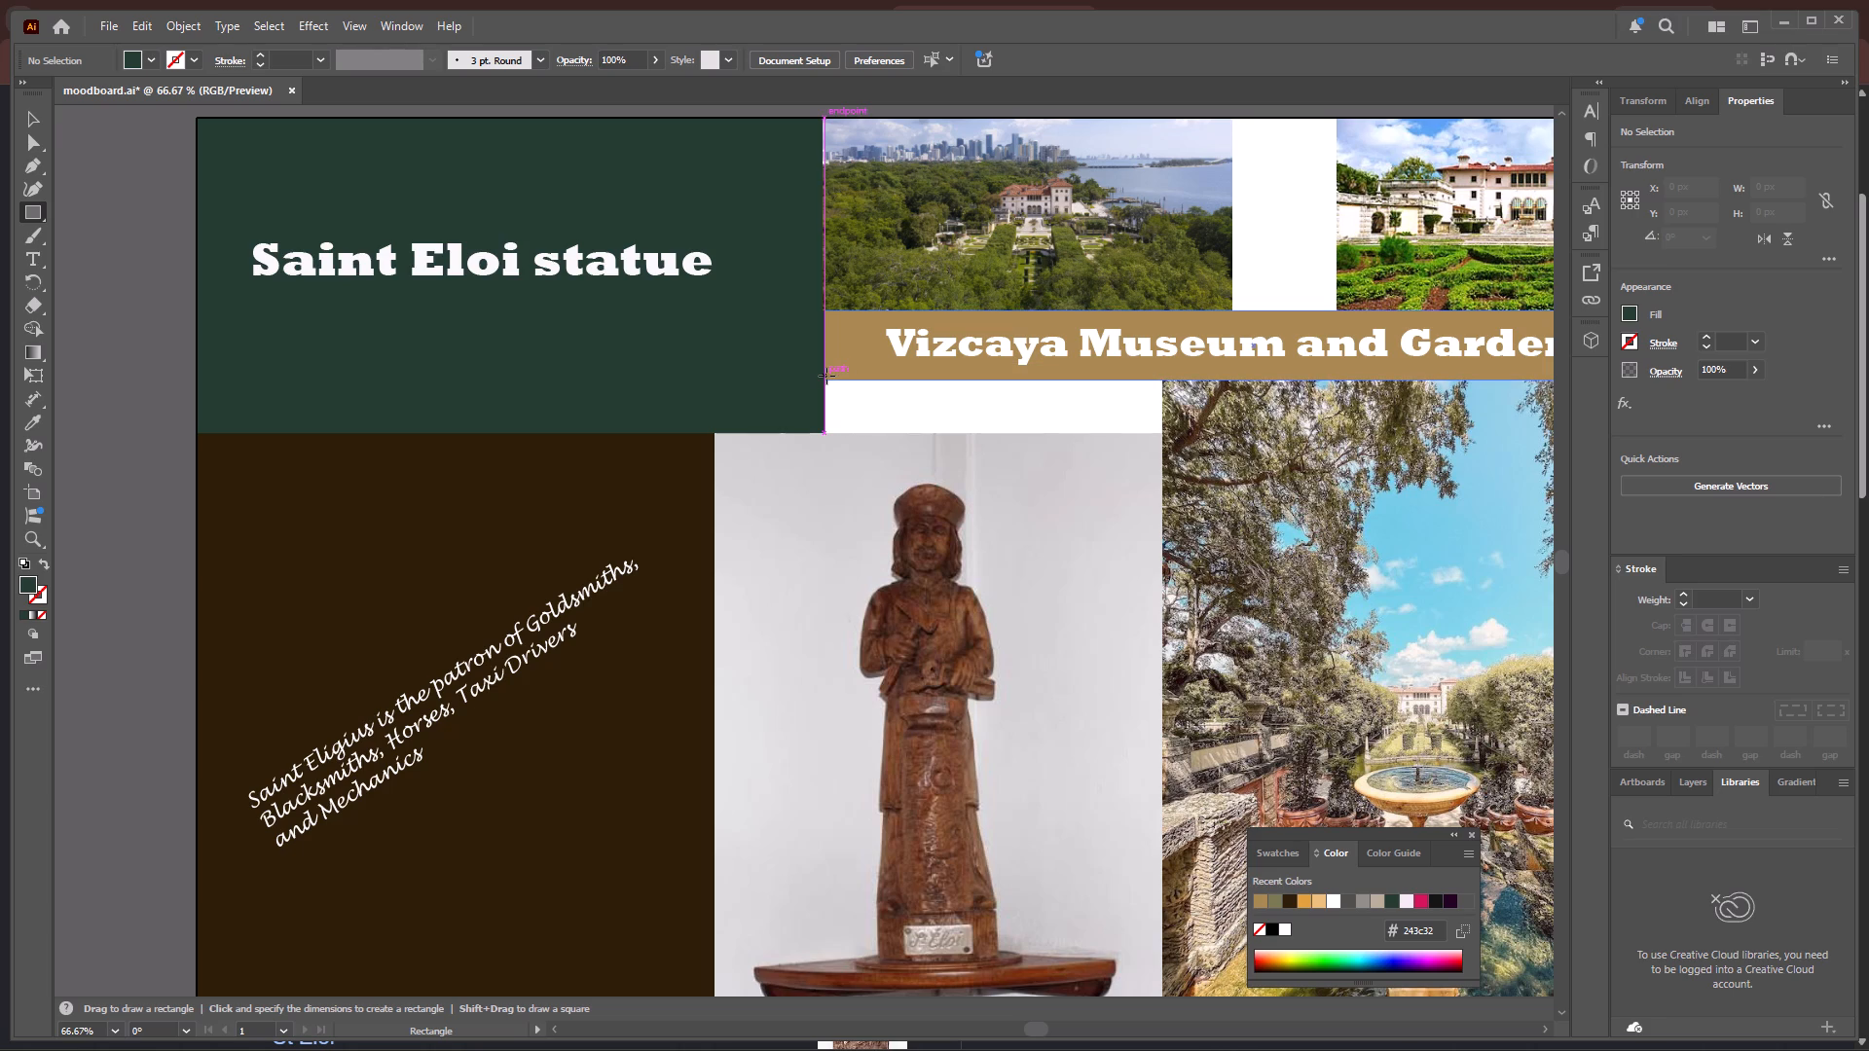
left_click_drag(826, 376, 1092, 446)
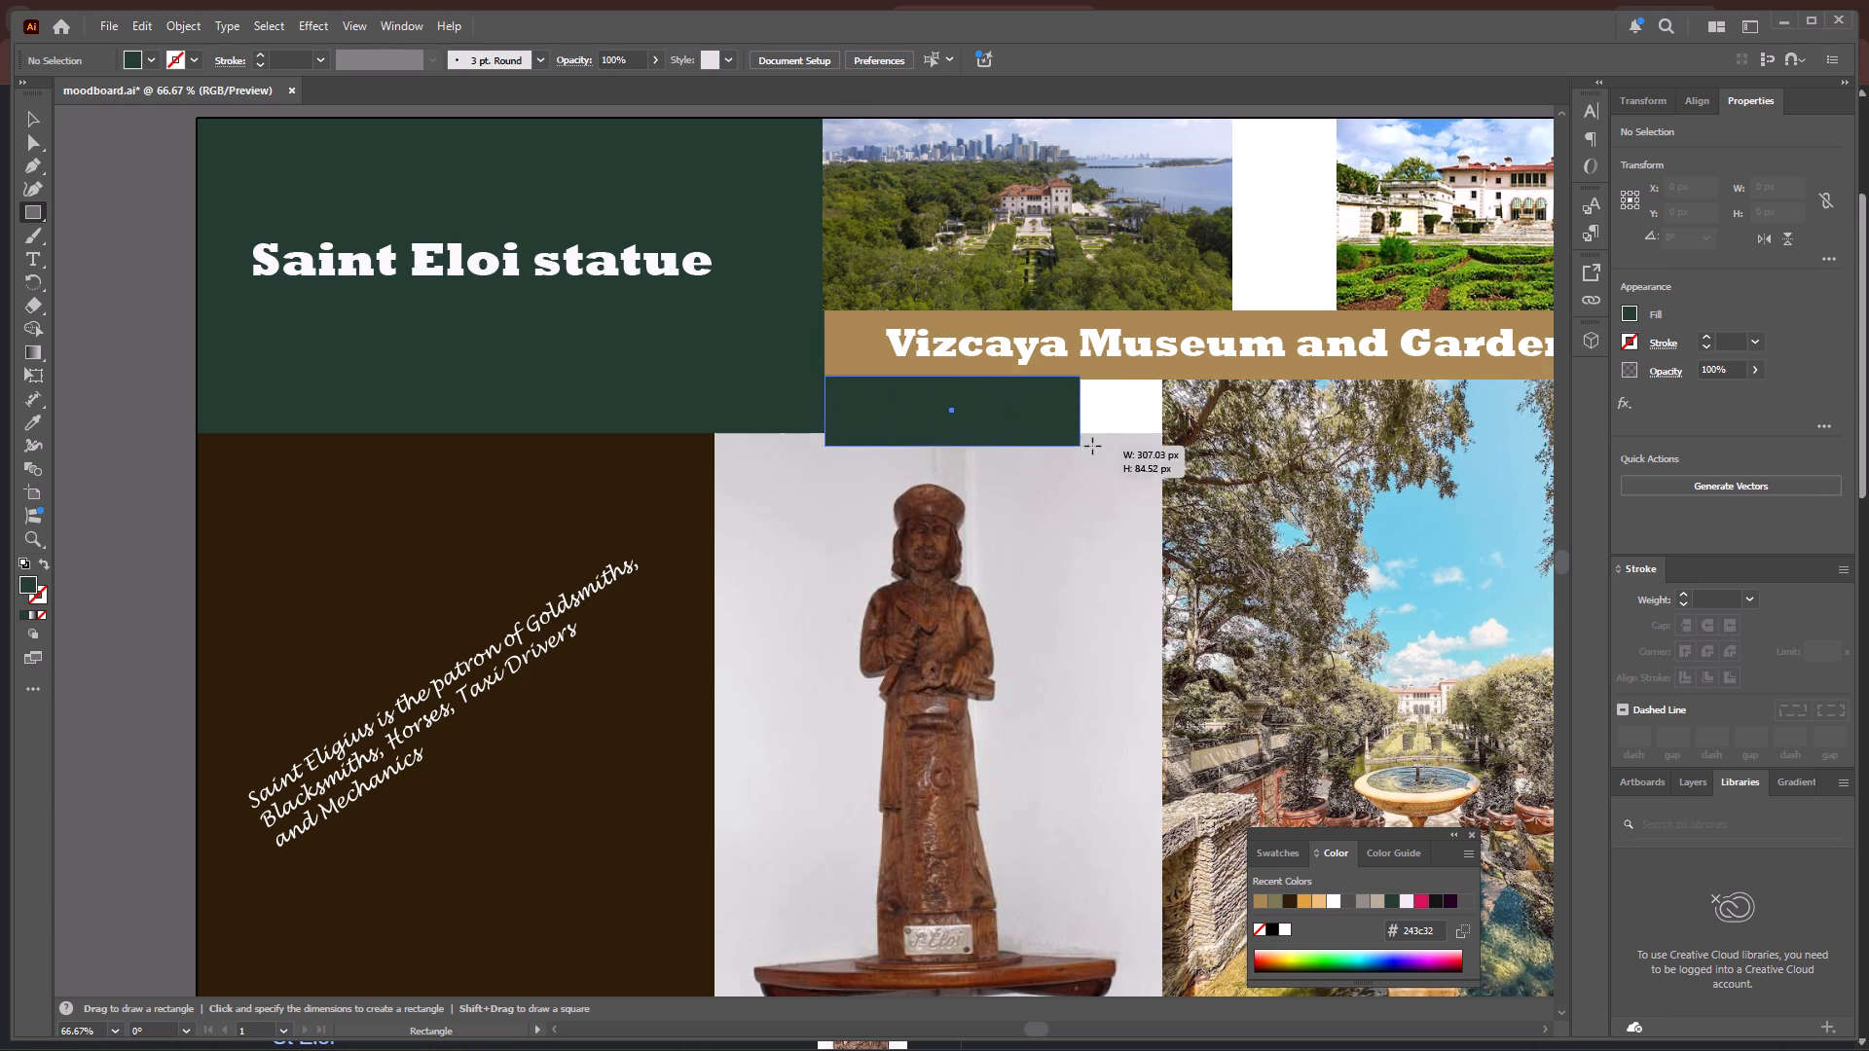
left_click_drag(1092, 446, 1162, 436)
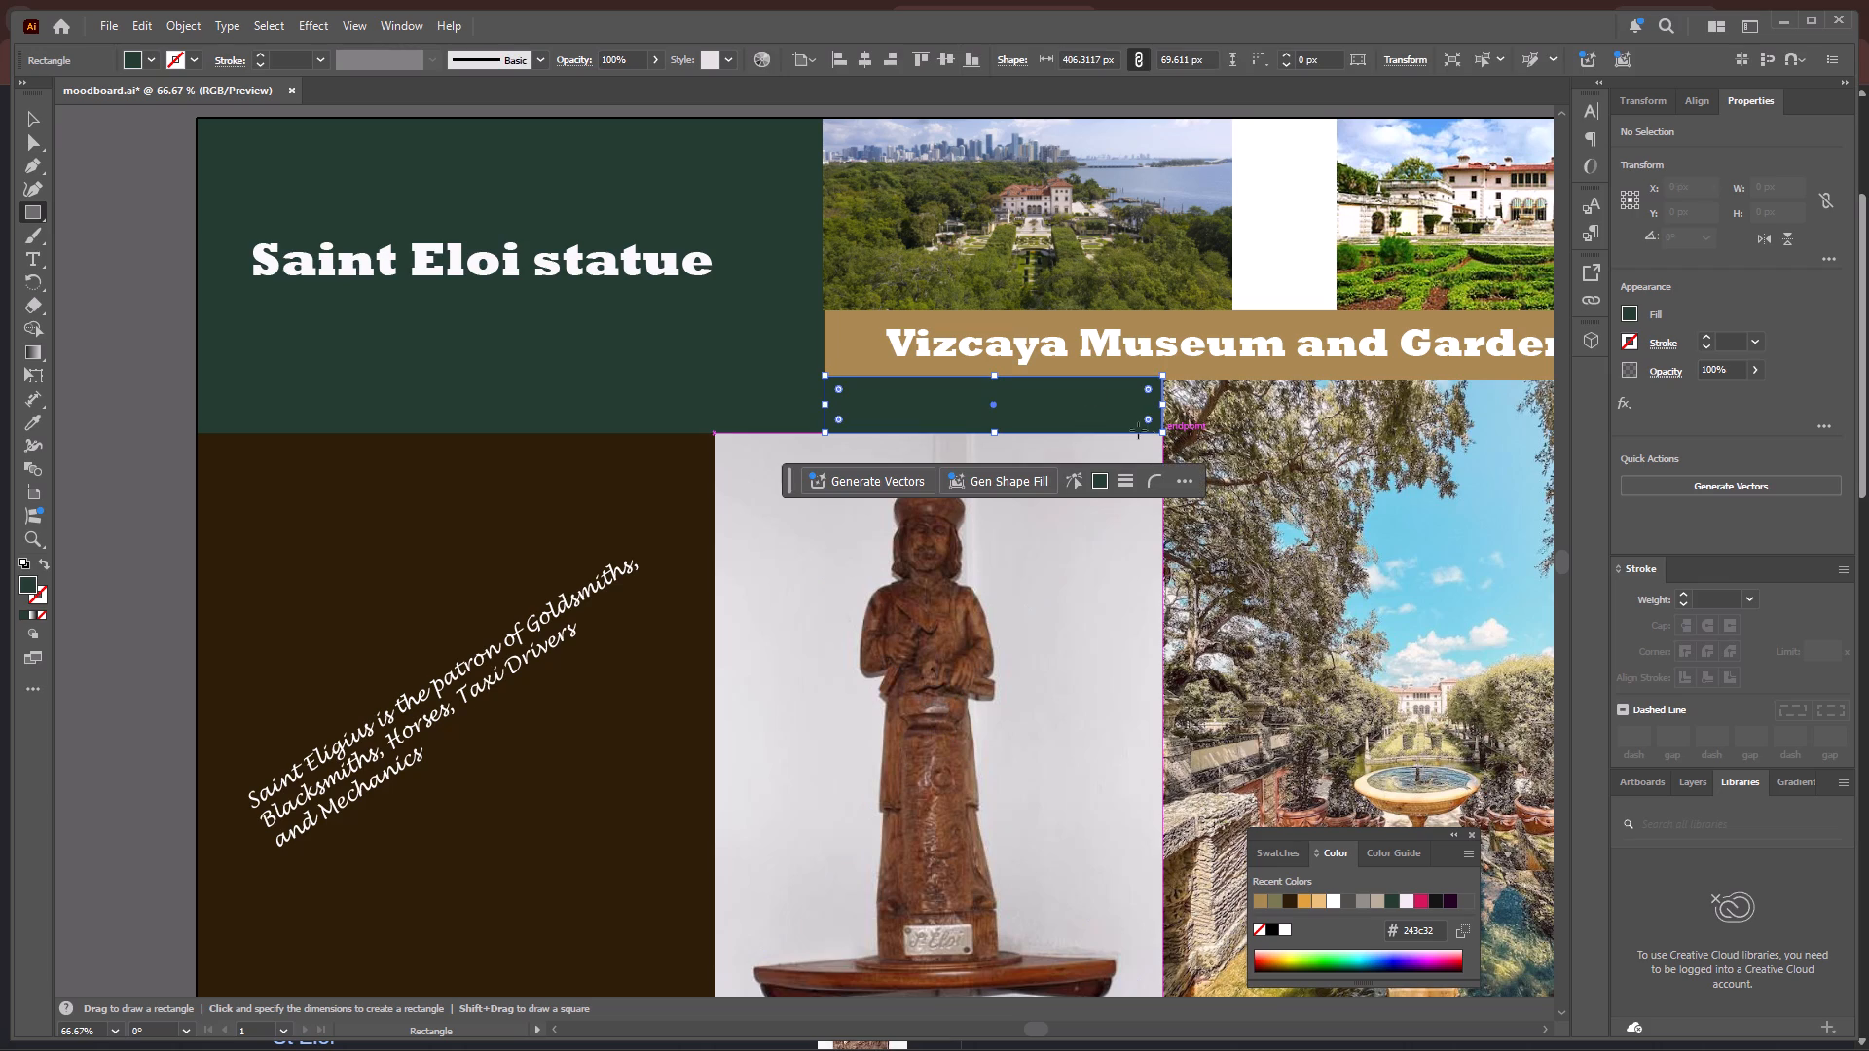
Lower the top edge of the small dark green rectangle so its height is about 68.7 px.
left_click_drag(991, 372, 995, 391)
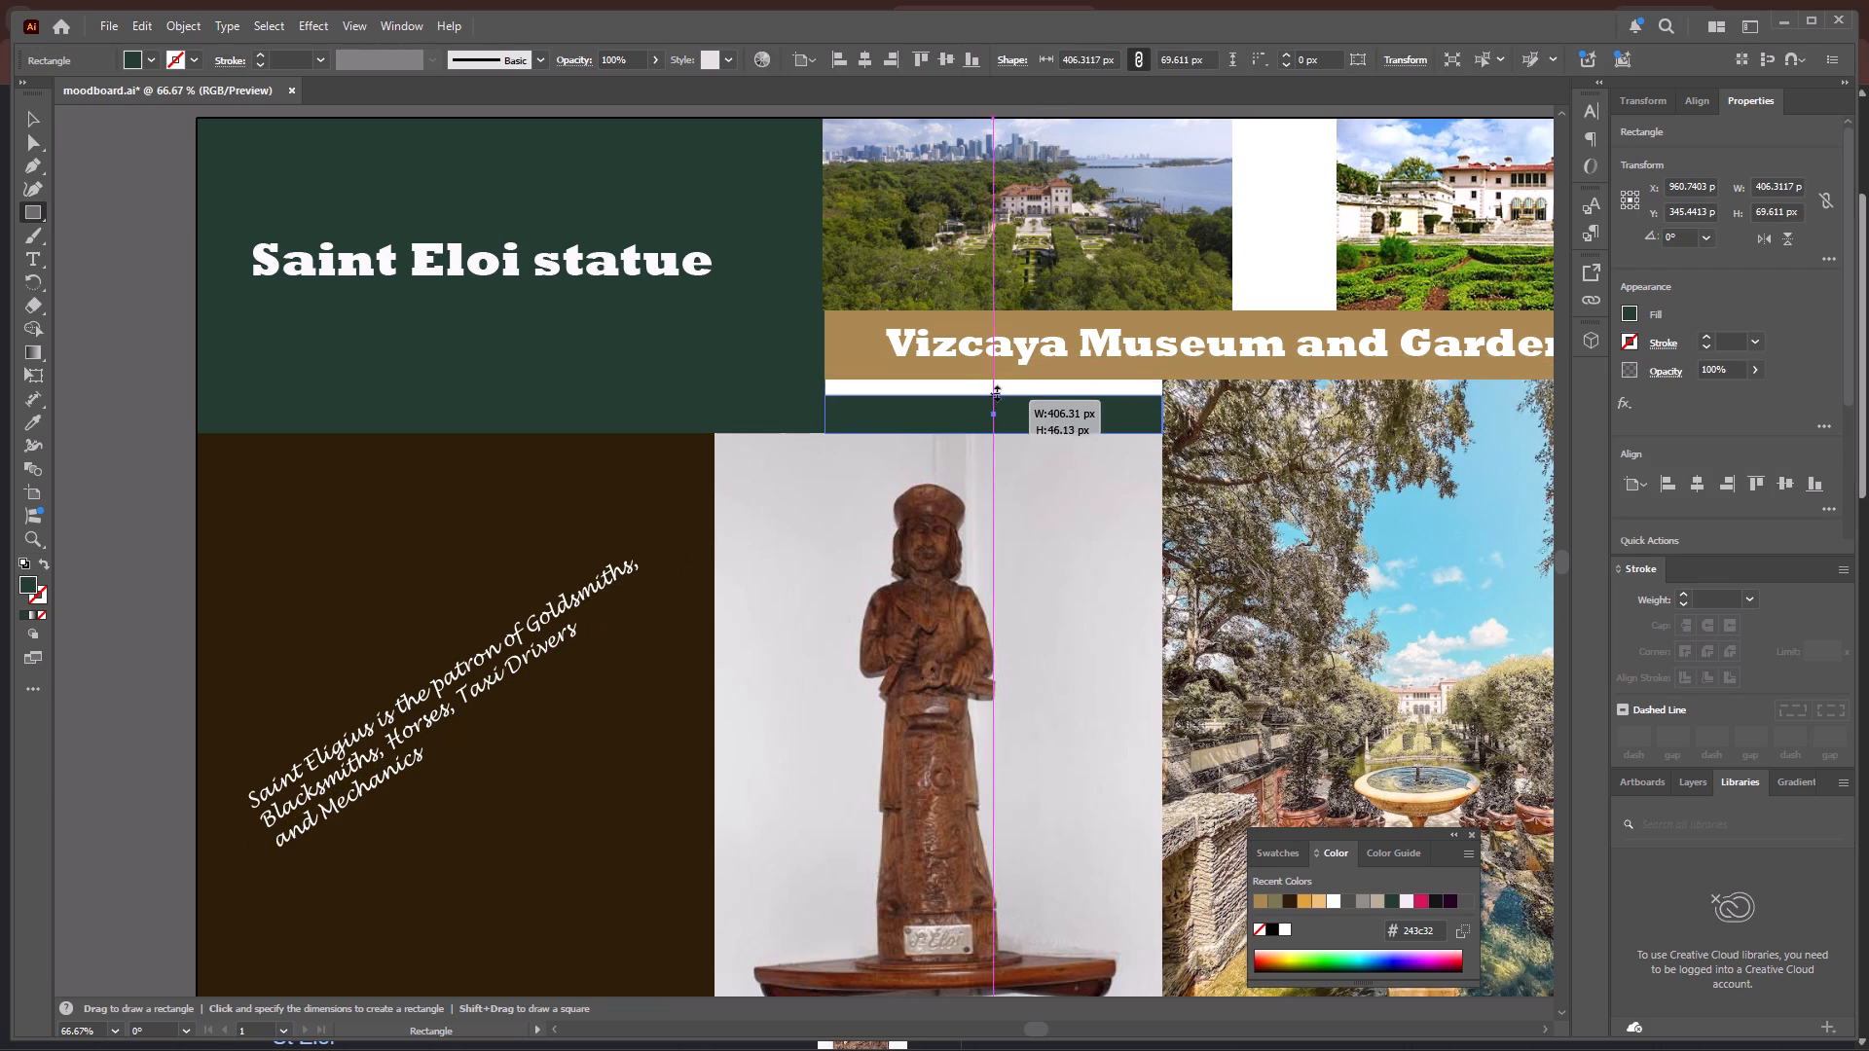
left_click_drag(995, 391, 998, 392)
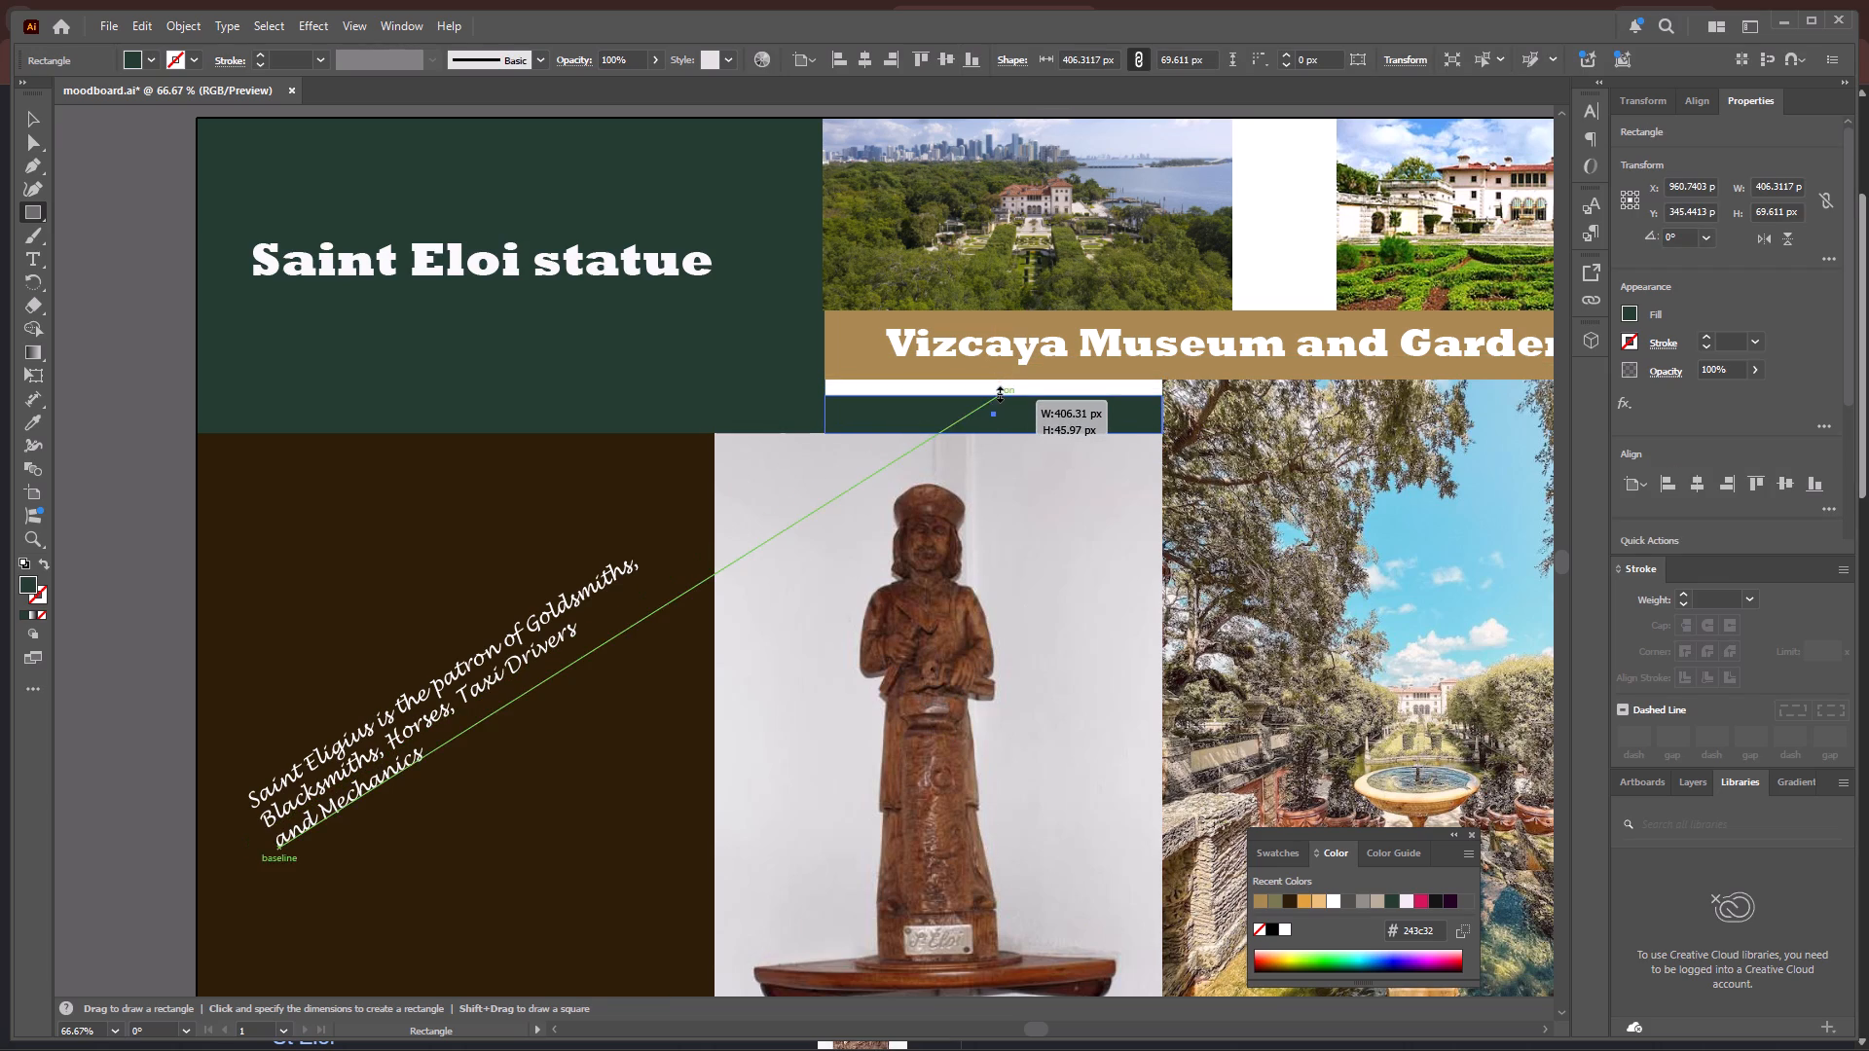
left_click_drag(998, 392, 1000, 380)
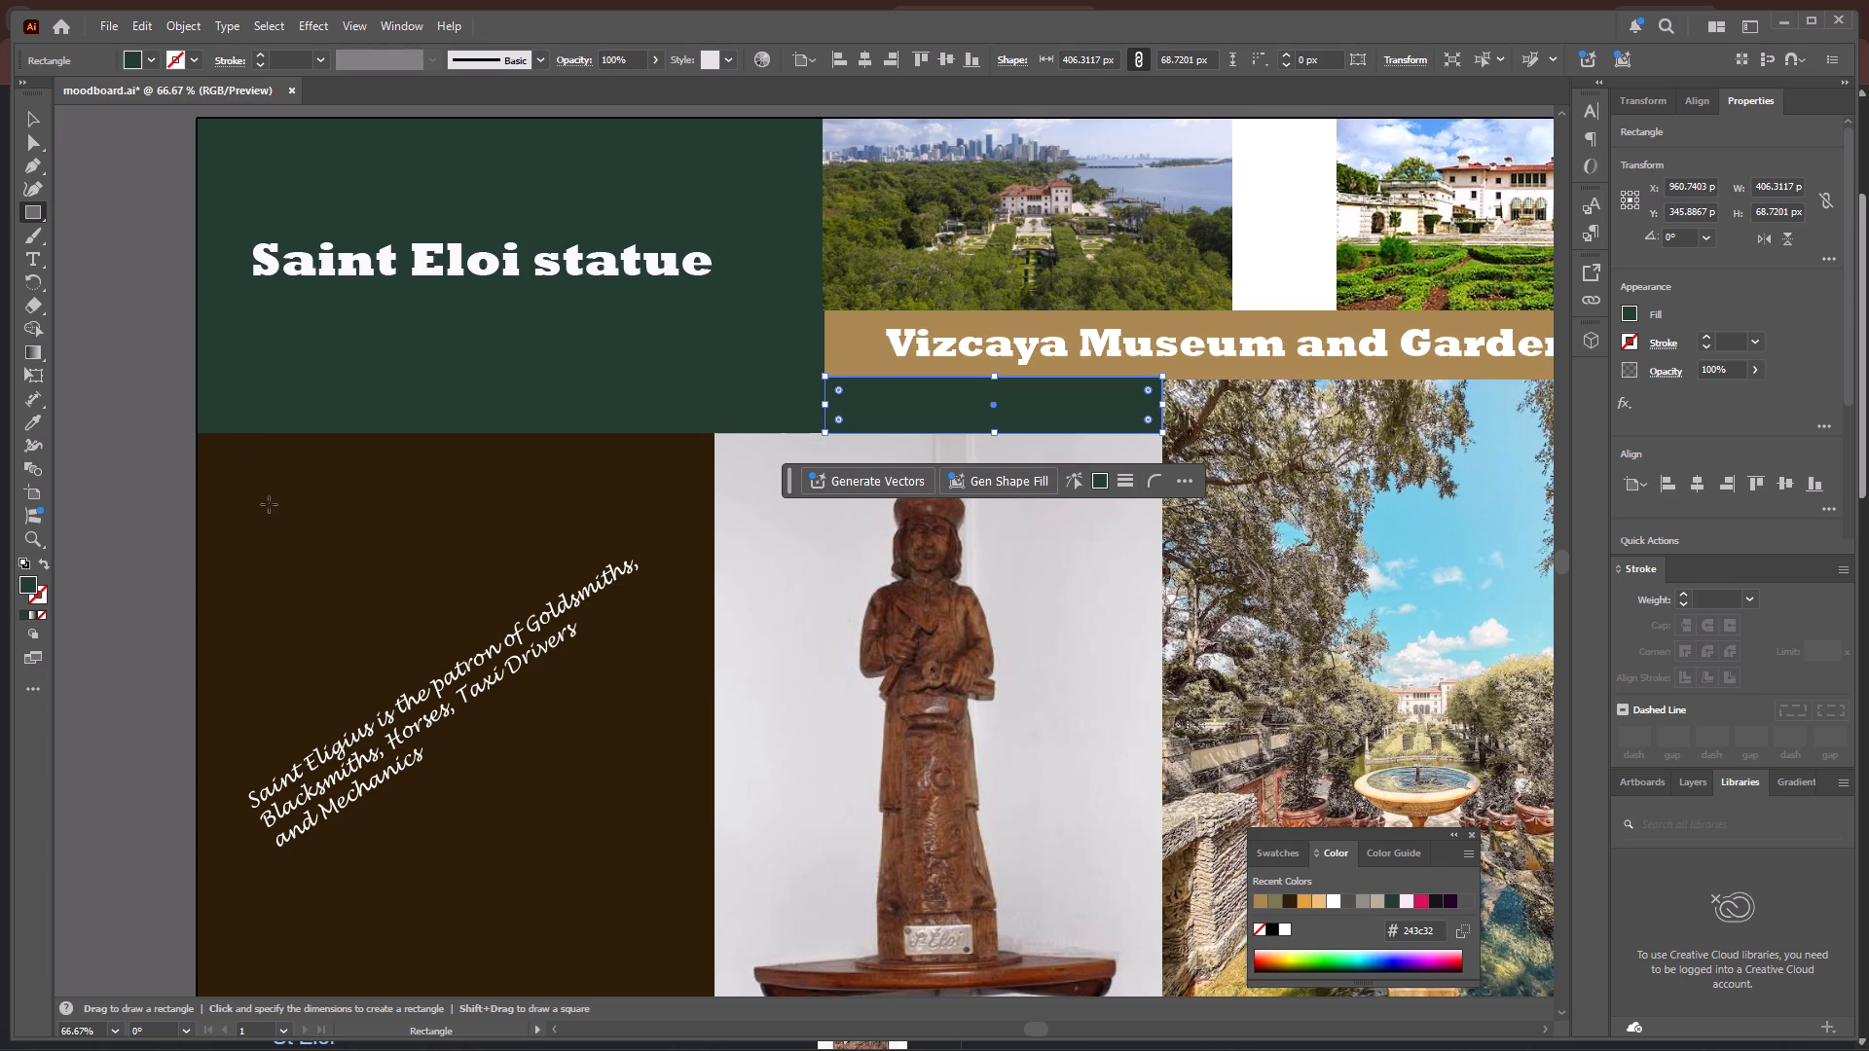
left_click(316, 566)
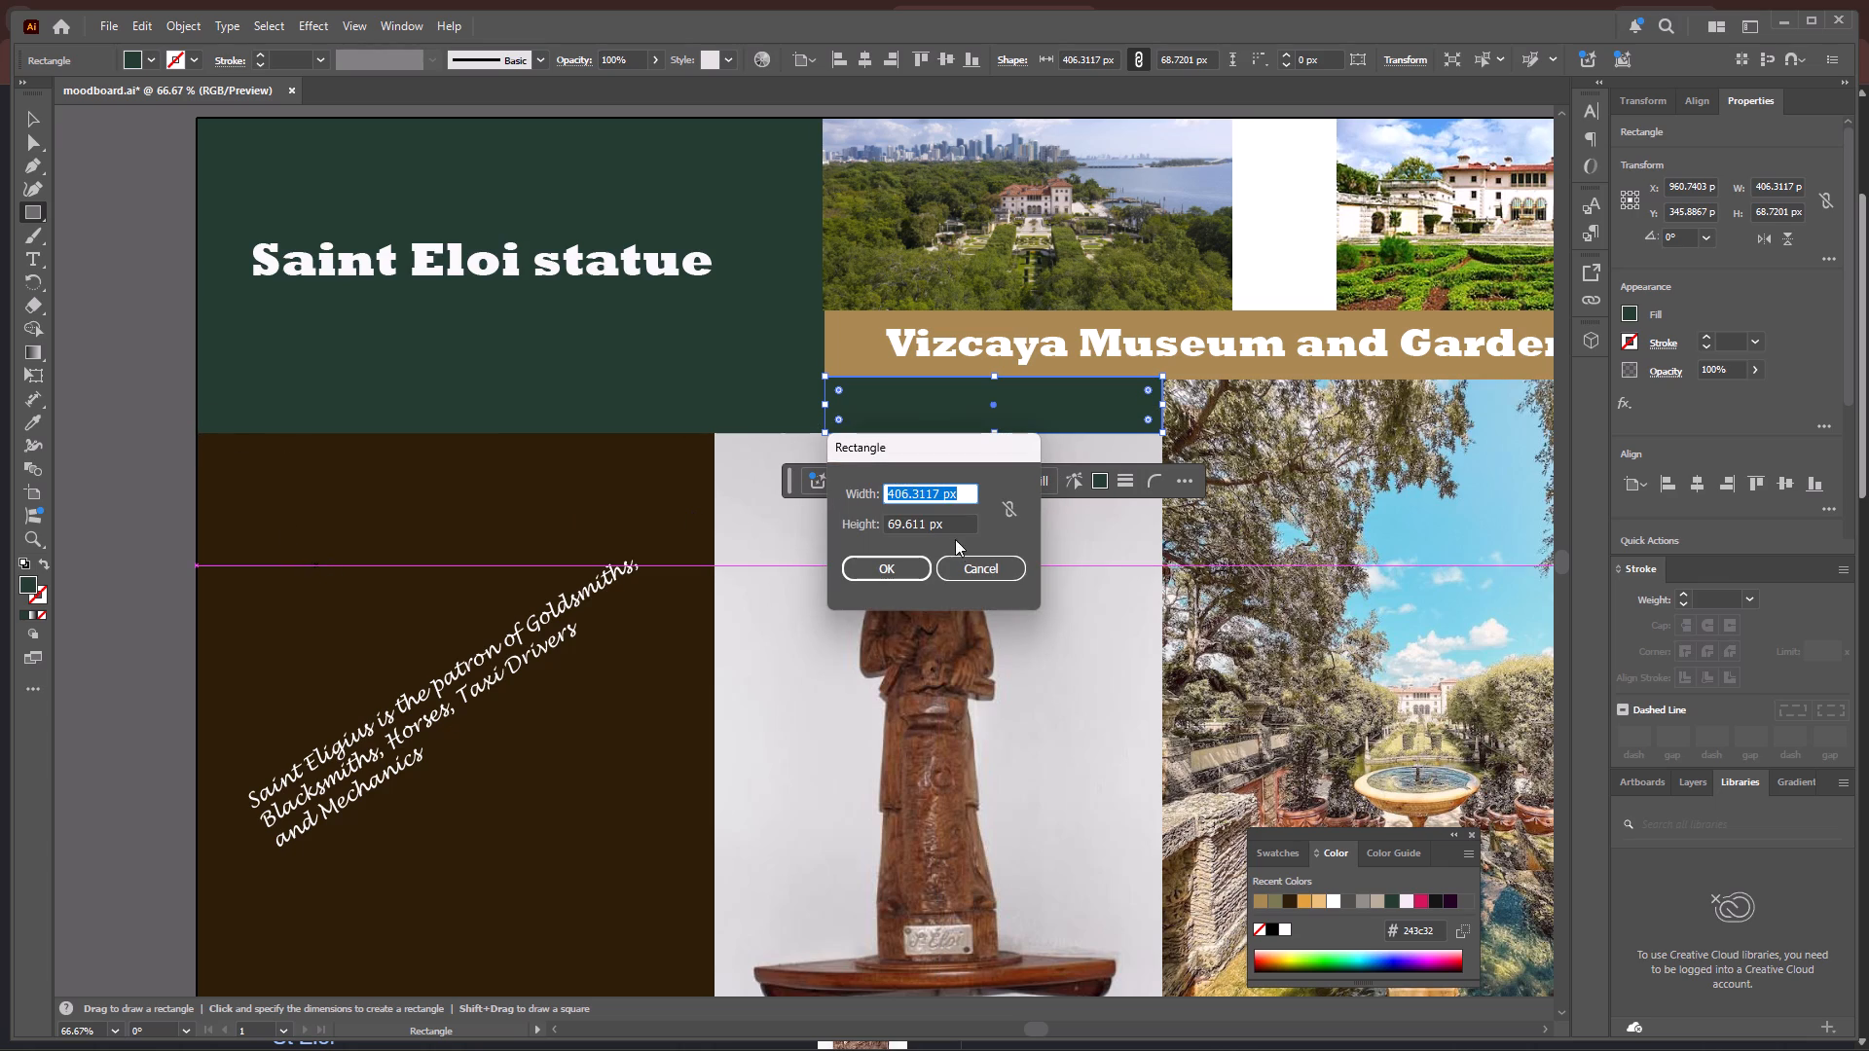
left_click(970, 557)
Nudge the small dark green rectangle up 2 px, and back down 1 px, to fit it between the tan band and statue photo.
key("v")
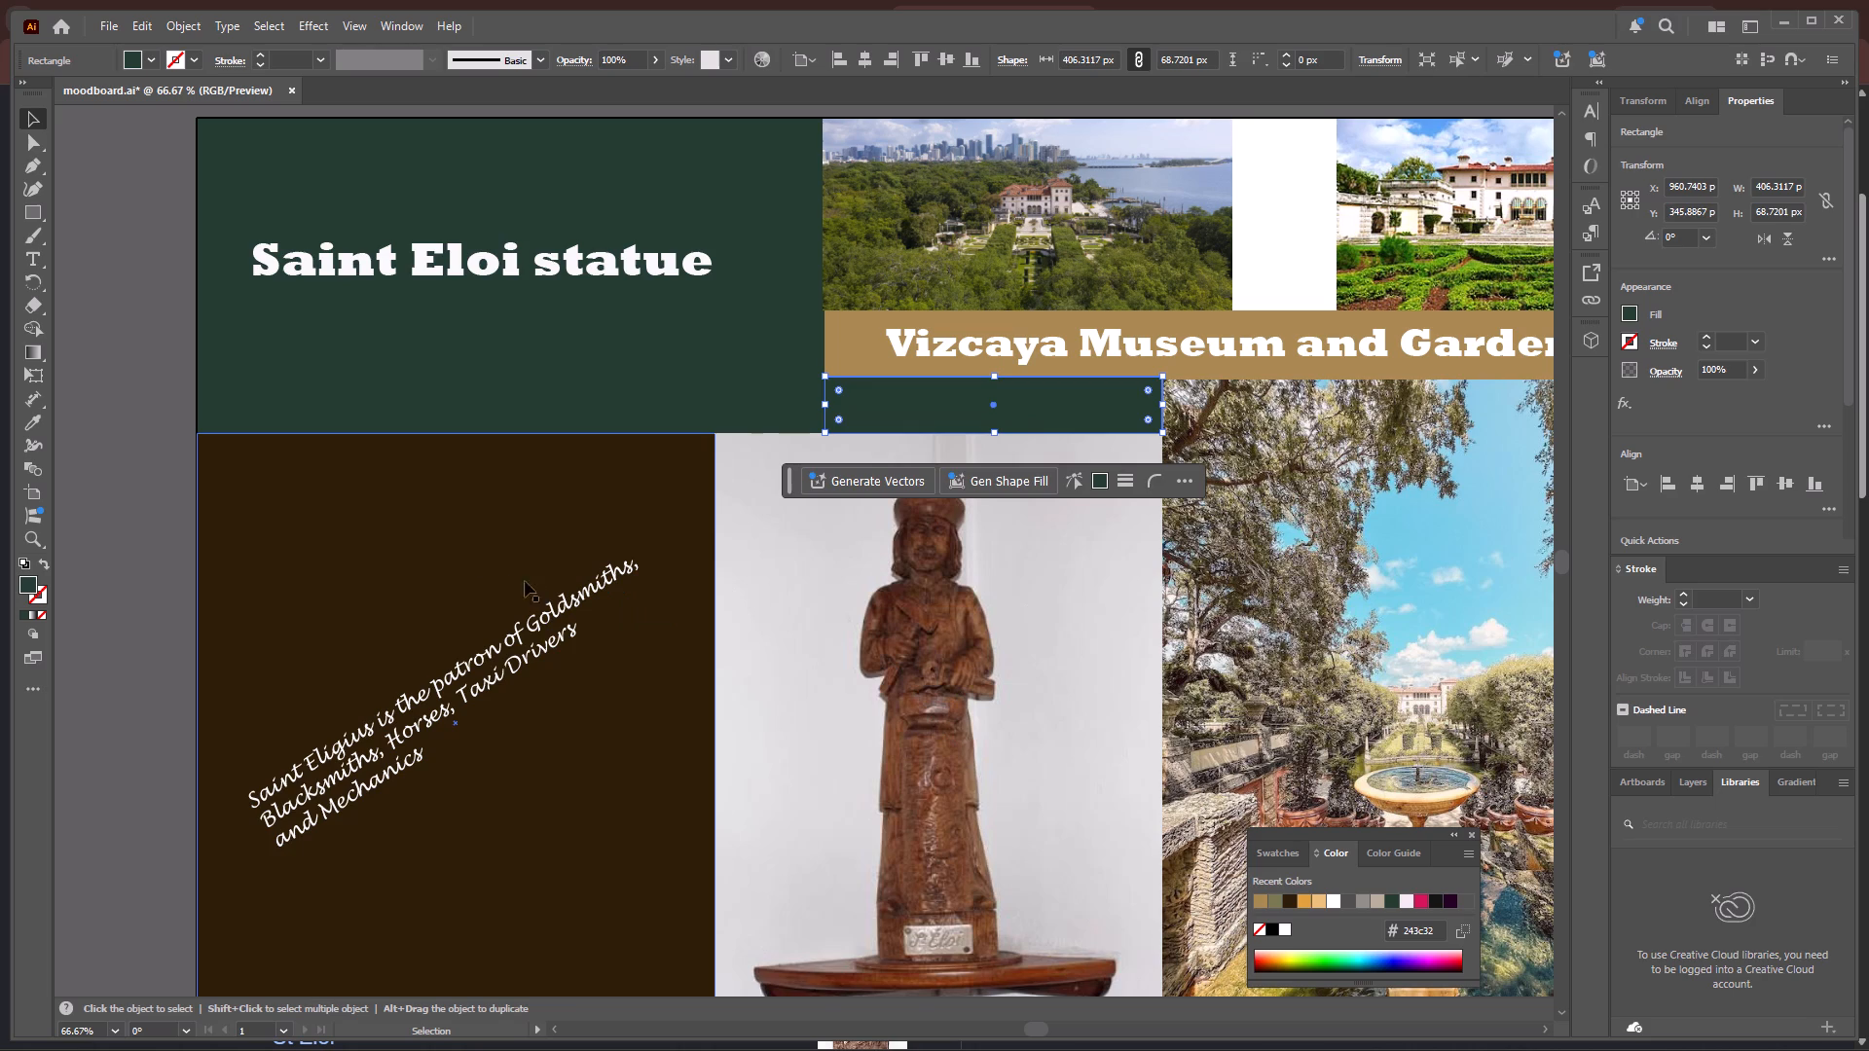
left_click(478, 554)
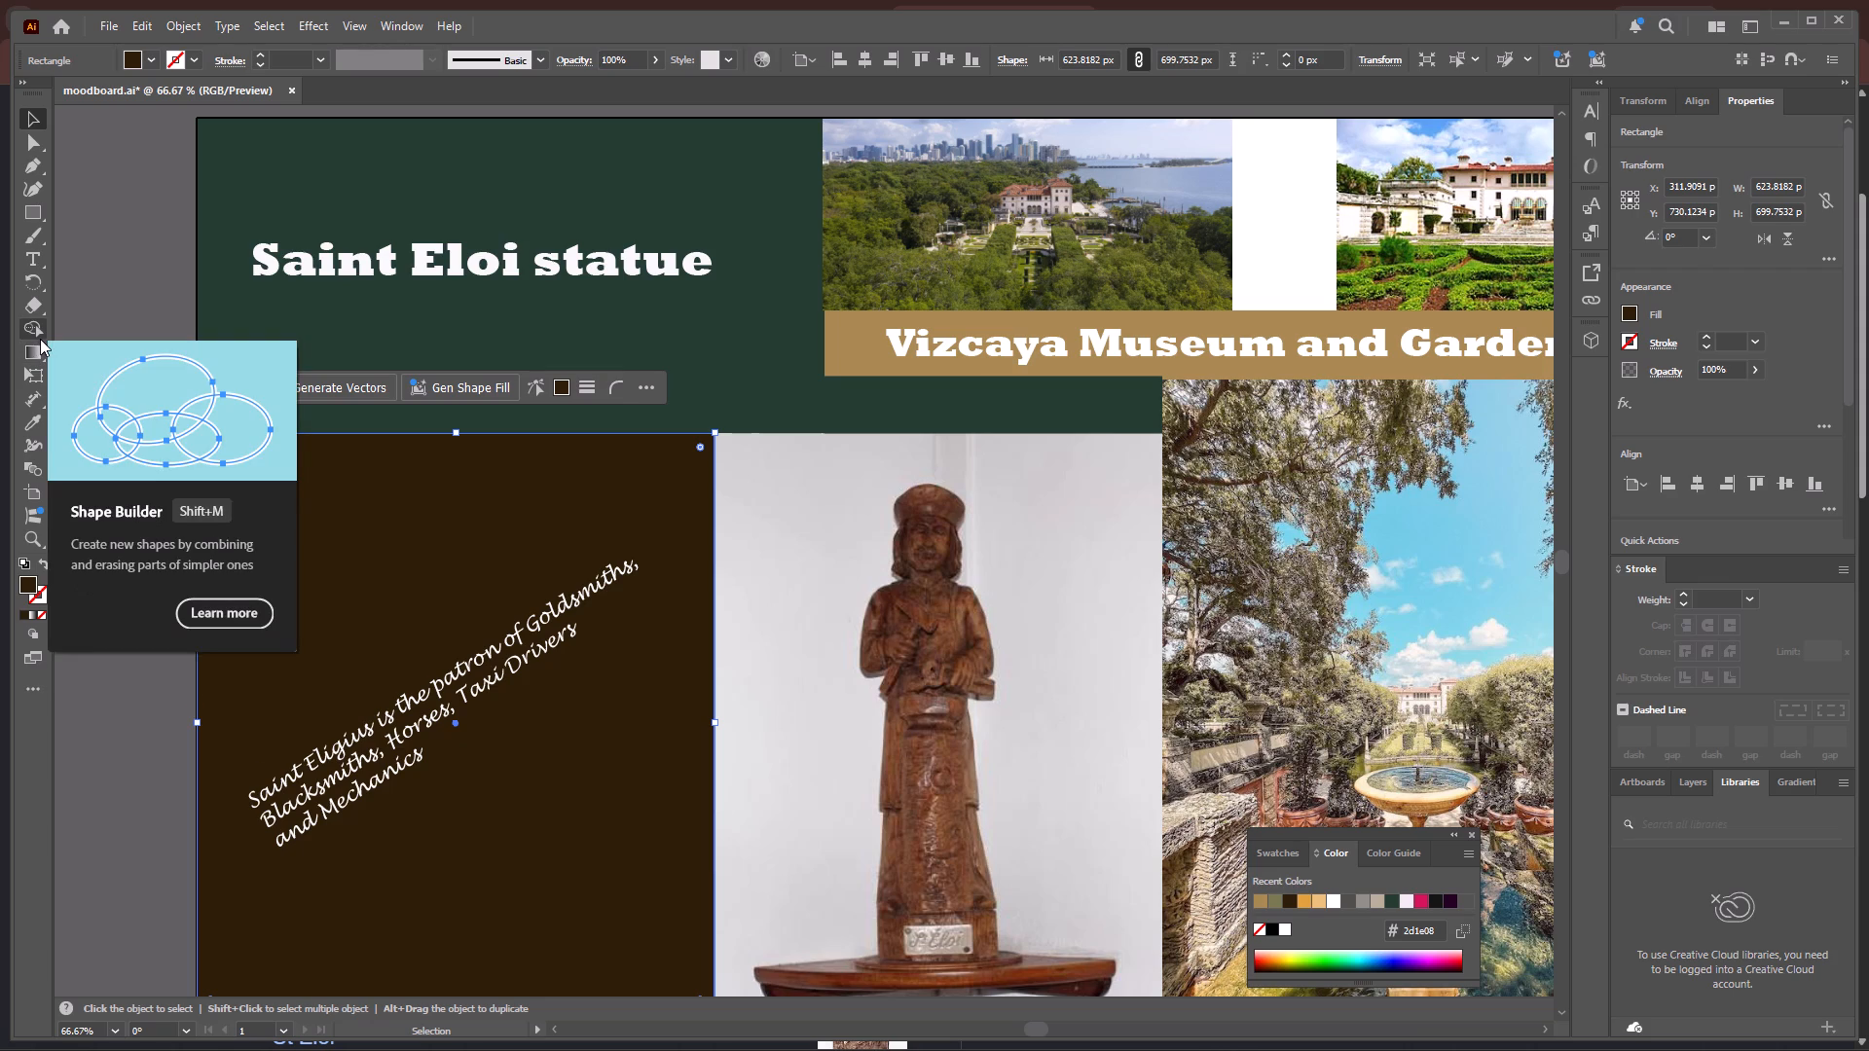
left_click(844, 425)
key("Up")
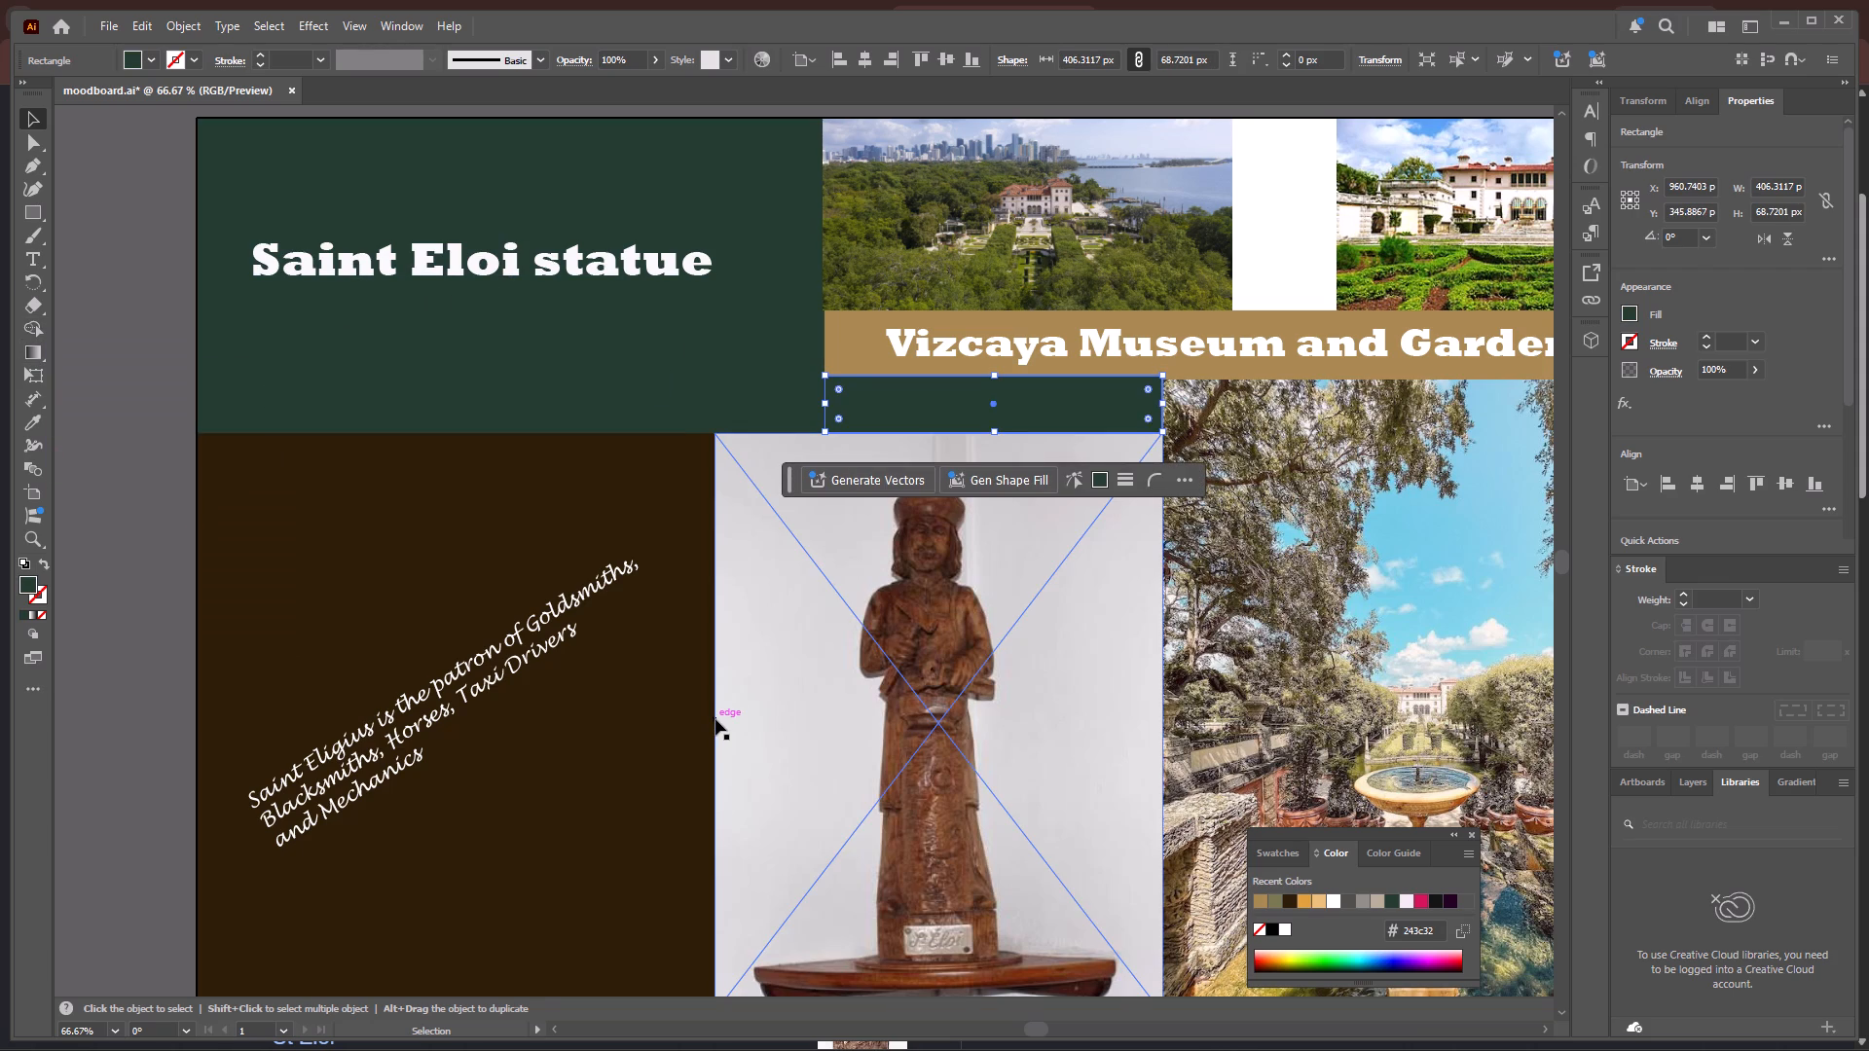
key("Up")
left_click(395, 523)
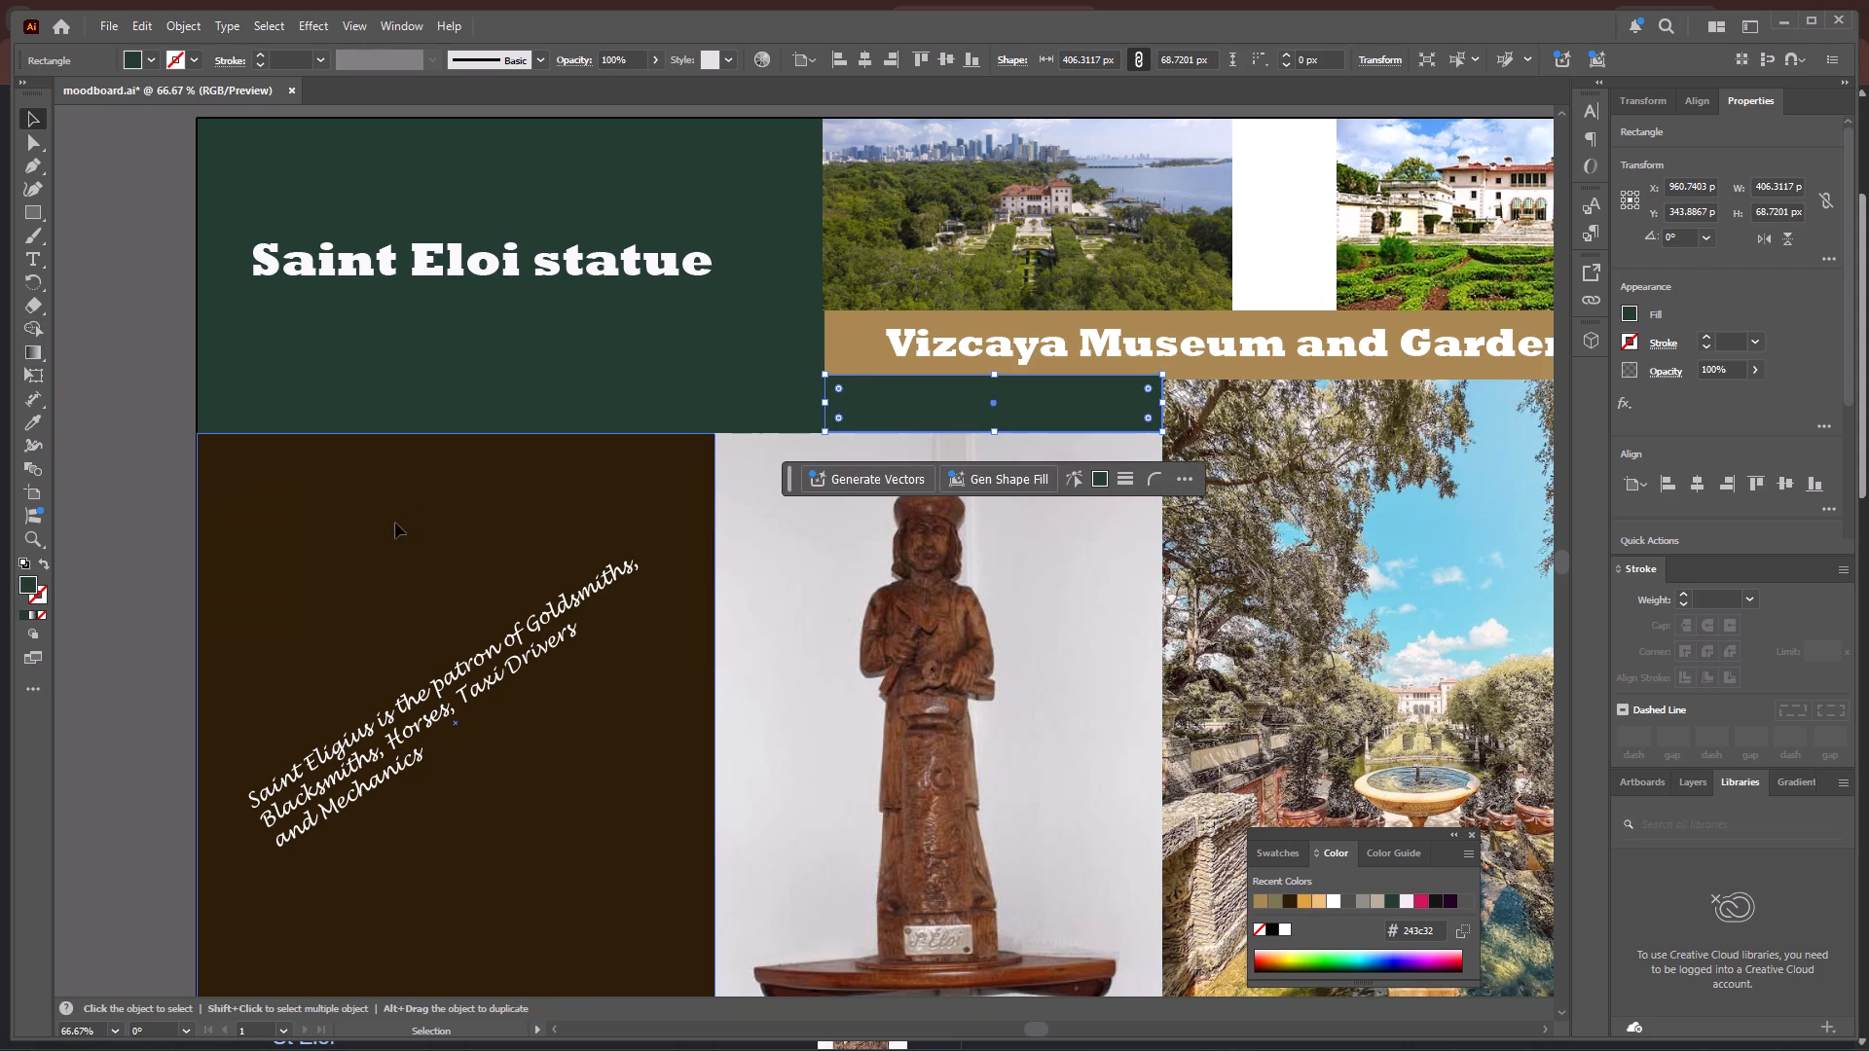
left_click(880, 403)
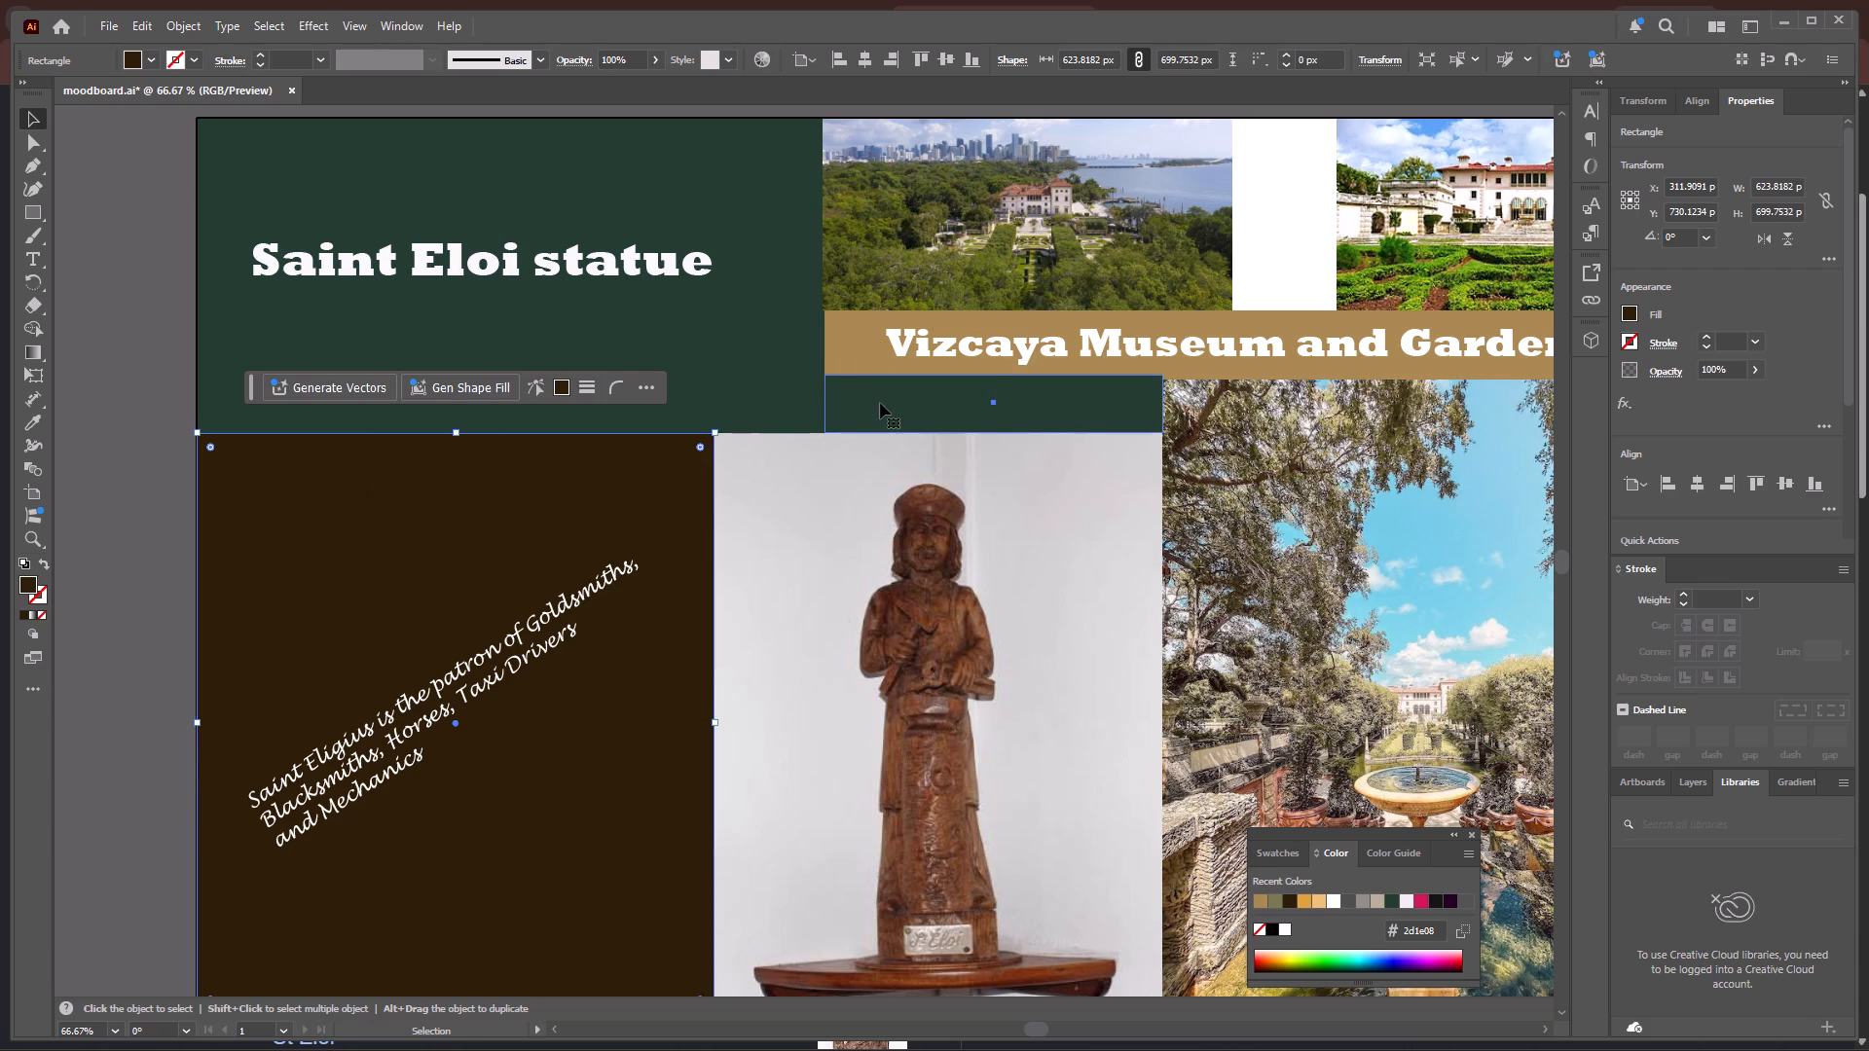
key("Down")
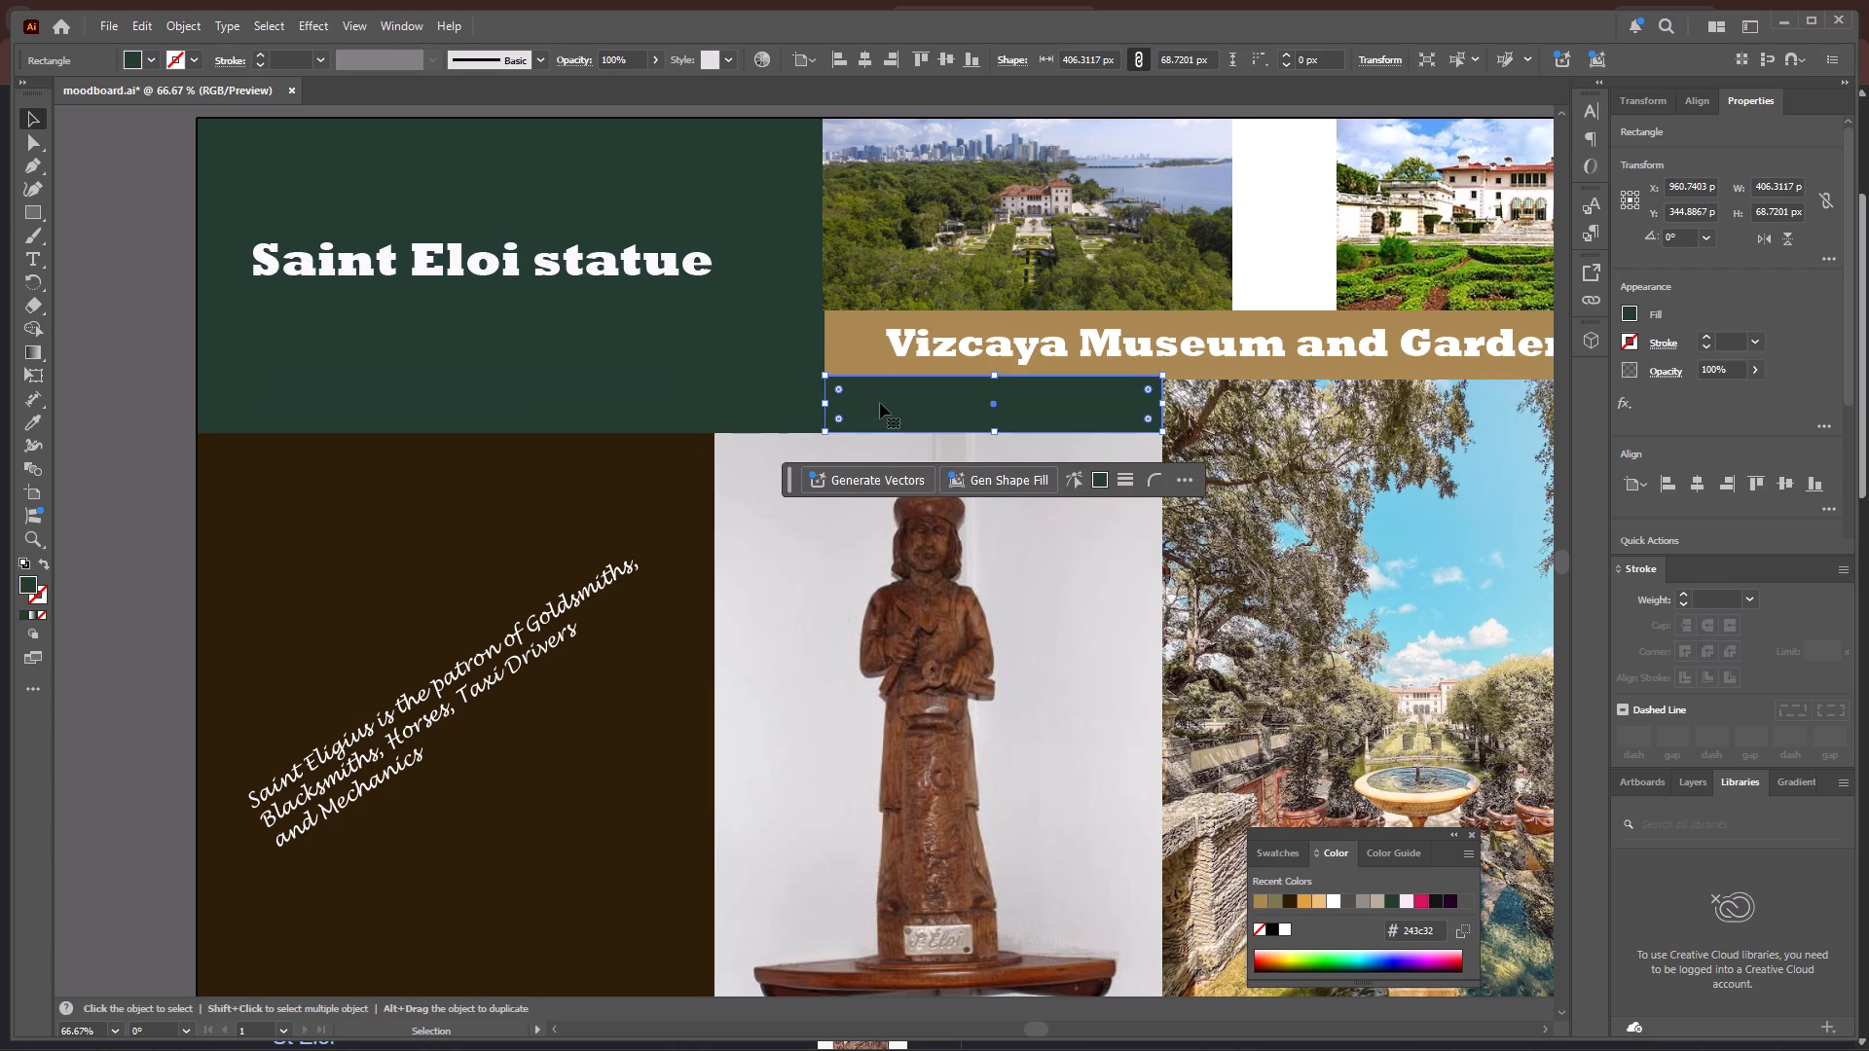
Recolour the lower white zigzag-edged piece above the artboard dark green #243c32 by sampling the Saint Eloi statue title block.
left_click(609, 481)
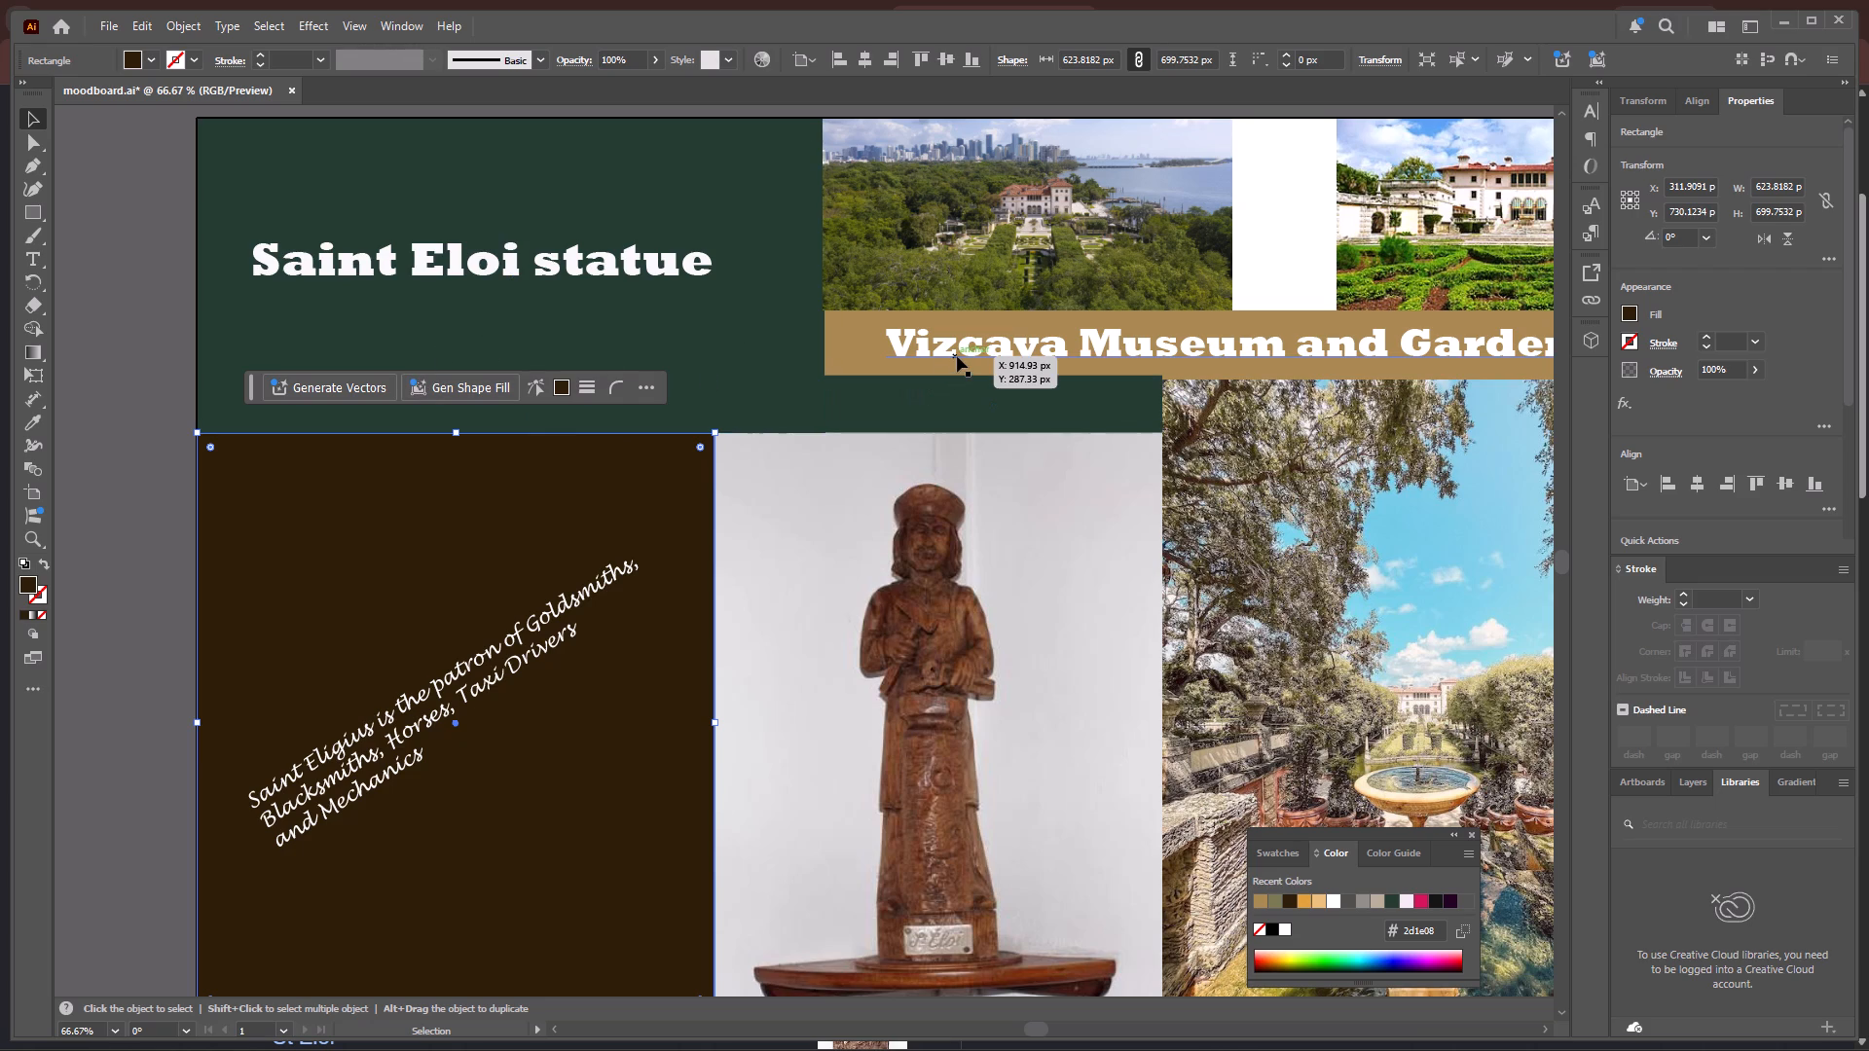
scroll(957, 350, "up", 7)
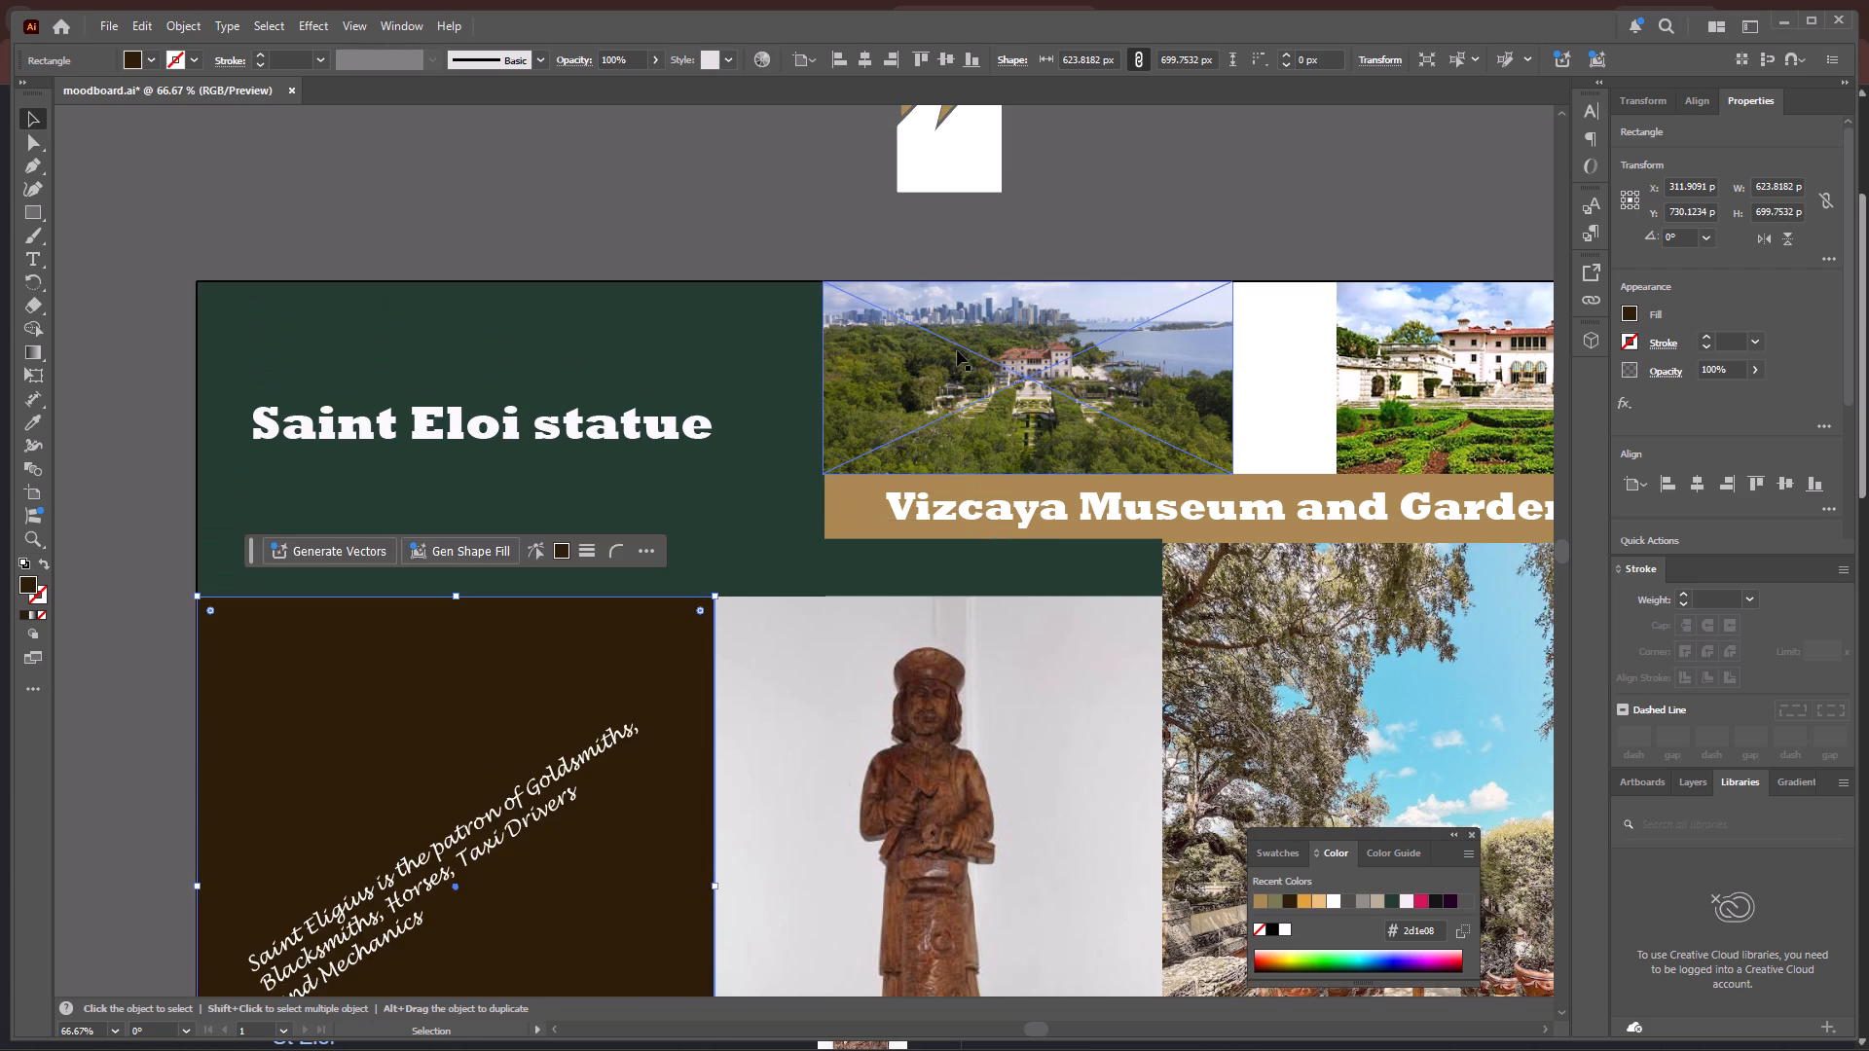
scroll(957, 350, "up", 4)
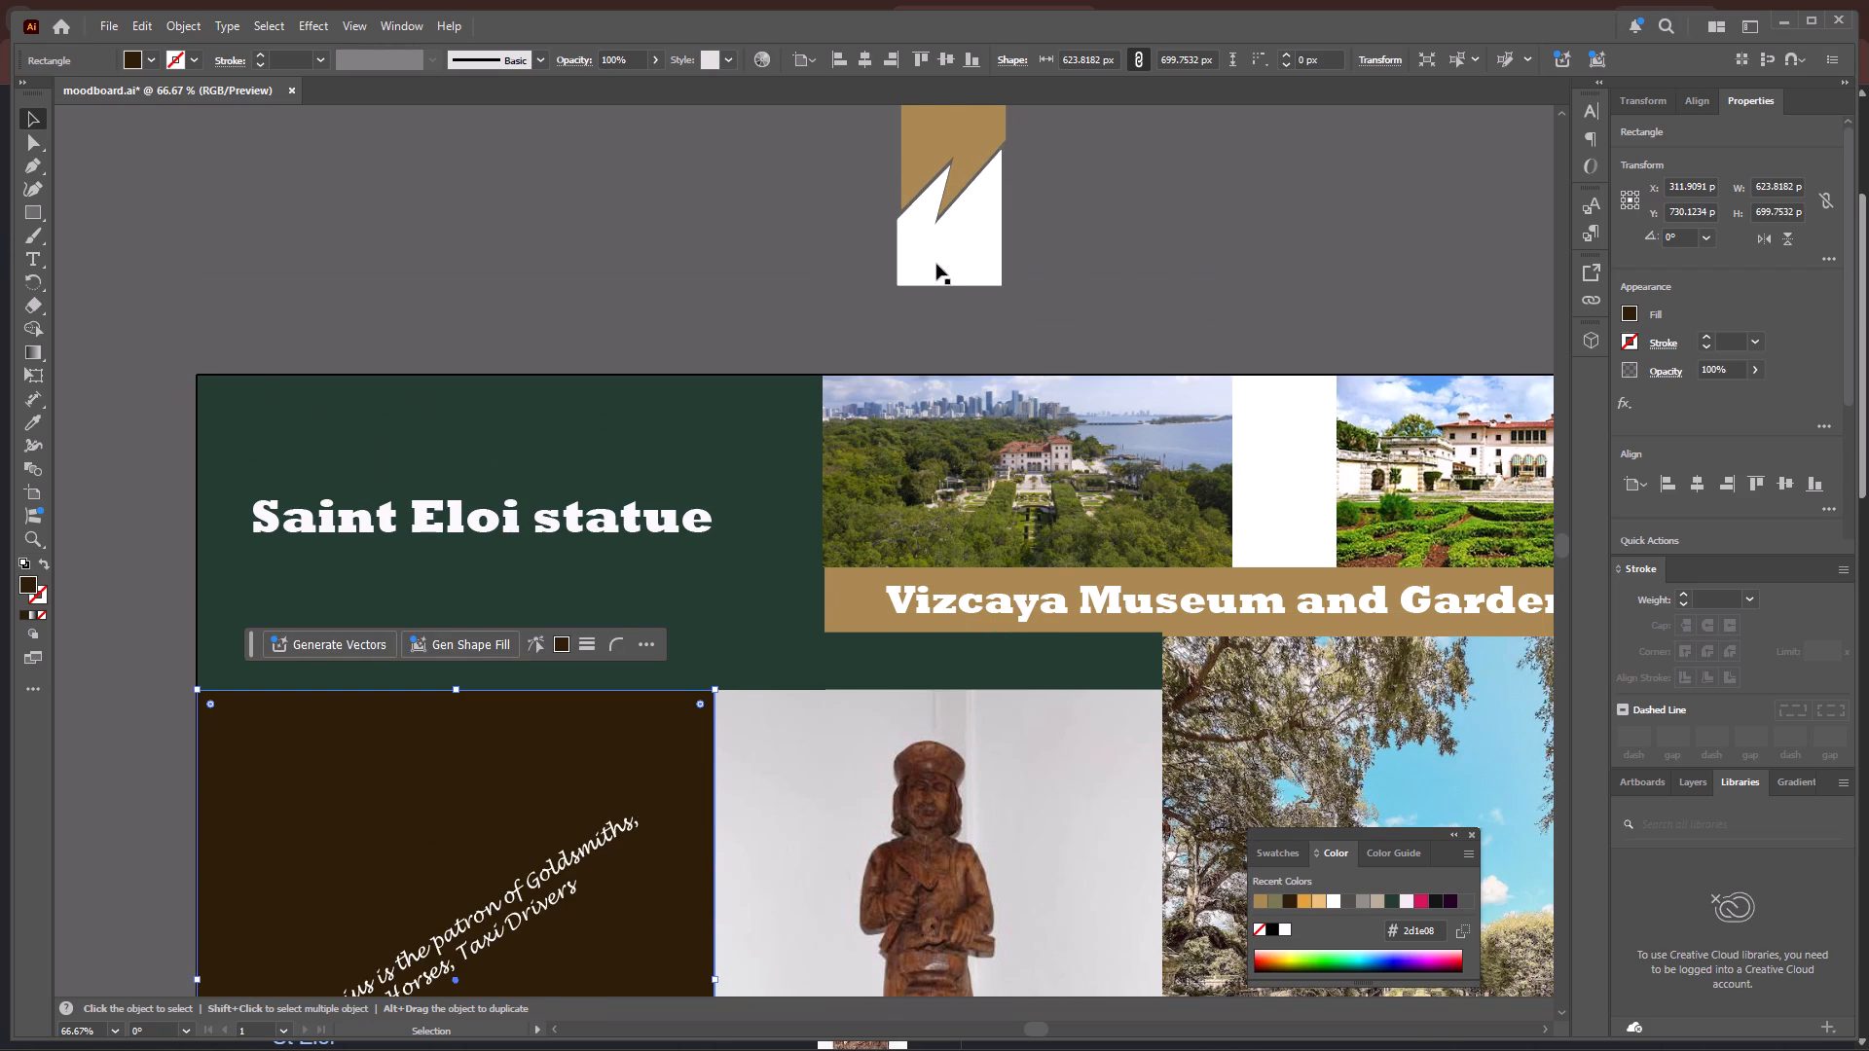
left_click(938, 262)
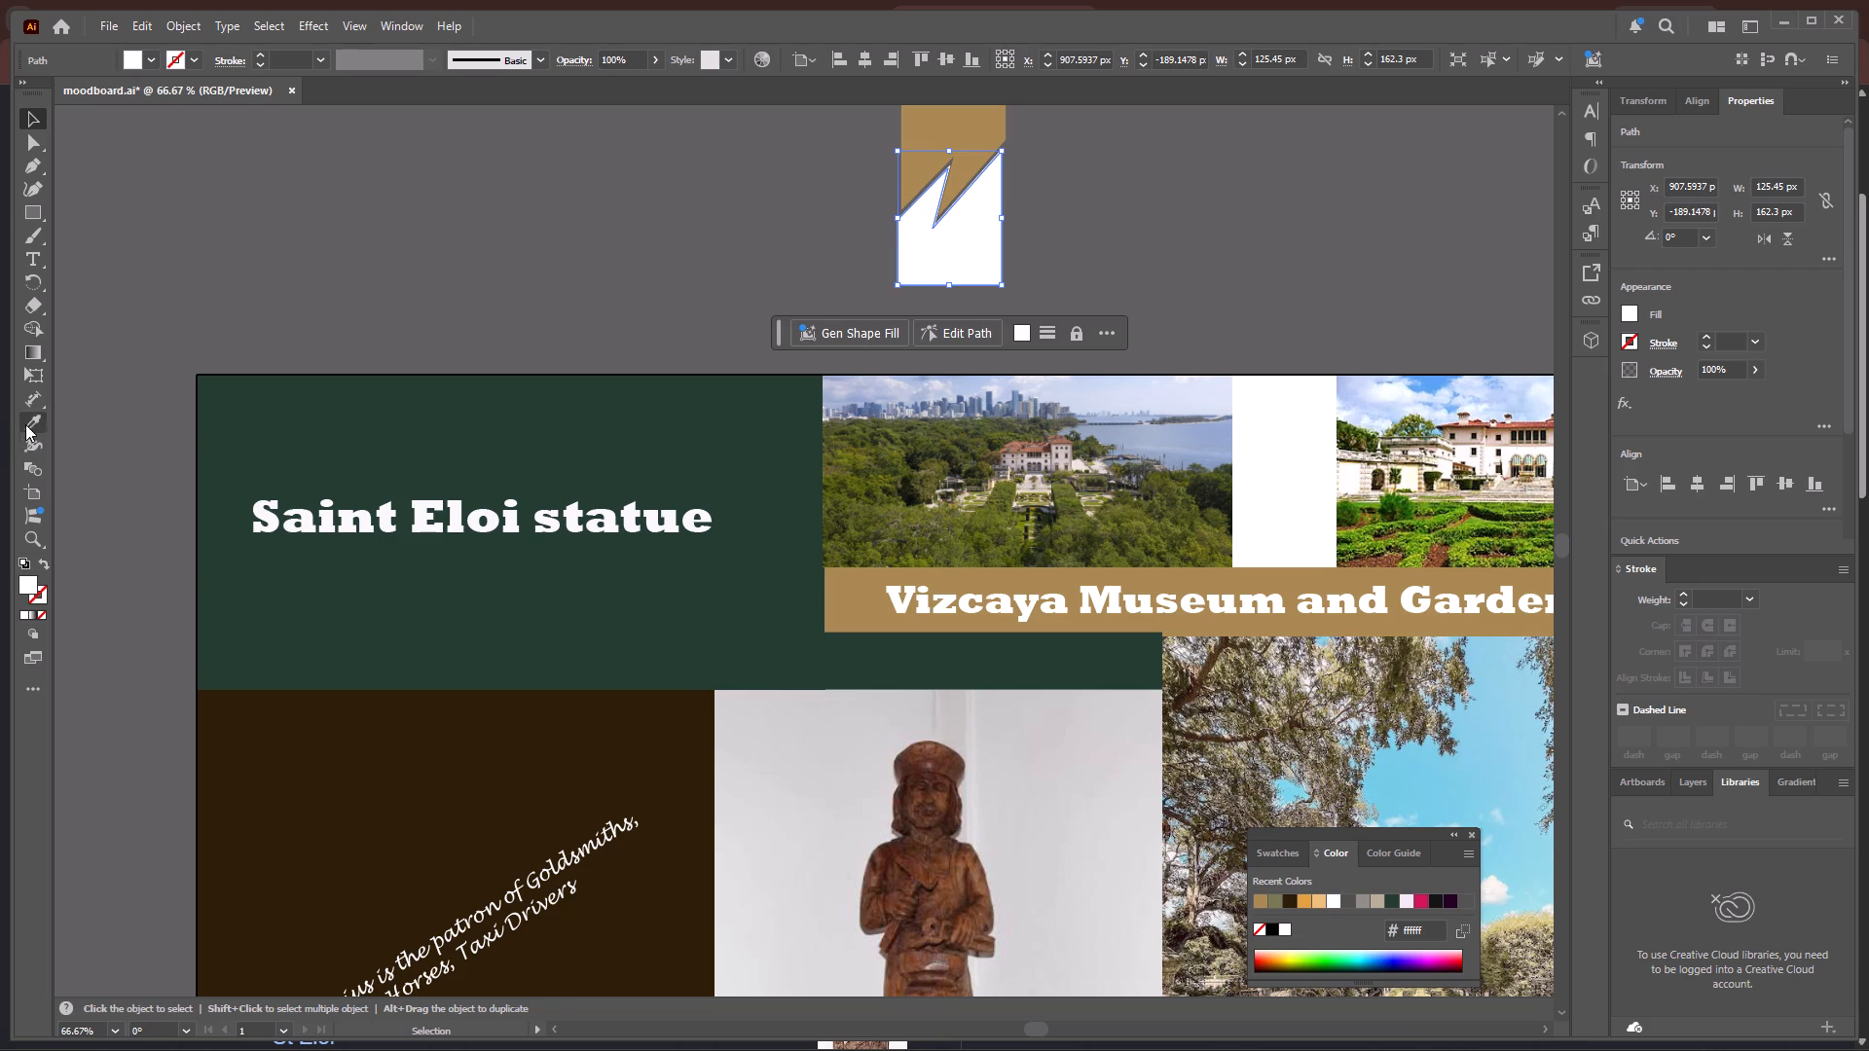
left_click(25, 424)
left_click(303, 444)
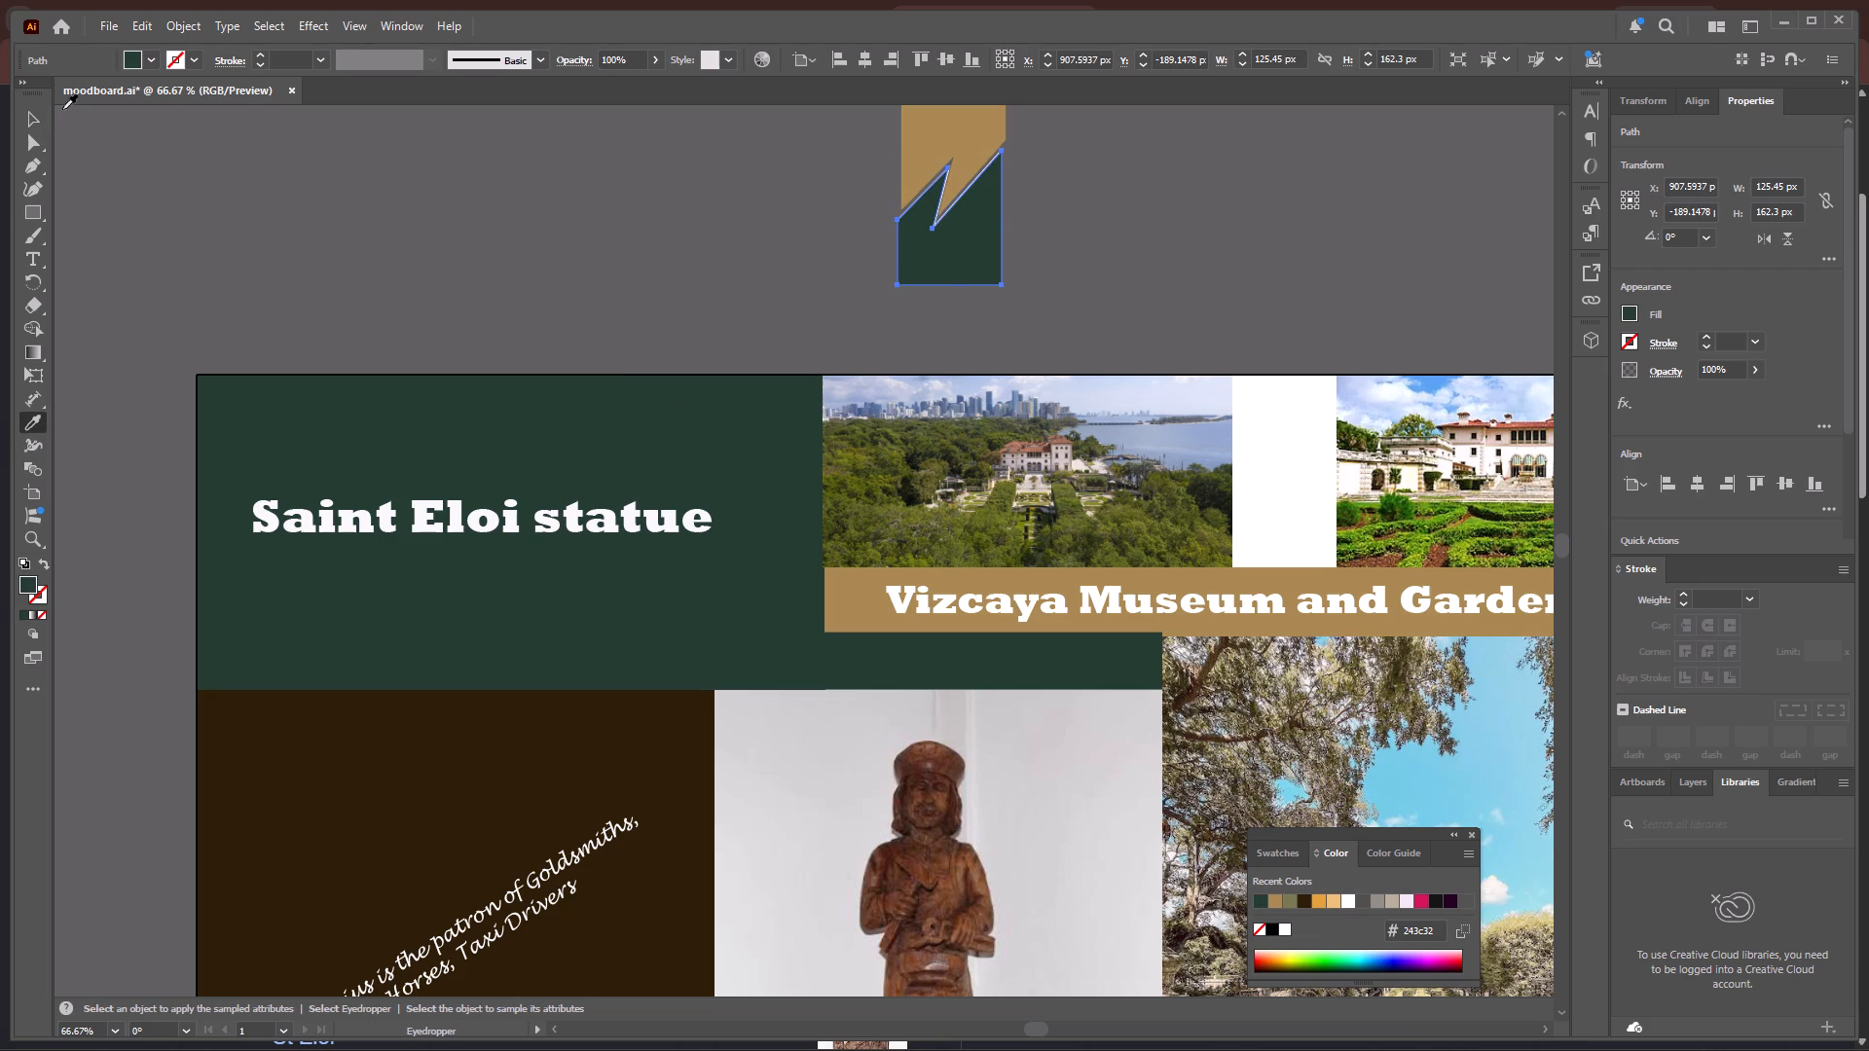
left_click(40, 116)
scroll(644, 299, "up", 4)
left_click(761, 291)
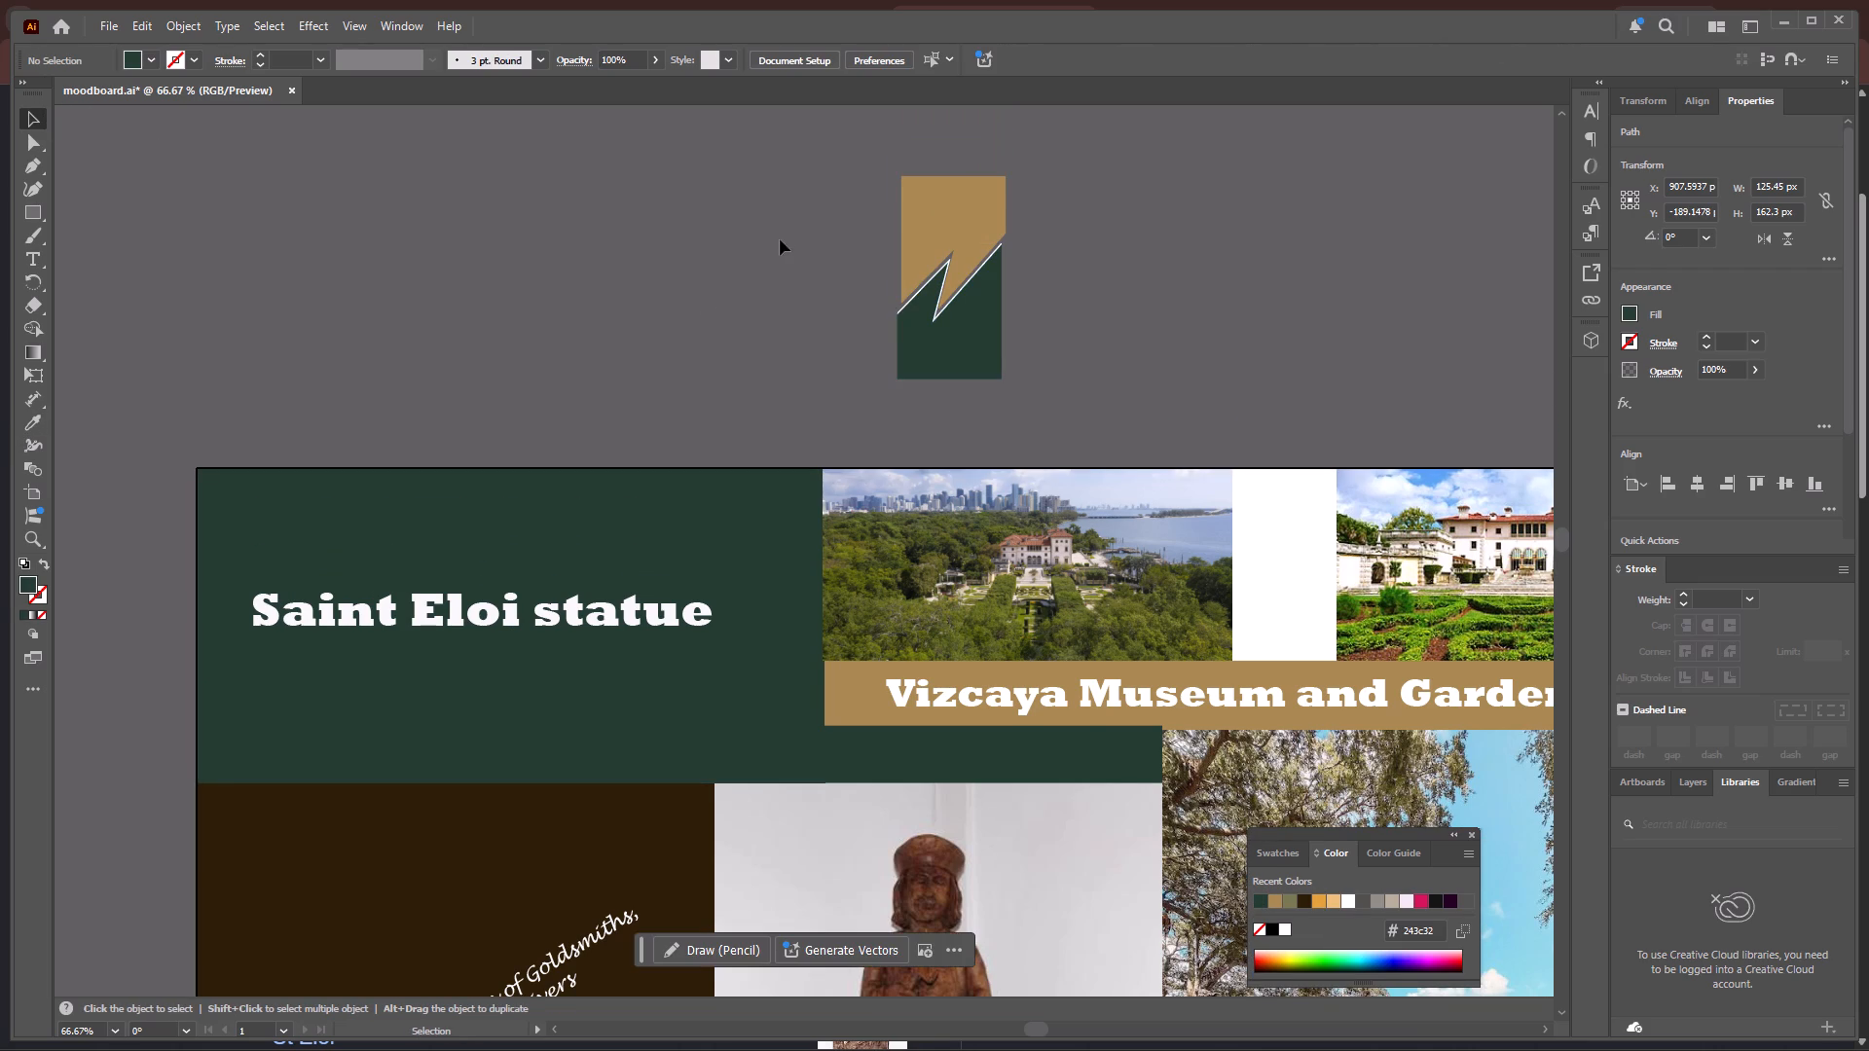
Group the tan and dark green zigzag-edged pieces together.
left_click_drag(783, 236, 908, 341)
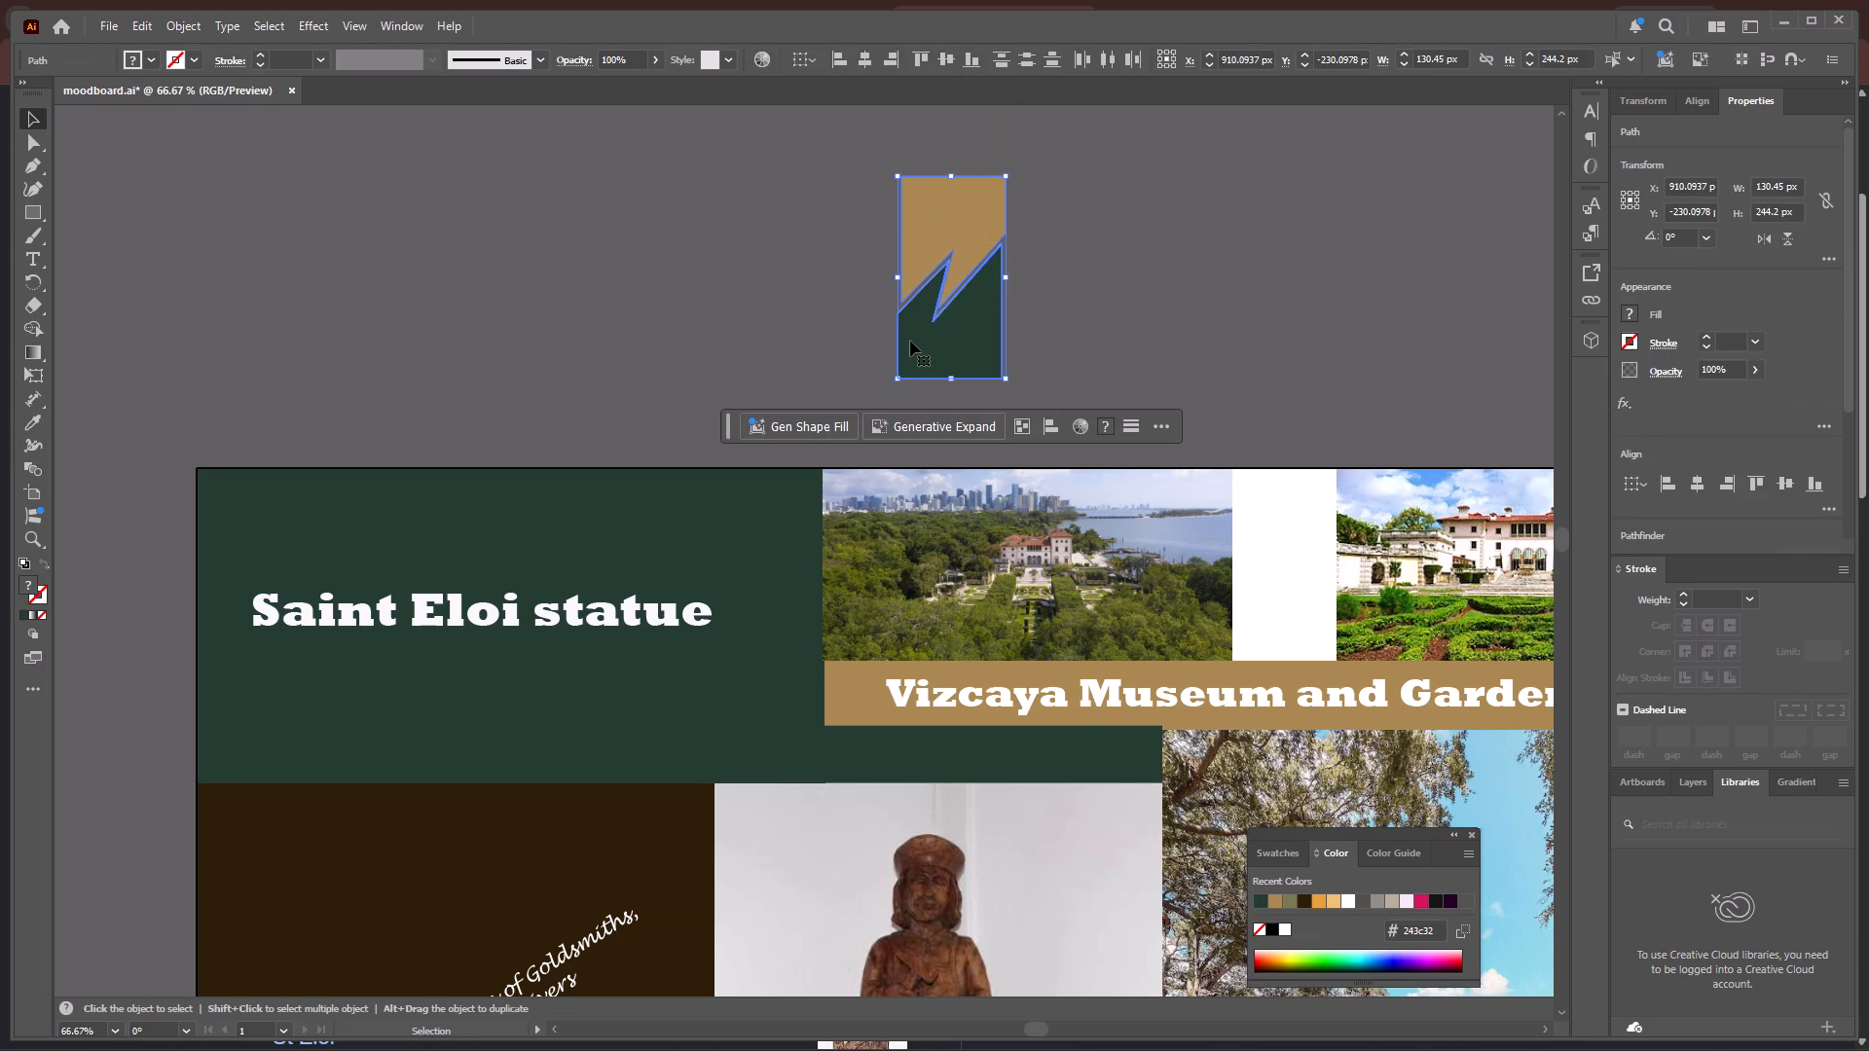
key("ctrl+g")
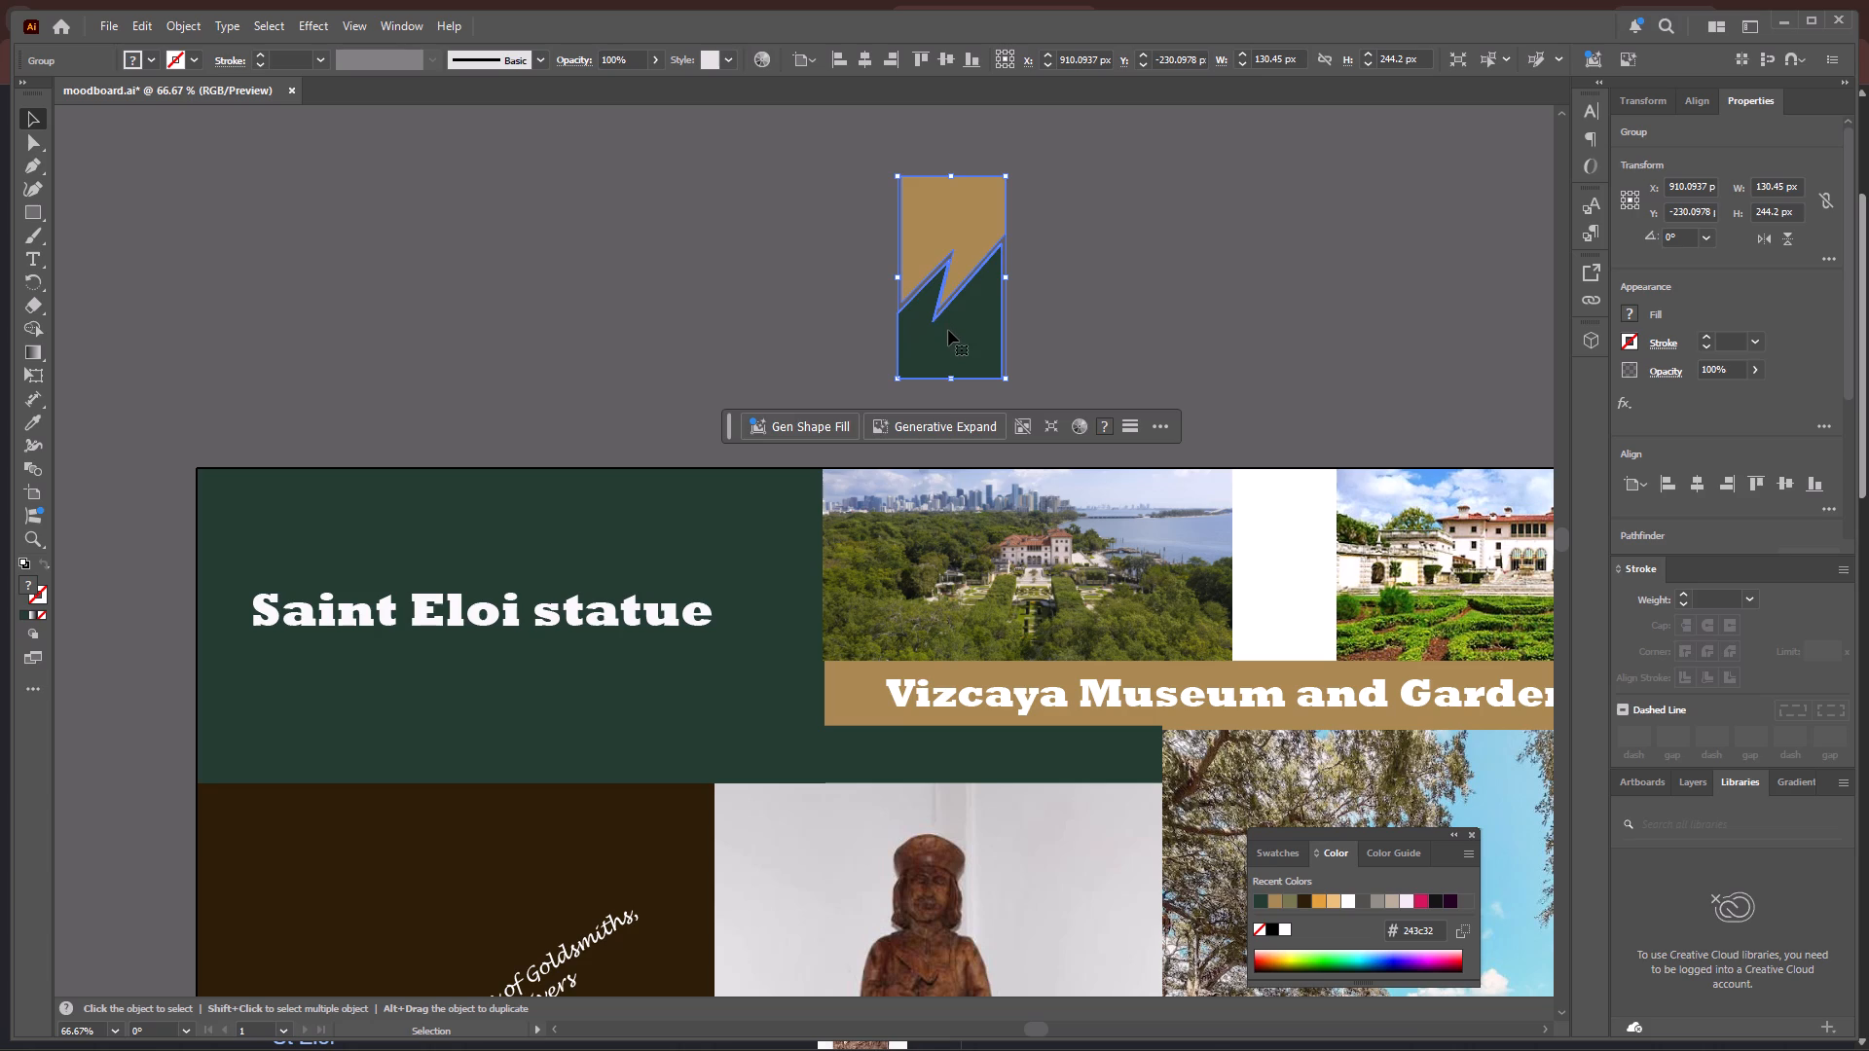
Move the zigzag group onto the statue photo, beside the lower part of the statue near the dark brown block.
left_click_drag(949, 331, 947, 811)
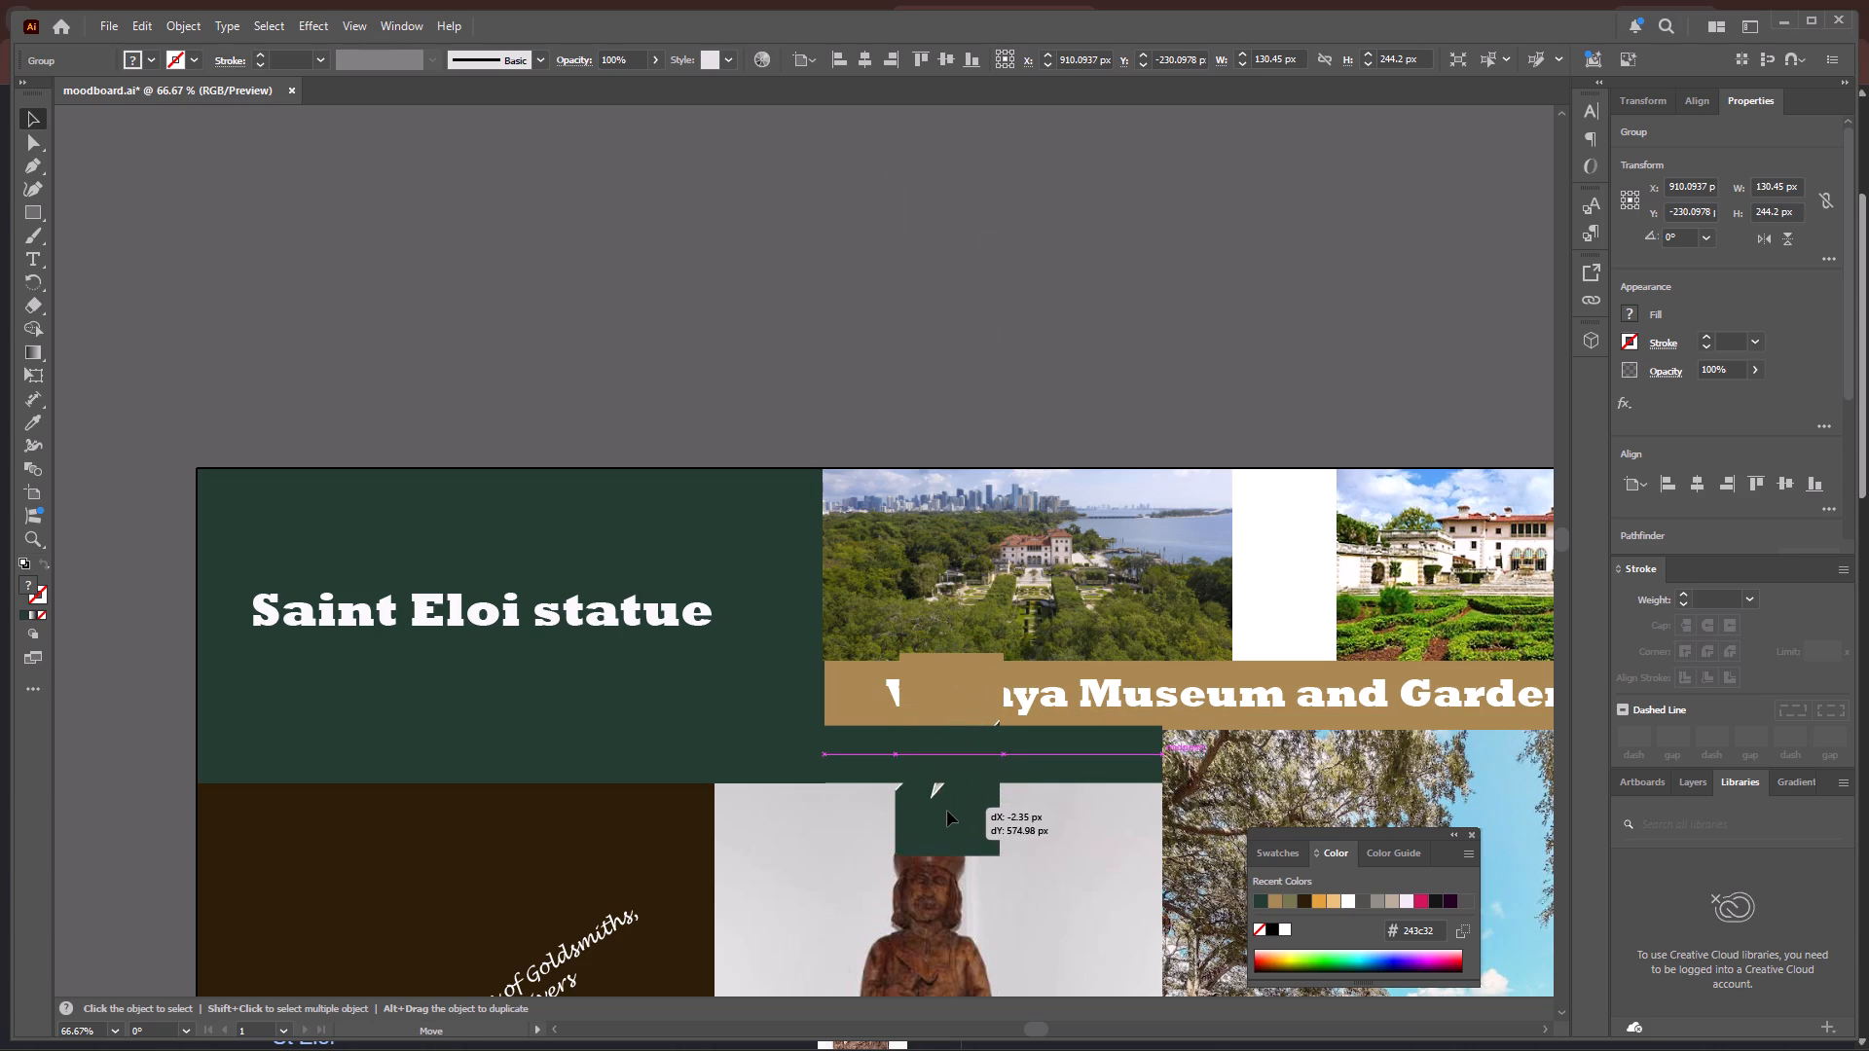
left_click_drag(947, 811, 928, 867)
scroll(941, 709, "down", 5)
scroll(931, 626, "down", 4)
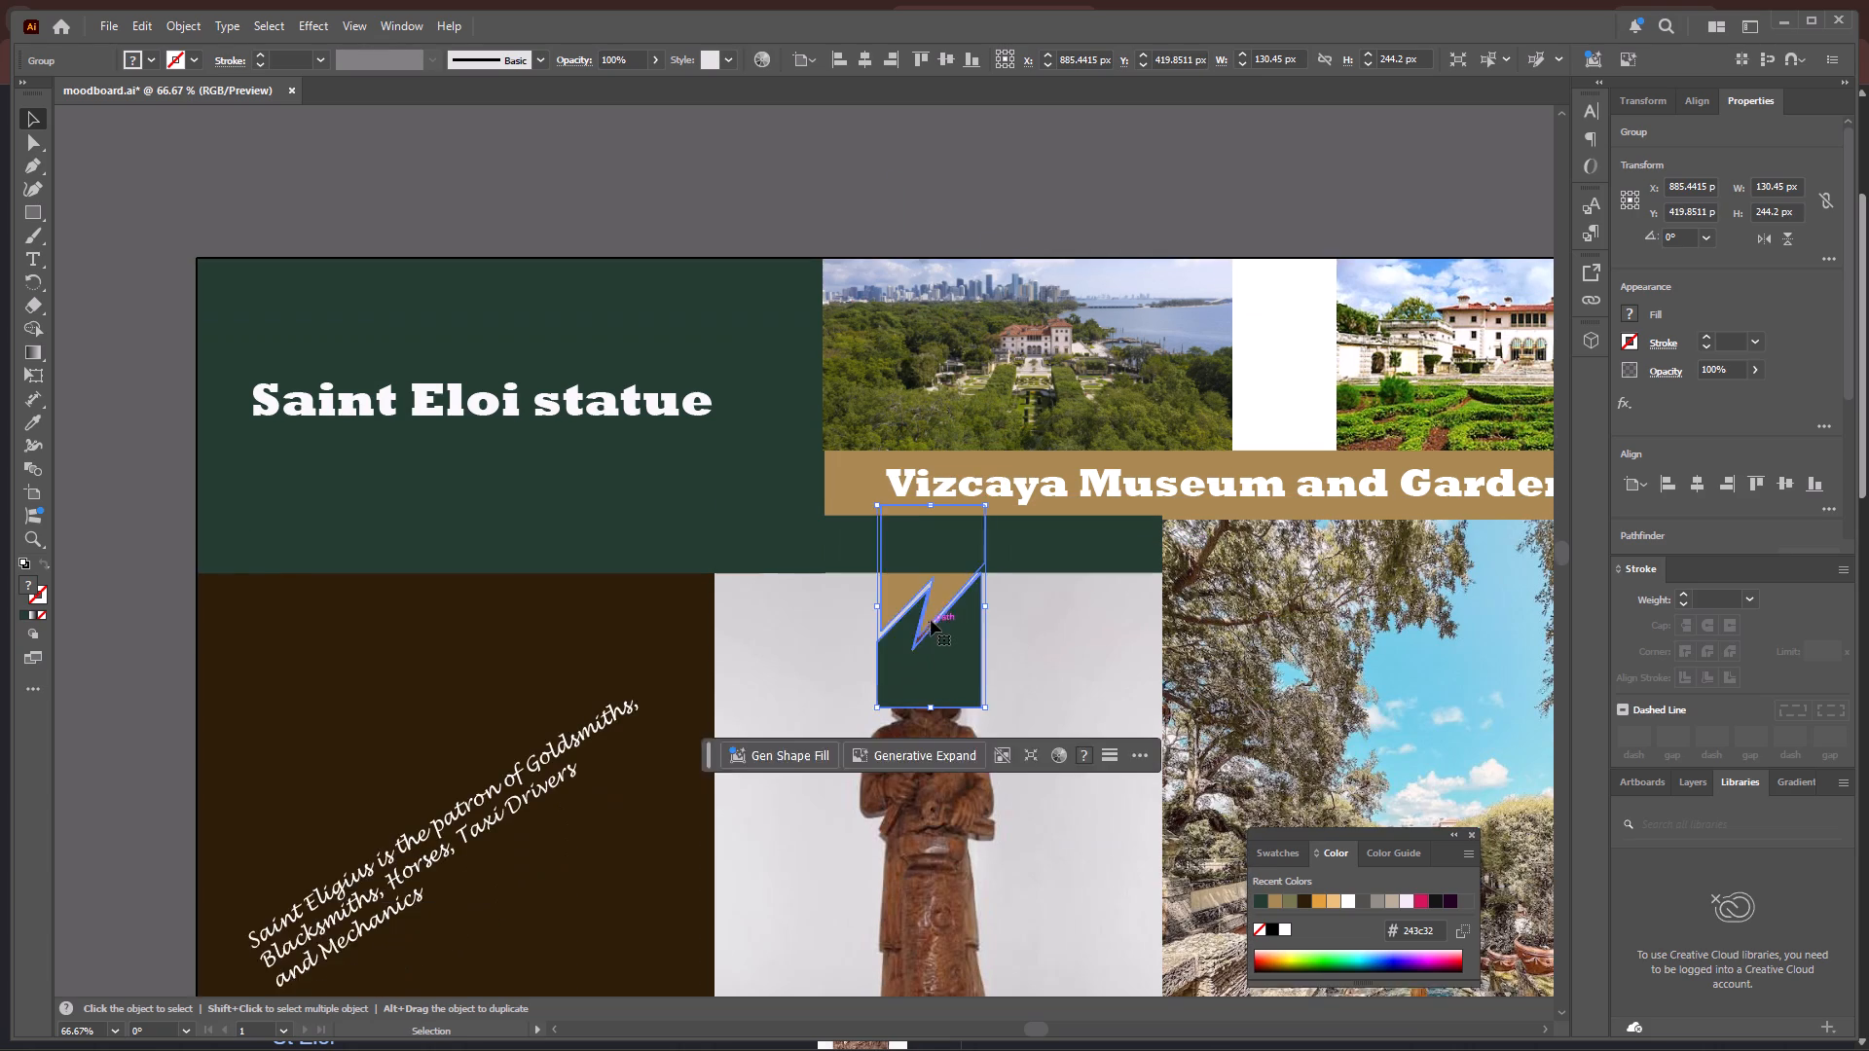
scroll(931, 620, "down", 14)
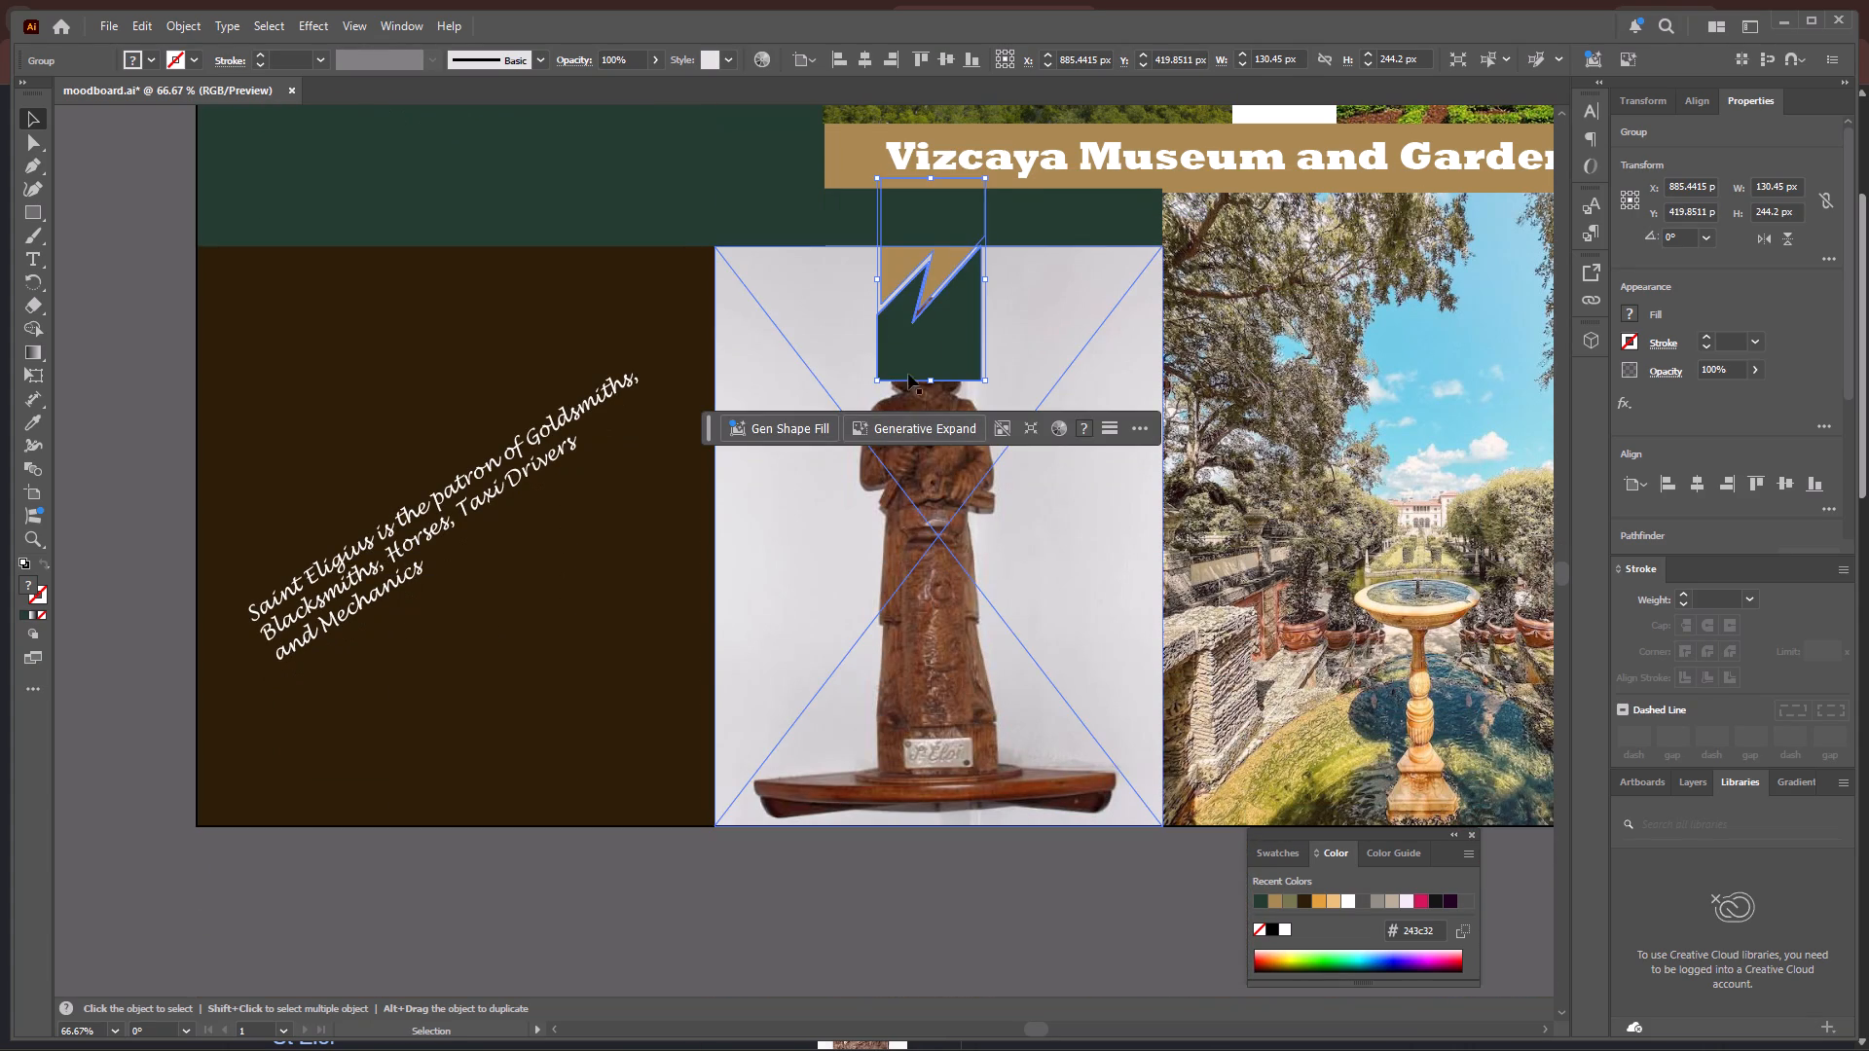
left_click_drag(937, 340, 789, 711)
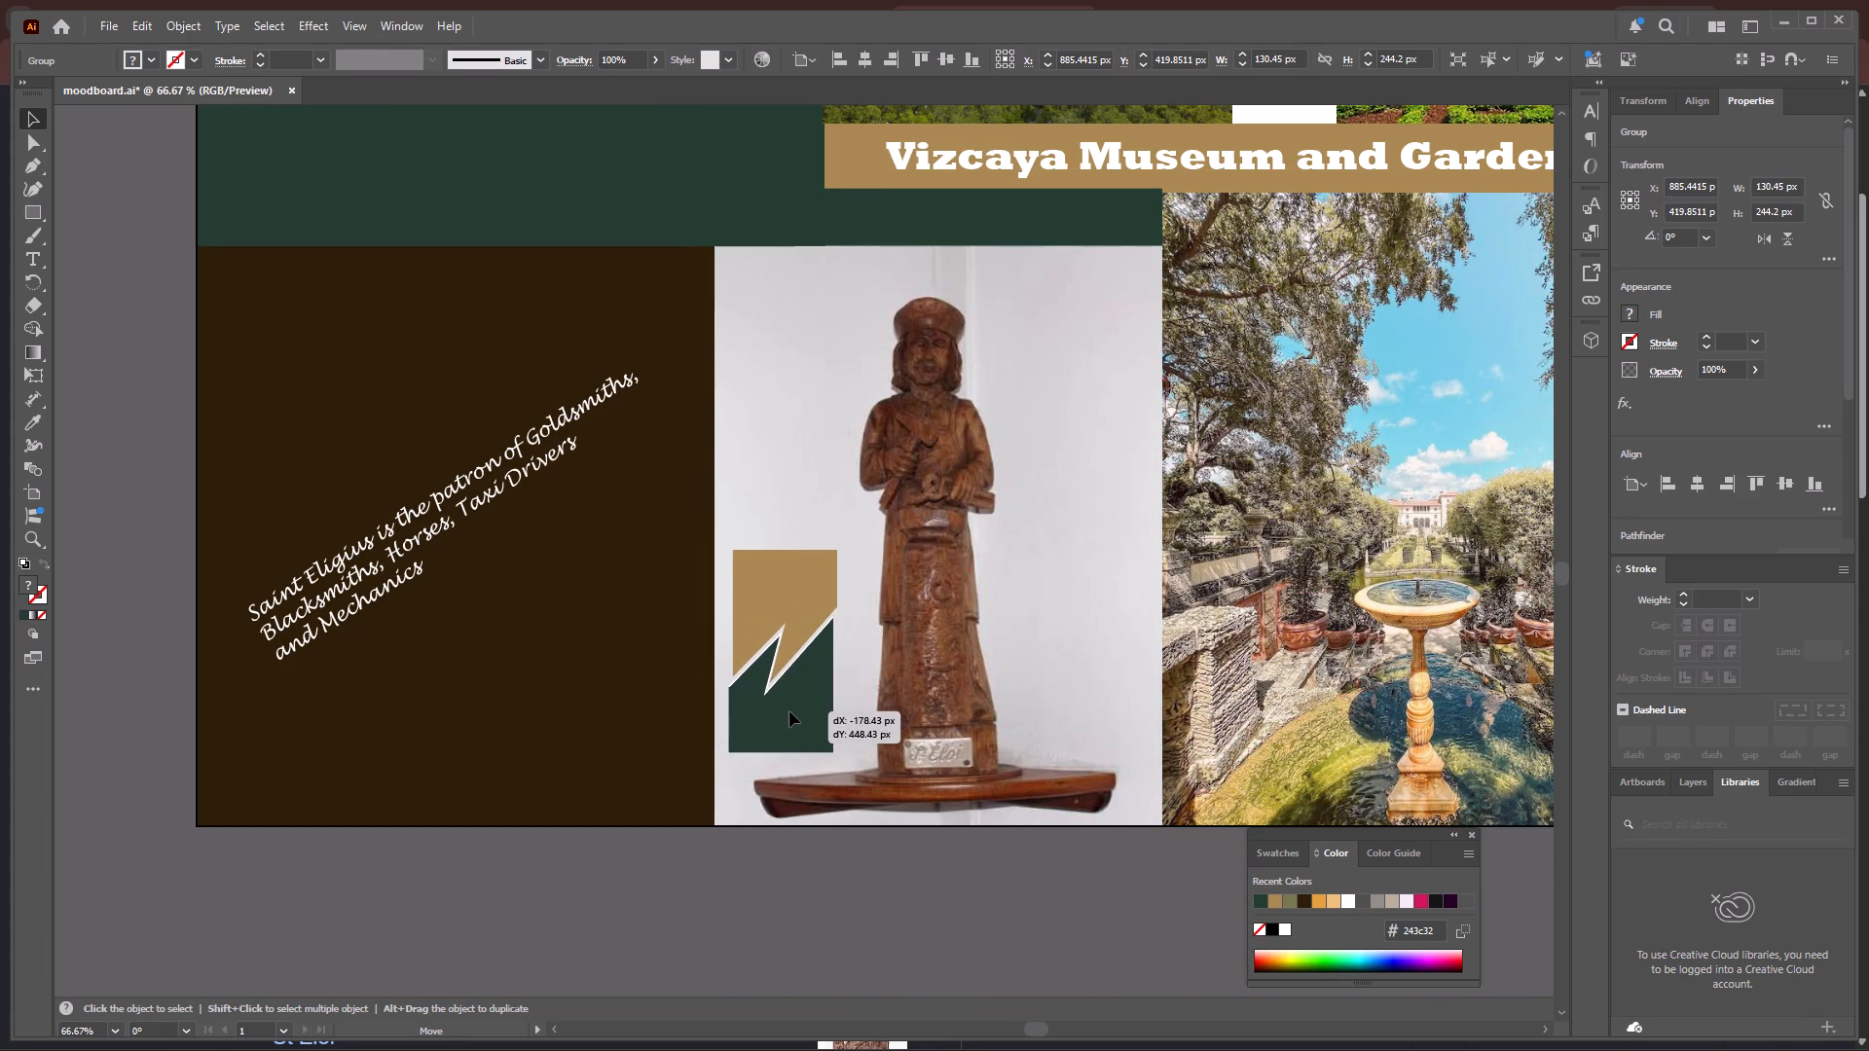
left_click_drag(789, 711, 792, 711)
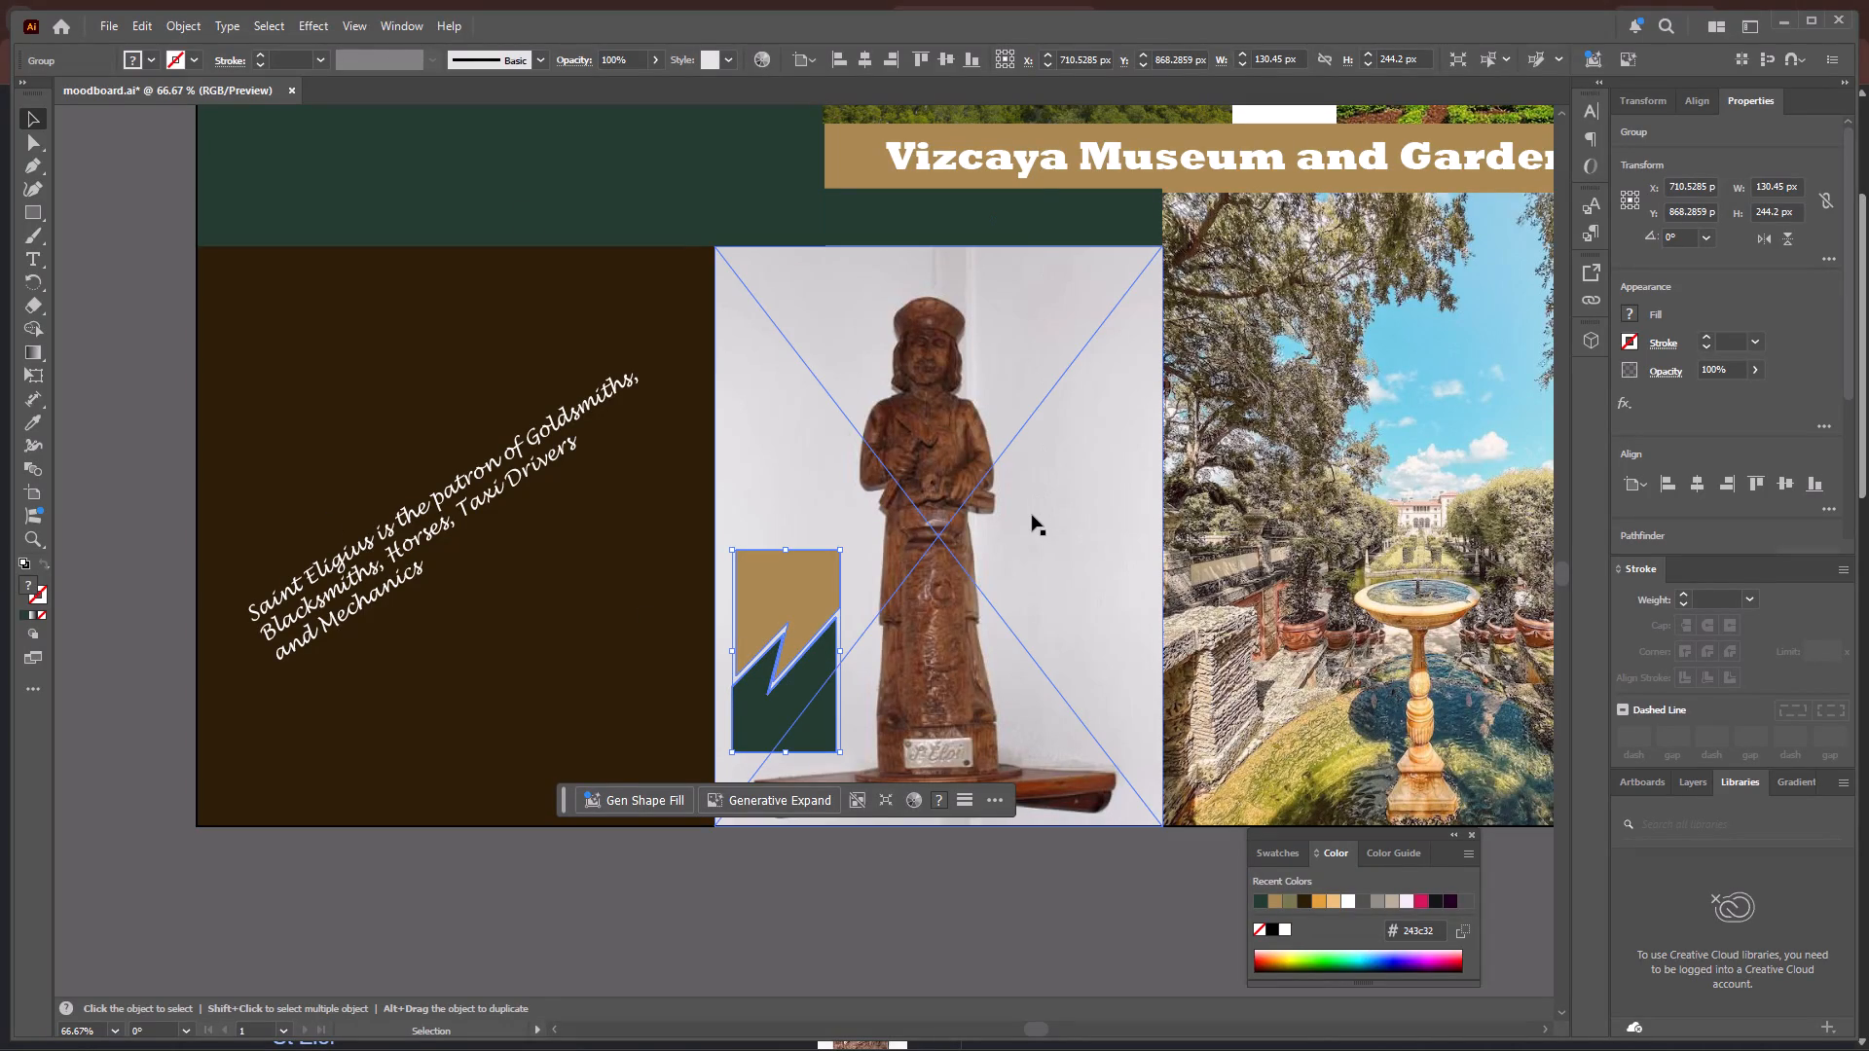
Look over the moodboard to judge the zigzag group's placement against the photos, title blocks and remaining white gap.
scroll(1024, 491, "up", 17)
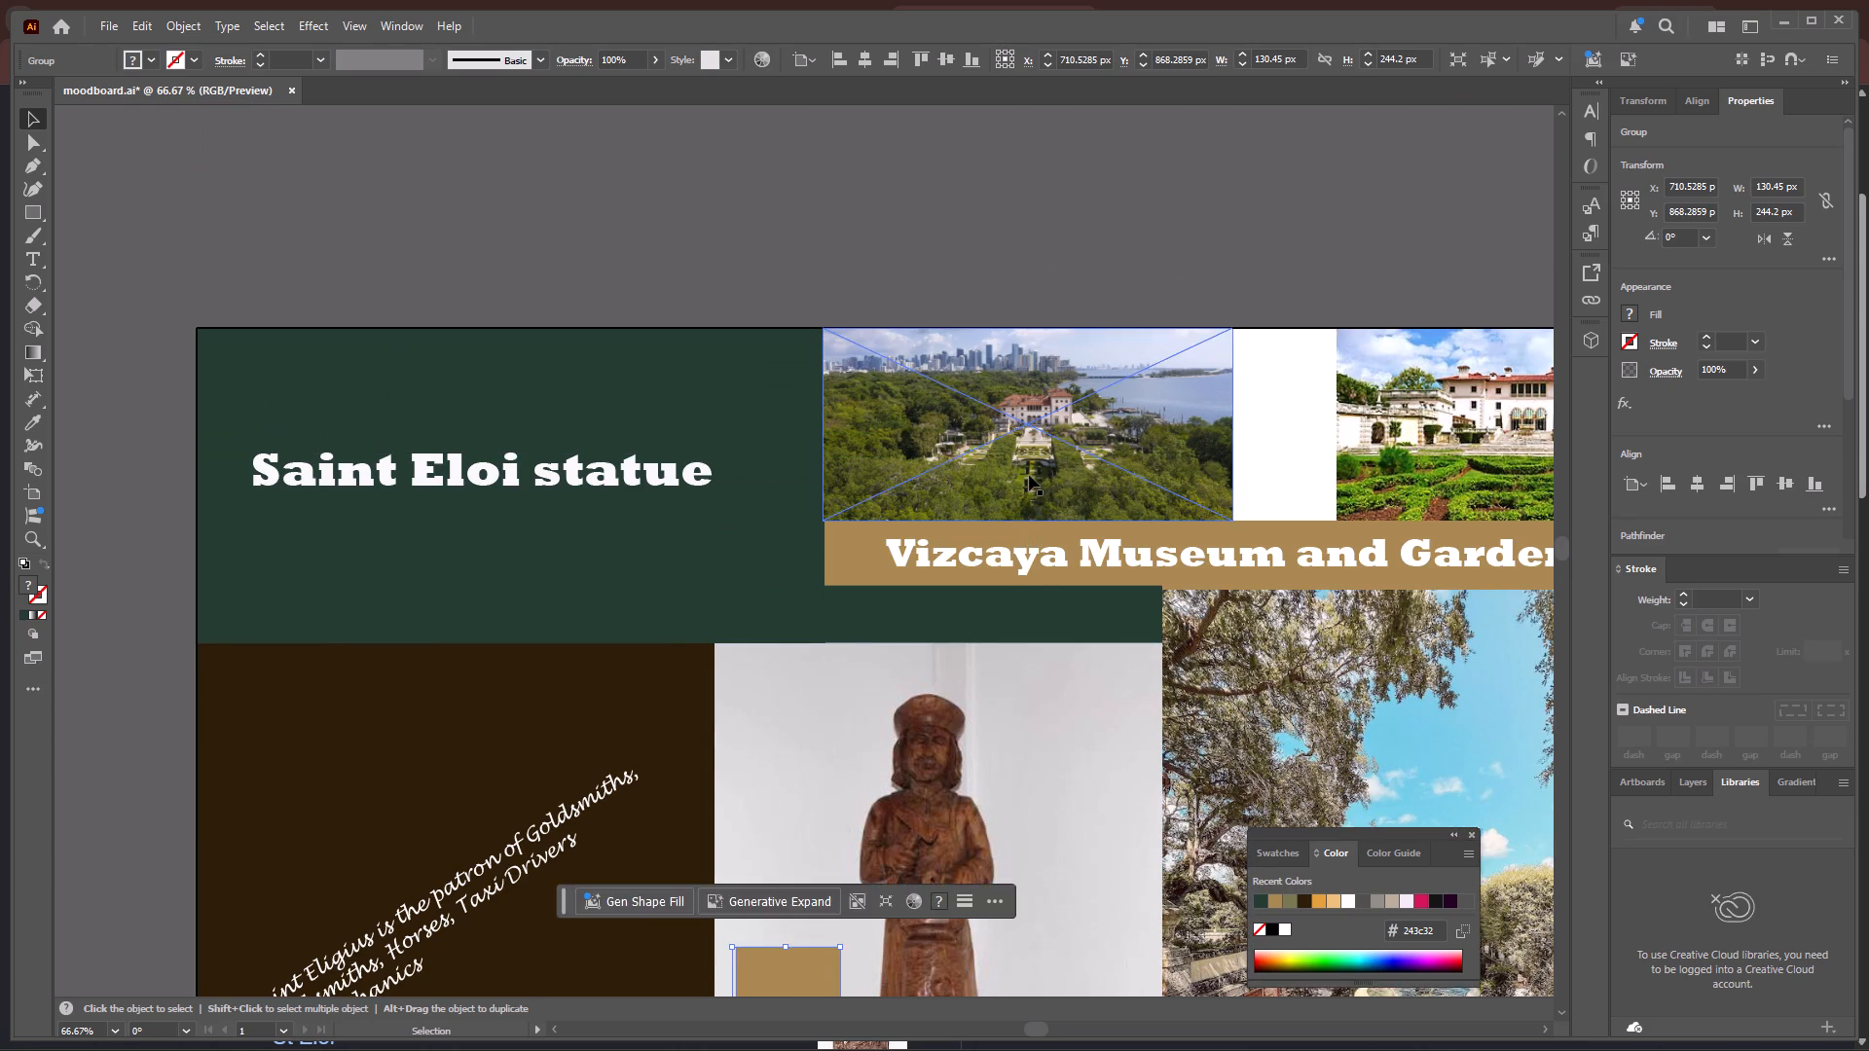
scroll(1029, 475, "up", 6)
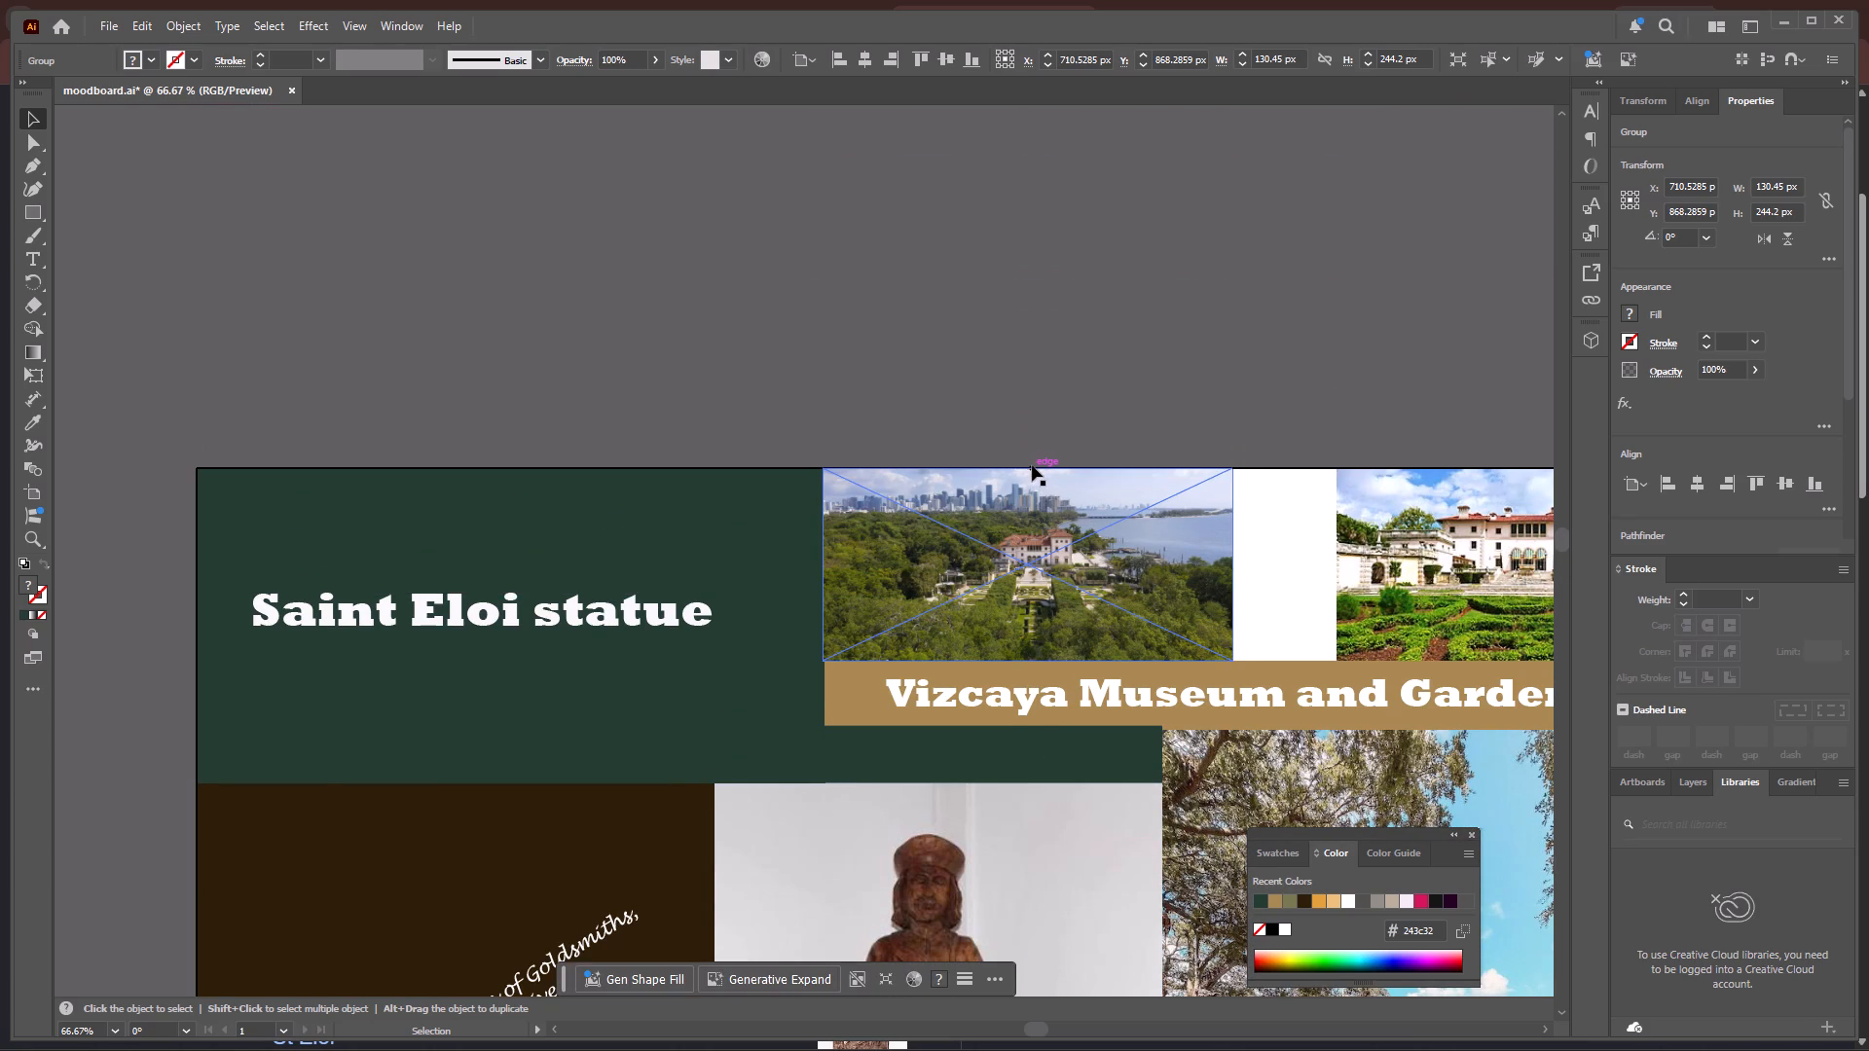
scroll(1044, 453, "up", 2)
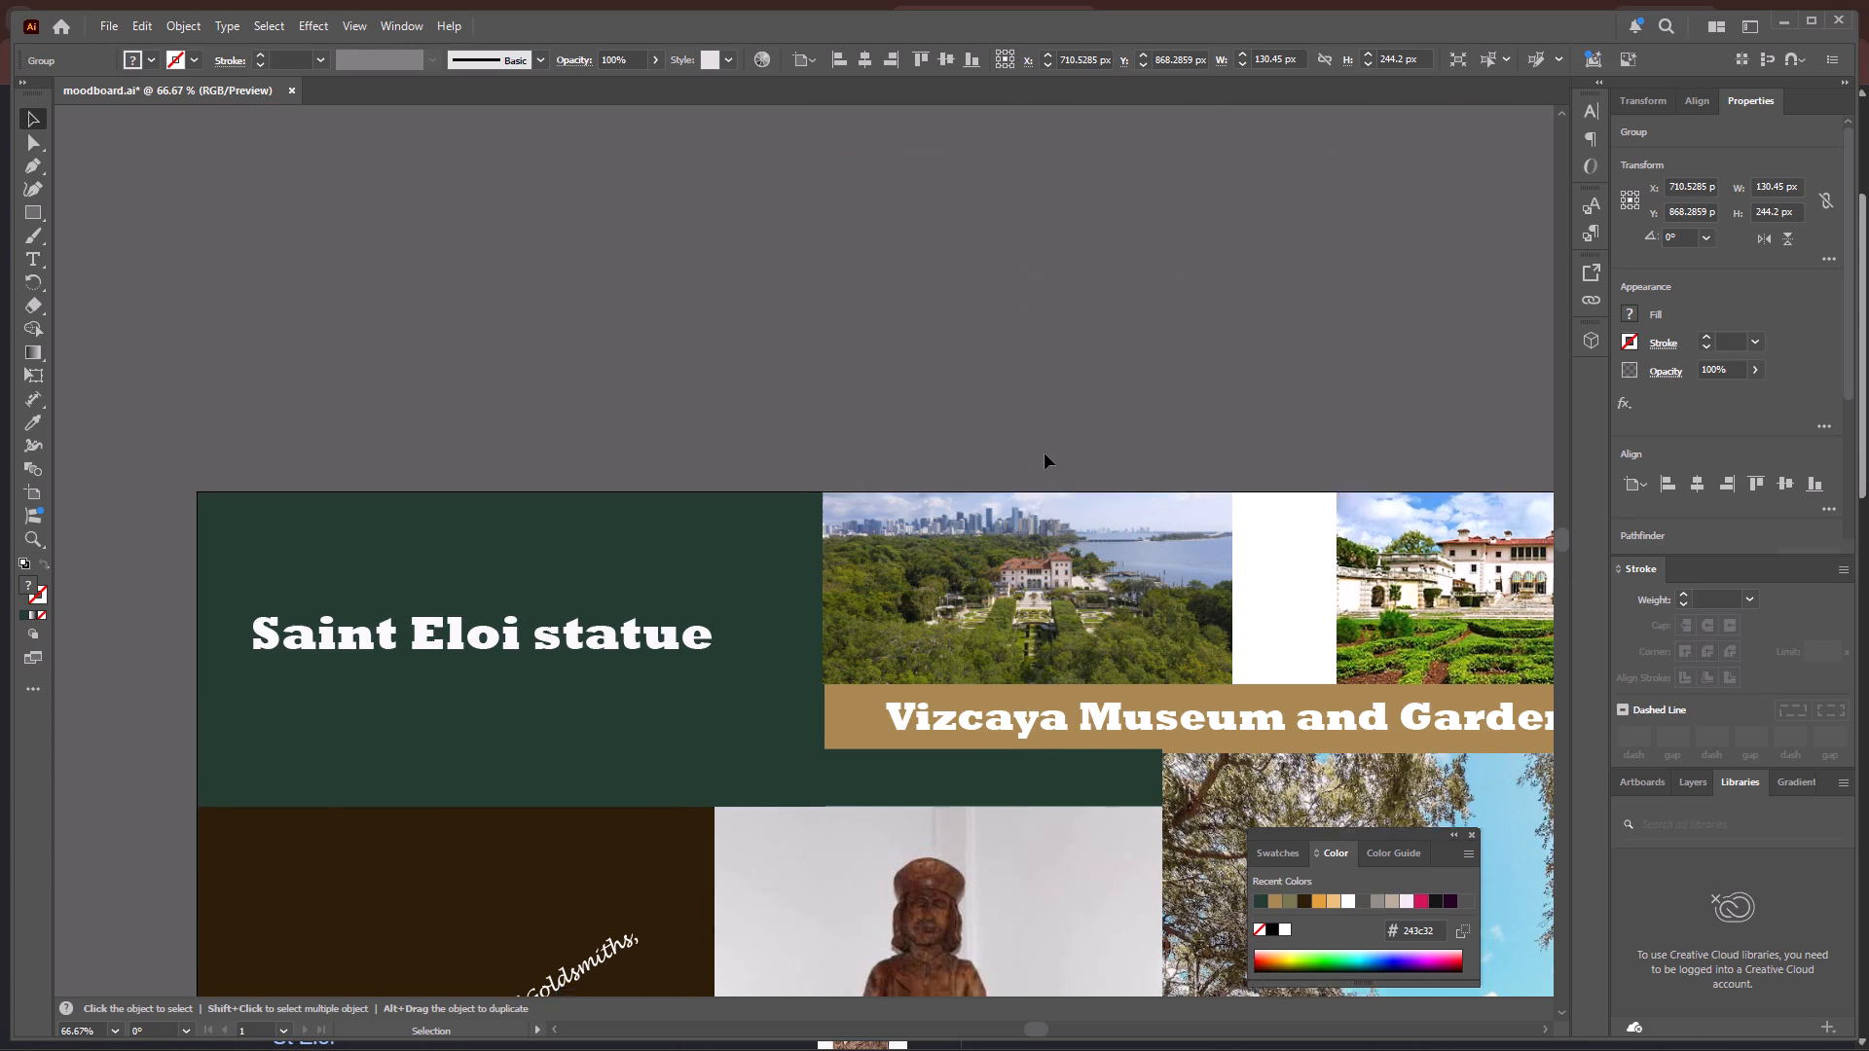
scroll(1044, 453, "down", 12)
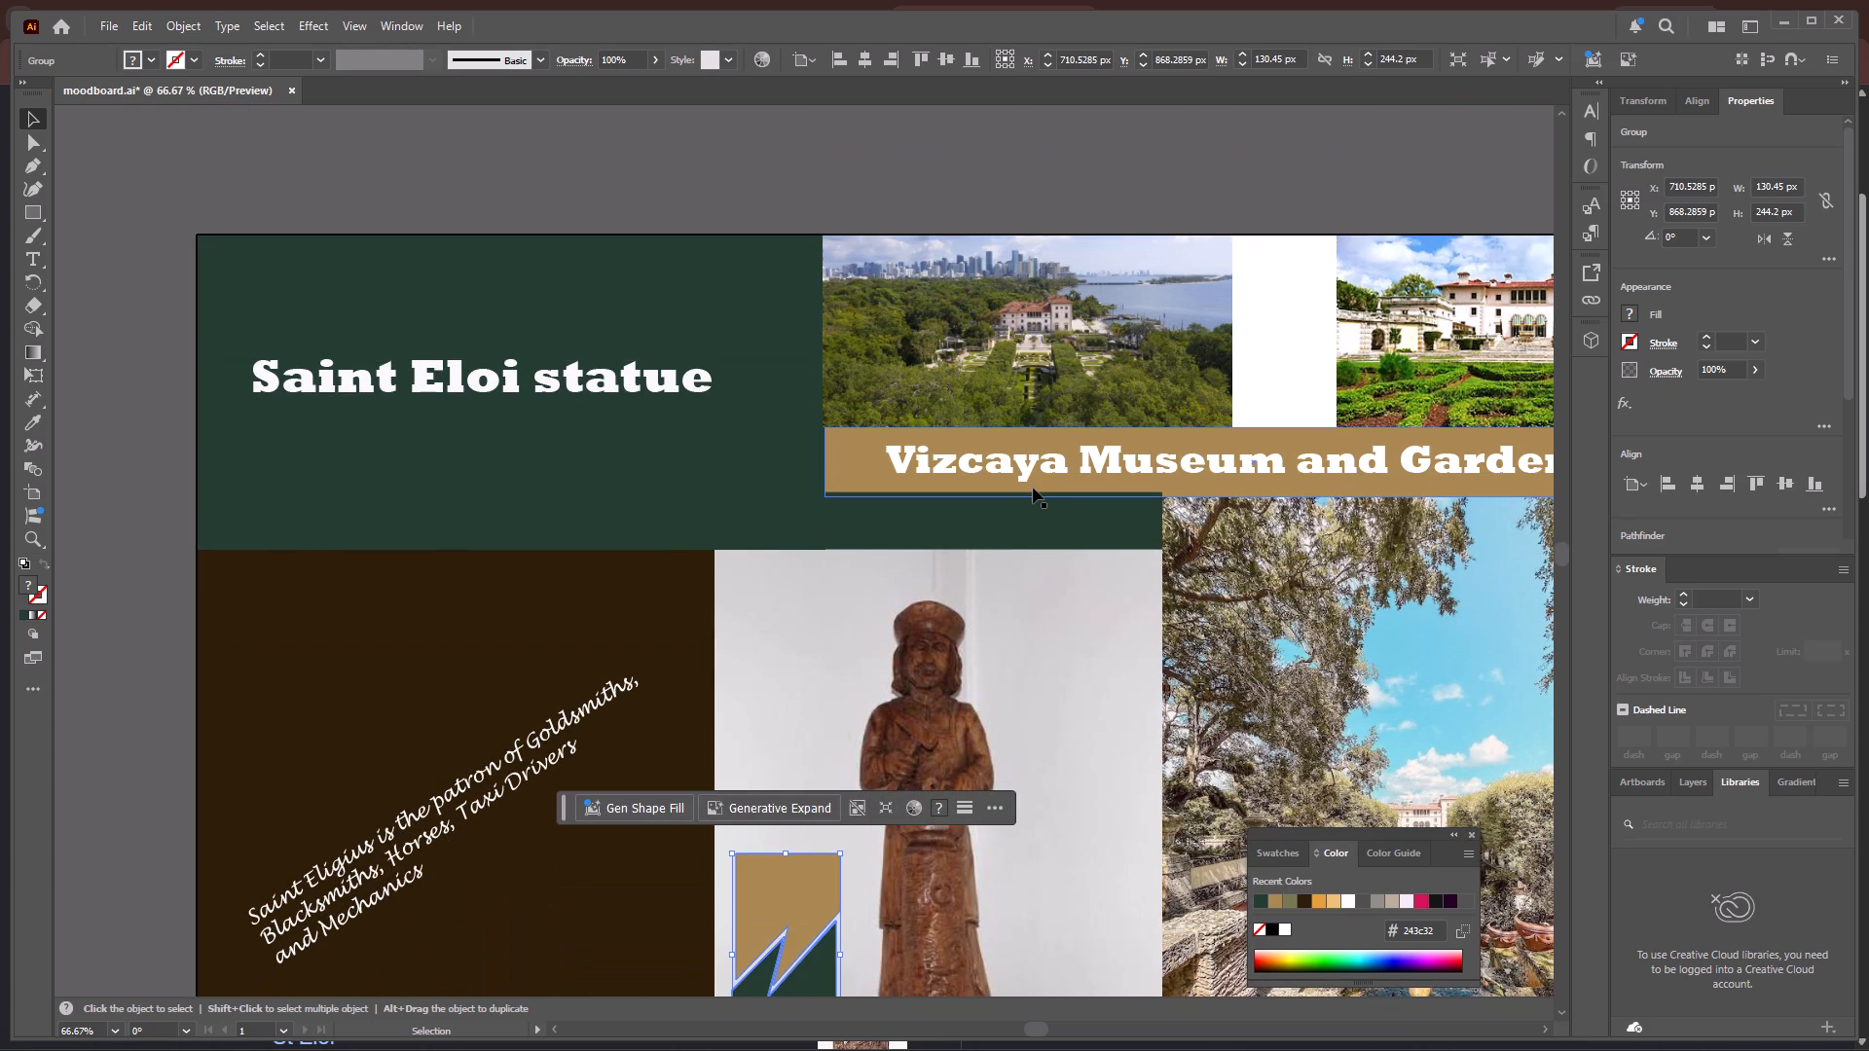
scroll(1116, 410, "up", 9)
scroll(1116, 410, "down", 17)
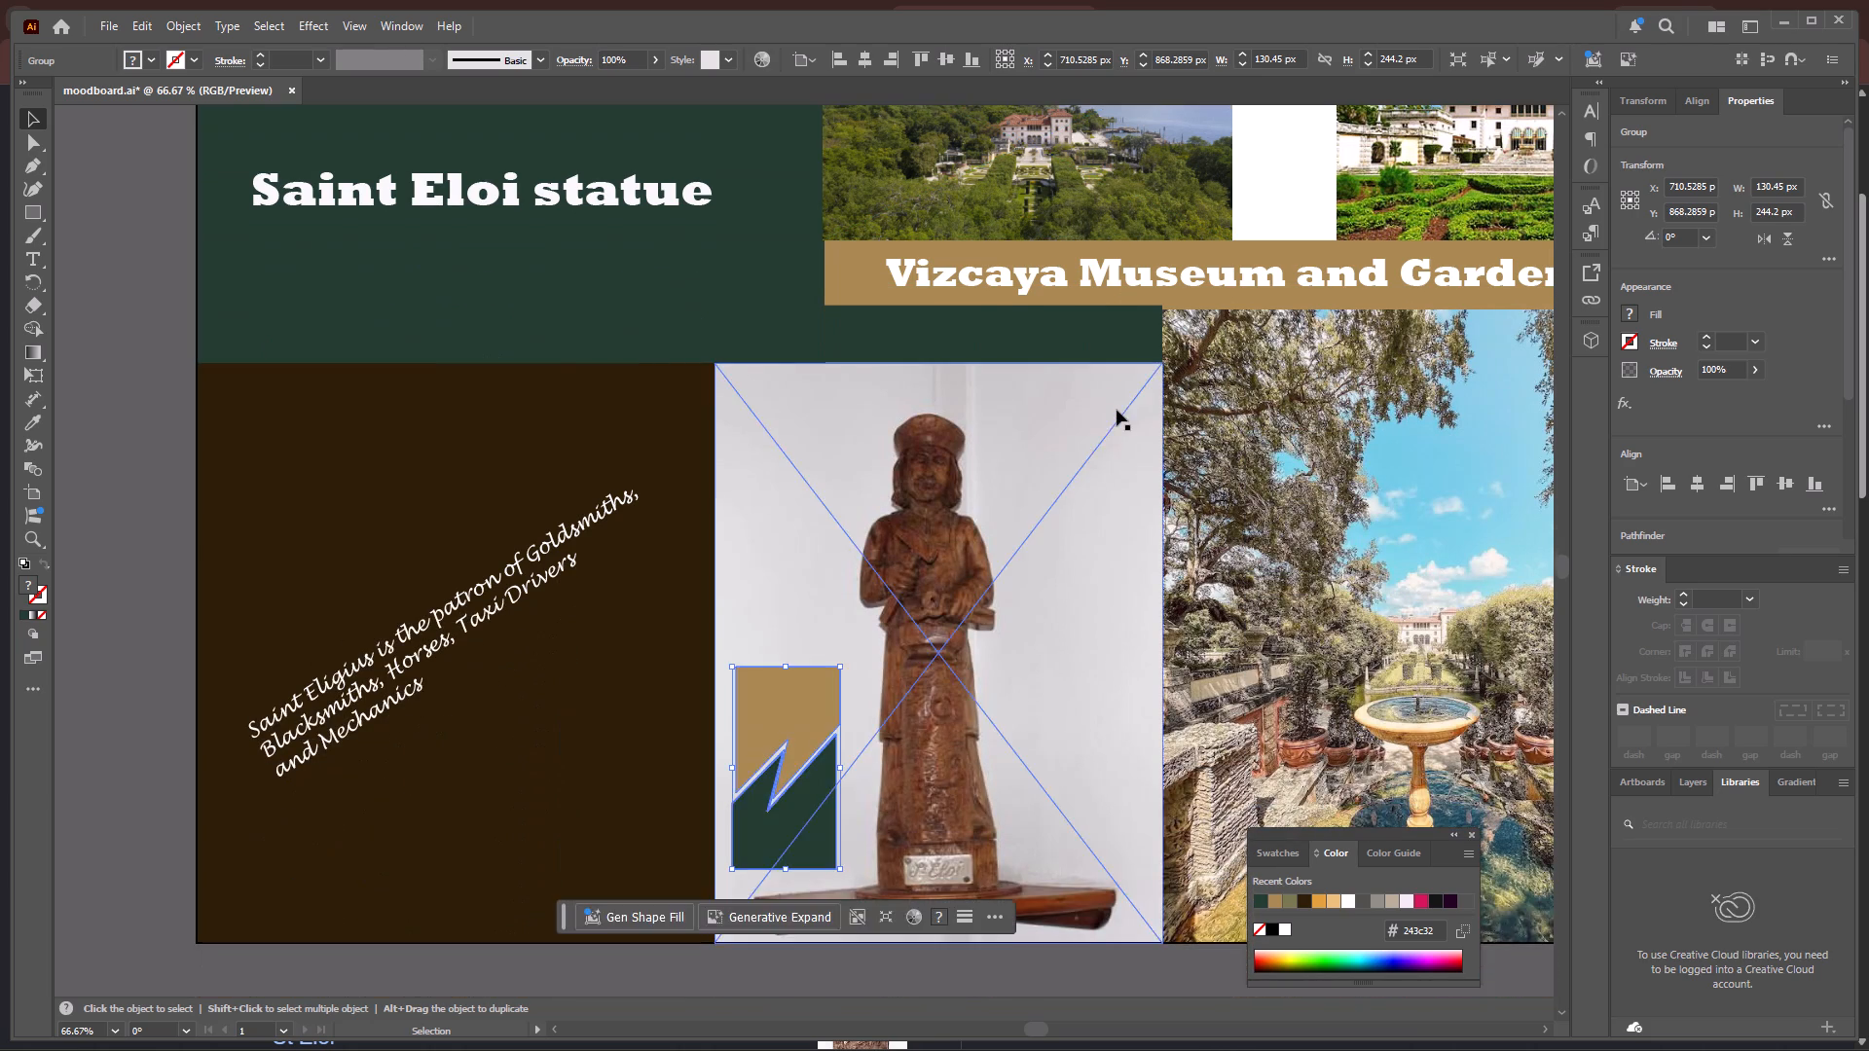
scroll(1117, 410, "down", 6)
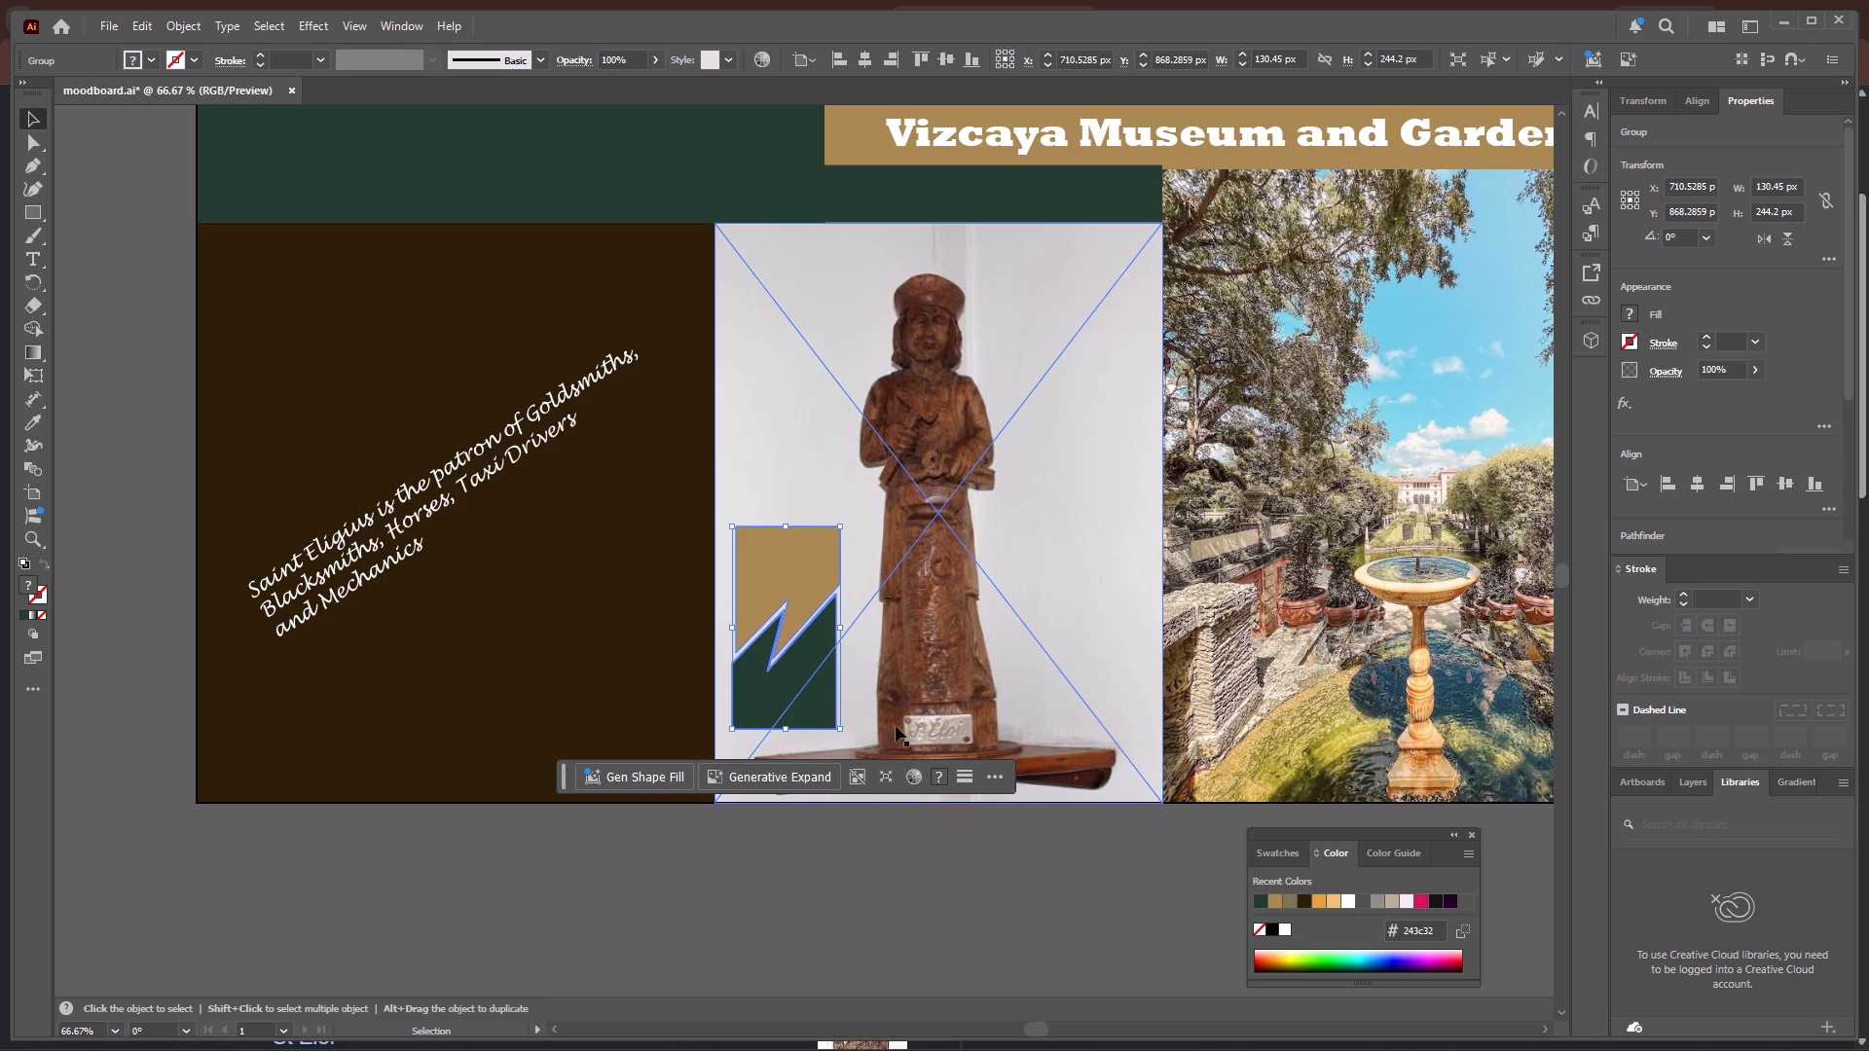
scroll(670, 404, "up", 7)
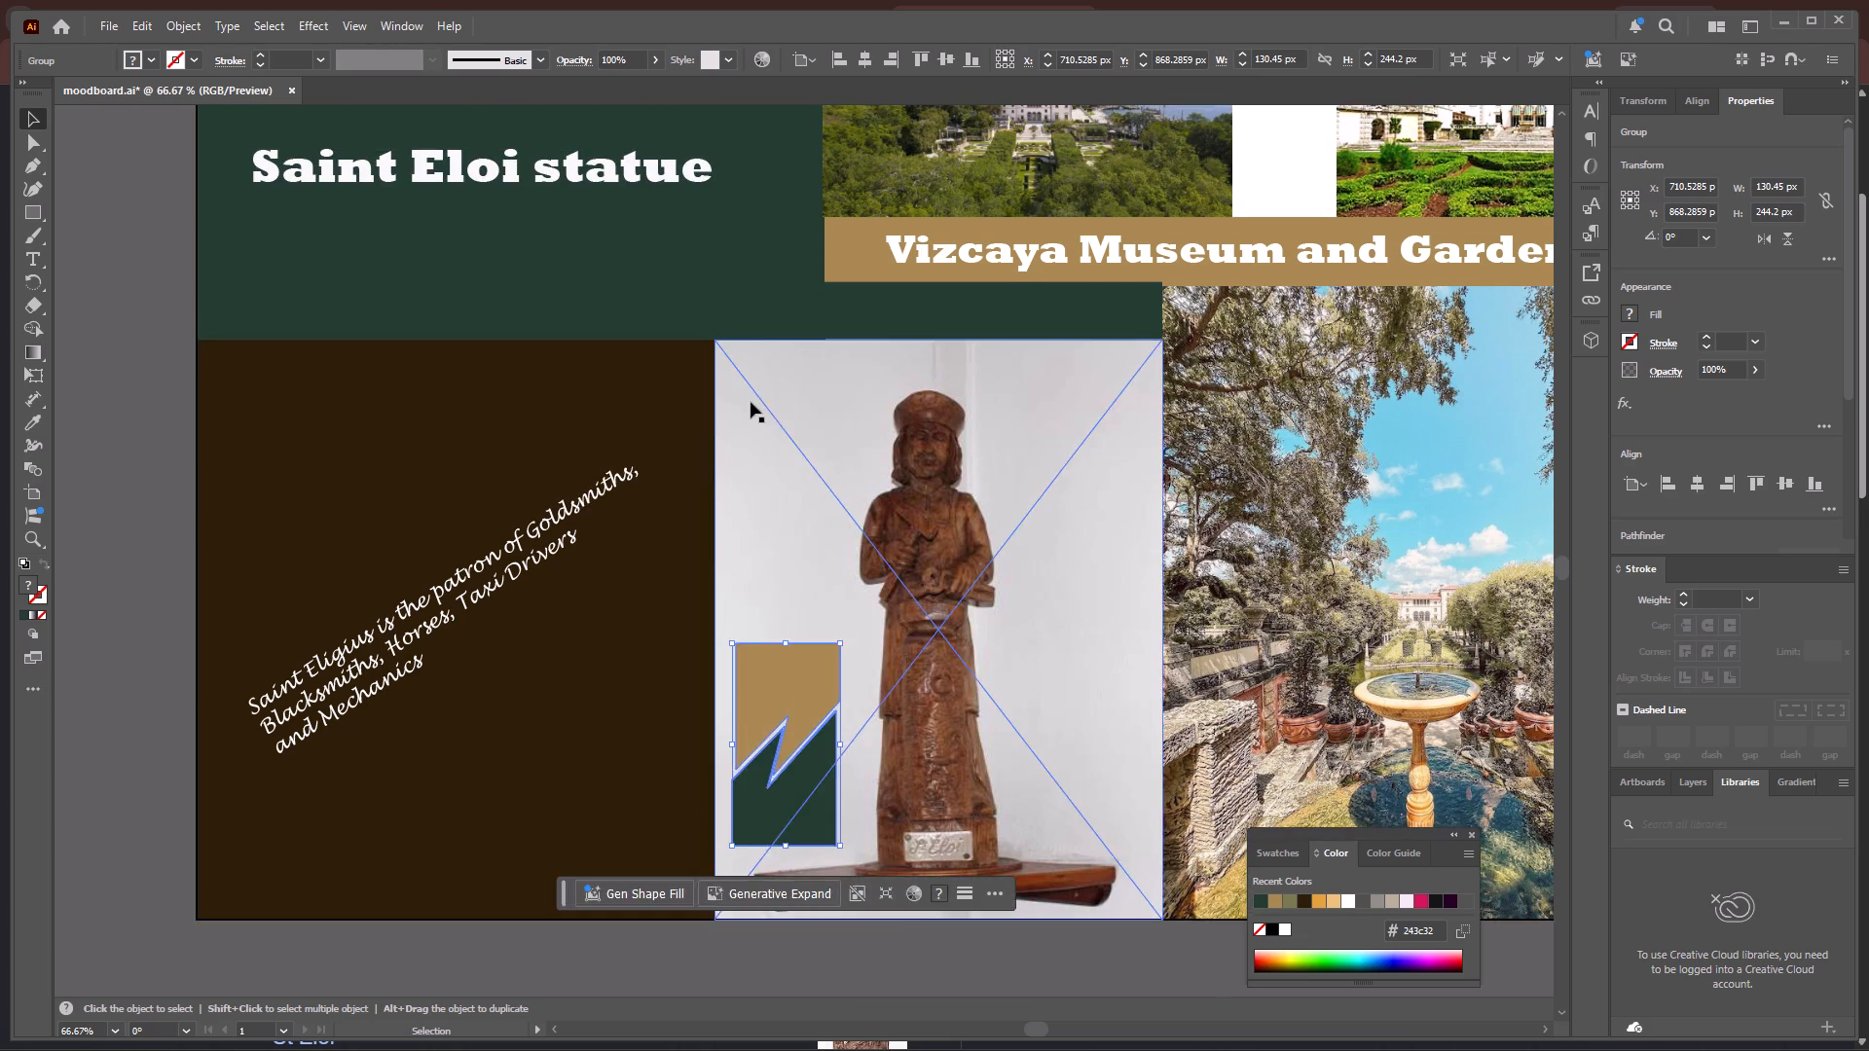
scroll(751, 402, "up", 16)
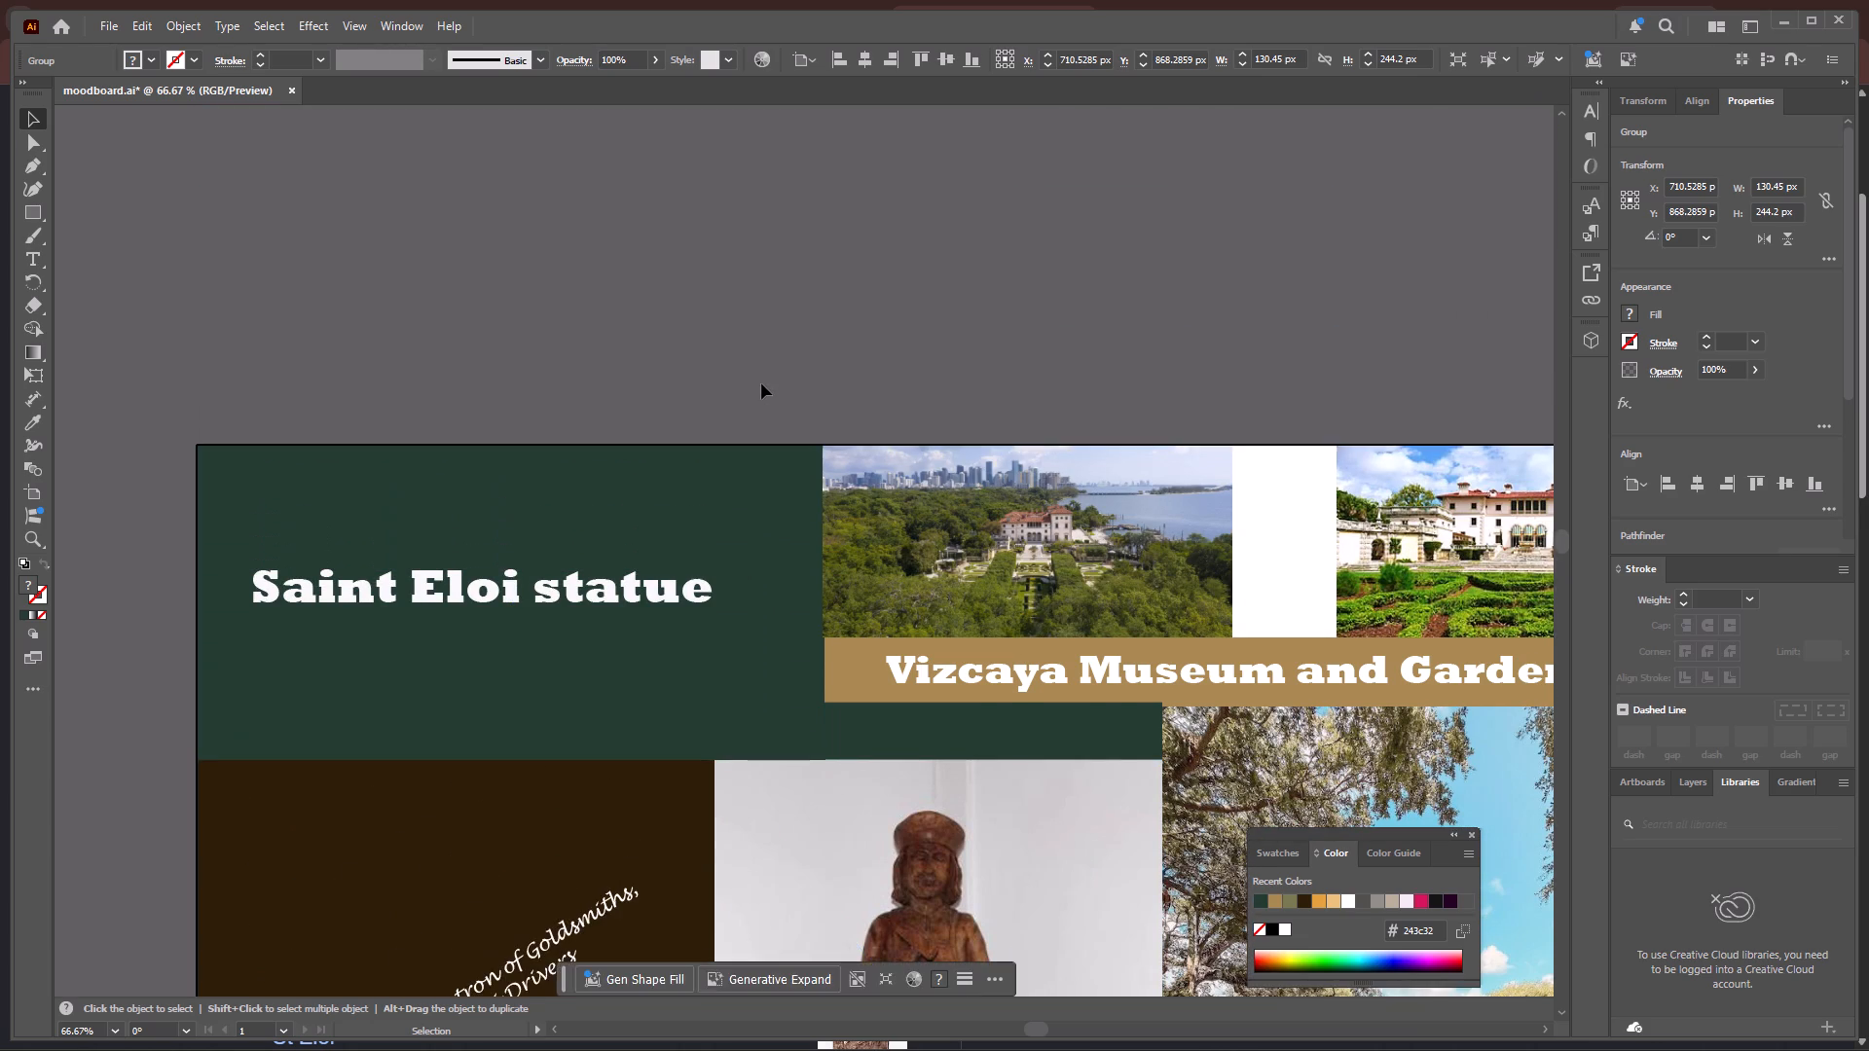
scroll(761, 383, "up", 4)
scroll(761, 383, "down", 16)
scroll(763, 381, "down", 5)
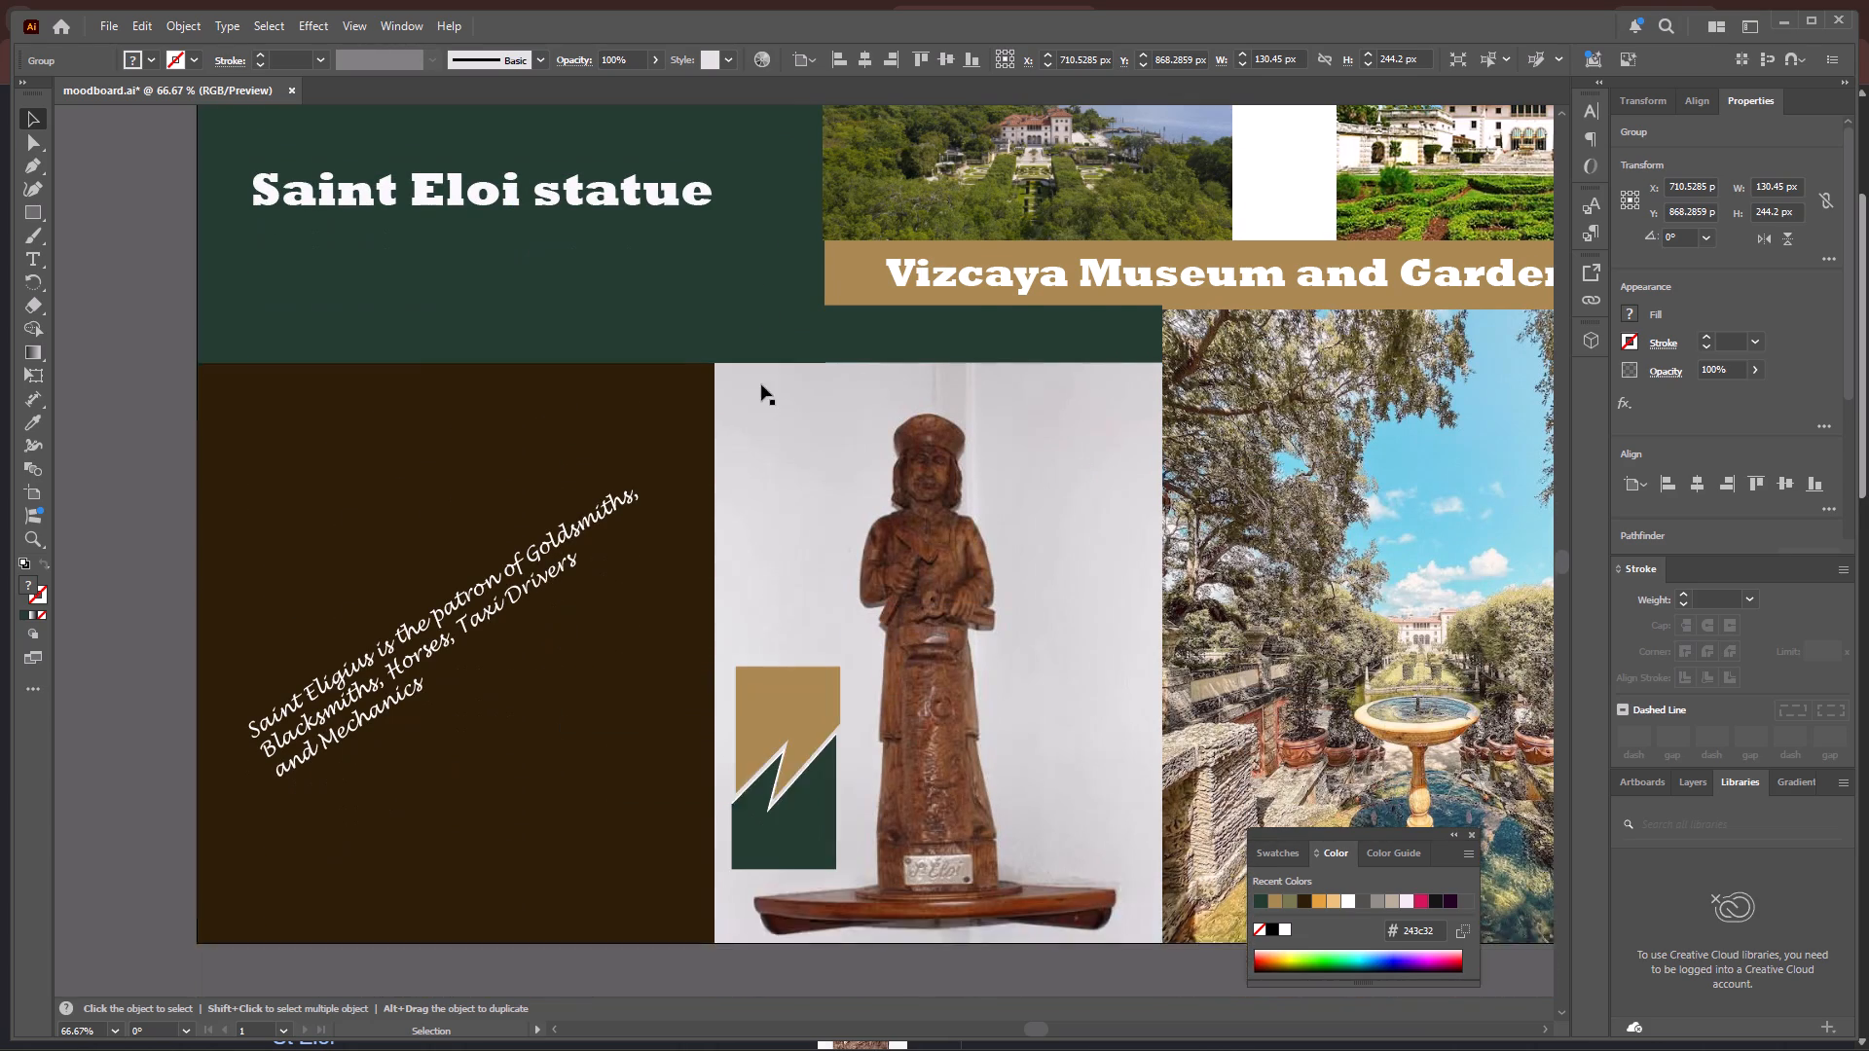
Move the zigzag group into the white gap between the two Vizcaya photos above the tan title band, nudging it sideways to fit.
left_click_drag(755, 720, 1221, 200)
scroll(1186, 318, "up", 12)
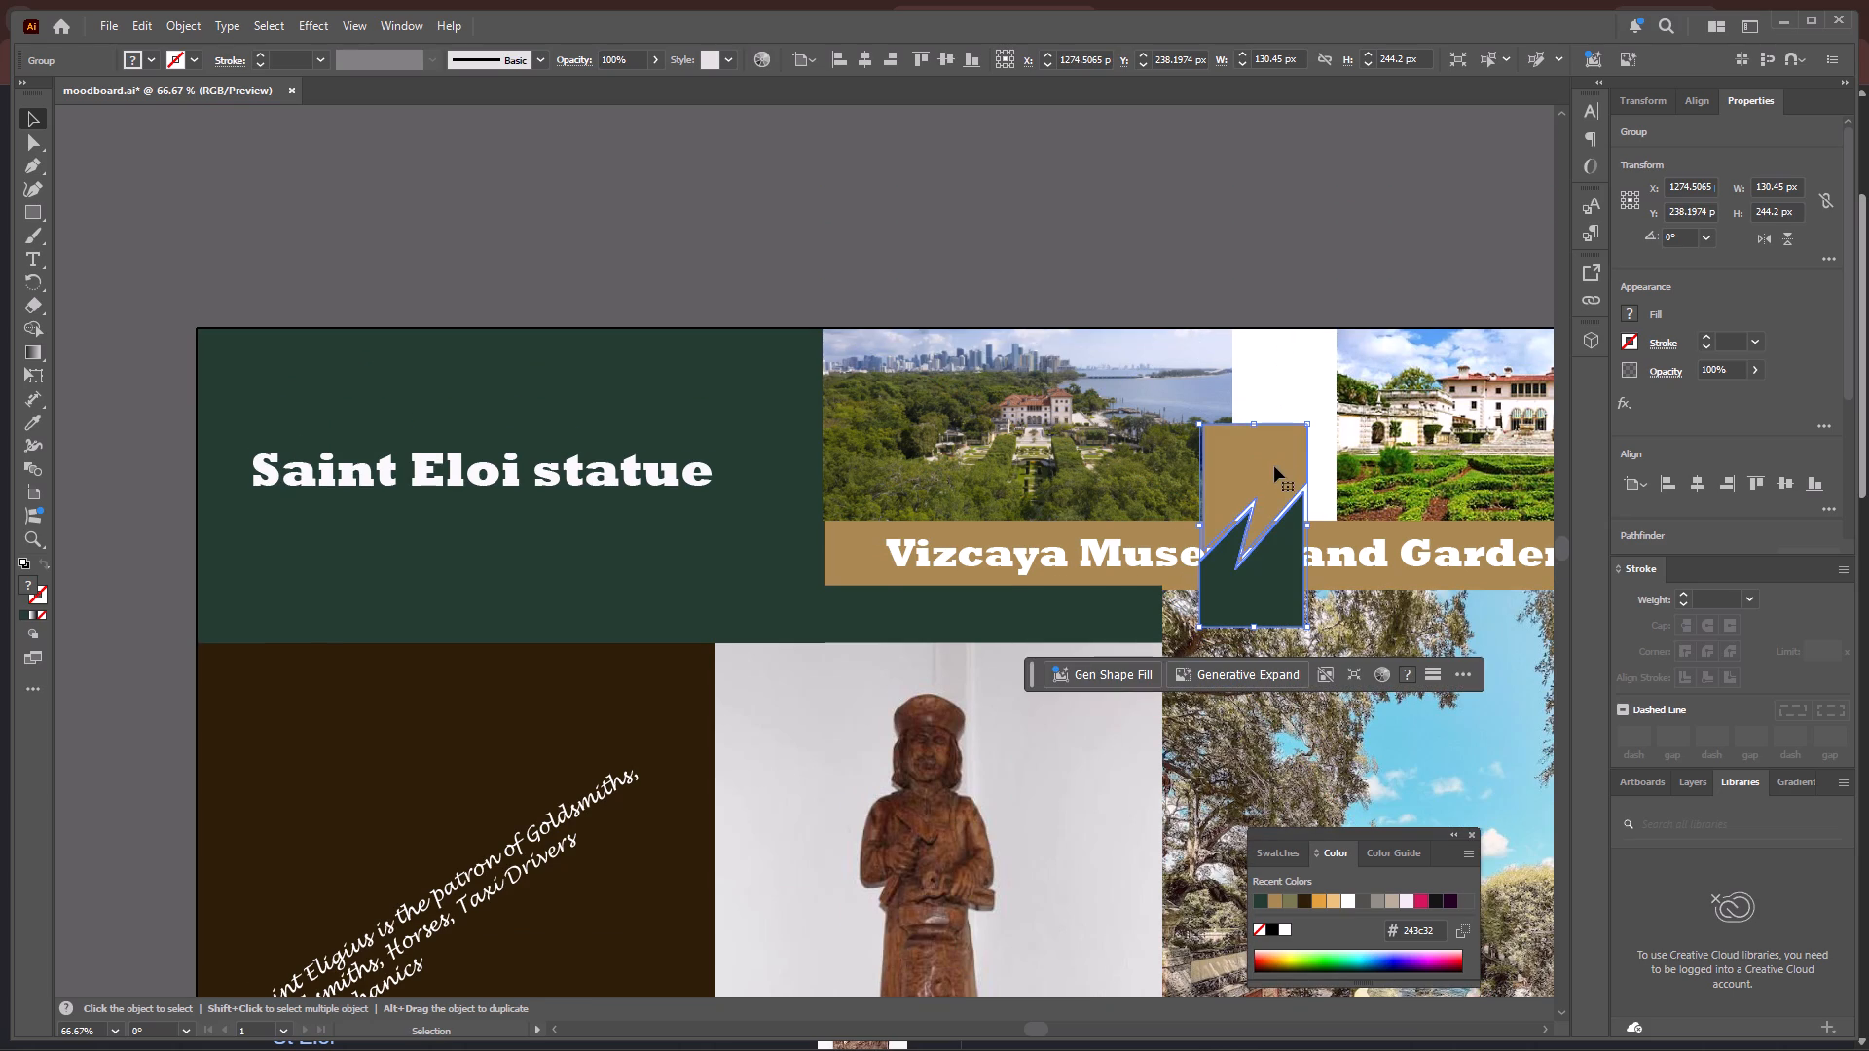
left_click_drag(1263, 472, 1291, 369)
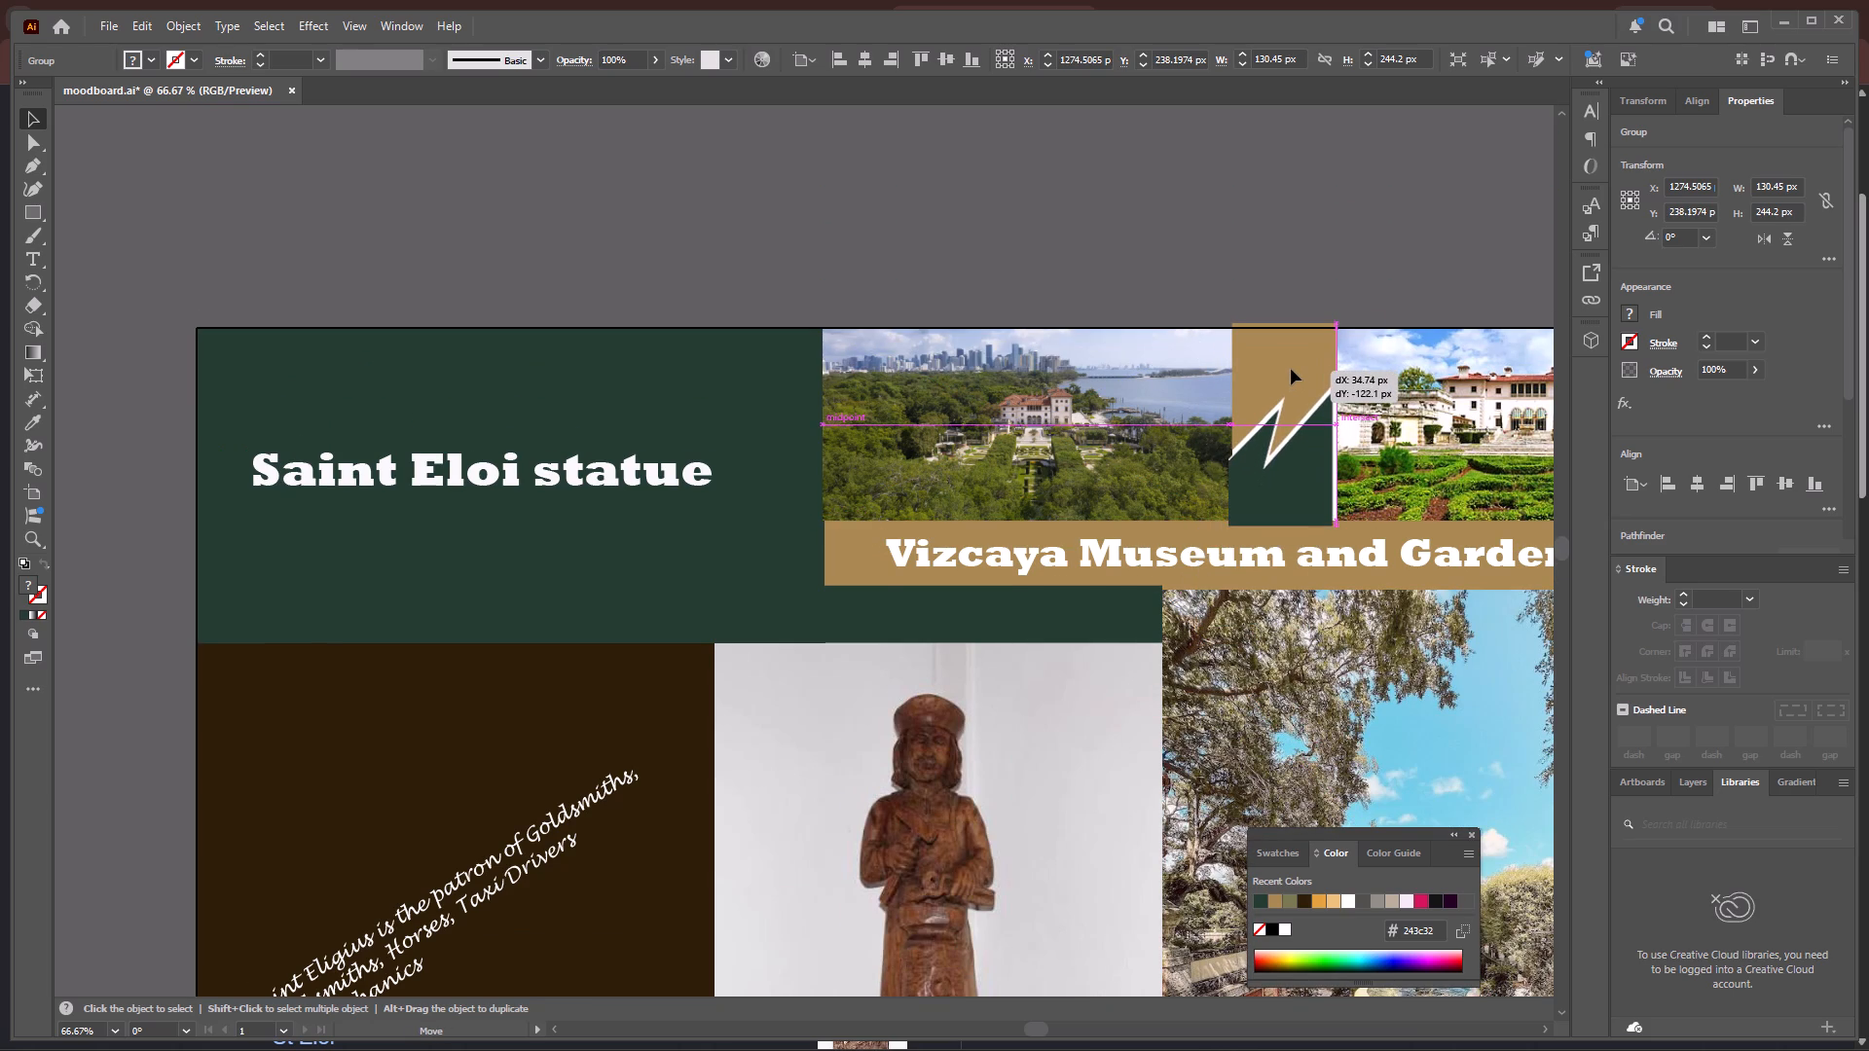
left_click_drag(1291, 369, 1290, 361)
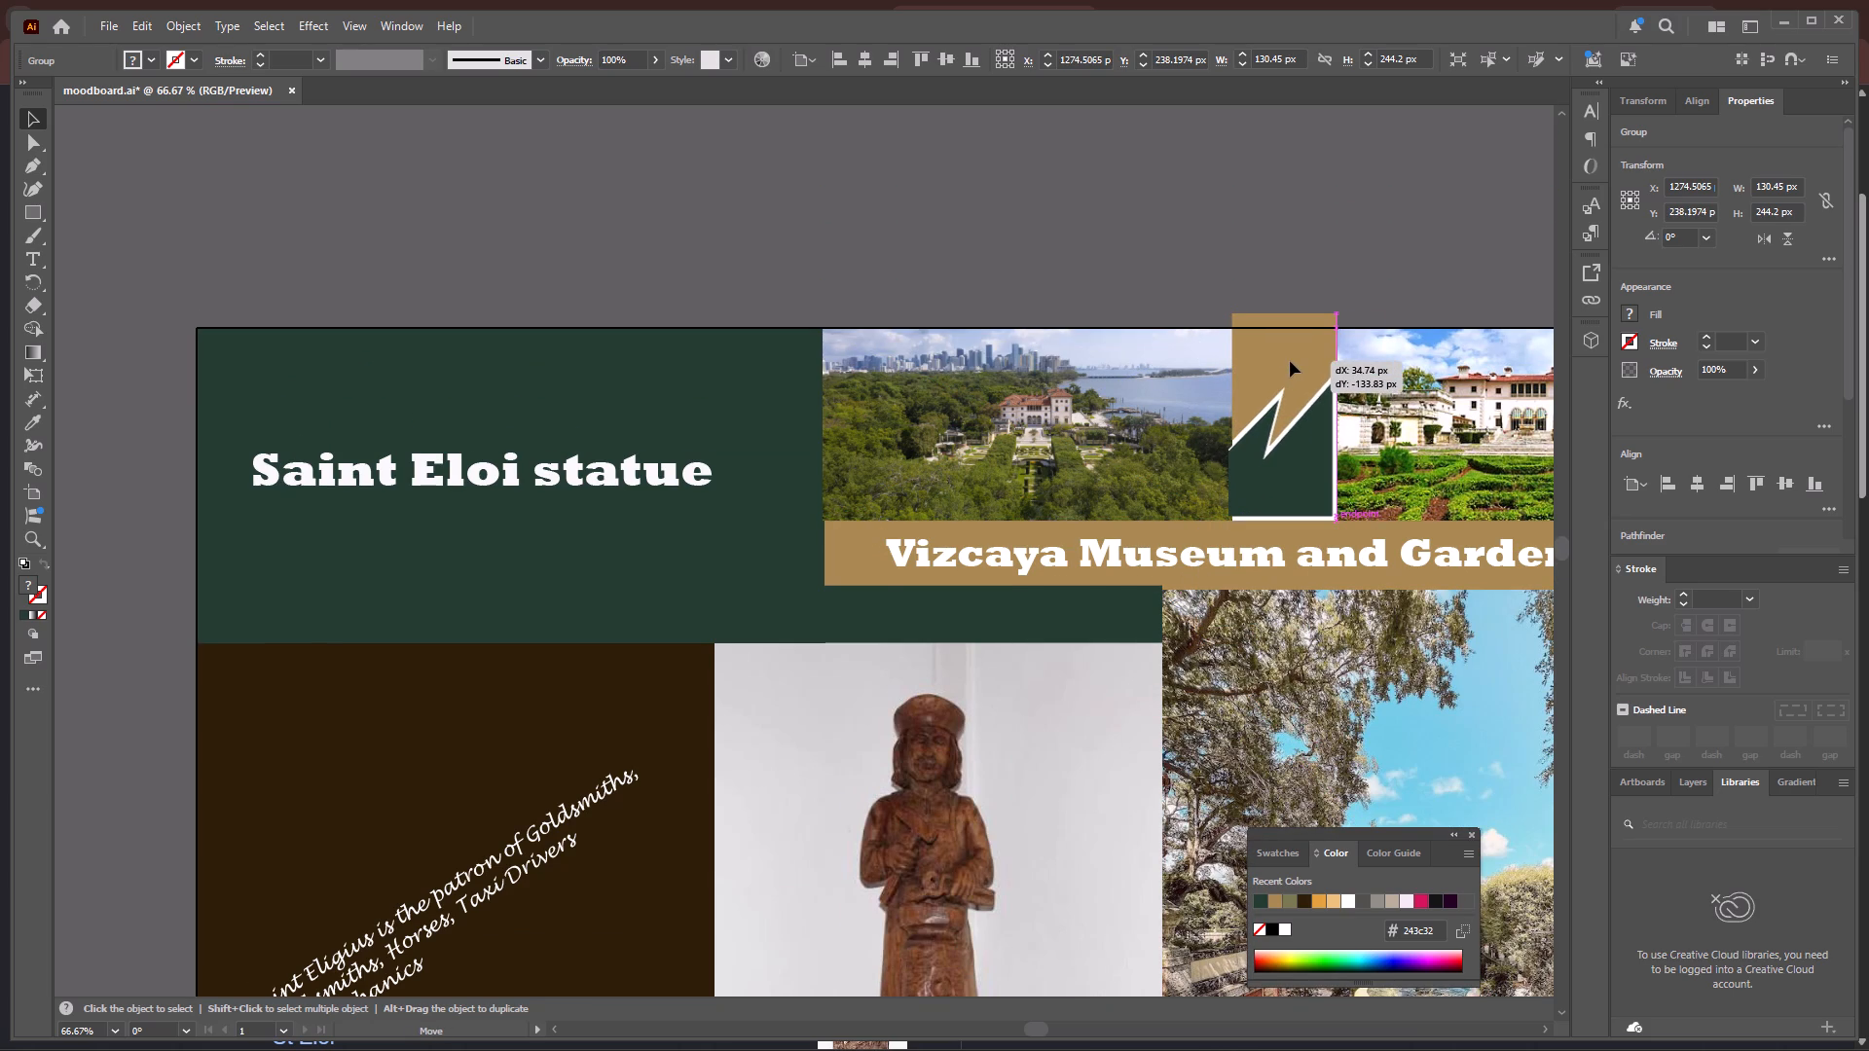
left_click_drag(1290, 361, 1292, 364)
key("Right")
key("Right")
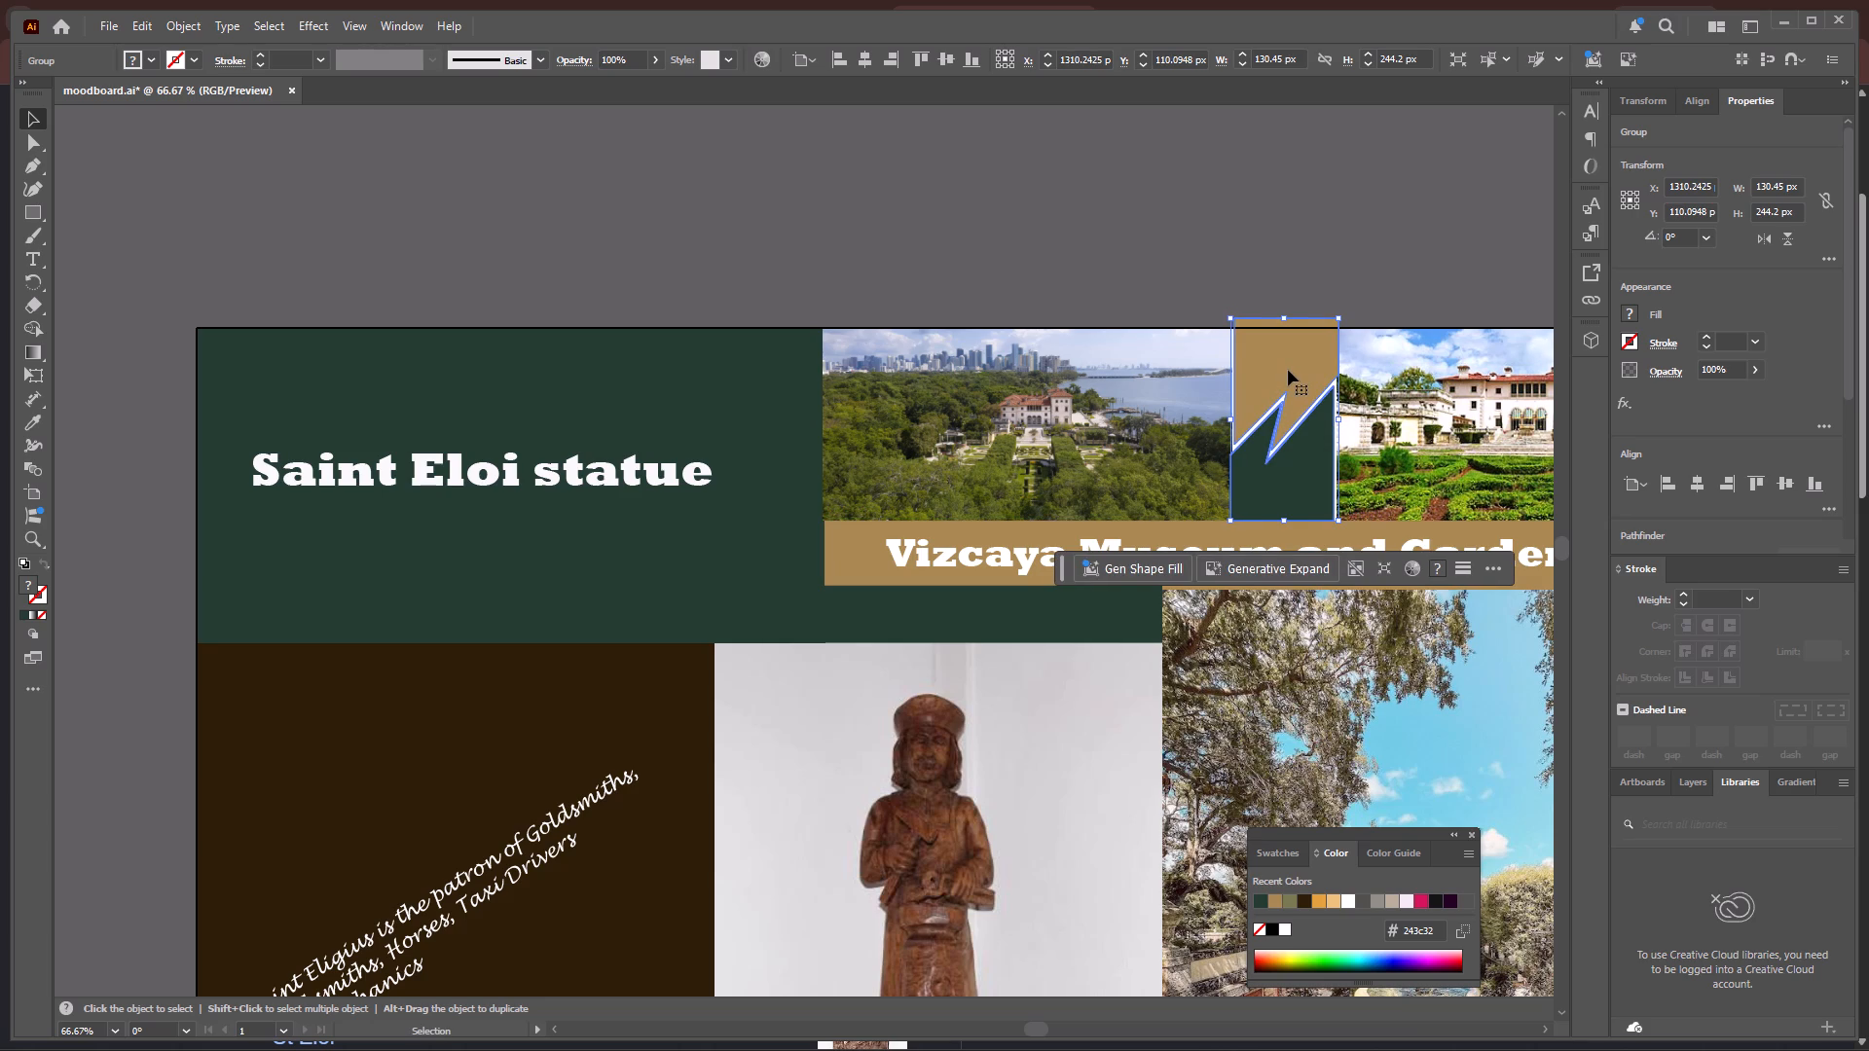
key("Left")
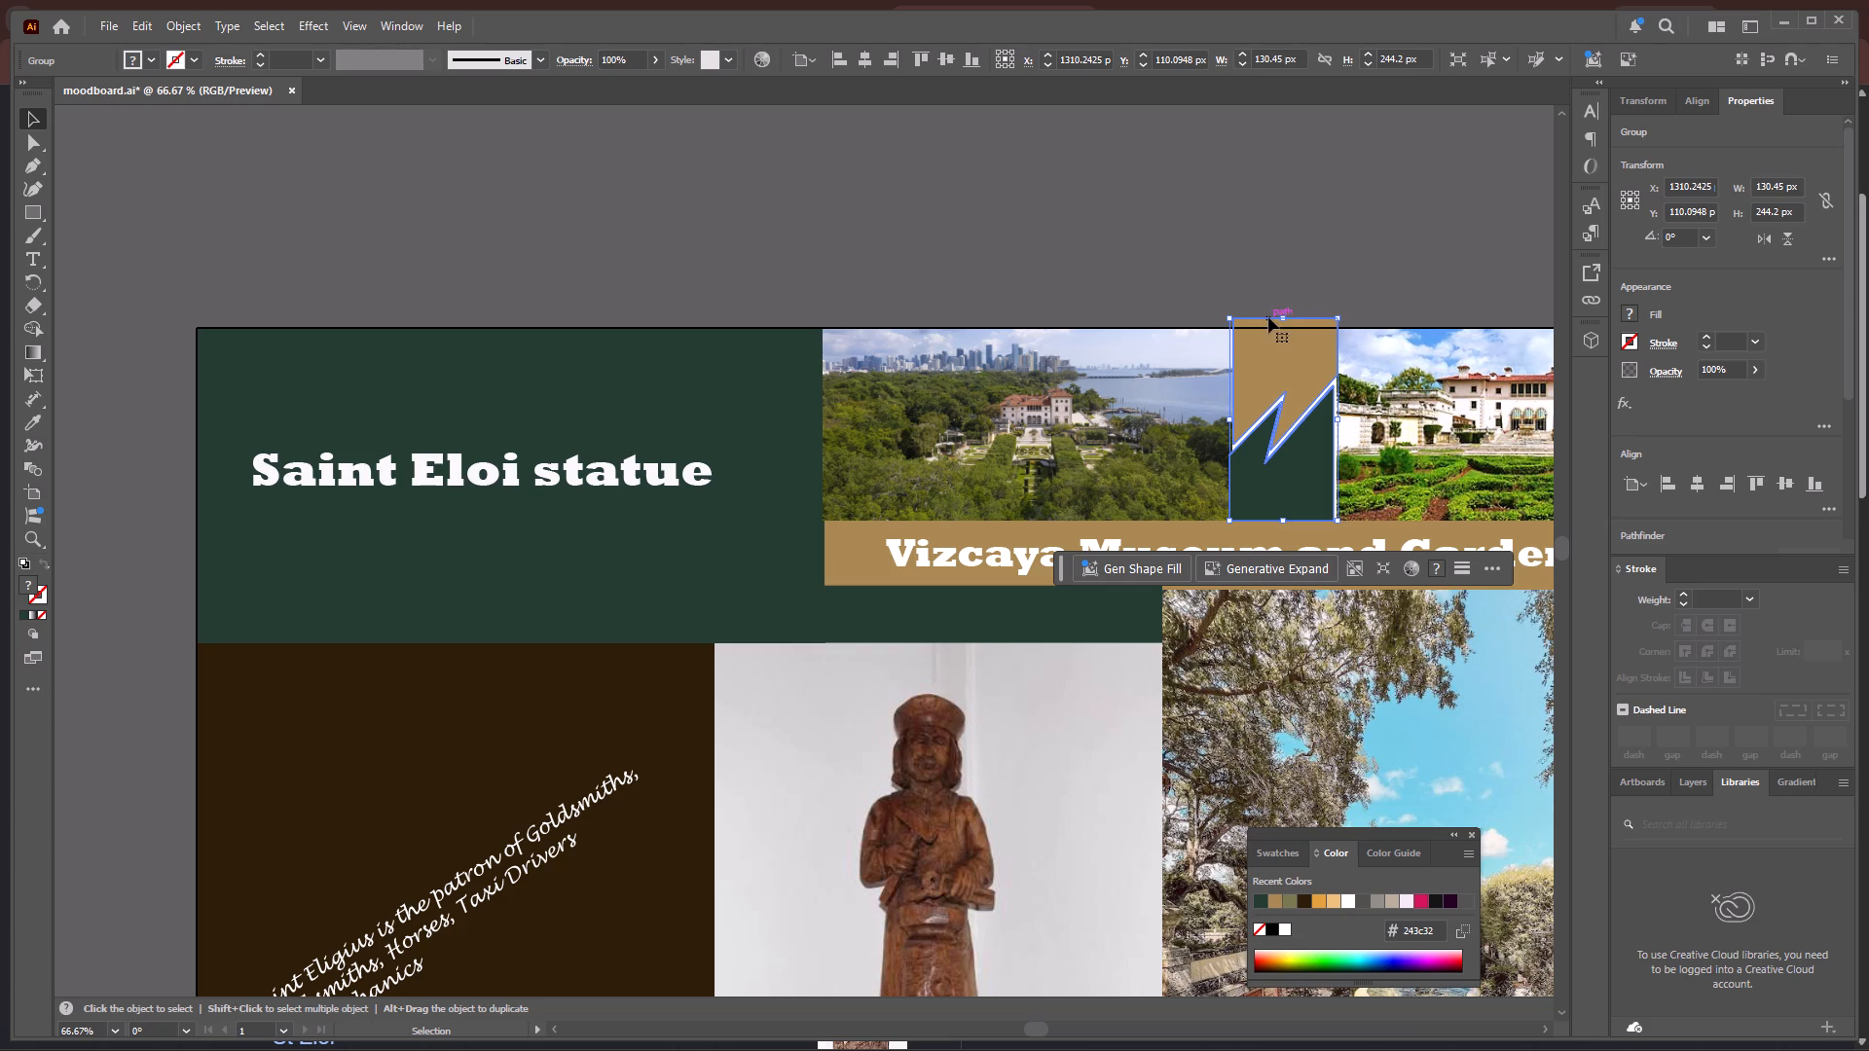
Lower the zigzag group's top edge to the artboard's top edge, making the group about 232.2 px high.
left_click_drag(1279, 314, 1278, 329)
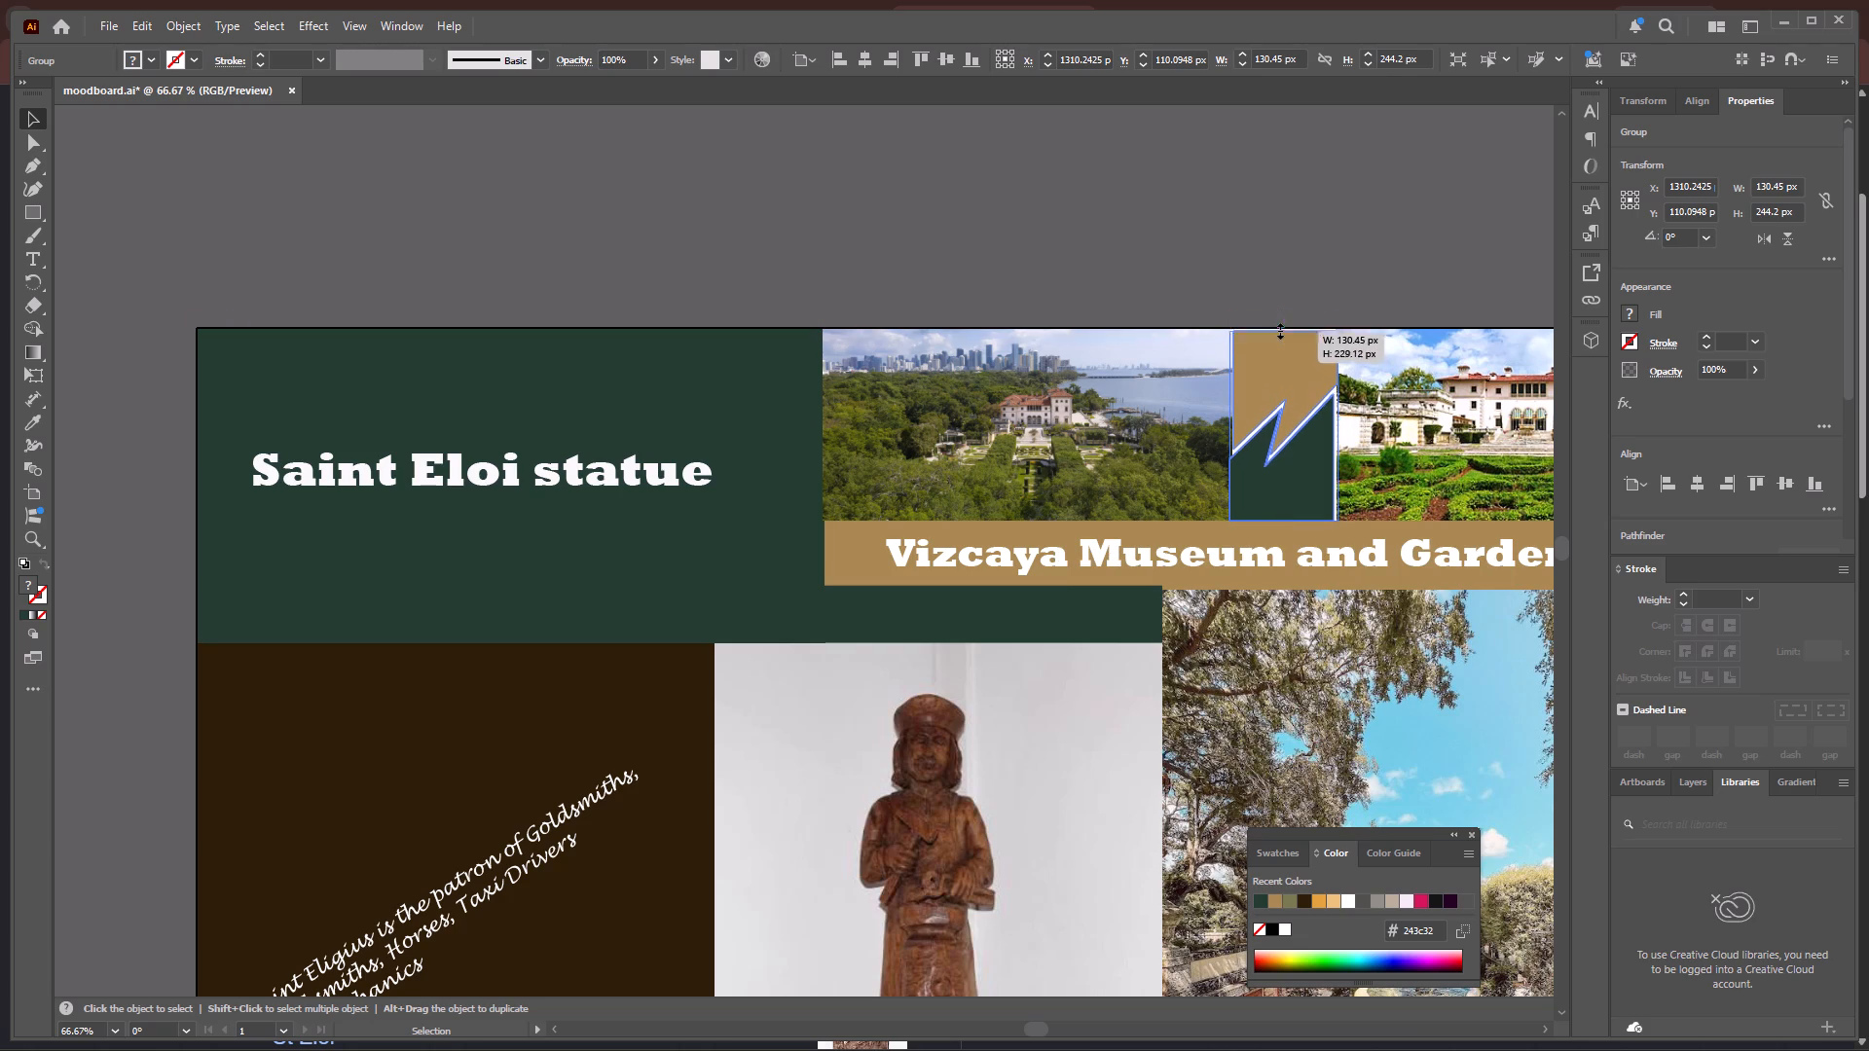
left_click_drag(1278, 329, 1278, 328)
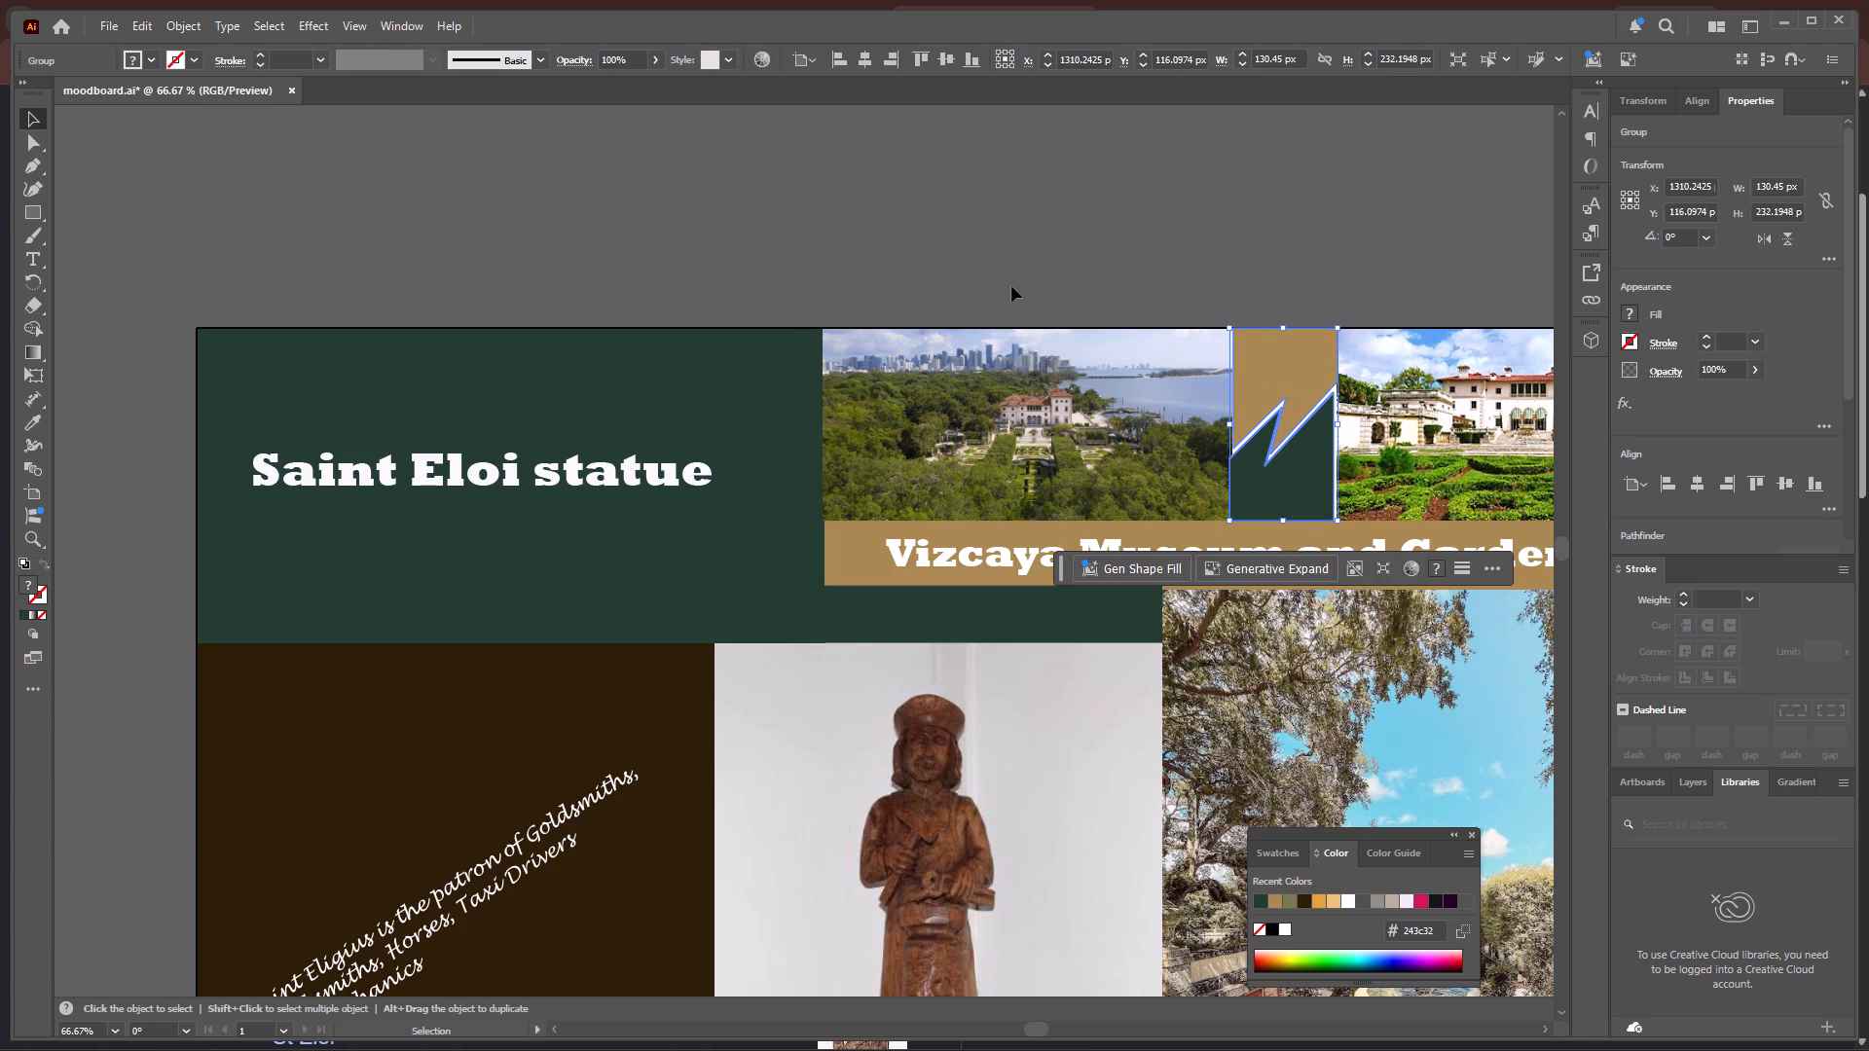
left_click(1011, 275)
Save the moodboard document.
key("ctrl+s")
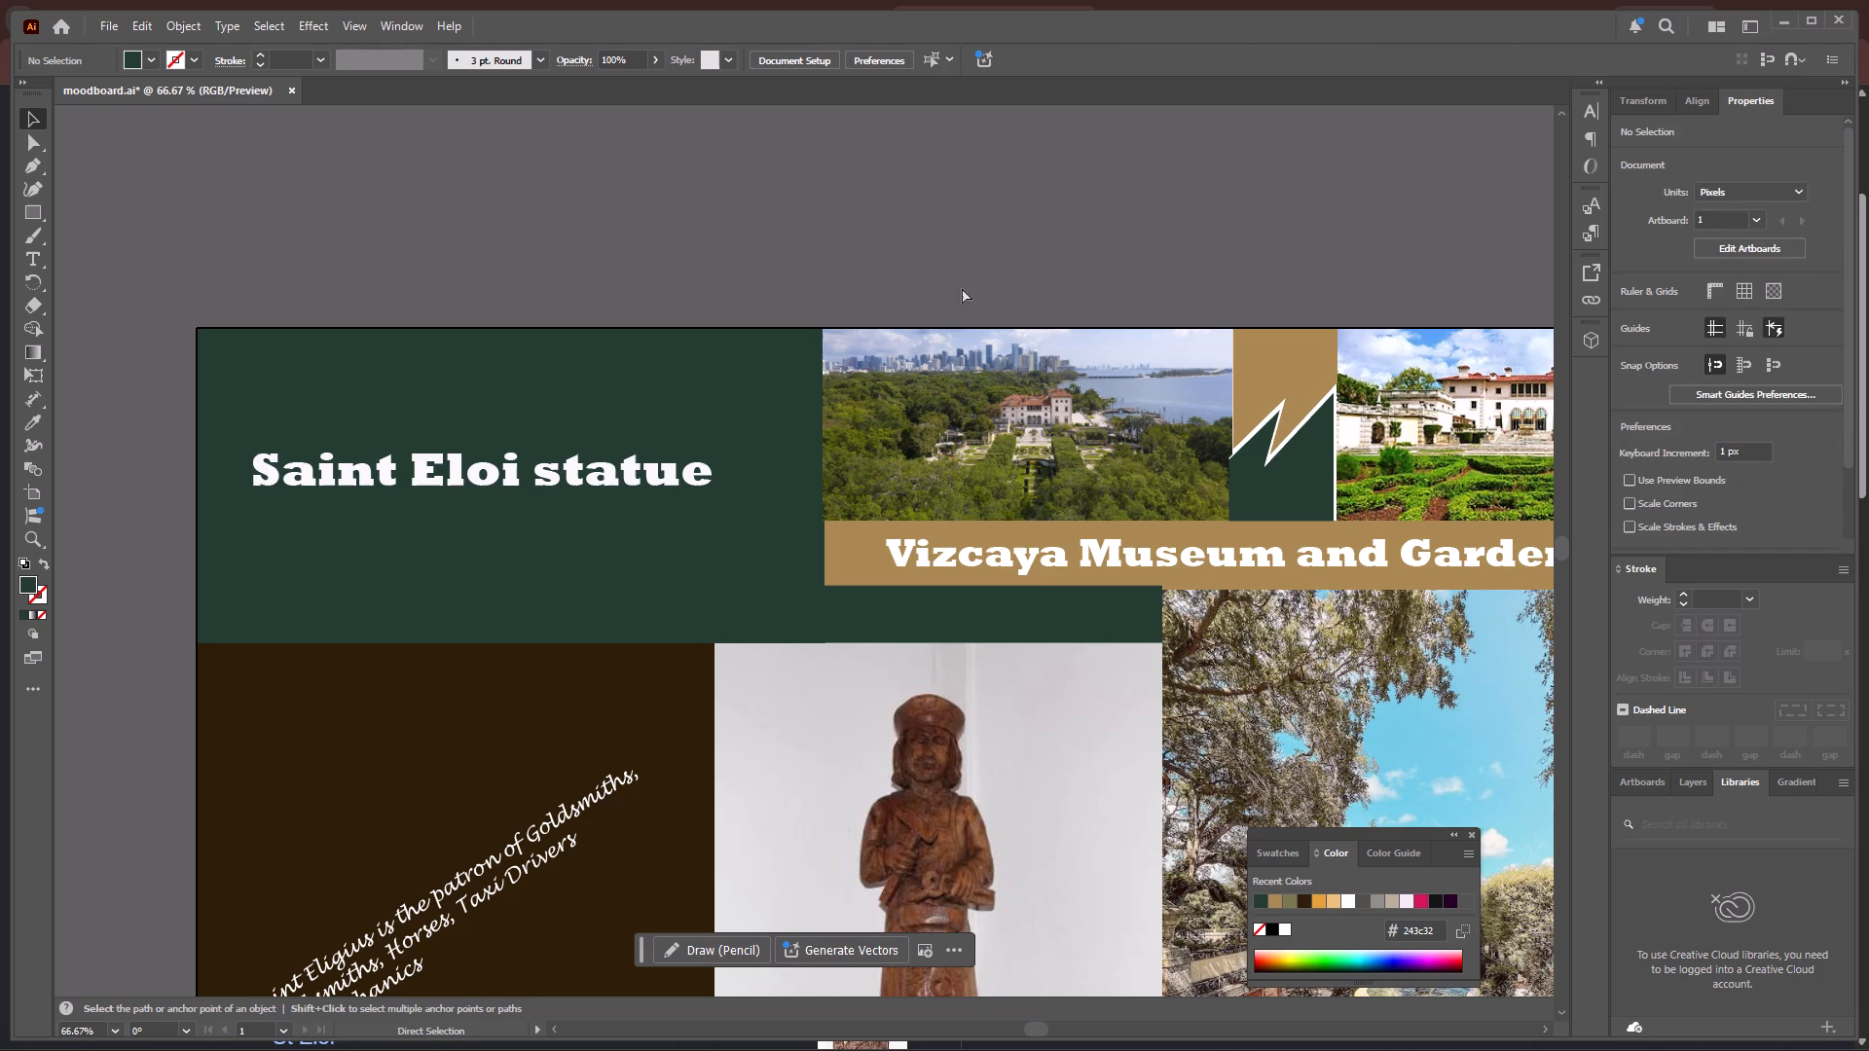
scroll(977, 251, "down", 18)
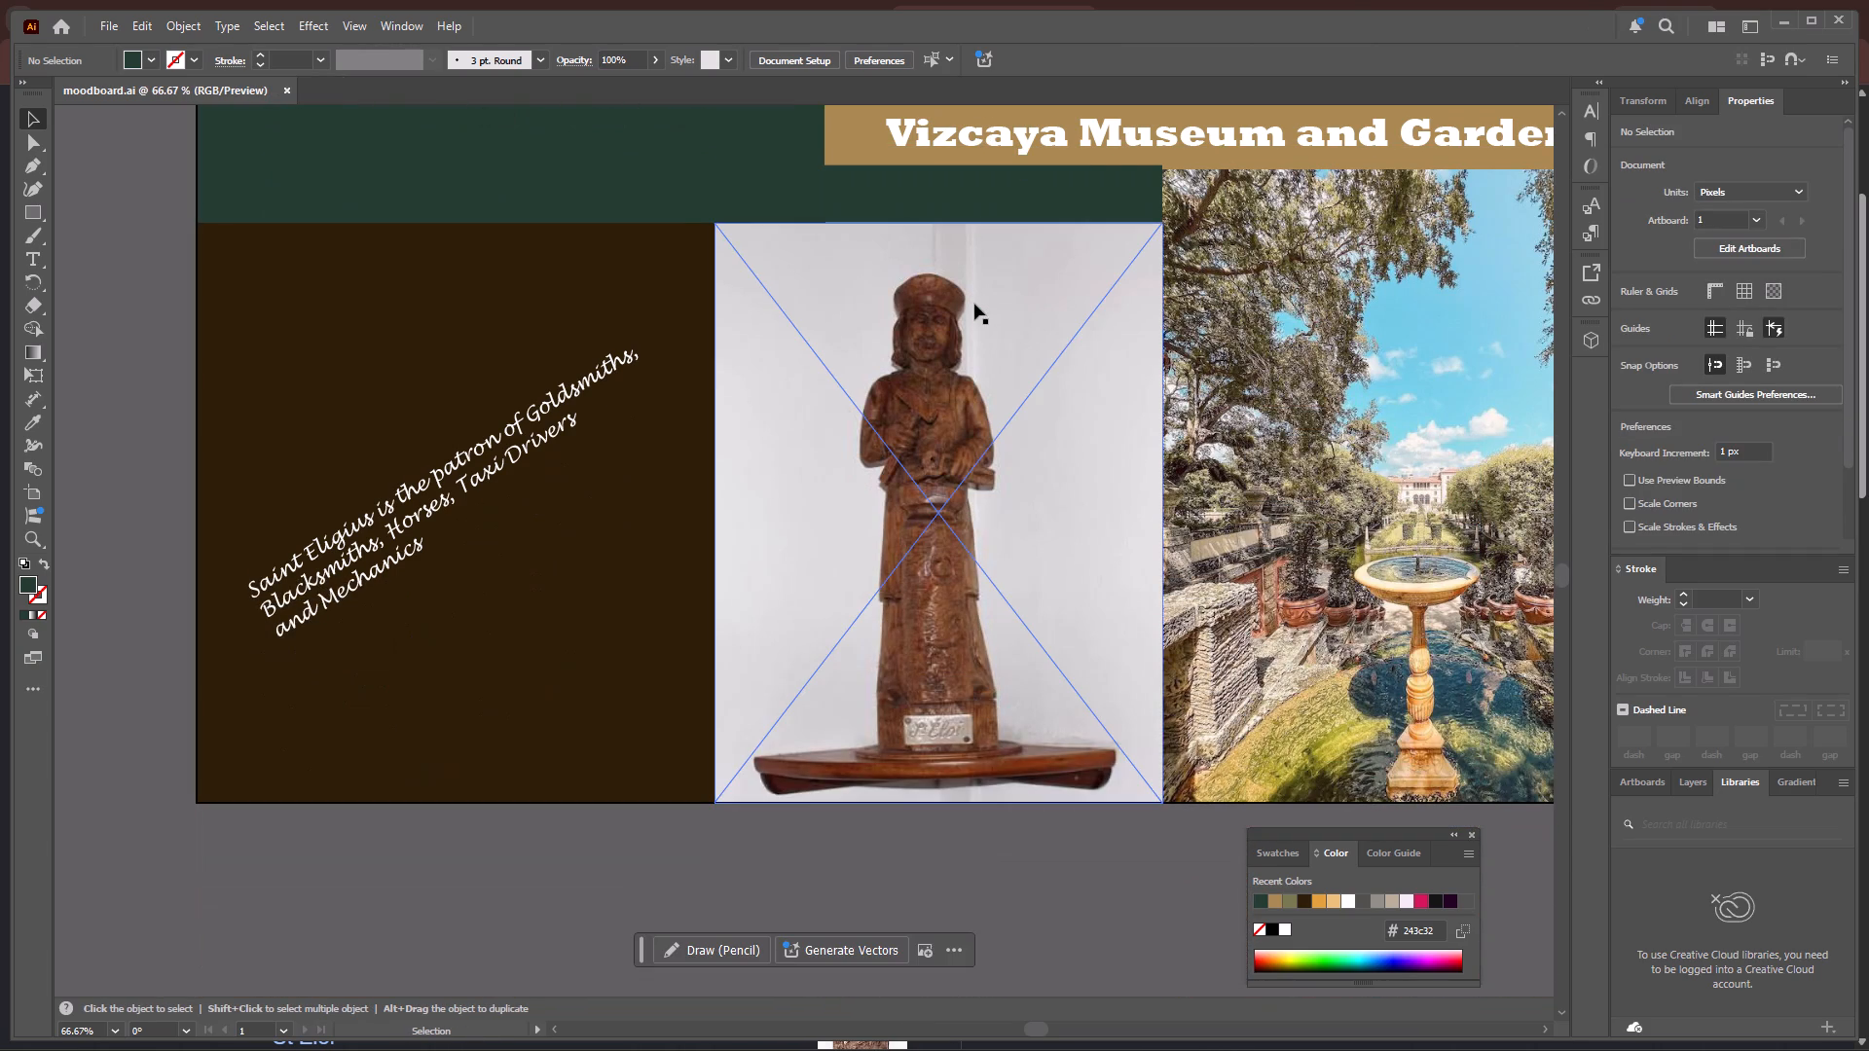
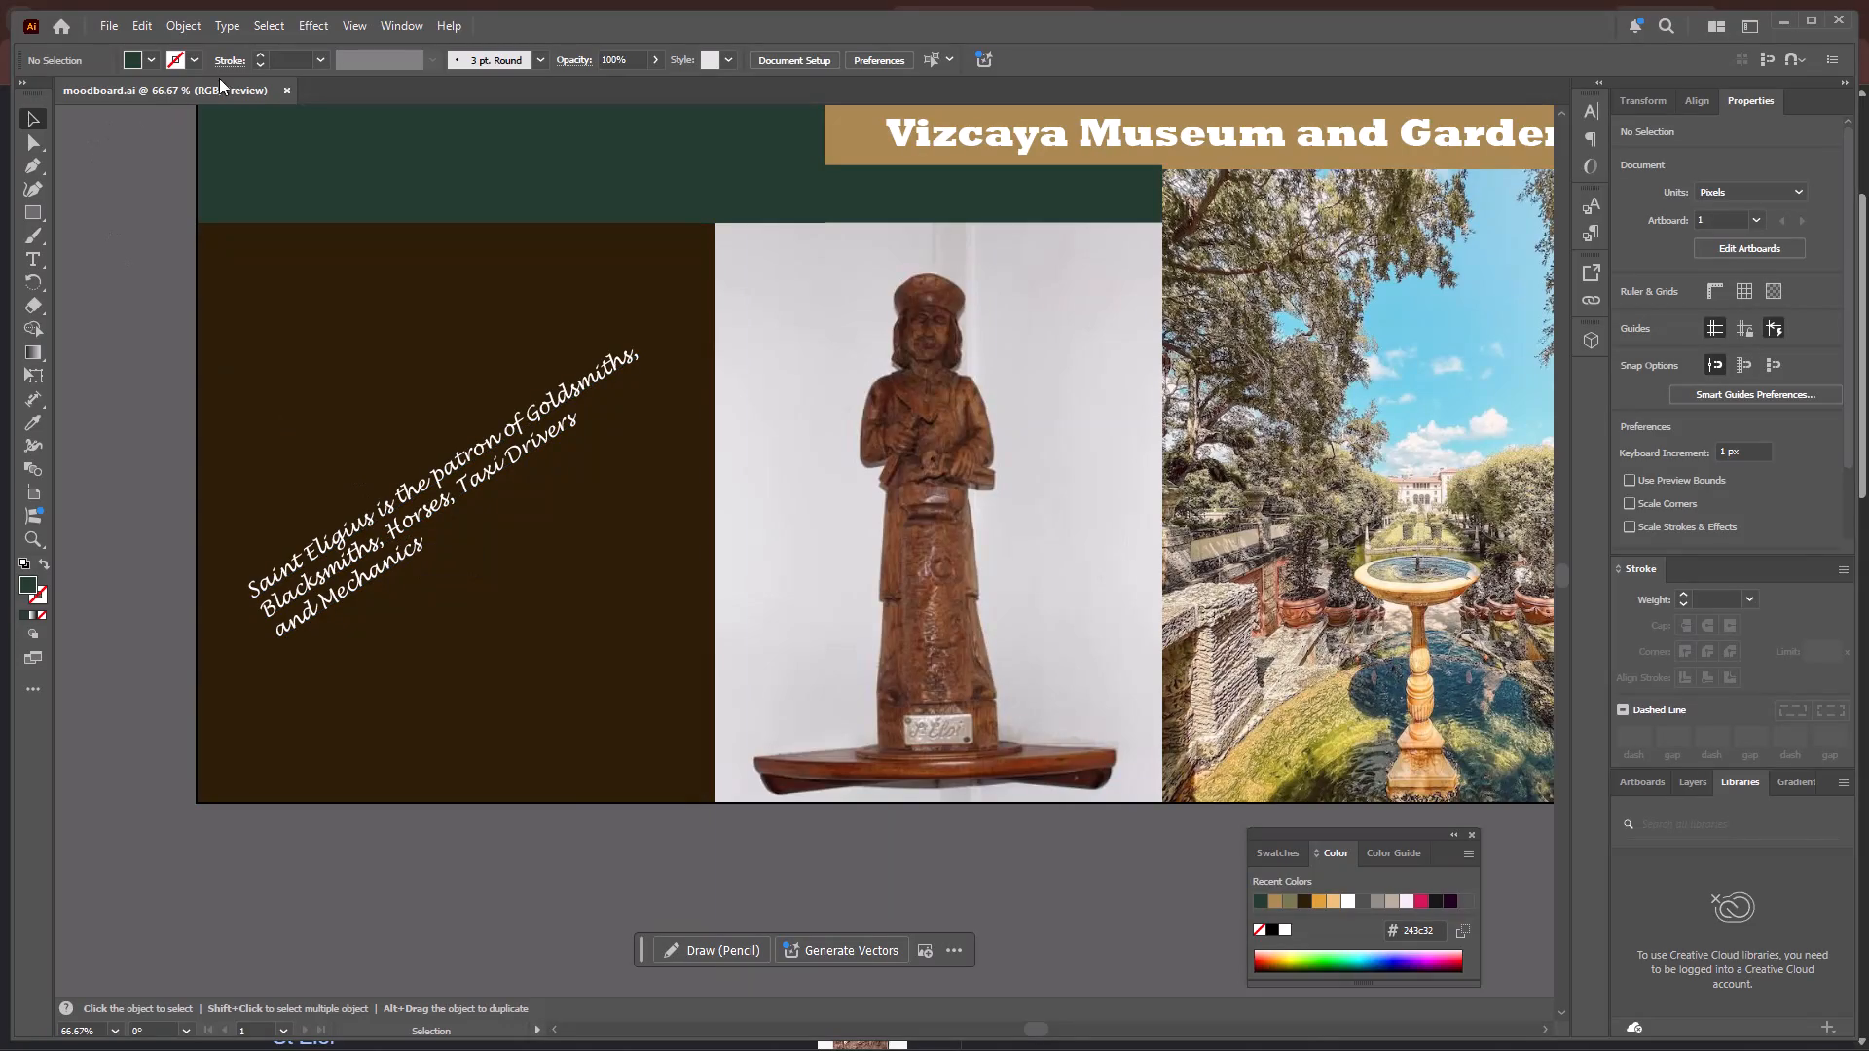
Close the moodboard document.
left_click(287, 89)
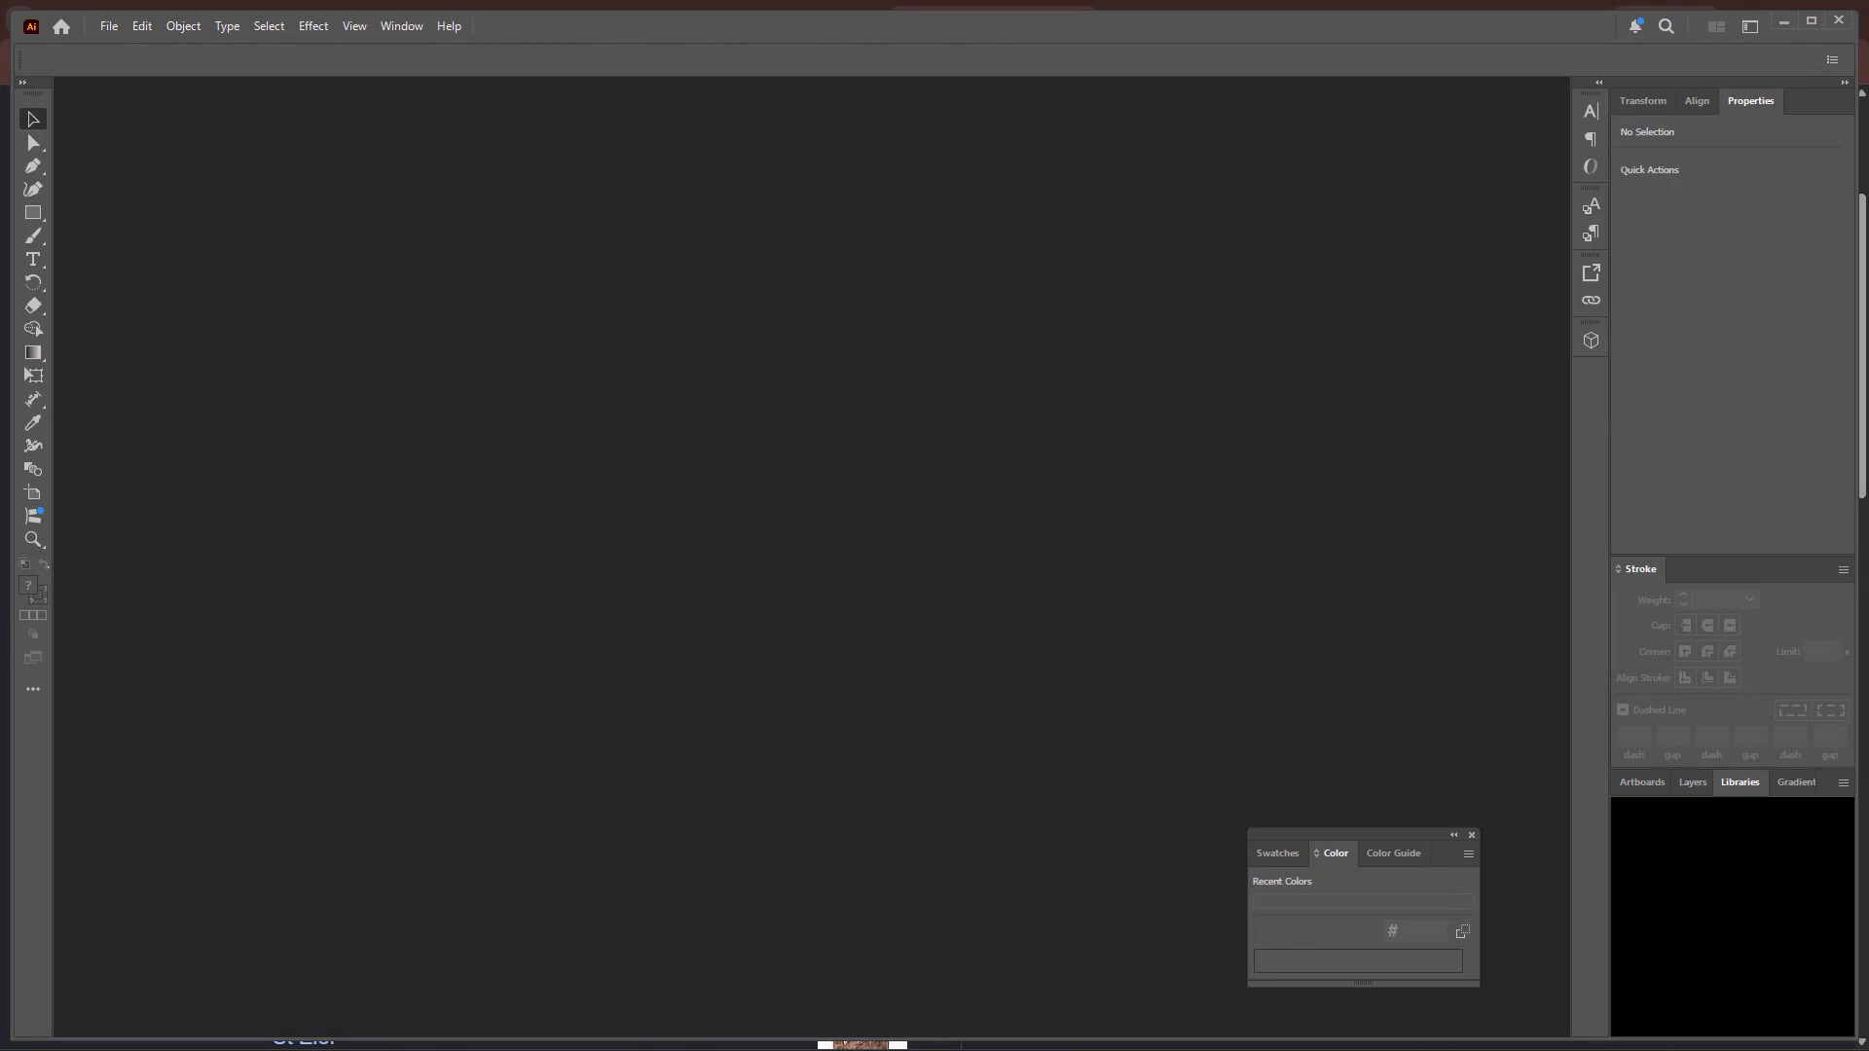
Switch to Chrome and search the web for "clayde ai" in the tab holding the Vizcaya fountain image result.
left_click(858, 1021)
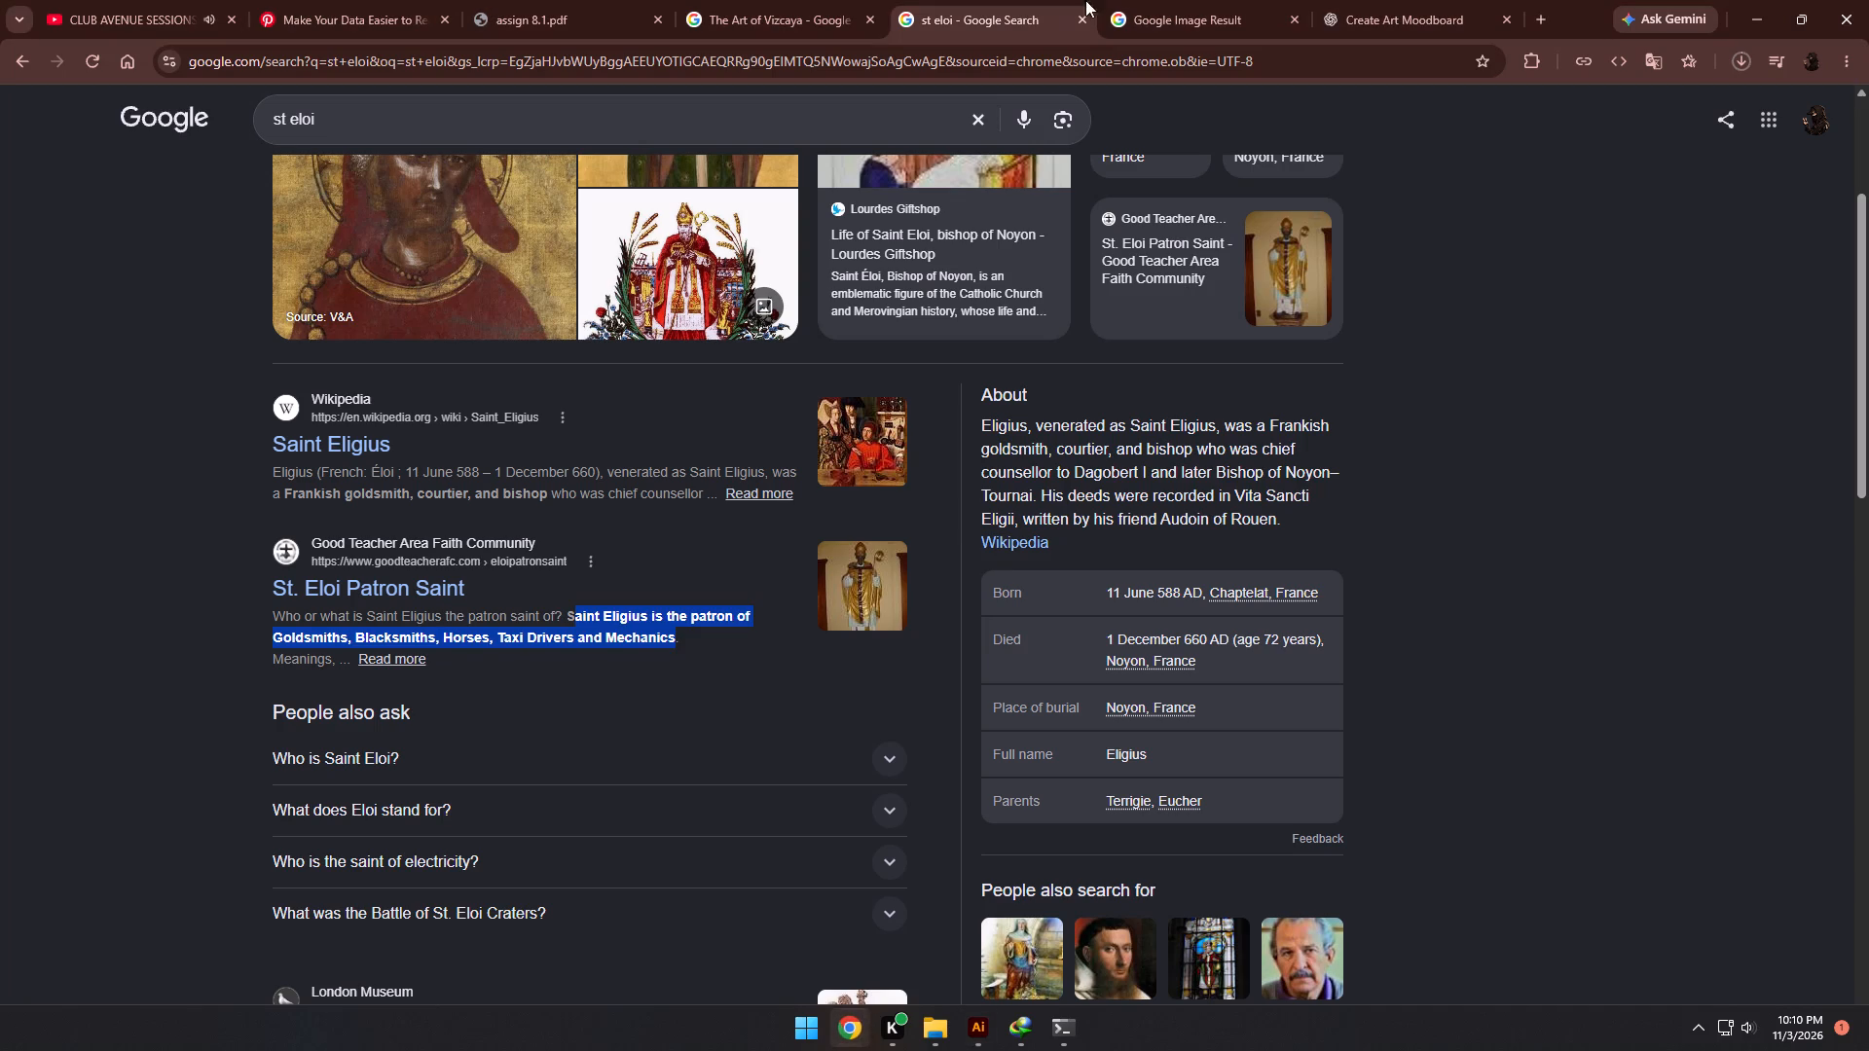
left_click(1237, 15)
left_click(1057, 59)
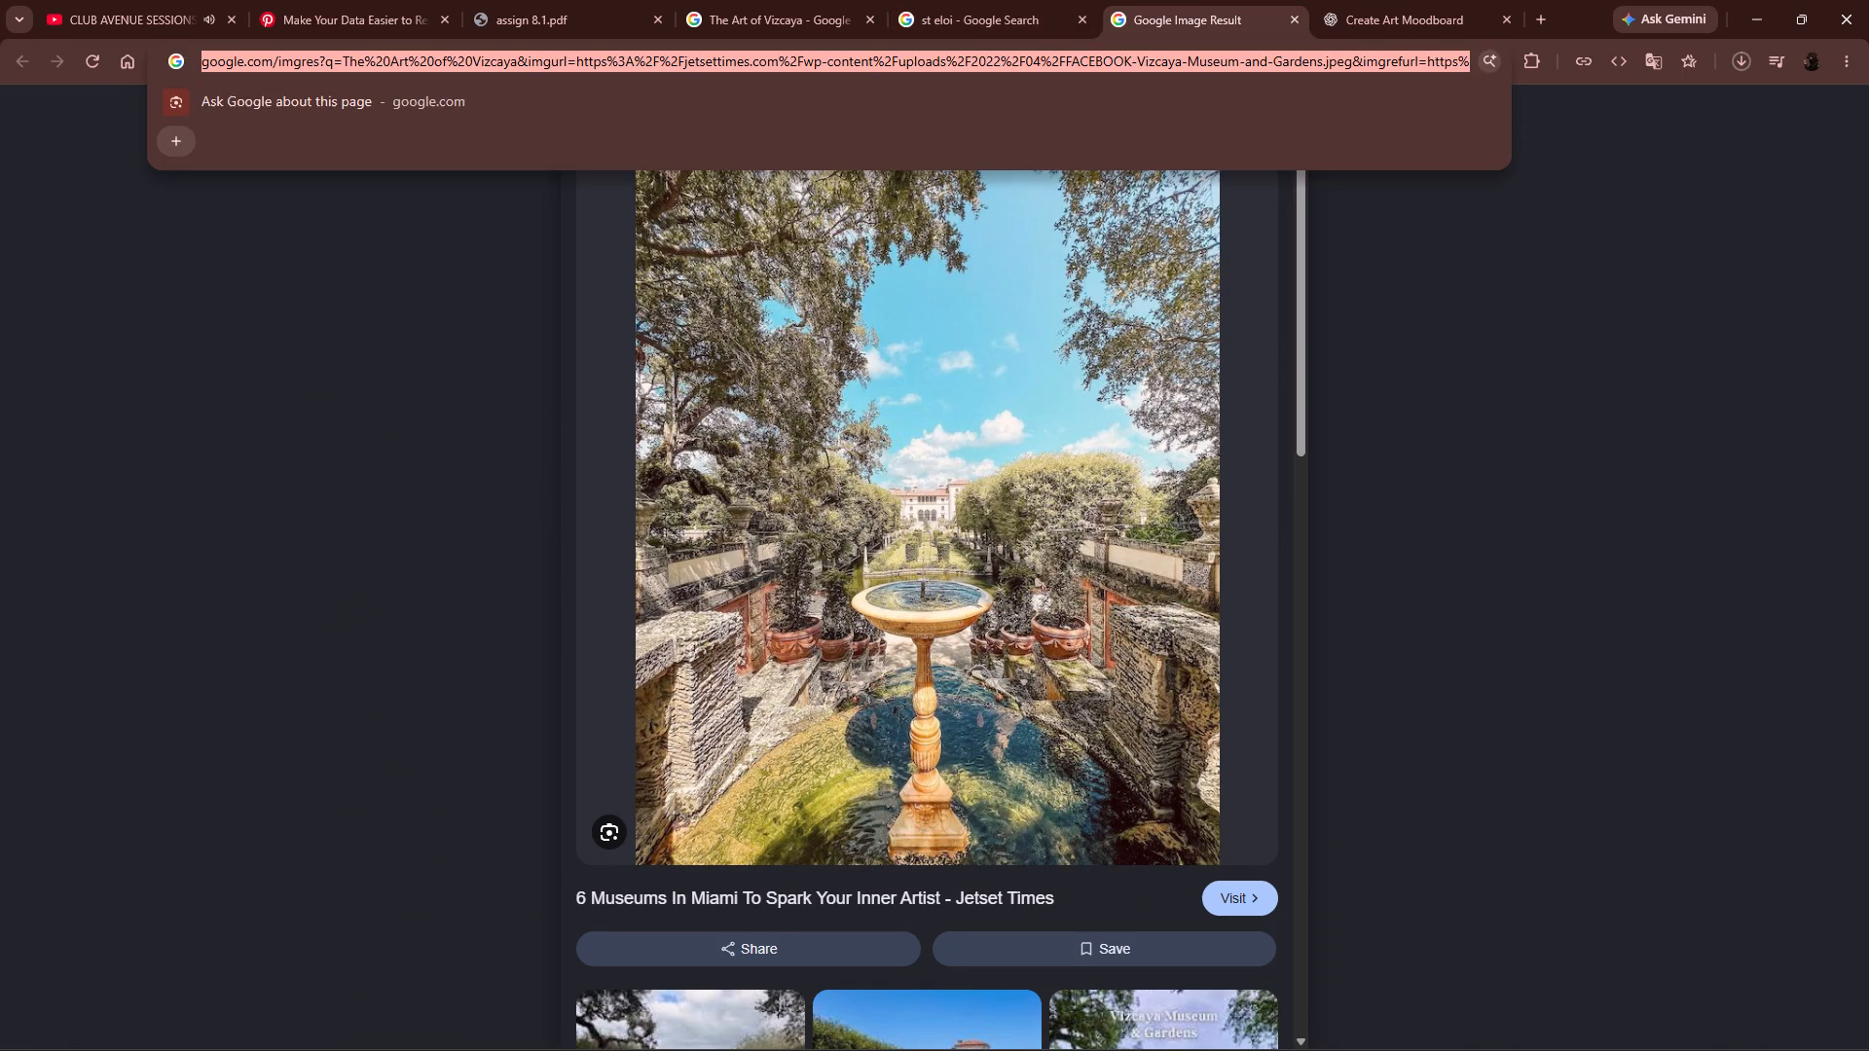
type("clayde a")
key("i")
key("Return")
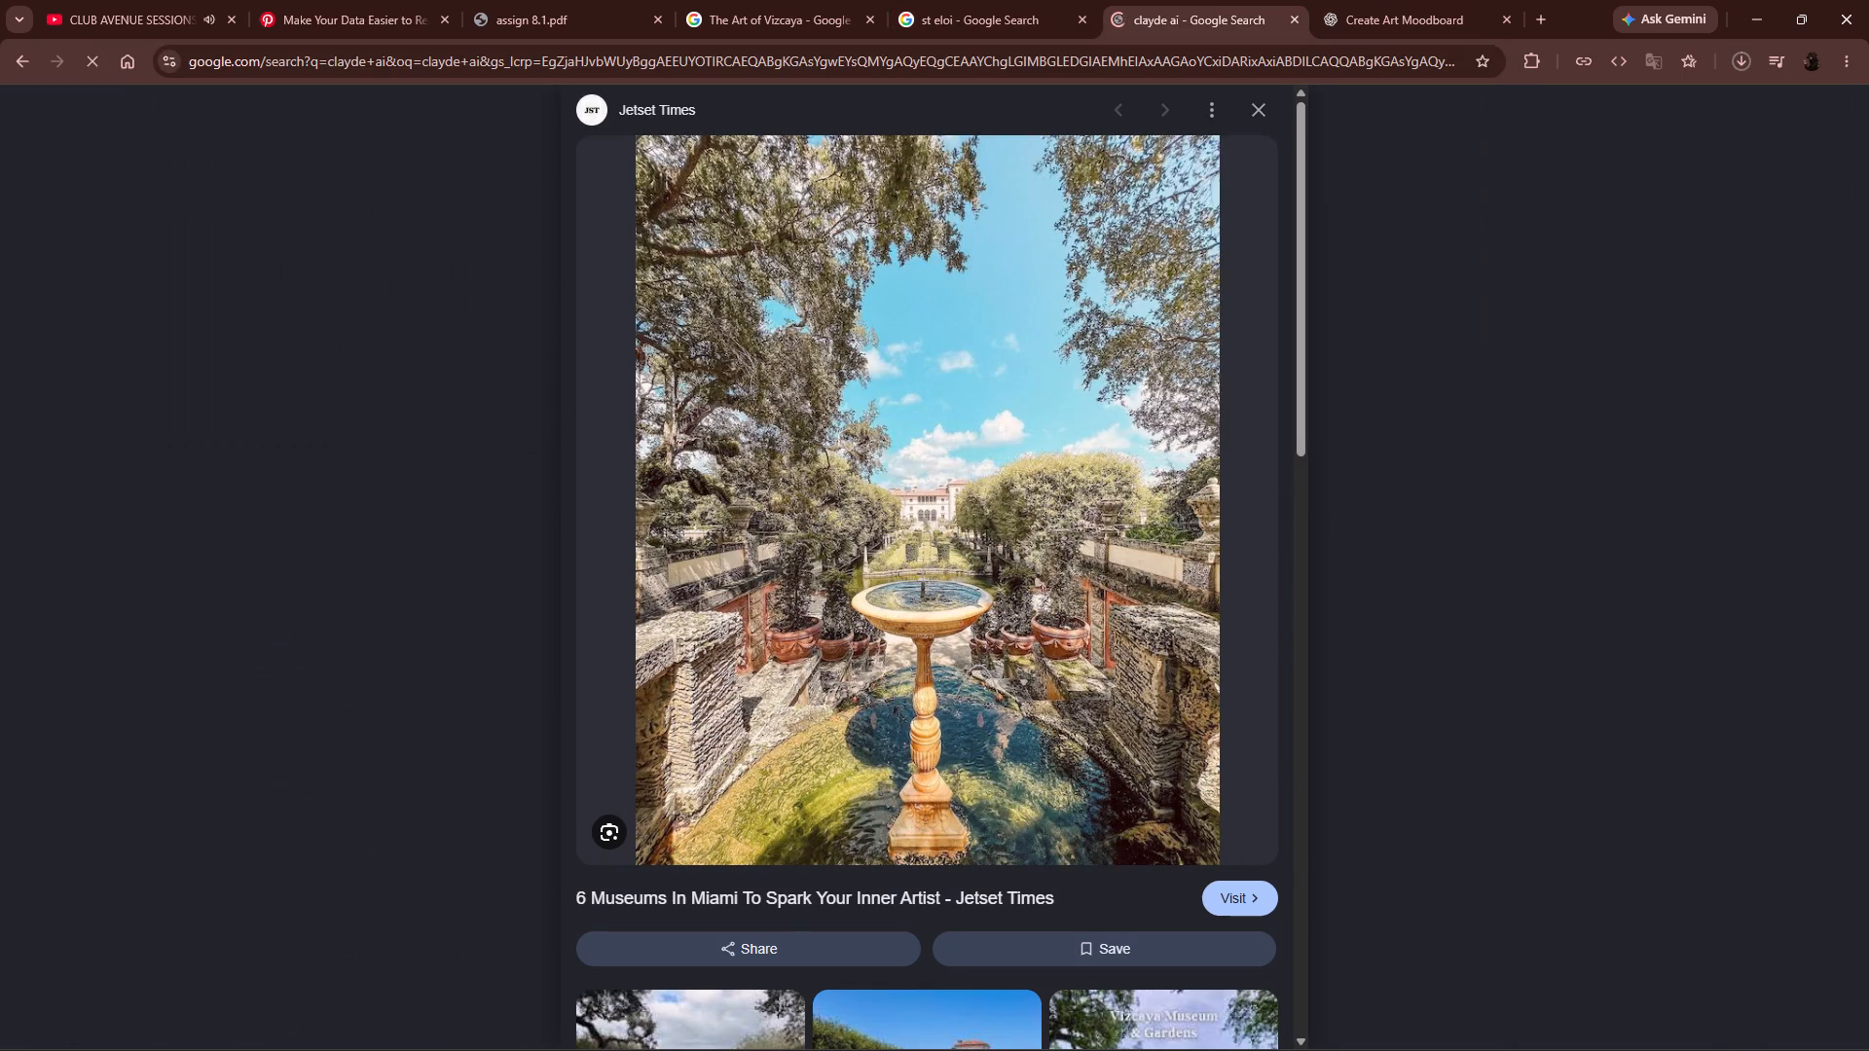